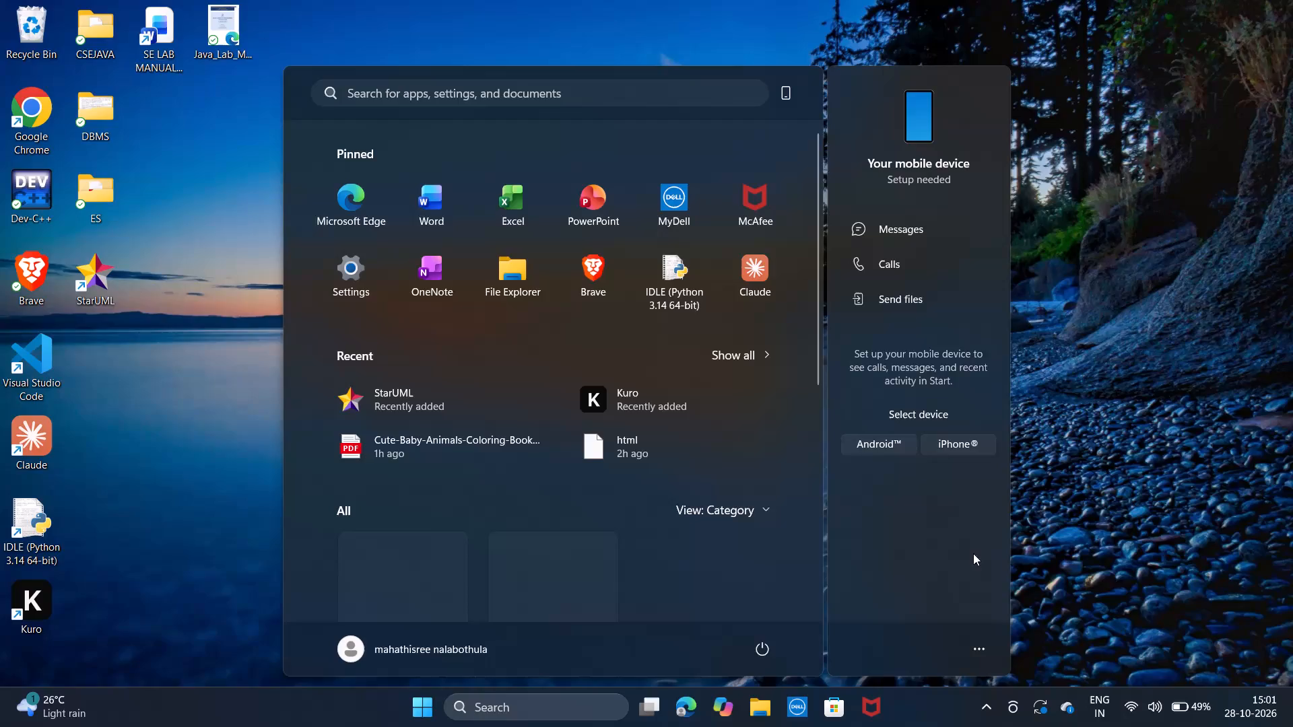
Launch StarUML from the desktop and dismiss the license activation dialog to stay in trial mode.
{"action": "left_click", "coordinate": [1189, 322]}
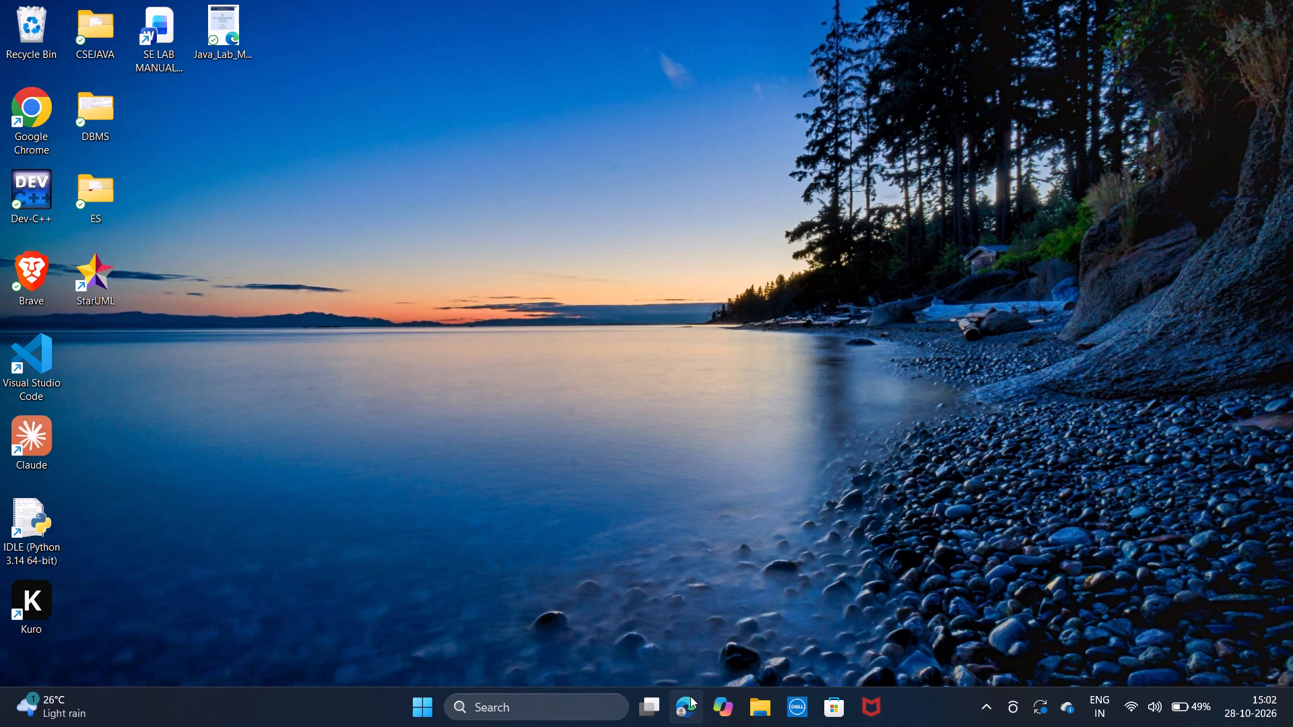
{"action": "double_click", "coordinate": [84, 283]}
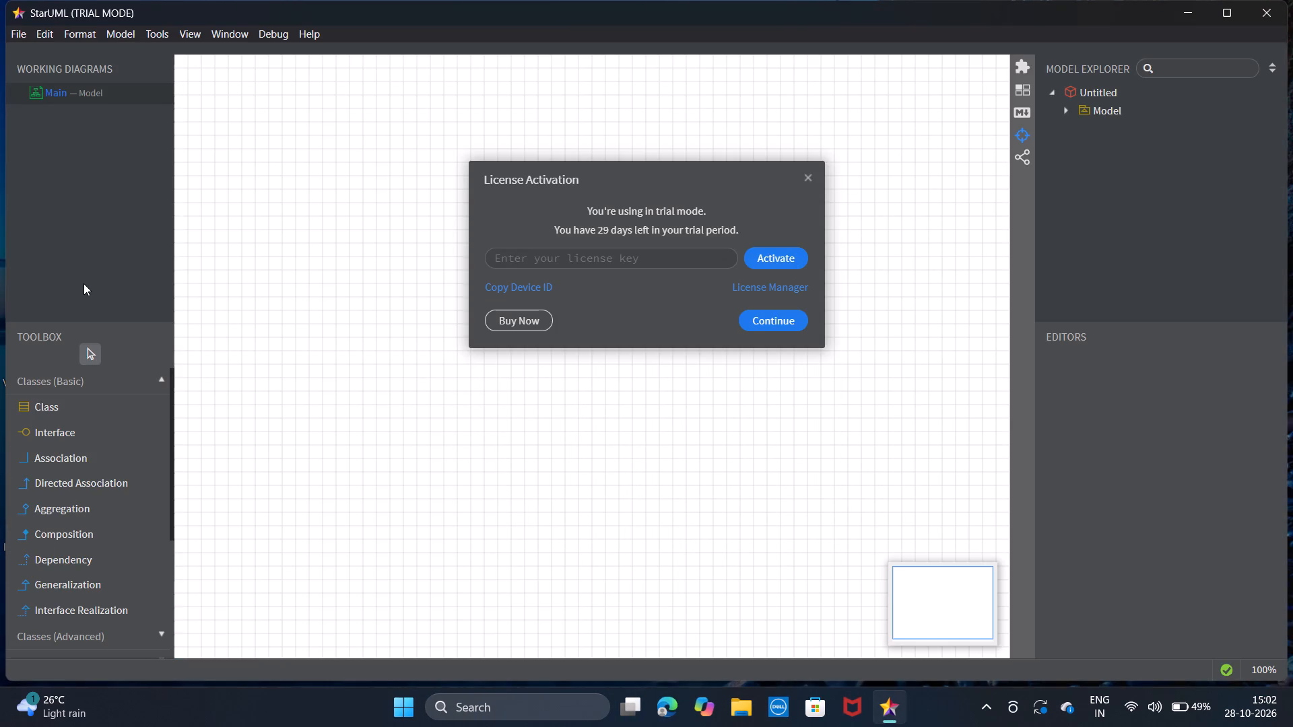
{"action": "left_click", "coordinate": [807, 174]}
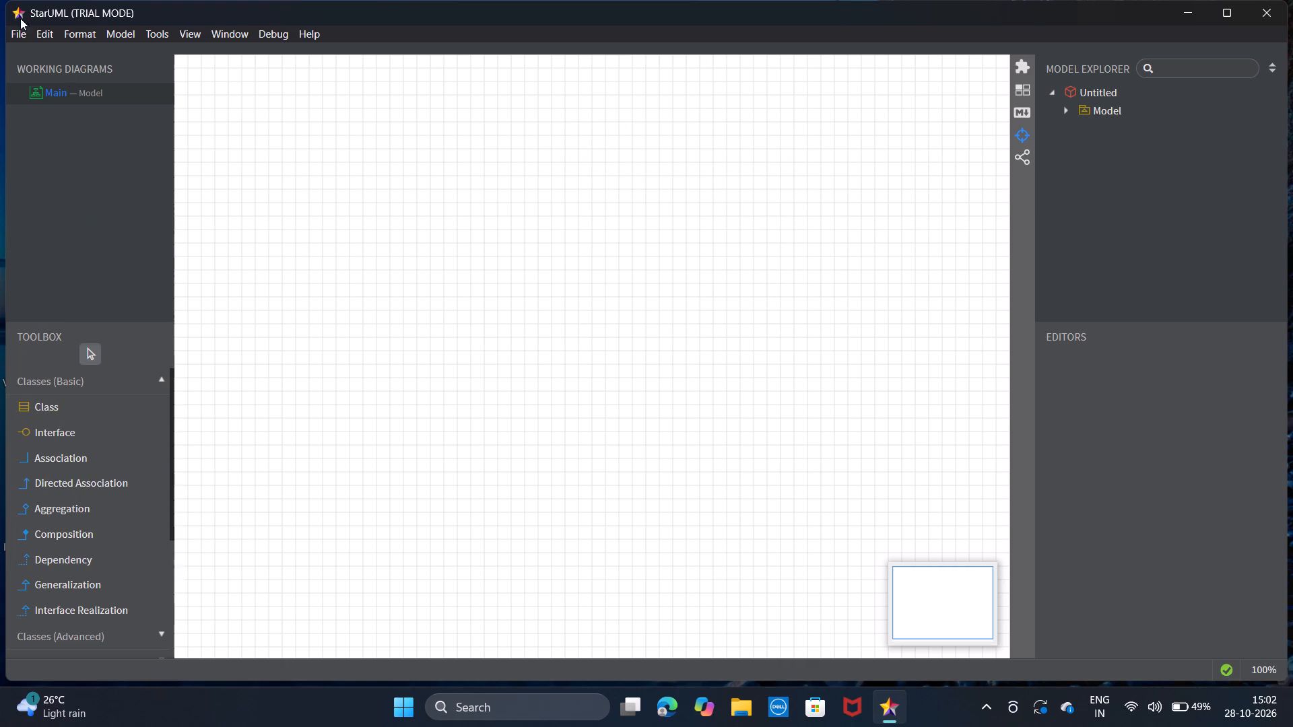
Create a new empty project and dismiss the license activation dialog.
{"action": "left_click", "coordinate": [15, 36]}
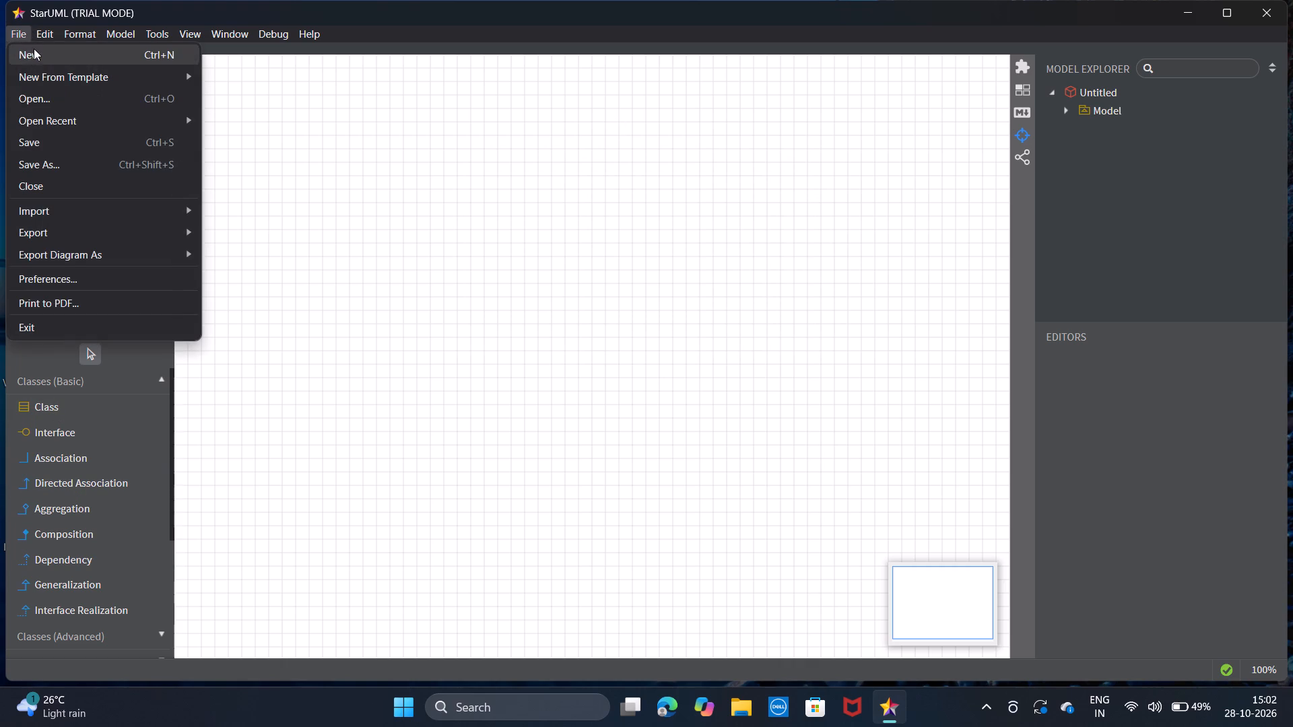
{"action": "left_click", "coordinate": [34, 48]}
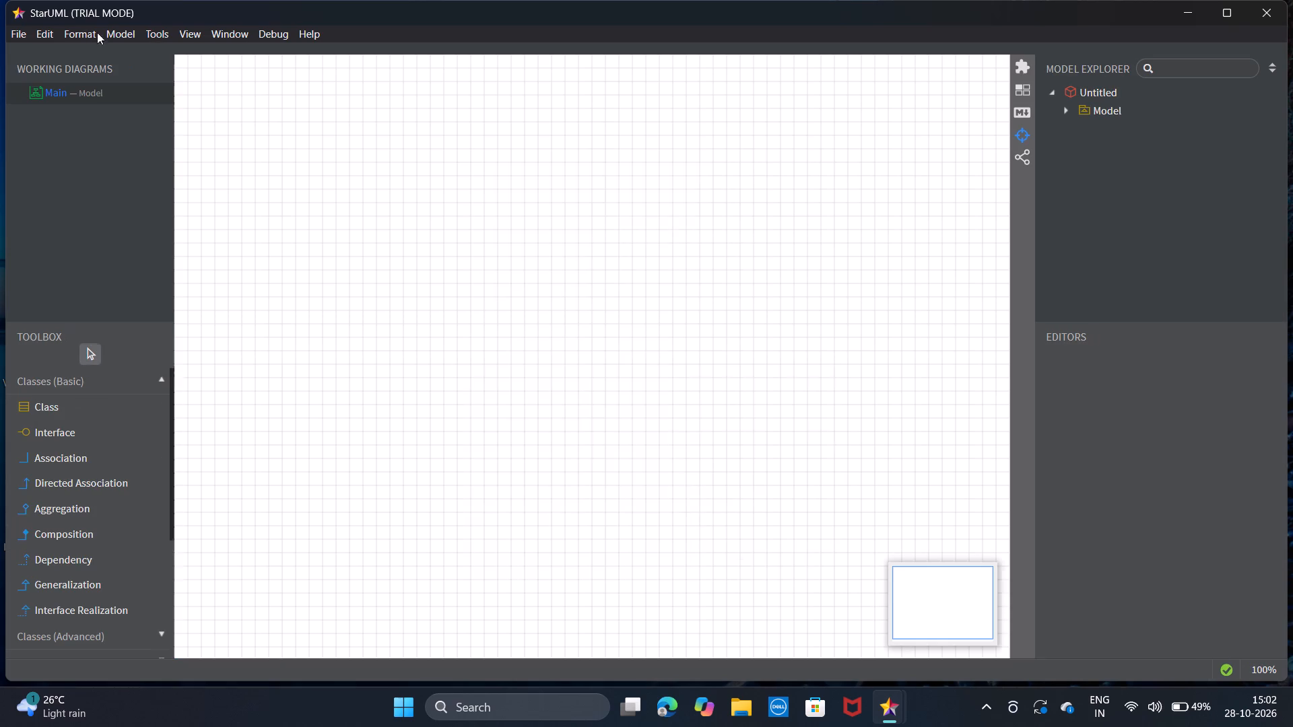
{"action": "left_click", "coordinate": [114, 31]}
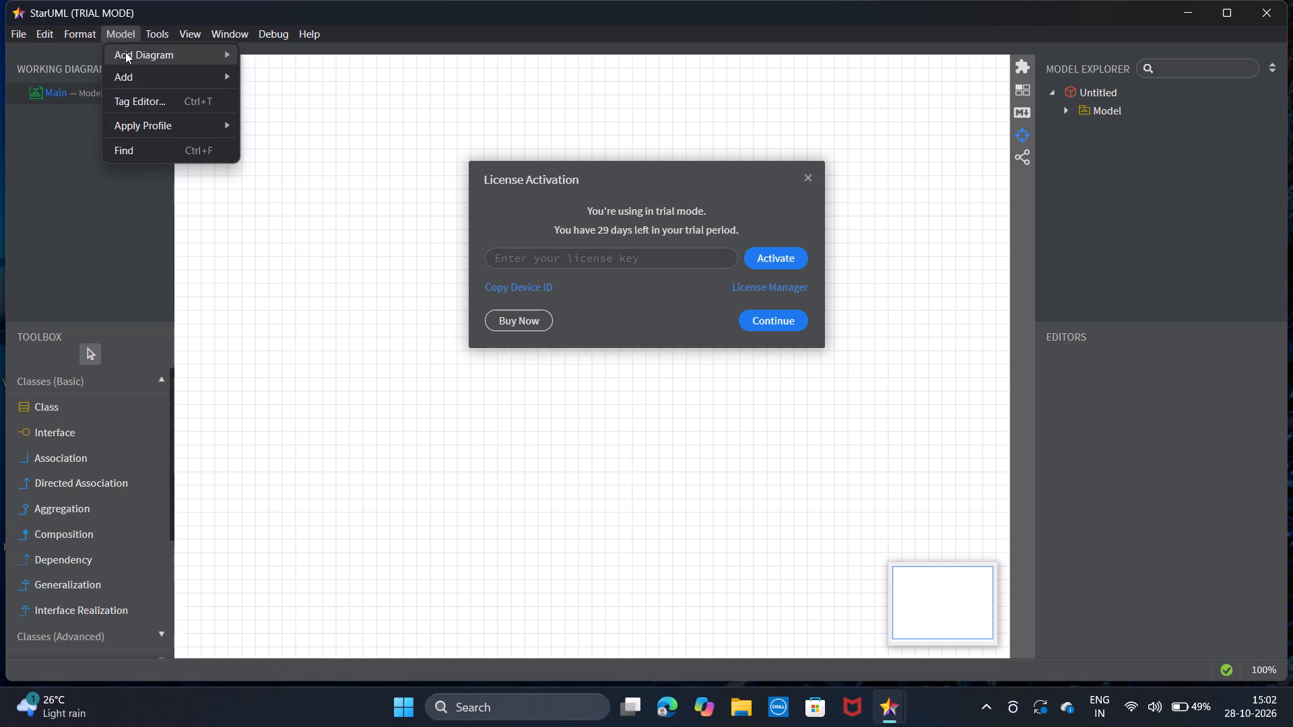
{"action": "left_click", "coordinate": [126, 52]}
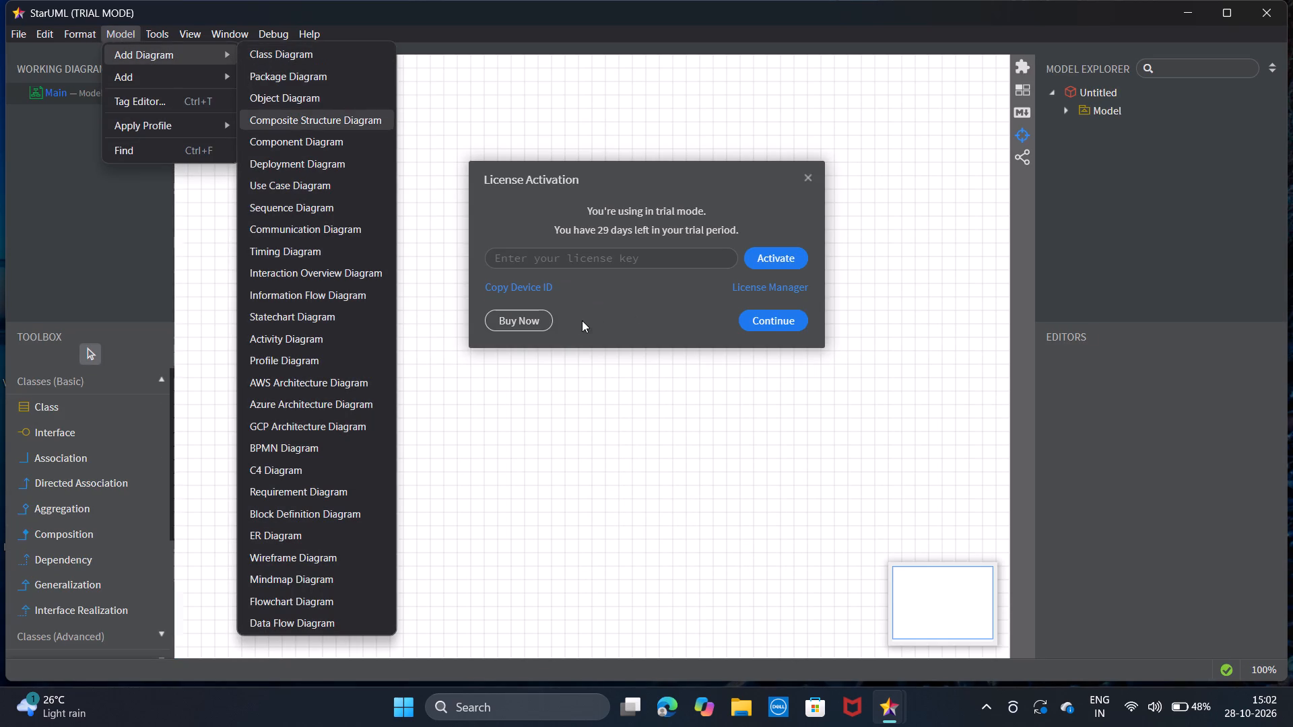
{"action": "left_click", "coordinate": [809, 178]}
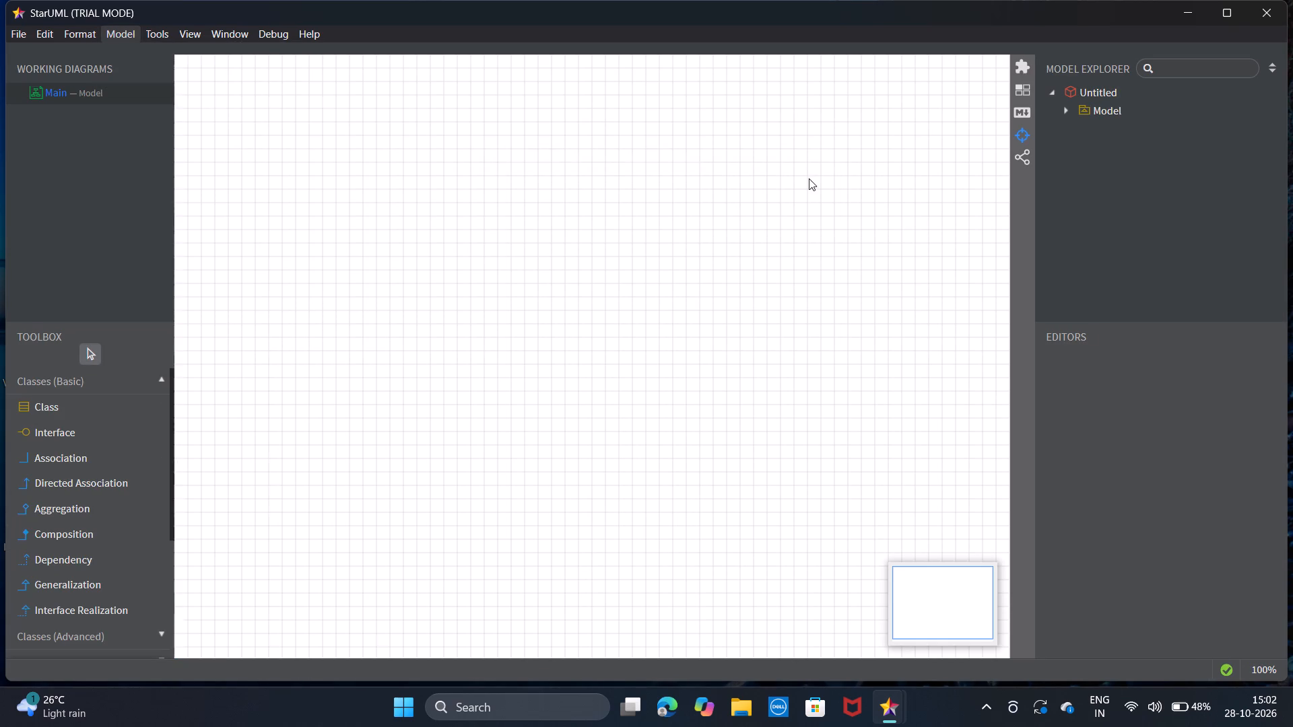
Open the choice of diagram types that can be added to the model.
{"action": "left_click", "coordinate": [123, 31]}
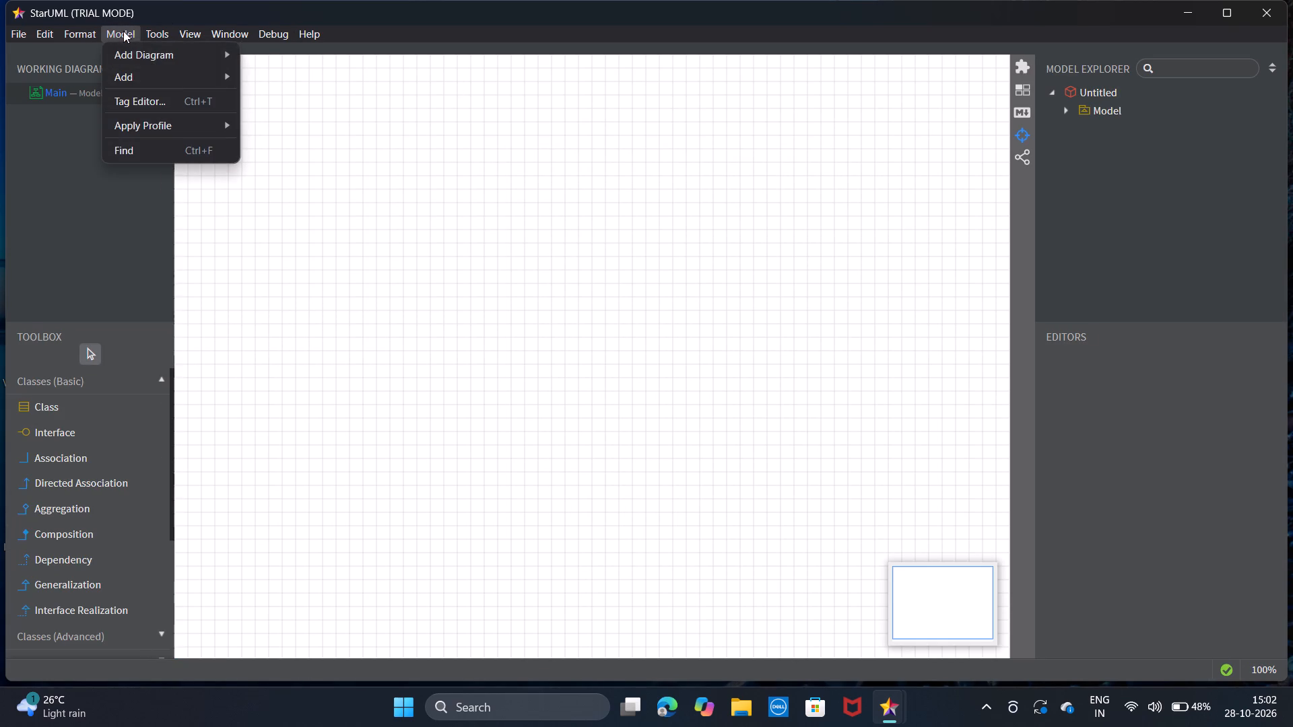
{"action": "left_click", "coordinate": [150, 60]}
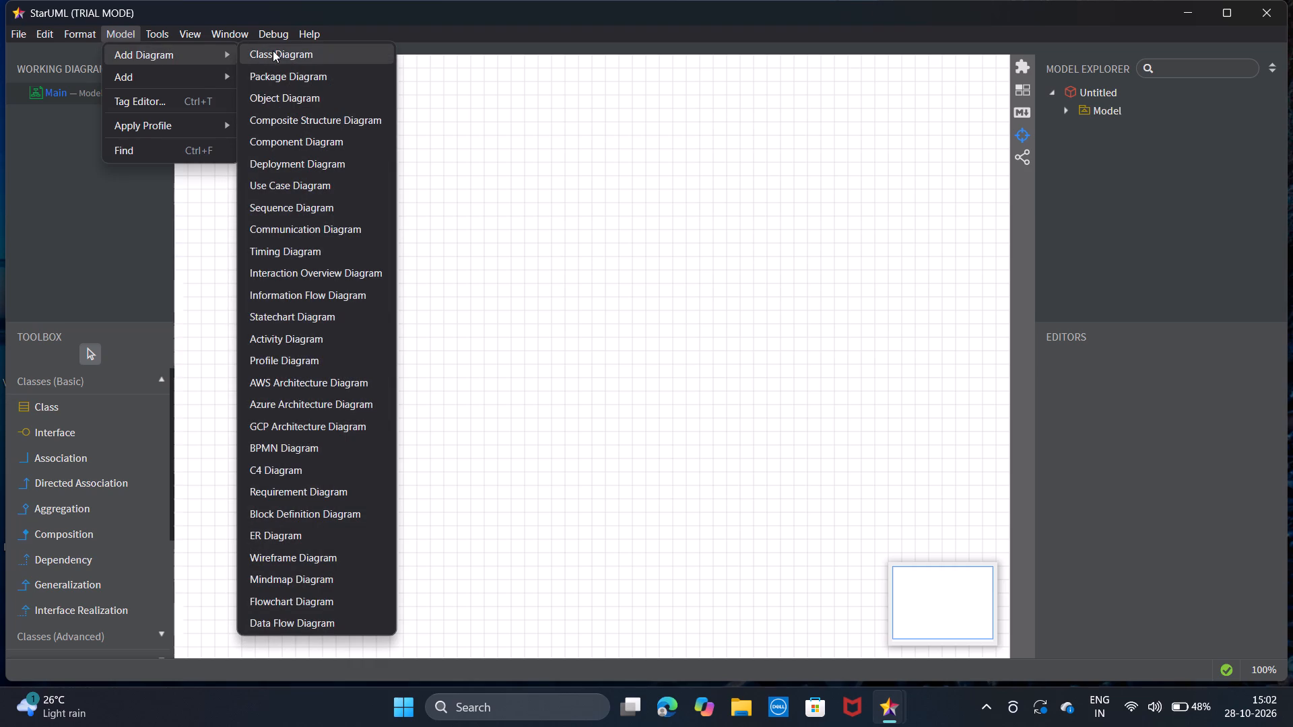
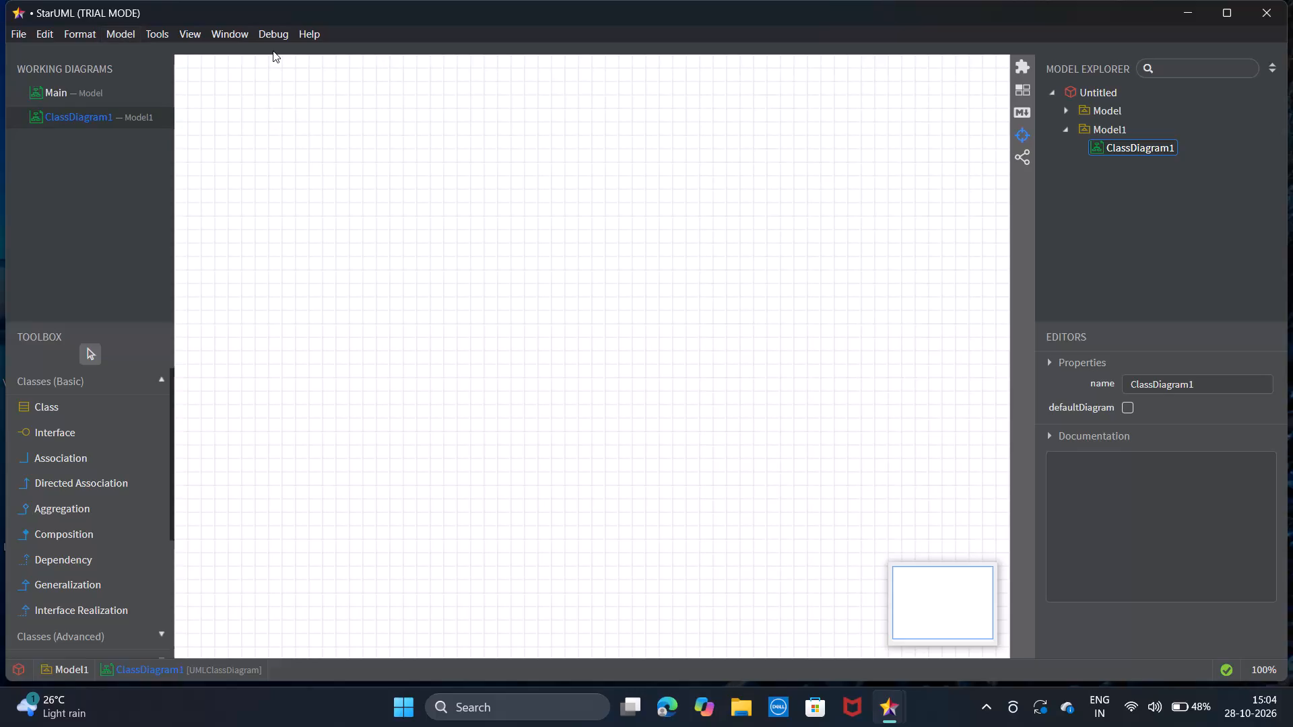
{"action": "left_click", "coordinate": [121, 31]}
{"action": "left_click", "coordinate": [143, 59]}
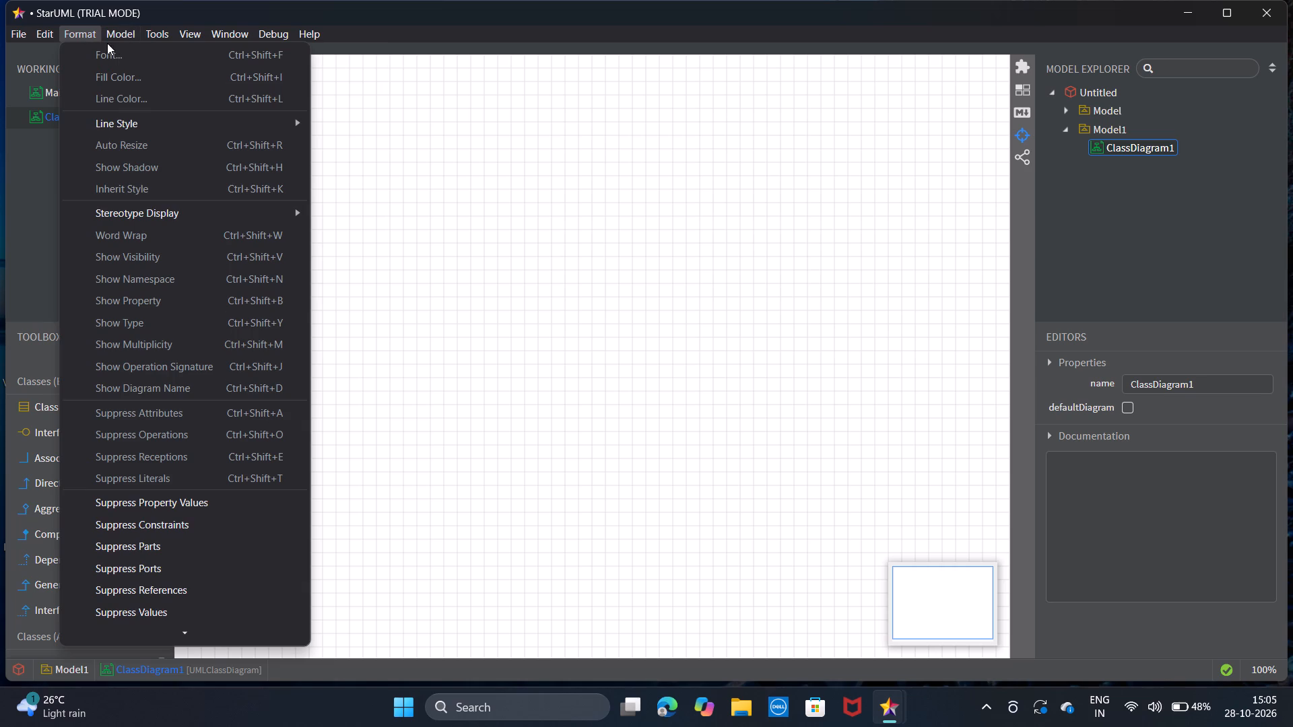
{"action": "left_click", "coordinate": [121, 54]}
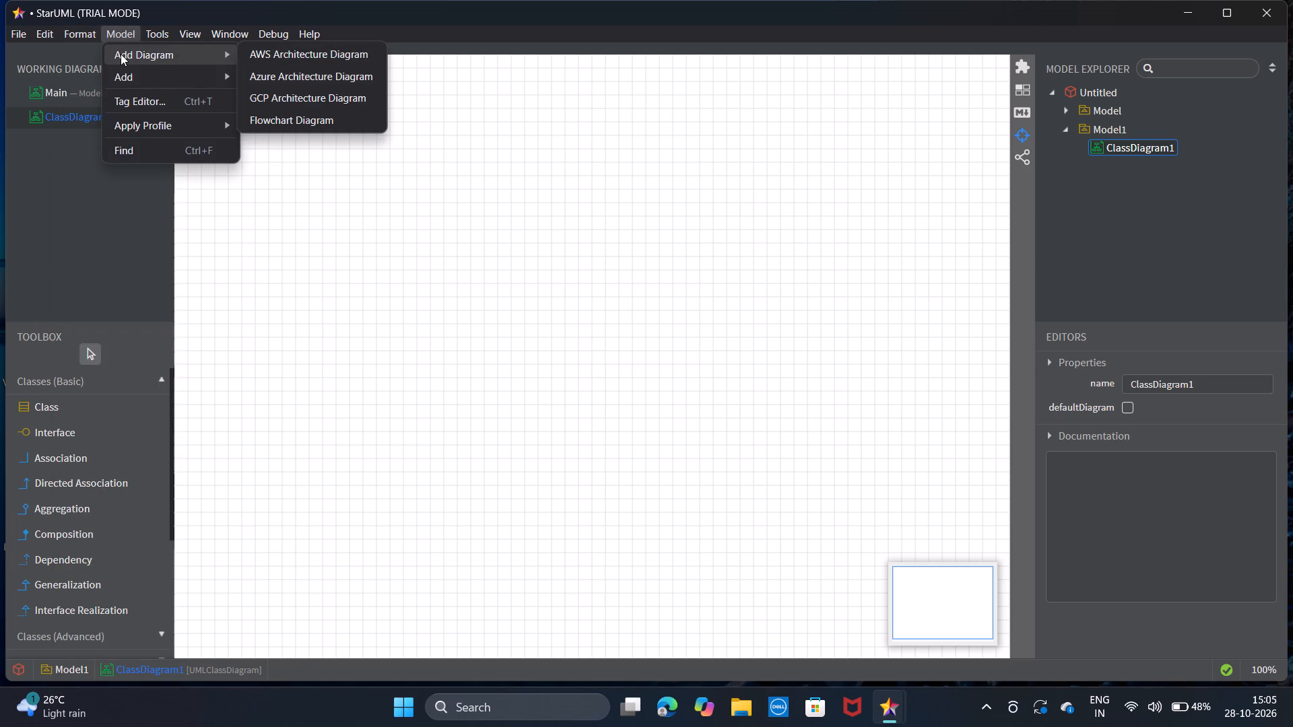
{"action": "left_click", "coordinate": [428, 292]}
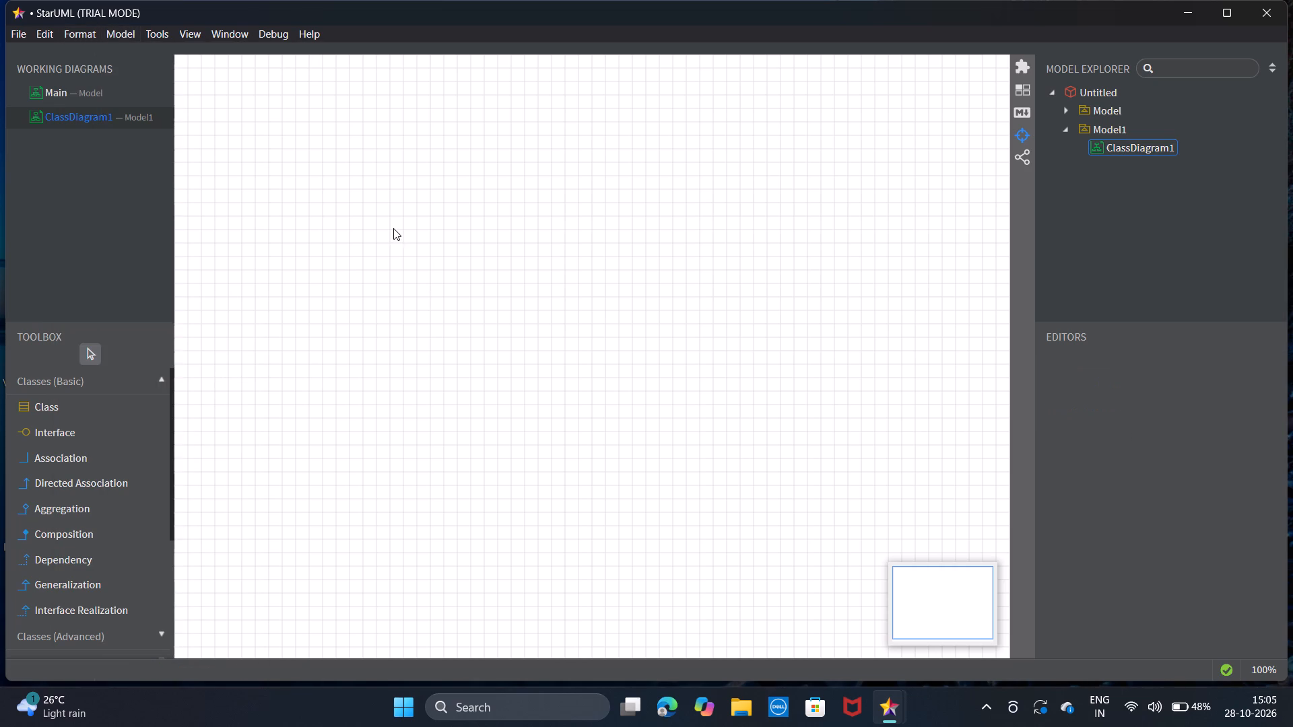
Close the ClassDiagram1 diagram of Model1 in the working diagrams, leaving it in the model.
{"action": "left_click", "coordinate": [123, 116]}
{"action": "left_click", "coordinate": [17, 116]}
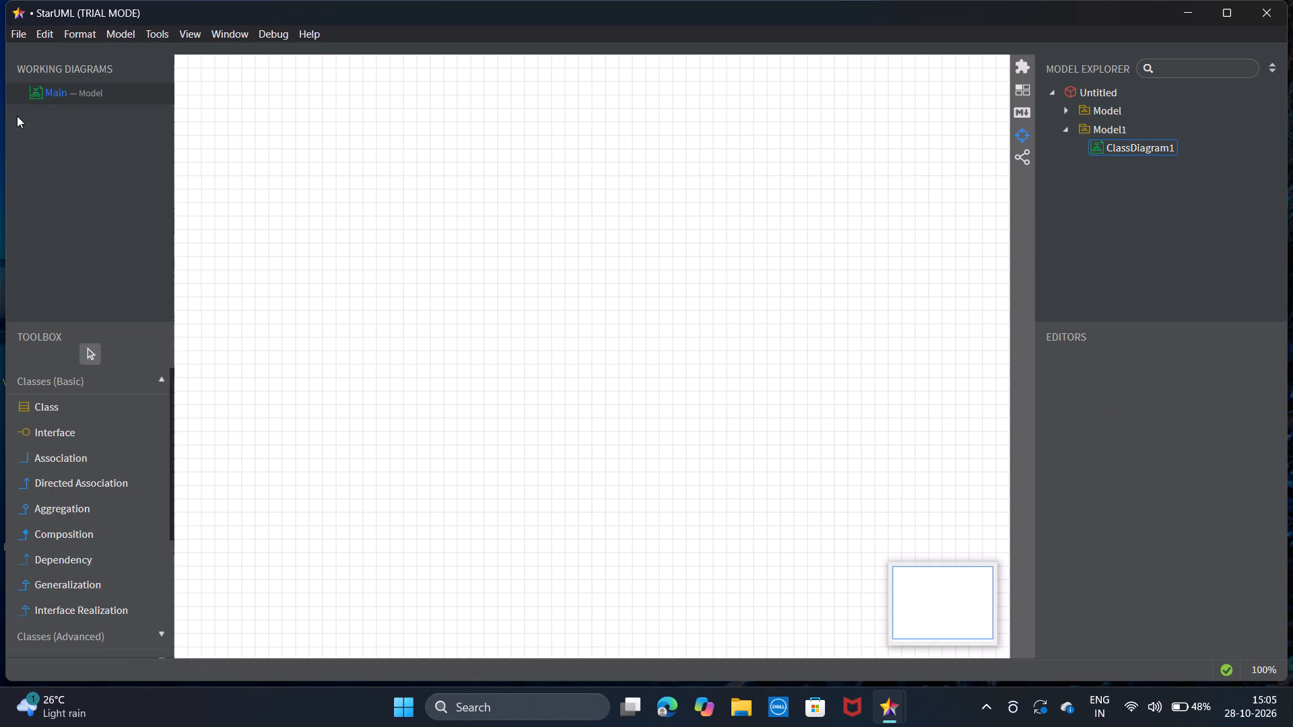
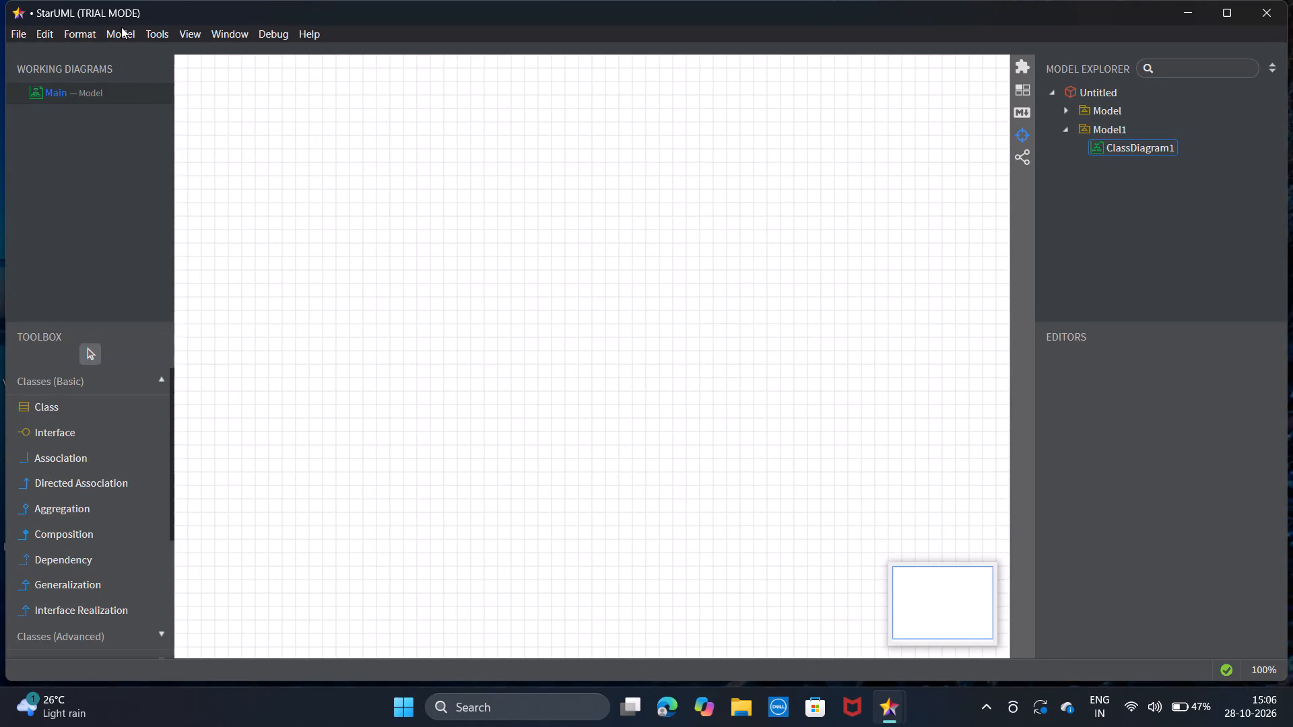
Add a new Use Case Diagram to the project.
{"action": "left_click", "coordinate": [121, 27]}
{"action": "left_click", "coordinate": [128, 48]}
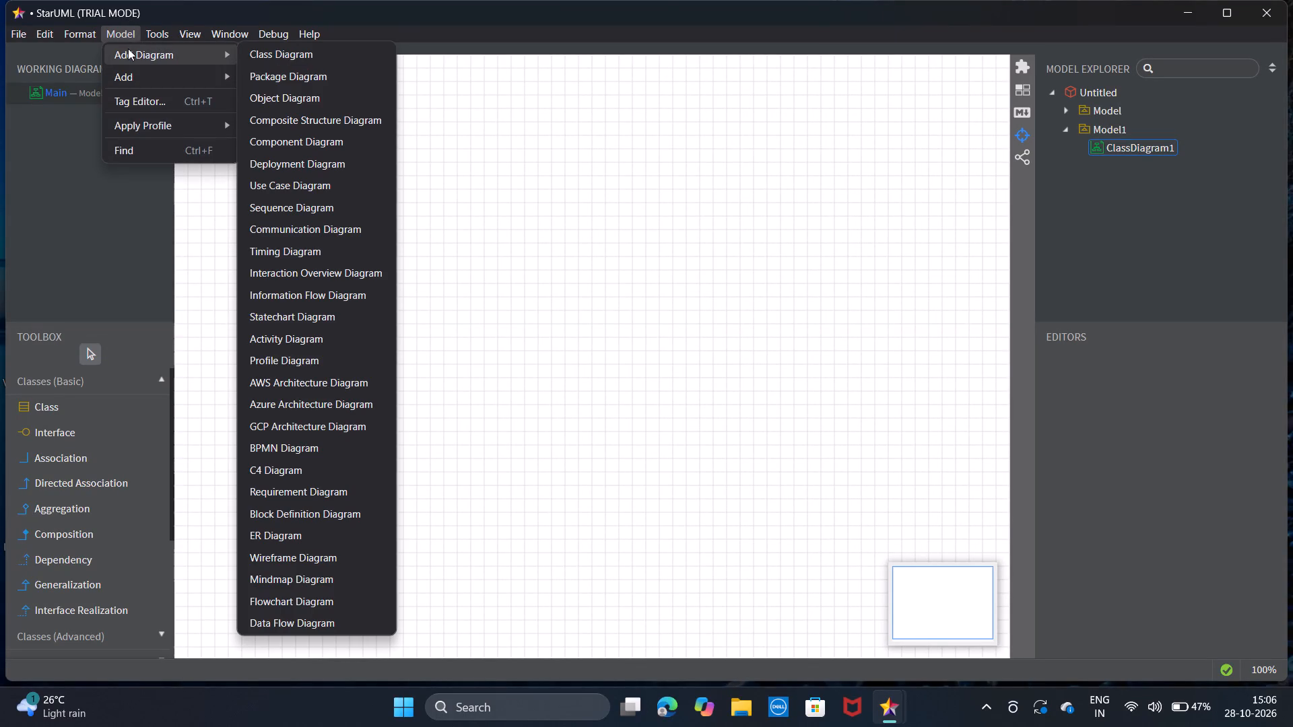
{"action": "left_click", "coordinate": [331, 179]}
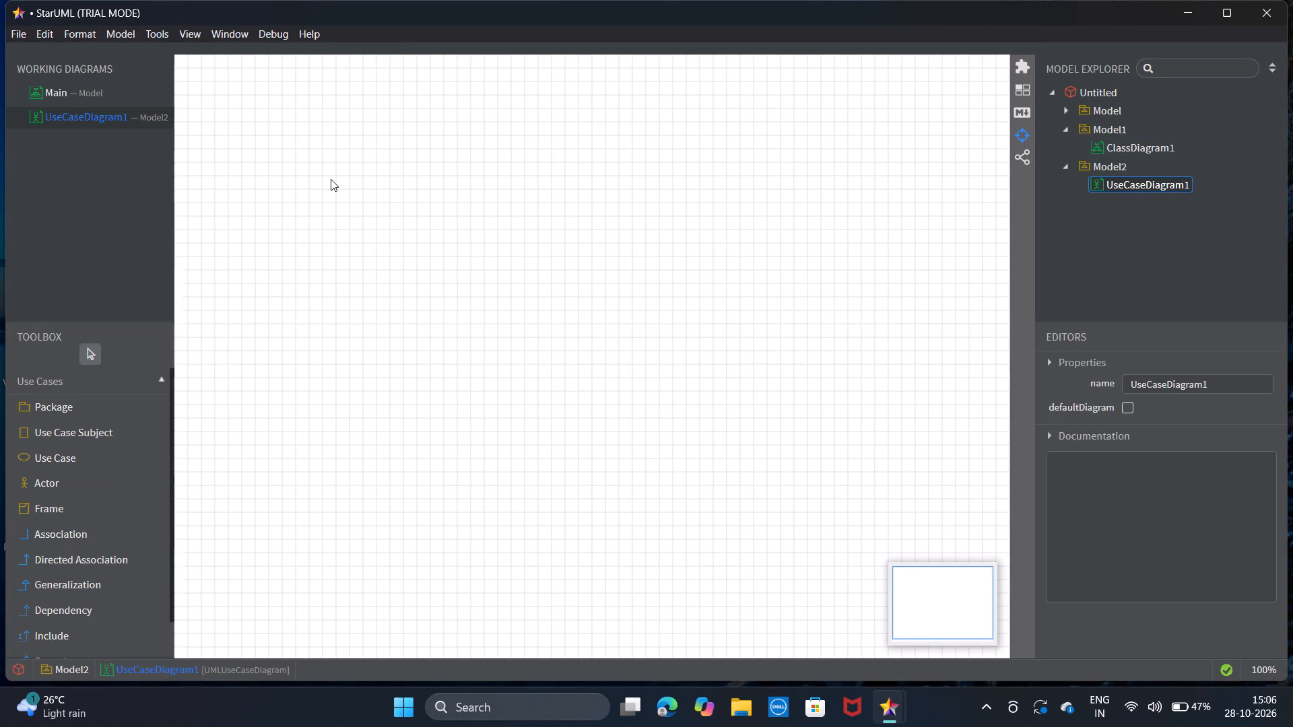
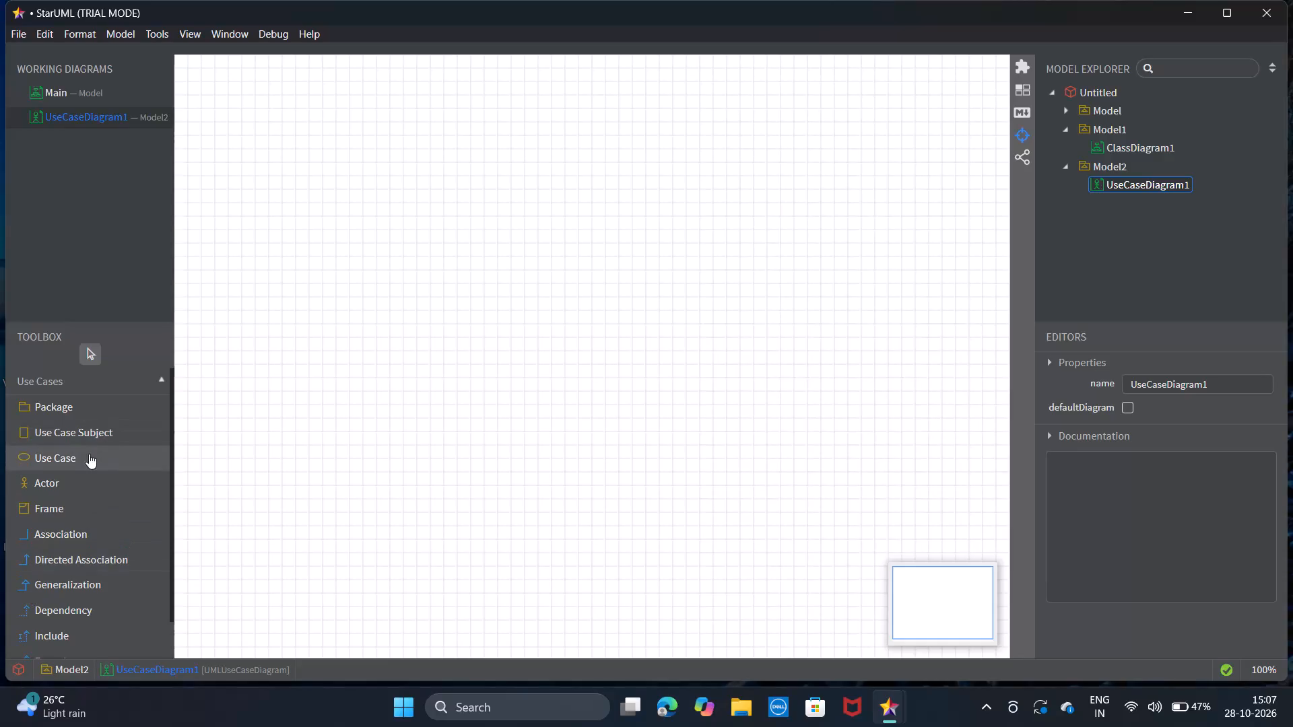
Place an actor named "student" in the upper-left area of the use case diagram.
{"action": "left_click", "coordinate": [97, 488]}
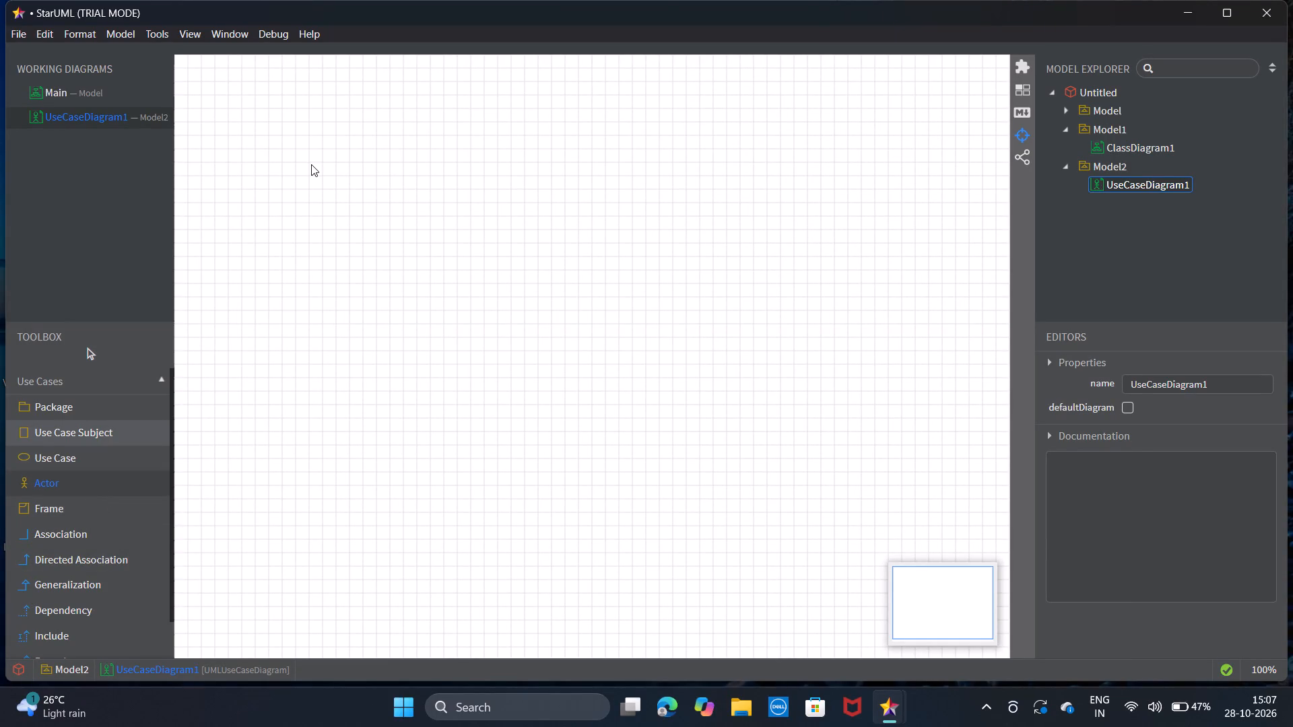
{"action": "left_click", "coordinate": [311, 164]}
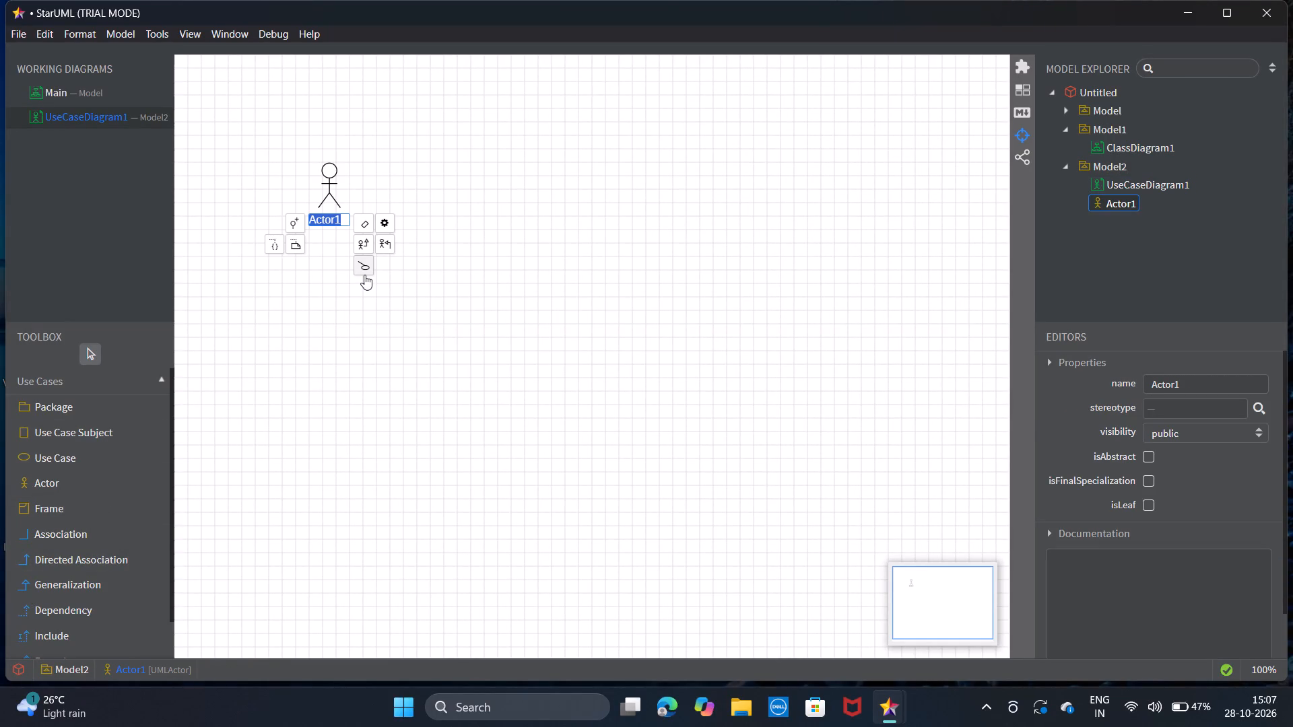
{"action": "type", "text": "student"}
{"action": "key", "text": "Return"}
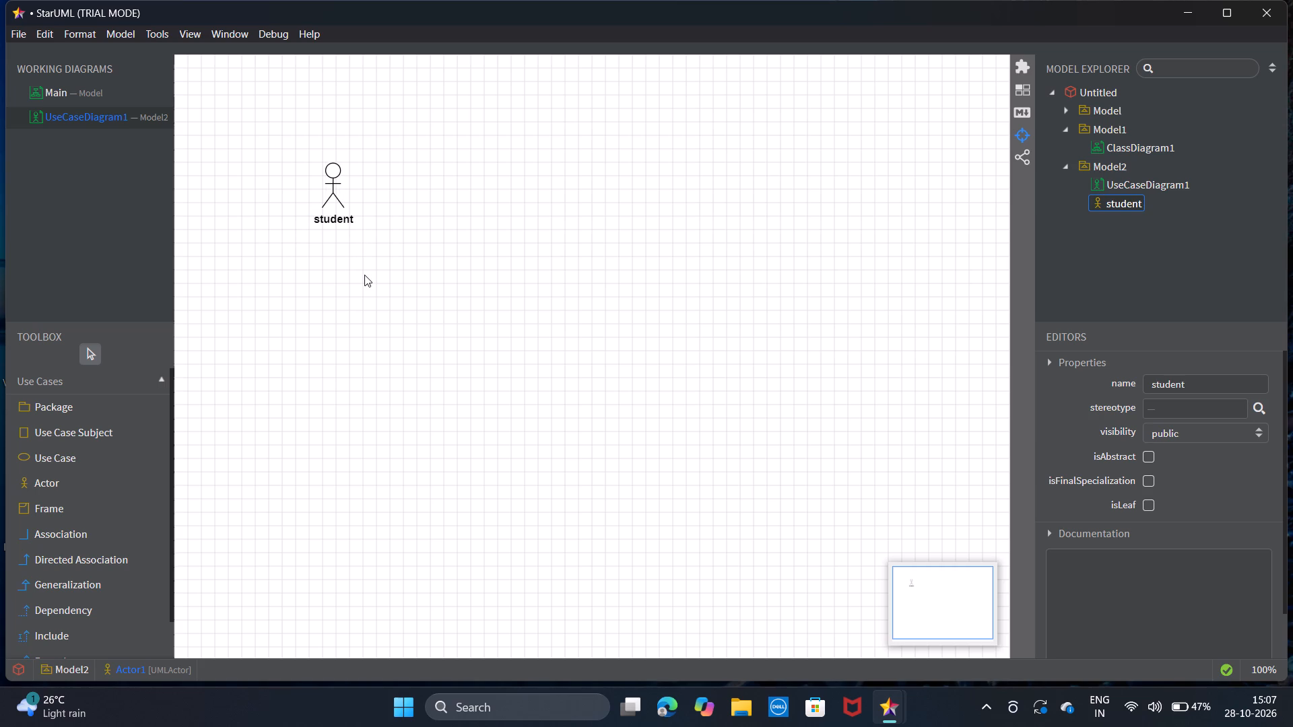
Draw a use case above and to the right of the student actor and name it "book_issue".
{"action": "left_click", "coordinate": [68, 450]}
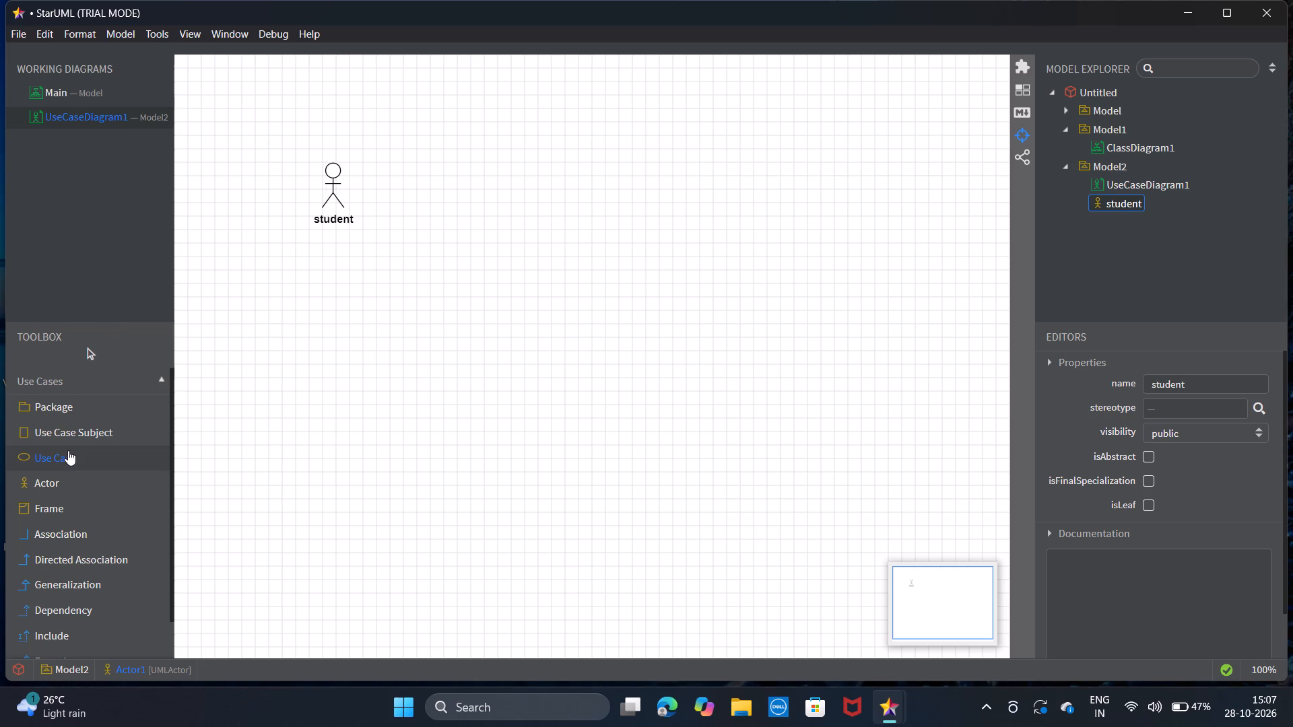
{"action": "left_click_drag", "start_coordinate": [478, 99], "coordinate": [539, 123]}
{"action": "left_click_drag", "start_coordinate": [539, 123], "coordinate": [555, 143]}
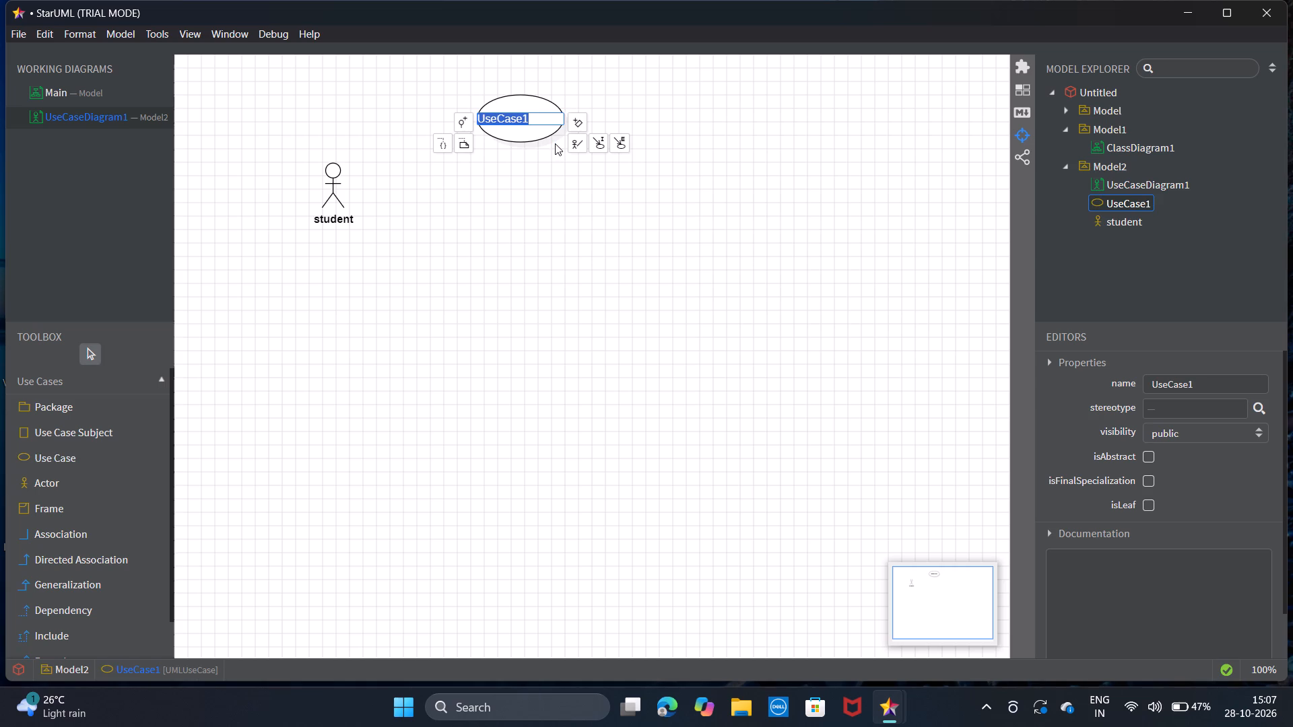
{"action": "type", "text": "book"}
{"action": "key", "text": "shift+underscore"}
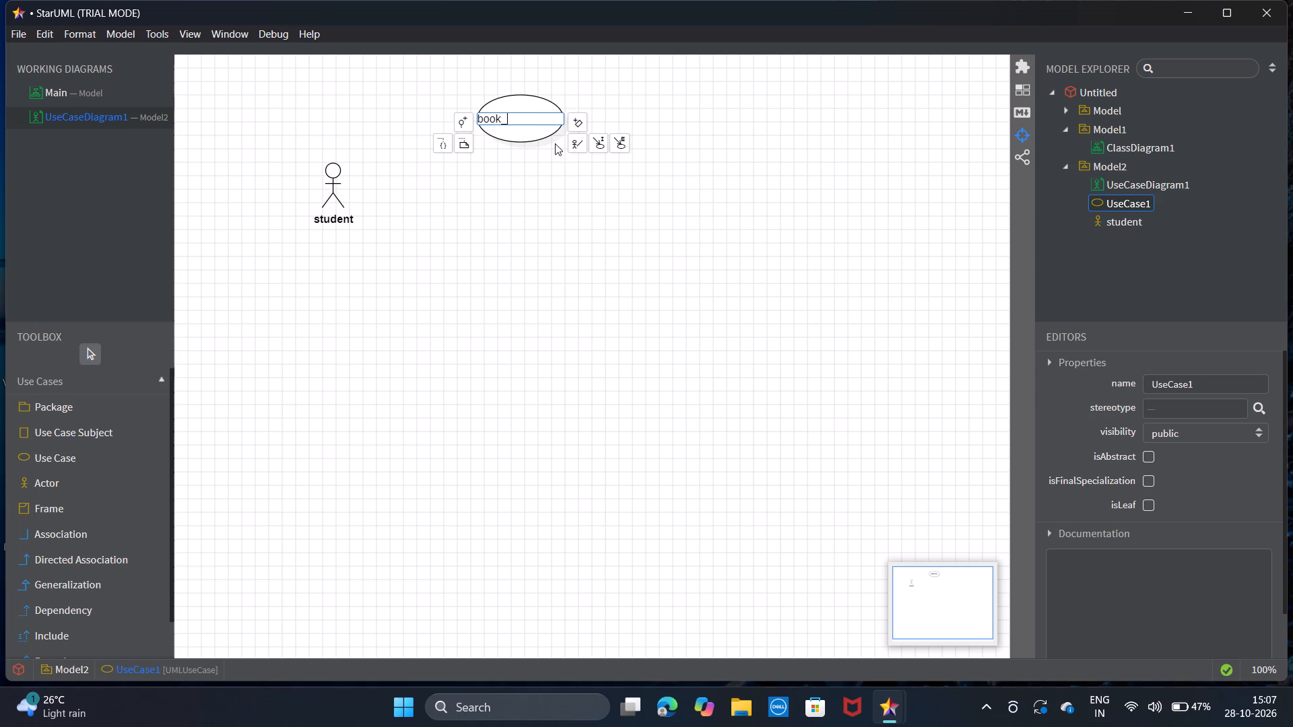
{"action": "type", "text": "issue"}
{"action": "key", "text": "Return"}
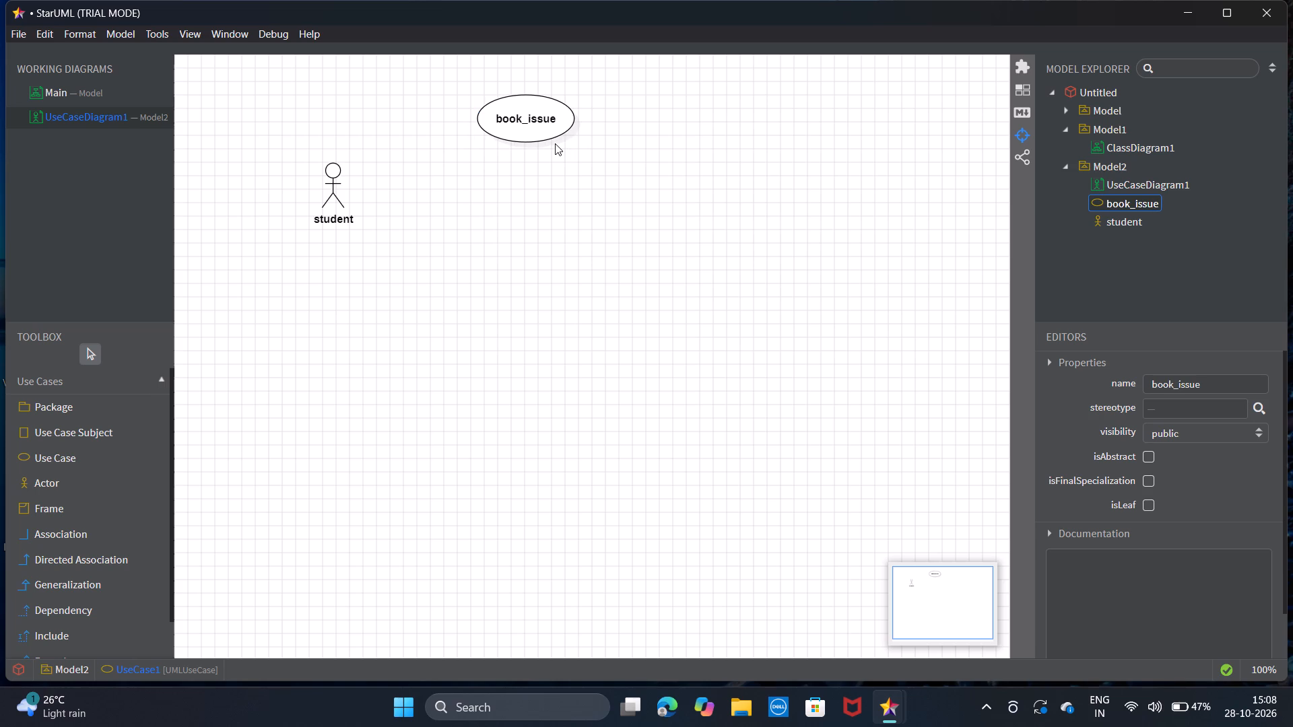
Draw a second use case directly below book_issue and name it "book_return".
{"action": "left_click", "coordinate": [86, 448]}
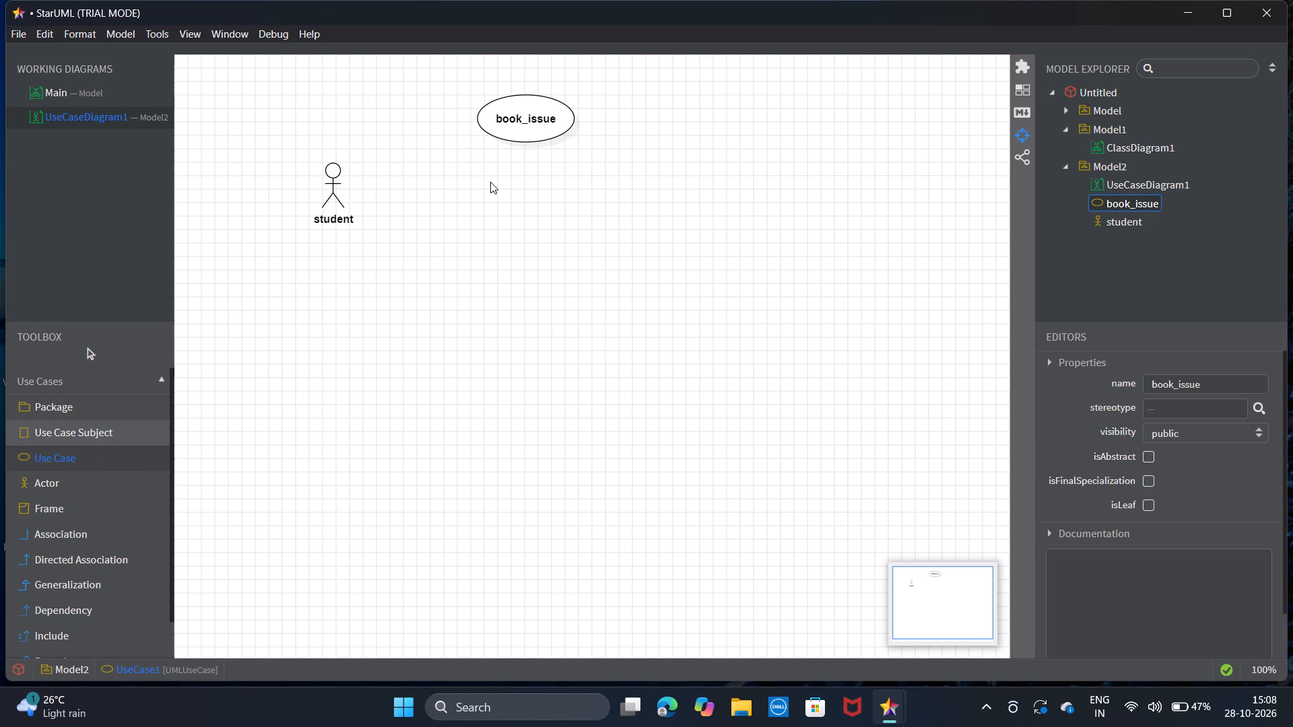
{"action": "left_click_drag", "start_coordinate": [490, 182], "coordinate": [582, 230]}
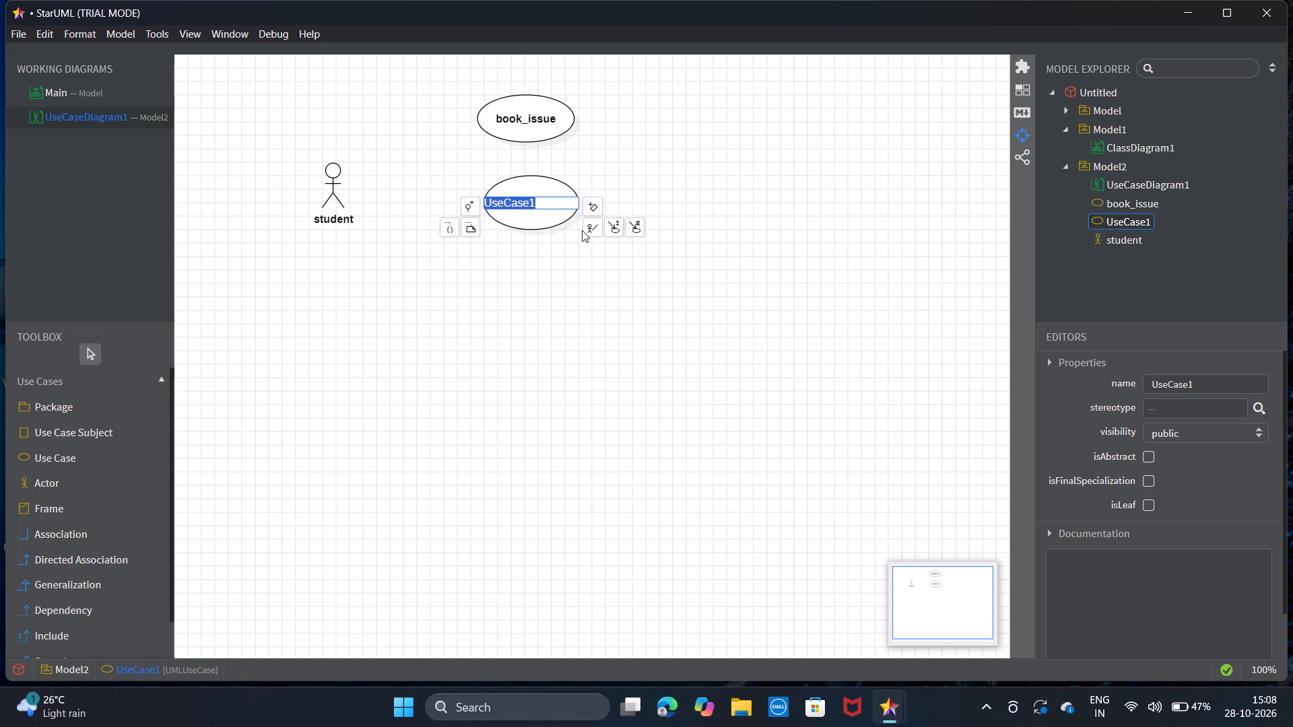
{"action": "type", "text": "book"}
{"action": "key", "text": "shift+underscore"}
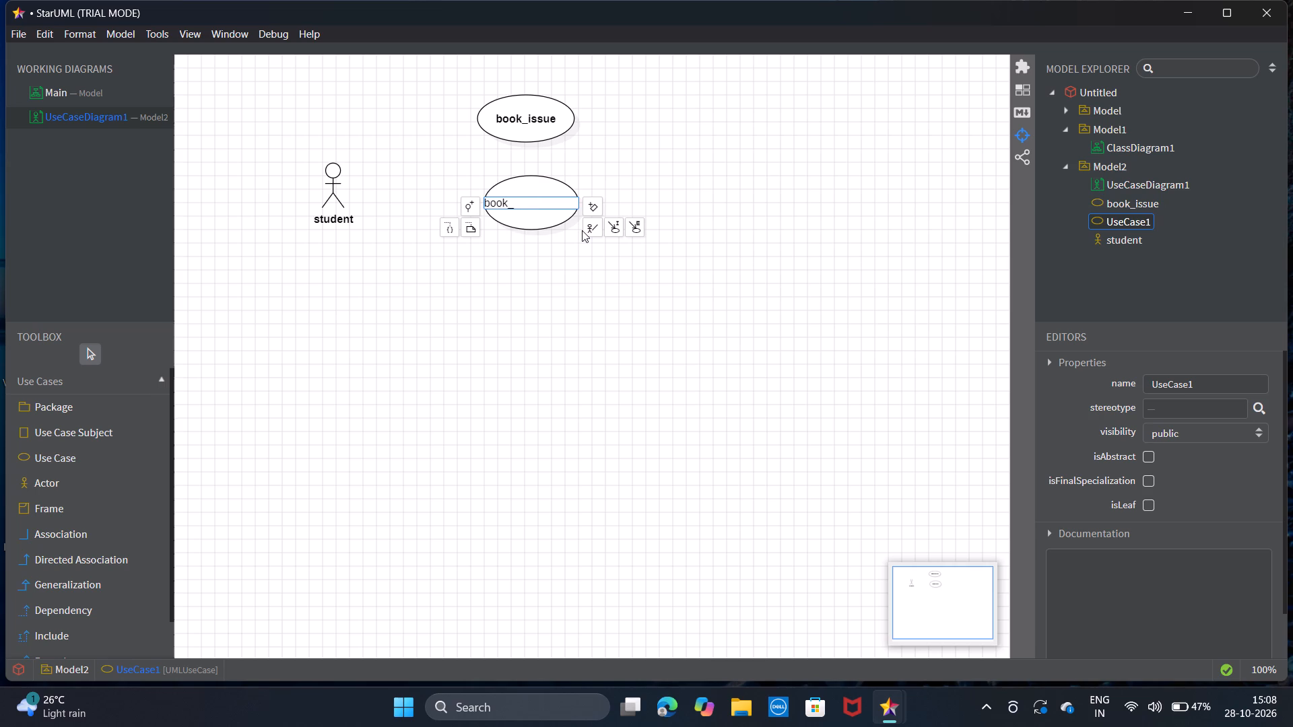
{"action": "type", "text": "return"}
{"action": "key", "text": "Return"}
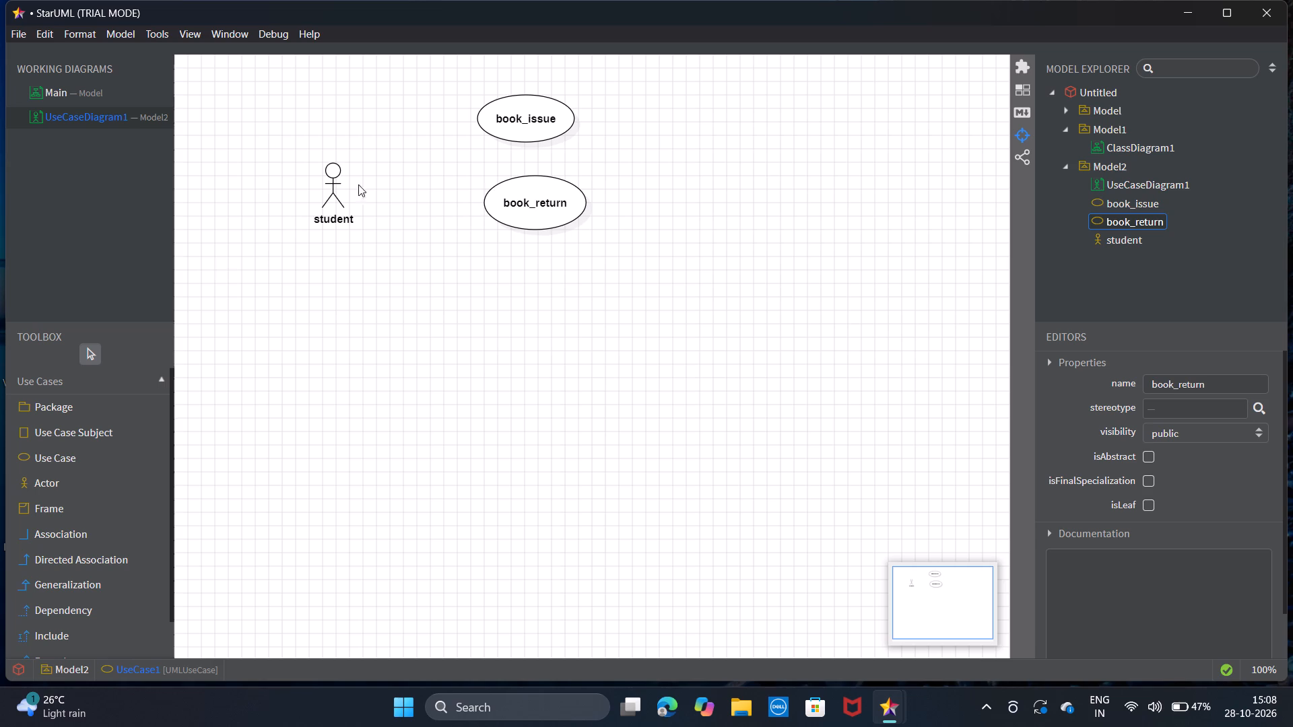
Draw a third use case directly below book_return and name it "book_entry".
{"action": "left_click", "coordinate": [86, 449]}
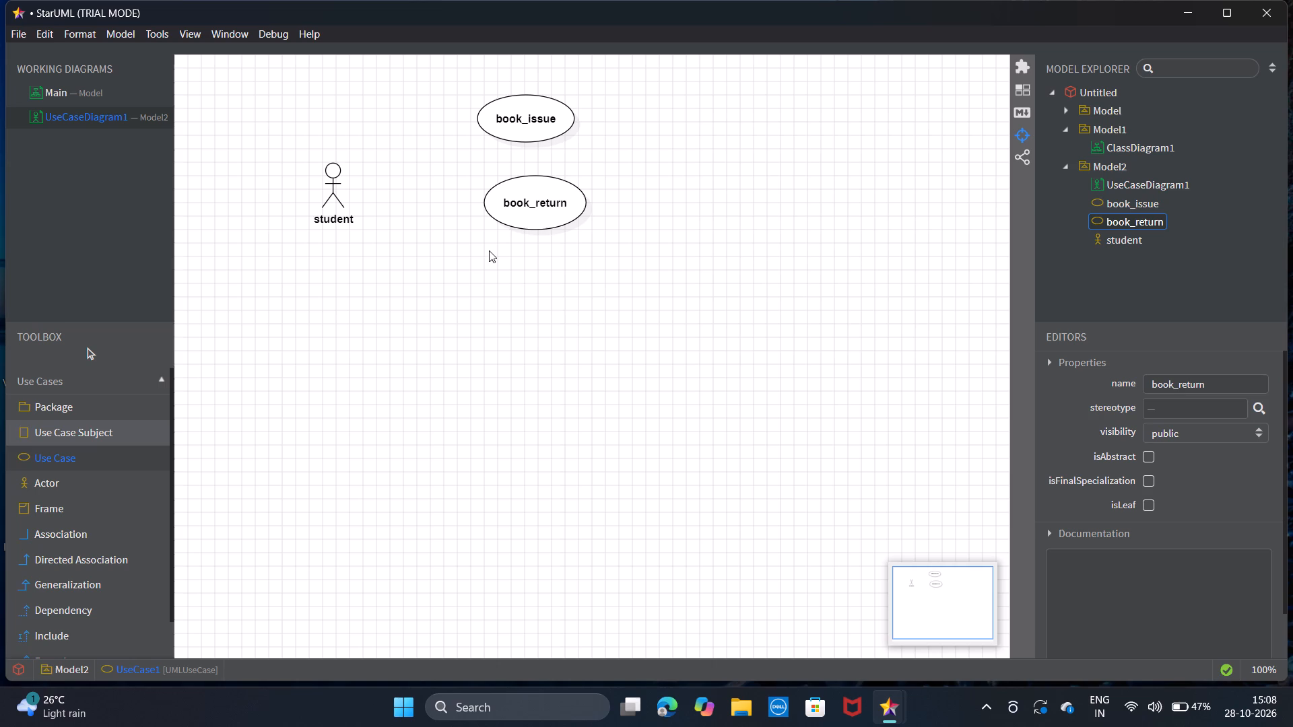
{"action": "left_click_drag", "start_coordinate": [489, 250], "coordinate": [588, 304]}
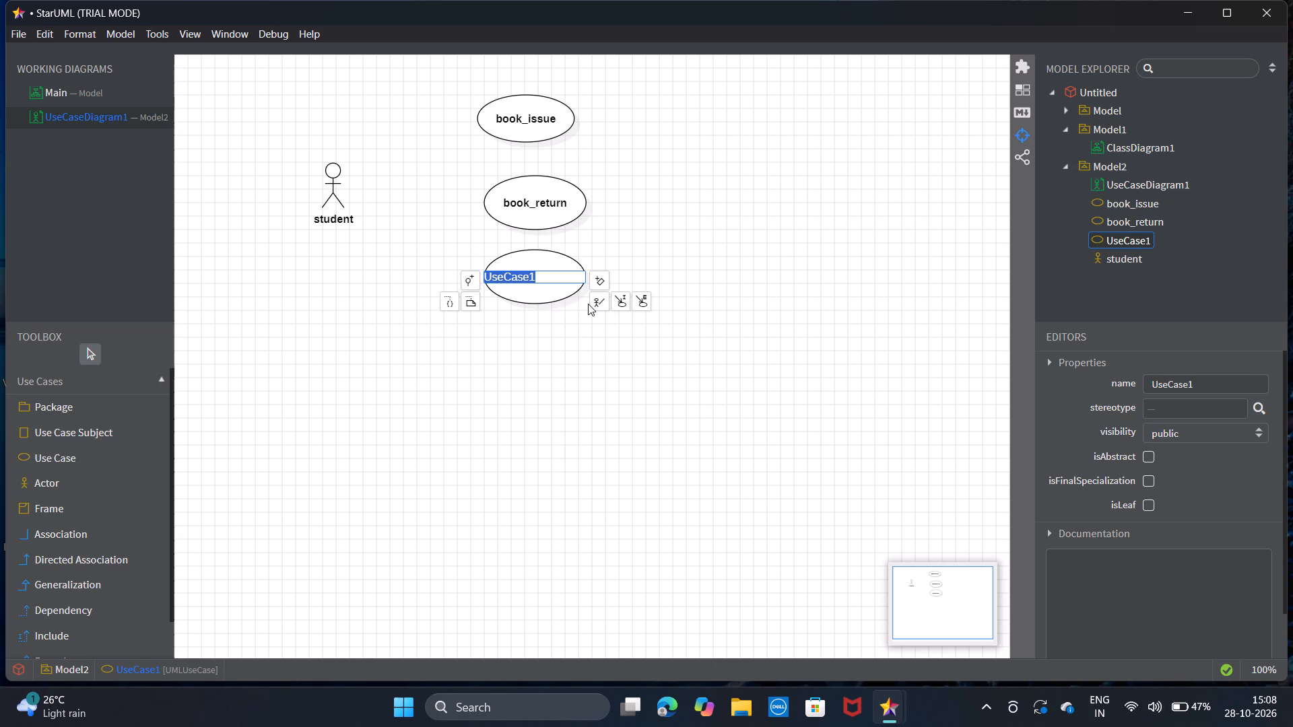
{"action": "type", "text": "book"}
{"action": "type", "text": "_entry"}
{"action": "key", "text": "Return"}
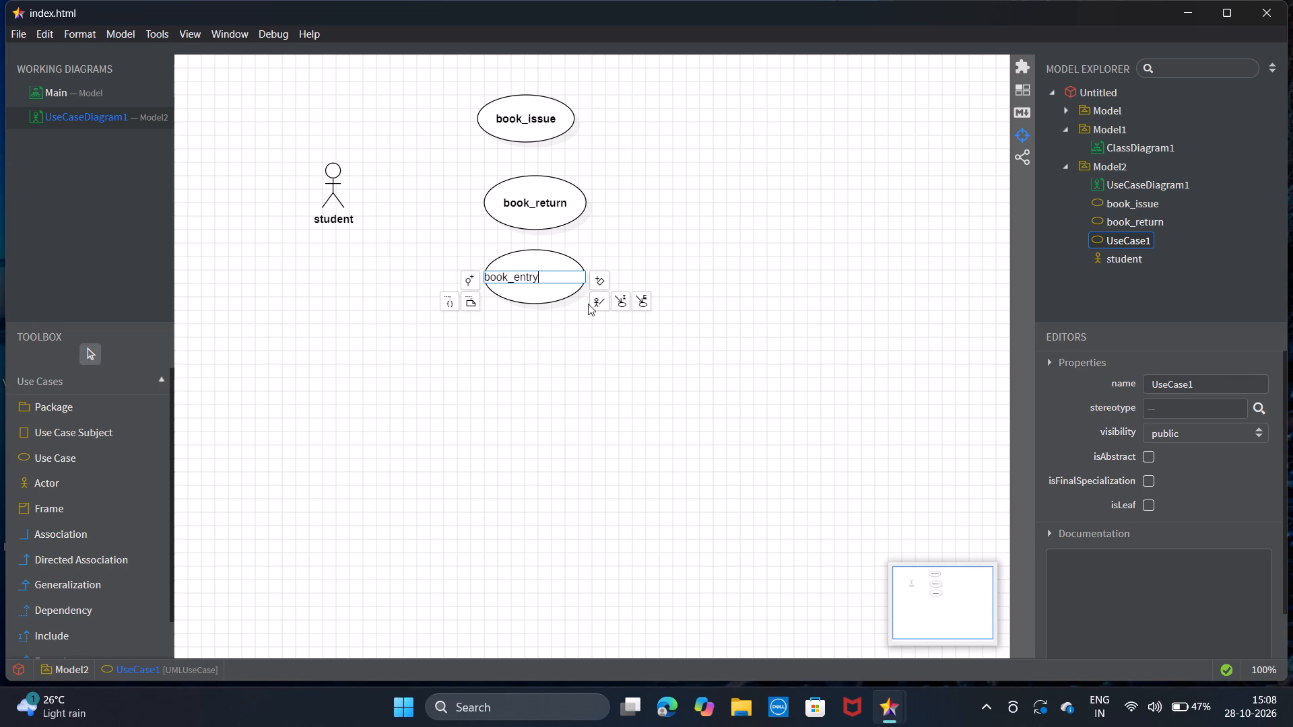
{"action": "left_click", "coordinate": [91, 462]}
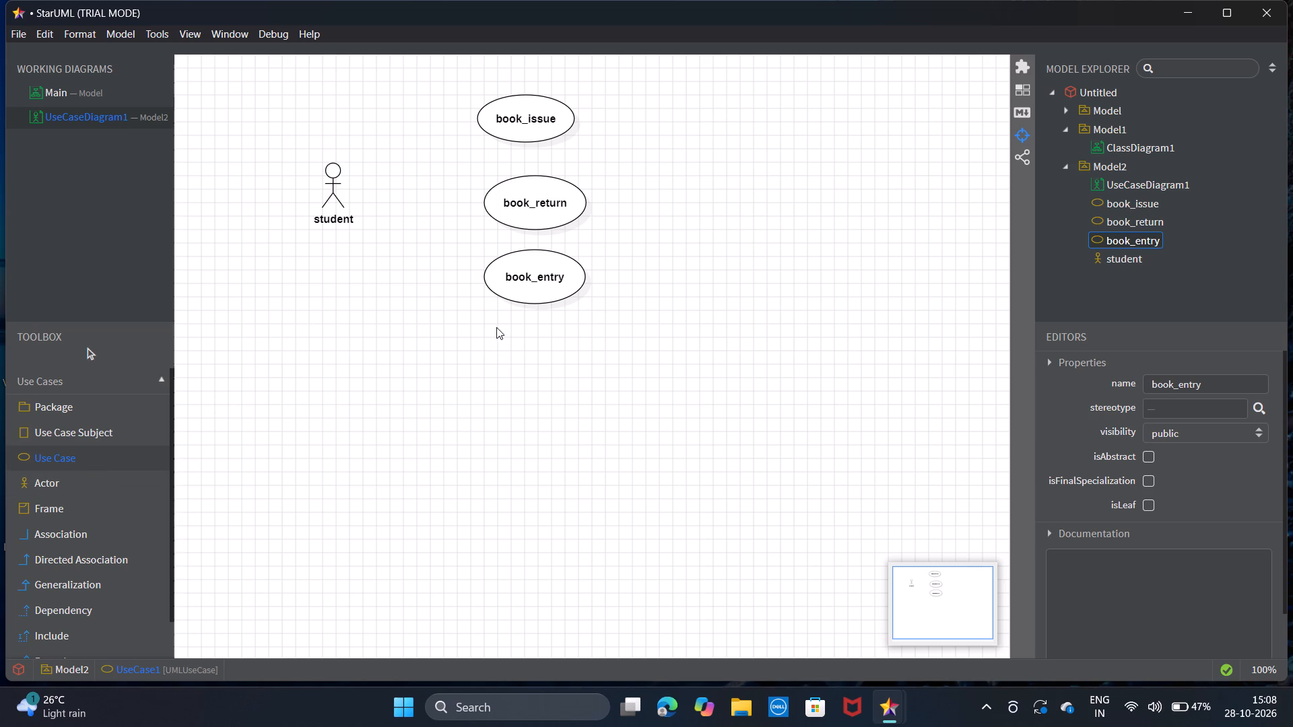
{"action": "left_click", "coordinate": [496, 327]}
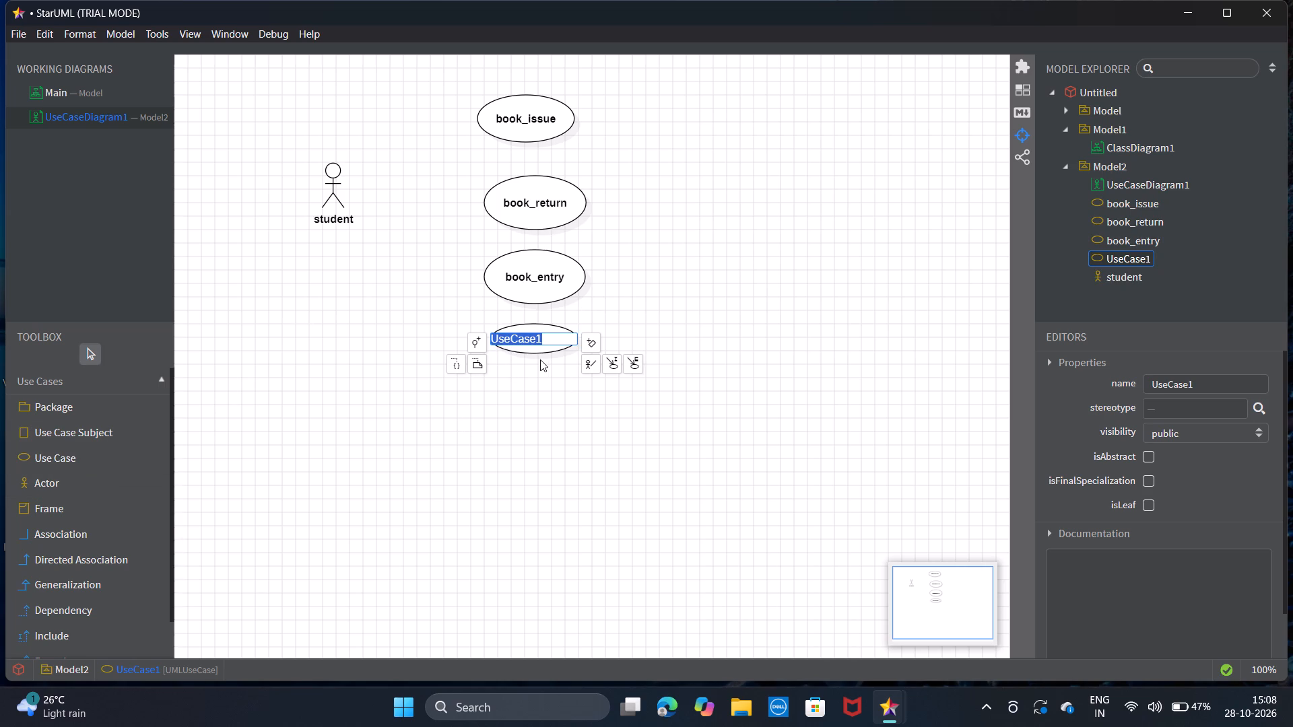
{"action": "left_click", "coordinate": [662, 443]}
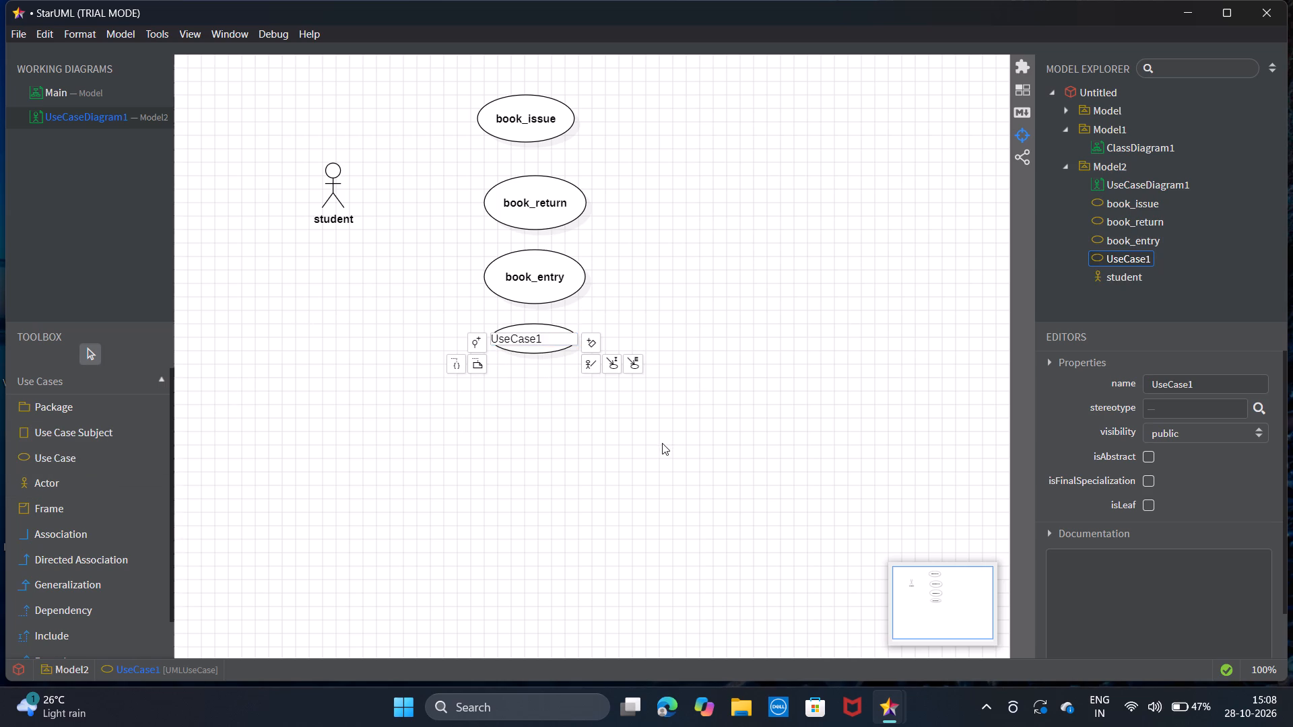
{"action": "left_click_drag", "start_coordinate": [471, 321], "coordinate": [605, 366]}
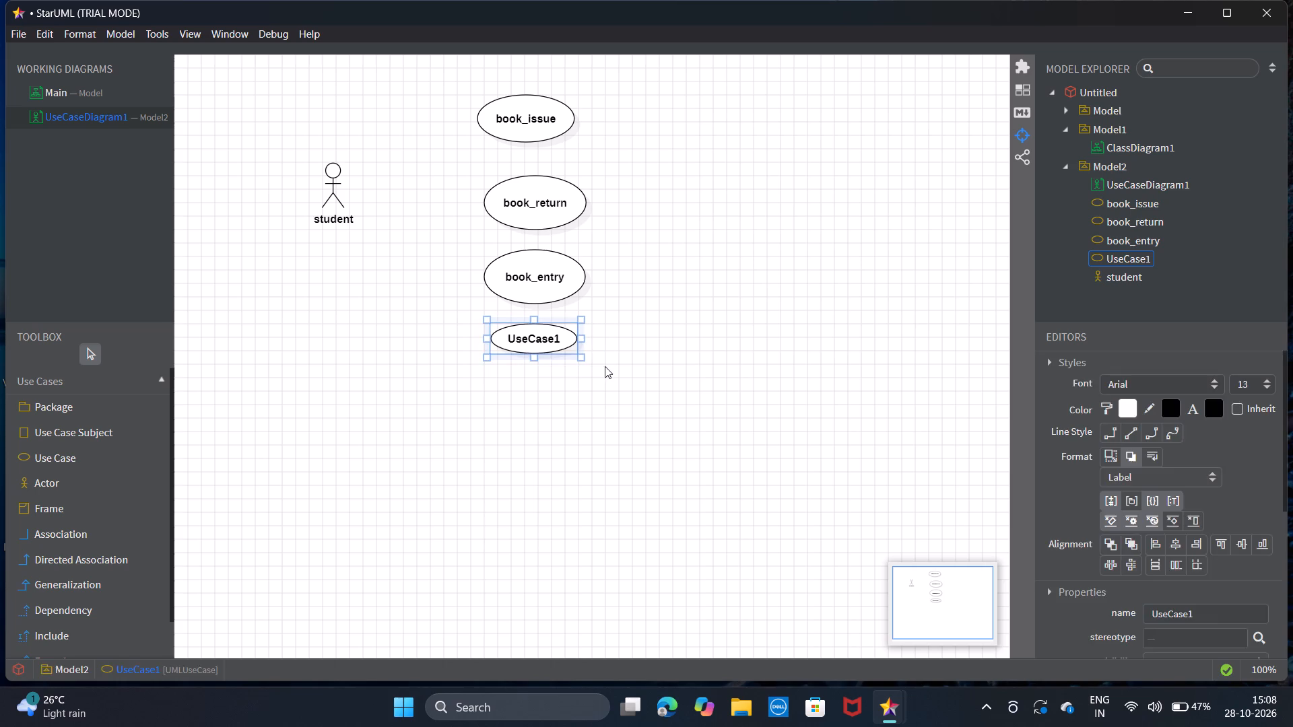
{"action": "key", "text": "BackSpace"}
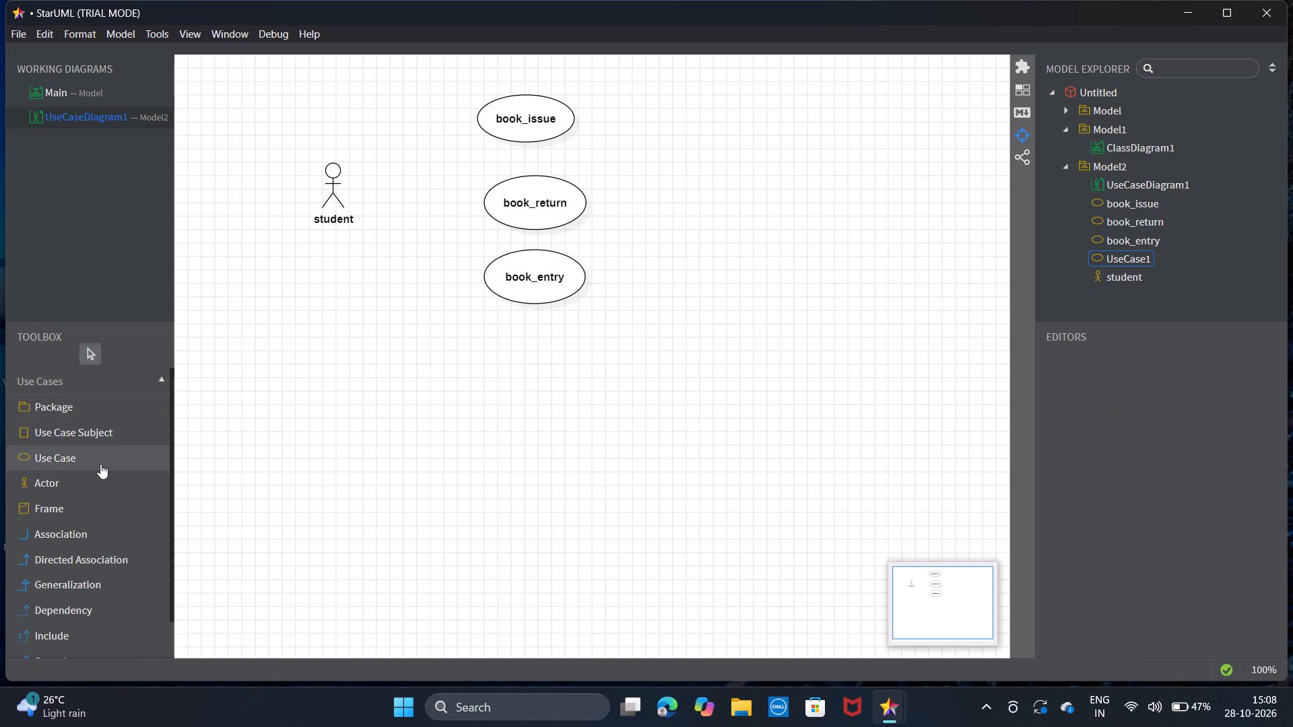
Draw a use case directly below book_entry and name it "search book_details".
{"action": "left_click", "coordinate": [100, 464]}
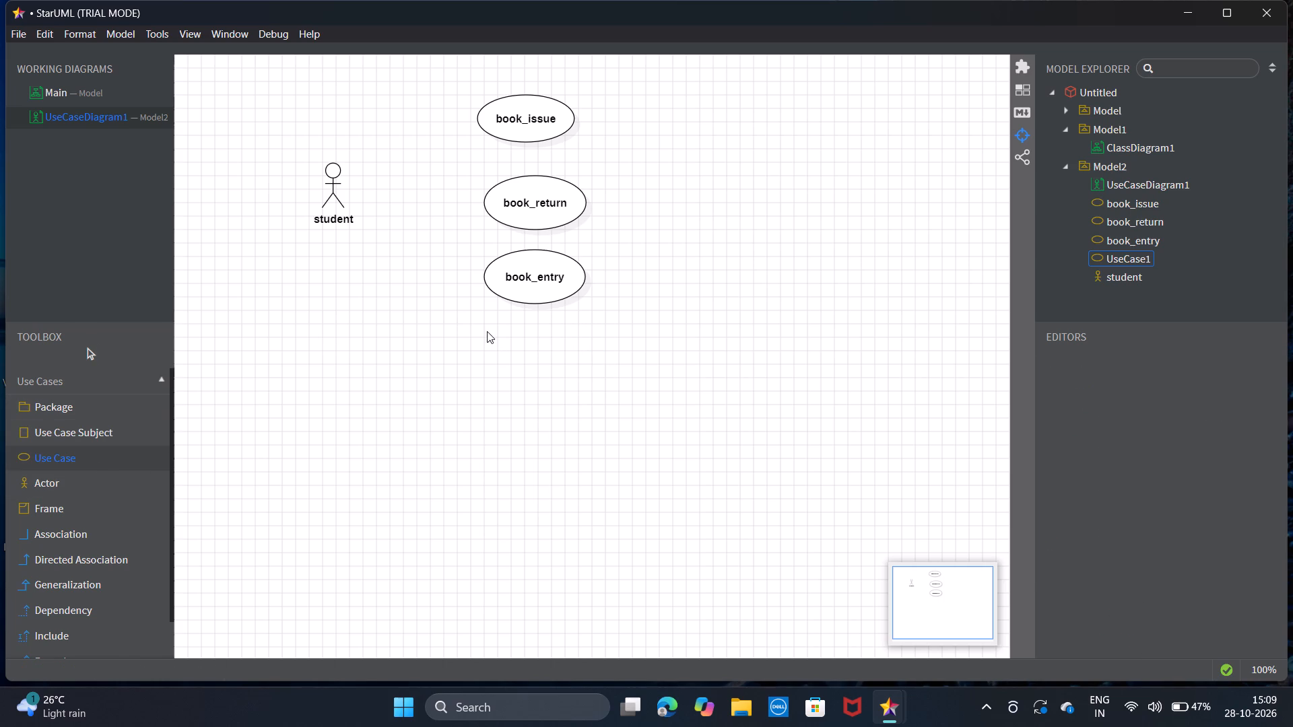
{"action": "left_click_drag", "start_coordinate": [487, 331], "coordinate": [589, 384]}
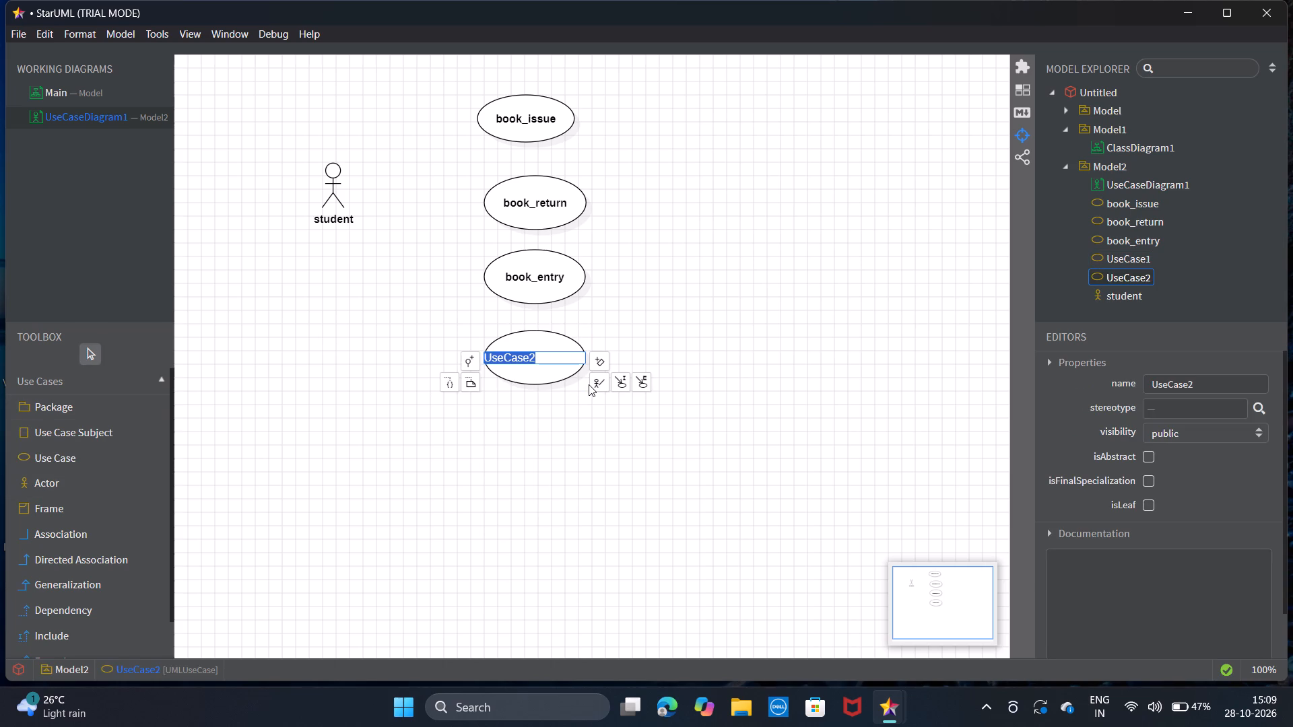
{"action": "type", "text": "search"}
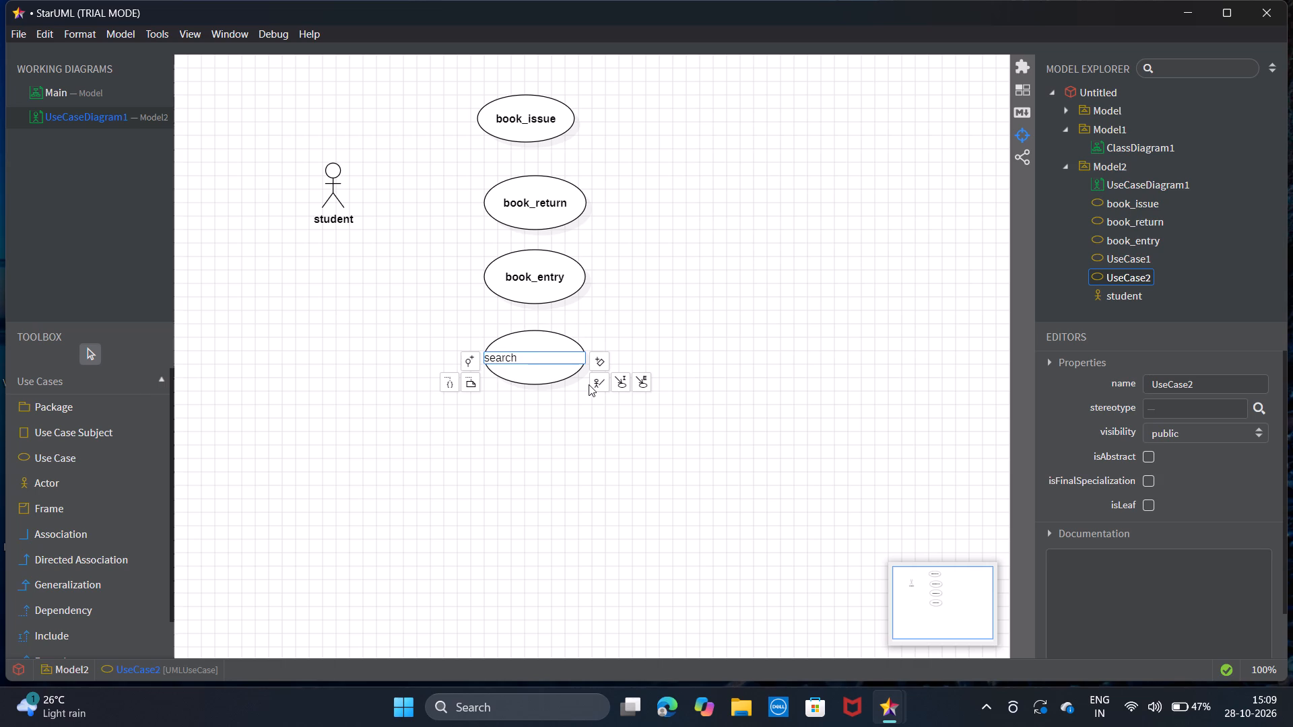
{"action": "key", "text": "space"}
{"action": "type", "text": "book"}
{"action": "key", "text": "shift+underscore"}
{"action": "type", "text": "details"}
{"action": "key", "text": "Return"}
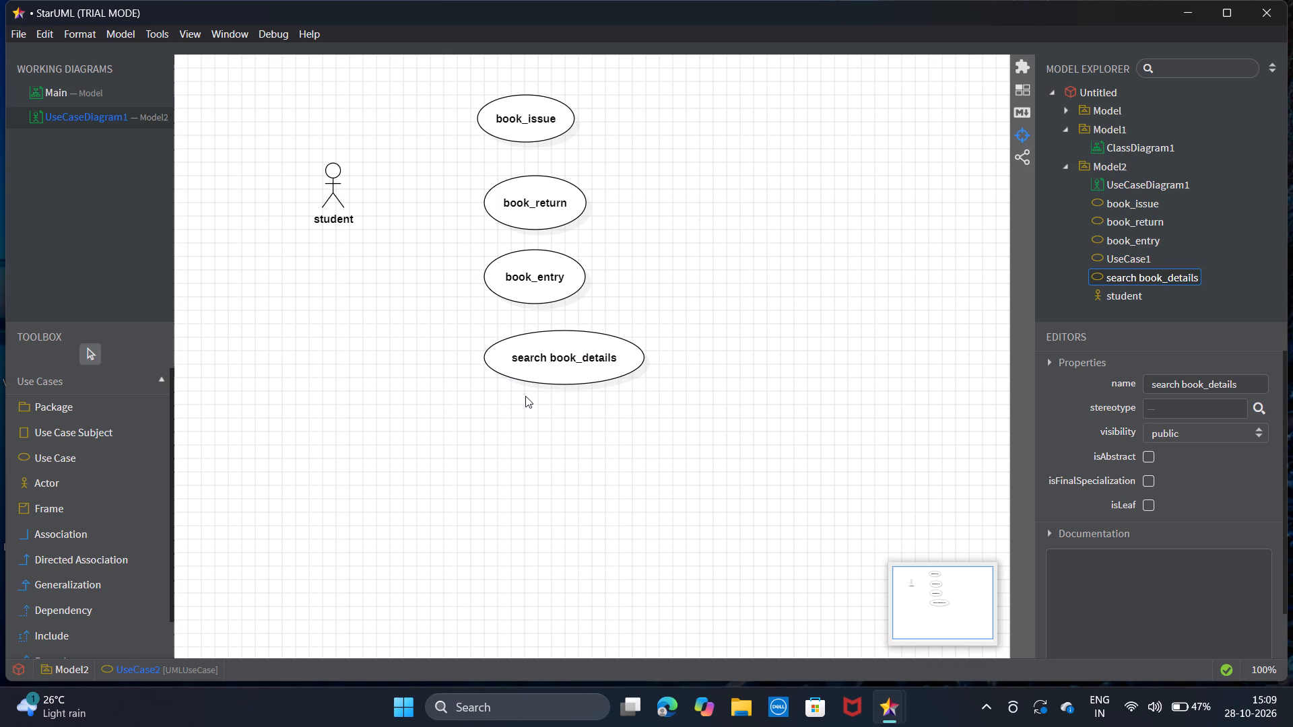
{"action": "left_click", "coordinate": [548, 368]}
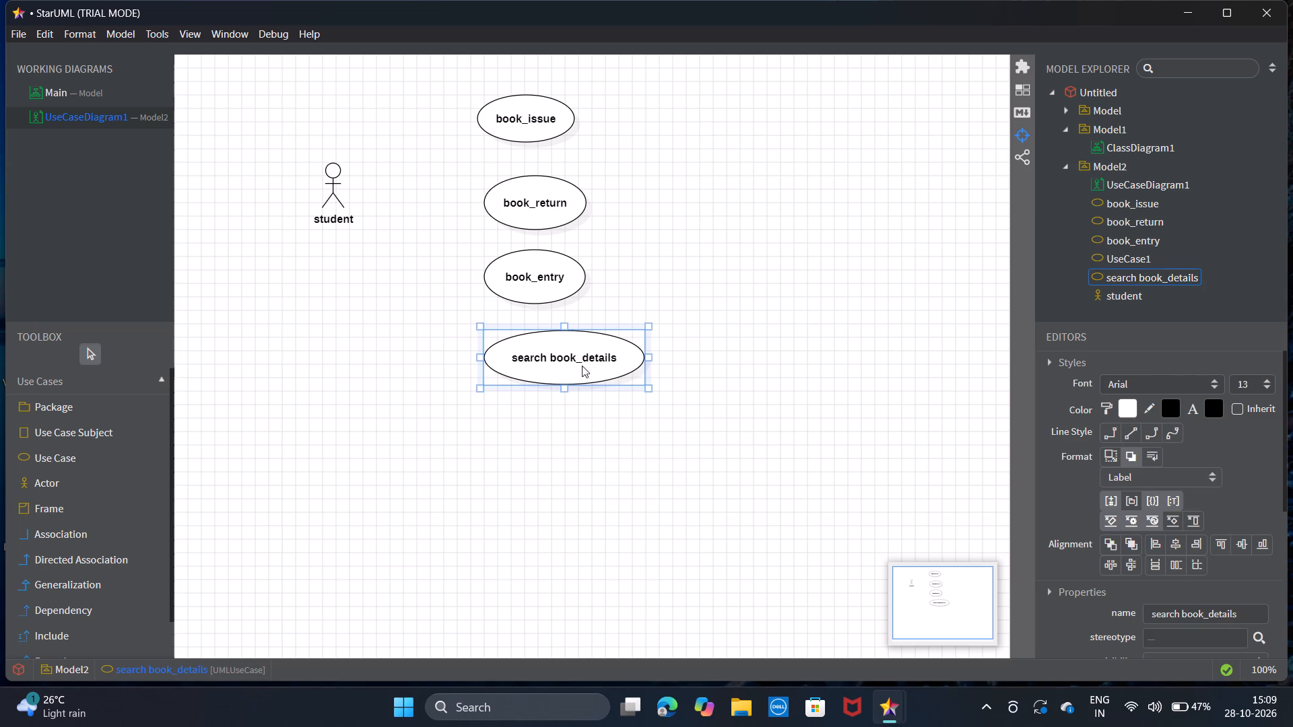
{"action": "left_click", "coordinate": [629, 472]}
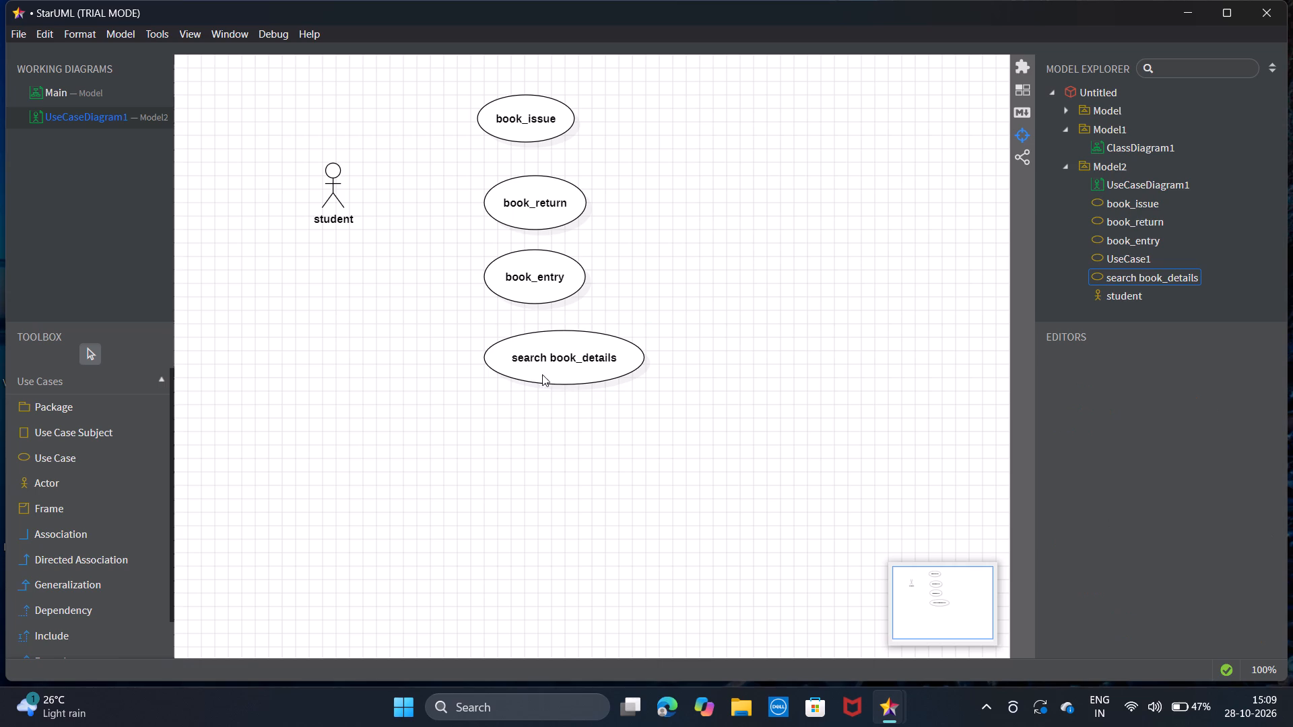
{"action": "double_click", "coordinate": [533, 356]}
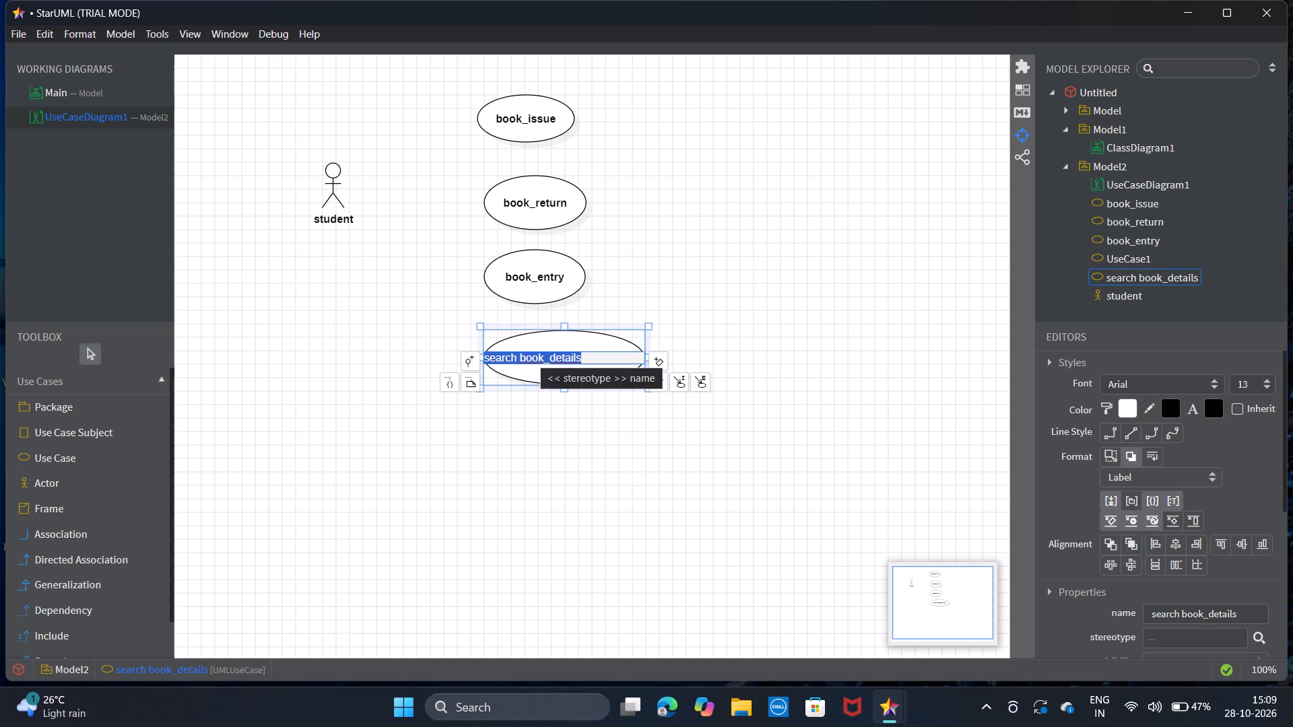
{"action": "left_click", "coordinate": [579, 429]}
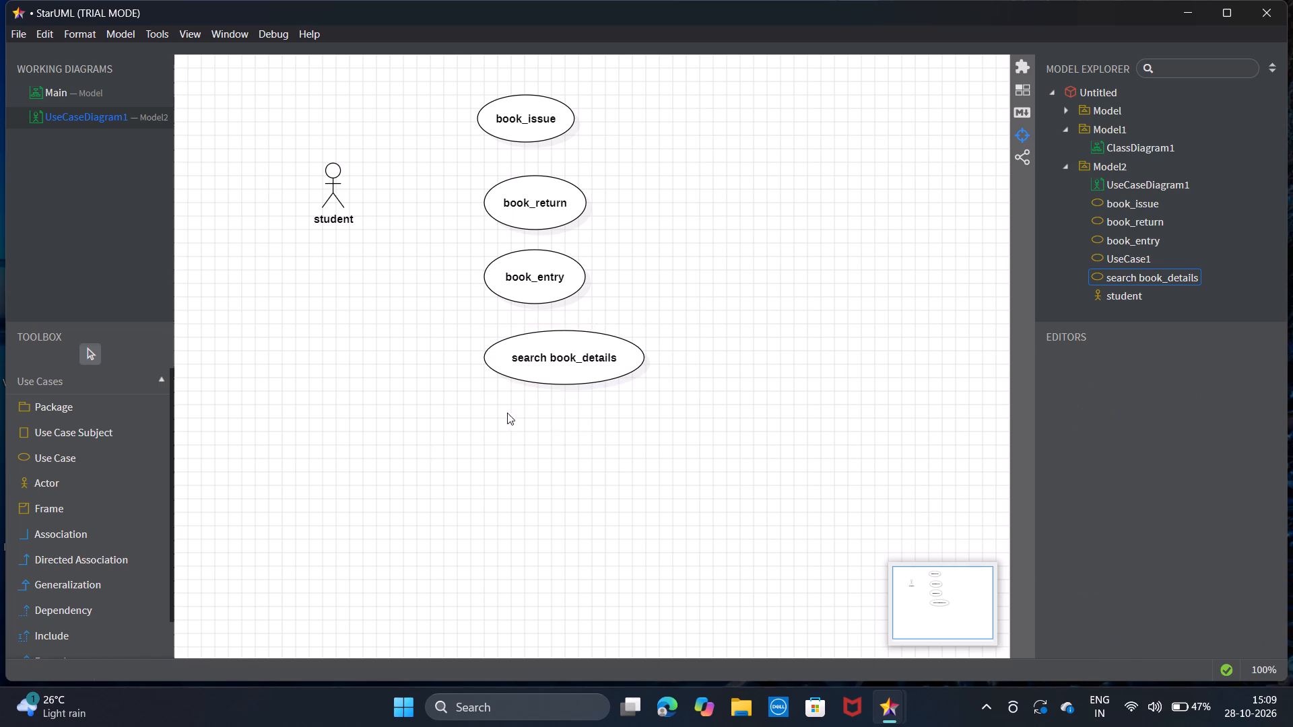
Draw a use case directly below search book_details and name it "book_order".
{"action": "left_click", "coordinate": [100, 452]}
{"action": "left_click_drag", "start_coordinate": [480, 419], "coordinate": [603, 477]}
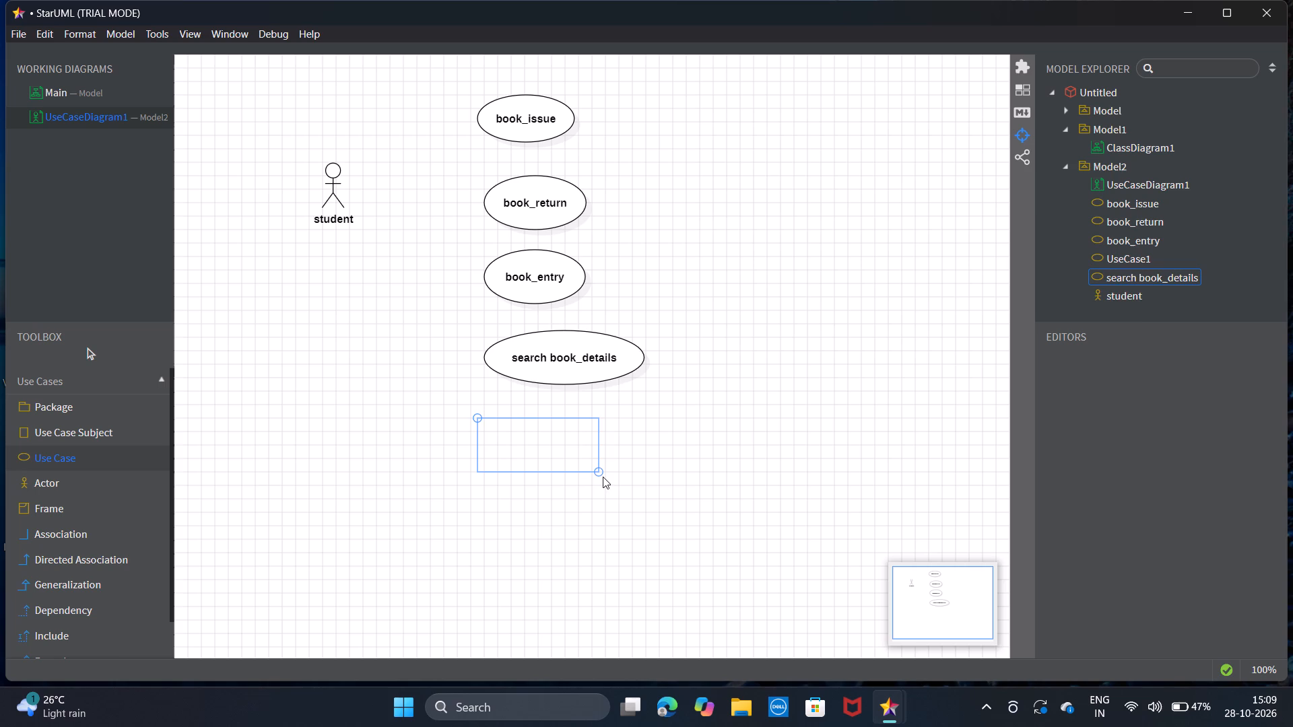
{"action": "left_click_drag", "start_coordinate": [603, 477], "coordinate": [609, 476]}
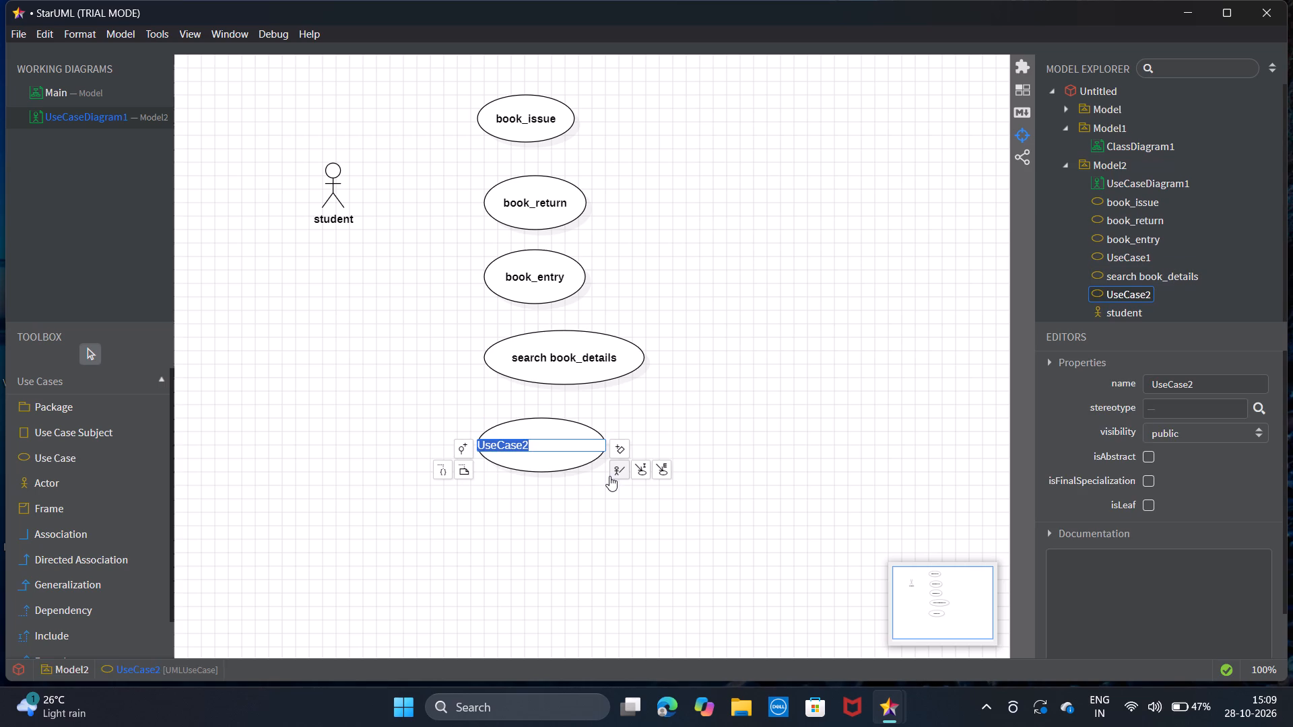
{"action": "type", "text": "book"}
{"action": "key", "text": "shift+underscore"}
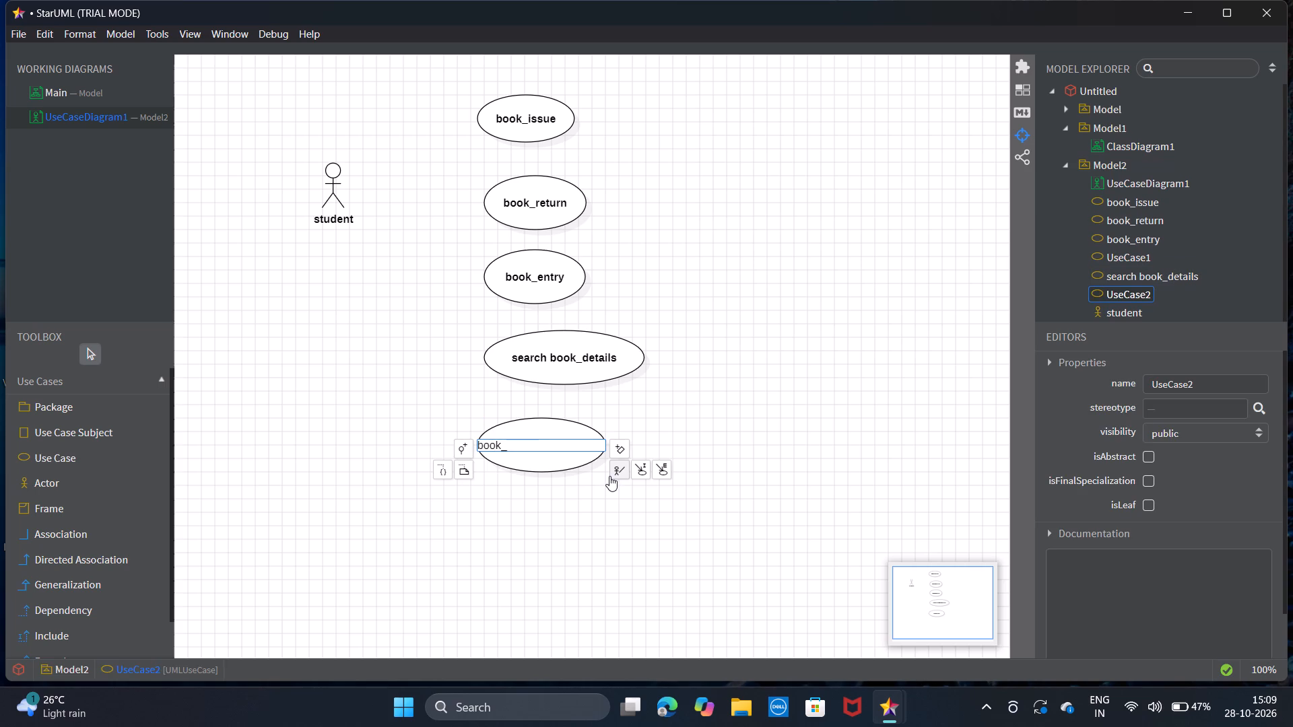
{"action": "type", "text": "ordee"}
{"action": "key", "text": "BackSpace"}
{"action": "key", "text": "r"}
{"action": "key", "text": "Return"}
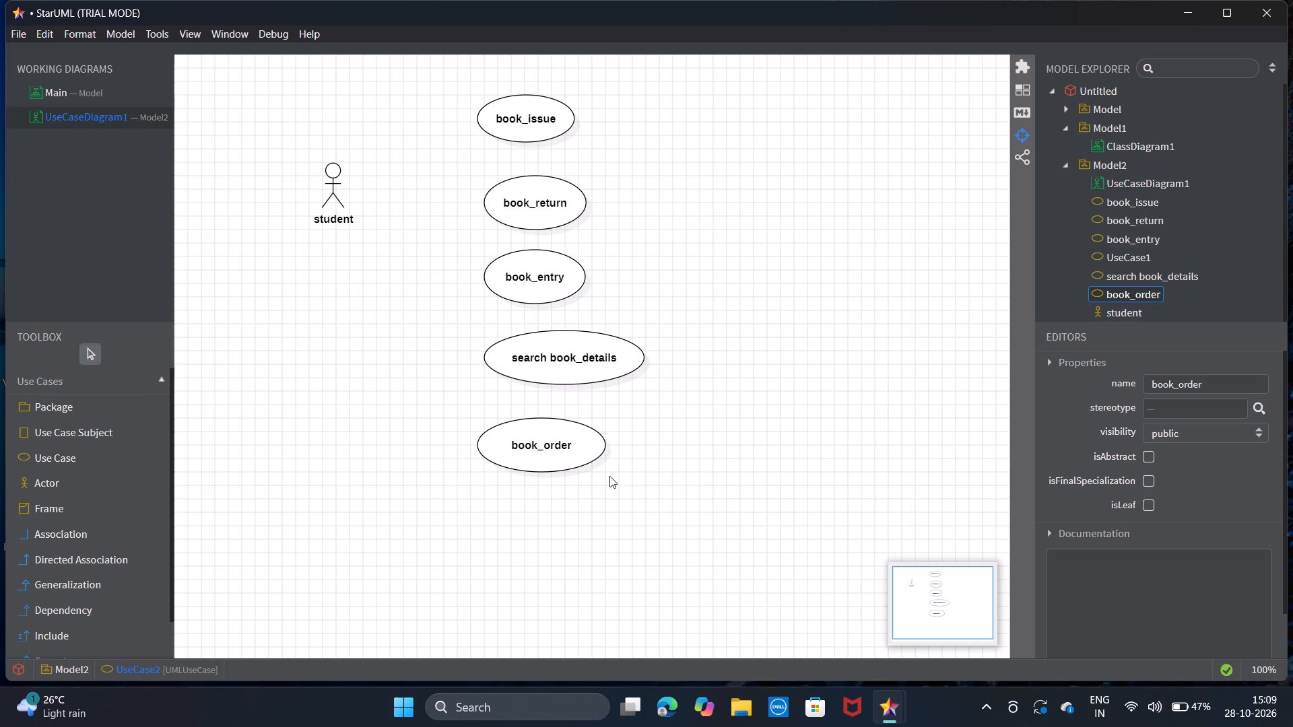
Reposition the five use cases so they form a roughly centred, evenly spaced vertical column.
{"action": "left_click_drag", "start_coordinate": [537, 357], "coordinate": [506, 358]}
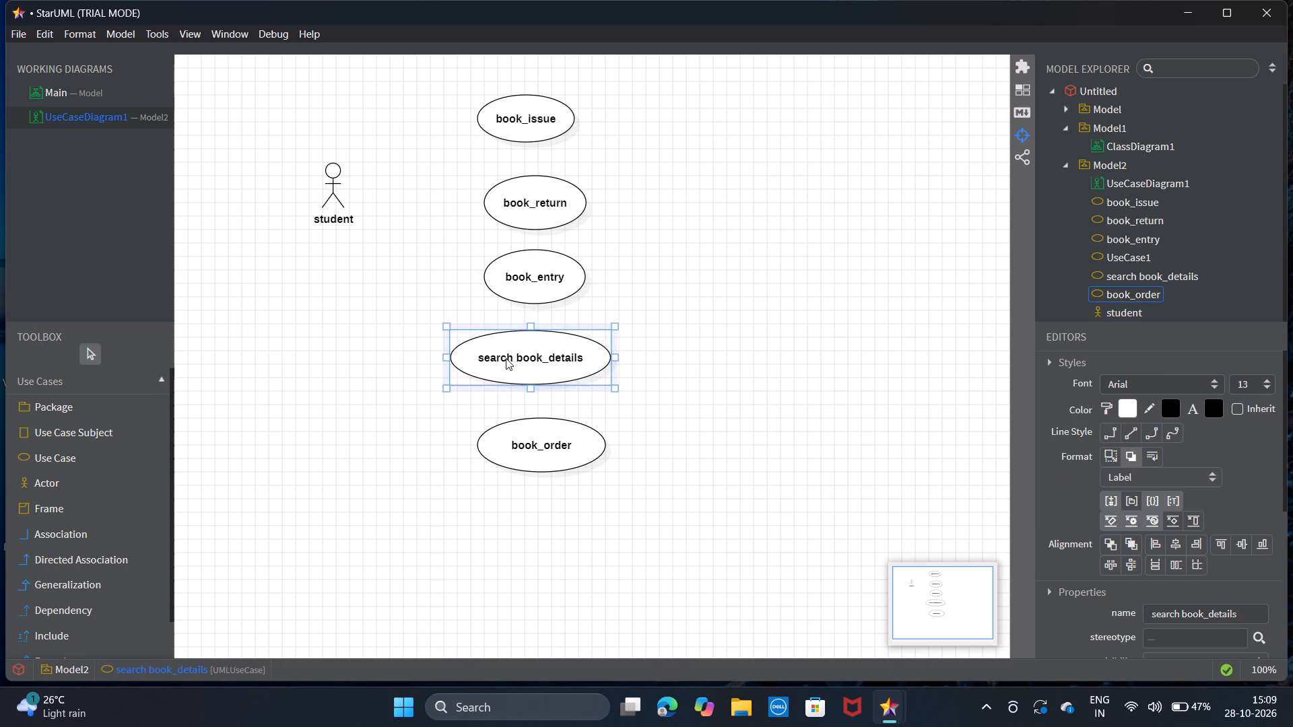
{"action": "left_click_drag", "start_coordinate": [541, 280], "coordinate": [534, 283]}
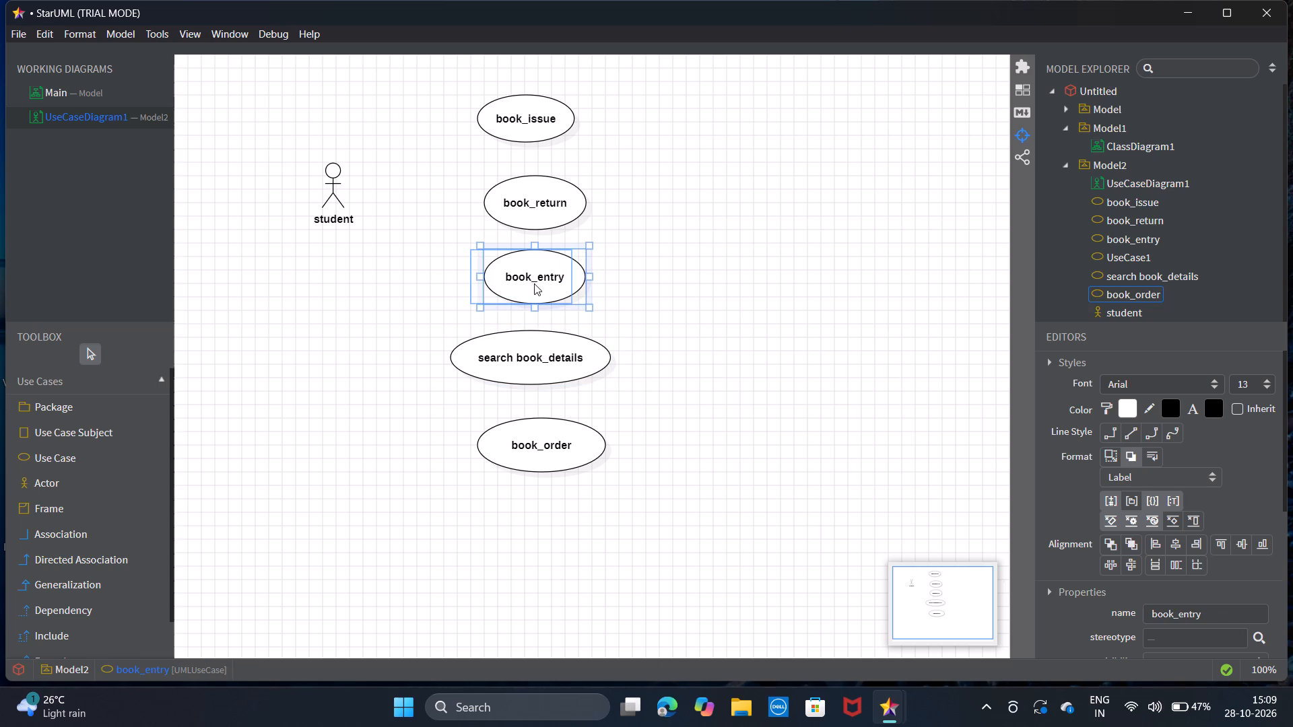
{"action": "left_click_drag", "start_coordinate": [534, 283], "coordinate": [535, 283]}
{"action": "left_click_drag", "start_coordinate": [534, 197], "coordinate": [514, 191]}
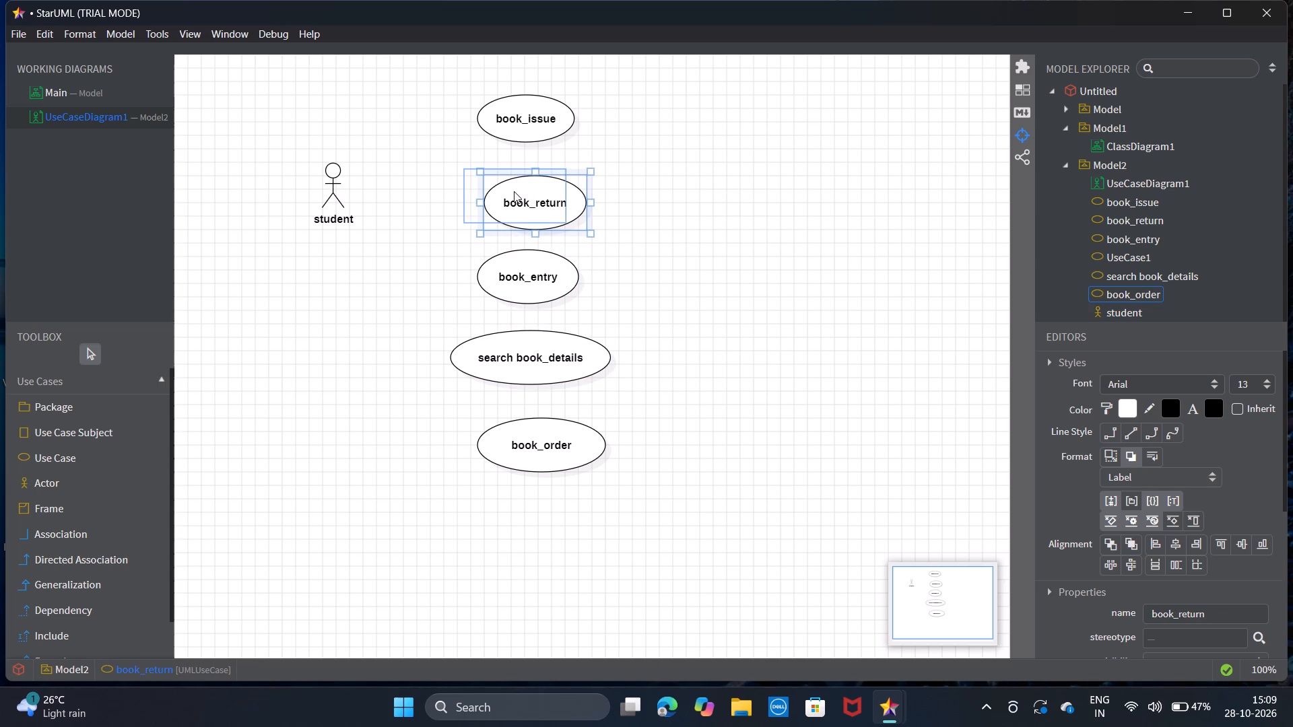
{"action": "left_click_drag", "start_coordinate": [514, 191], "coordinate": [517, 190]}
{"action": "left_click_drag", "start_coordinate": [520, 189], "coordinate": [533, 191]}
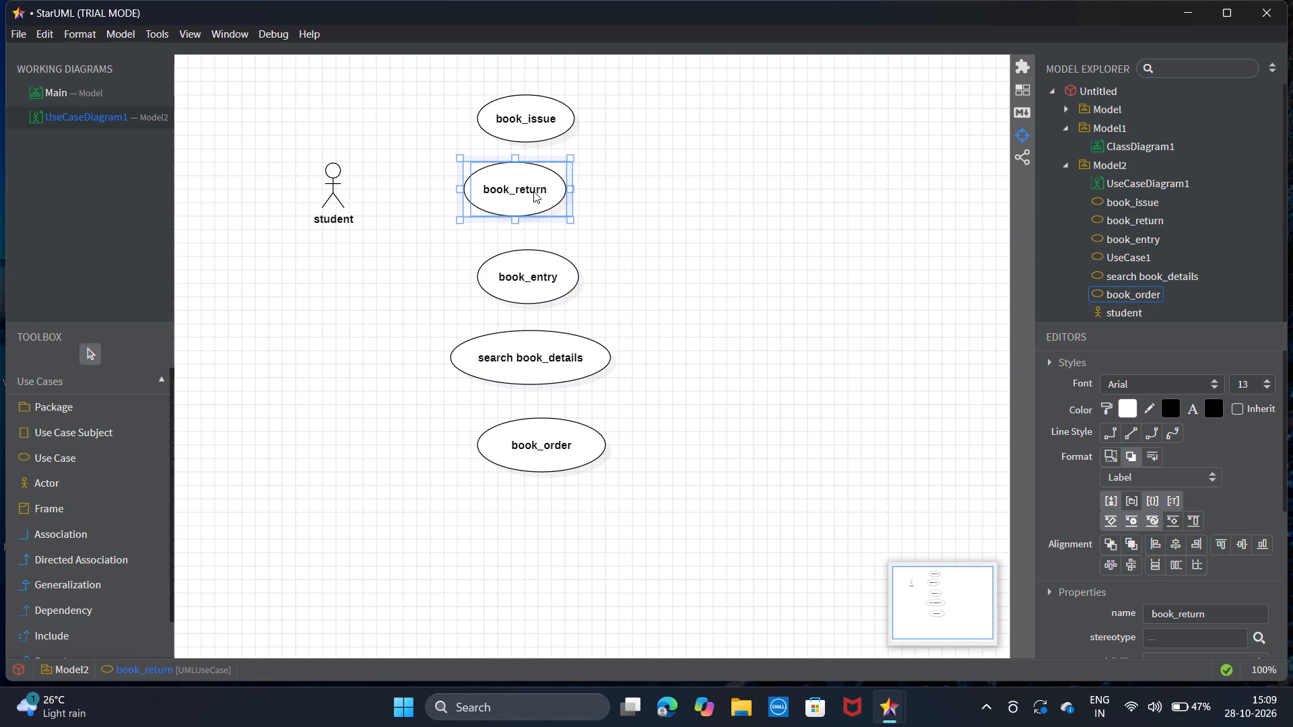
{"action": "left_click_drag", "start_coordinate": [533, 191], "coordinate": [537, 205]}
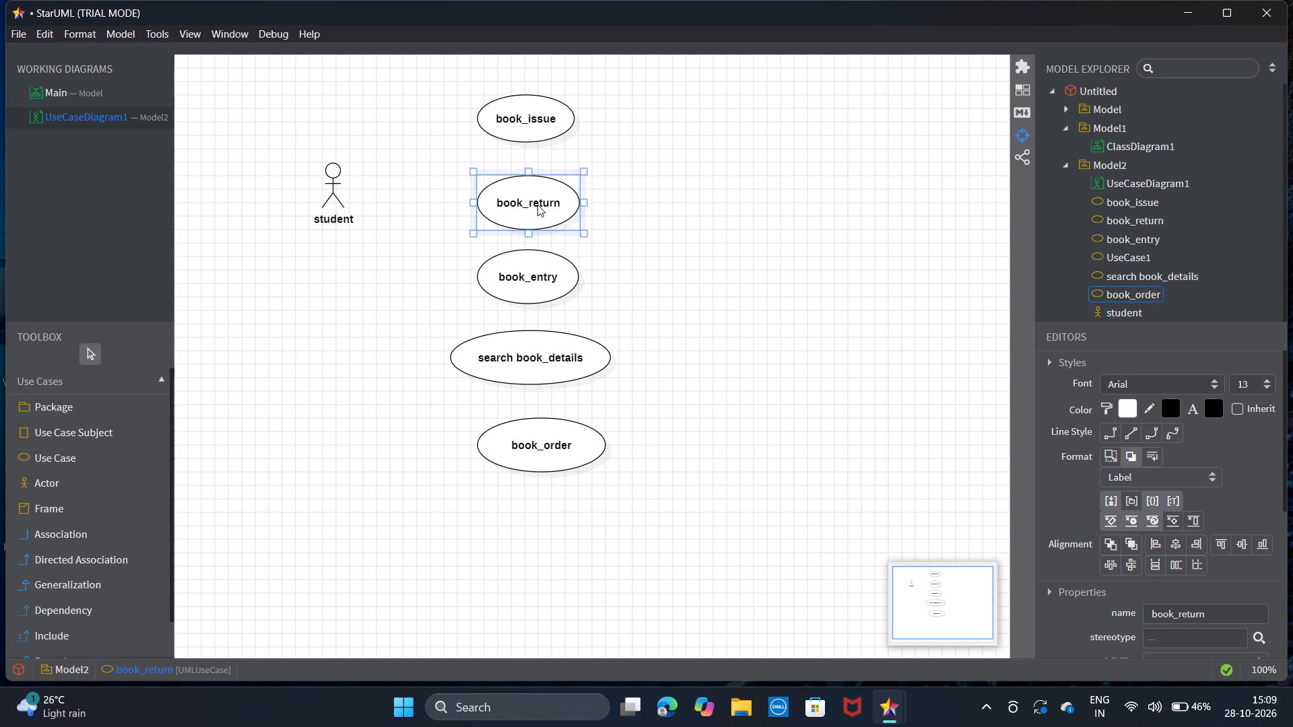
{"action": "left_click_drag", "start_coordinate": [528, 112], "coordinate": [529, 129]}
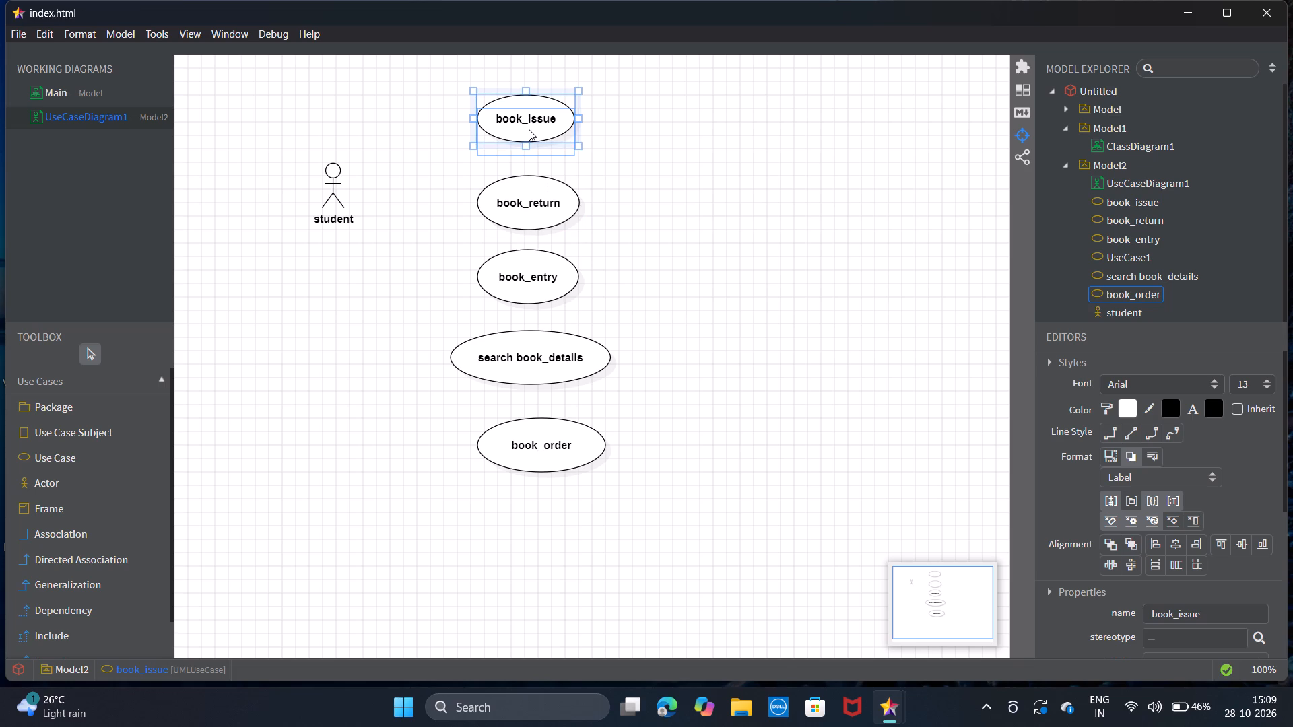
{"action": "left_click", "coordinate": [540, 442]}
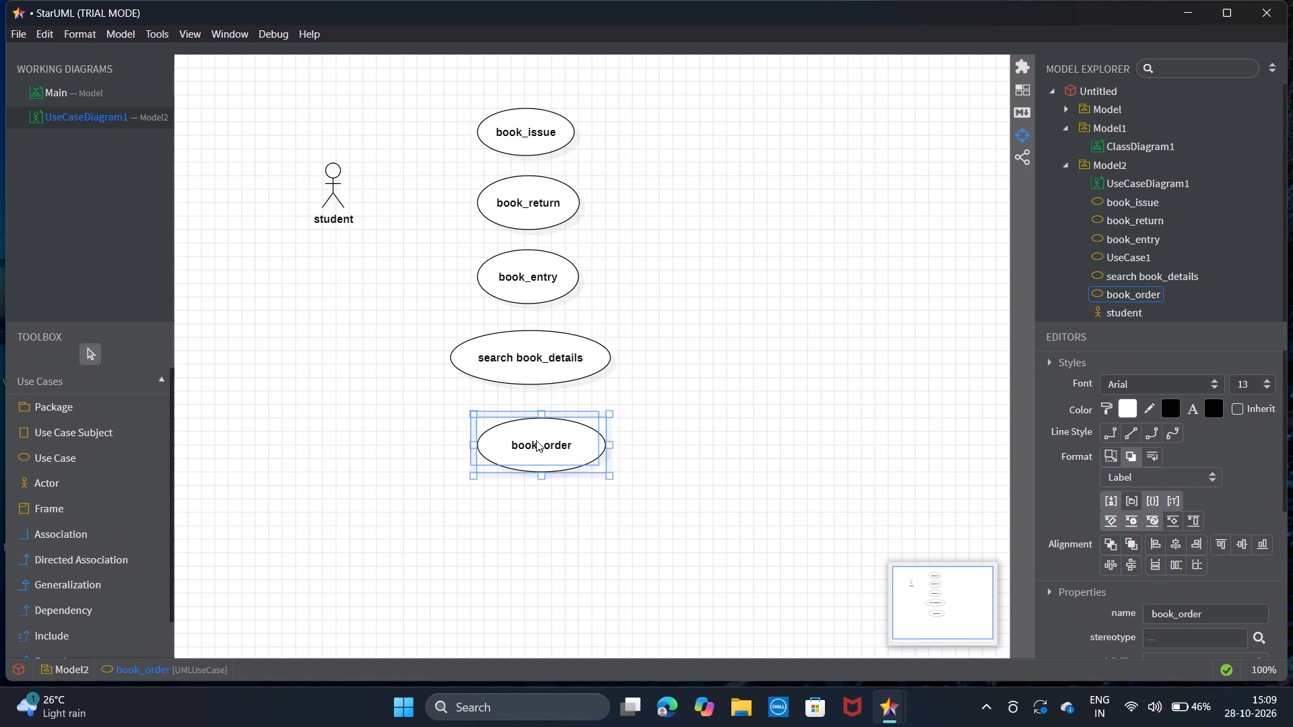
{"action": "left_click", "coordinate": [682, 443]}
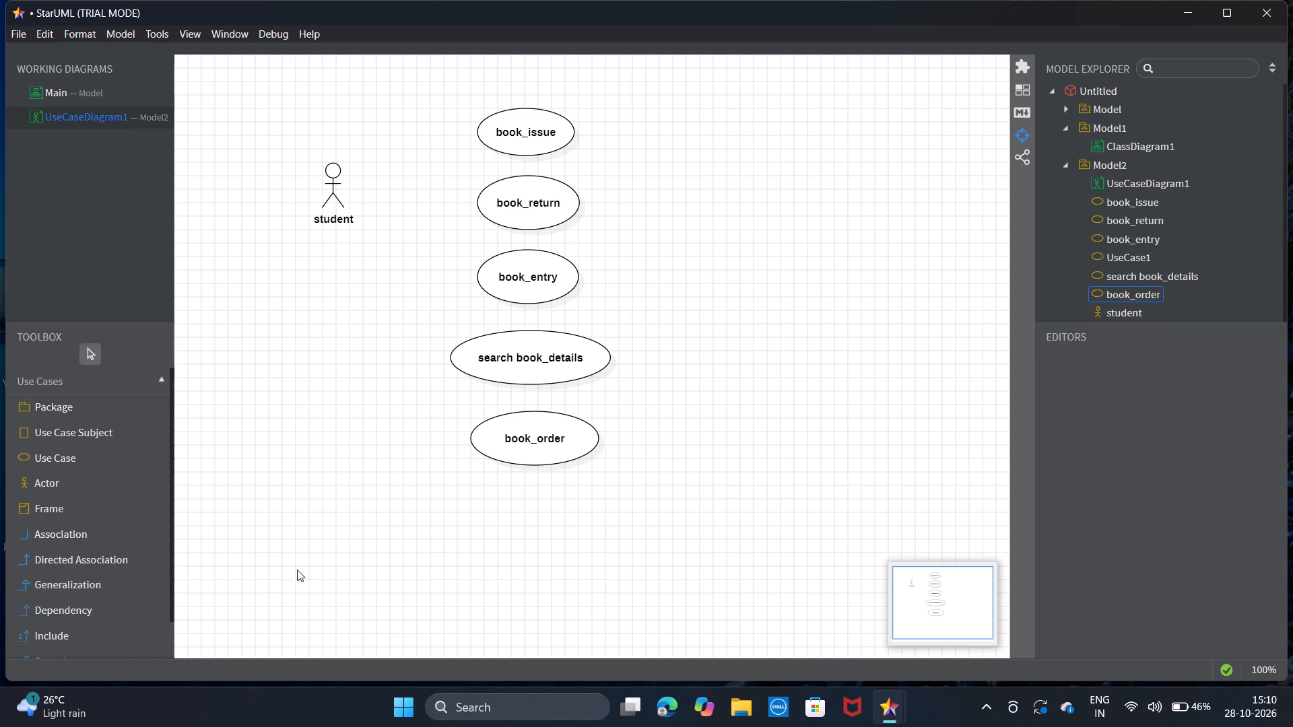
Draw an actor on the opposite side of the use cases from student, level with book_issue and book_return, and name it "librarian".
{"action": "left_click", "coordinate": [68, 484]}
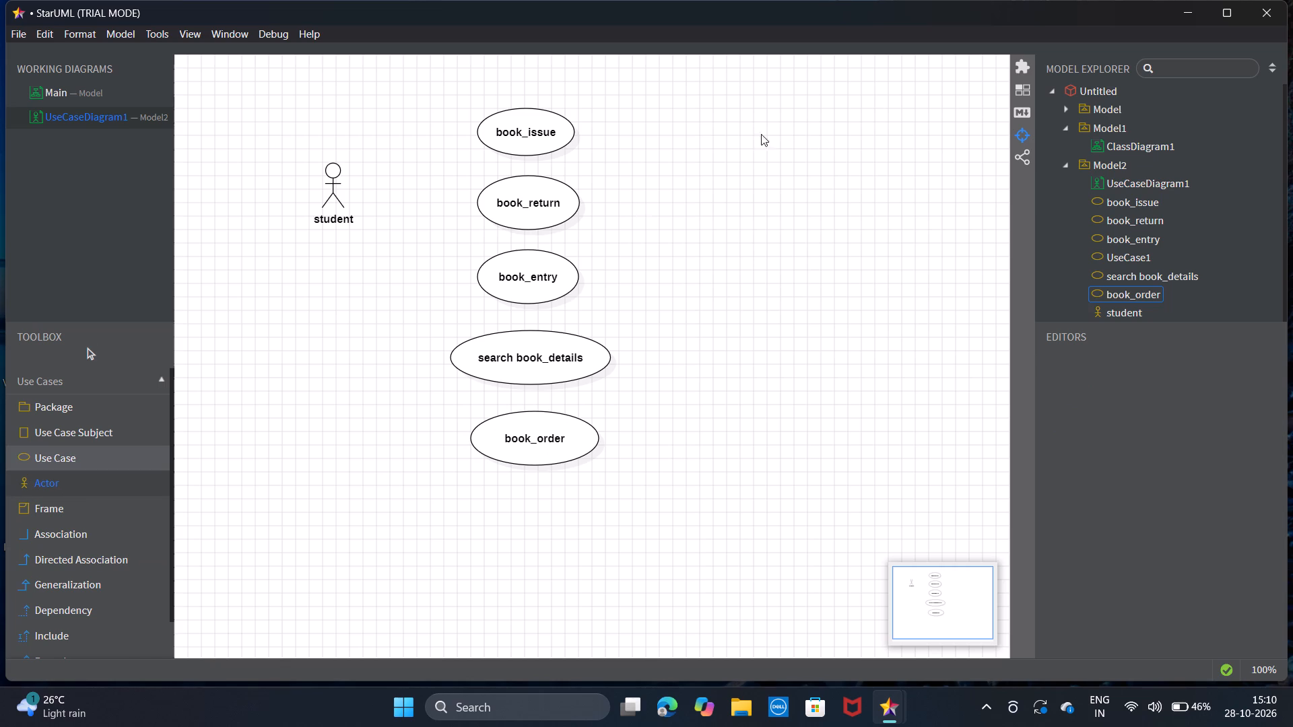
{"action": "left_click_drag", "start_coordinate": [727, 137], "coordinate": [791, 217]}
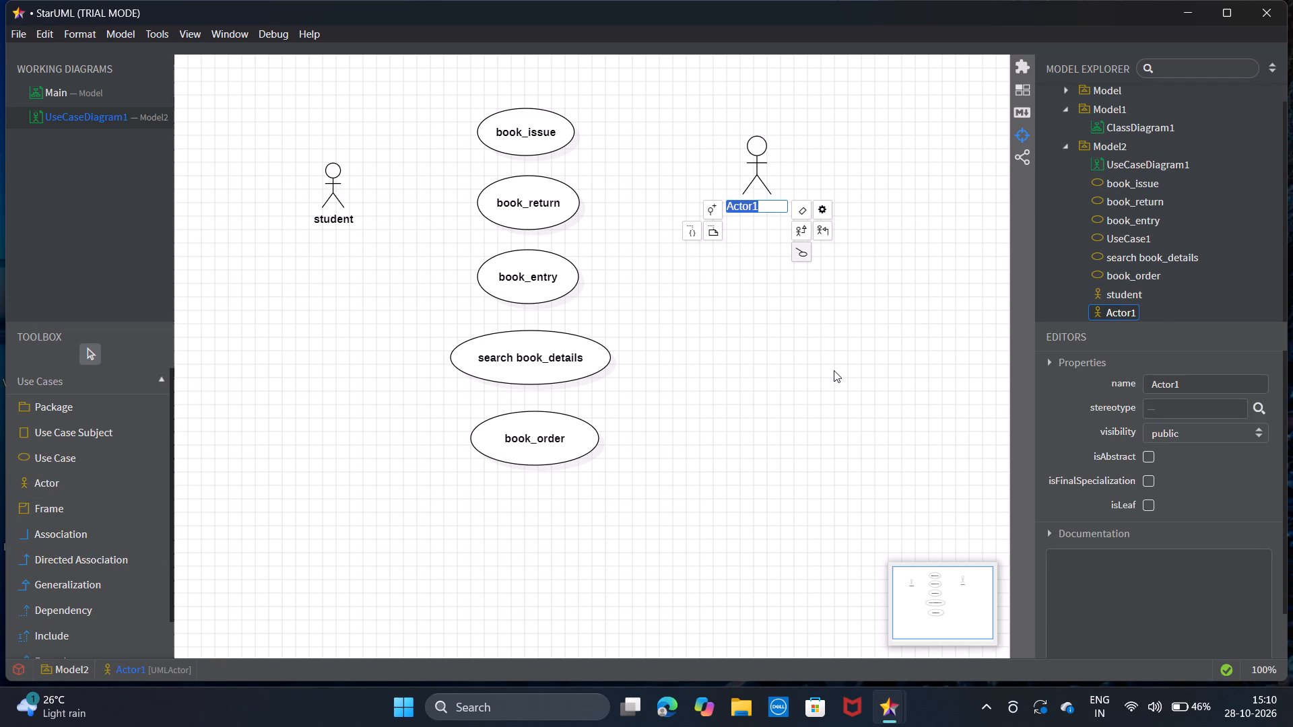
{"action": "type", "text": "li"}
{"action": "type", "text": "brarian"}
{"action": "key", "text": "Return"}
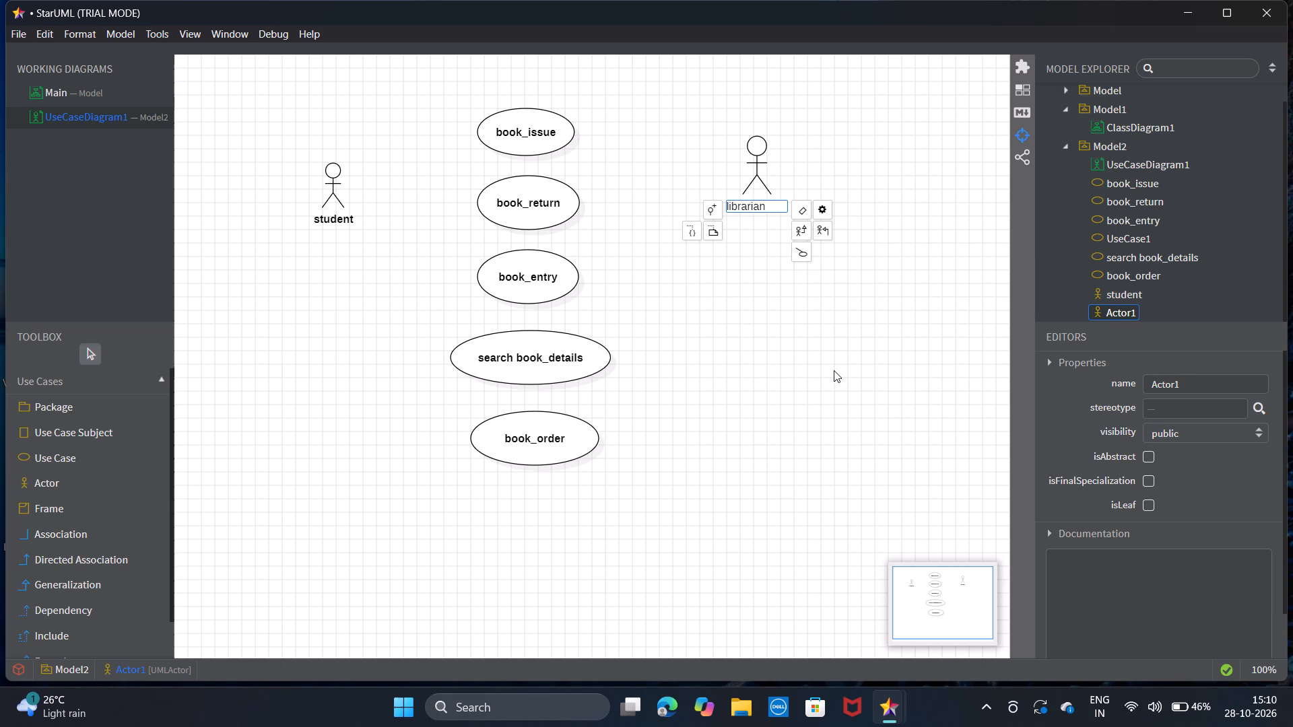
Draw another actor below librarian, beside search book_details, and name it "vendor".
{"action": "left_click", "coordinate": [60, 471]}
{"action": "left_click", "coordinate": [60, 476]}
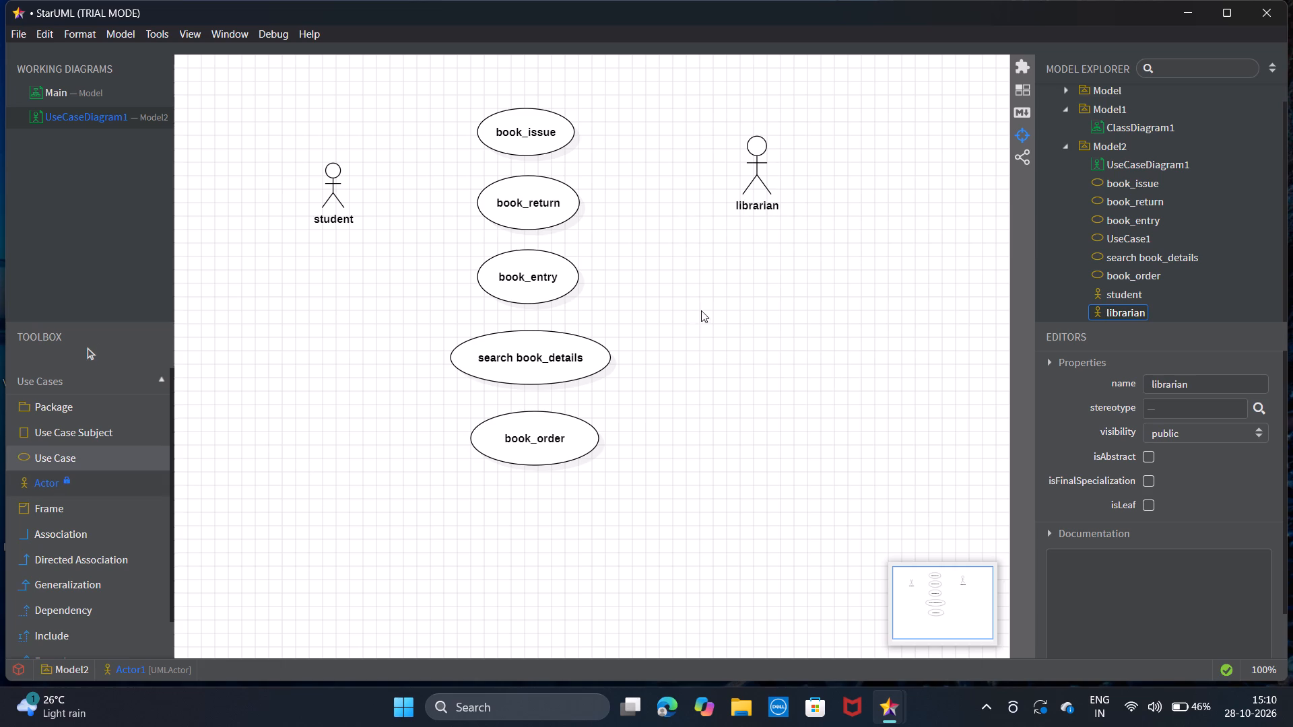
{"action": "left_click_drag", "start_coordinate": [734, 314], "coordinate": [805, 418]}
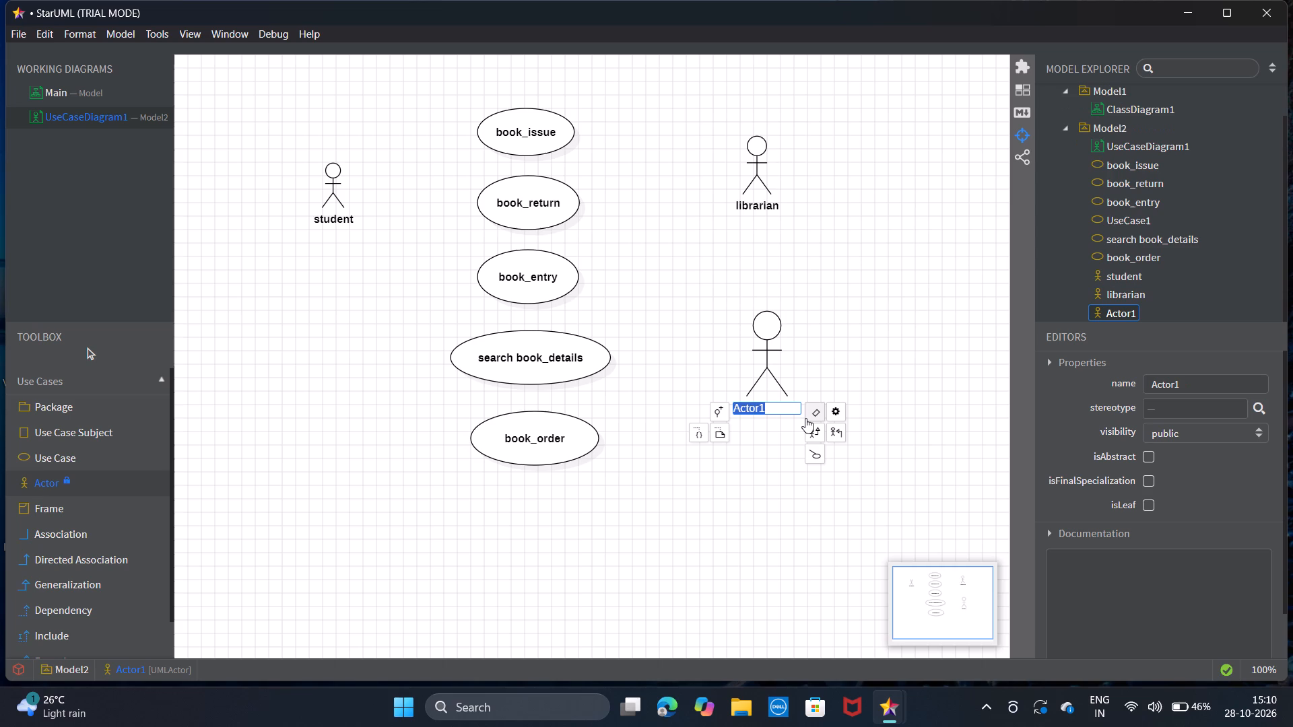
{"action": "type", "text": "vendor"}
{"action": "key", "text": "Return"}
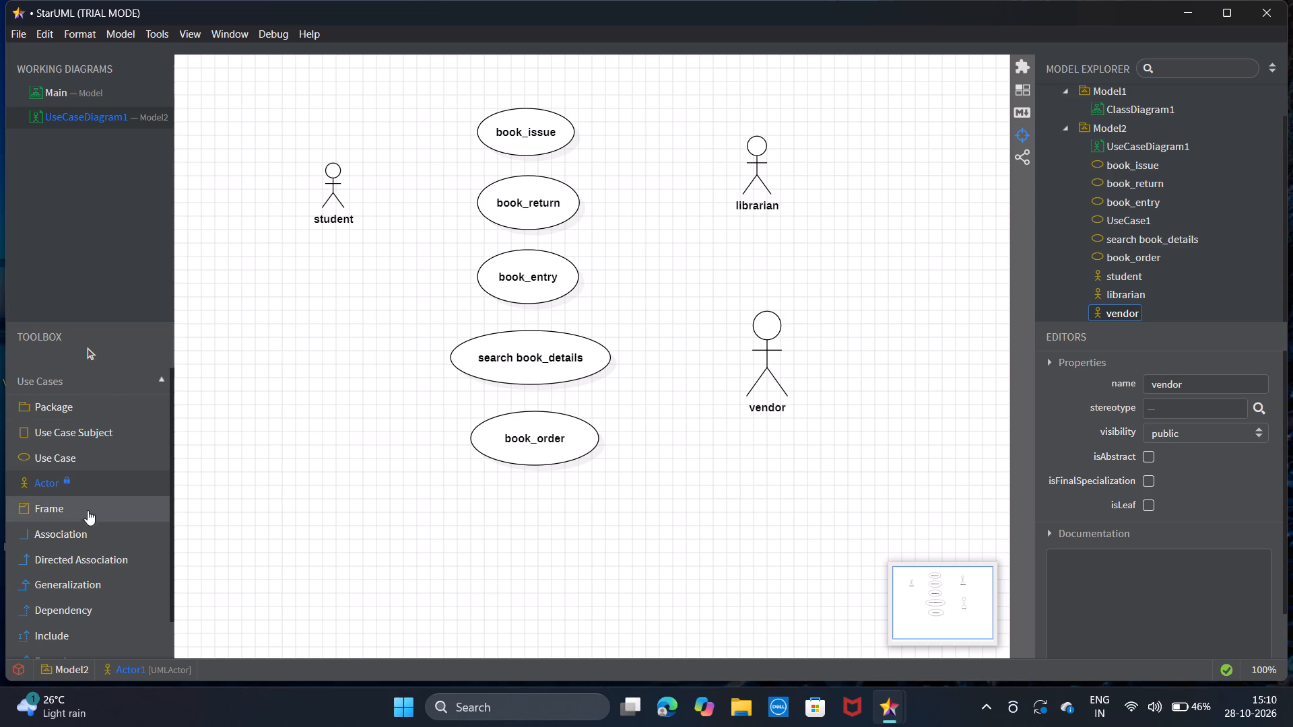
Connect the student actor to the book_issue use case with an unnamed association.
{"action": "left_click", "coordinate": [102, 536]}
{"action": "scroll", "coordinate": [82, 620], "scroll_direction": "down", "scroll_amount": 2}
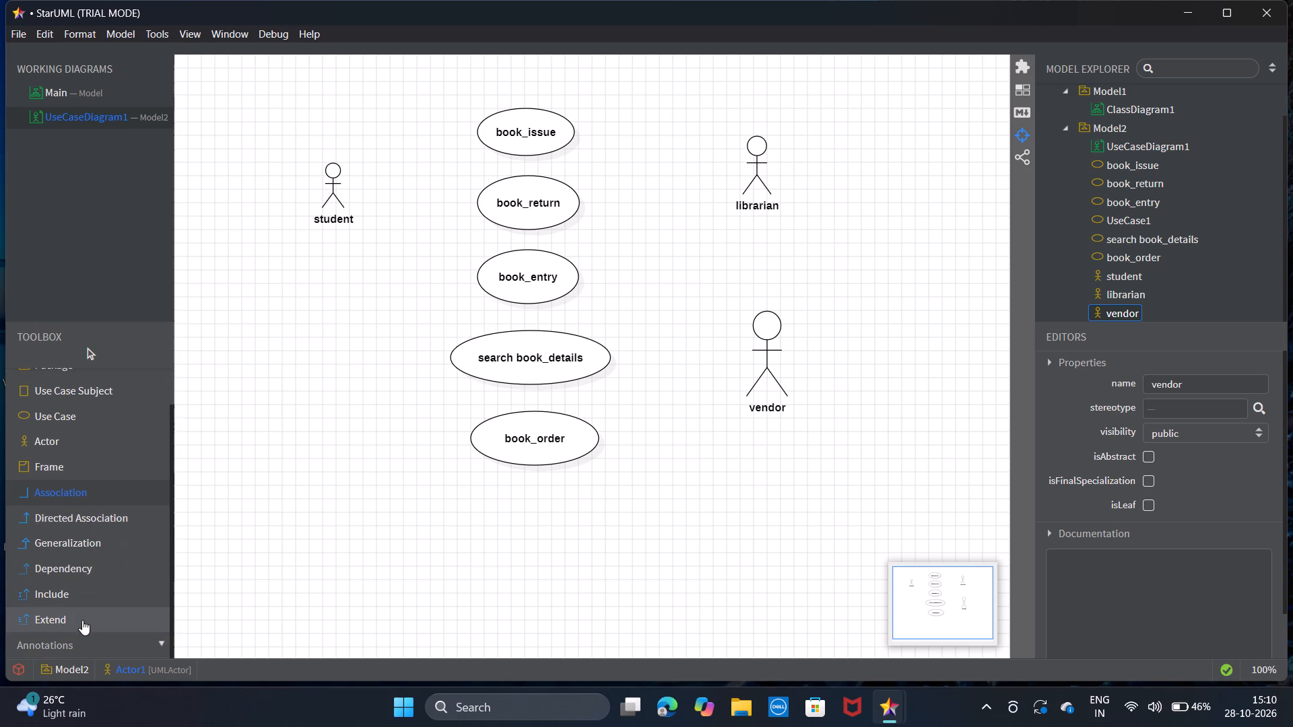
{"action": "left_click_drag", "start_coordinate": [340, 174], "coordinate": [459, 149]}
{"action": "left_click_drag", "start_coordinate": [459, 149], "coordinate": [482, 141]}
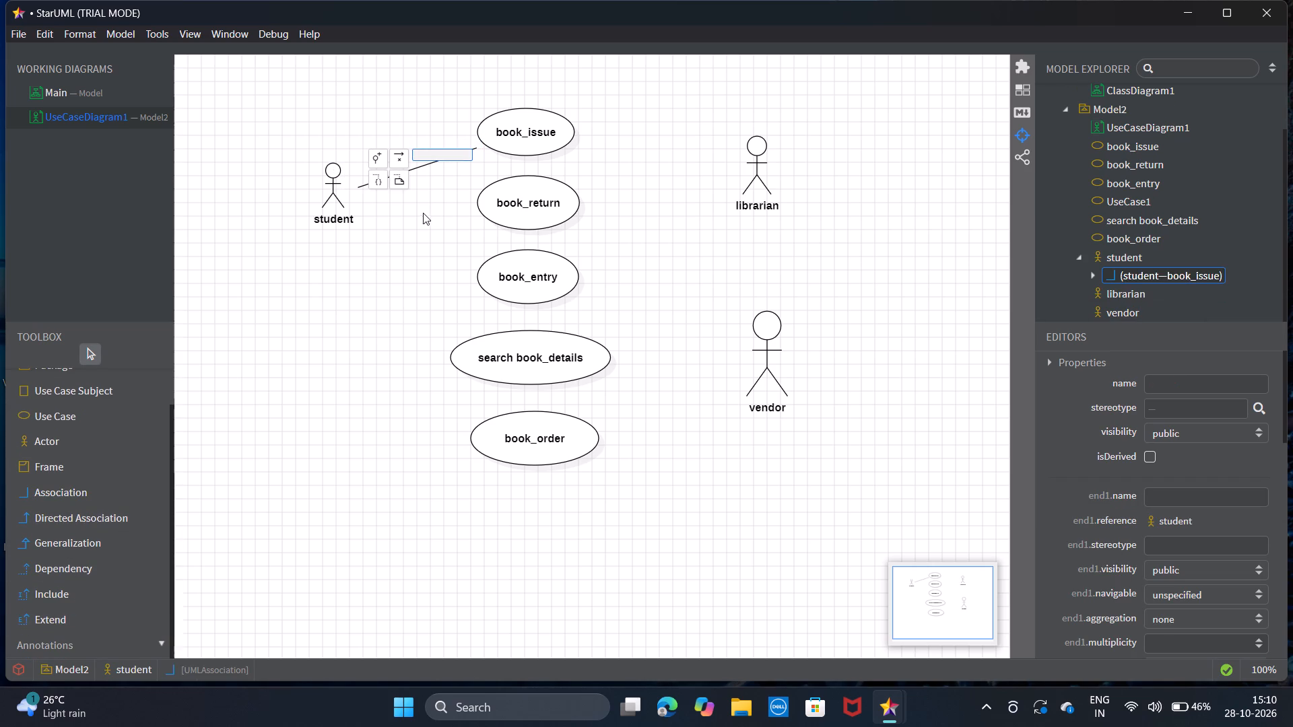
{"action": "left_click", "coordinate": [422, 213]}
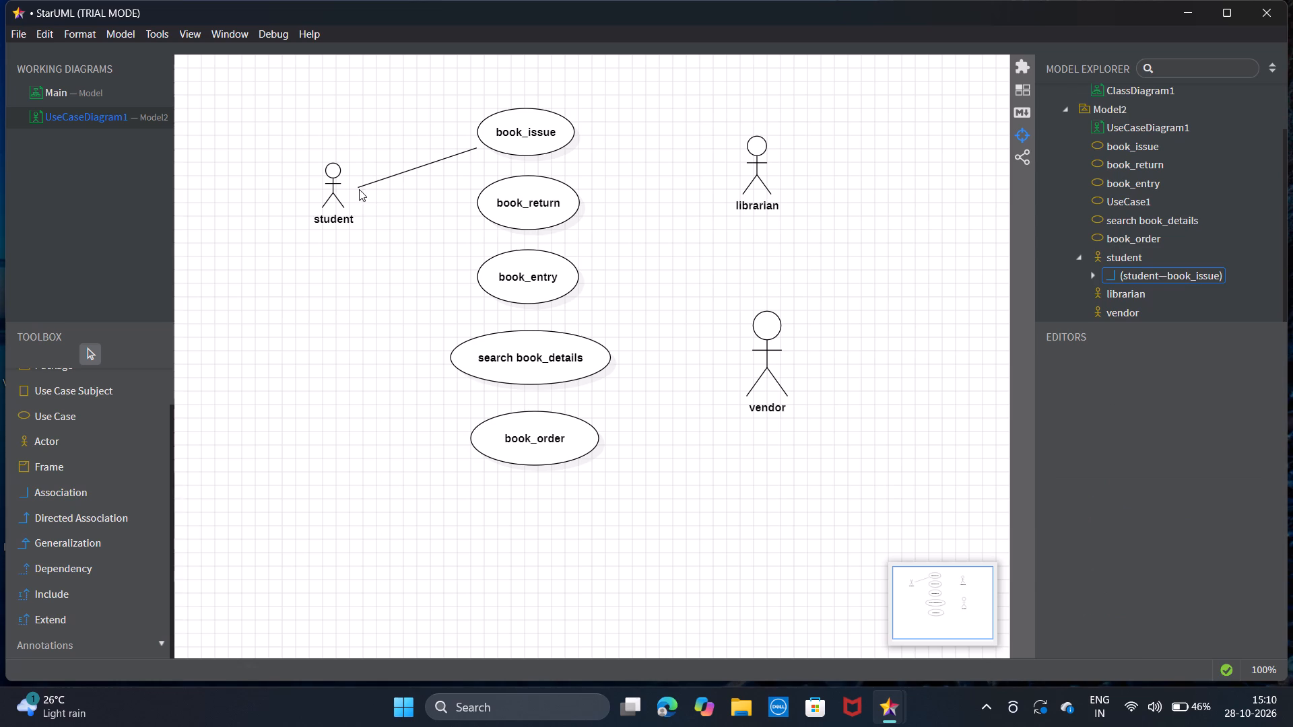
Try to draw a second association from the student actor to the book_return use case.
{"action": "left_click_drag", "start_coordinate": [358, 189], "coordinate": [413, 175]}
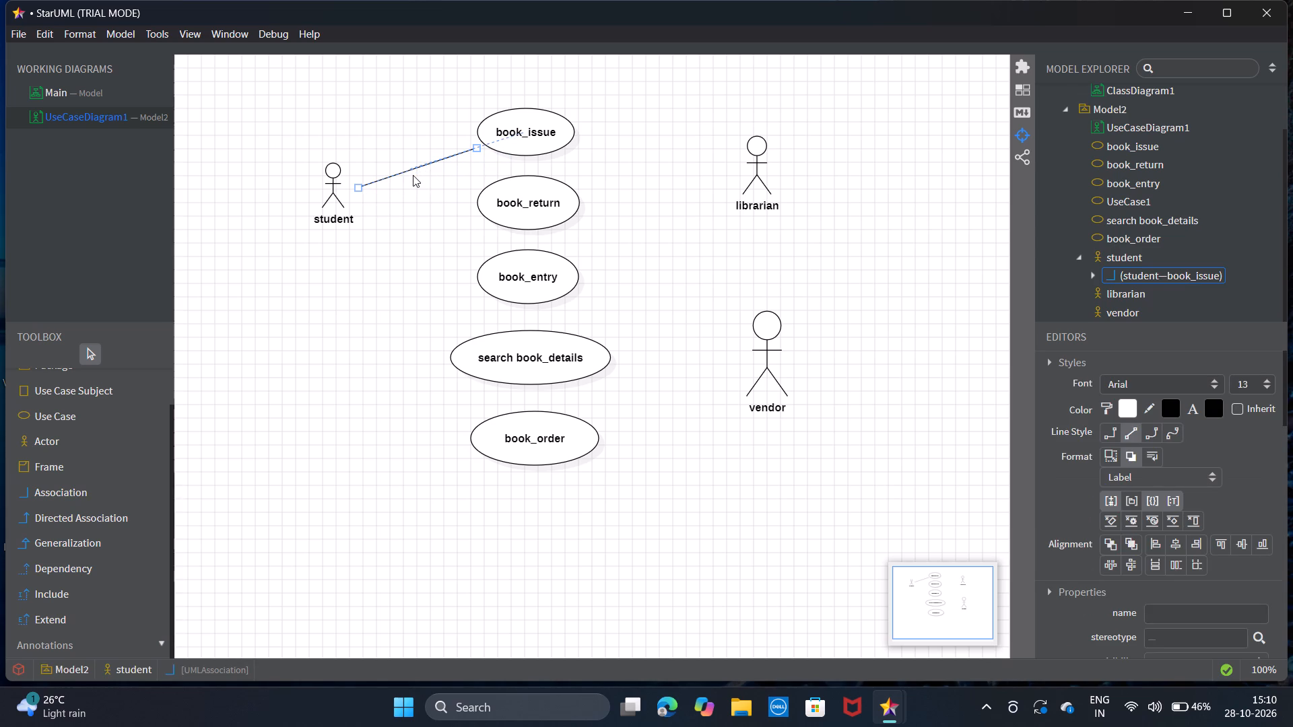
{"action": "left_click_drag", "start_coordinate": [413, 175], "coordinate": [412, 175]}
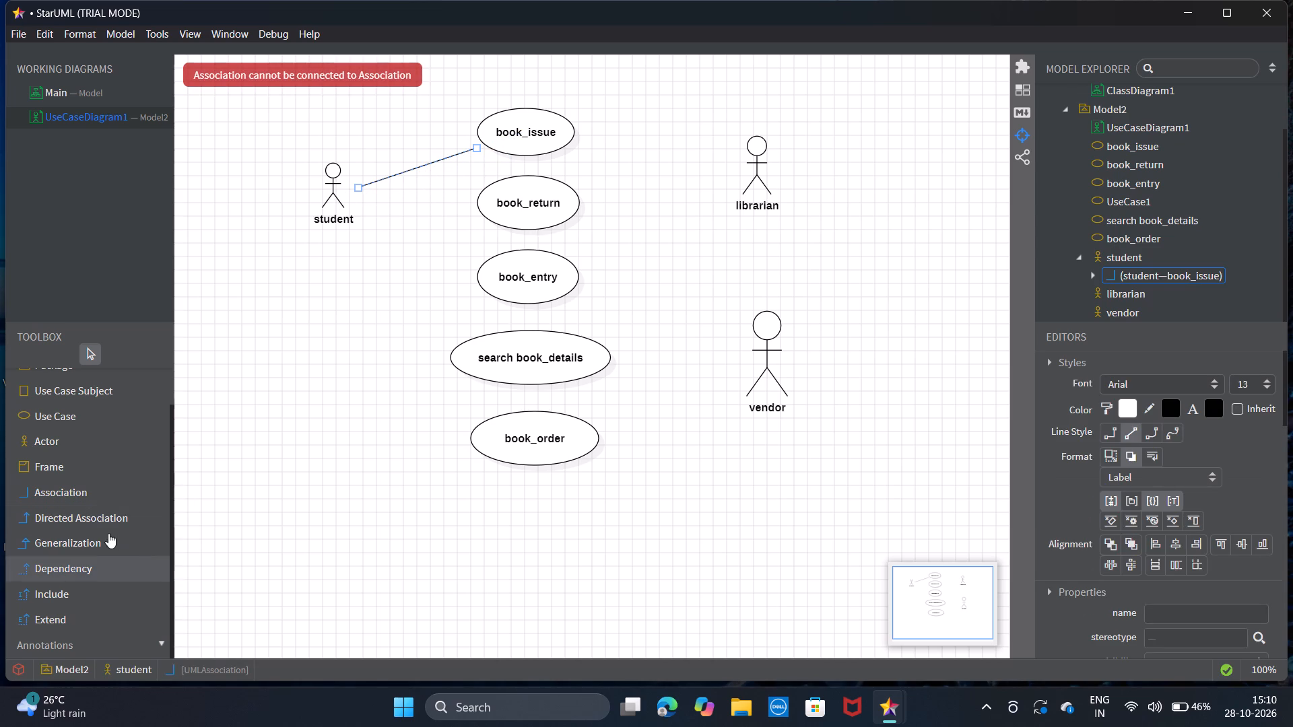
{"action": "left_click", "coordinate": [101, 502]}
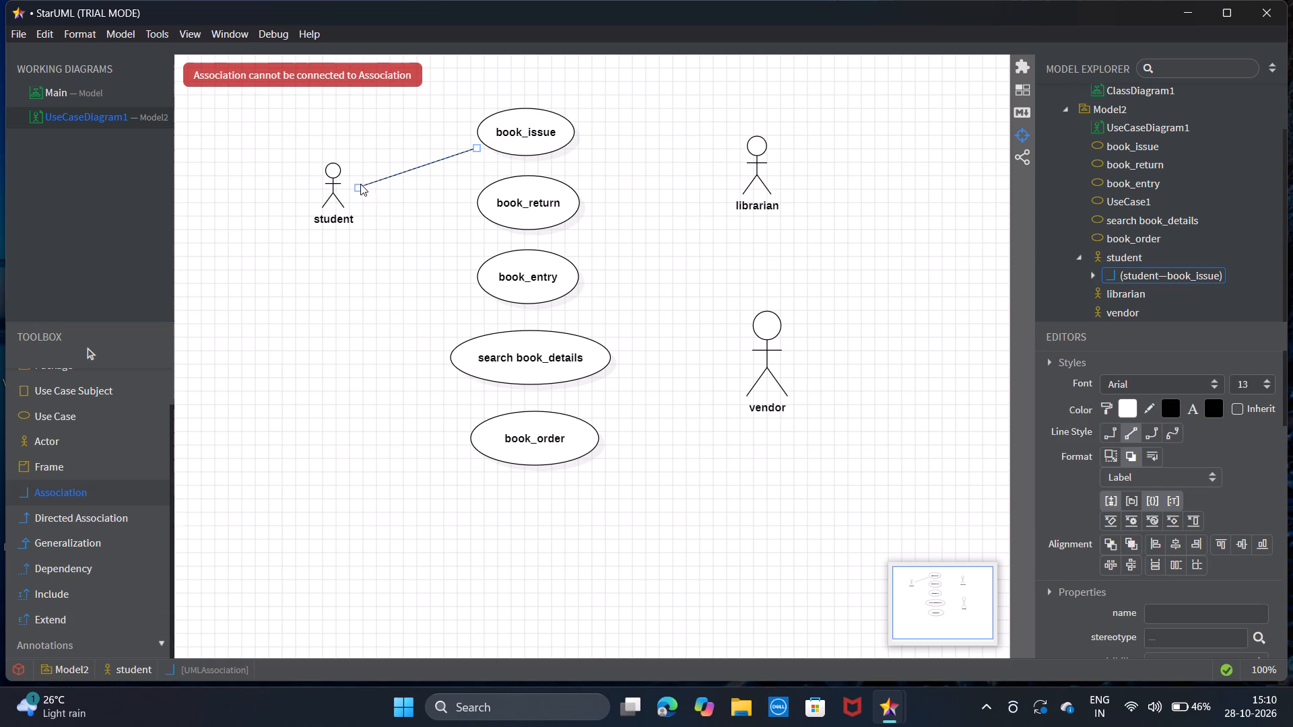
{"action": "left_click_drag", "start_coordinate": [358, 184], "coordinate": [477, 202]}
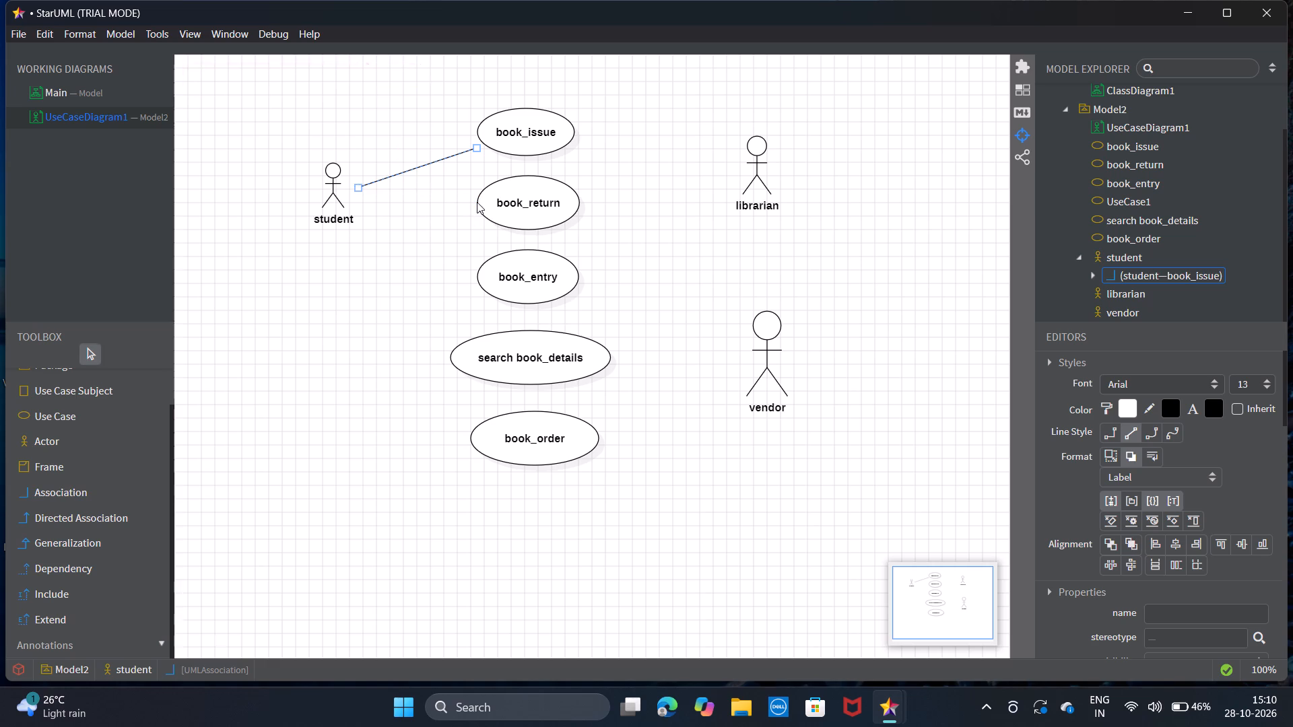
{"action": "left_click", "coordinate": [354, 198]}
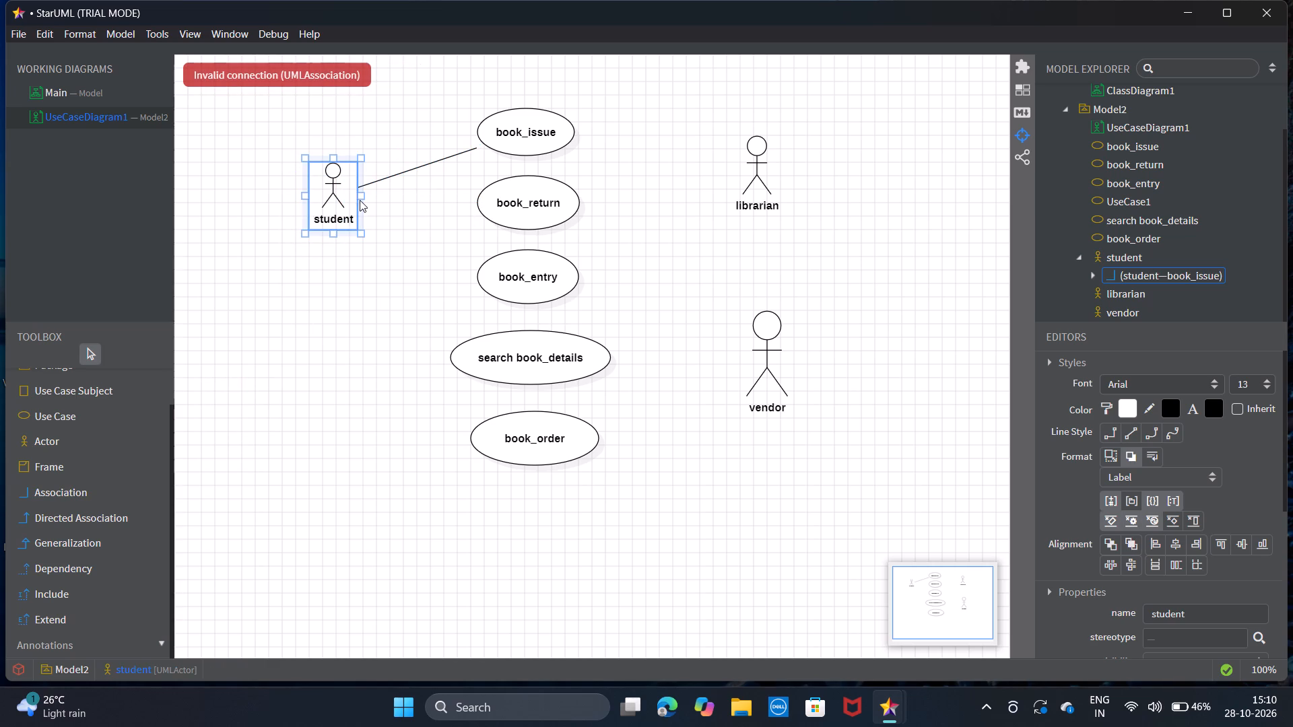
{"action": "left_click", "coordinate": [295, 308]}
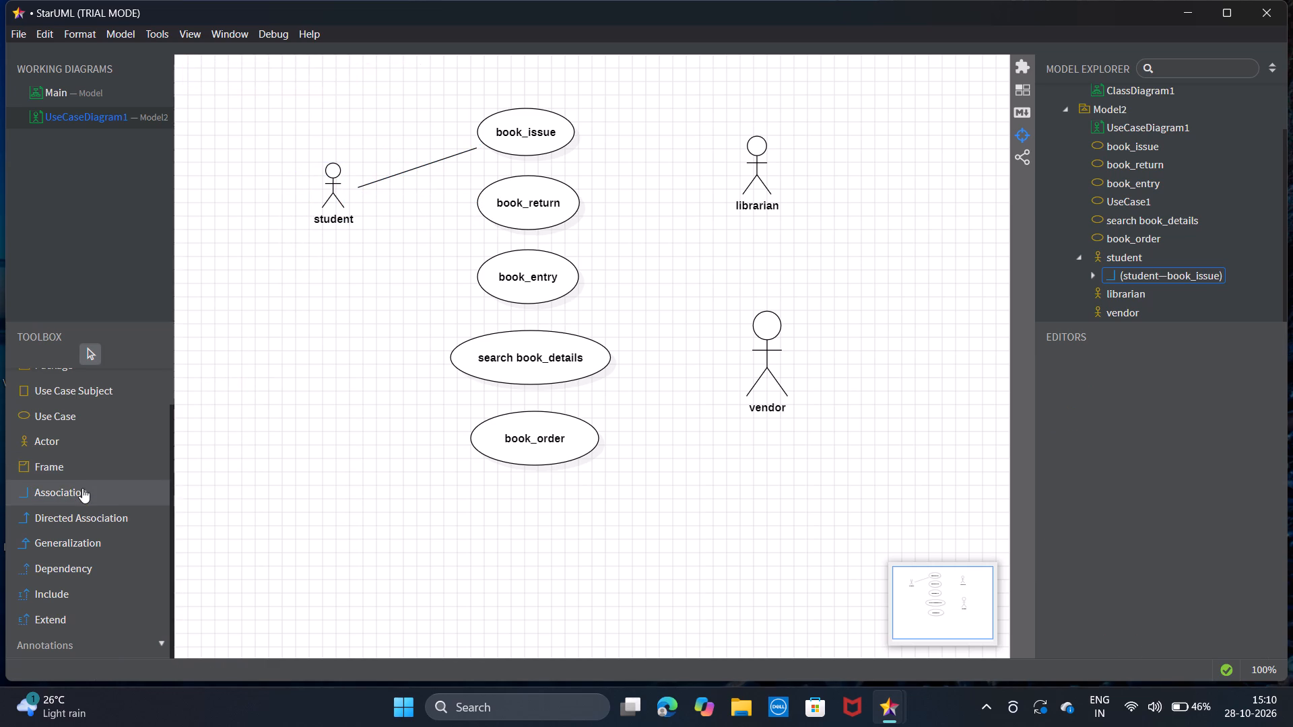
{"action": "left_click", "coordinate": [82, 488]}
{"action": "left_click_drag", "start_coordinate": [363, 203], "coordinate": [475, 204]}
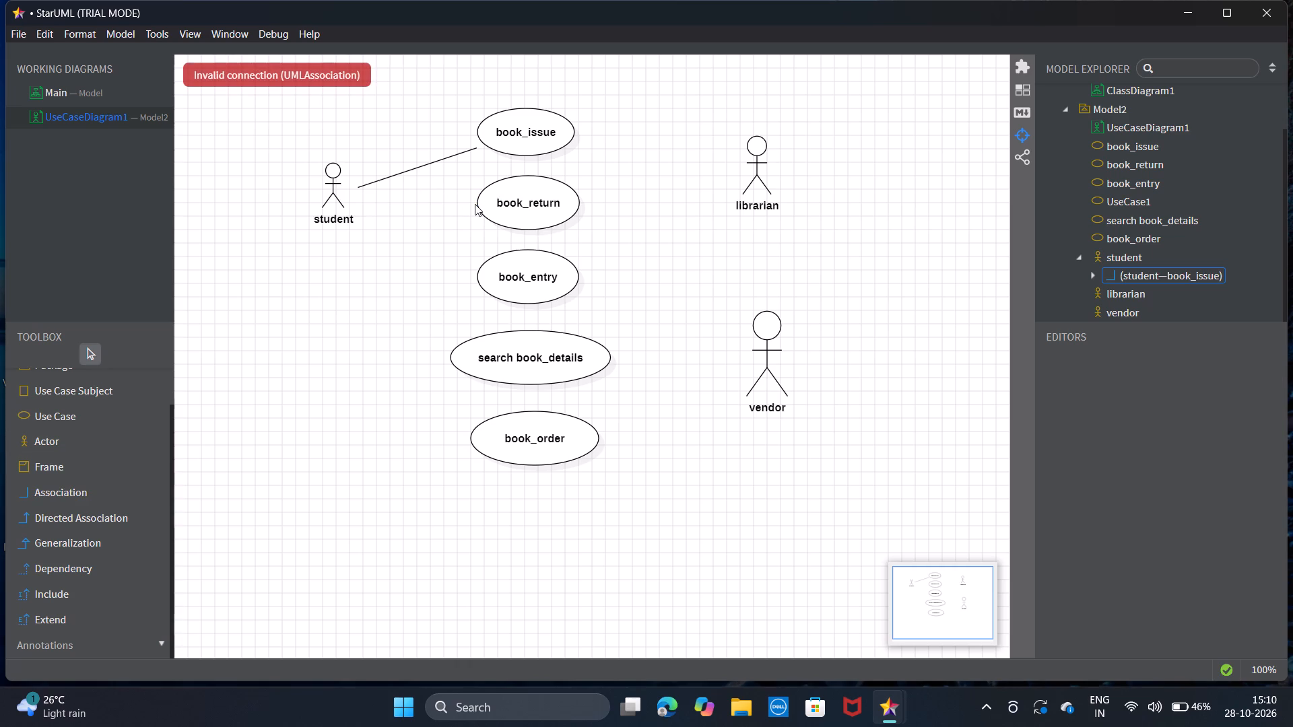
Connect the student actor to the book_return use case with an unnamed association.
{"action": "left_click", "coordinate": [82, 499]}
{"action": "left_click_drag", "start_coordinate": [357, 199], "coordinate": [479, 203]}
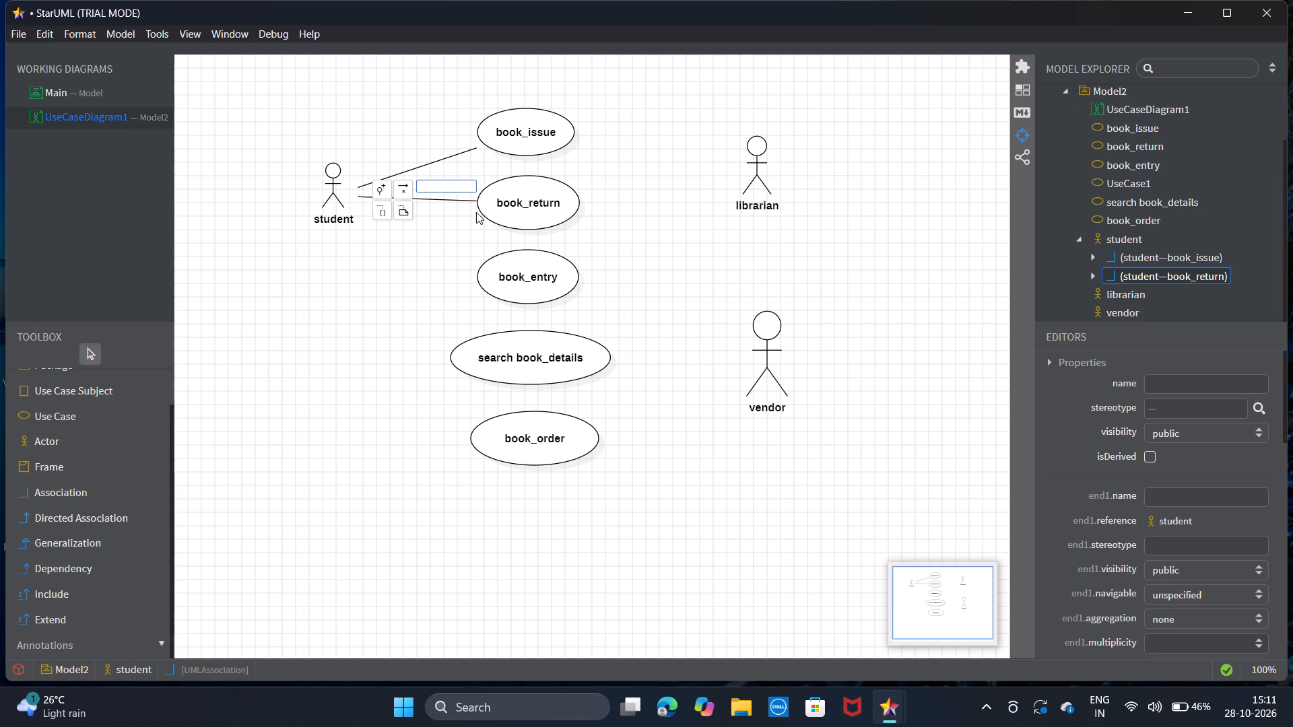
{"action": "left_click", "coordinate": [428, 278]}
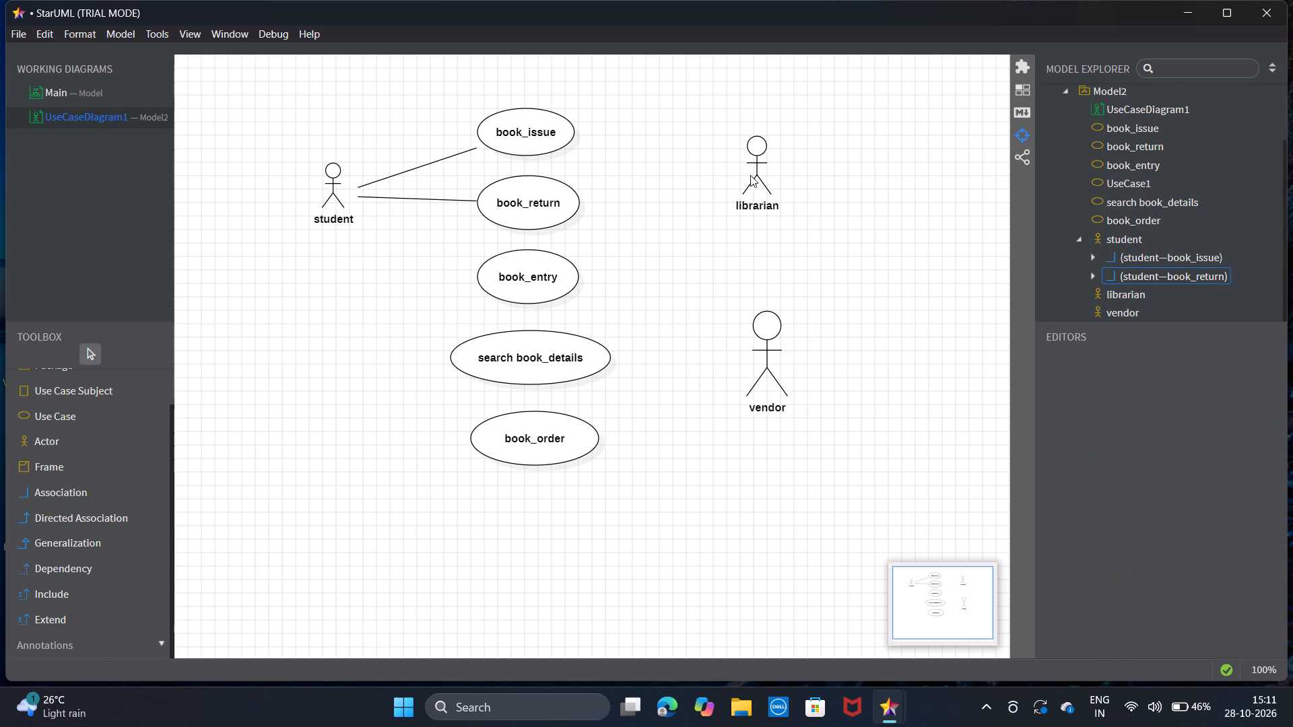
Connect the librarian actor to the book_issue use case with an unnamed association.
{"action": "left_click", "coordinate": [123, 488]}
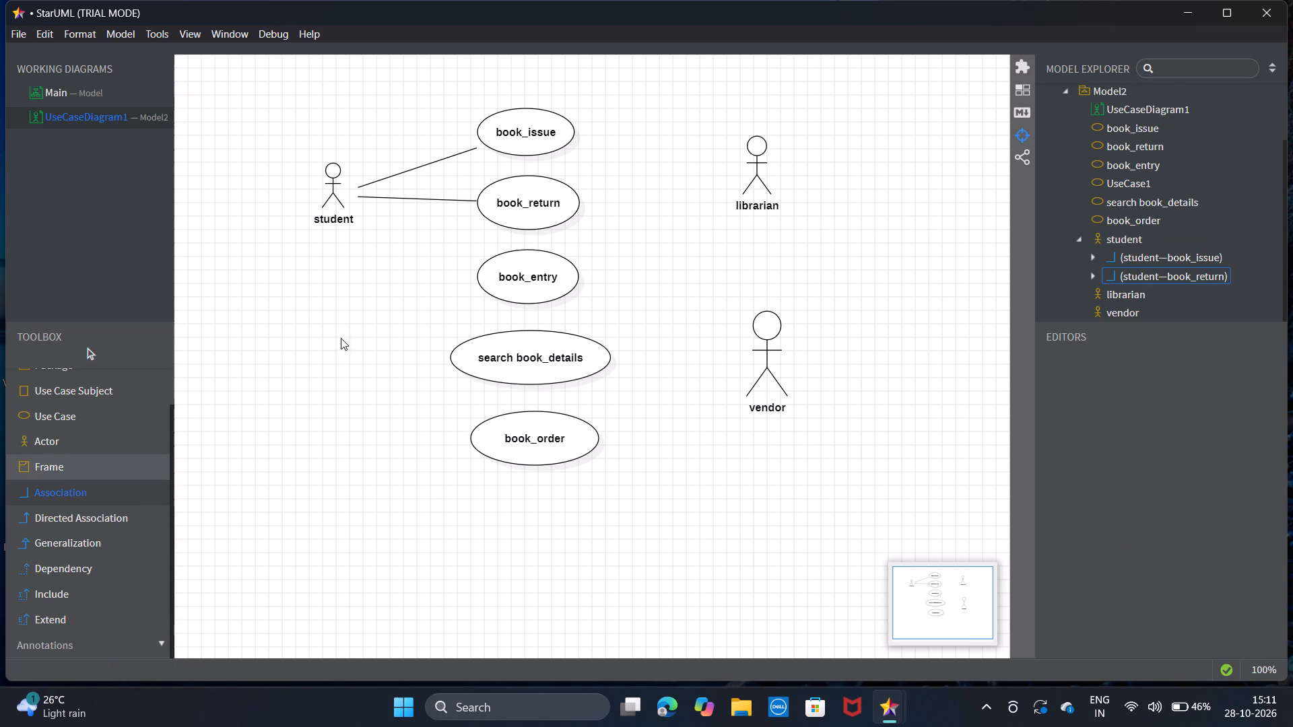
{"action": "left_click_drag", "start_coordinate": [585, 133], "coordinate": [741, 164]}
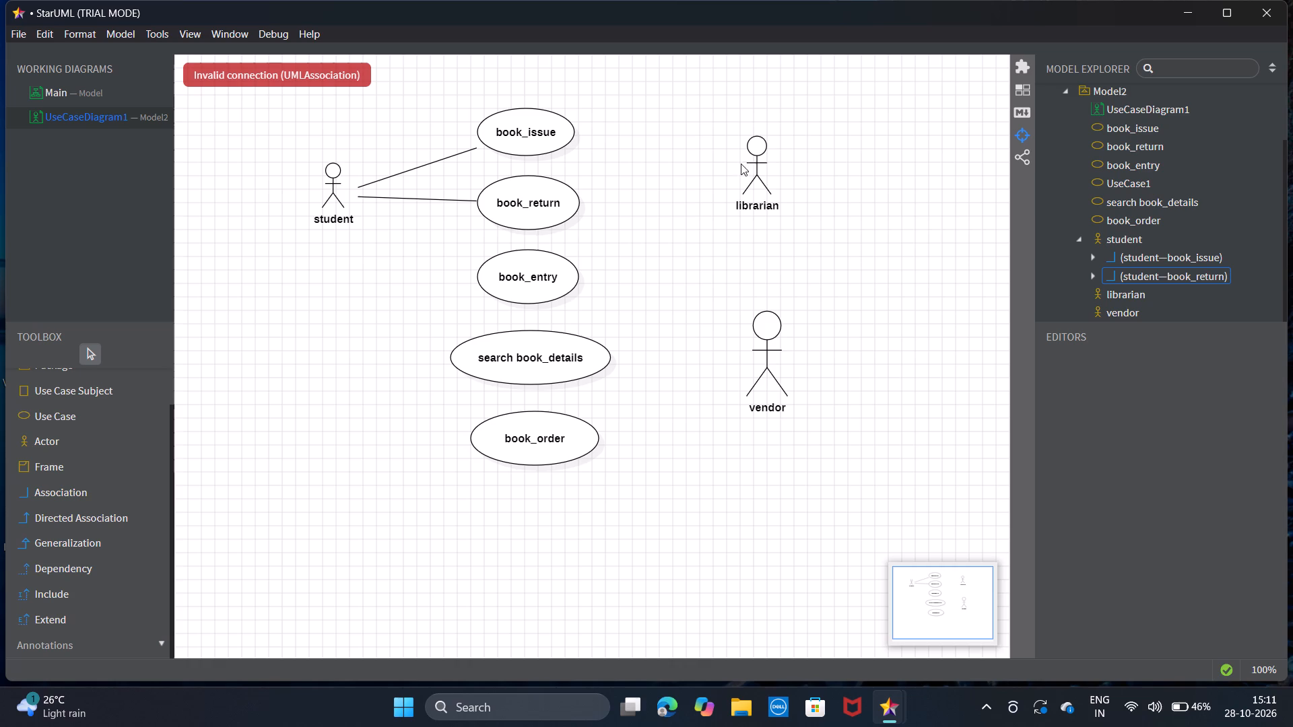
{"action": "double_click", "coordinate": [96, 484]}
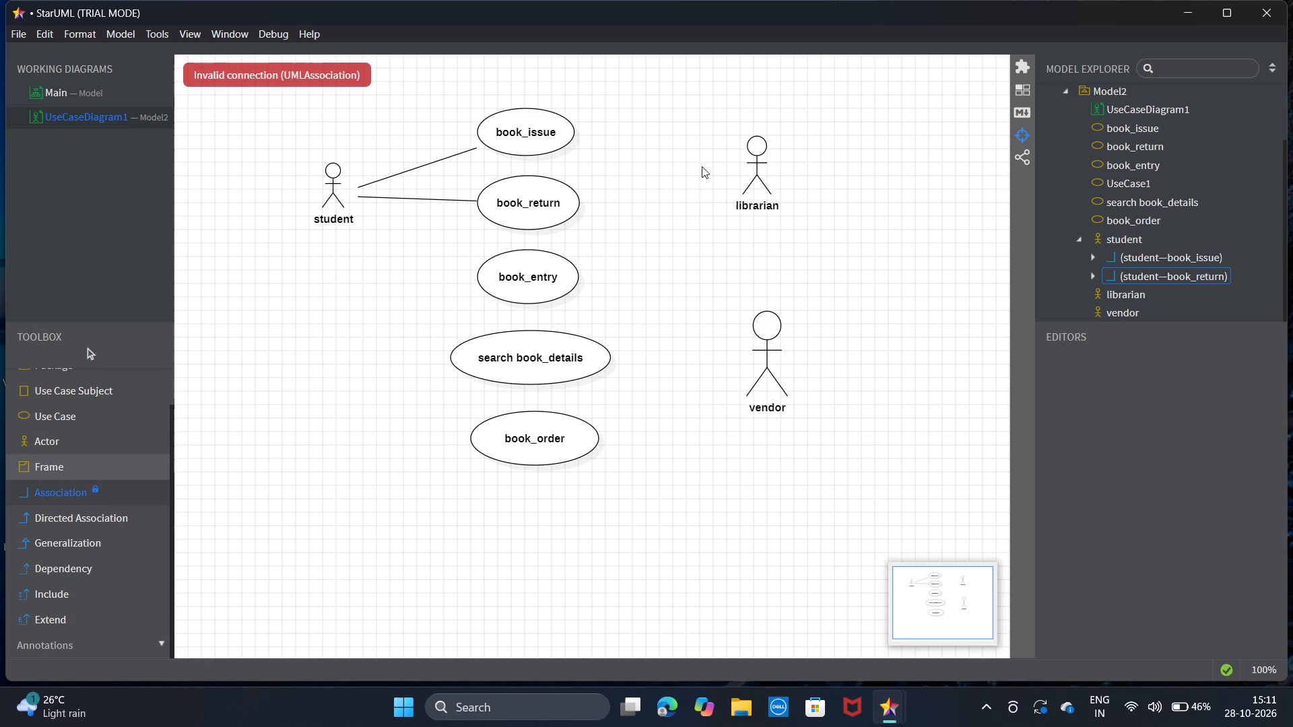
{"action": "left_click_drag", "start_coordinate": [733, 155], "coordinate": [580, 129]}
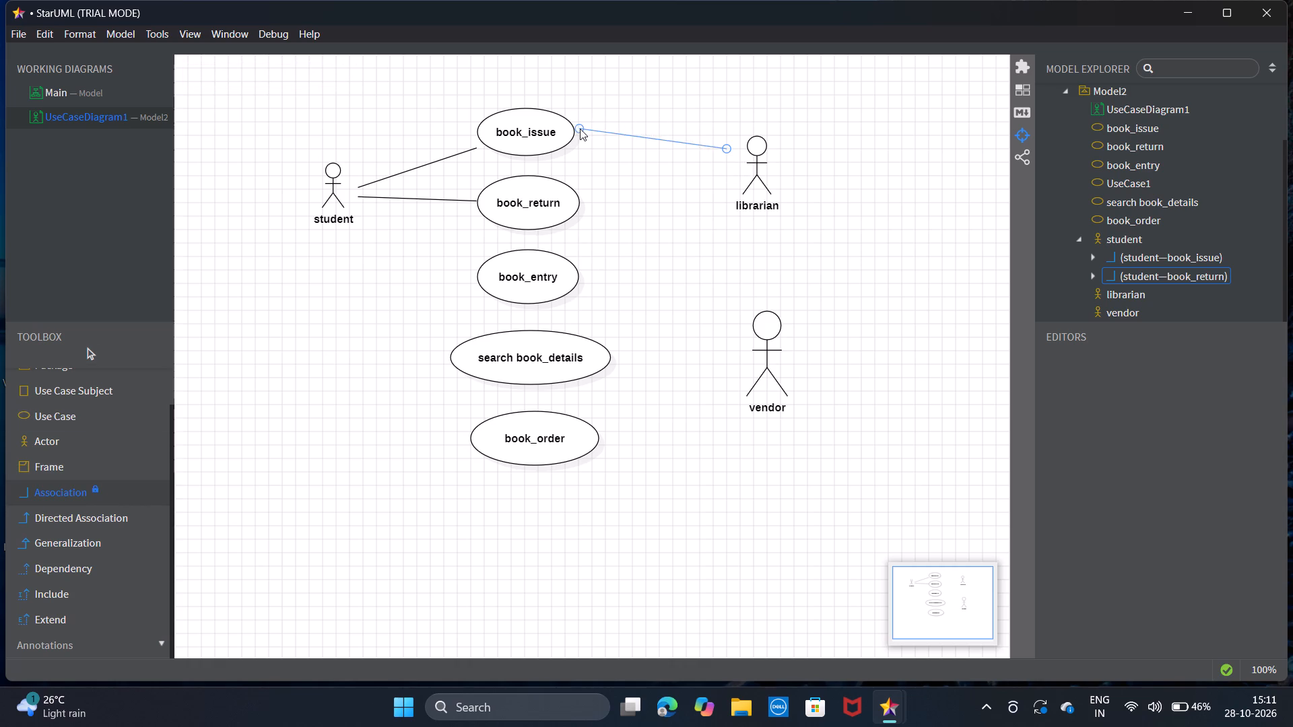
{"action": "left_click_drag", "start_coordinate": [580, 129], "coordinate": [581, 129]}
{"action": "left_click_drag", "start_coordinate": [738, 172], "coordinate": [576, 131]}
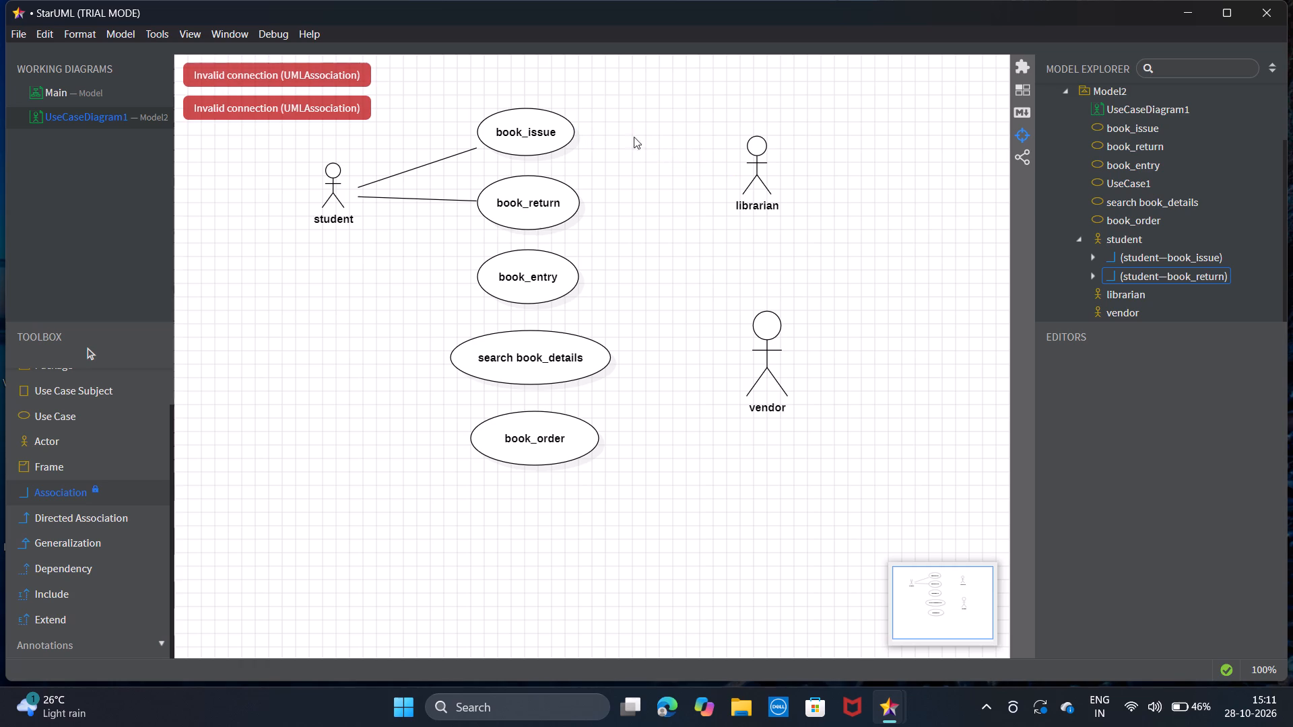
{"action": "left_click_drag", "start_coordinate": [739, 166], "coordinate": [578, 135]}
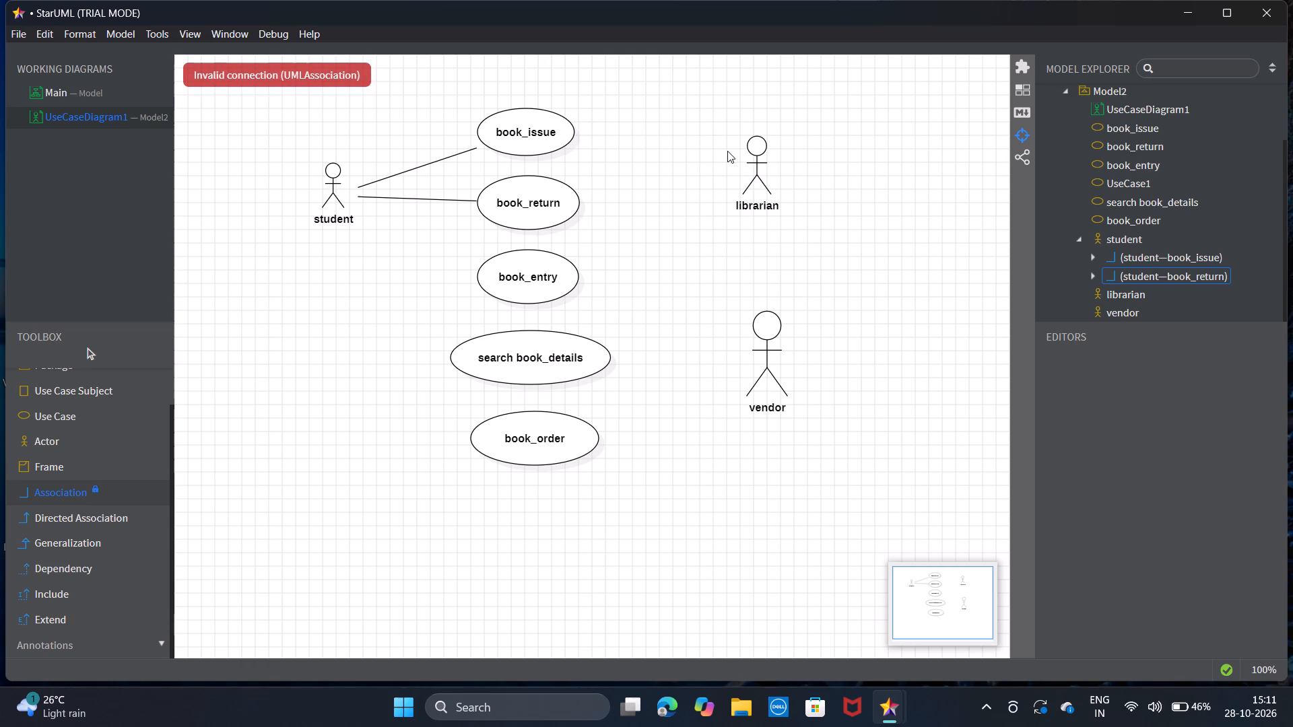
{"action": "left_click_drag", "start_coordinate": [727, 151], "coordinate": [570, 134]}
{"action": "left_click_drag", "start_coordinate": [570, 134], "coordinate": [573, 135]}
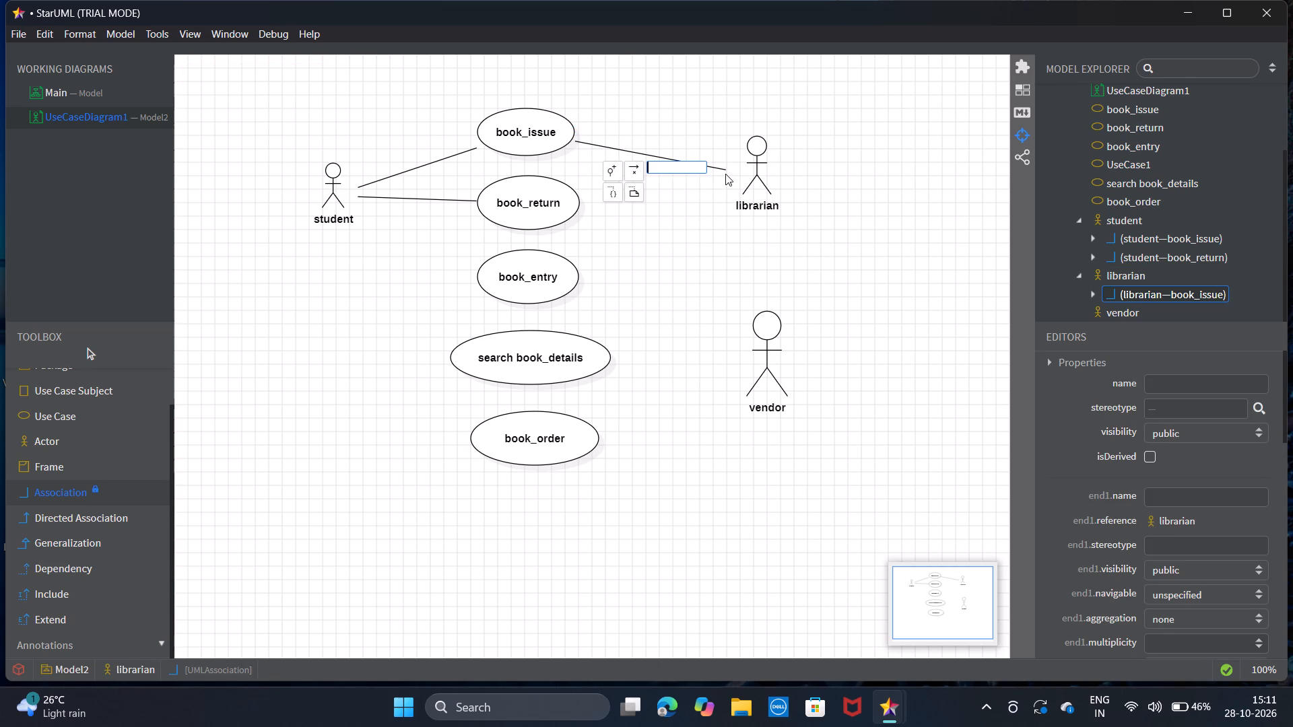
Connect the librarian actor to the book_return use case with an unnamed association.
{"action": "left_click_drag", "start_coordinate": [728, 177], "coordinate": [582, 201]}
{"action": "left_click_drag", "start_coordinate": [582, 201], "coordinate": [581, 201]}
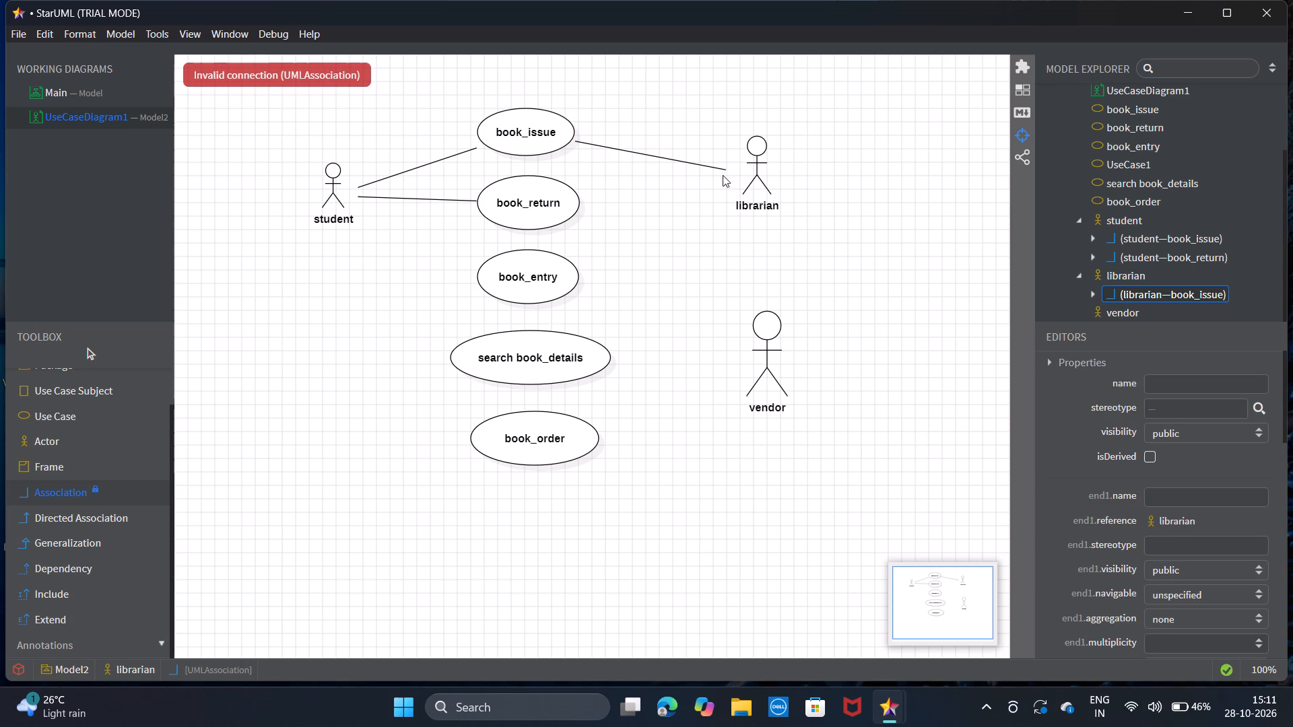
{"action": "left_click_drag", "start_coordinate": [723, 175], "coordinate": [583, 203]}
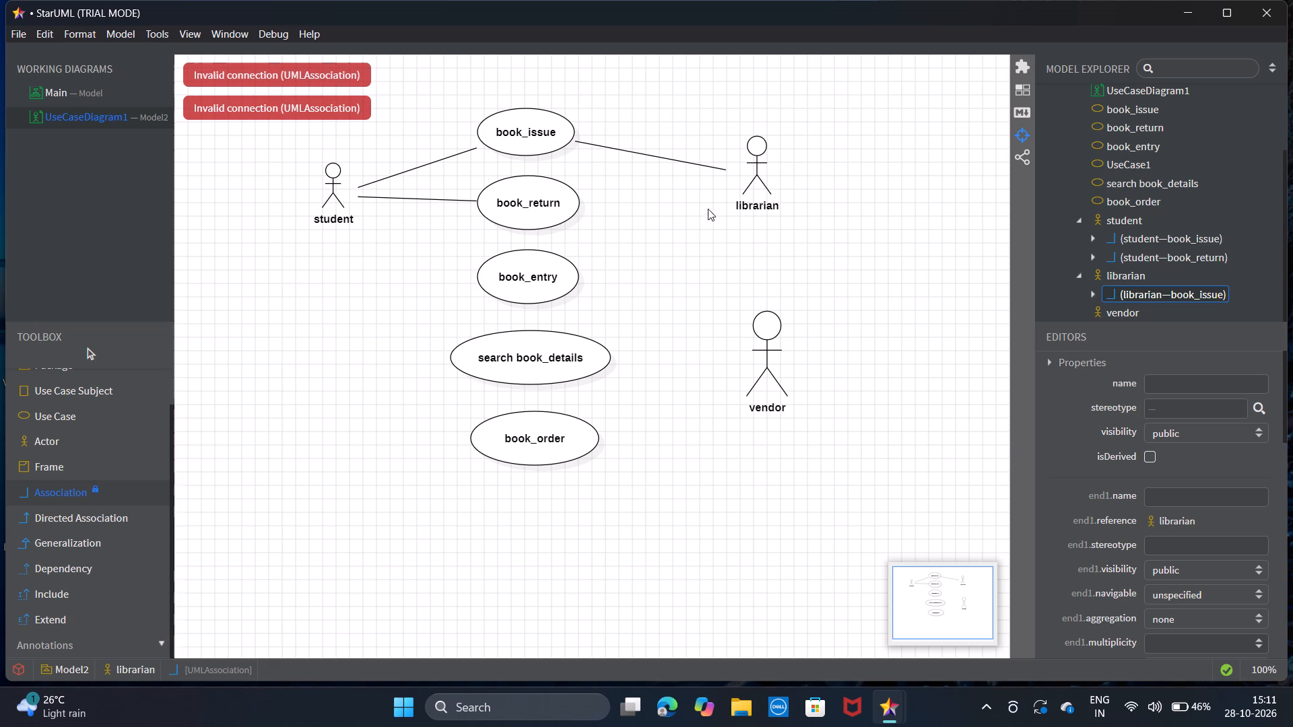
{"action": "left_click_drag", "start_coordinate": [725, 180], "coordinate": [584, 197]}
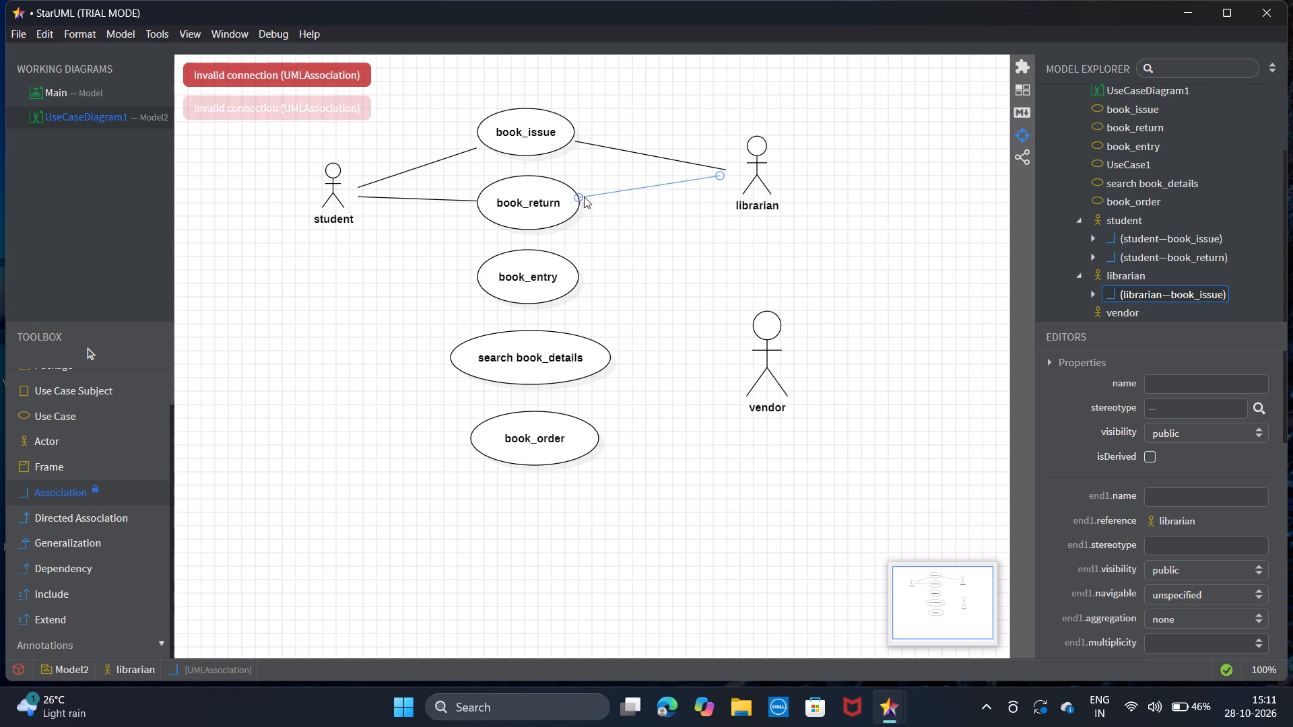
{"action": "left_click_drag", "start_coordinate": [584, 197], "coordinate": [579, 200]}
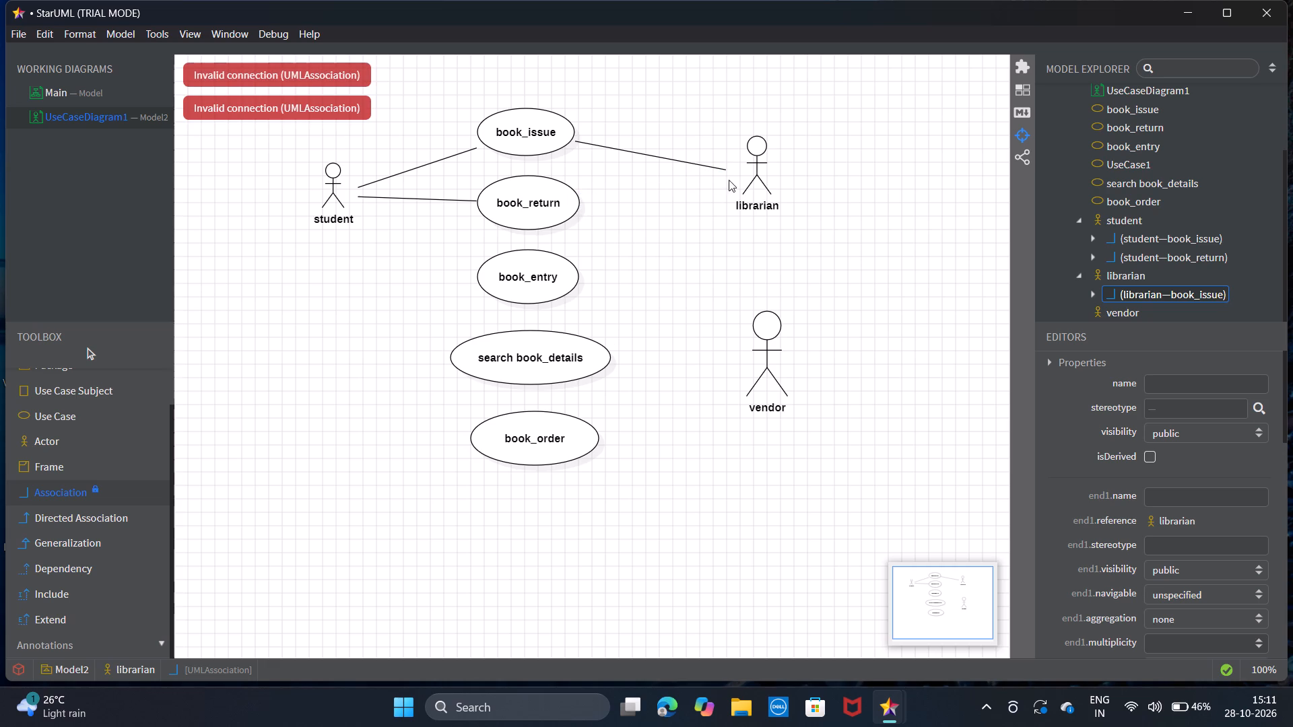
{"action": "left_click_drag", "start_coordinate": [725, 177], "coordinate": [578, 203]}
{"action": "left_click_drag", "start_coordinate": [731, 183], "coordinate": [578, 201]}
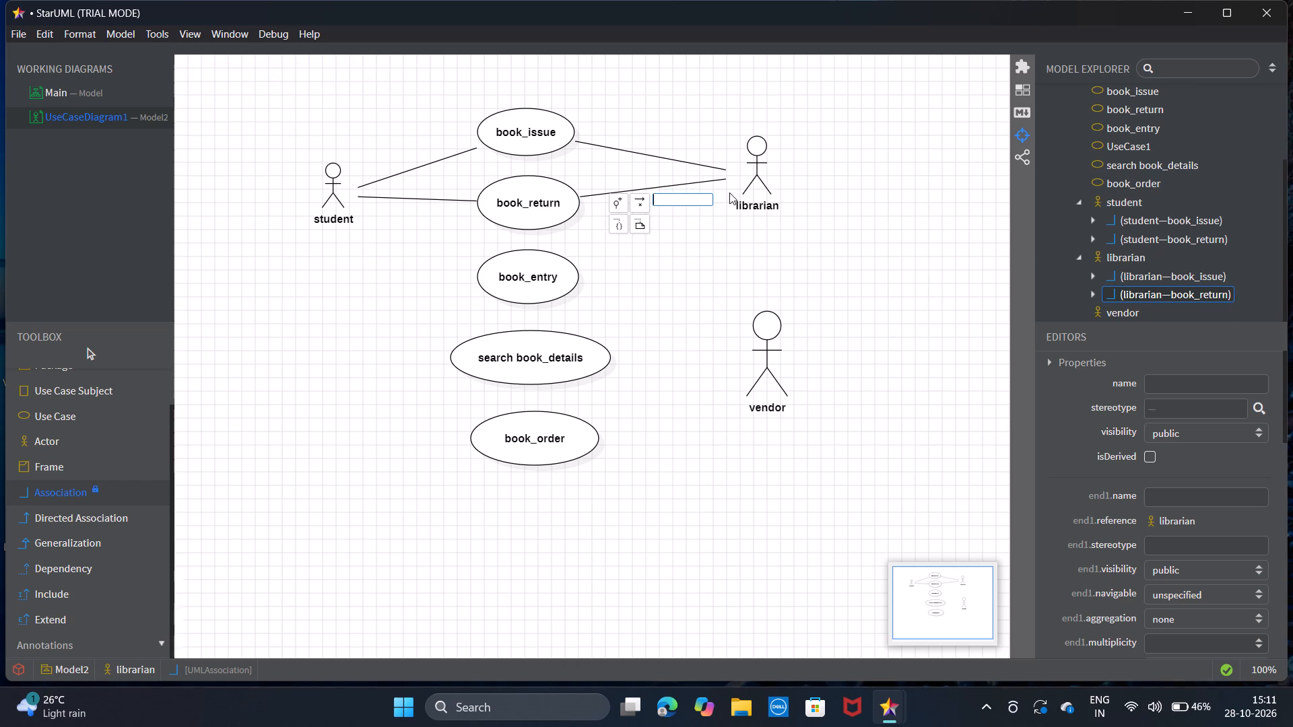
Connect the book_entry use case and the librarian actor with an unnamed association.
{"action": "left_click_drag", "start_coordinate": [729, 187], "coordinate": [574, 273]}
{"action": "left_click_drag", "start_coordinate": [574, 273], "coordinate": [578, 272]}
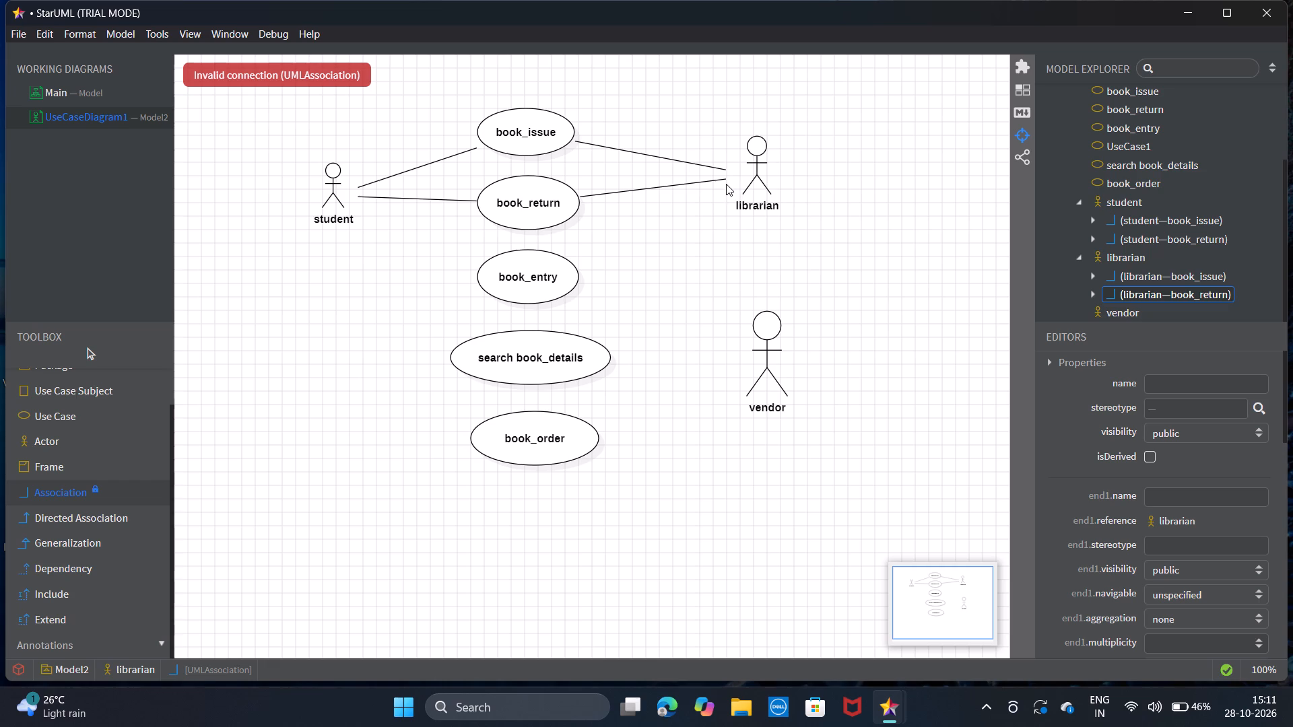
{"action": "left_click_drag", "start_coordinate": [726, 184], "coordinate": [579, 268]}
{"action": "left_click_drag", "start_coordinate": [579, 268], "coordinate": [576, 271]}
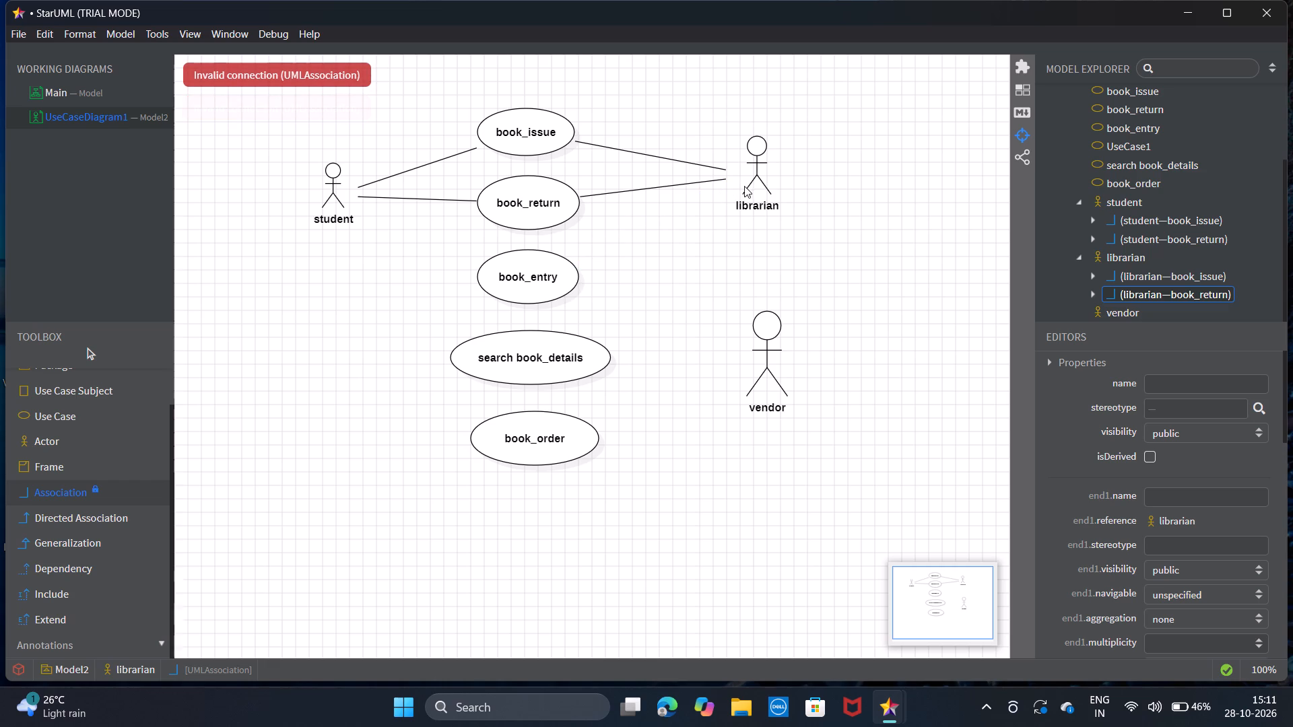
{"action": "left_click_drag", "start_coordinate": [724, 186], "coordinate": [577, 268]}
{"action": "left_click_drag", "start_coordinate": [577, 268], "coordinate": [578, 265]}
{"action": "left_click_drag", "start_coordinate": [578, 270], "coordinate": [731, 188]}
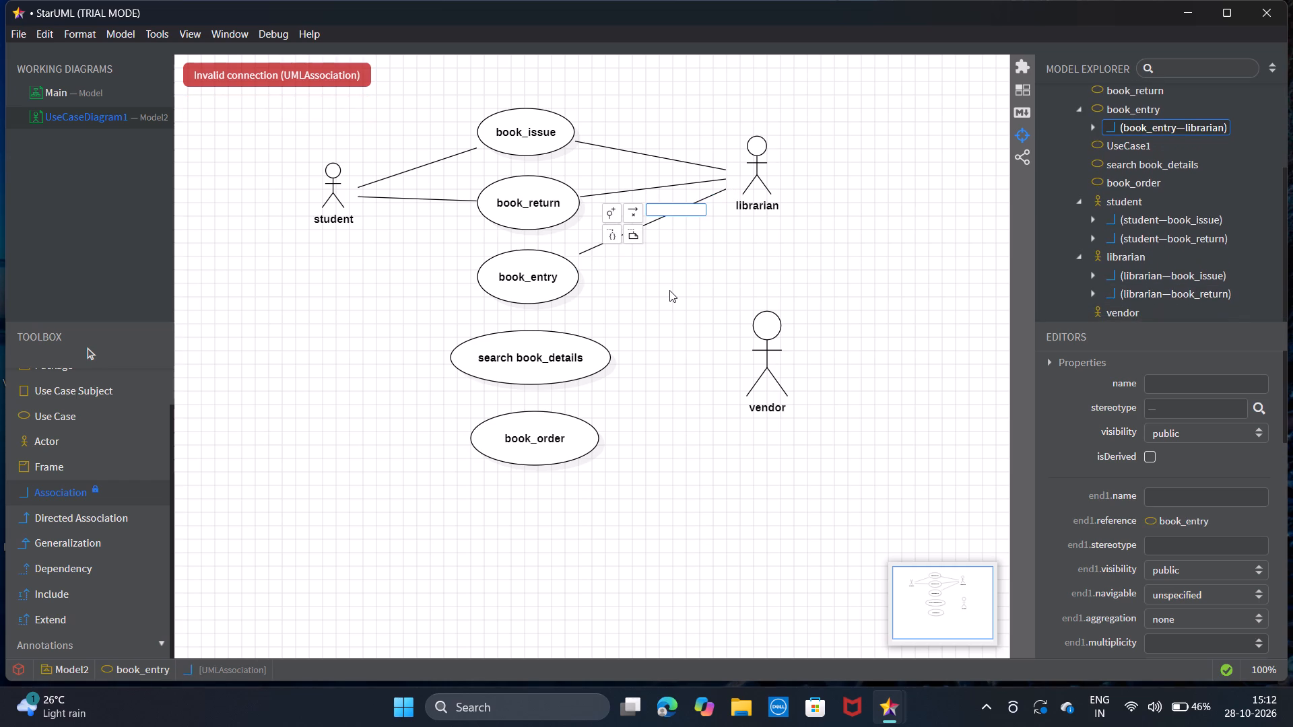
{"action": "left_click", "coordinate": [669, 290]}
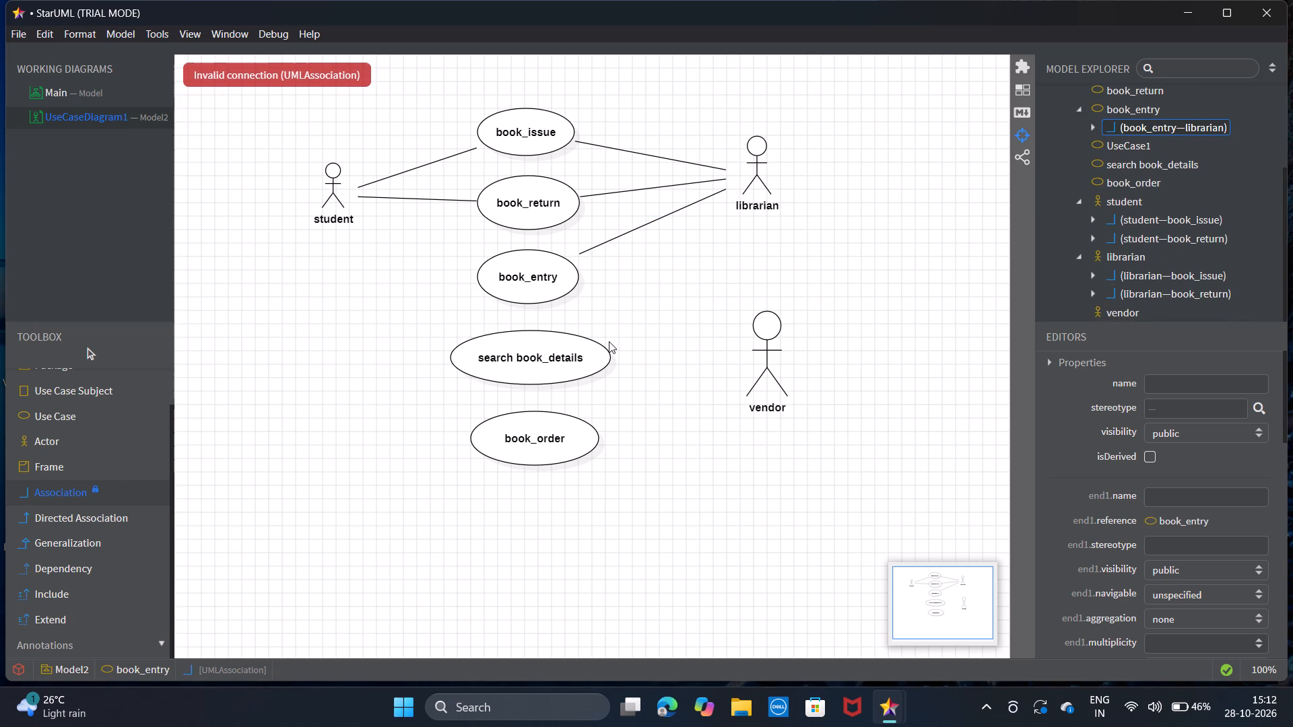
Connect the search book_details use case to the librarian actor with an unnamed association.
{"action": "left_click_drag", "start_coordinate": [609, 341], "coordinate": [728, 198]}
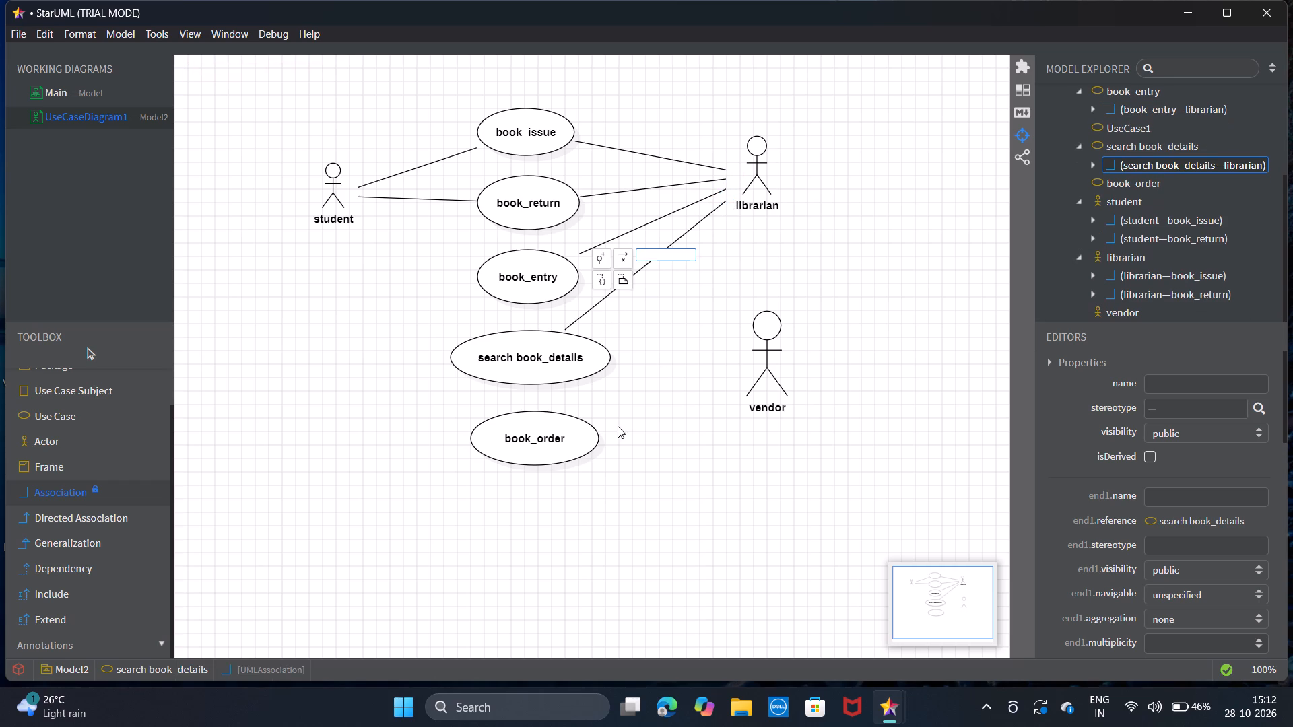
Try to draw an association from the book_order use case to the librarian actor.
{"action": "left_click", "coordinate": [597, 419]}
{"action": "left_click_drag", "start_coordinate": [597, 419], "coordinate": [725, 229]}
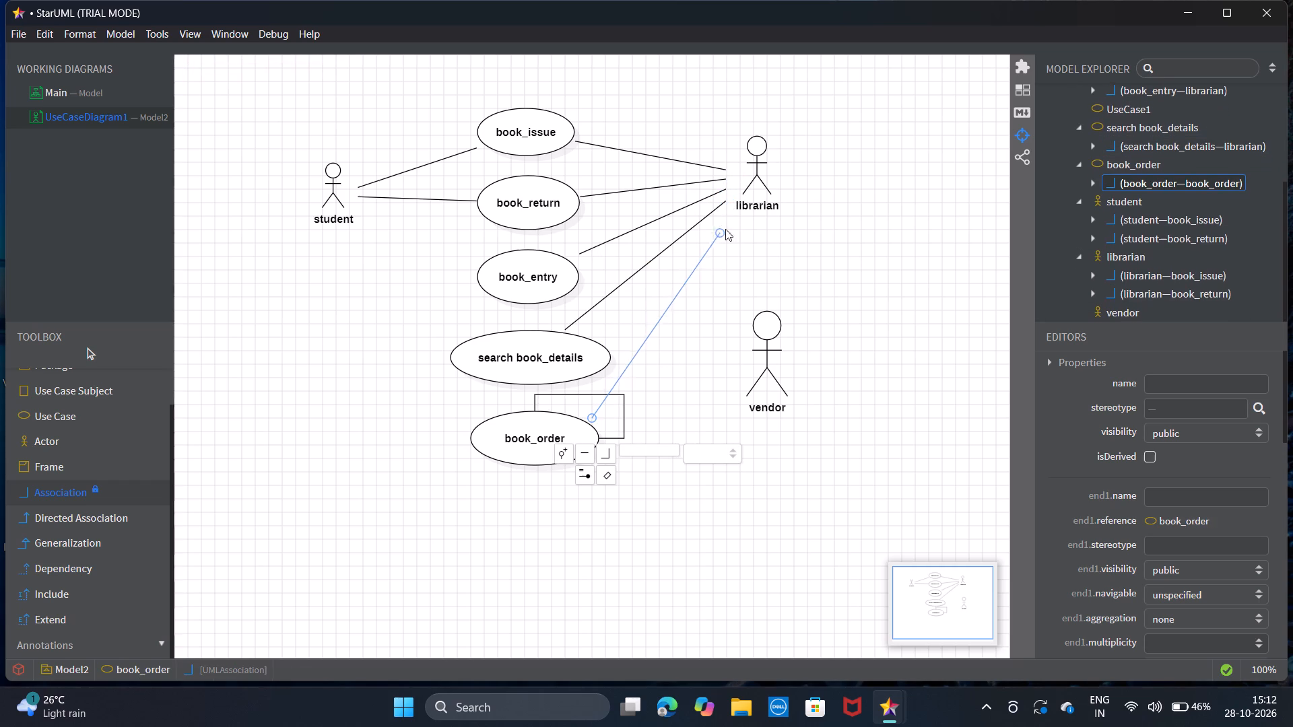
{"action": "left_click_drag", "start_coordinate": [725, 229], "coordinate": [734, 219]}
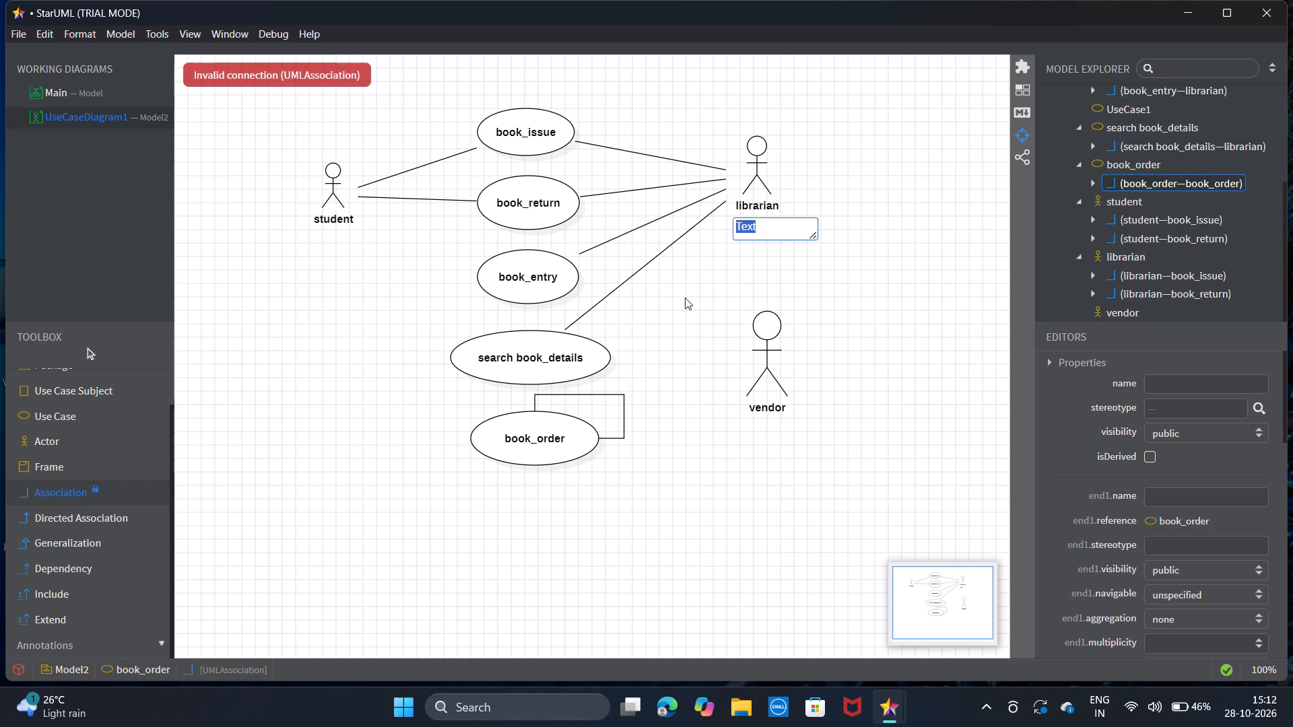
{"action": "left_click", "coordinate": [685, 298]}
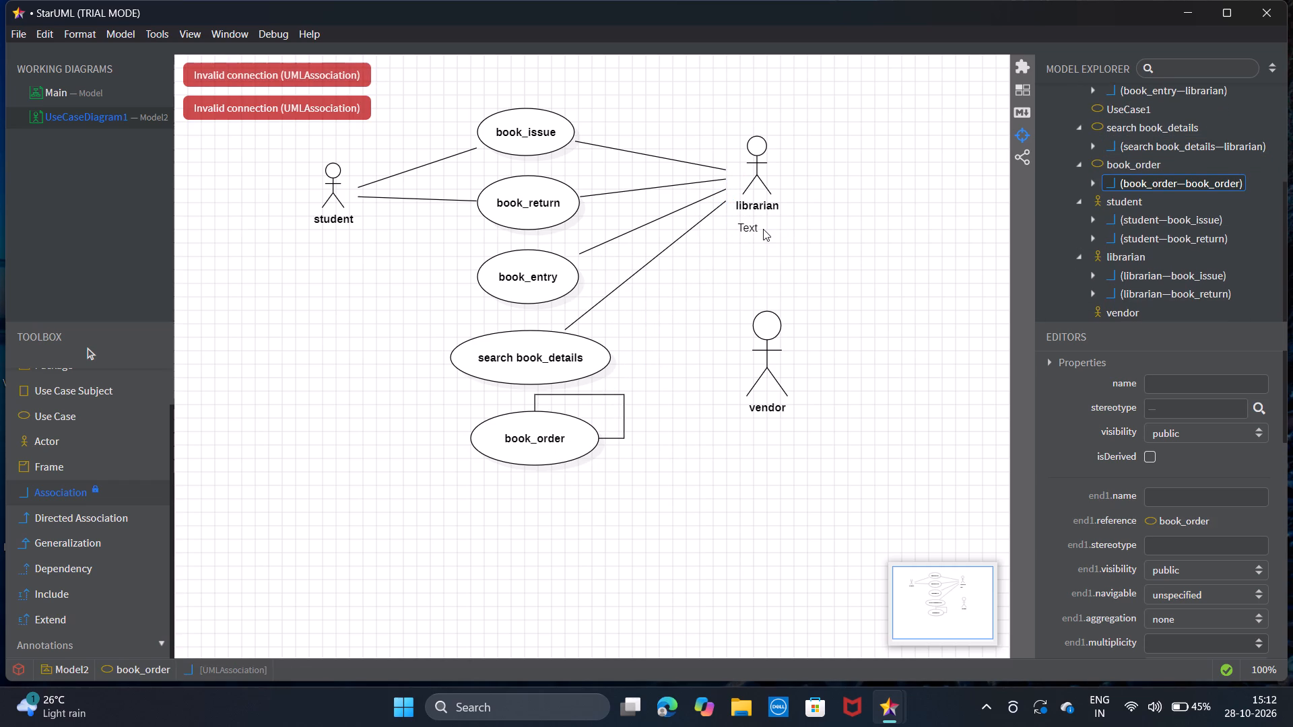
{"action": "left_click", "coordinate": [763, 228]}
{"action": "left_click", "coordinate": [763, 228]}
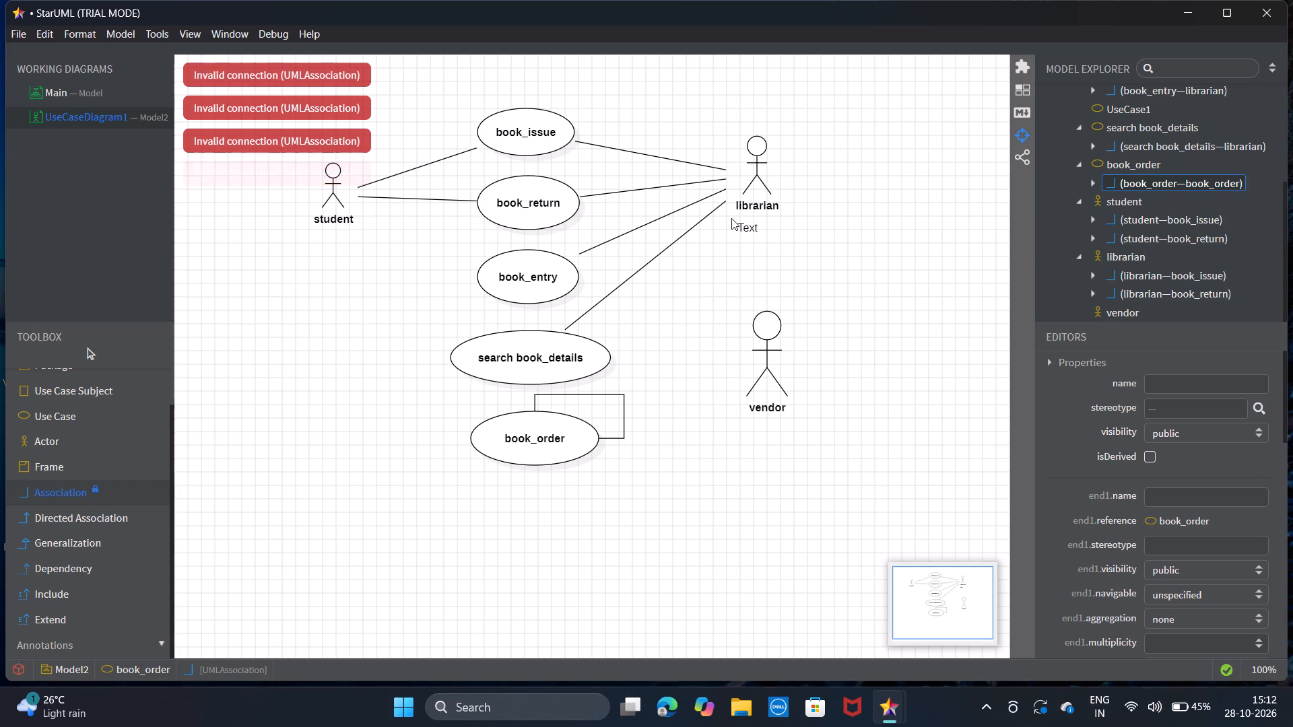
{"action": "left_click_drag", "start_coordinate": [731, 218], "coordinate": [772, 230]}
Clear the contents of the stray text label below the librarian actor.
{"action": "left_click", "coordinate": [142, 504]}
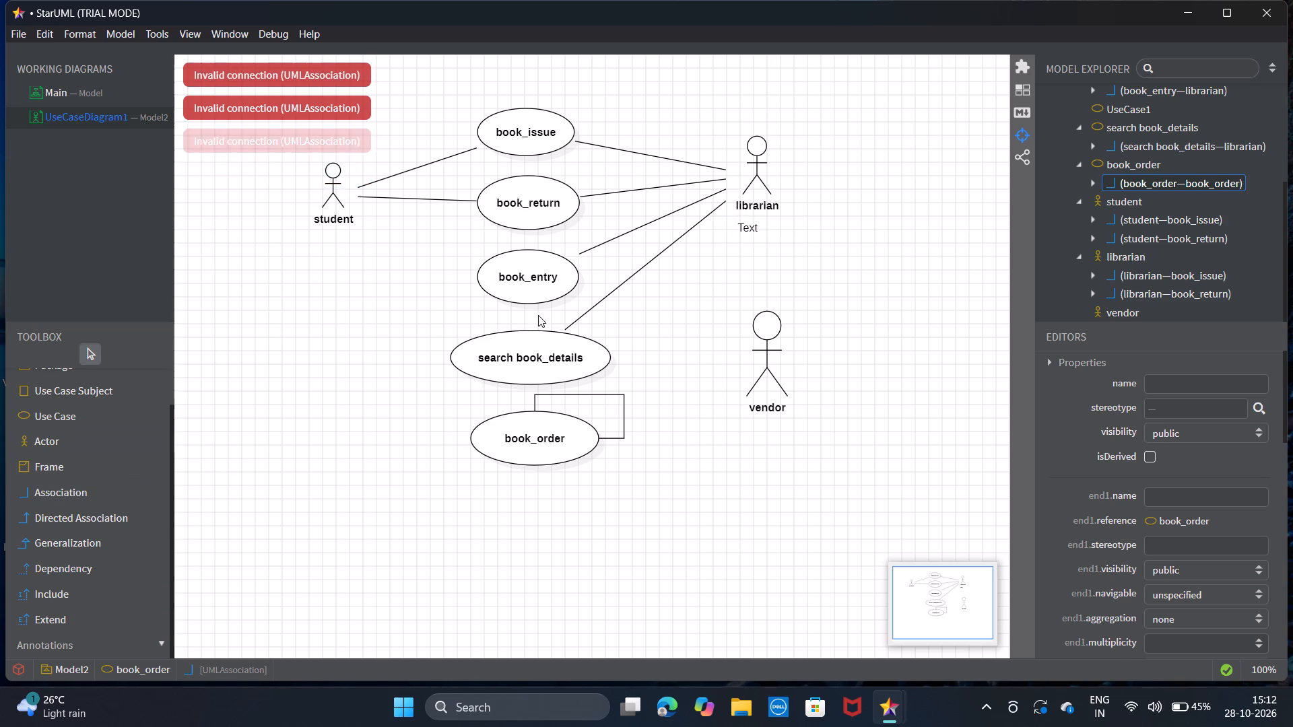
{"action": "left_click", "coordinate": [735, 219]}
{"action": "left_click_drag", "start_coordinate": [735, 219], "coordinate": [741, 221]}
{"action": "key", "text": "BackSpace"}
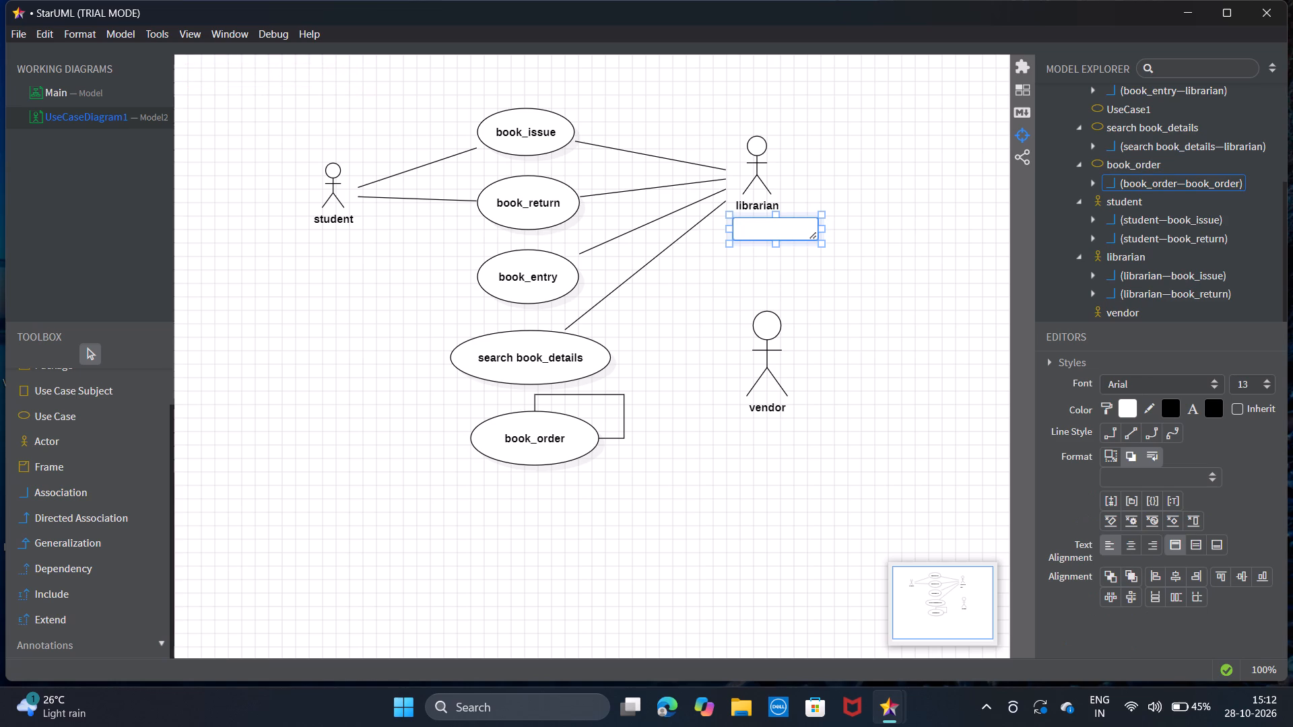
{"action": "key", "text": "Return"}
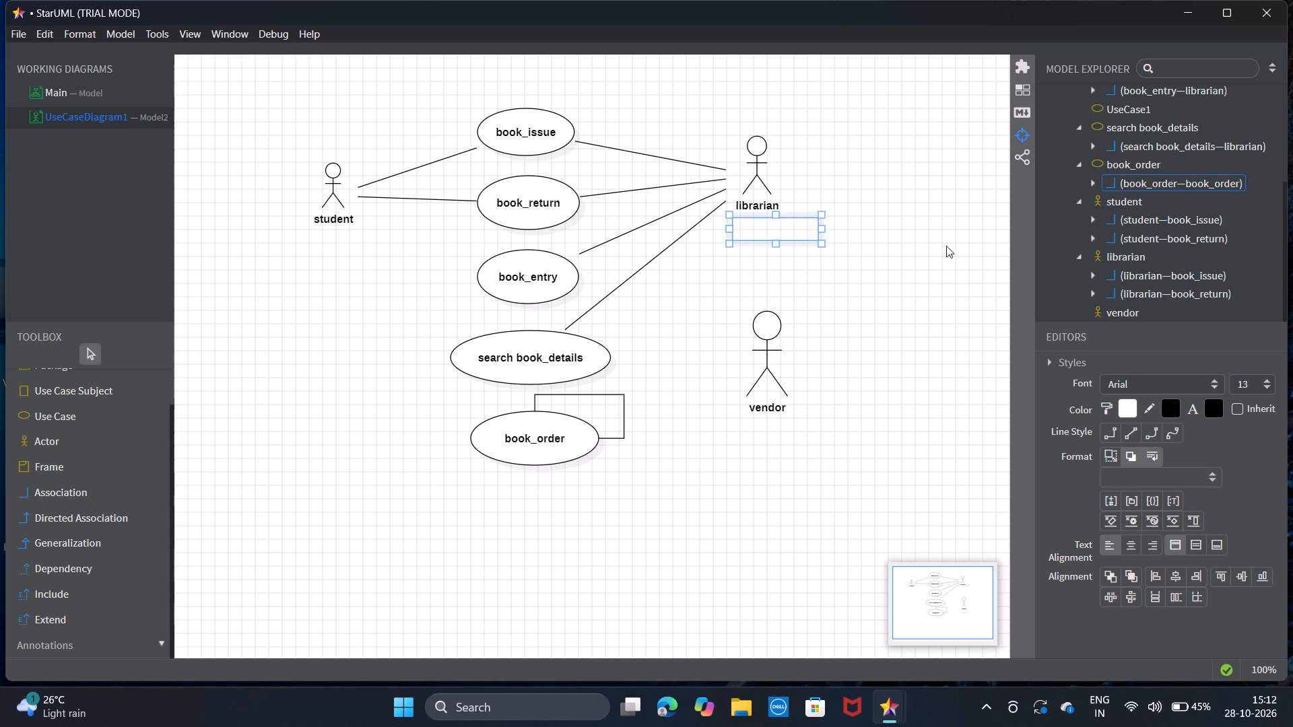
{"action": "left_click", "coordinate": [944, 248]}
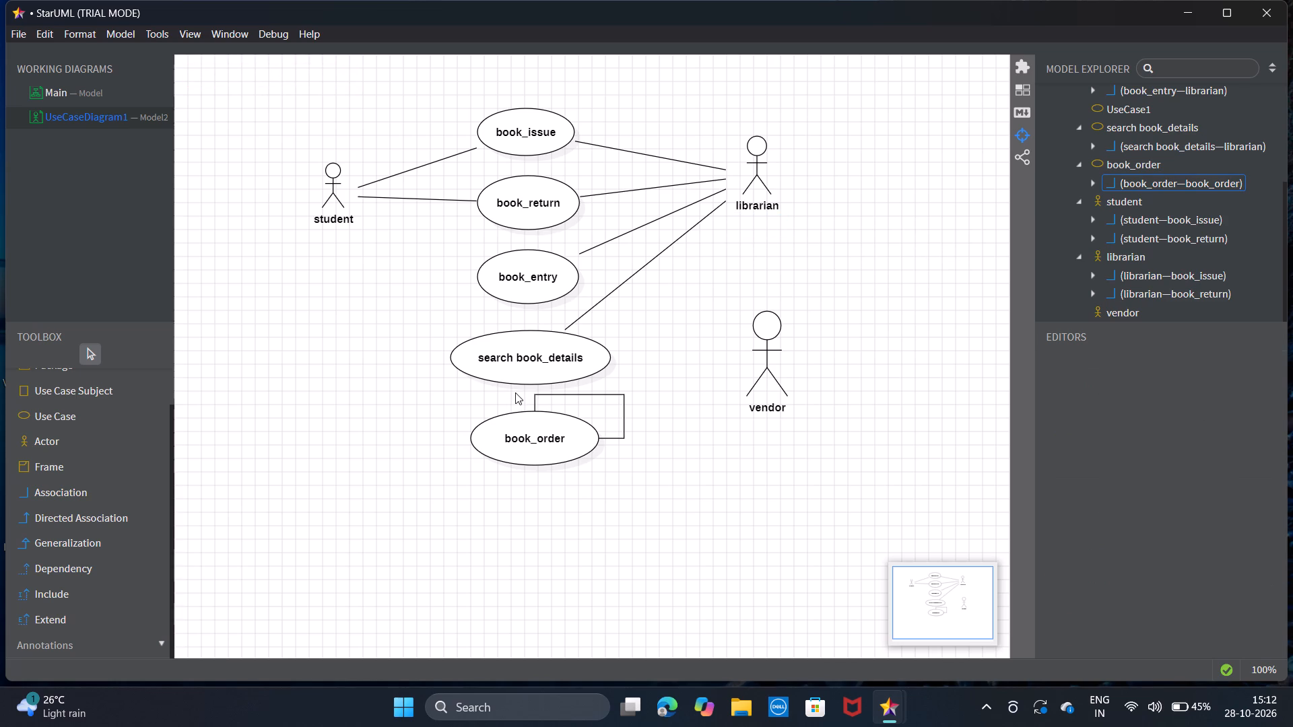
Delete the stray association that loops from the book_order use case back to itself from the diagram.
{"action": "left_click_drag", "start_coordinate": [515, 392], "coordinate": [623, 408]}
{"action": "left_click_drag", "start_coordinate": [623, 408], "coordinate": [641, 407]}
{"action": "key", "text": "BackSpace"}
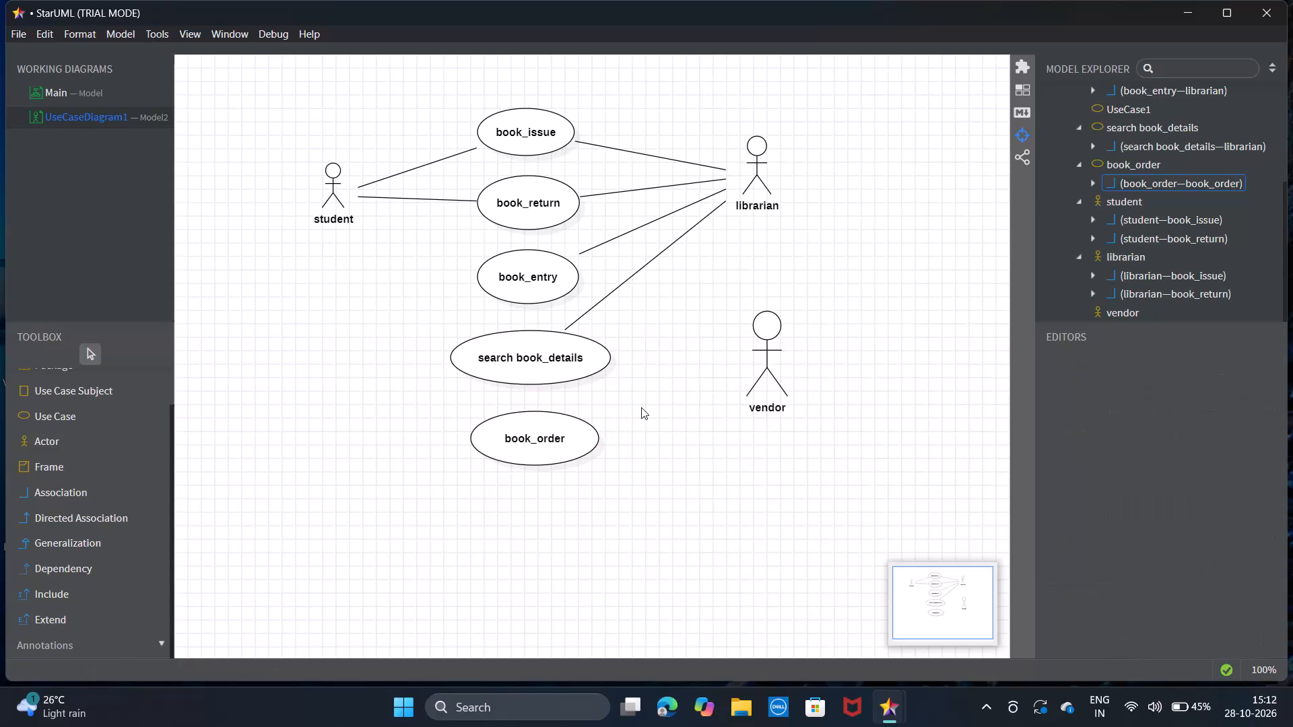
Connect the book_order use case to the librarian actor with an unnamed association.
{"action": "double_click", "coordinate": [104, 493]}
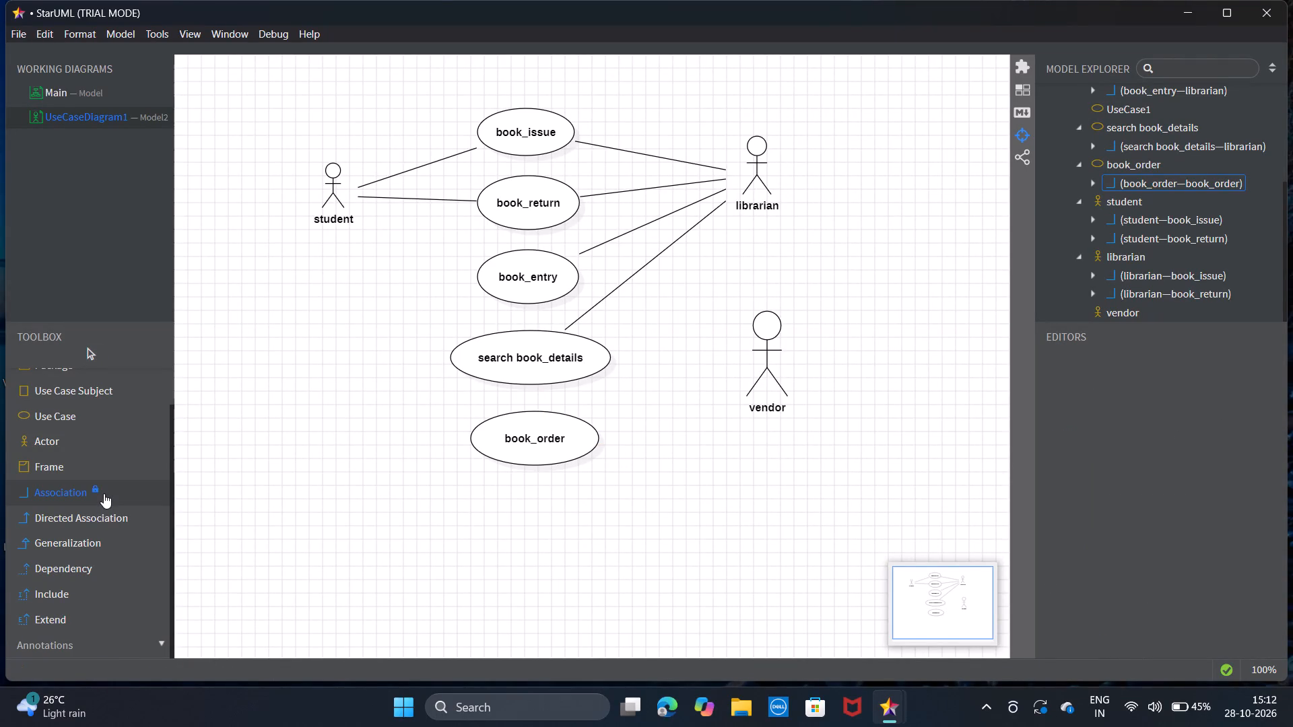
{"action": "left_click_drag", "start_coordinate": [600, 416], "coordinate": [737, 173]}
{"action": "left_click_drag", "start_coordinate": [737, 173], "coordinate": [728, 211]}
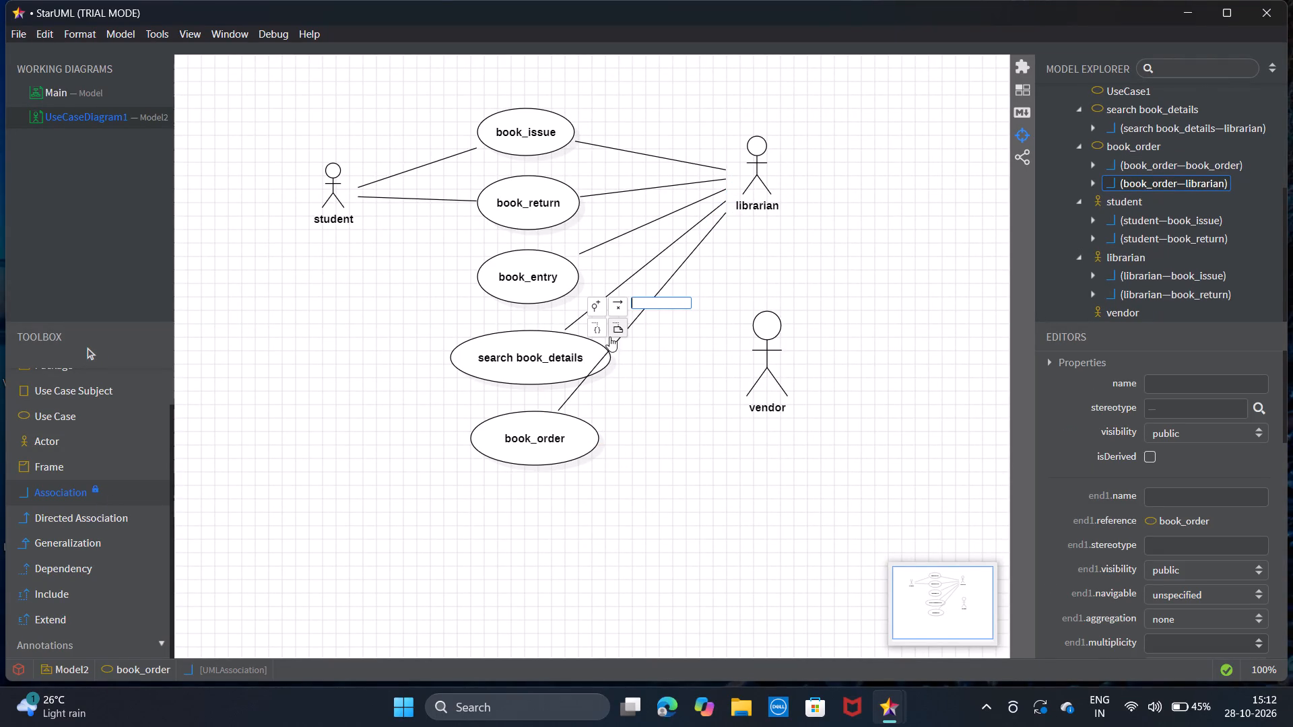
{"action": "left_click", "coordinate": [655, 376]}
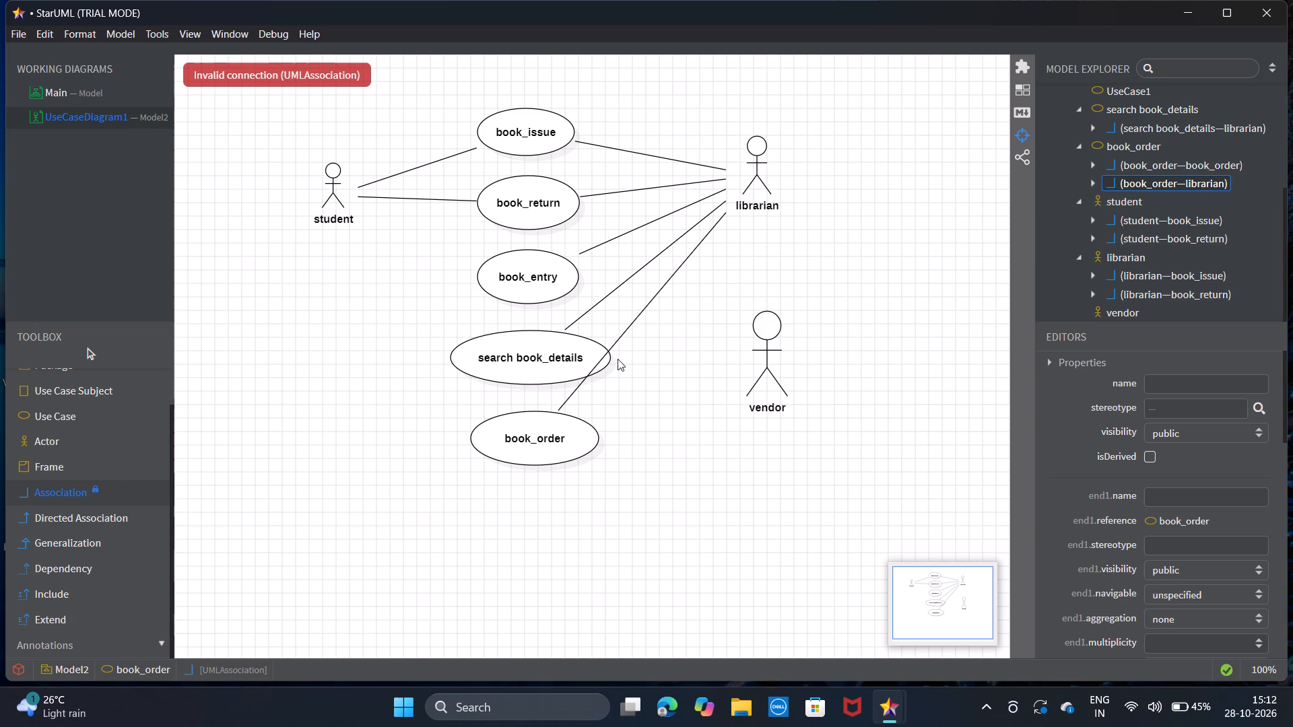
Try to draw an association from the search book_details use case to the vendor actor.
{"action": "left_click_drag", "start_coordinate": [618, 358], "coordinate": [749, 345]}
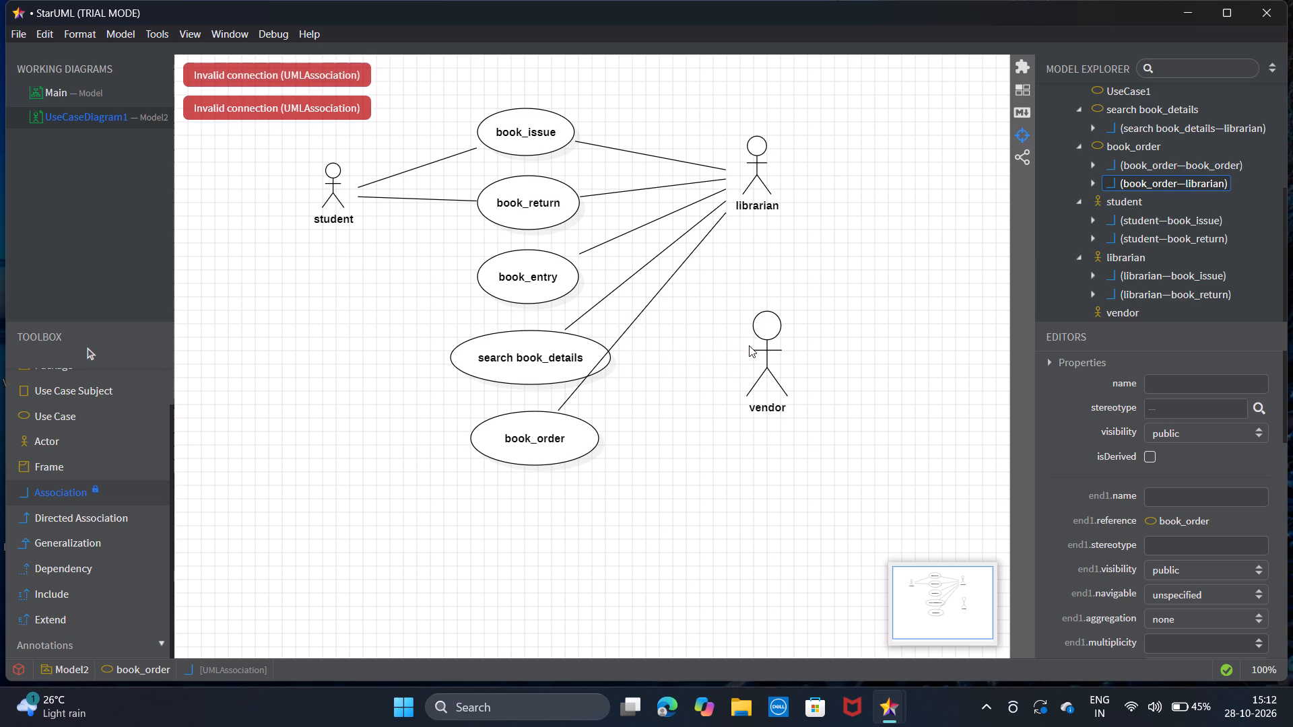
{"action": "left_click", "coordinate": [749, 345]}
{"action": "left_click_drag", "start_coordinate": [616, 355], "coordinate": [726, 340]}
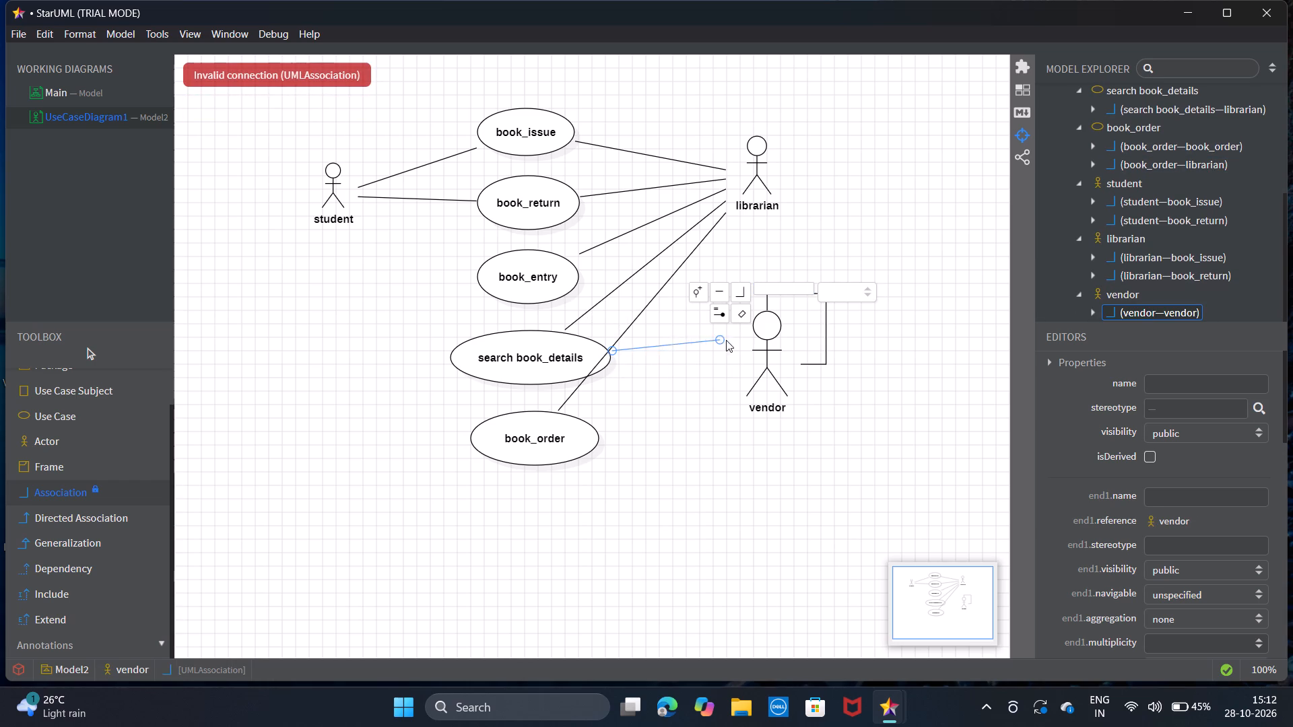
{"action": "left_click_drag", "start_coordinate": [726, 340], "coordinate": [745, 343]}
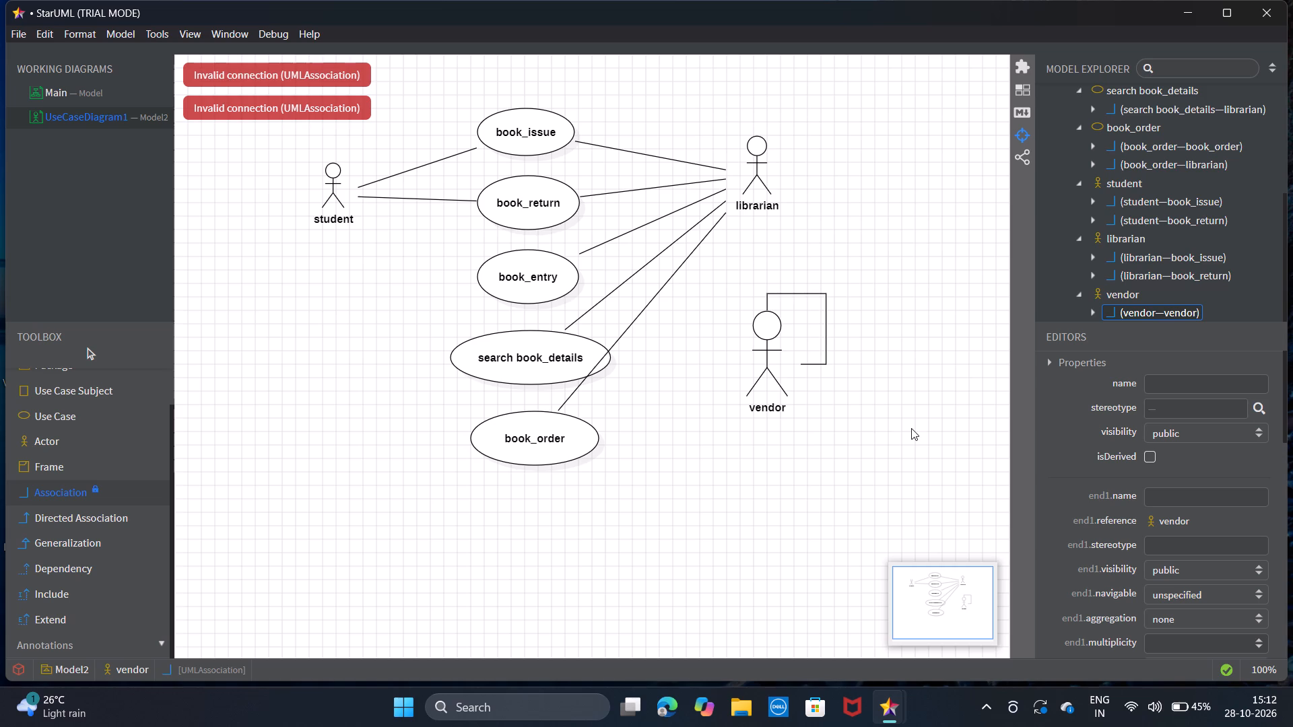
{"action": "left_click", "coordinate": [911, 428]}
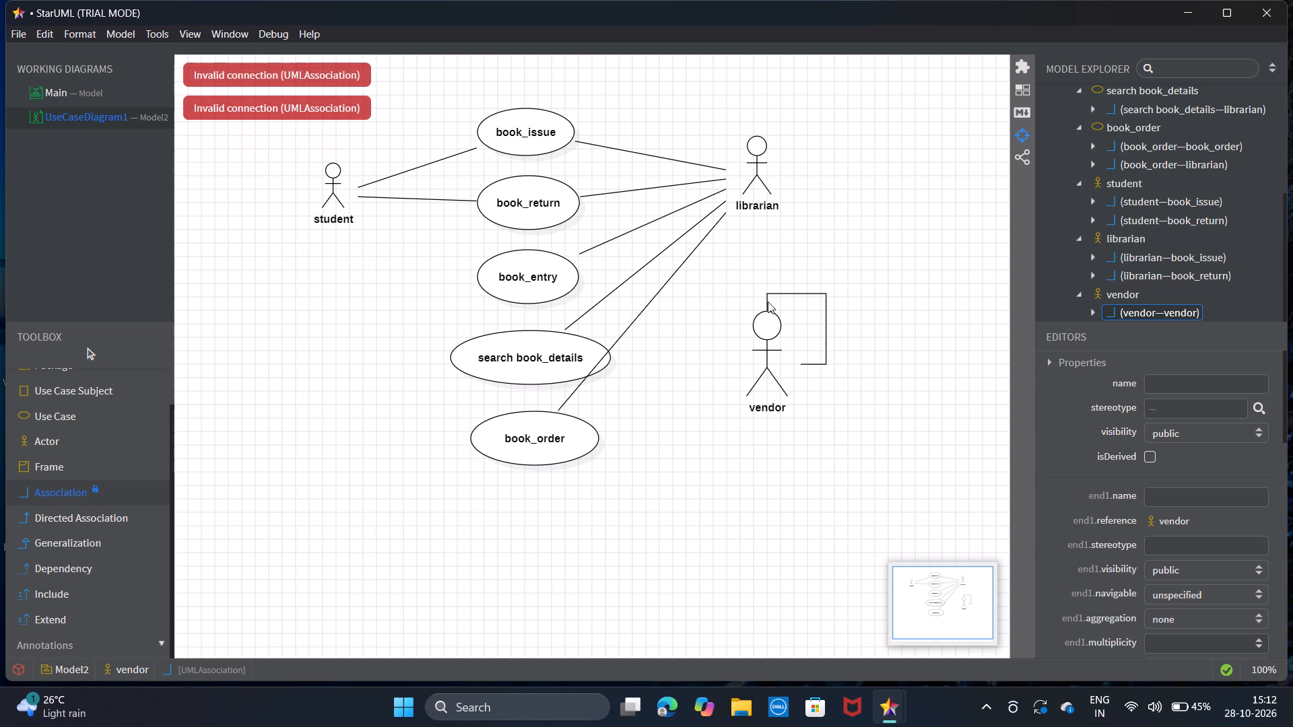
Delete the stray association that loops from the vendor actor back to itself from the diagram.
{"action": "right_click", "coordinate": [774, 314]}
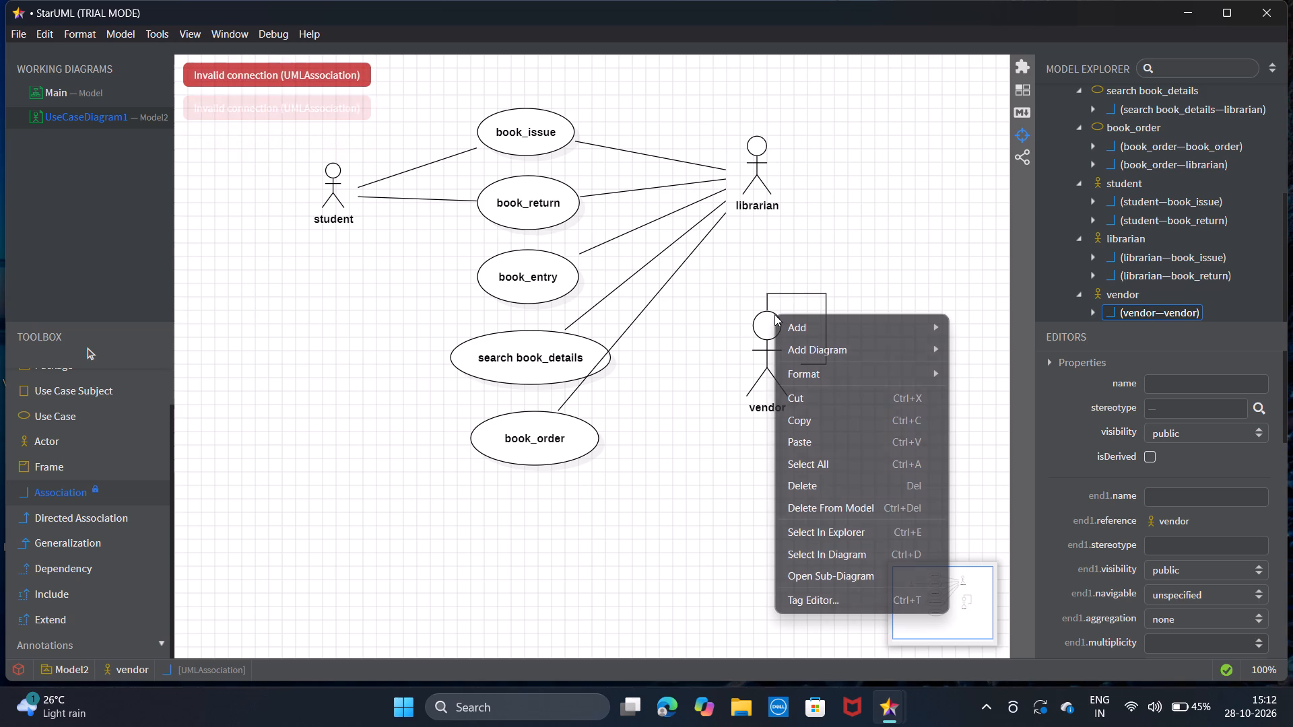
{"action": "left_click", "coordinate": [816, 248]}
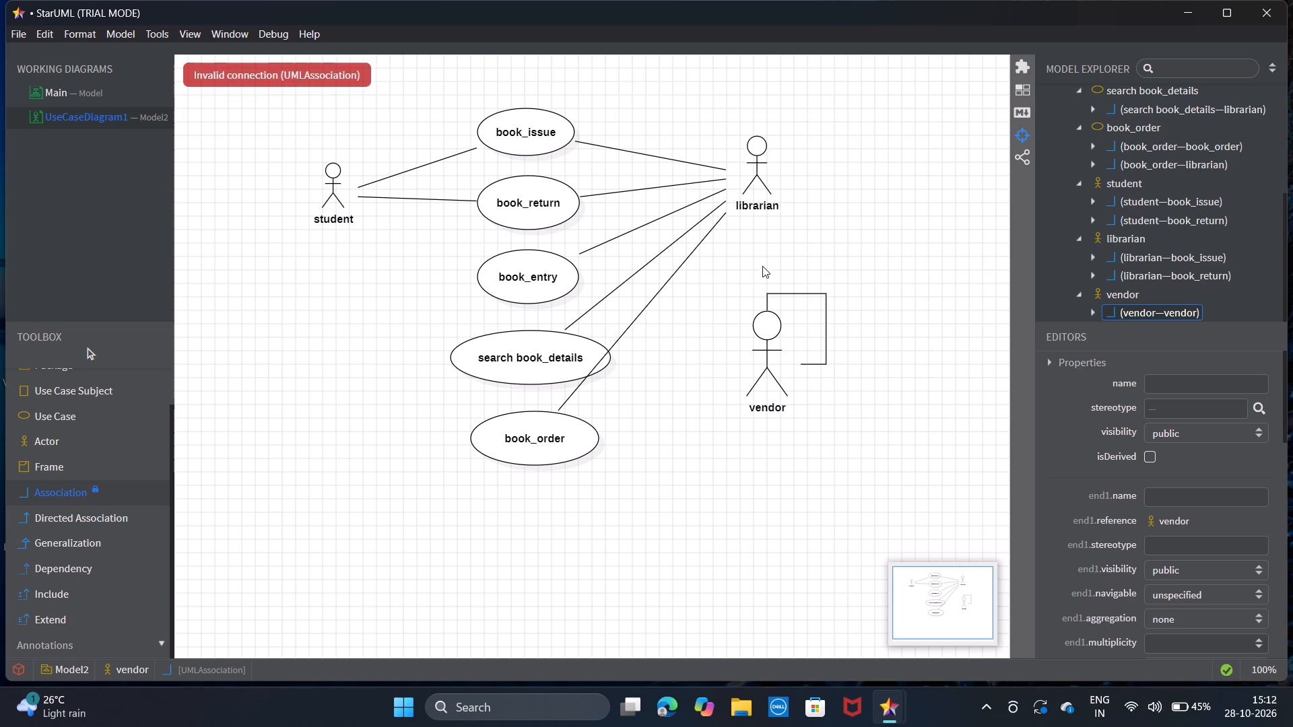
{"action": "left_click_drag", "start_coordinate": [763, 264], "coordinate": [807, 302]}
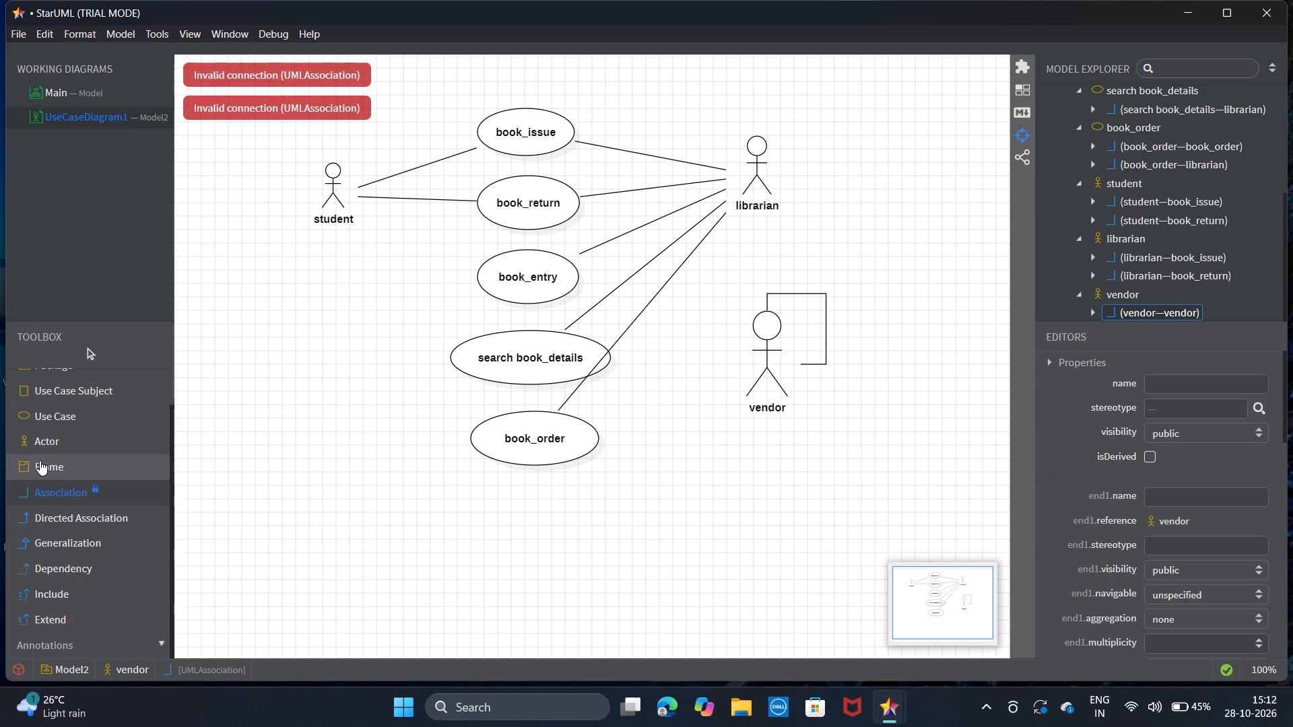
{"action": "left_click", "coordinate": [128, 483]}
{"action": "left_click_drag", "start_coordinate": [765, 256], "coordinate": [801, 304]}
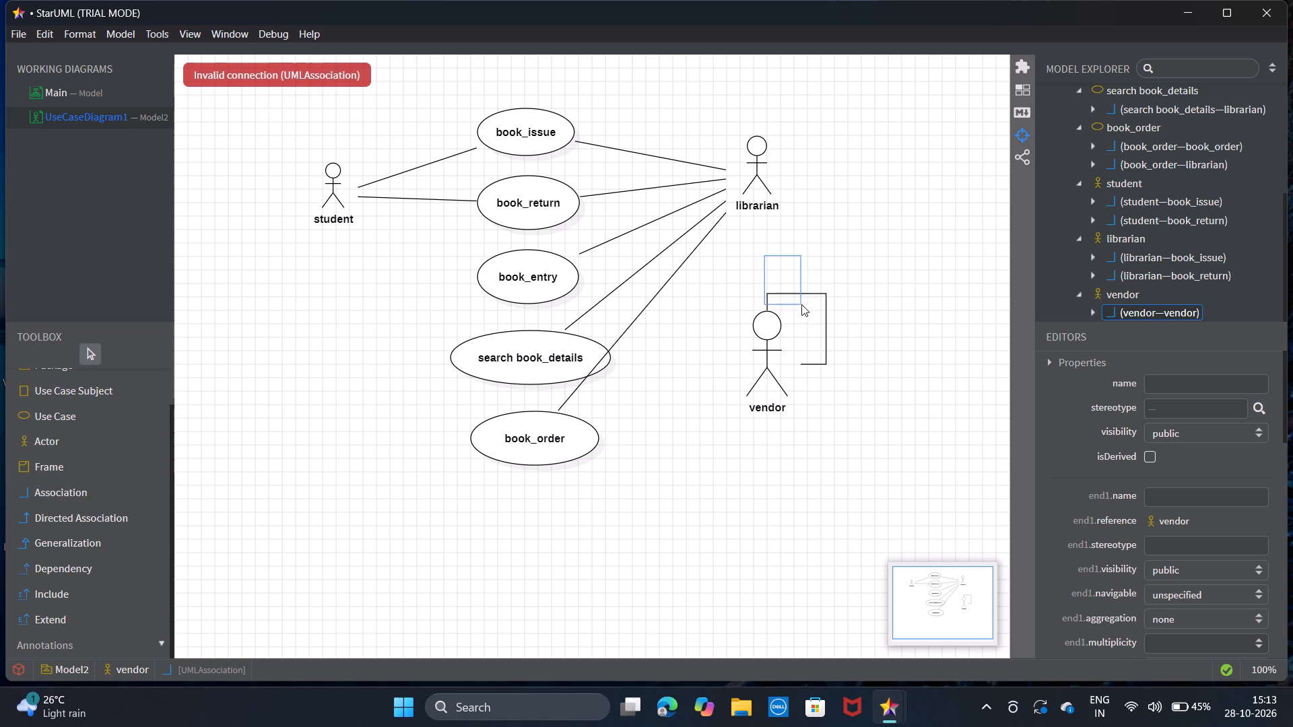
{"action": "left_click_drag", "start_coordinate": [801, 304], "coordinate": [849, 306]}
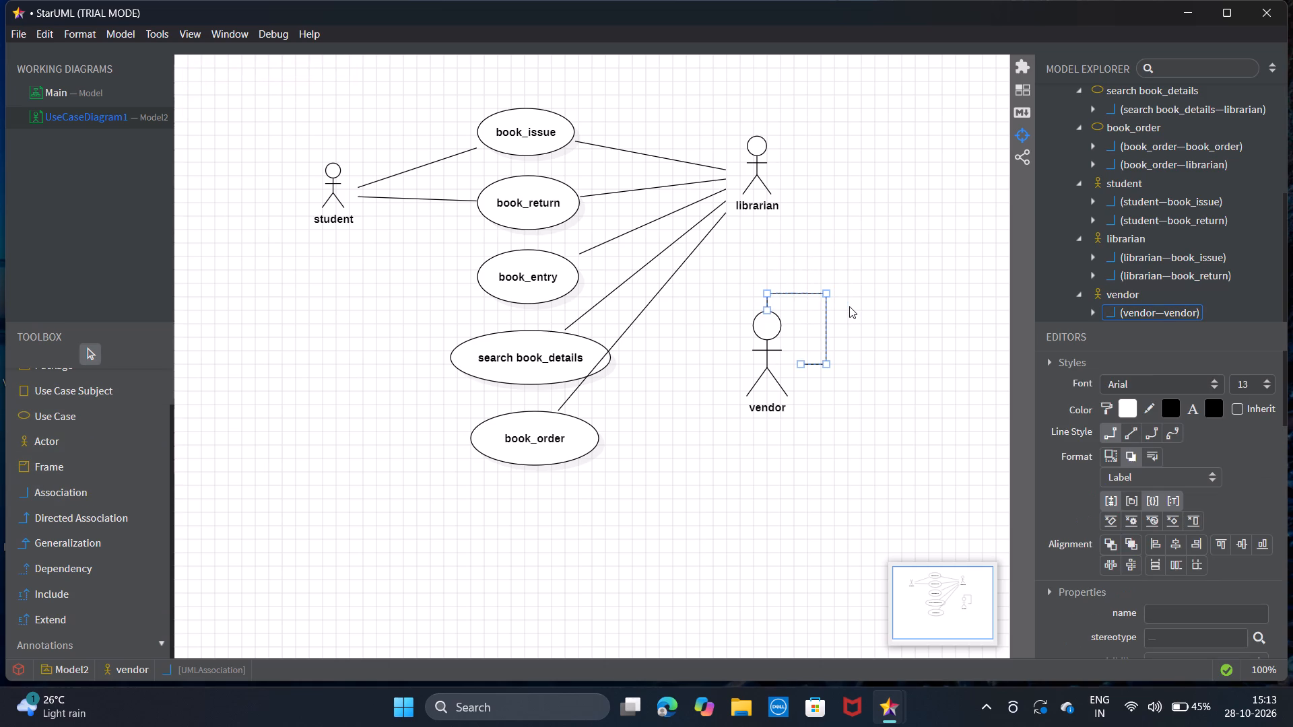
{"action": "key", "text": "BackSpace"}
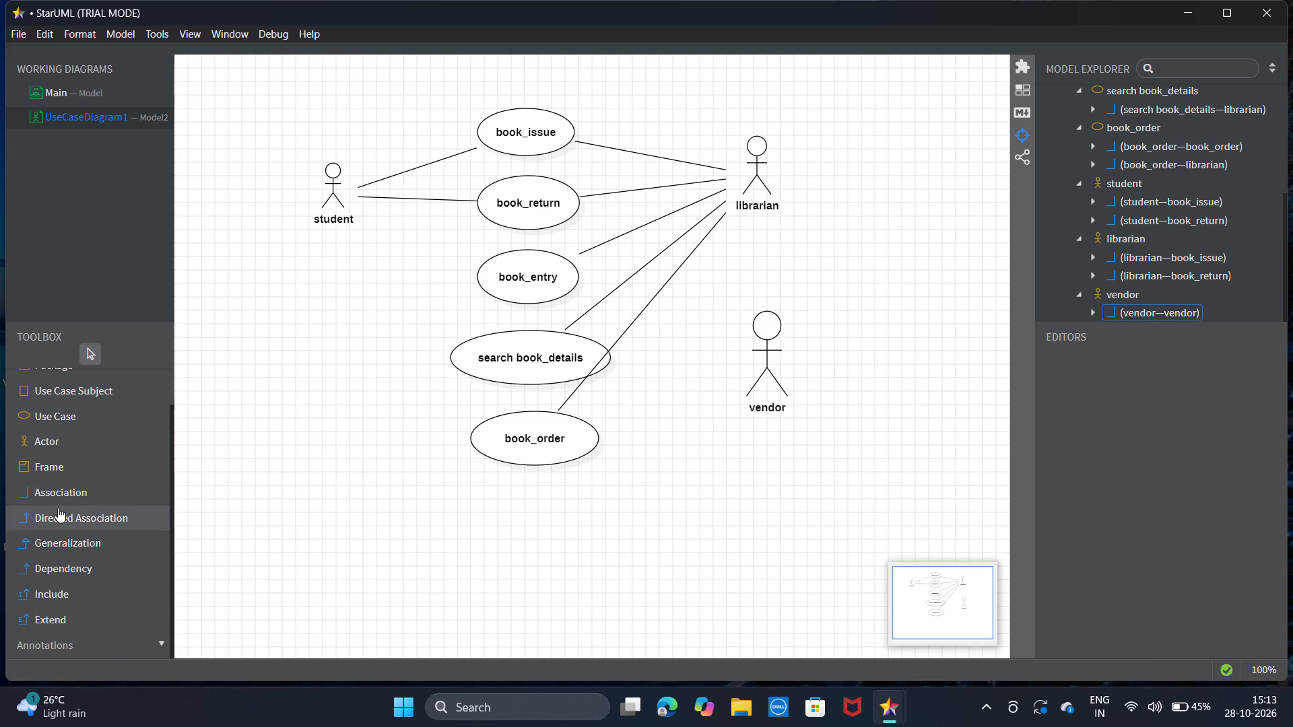
Connect the book_order use case to the vendor actor with an unnamed association.
{"action": "double_click", "coordinate": [77, 500]}
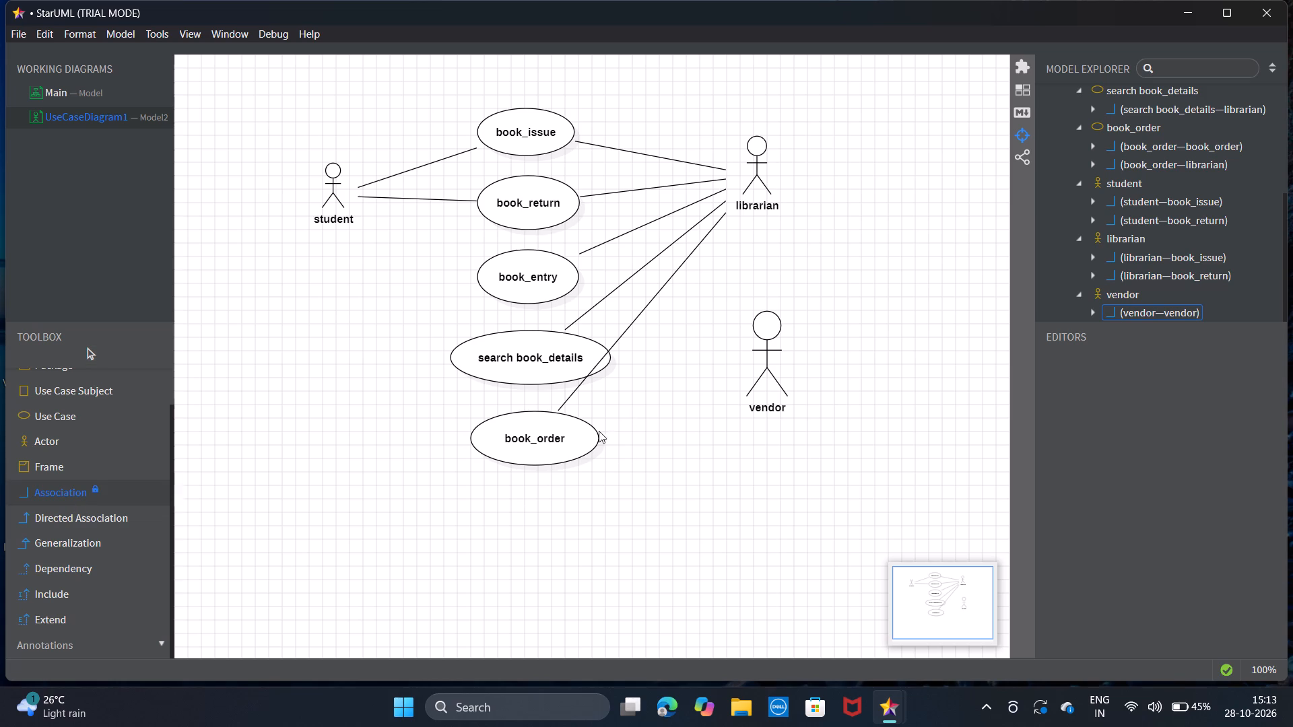
{"action": "left_click_drag", "start_coordinate": [608, 423], "coordinate": [747, 363]}
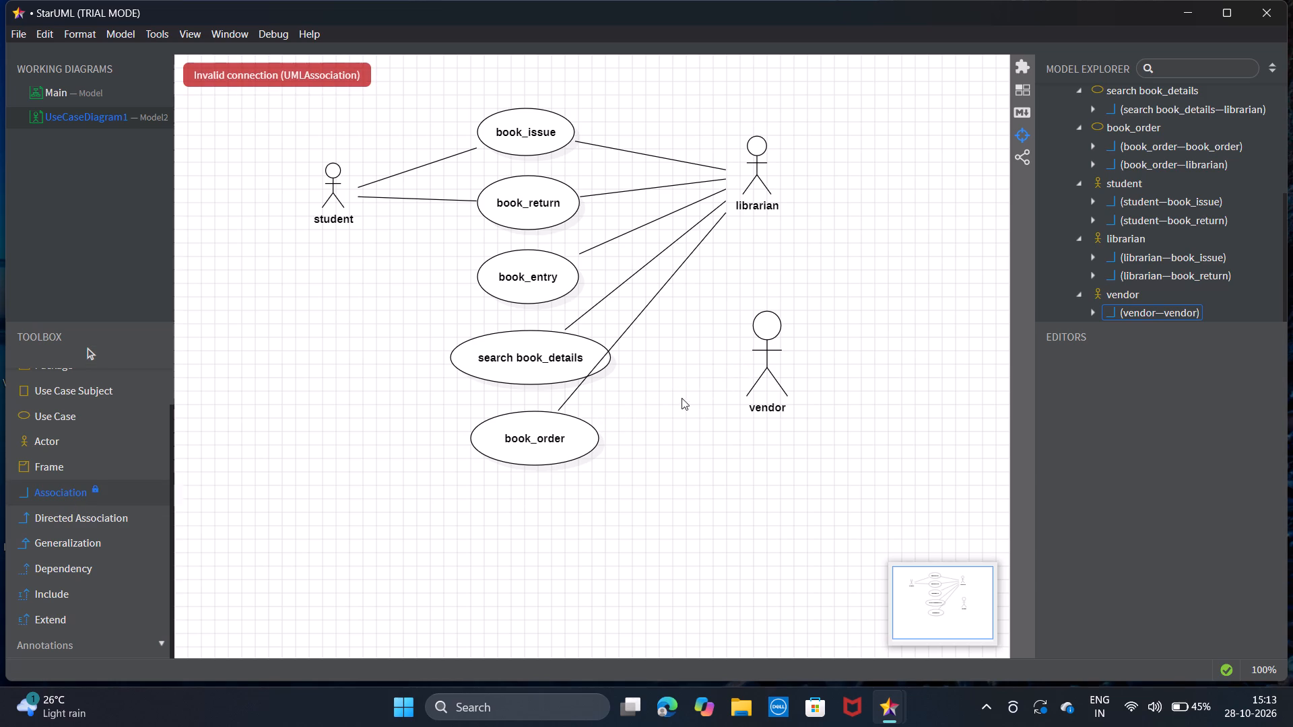
{"action": "left_click_drag", "start_coordinate": [596, 436], "coordinate": [761, 361]}
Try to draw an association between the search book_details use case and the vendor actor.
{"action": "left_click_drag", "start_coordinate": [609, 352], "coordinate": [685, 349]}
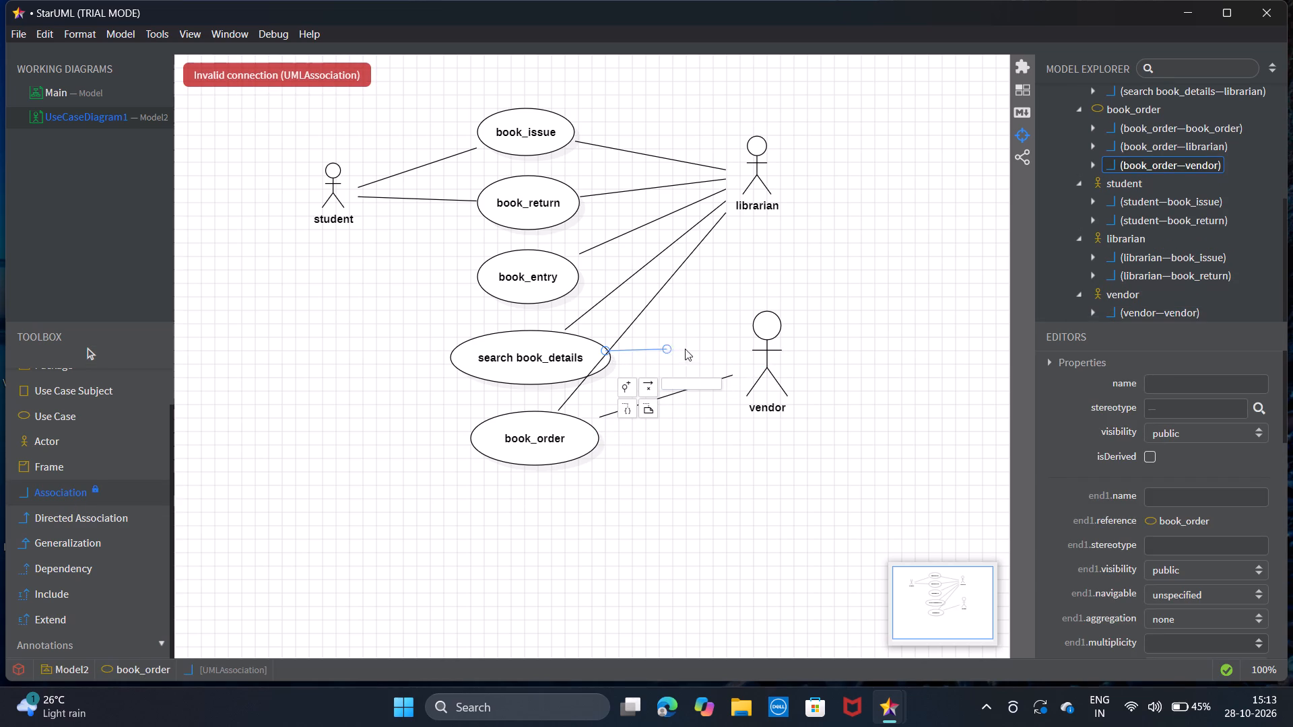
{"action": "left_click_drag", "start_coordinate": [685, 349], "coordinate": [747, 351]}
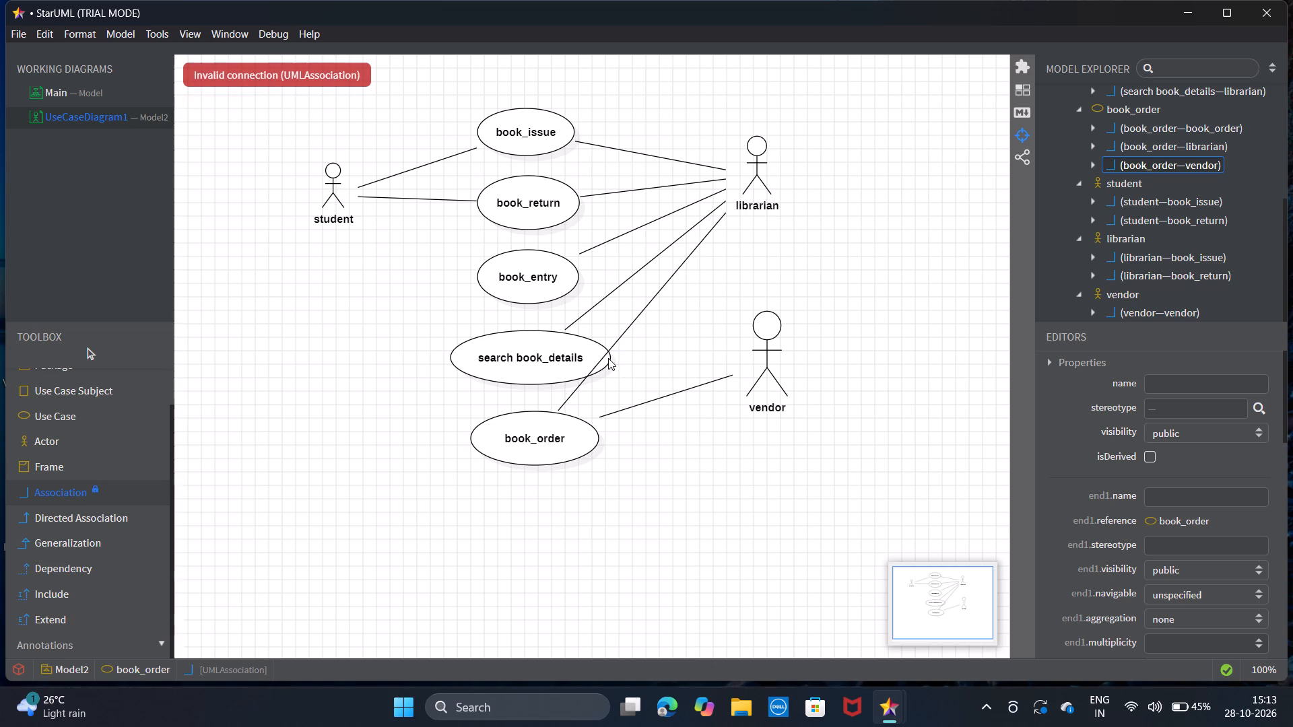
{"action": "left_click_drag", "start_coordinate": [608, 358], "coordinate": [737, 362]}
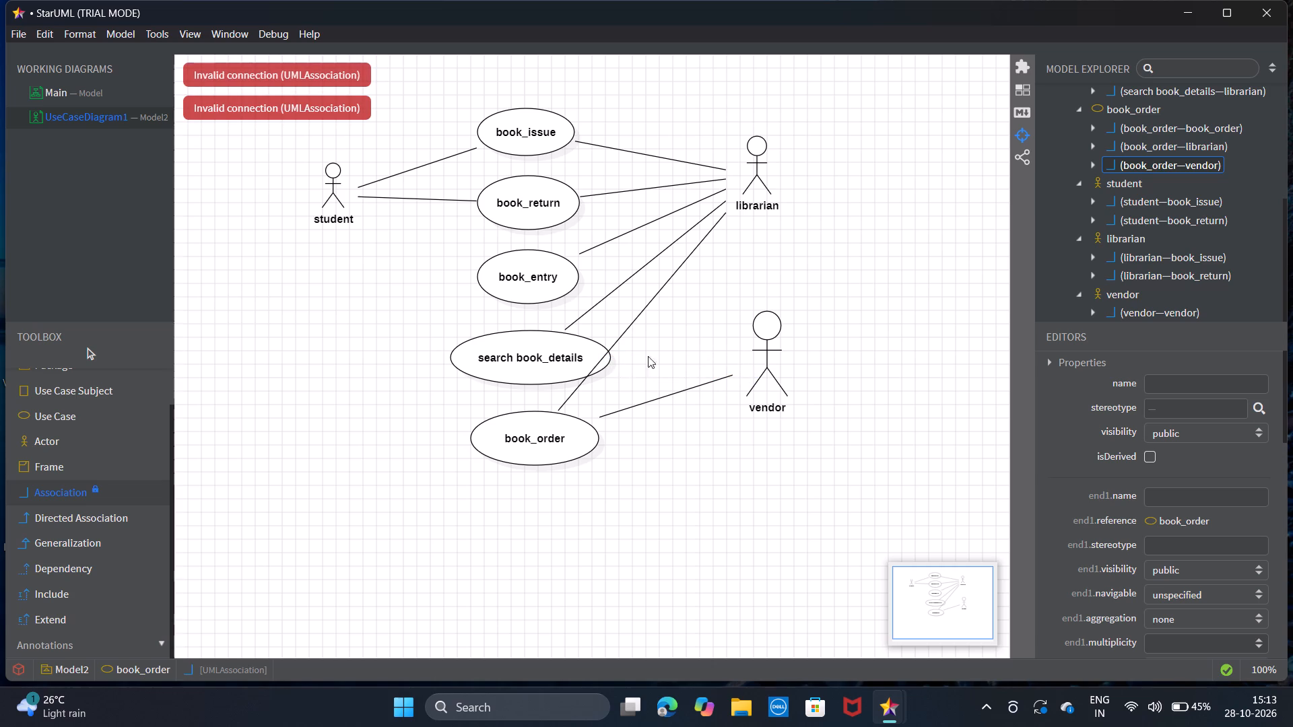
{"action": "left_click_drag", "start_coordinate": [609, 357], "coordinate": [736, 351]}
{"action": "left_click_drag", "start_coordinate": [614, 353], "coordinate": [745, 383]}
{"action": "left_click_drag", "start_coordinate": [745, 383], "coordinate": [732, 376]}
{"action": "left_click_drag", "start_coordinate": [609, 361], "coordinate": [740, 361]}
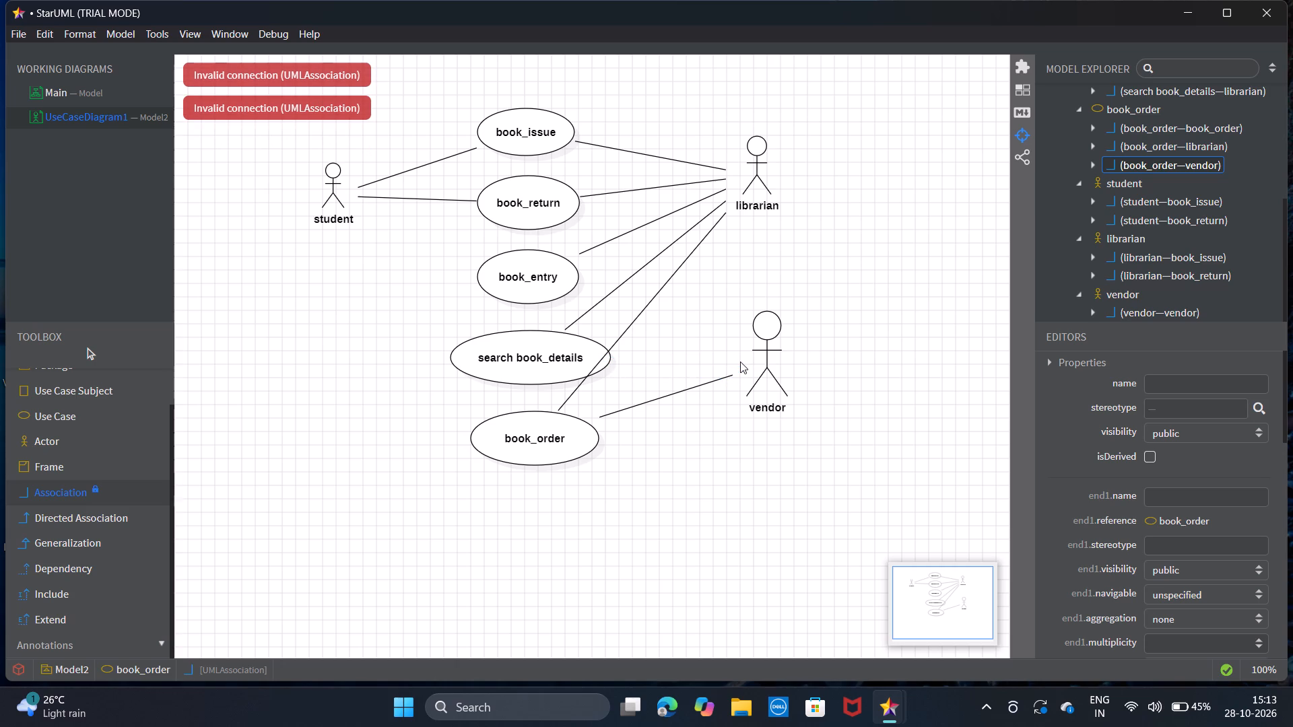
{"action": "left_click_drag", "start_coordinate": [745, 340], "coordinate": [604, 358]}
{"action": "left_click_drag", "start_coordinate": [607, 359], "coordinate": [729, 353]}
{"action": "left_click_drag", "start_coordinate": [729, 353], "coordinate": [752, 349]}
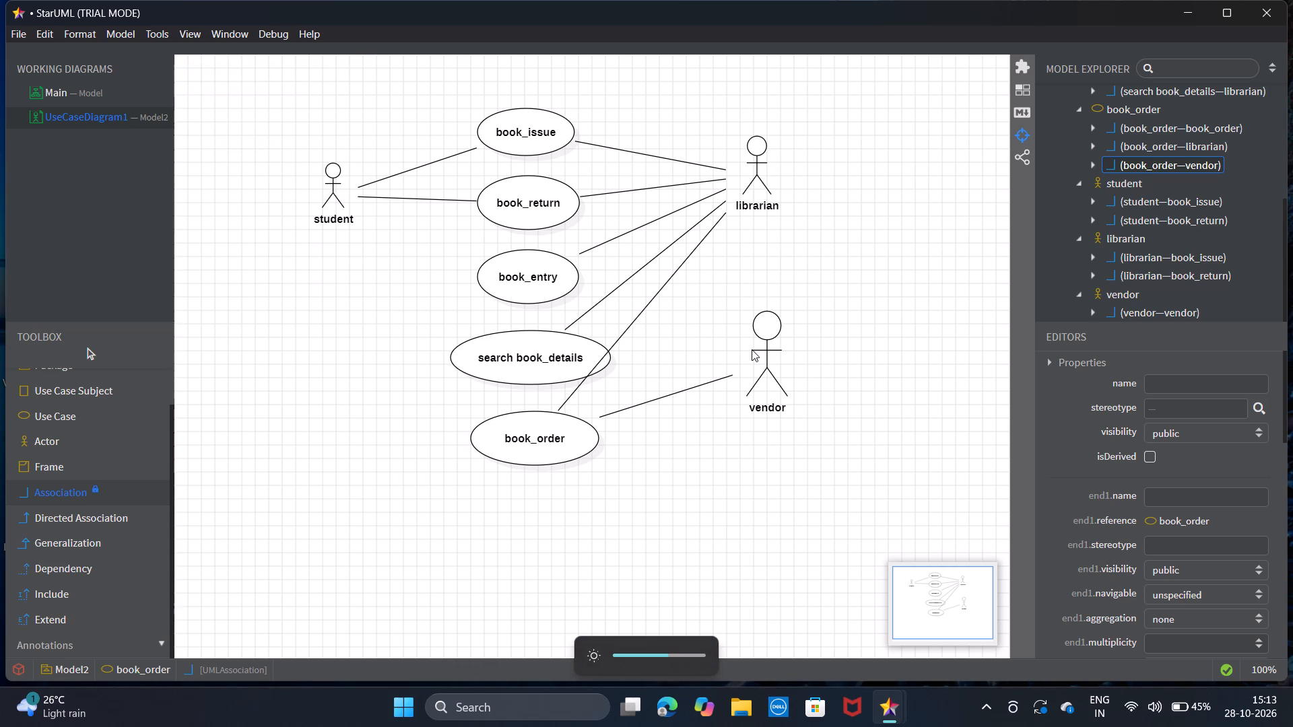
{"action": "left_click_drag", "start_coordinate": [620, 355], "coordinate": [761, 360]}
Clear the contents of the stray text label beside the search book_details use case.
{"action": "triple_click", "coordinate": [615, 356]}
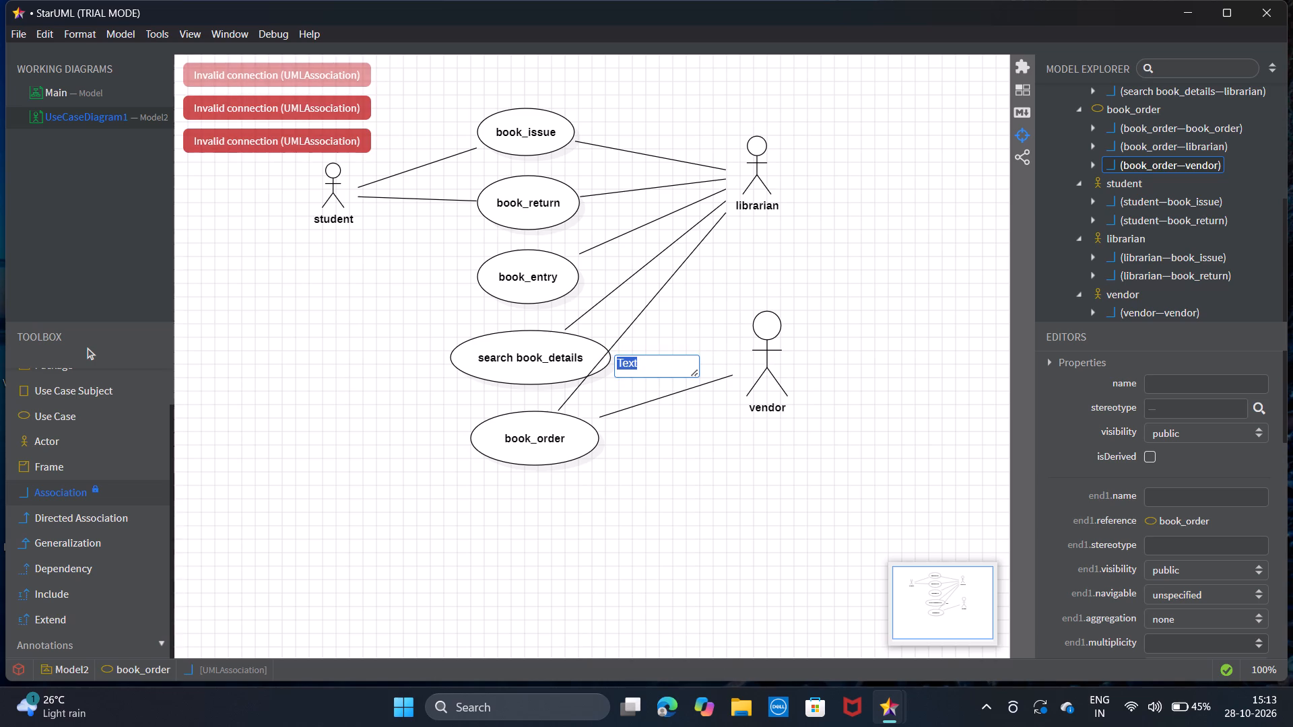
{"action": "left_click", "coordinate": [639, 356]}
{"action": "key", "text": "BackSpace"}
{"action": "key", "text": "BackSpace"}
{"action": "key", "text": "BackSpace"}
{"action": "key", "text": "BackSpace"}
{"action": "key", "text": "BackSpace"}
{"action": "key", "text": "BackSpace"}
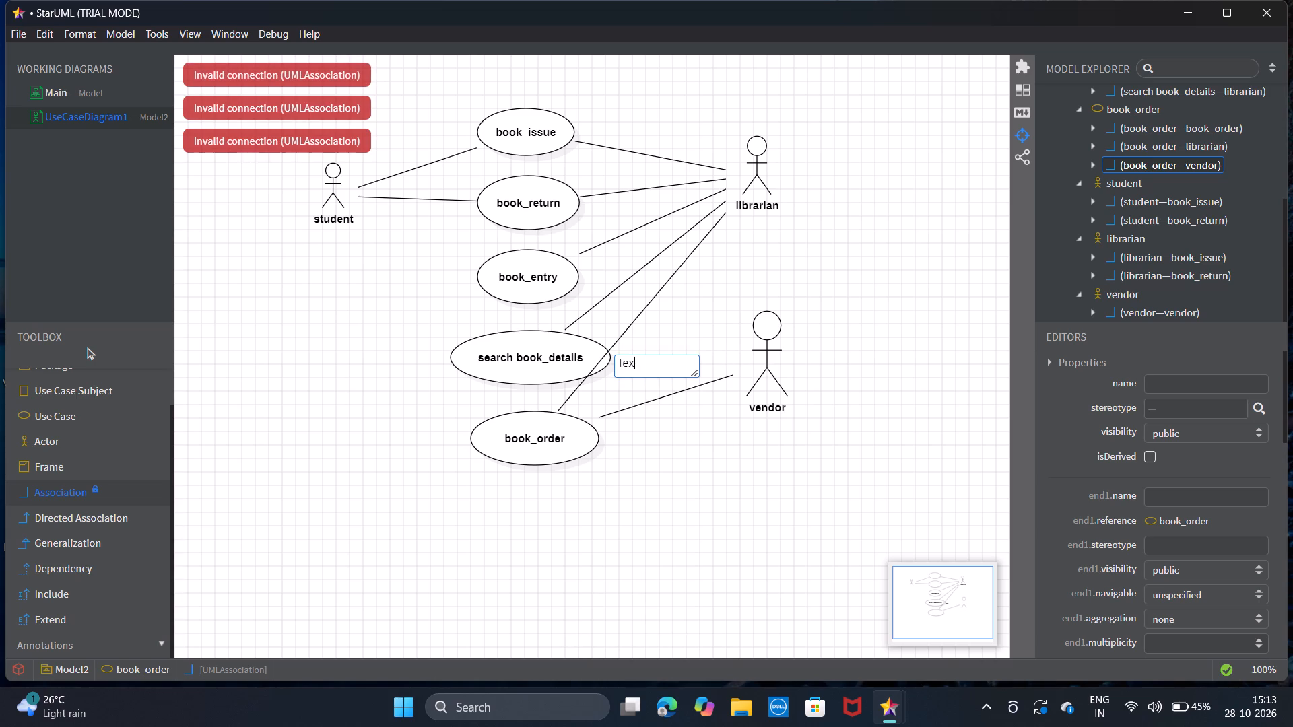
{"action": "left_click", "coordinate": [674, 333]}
Connect the search book_details use case to the vendor actor with an unnamed association.
{"action": "left_click_drag", "start_coordinate": [611, 357], "coordinate": [749, 337]}
{"action": "left_click_drag", "start_coordinate": [607, 363], "coordinate": [730, 361]}
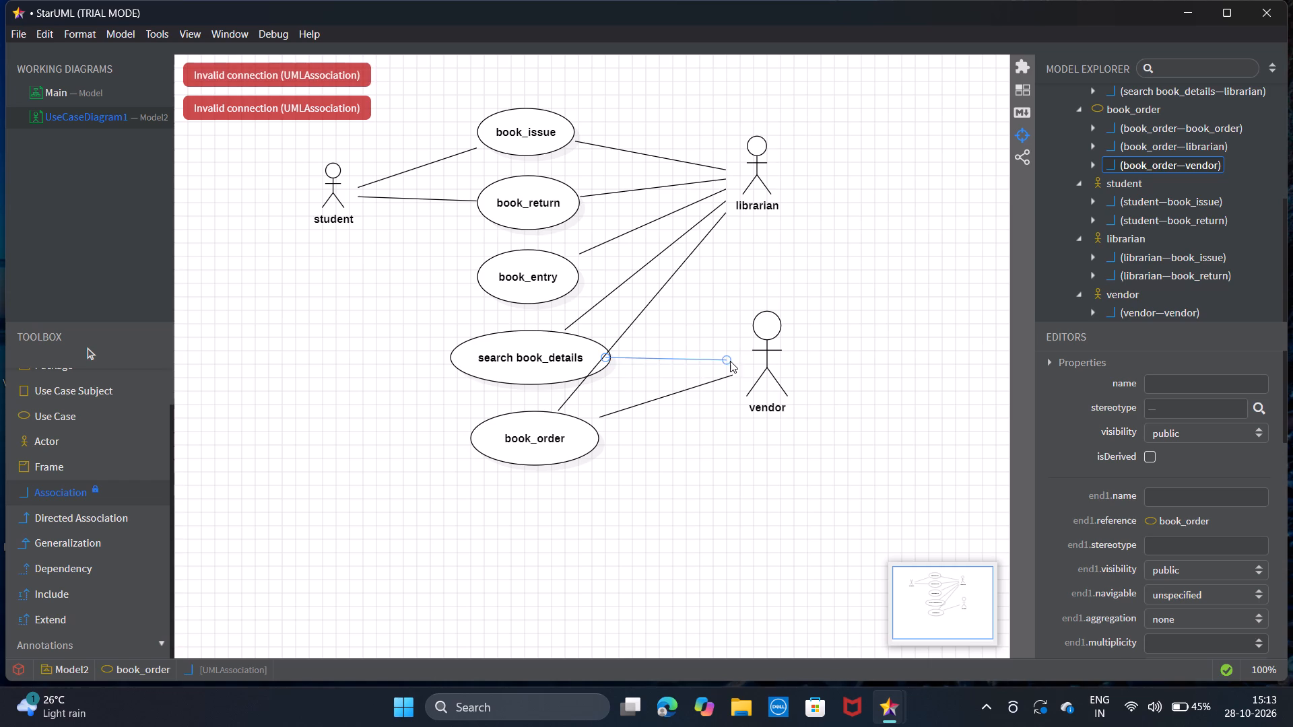
{"action": "left_click_drag", "start_coordinate": [730, 361], "coordinate": [745, 361]}
{"action": "left_click_drag", "start_coordinate": [610, 360], "coordinate": [740, 355]}
{"action": "left_click_drag", "start_coordinate": [740, 355], "coordinate": [754, 357]}
{"action": "left_click_drag", "start_coordinate": [607, 369], "coordinate": [745, 347]}
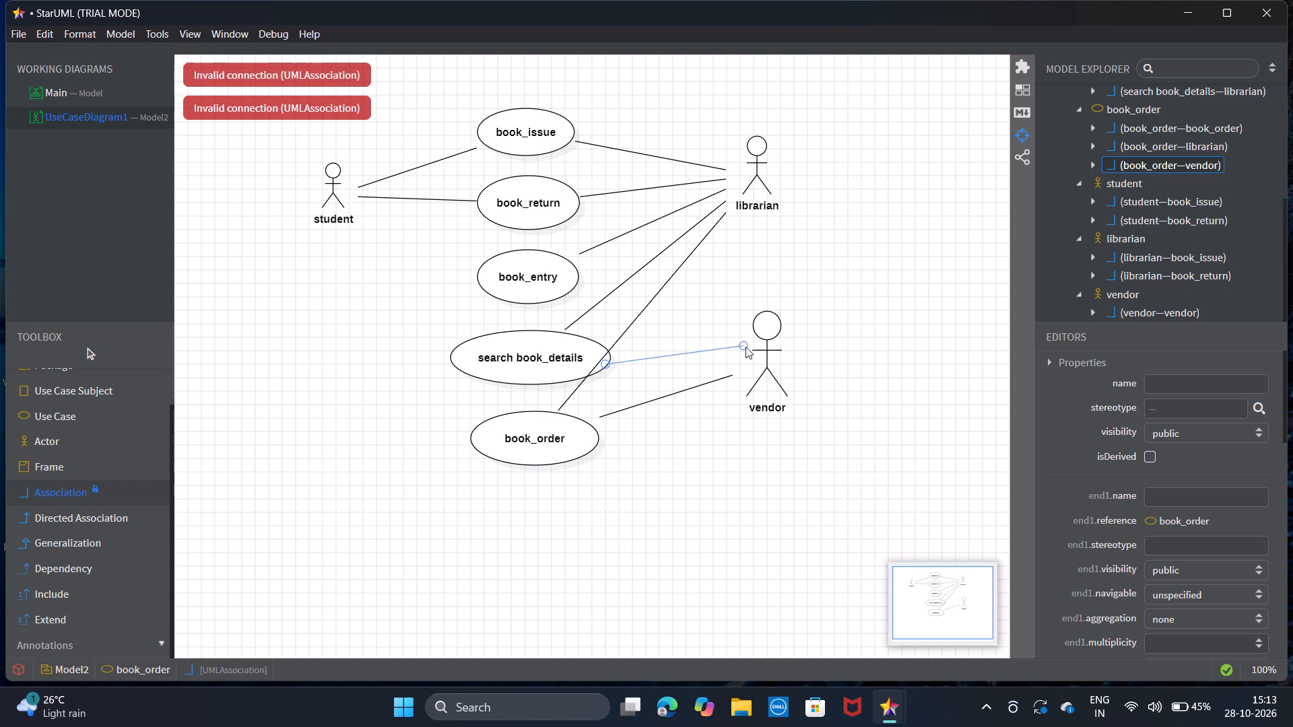
{"action": "left_click_drag", "start_coordinate": [745, 347], "coordinate": [752, 353]}
{"action": "left_click", "coordinate": [871, 324]}
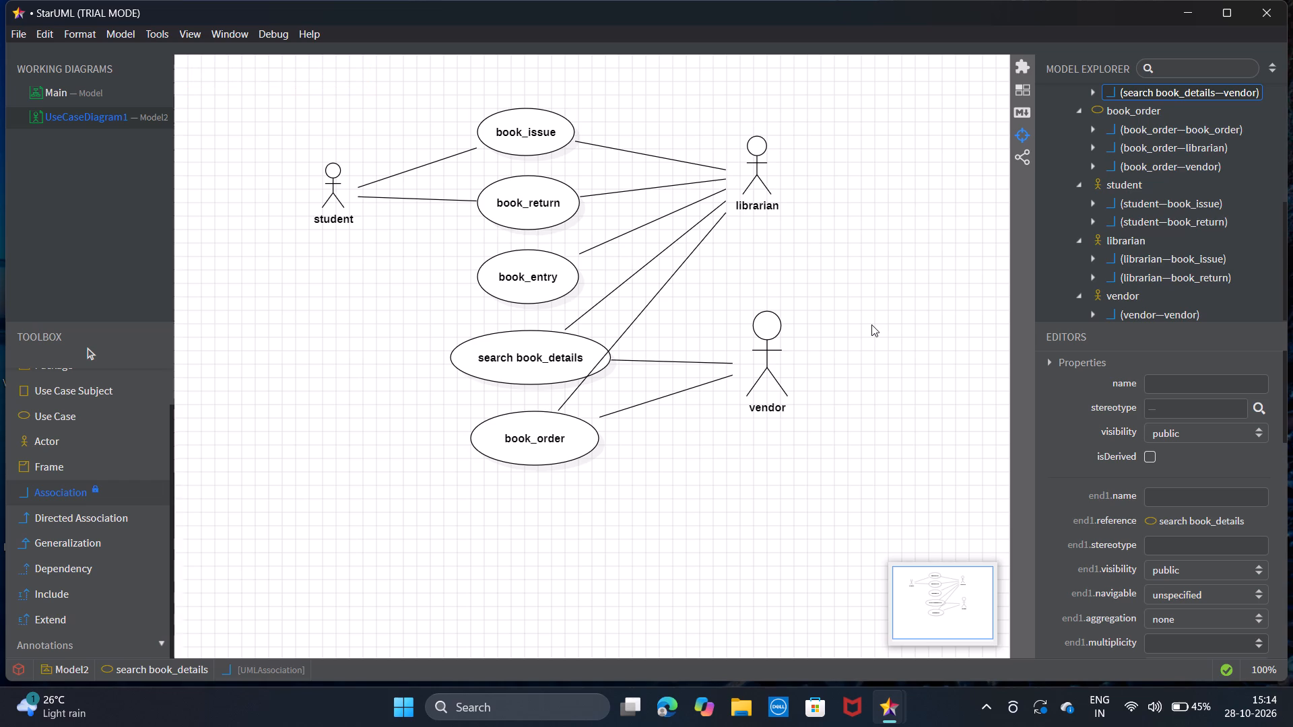
Start saving the project with its use case diagram to a file.
{"action": "key", "text": "ctrl+s"}
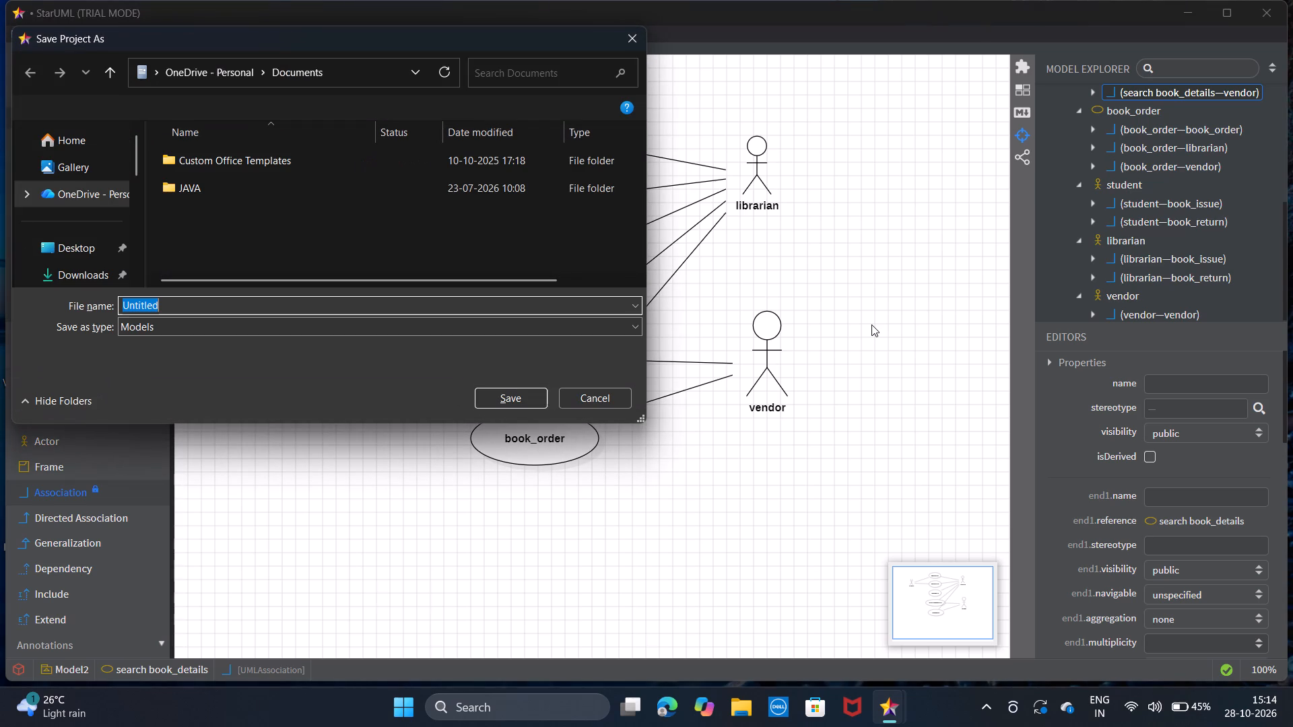
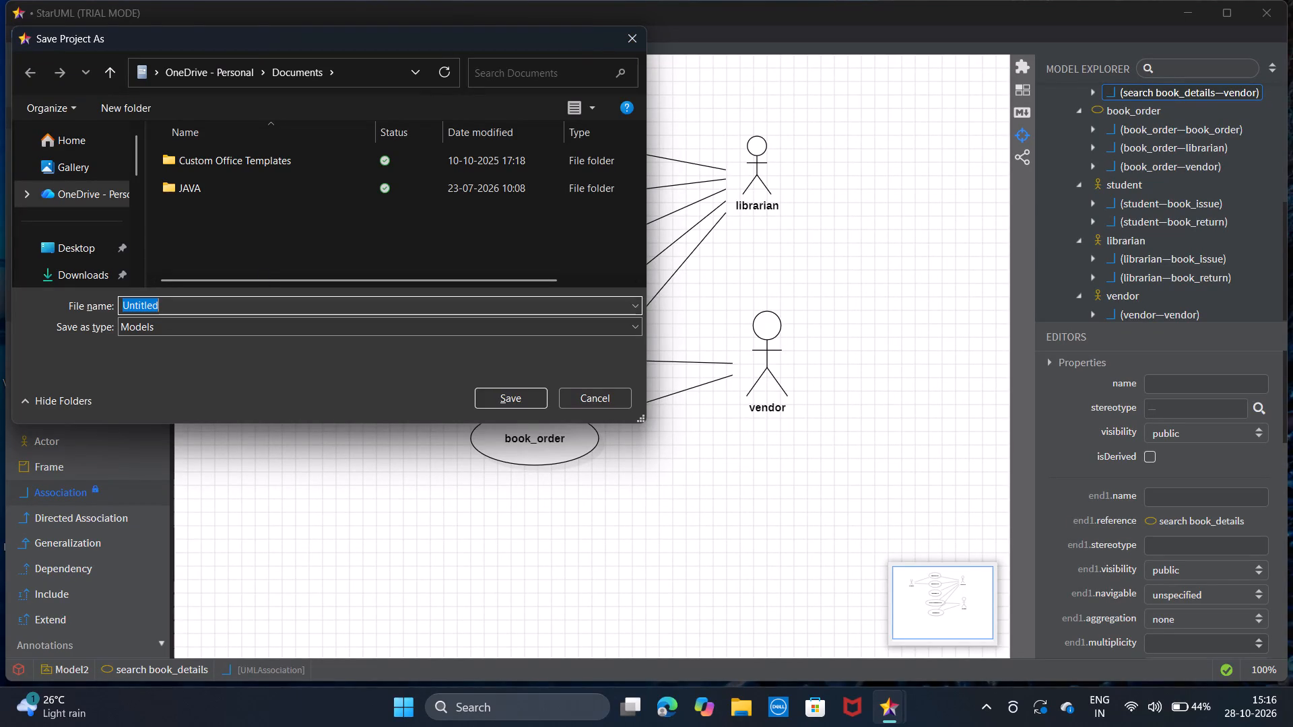
Save the project in the Documents folder under the name "usecase diagram 1".
{"action": "key", "text": "BackSpace"}
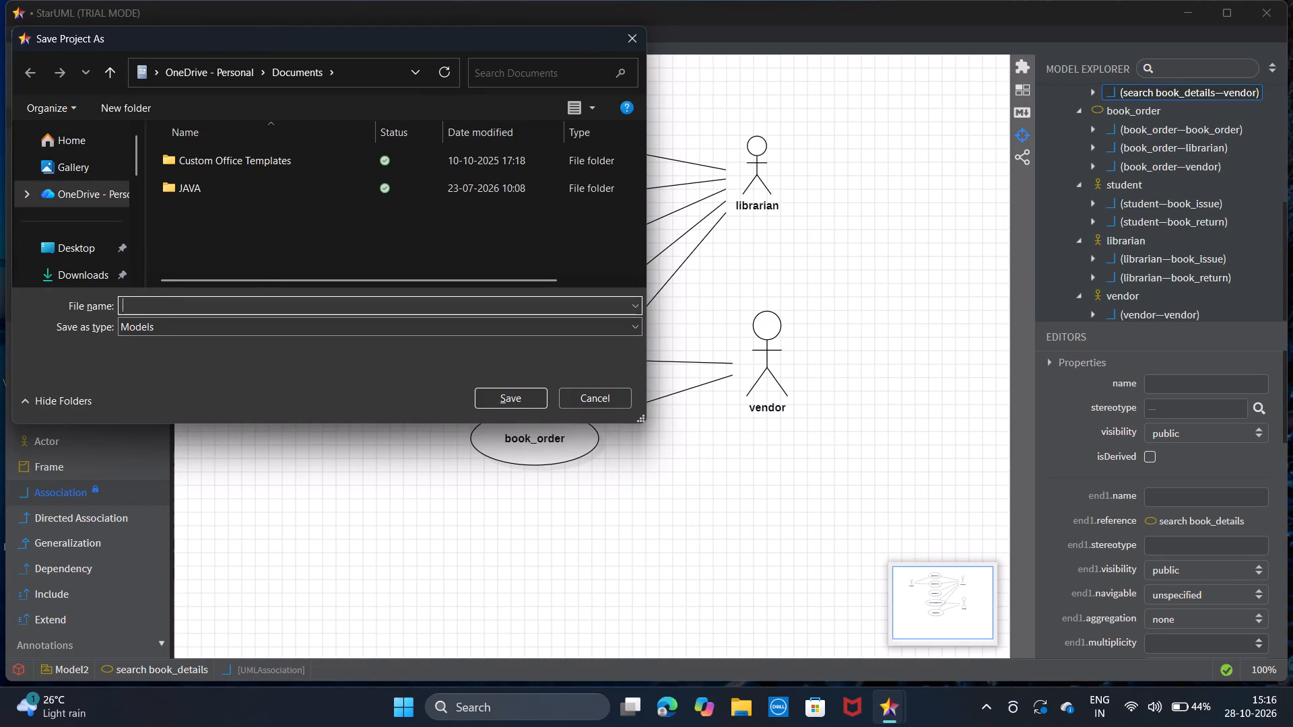
{"action": "type", "text": "usecase"}
{"action": "key", "text": "space"}
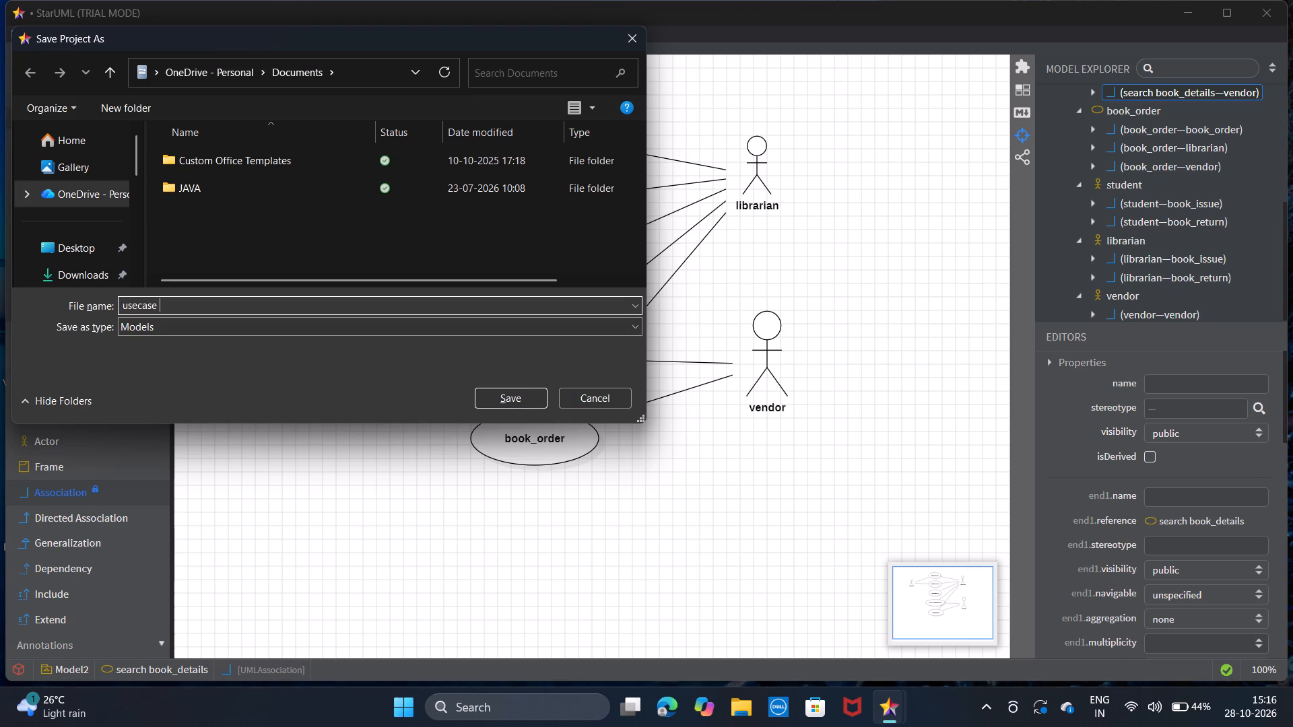
{"action": "type", "text": "diagram"}
{"action": "key", "text": "space"}
{"action": "key", "text": "1"}
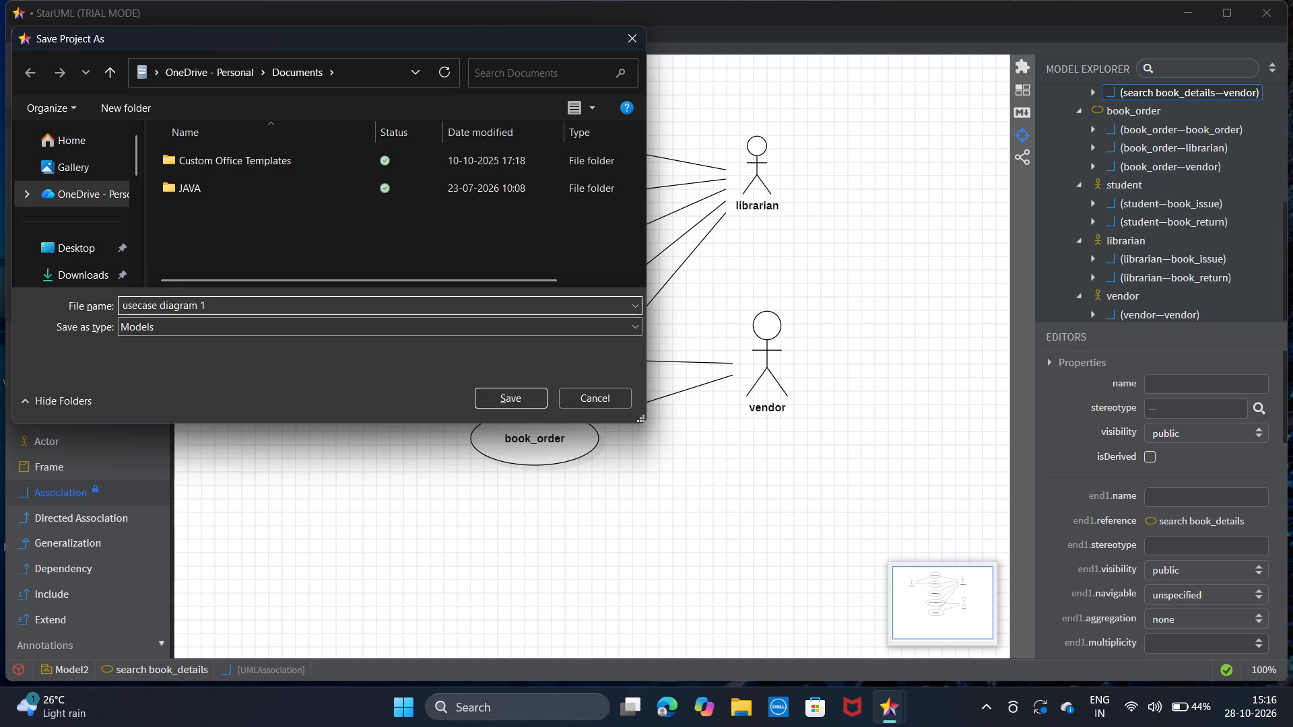
{"action": "key", "text": "Return"}
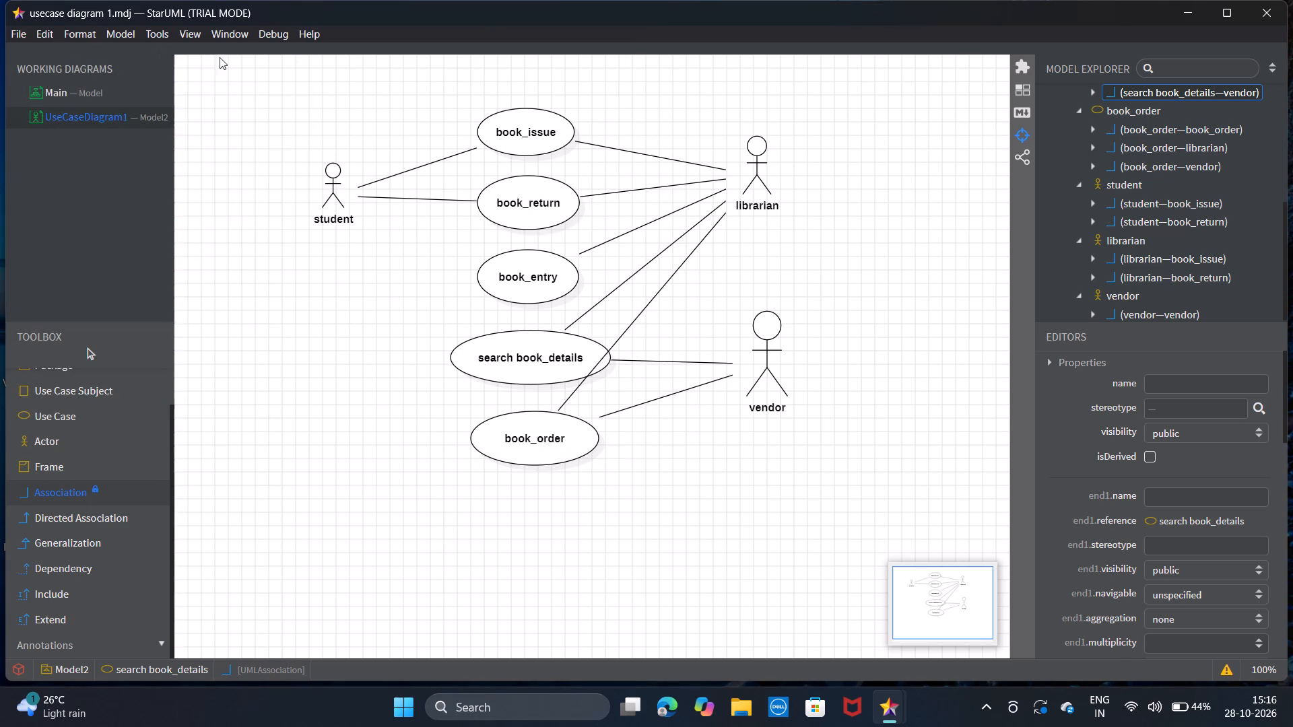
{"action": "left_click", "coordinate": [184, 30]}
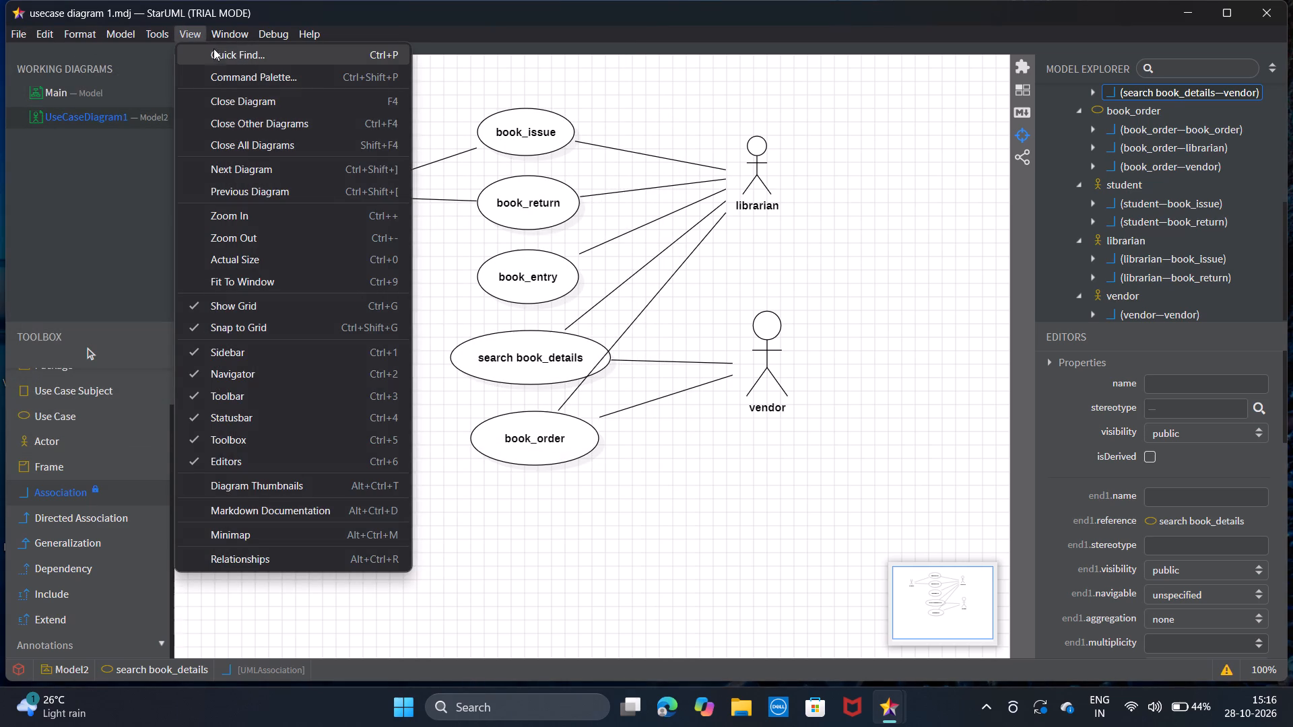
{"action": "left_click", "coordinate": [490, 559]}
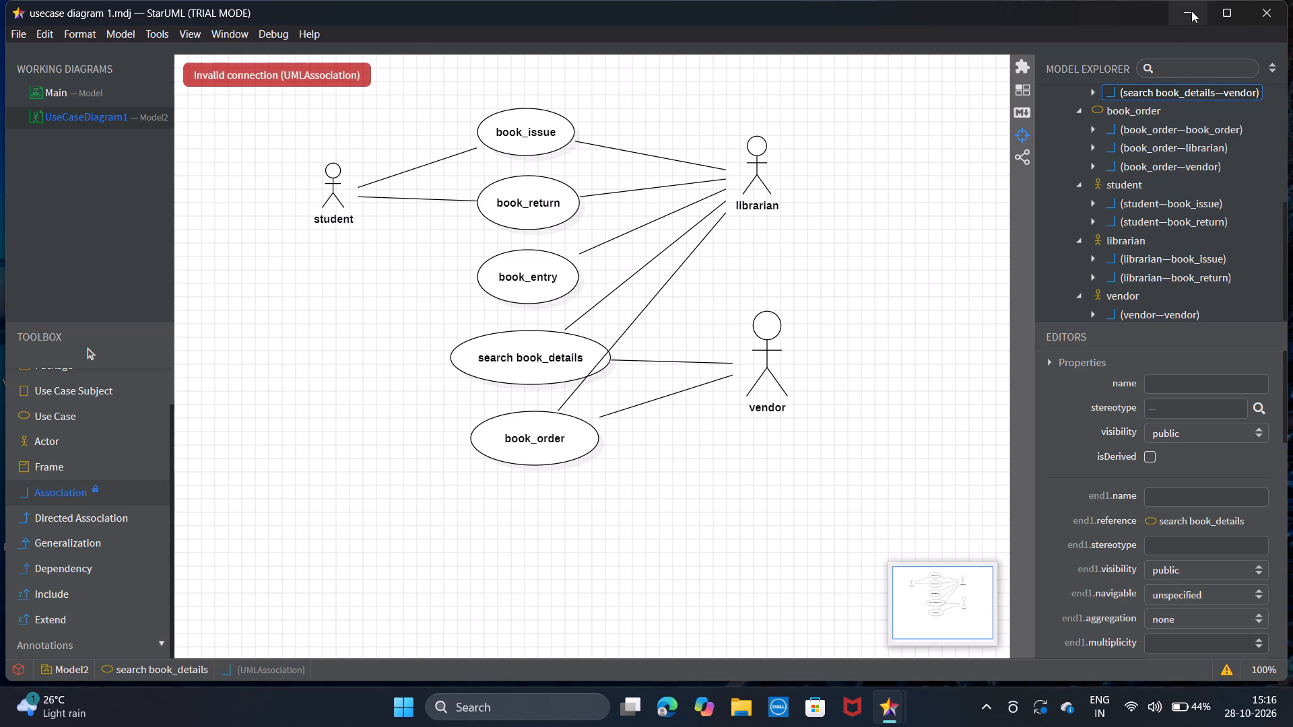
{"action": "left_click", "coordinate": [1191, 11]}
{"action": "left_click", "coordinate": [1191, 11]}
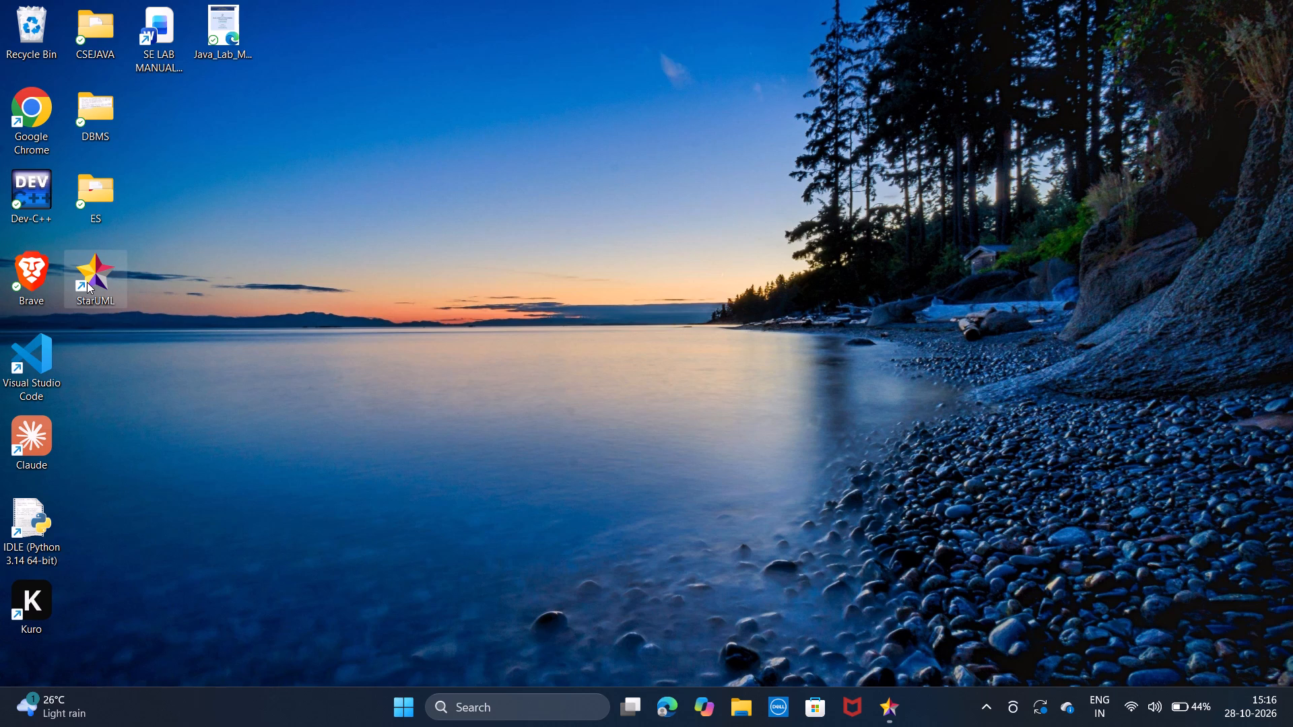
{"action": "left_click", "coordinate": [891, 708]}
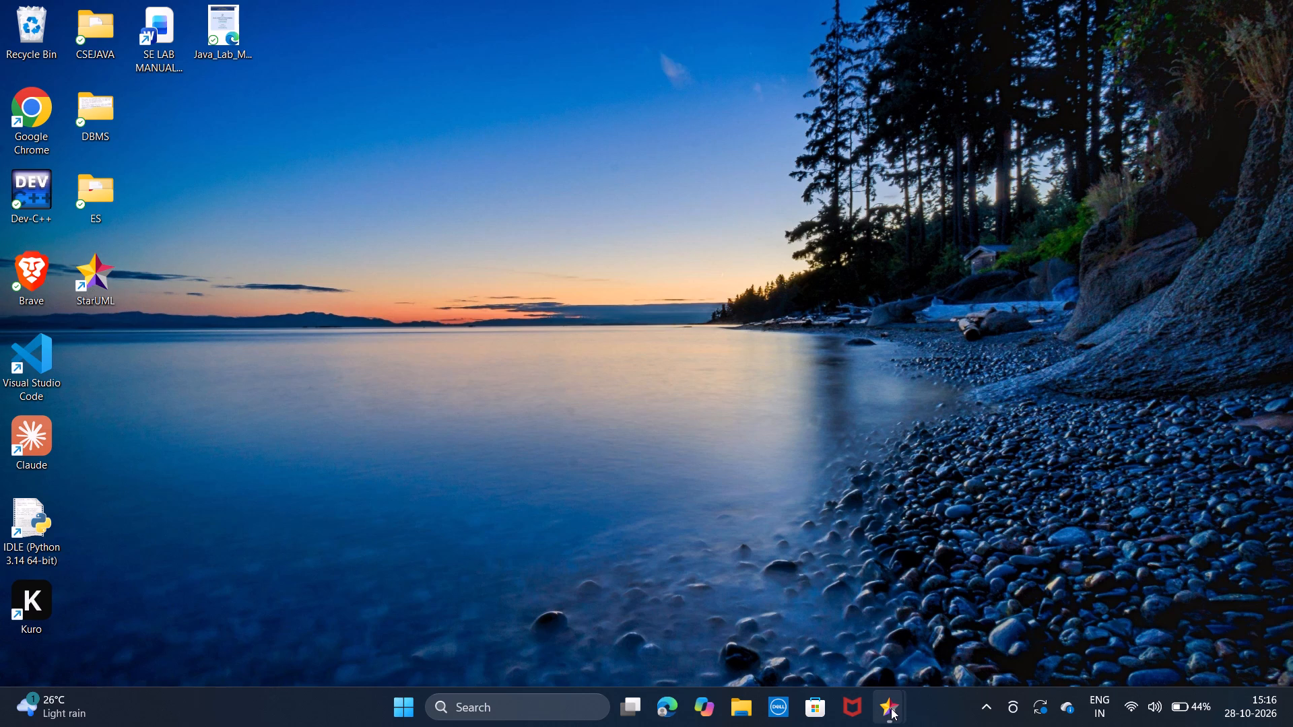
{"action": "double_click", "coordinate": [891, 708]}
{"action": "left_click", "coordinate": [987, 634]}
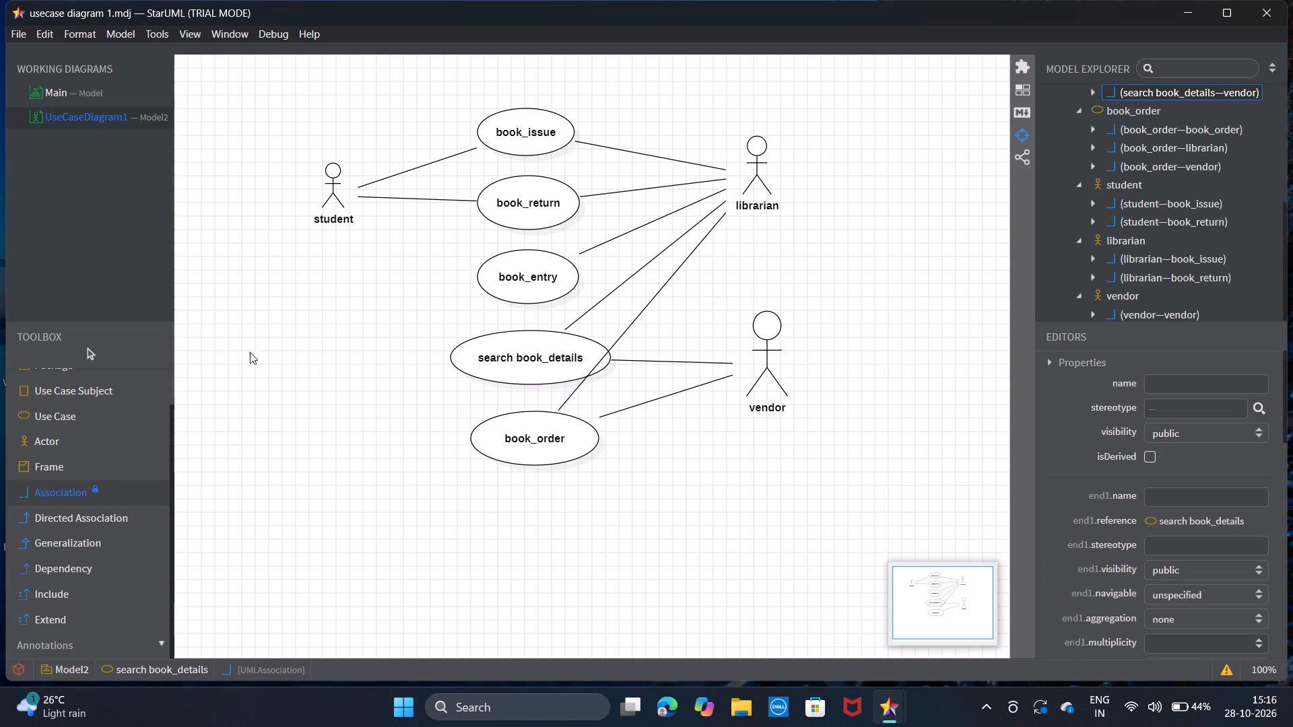
Switch to the desktop and create a new folder there named "Book Bank".
{"action": "left_click", "coordinate": [1191, 8]}
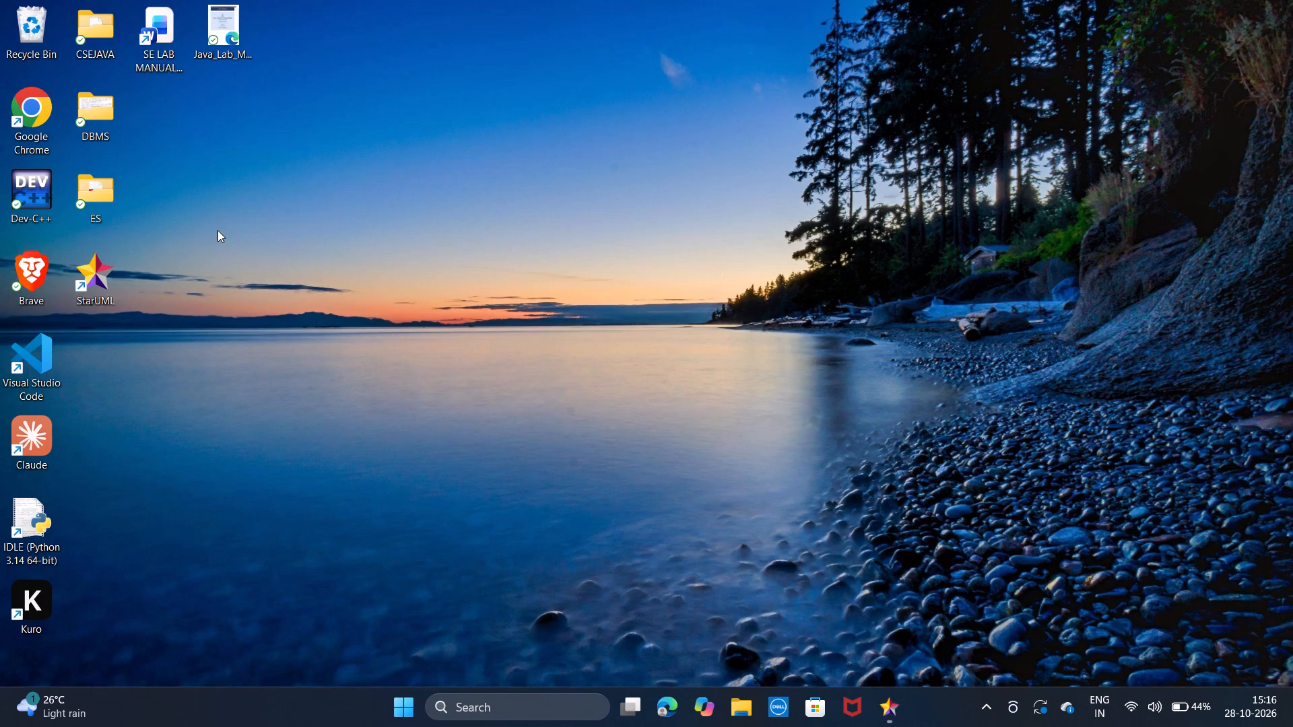
{"action": "right_click", "coordinate": [175, 240]}
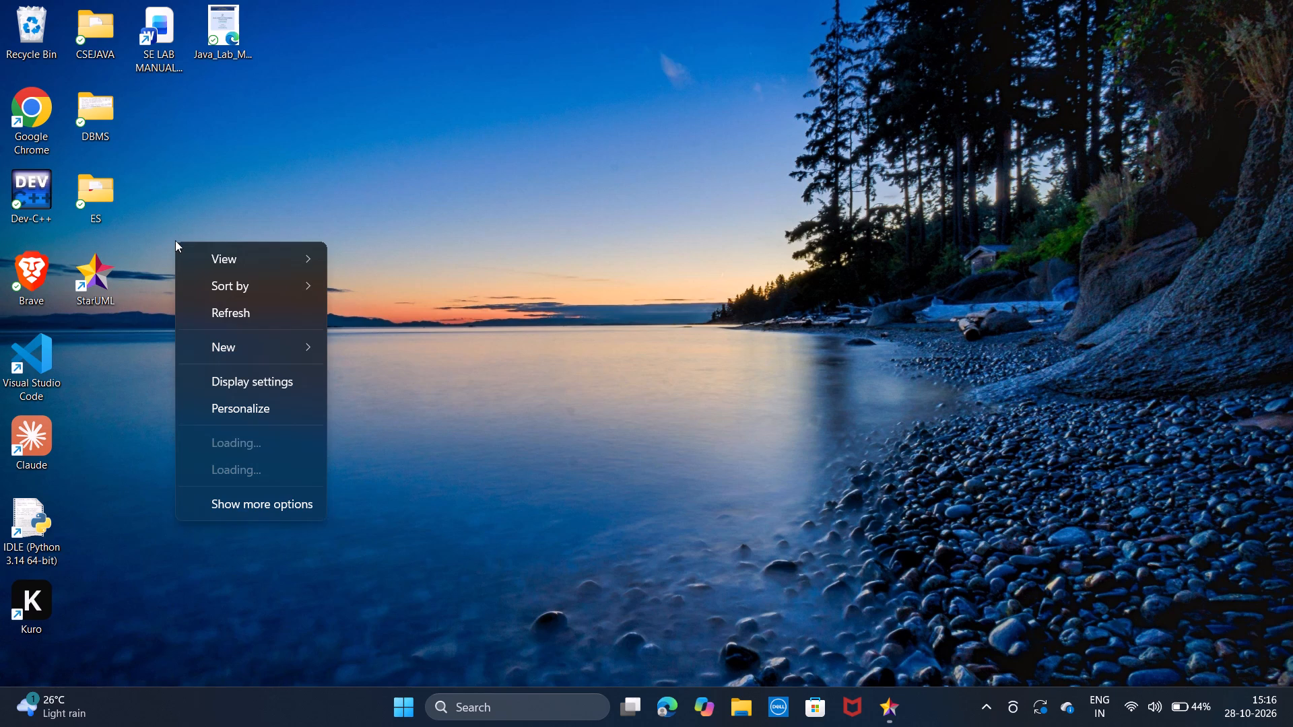
{"action": "left_click", "coordinate": [249, 343]}
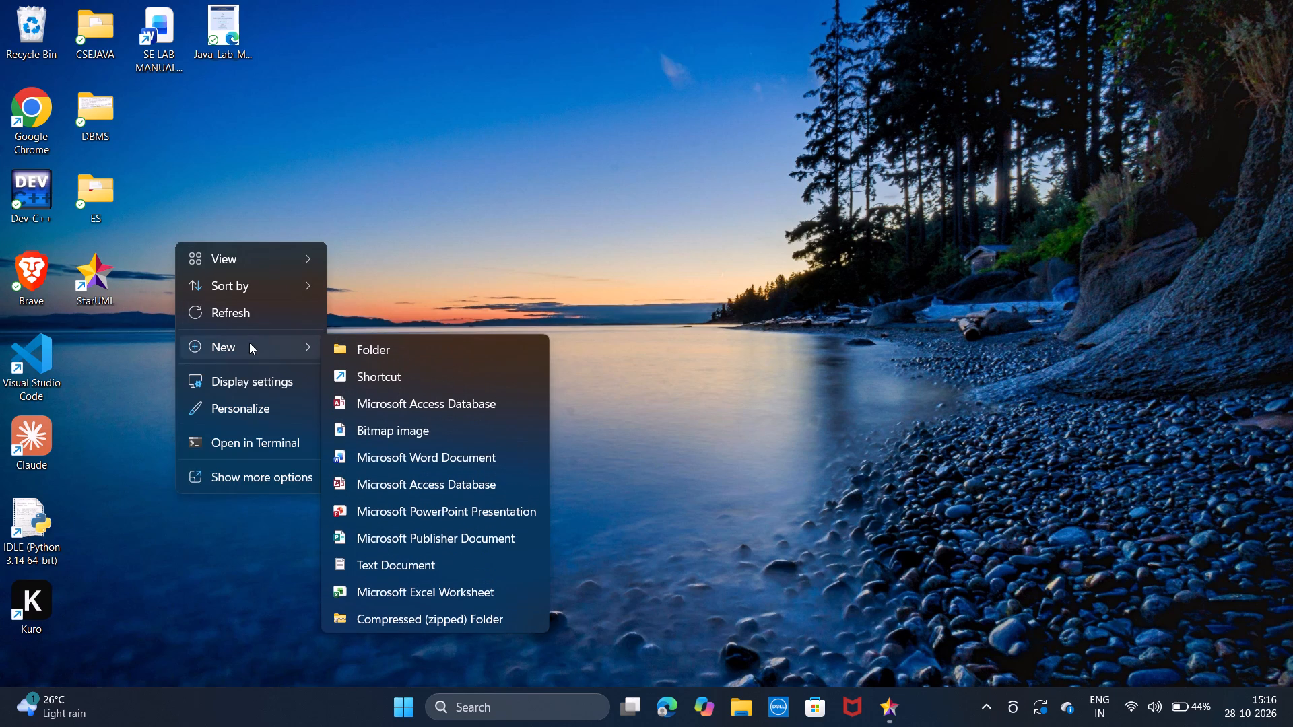
{"action": "scroll", "coordinate": [418, 464], "scroll_direction": "down", "scroll_amount": 1}
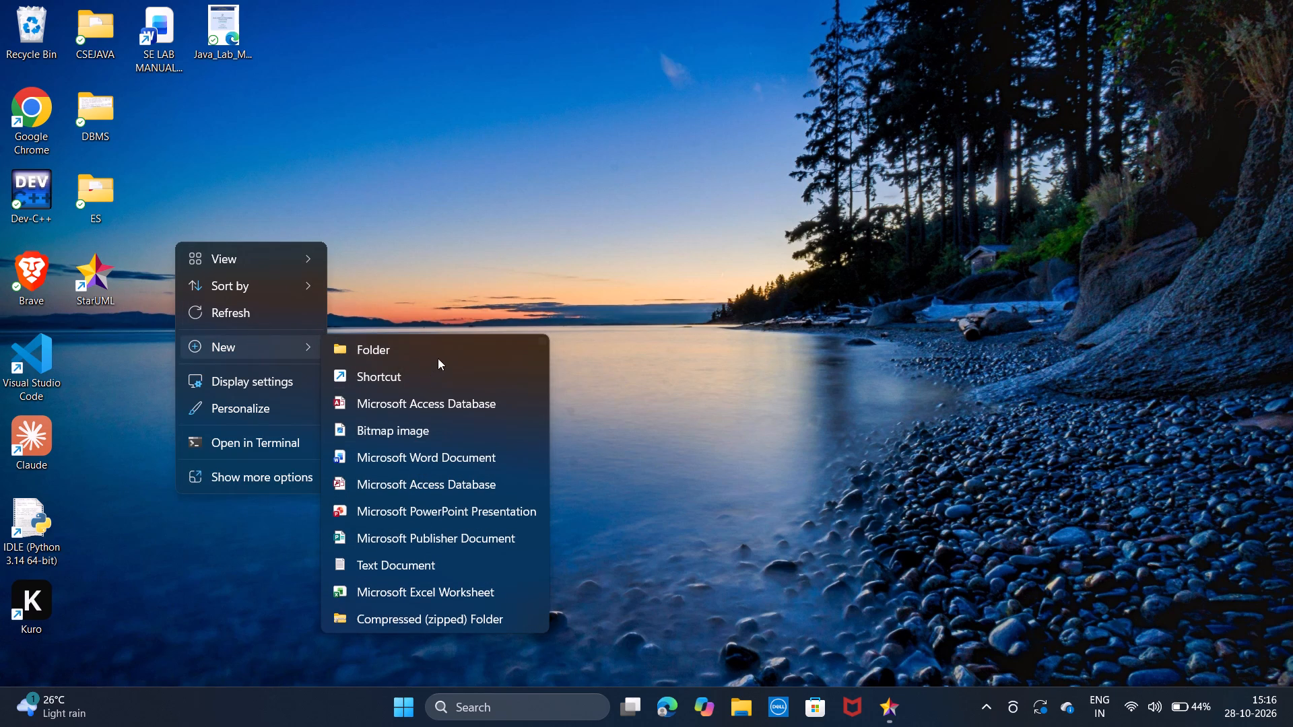
{"action": "left_click", "coordinate": [440, 354]}
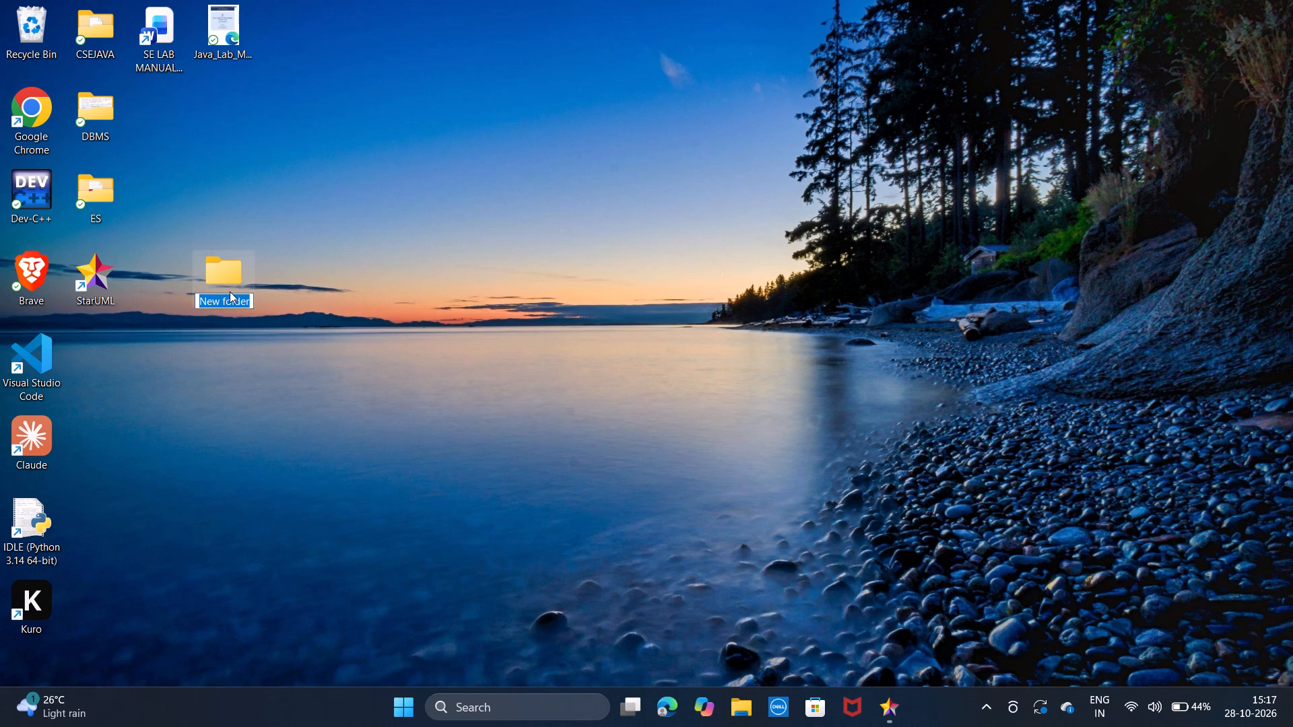
{"action": "key", "text": "b"}
{"action": "key", "text": "BackSpace"}
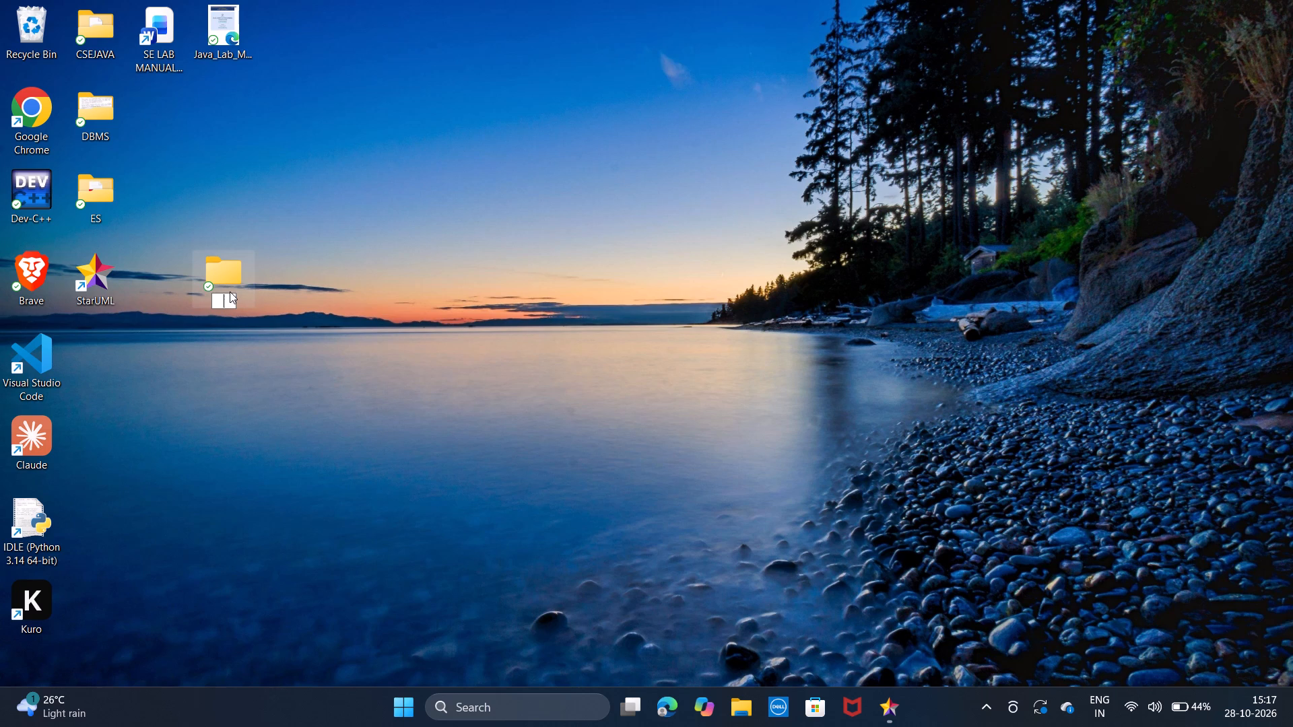
{"action": "type", "text": "ook"}
{"action": "key", "text": "space"}
{"action": "type", "text": "ank"}
{"action": "key", "text": "Return"}
Move the Book Bank folder on the desktop to the free spot beside the DBMS folder.
{"action": "left_click_drag", "start_coordinate": [228, 285], "coordinate": [134, 344]}
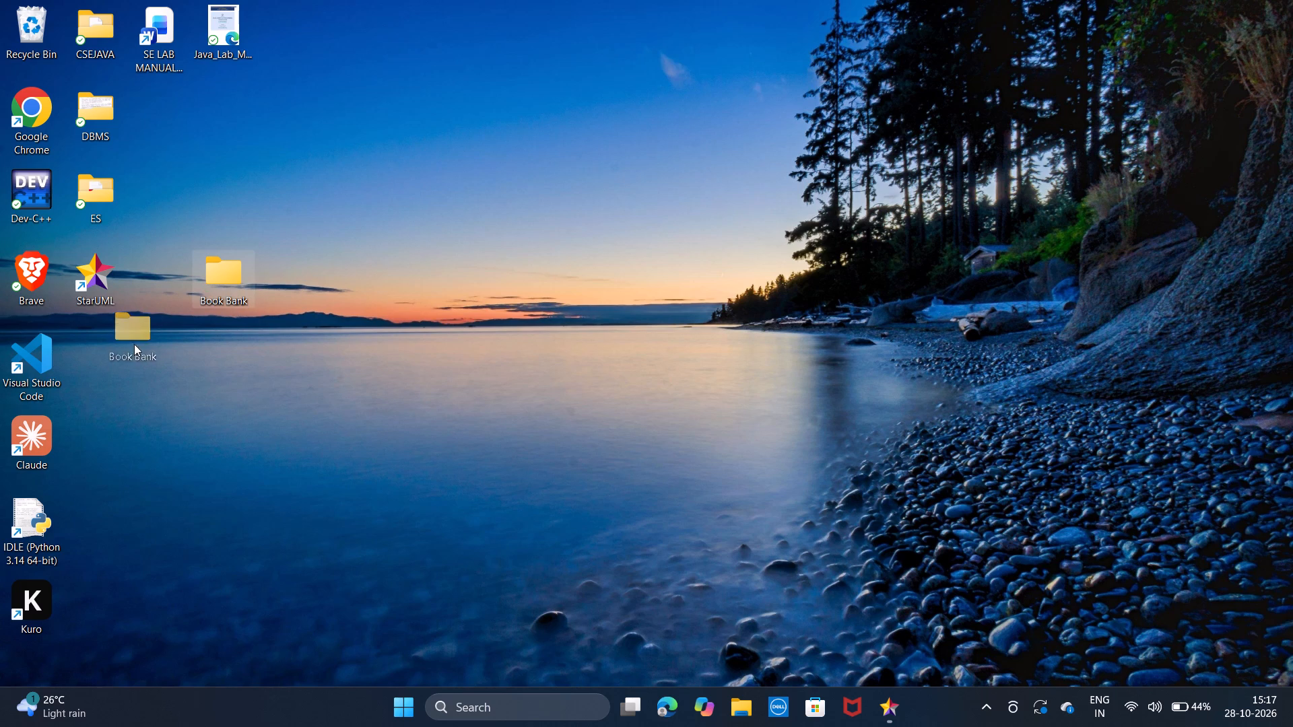
{"action": "left_click_drag", "start_coordinate": [134, 344], "coordinate": [169, 118]}
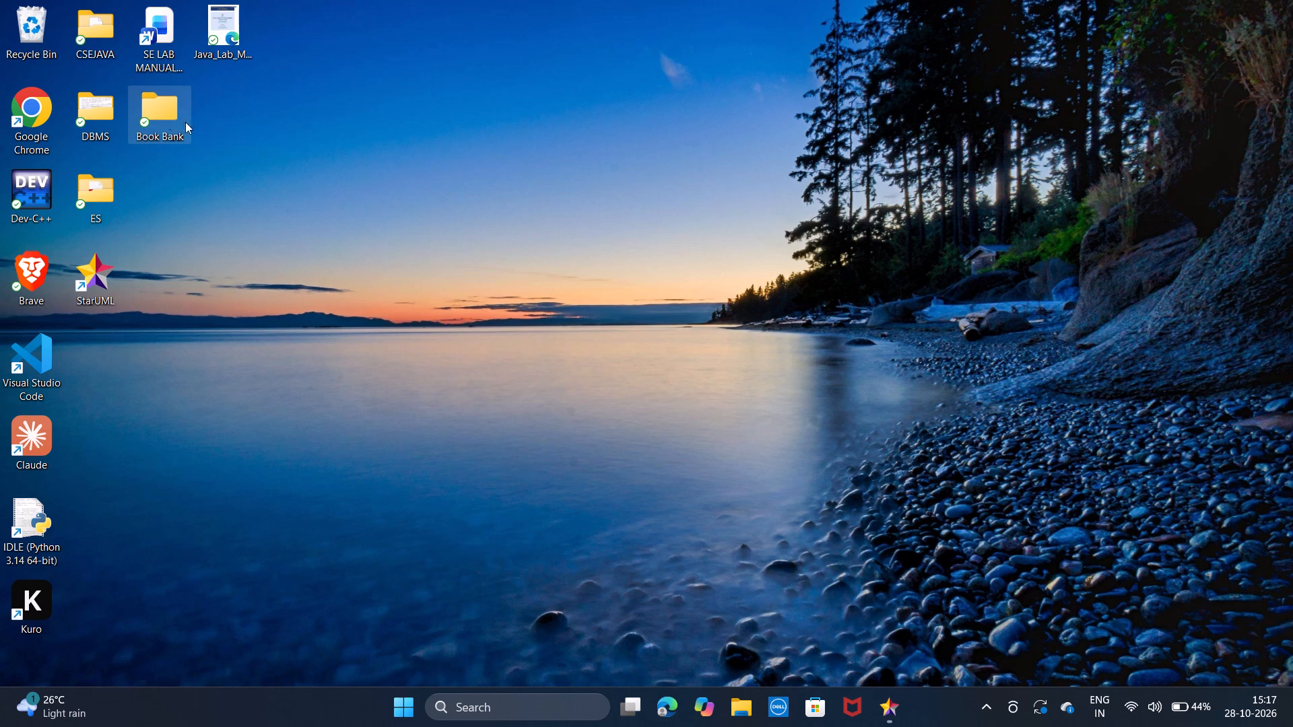
Switch back to StarUML and save the current project.
{"action": "left_click", "coordinate": [878, 709]}
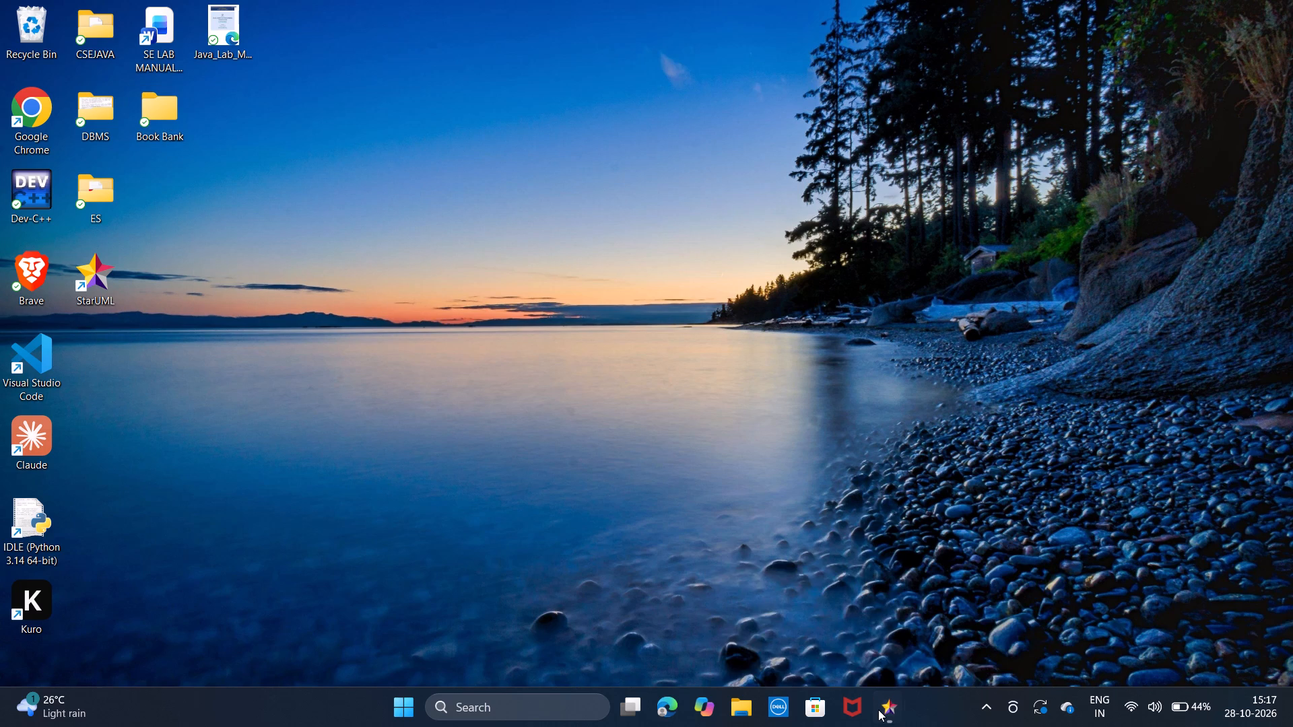
{"action": "left_click", "coordinate": [969, 585]}
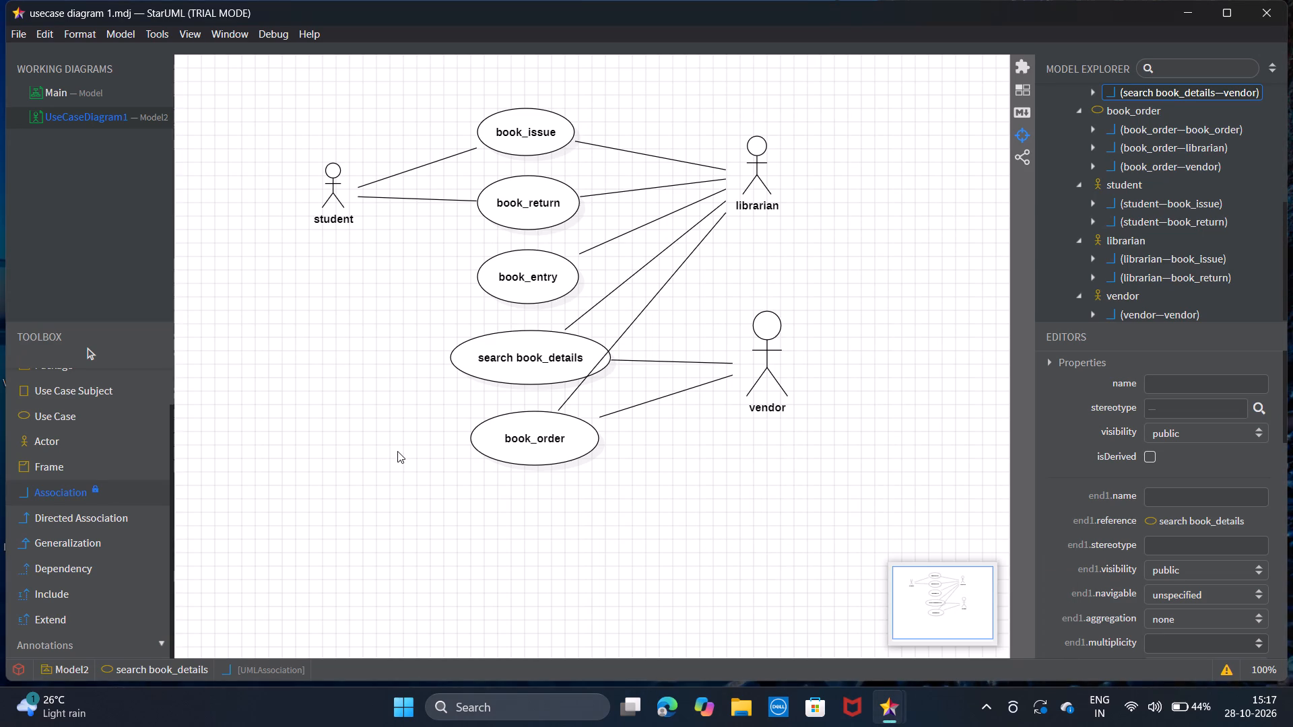
{"action": "key", "text": "ctrl+s"}
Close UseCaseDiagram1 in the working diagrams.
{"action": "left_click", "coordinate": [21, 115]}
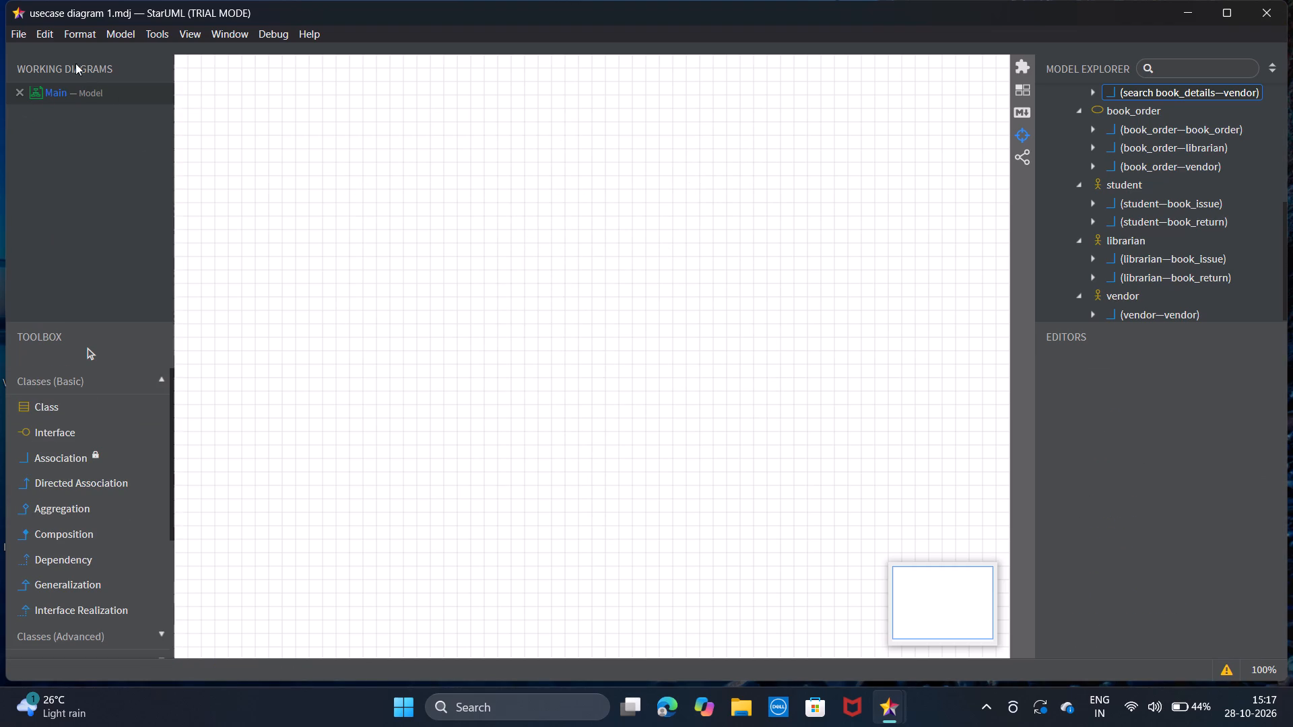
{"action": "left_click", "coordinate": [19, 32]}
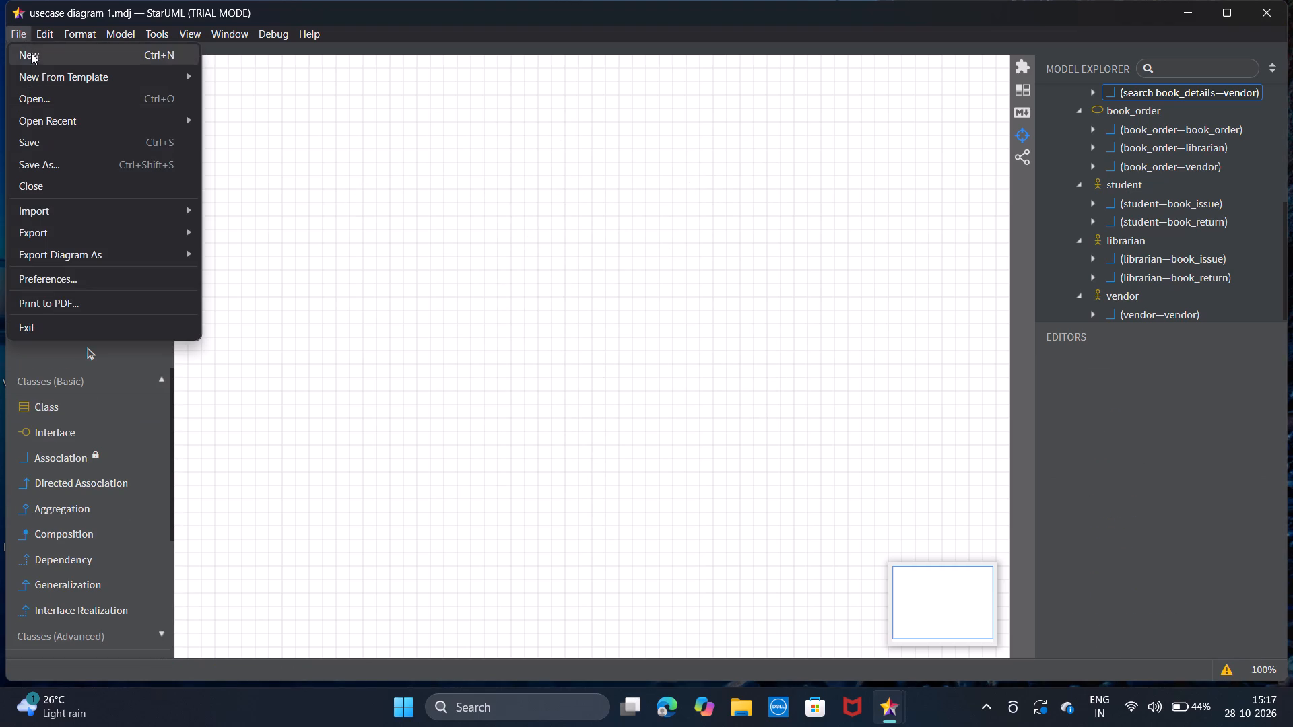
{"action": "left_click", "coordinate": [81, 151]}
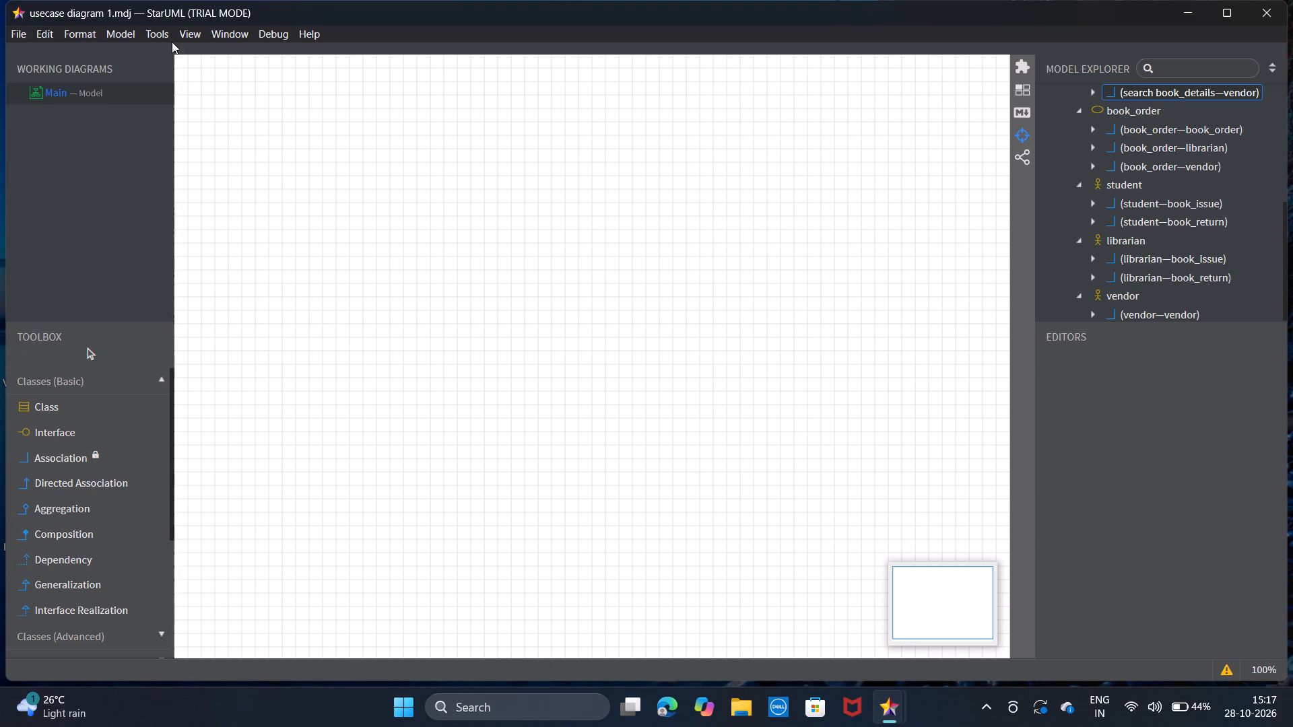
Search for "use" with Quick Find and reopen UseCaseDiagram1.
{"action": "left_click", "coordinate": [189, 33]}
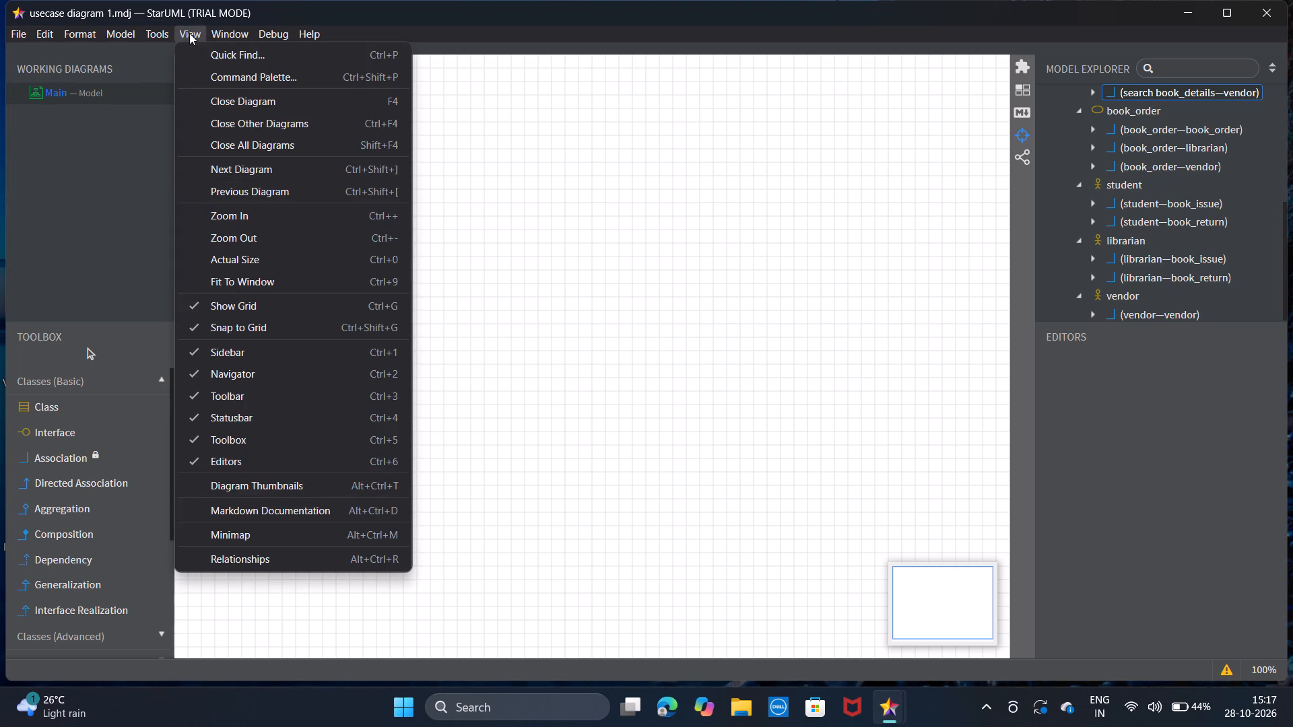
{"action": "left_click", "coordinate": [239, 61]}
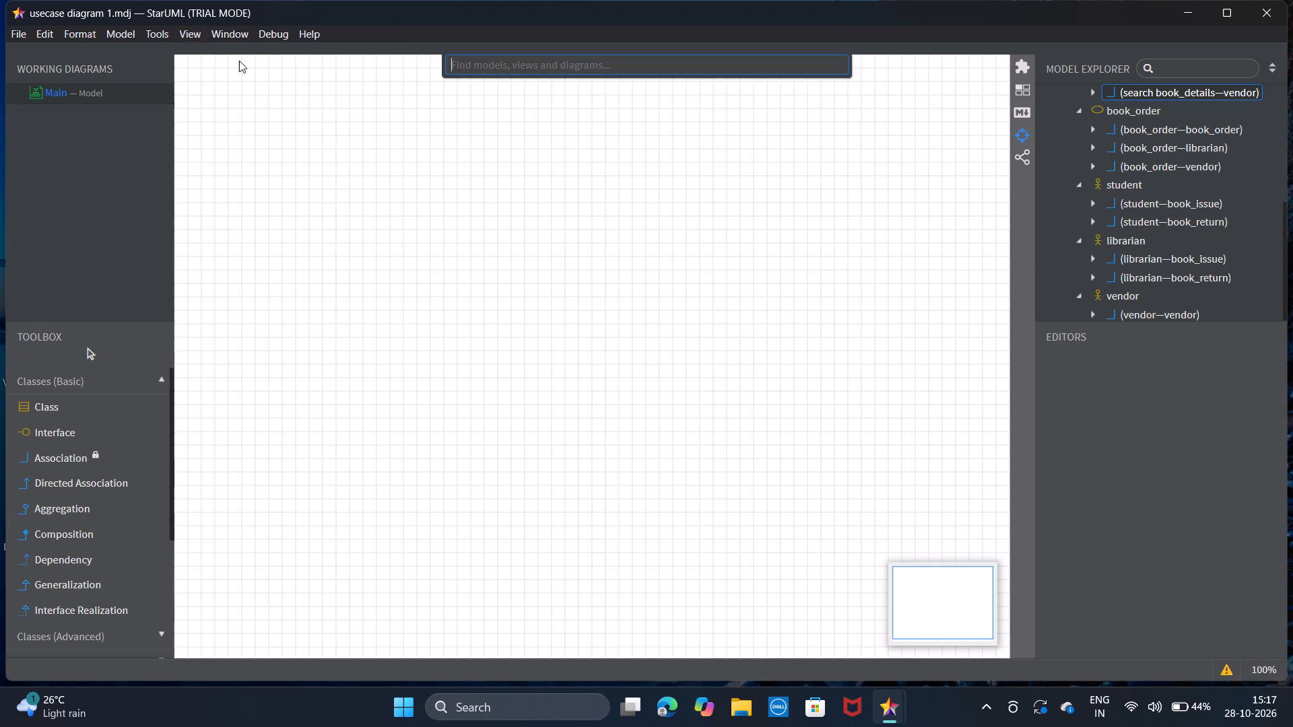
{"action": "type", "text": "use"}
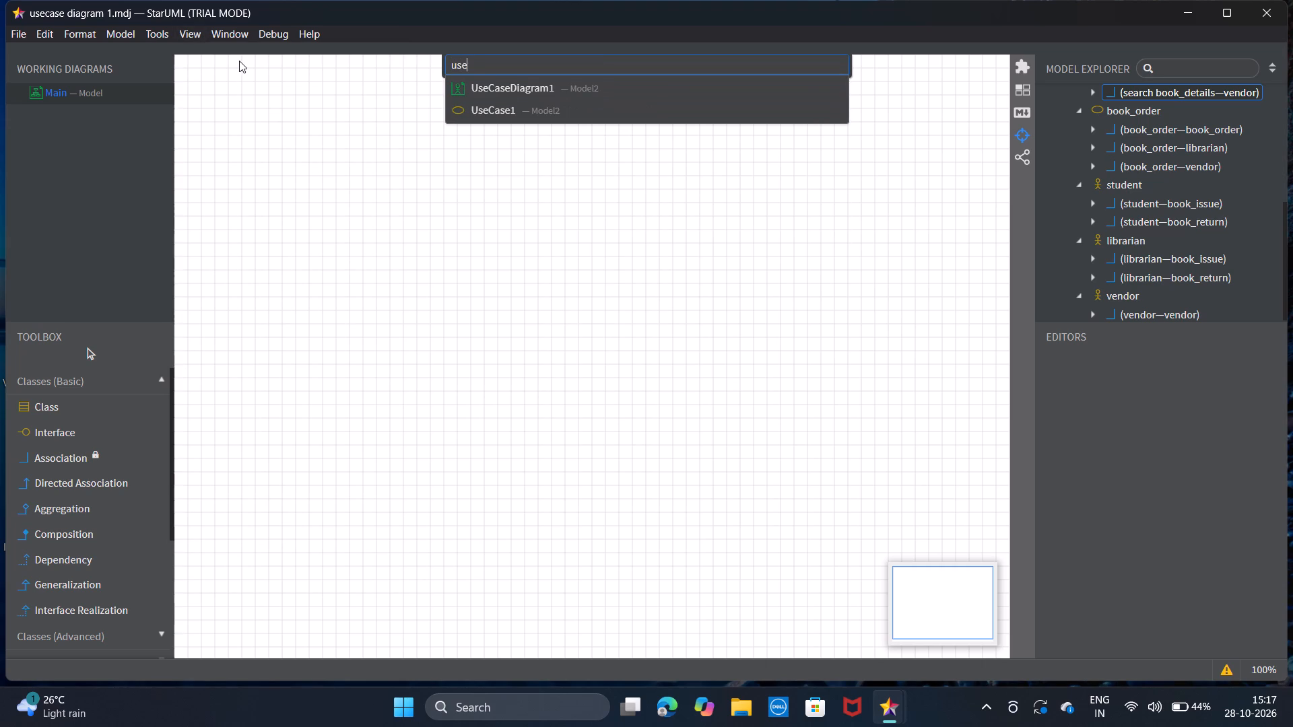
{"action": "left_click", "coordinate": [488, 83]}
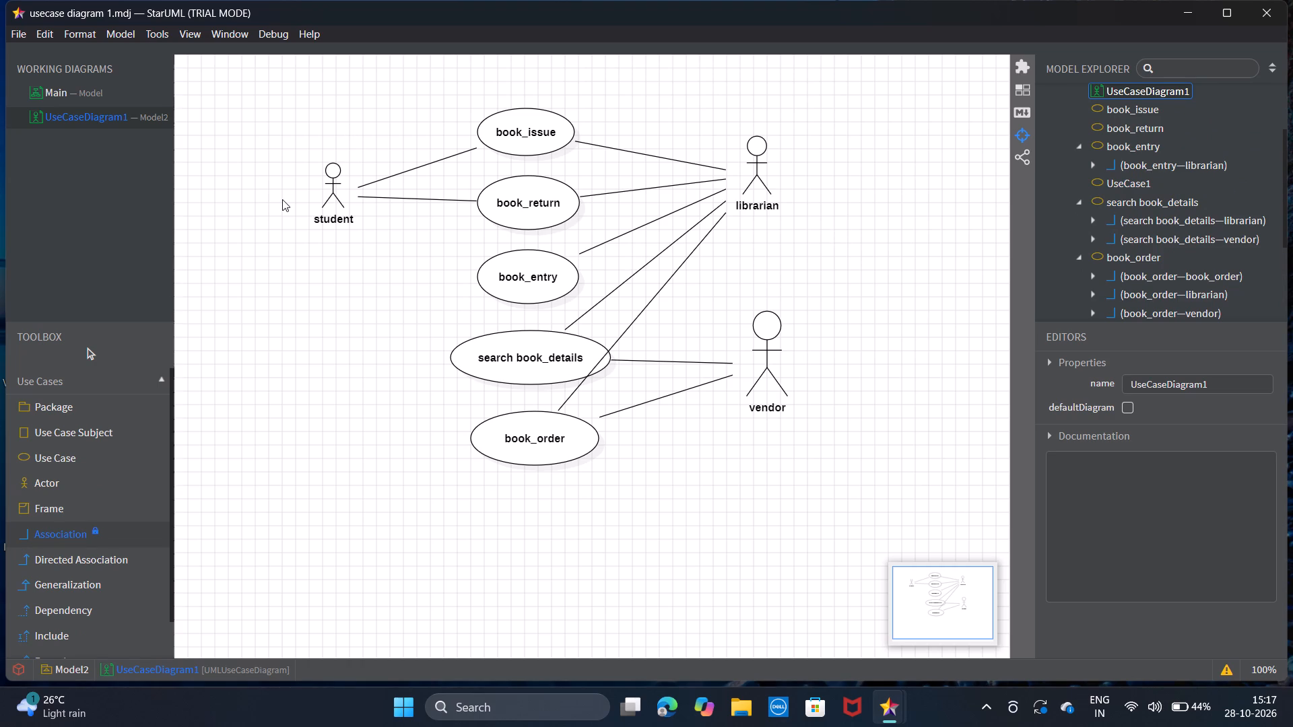
Save the project as "usecase diagram" in the desktop's Book Bank folder.
{"action": "key", "text": "ctrl+s"}
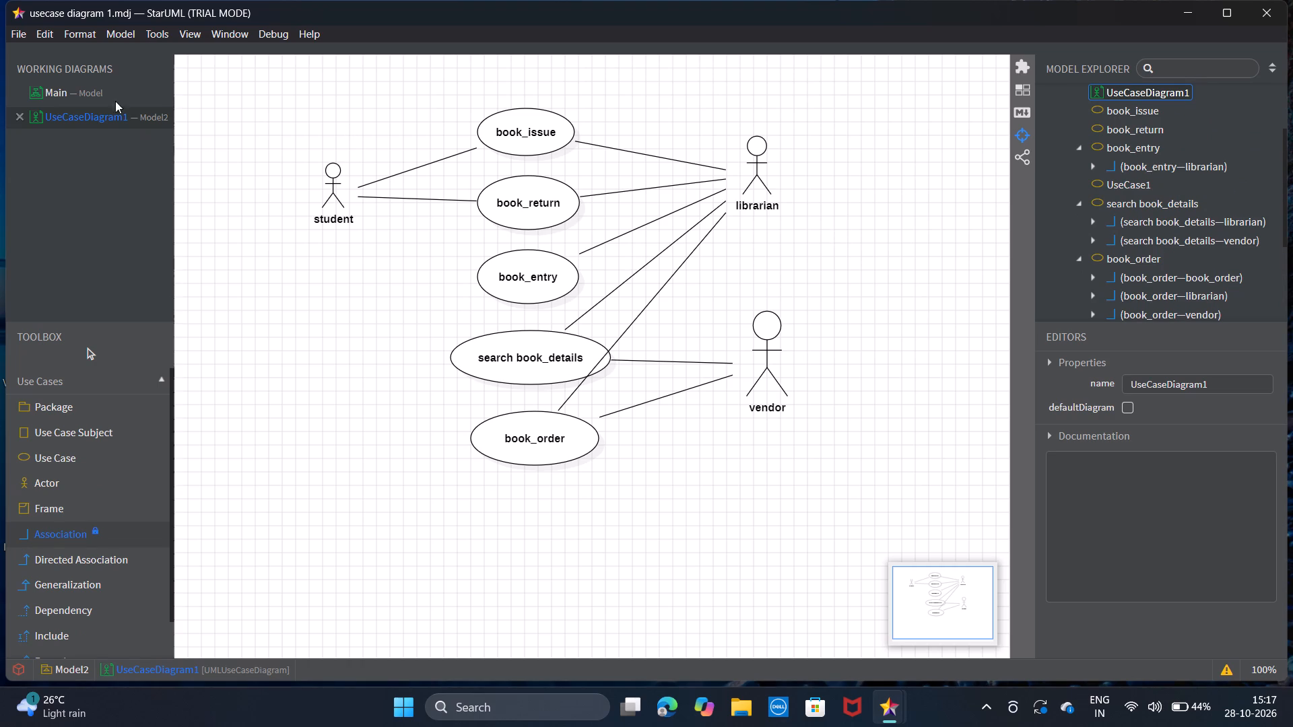
{"action": "left_click", "coordinate": [24, 36]}
{"action": "left_click", "coordinate": [56, 164]}
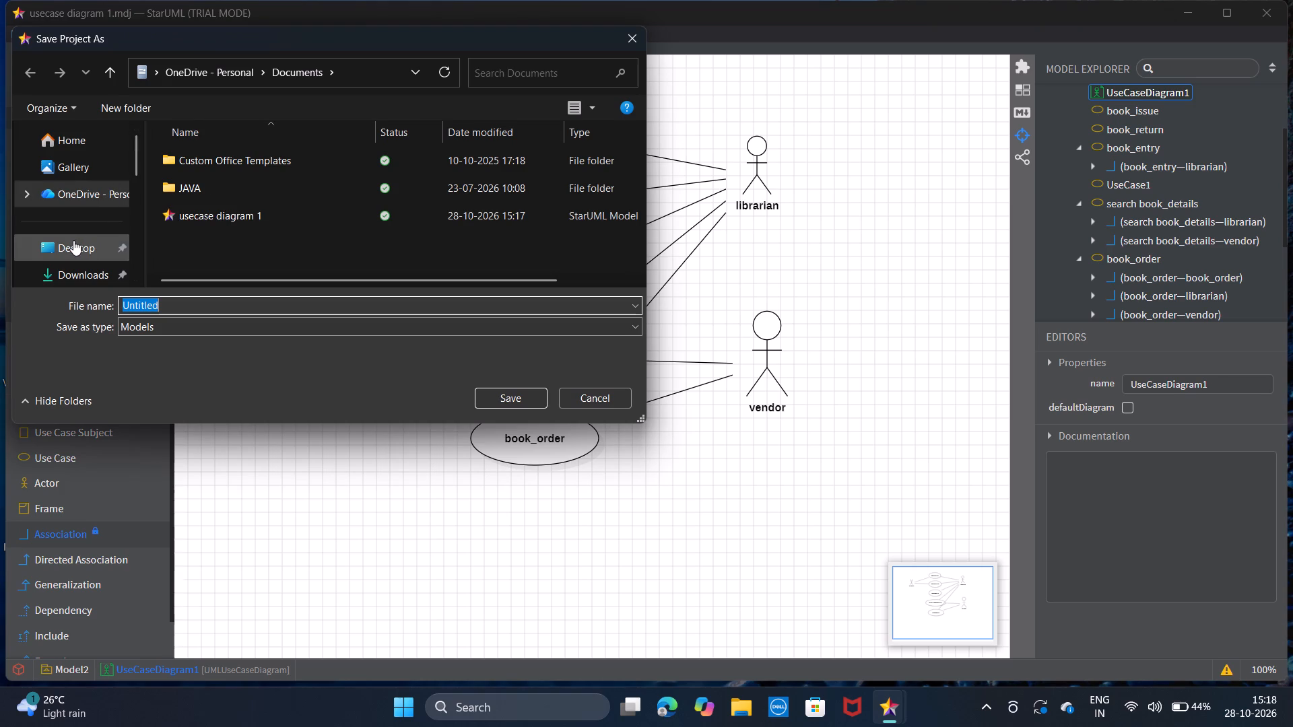
{"action": "left_click", "coordinate": [73, 240]}
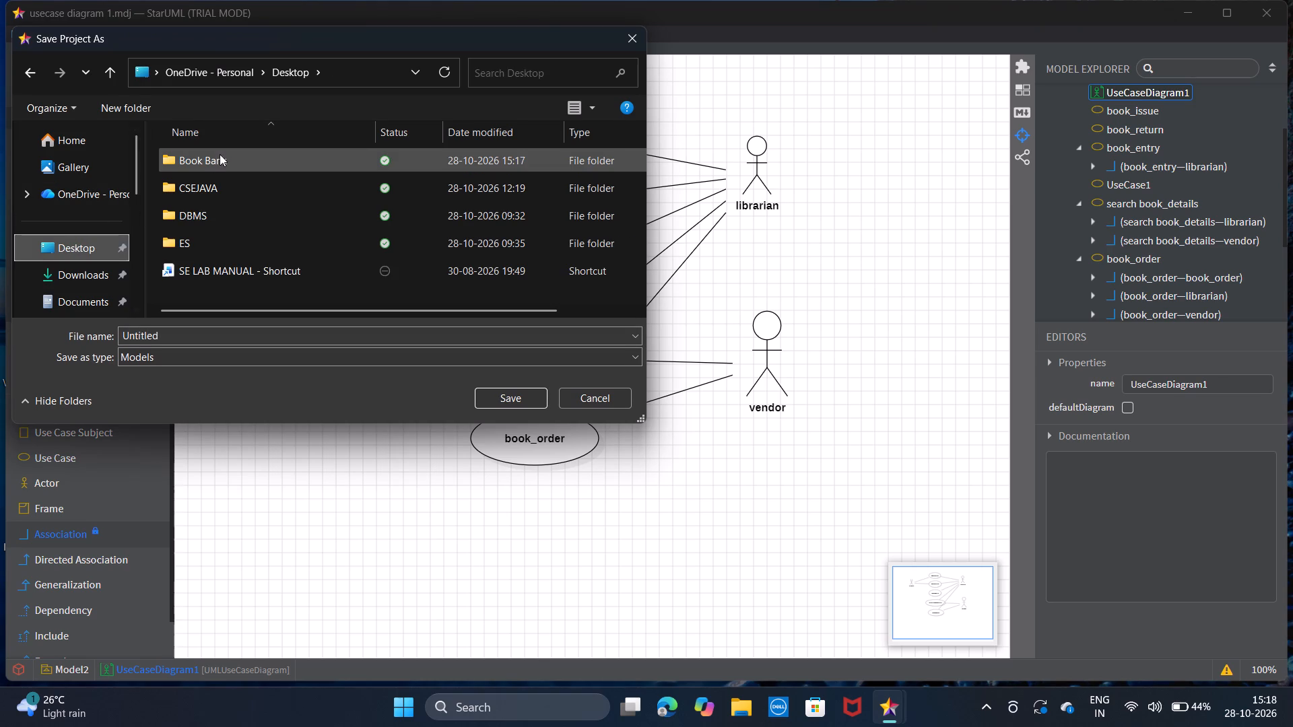
{"action": "double_click", "coordinate": [220, 154]}
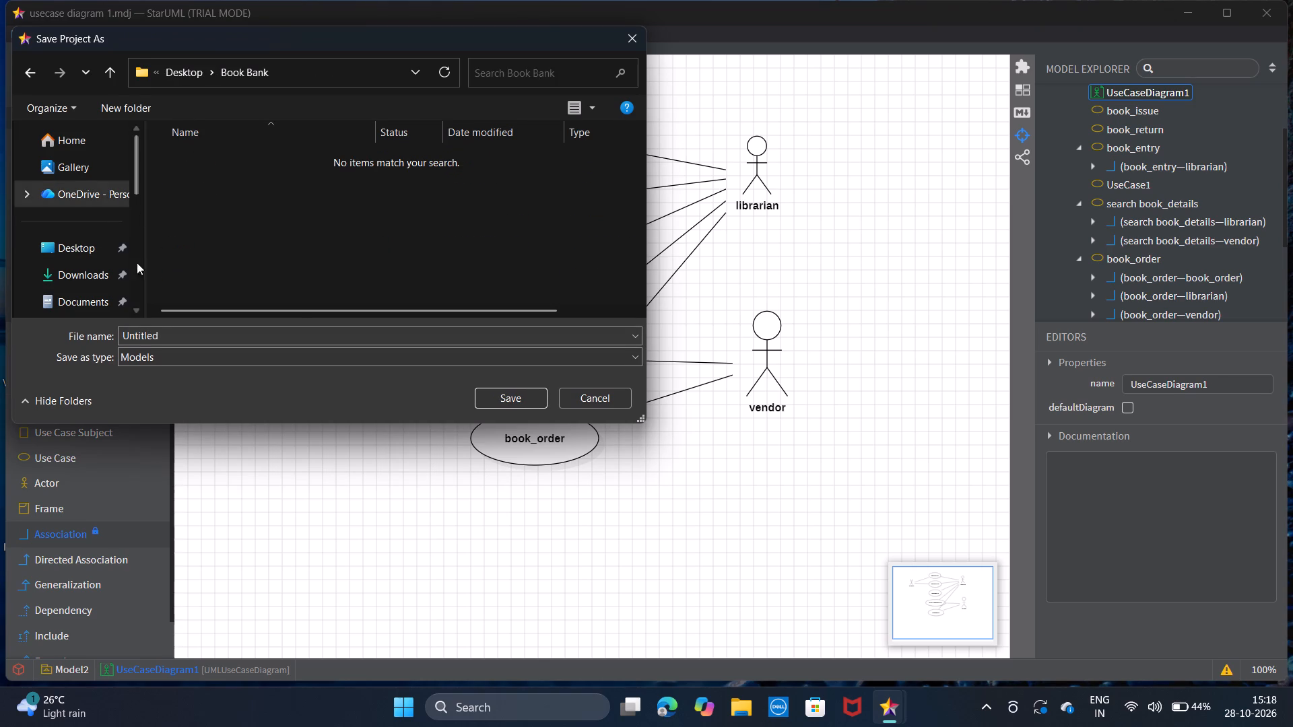
{"action": "left_click", "coordinate": [197, 331]}
{"action": "key", "text": "BackSpace"}
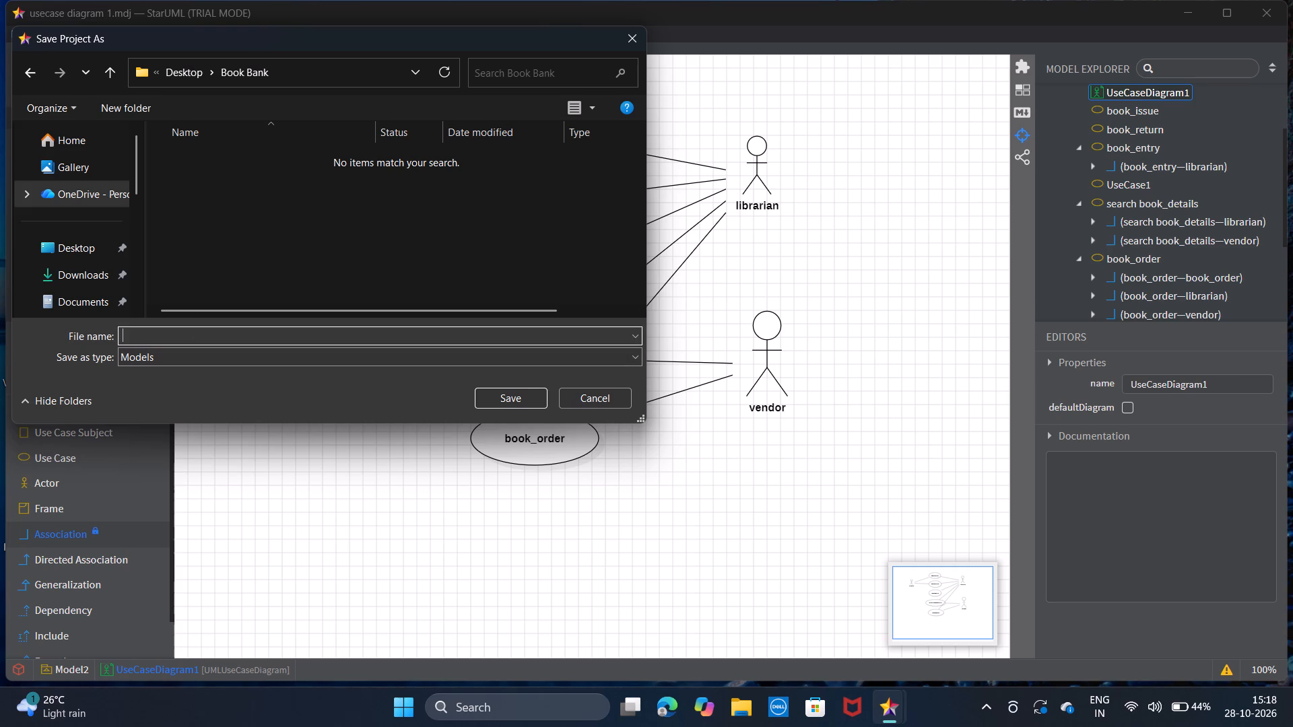
{"action": "type", "text": "usecase"}
{"action": "key", "text": "space"}
{"action": "type", "text": "diagram"}
{"action": "key", "text": "Return"}
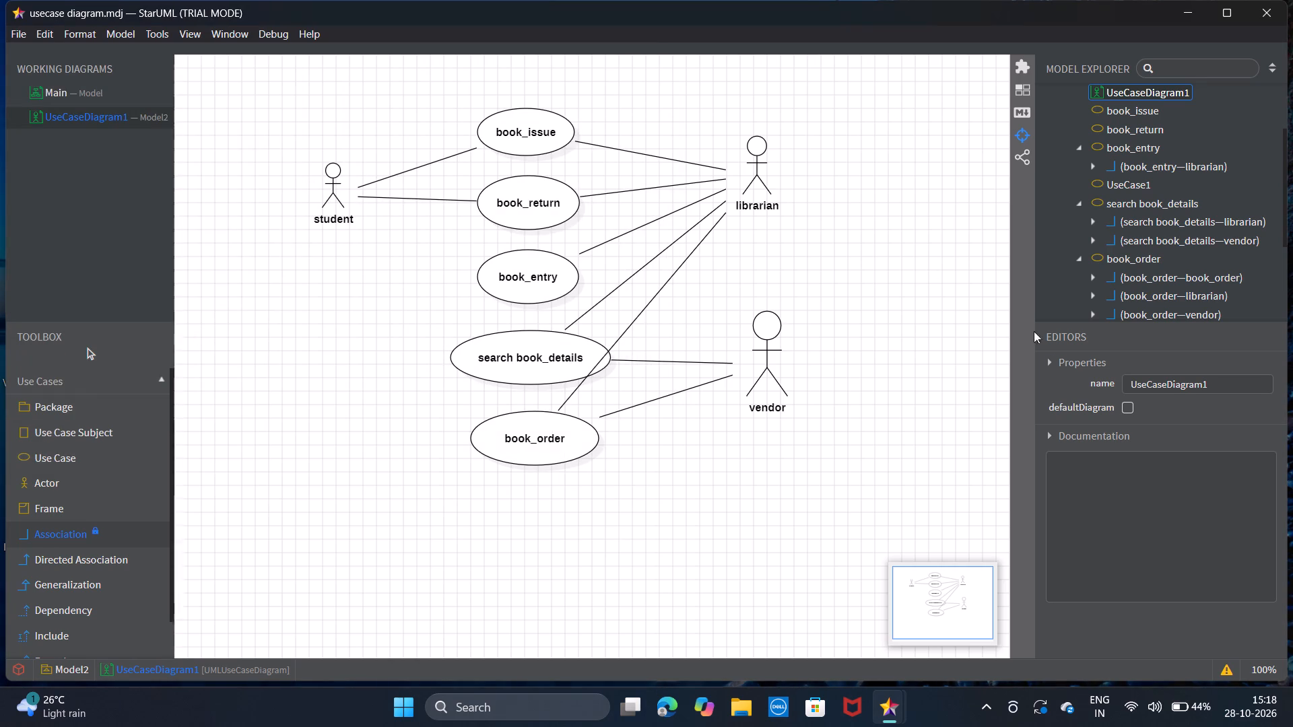
Close StarUML and reopen the usecase diagram project from the desktop's Book Bank folder, dismissing the licence activation dialog.
{"action": "left_click", "coordinate": [1261, 10]}
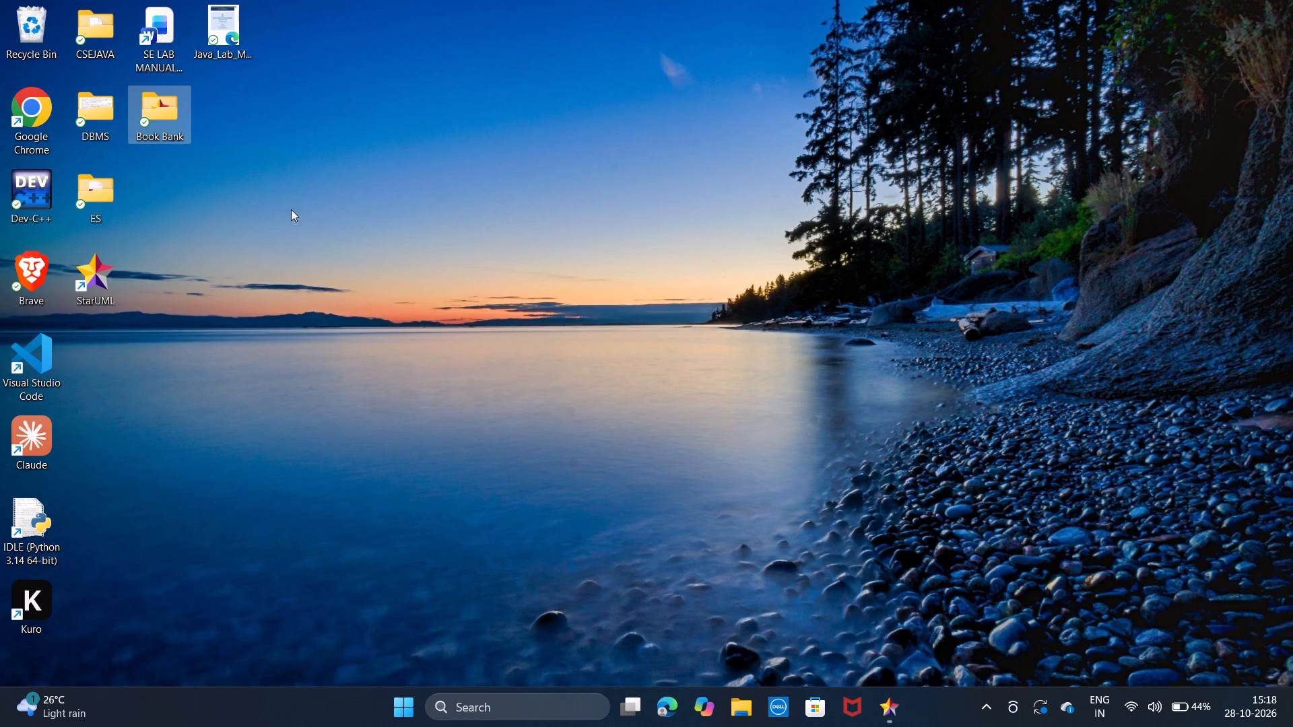
{"action": "double_click", "coordinate": [166, 114]}
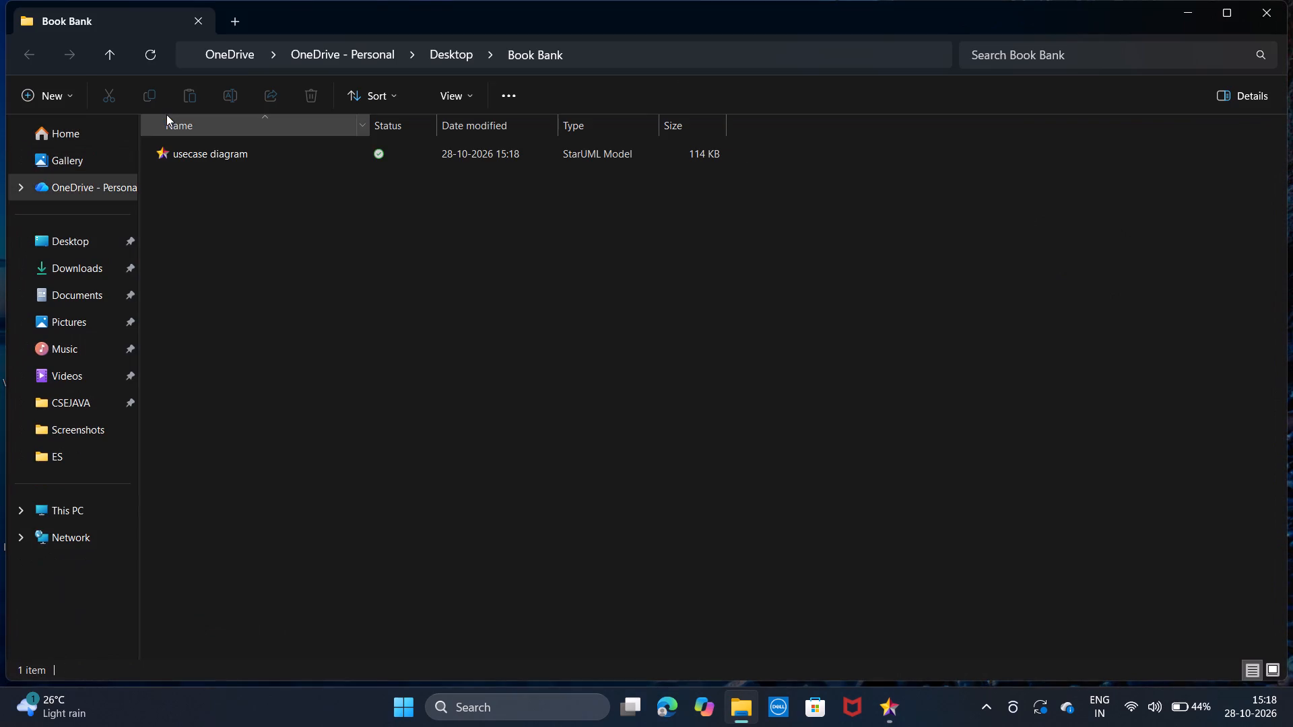
{"action": "triple_click", "coordinate": [203, 143]}
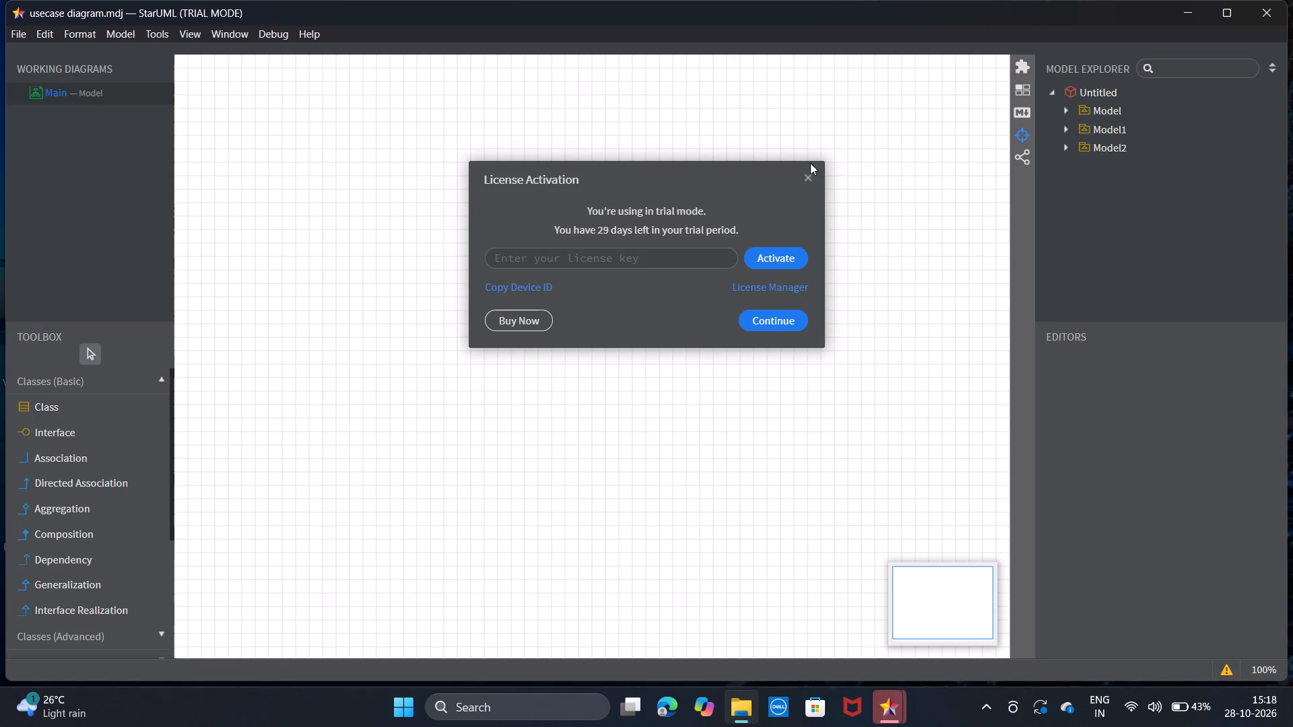
{"action": "left_click", "coordinate": [809, 175]}
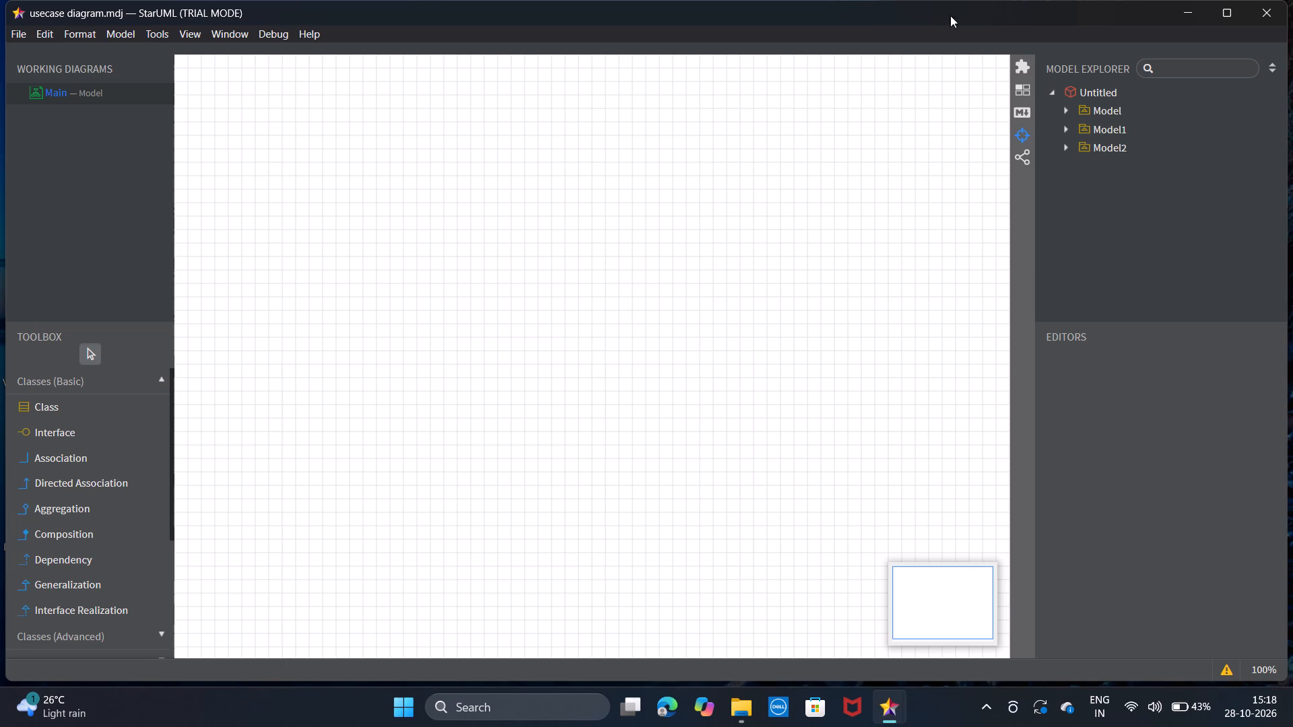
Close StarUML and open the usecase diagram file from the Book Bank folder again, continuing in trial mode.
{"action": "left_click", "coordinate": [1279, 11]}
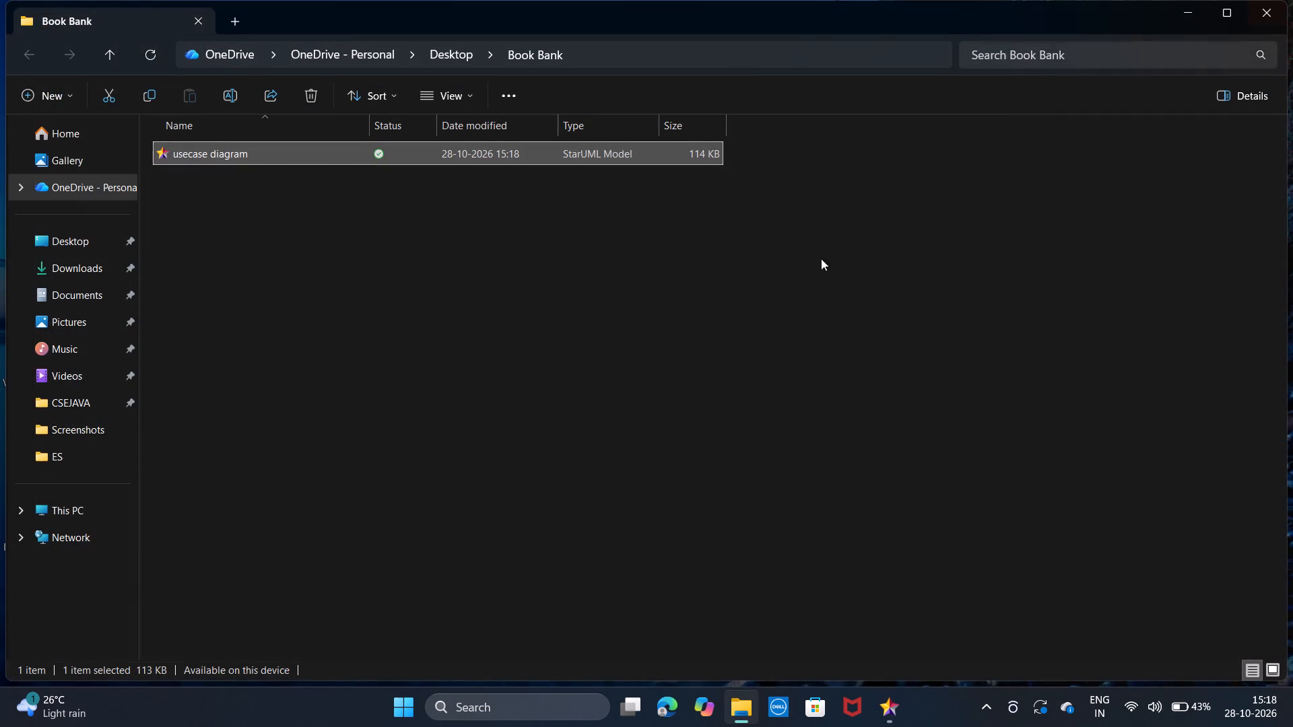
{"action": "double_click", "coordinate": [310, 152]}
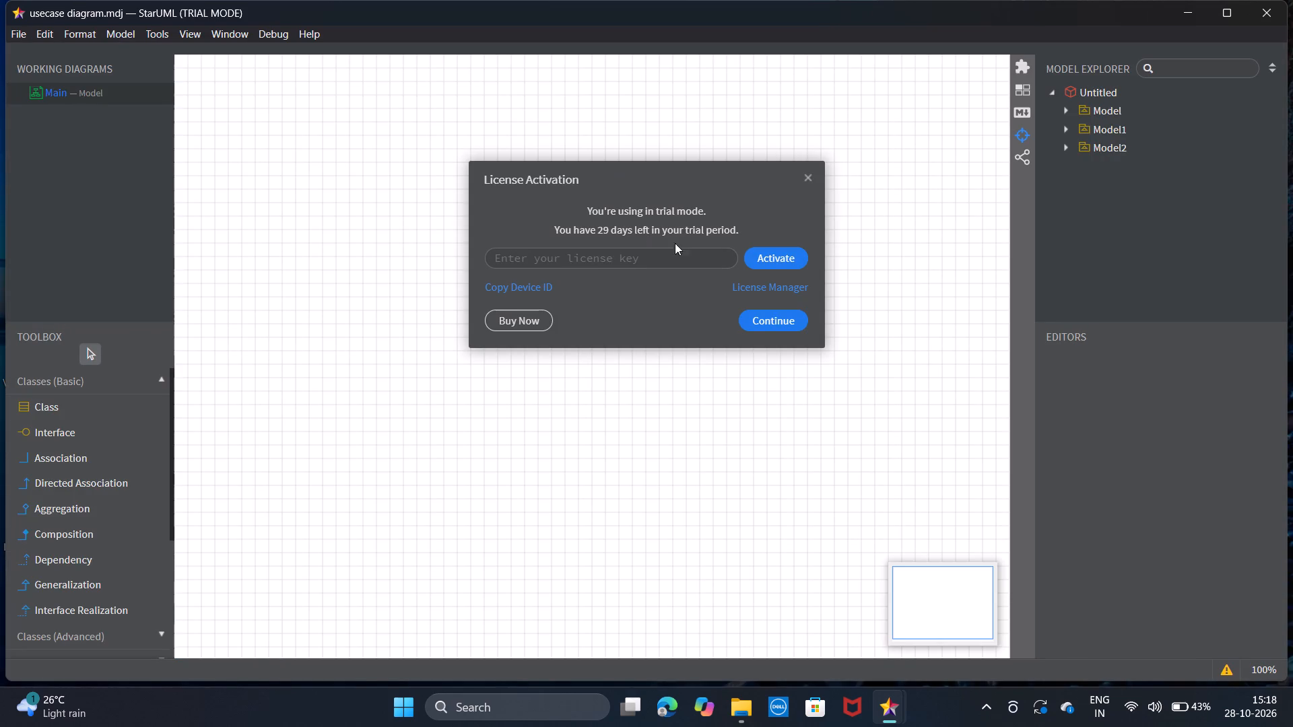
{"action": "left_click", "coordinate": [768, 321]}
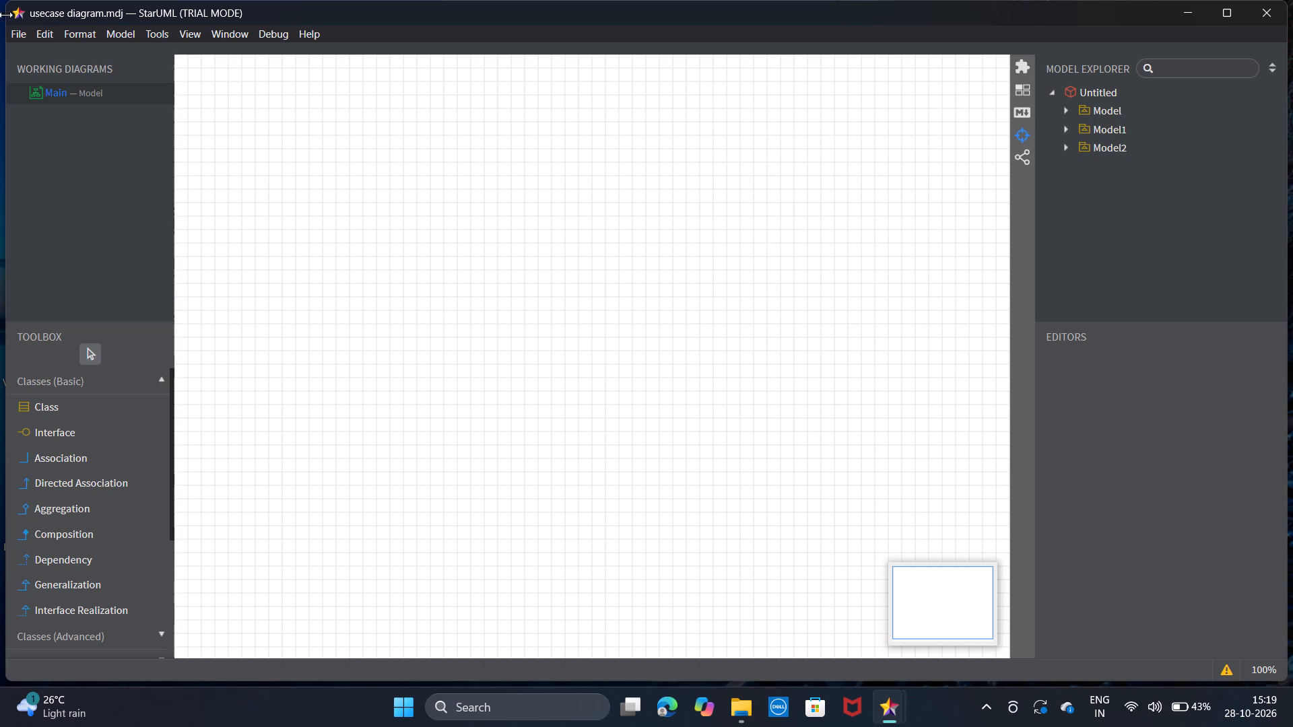
Add a new use case diagram to the project.
{"action": "left_click", "coordinate": [114, 32]}
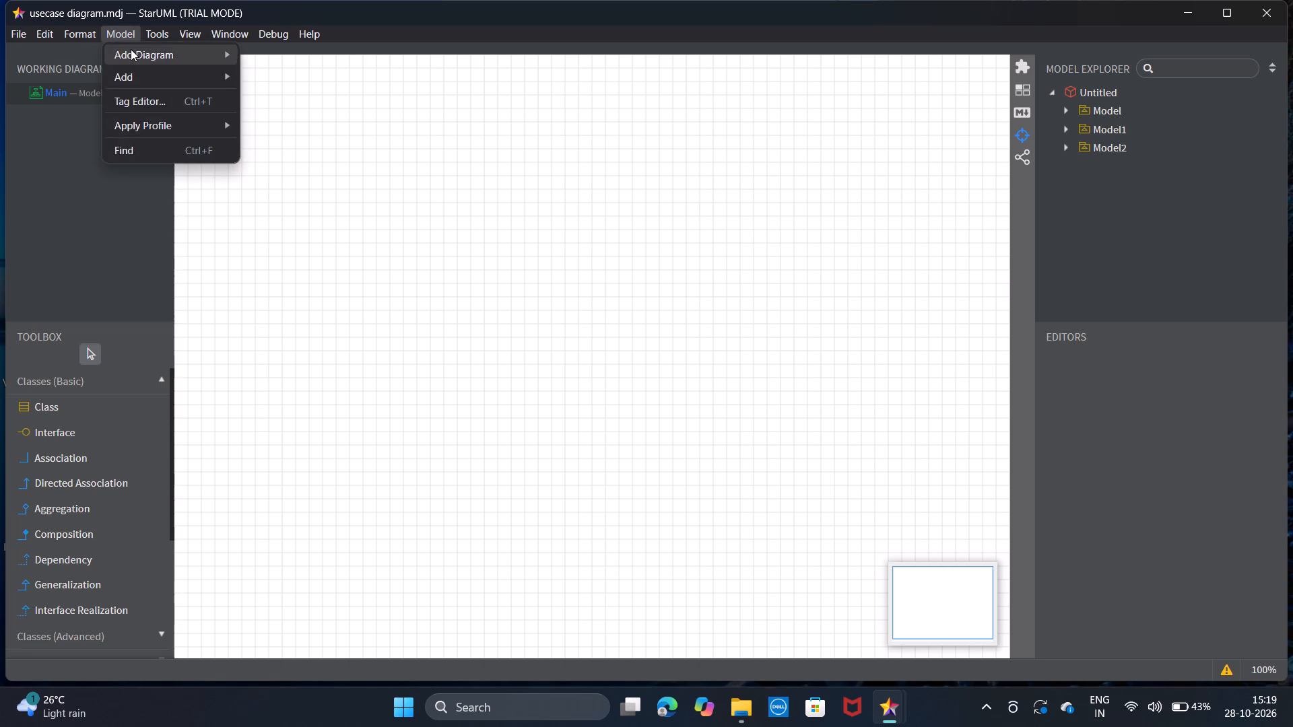
{"action": "left_click", "coordinate": [131, 49]}
{"action": "left_click", "coordinate": [294, 176]}
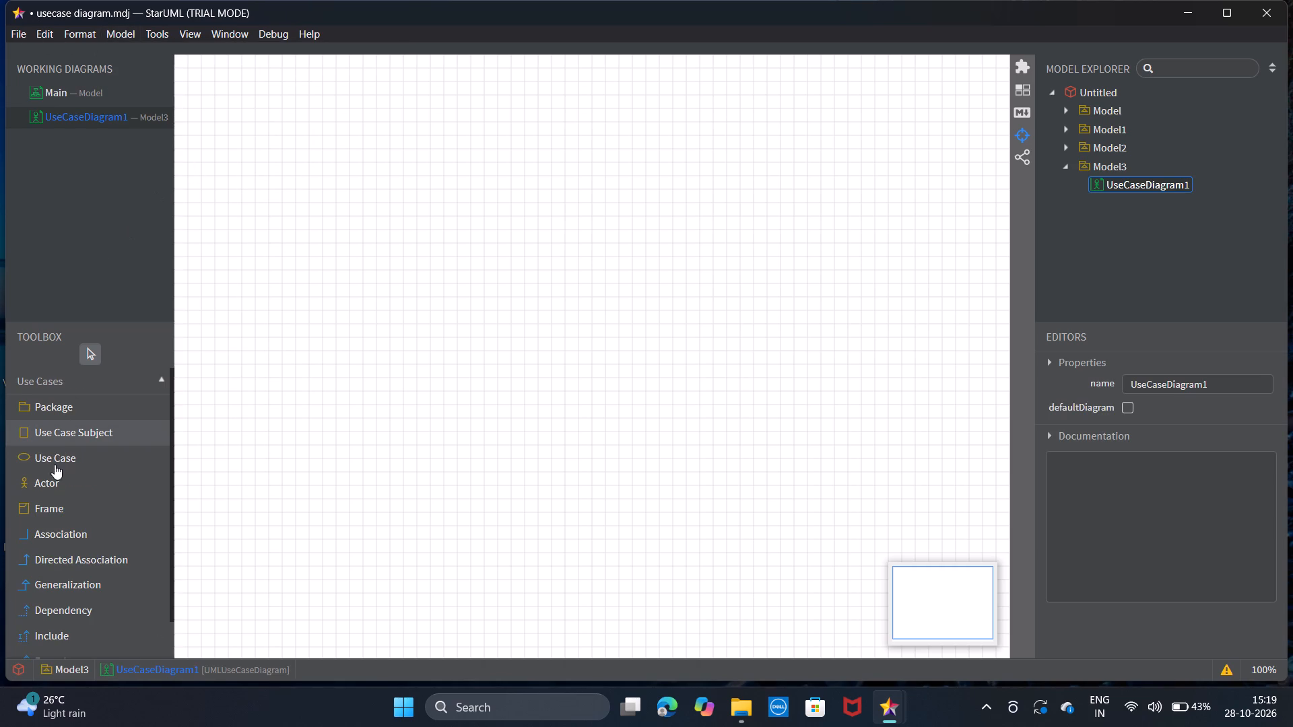
Draw an actor in the upper left of the empty use case diagram and name it student.
{"action": "left_click", "coordinate": [55, 485]}
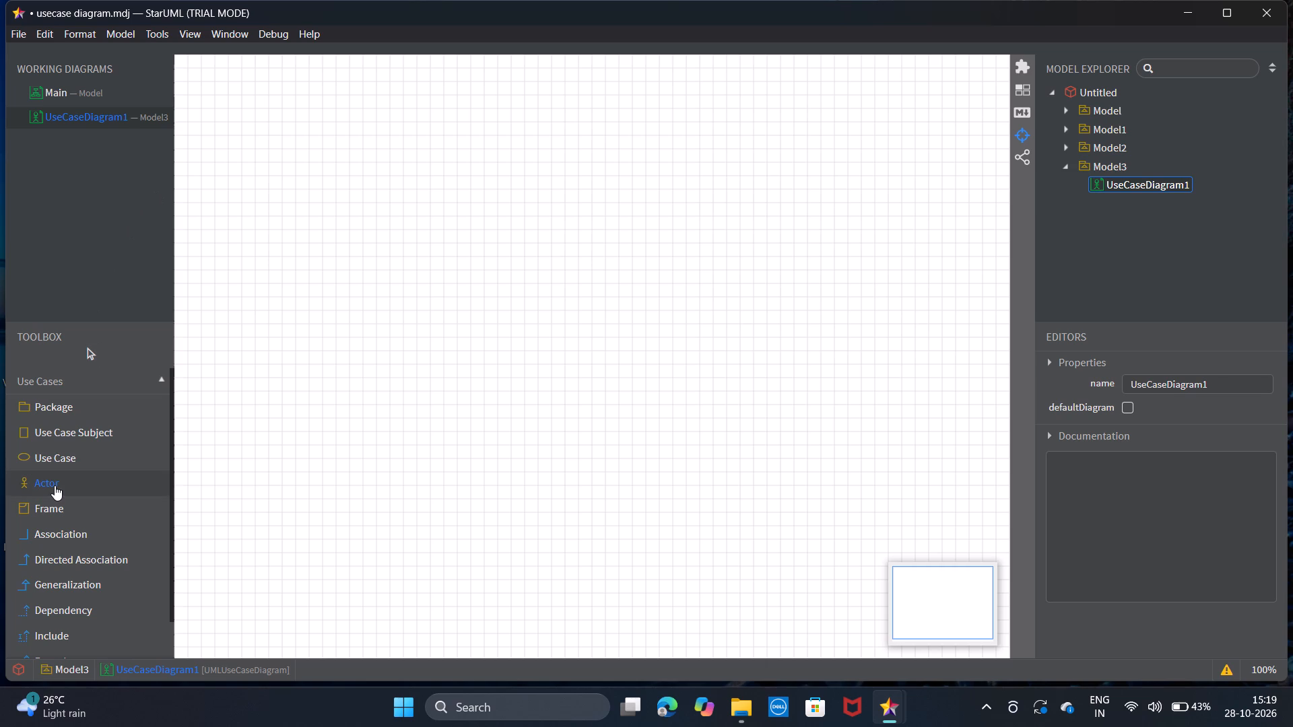
{"action": "double_click", "coordinate": [127, 483]}
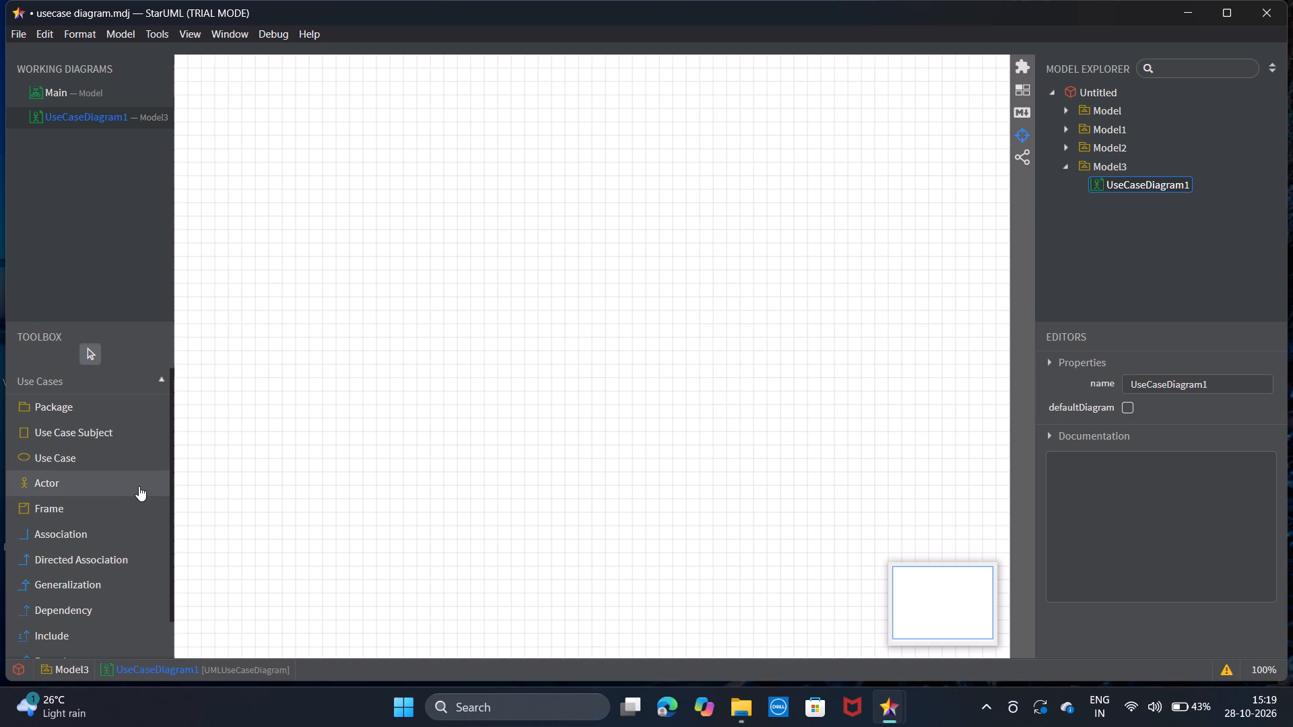
{"action": "double_click", "coordinate": [139, 486]}
{"action": "left_click_drag", "start_coordinate": [292, 126], "coordinate": [335, 166]}
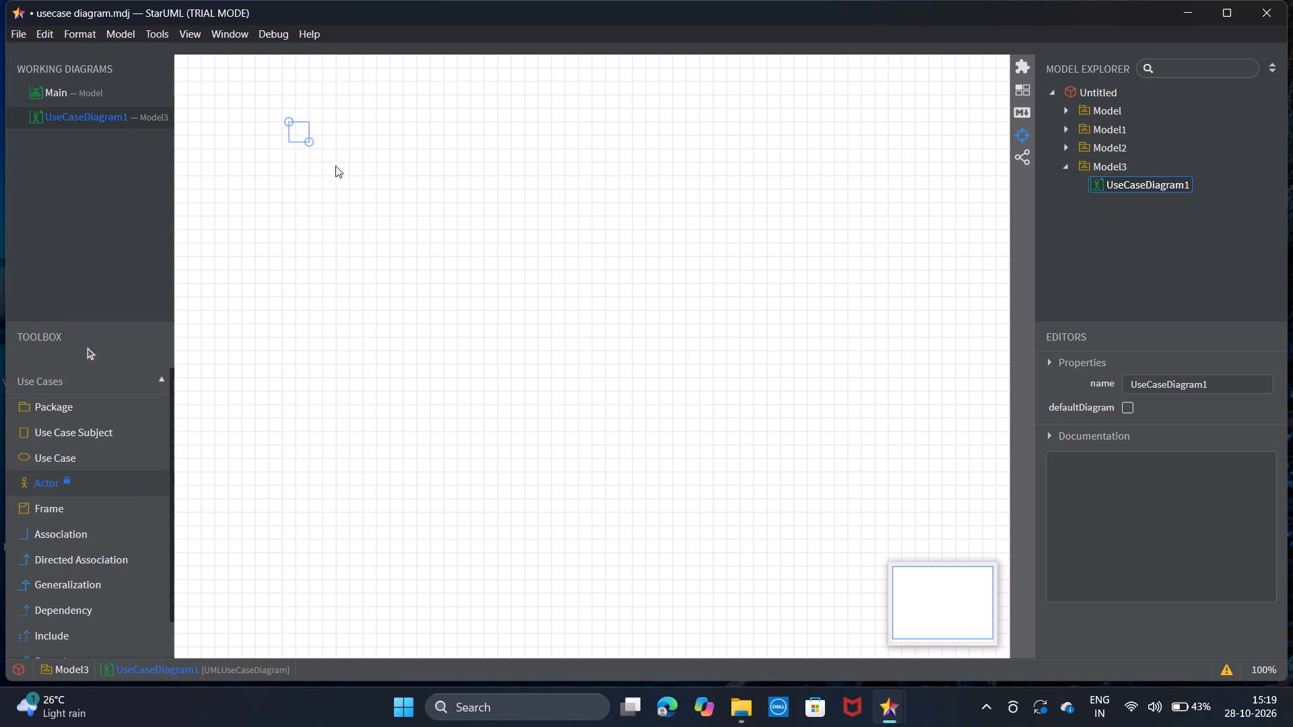
{"action": "left_click_drag", "start_coordinate": [335, 166], "coordinate": [364, 238]}
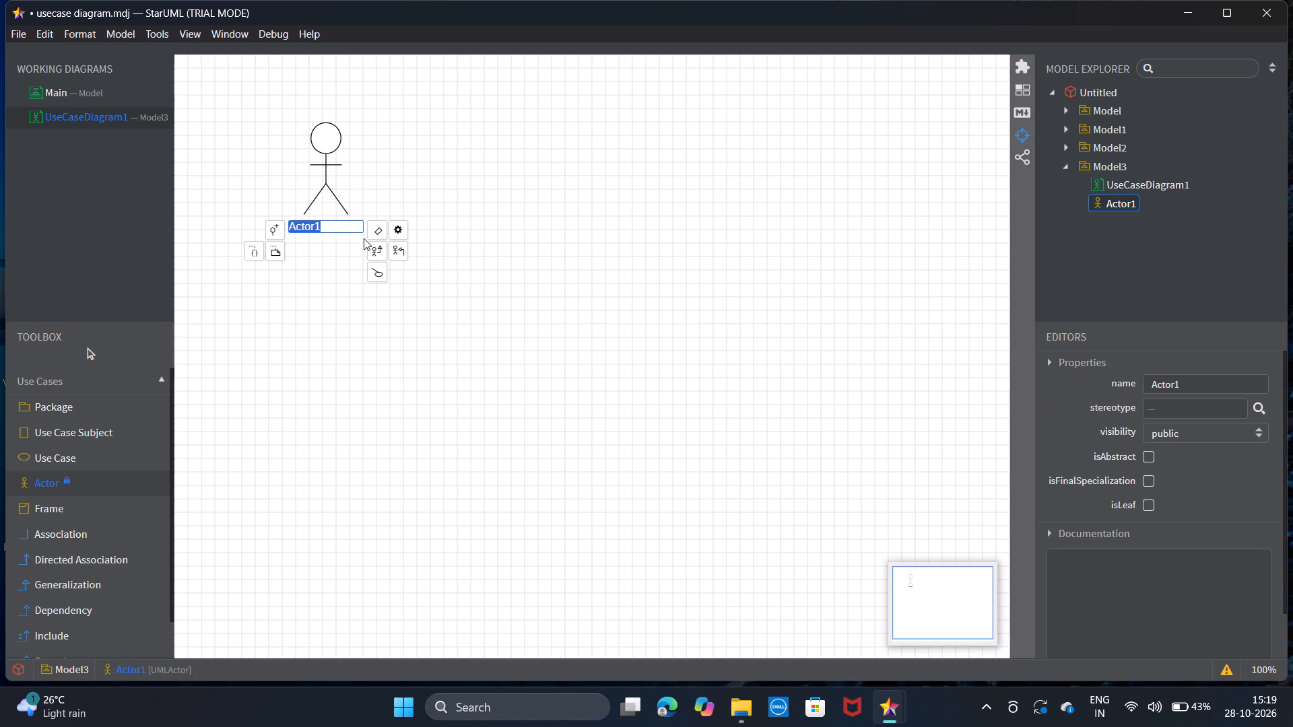
{"action": "type", "text": "stu"}
{"action": "type", "text": "dent"}
{"action": "key", "text": "Return"}
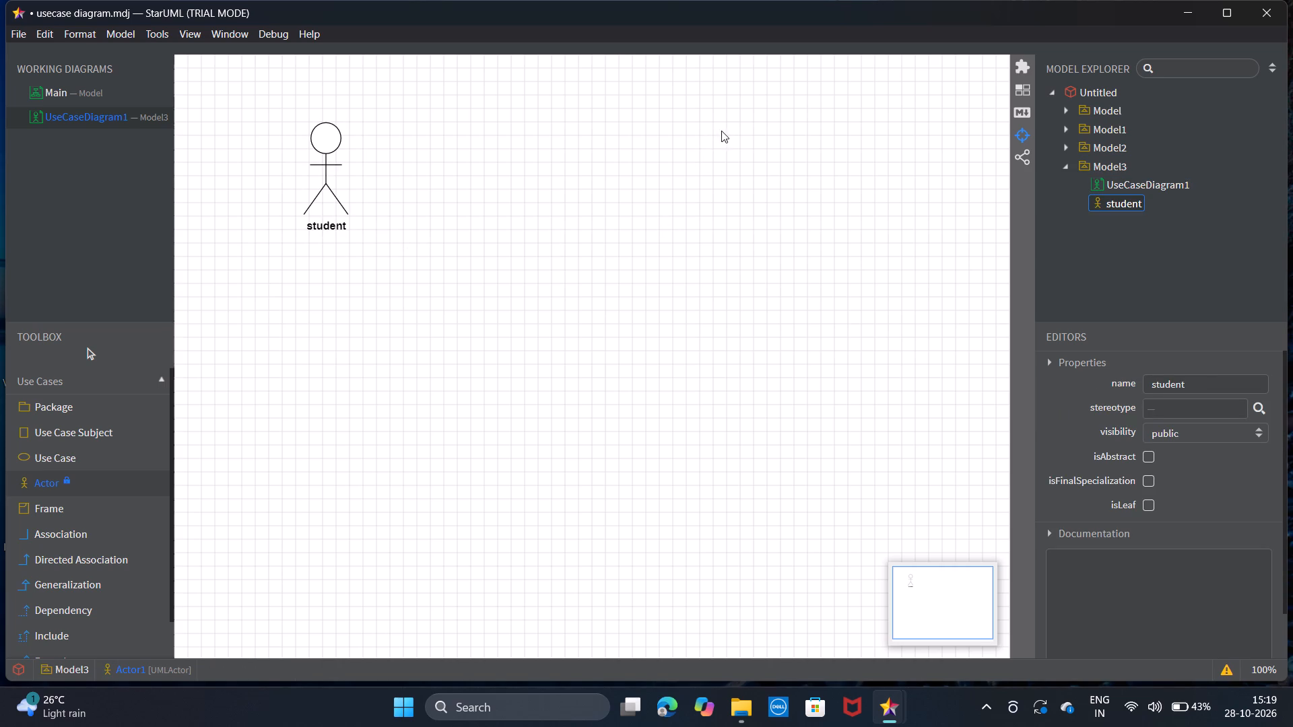
Draw a second actor on the far right of the diagram, level with student, and name it librarian.
{"action": "left_click_drag", "start_coordinate": [773, 119], "coordinate": [838, 237]}
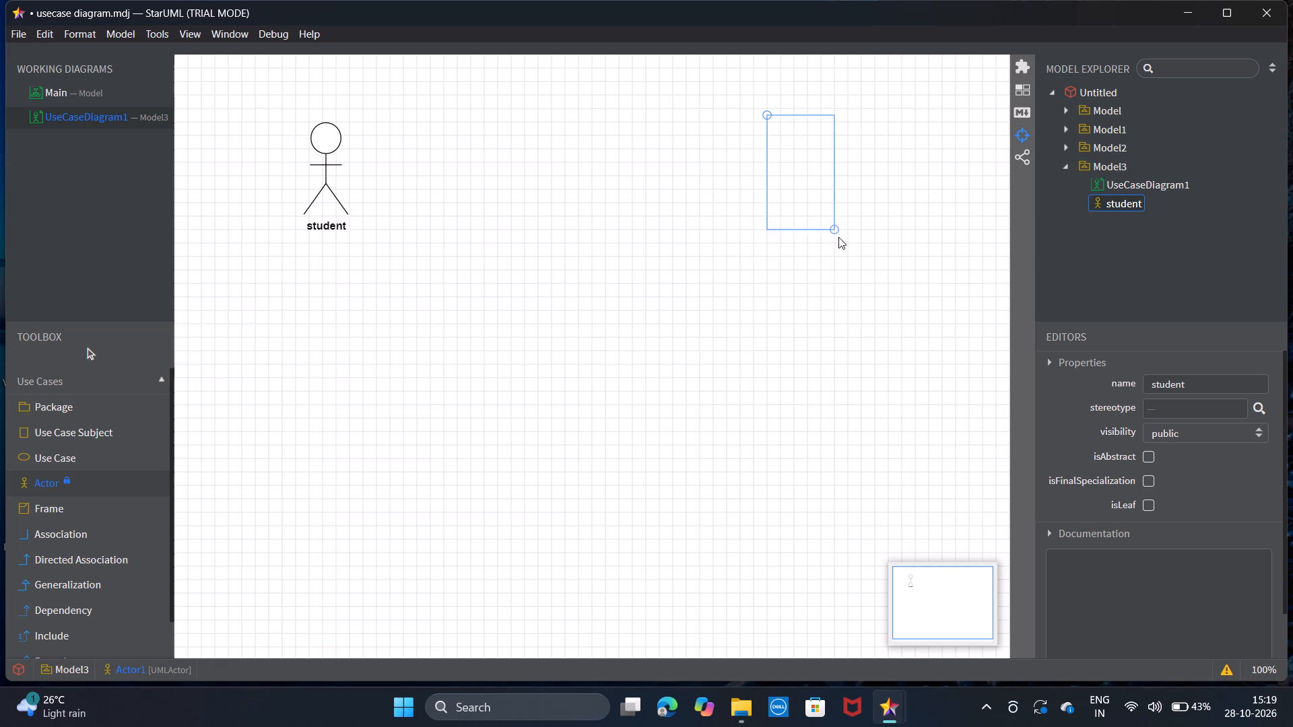
{"action": "left_click_drag", "start_coordinate": [838, 237], "coordinate": [904, 247]}
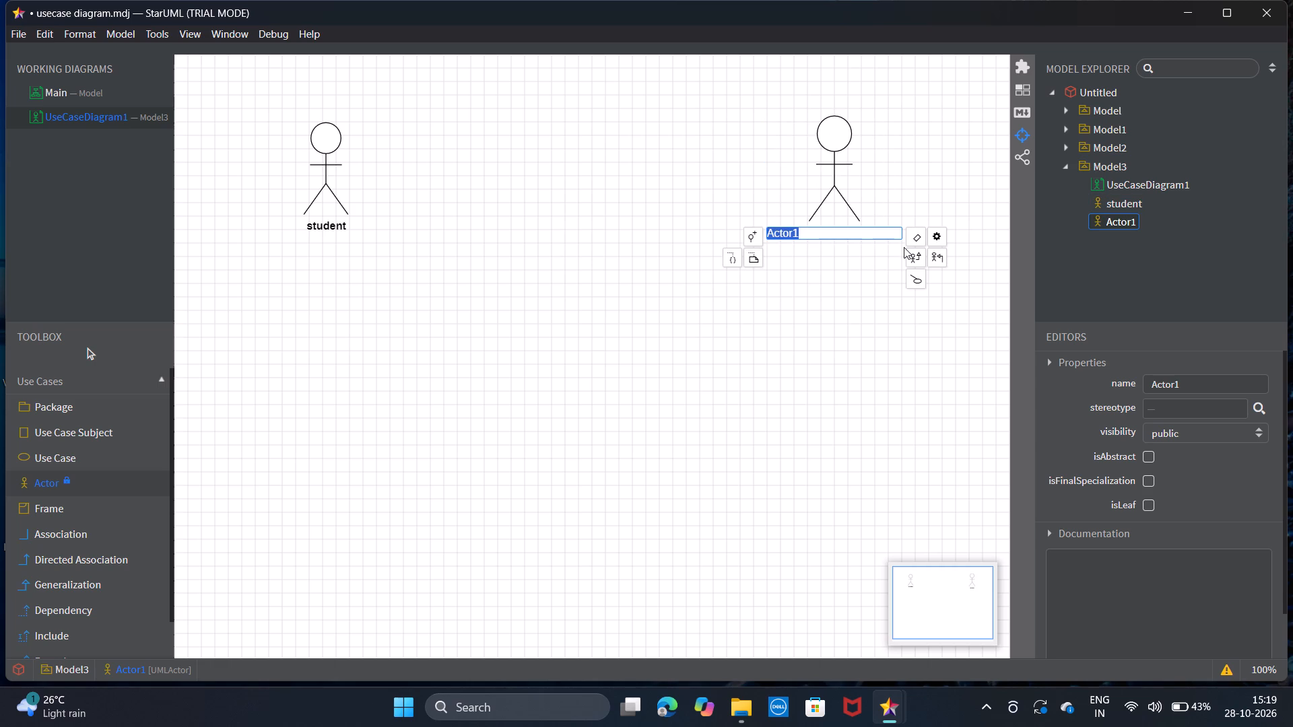
{"action": "type", "text": "librariam"}
{"action": "key", "text": "BackSpace"}
{"action": "key", "text": "n"}
{"action": "key", "text": "Return"}
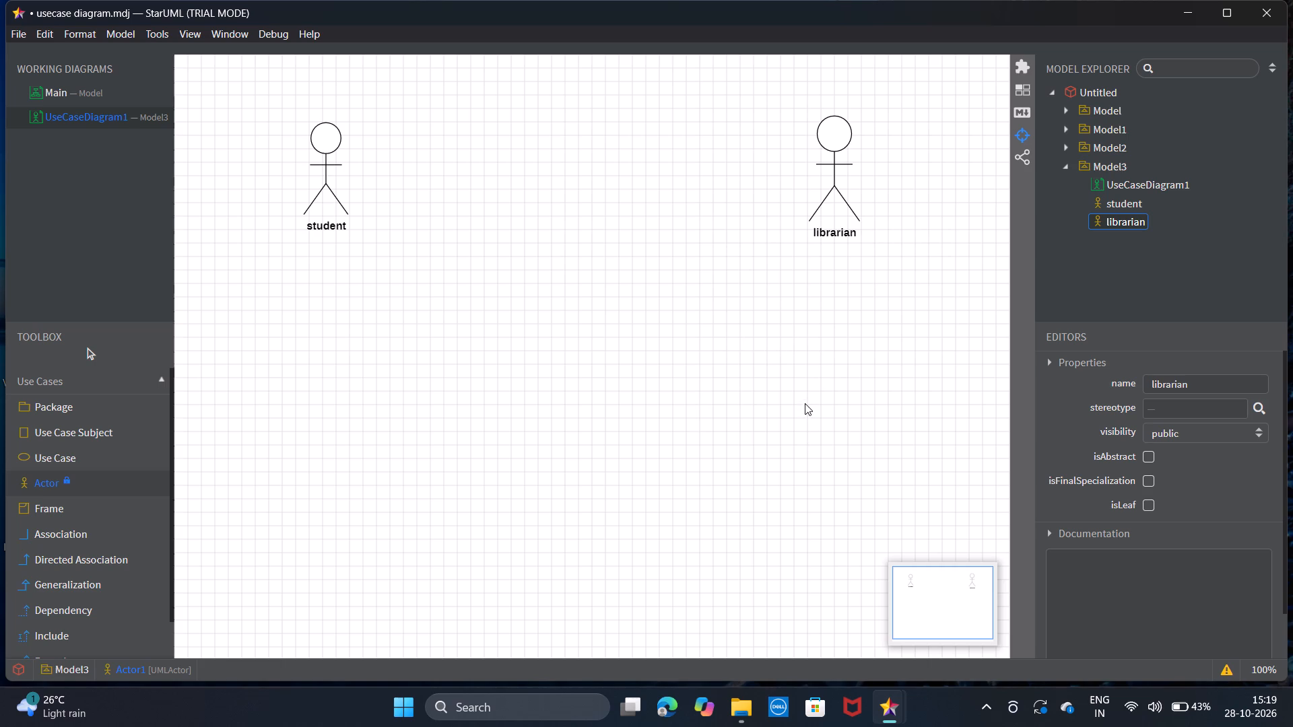
Draw a third actor below librarian, leaving a wide gap, and name it vendor.
{"action": "left_click_drag", "start_coordinate": [805, 403], "coordinate": [893, 521]}
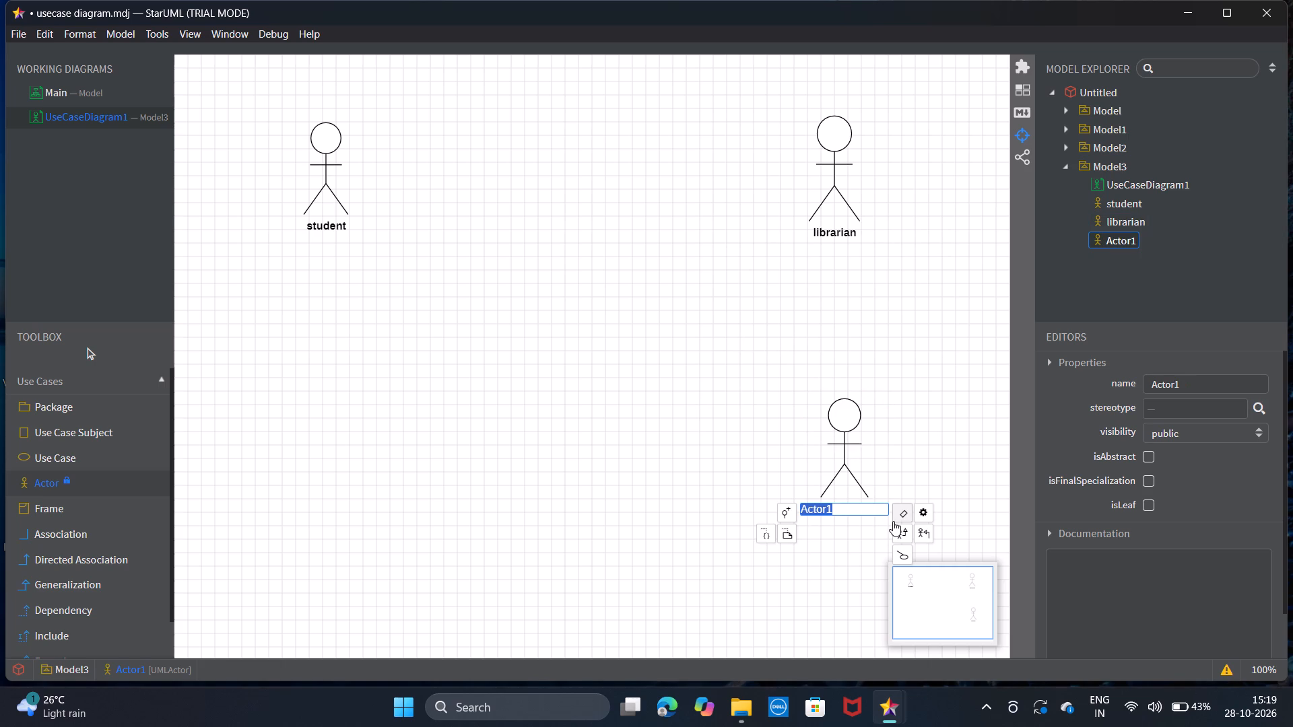
{"action": "type", "text": "vendor"}
{"action": "key", "text": "Return"}
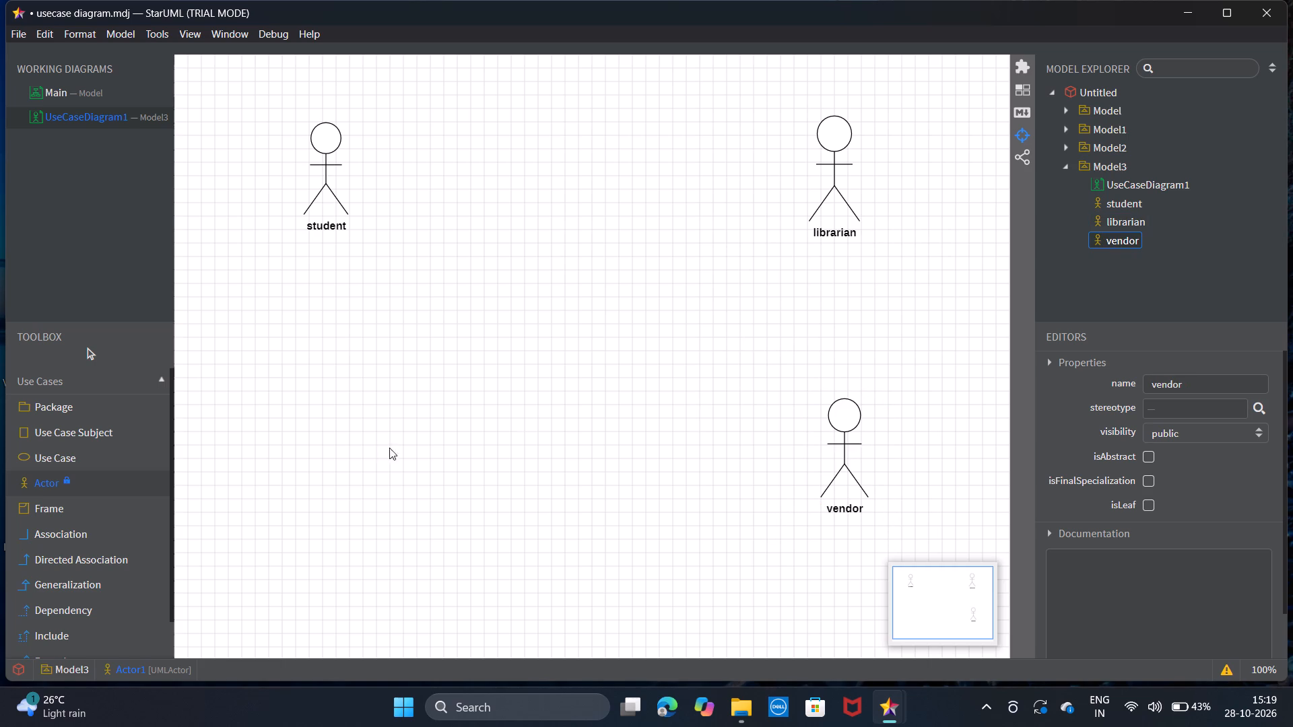
Draw a use case oval near the top of the diagram between student and librarian and name it book_issue.
{"action": "double_click", "coordinate": [84, 456]}
{"action": "left_click_drag", "start_coordinate": [511, 98], "coordinate": [577, 116]}
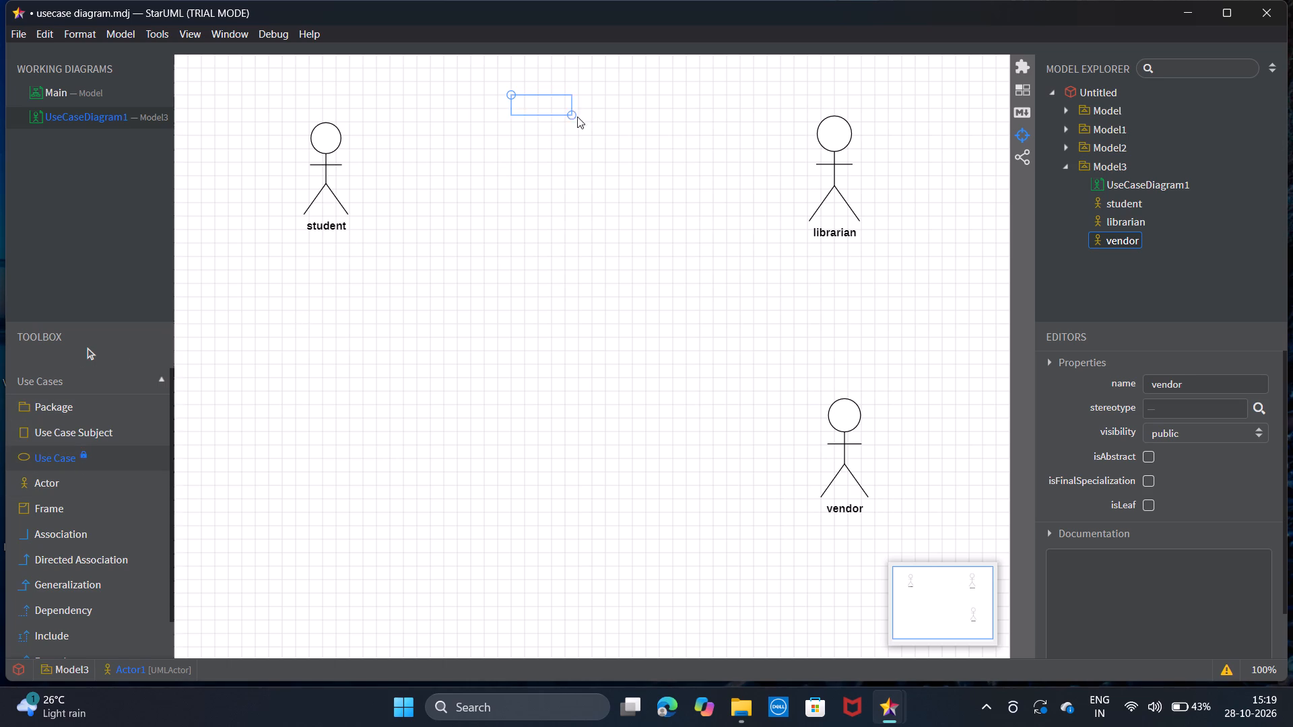
{"action": "left_click_drag", "start_coordinate": [577, 116], "coordinate": [636, 151]}
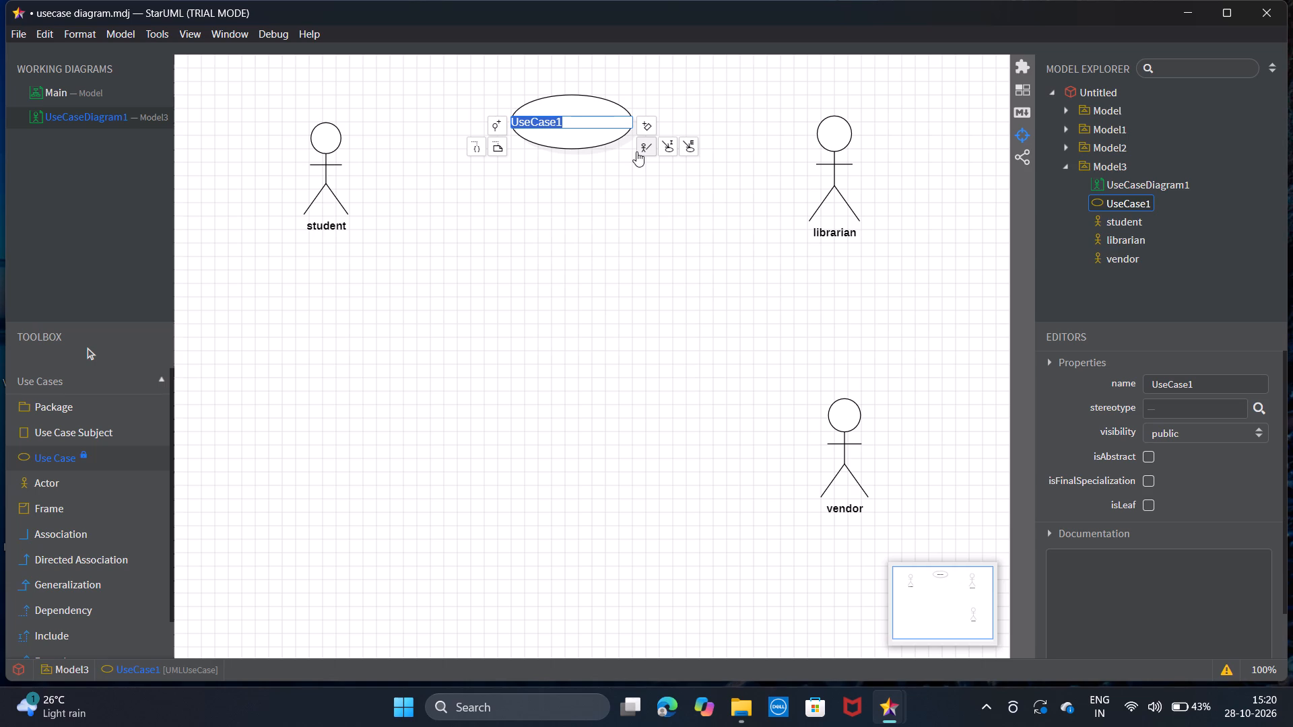
{"action": "key", "text": "b"}
{"action": "type", "text": "ook"}
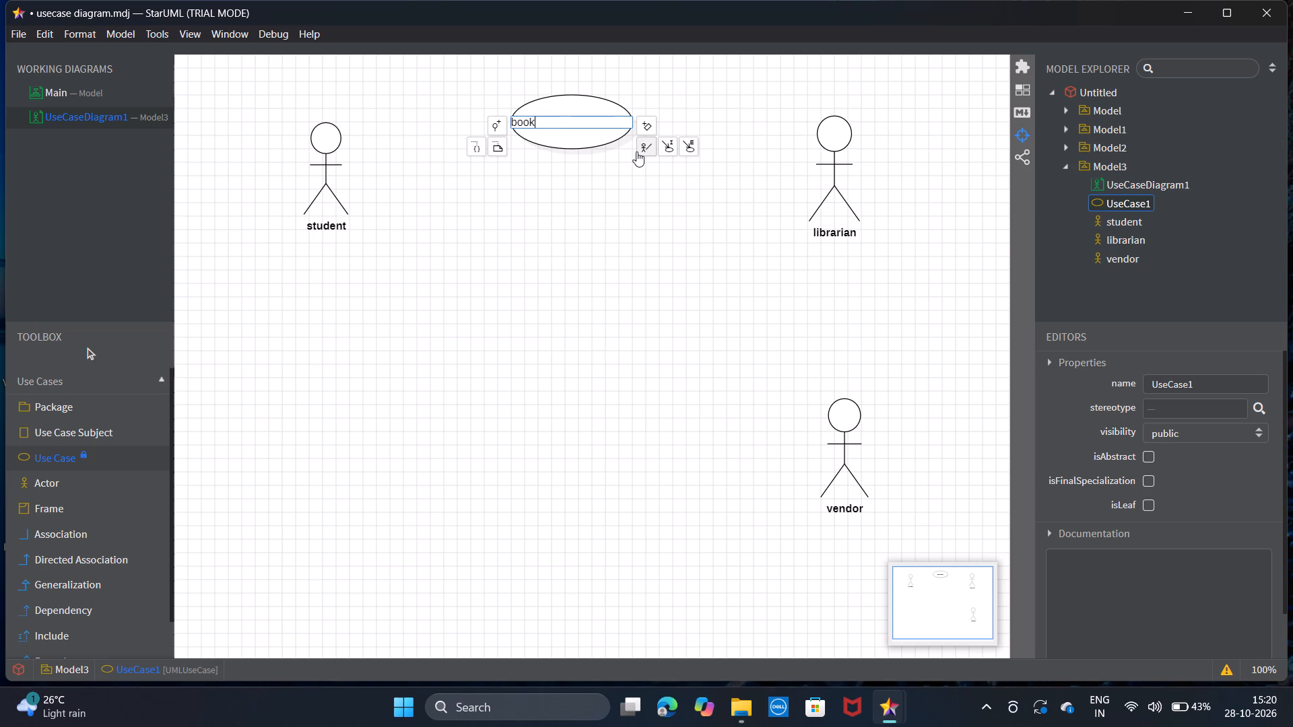
{"action": "key", "text": "shift+underscore"}
{"action": "type", "text": "iss"}
{"action": "type", "text": "ue"}
{"action": "key", "text": "Return"}
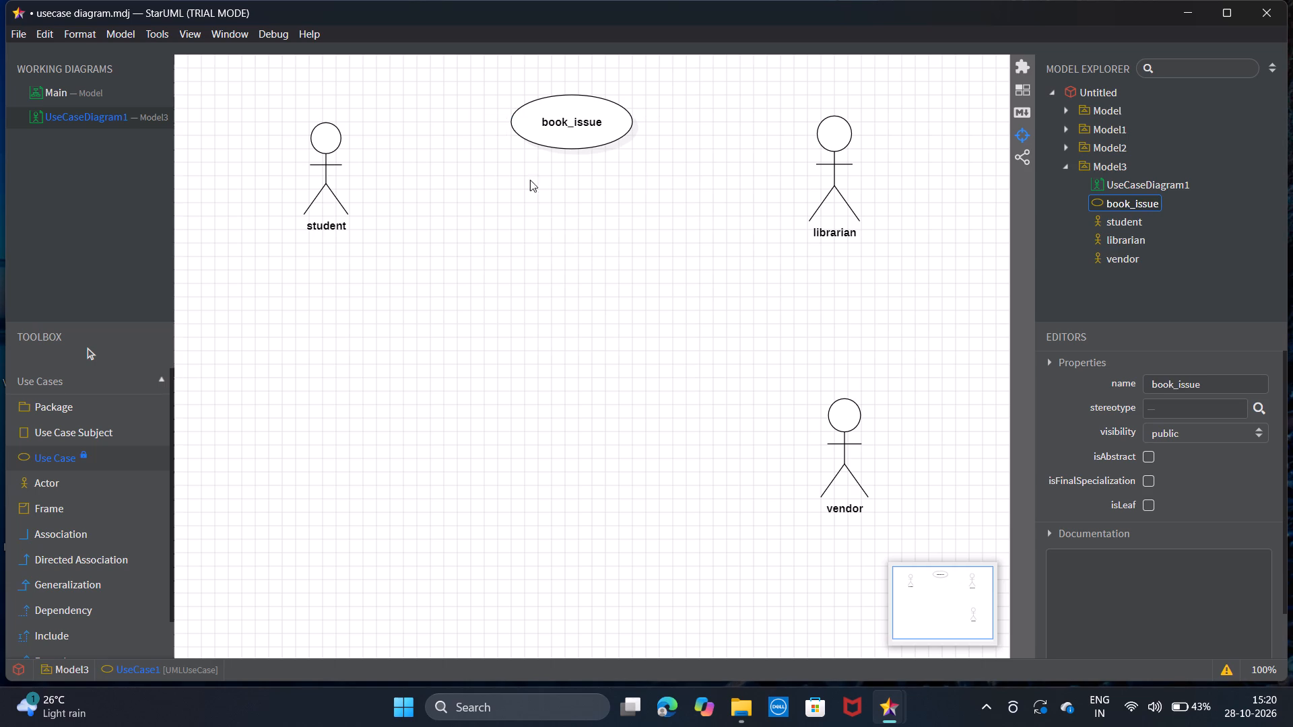
Draw a use case oval directly below book_issue, matching its width, and name it book_return.
{"action": "left_click_drag", "start_coordinate": [512, 179], "coordinate": [596, 224]}
{"action": "left_click_drag", "start_coordinate": [596, 224], "coordinate": [601, 231]}
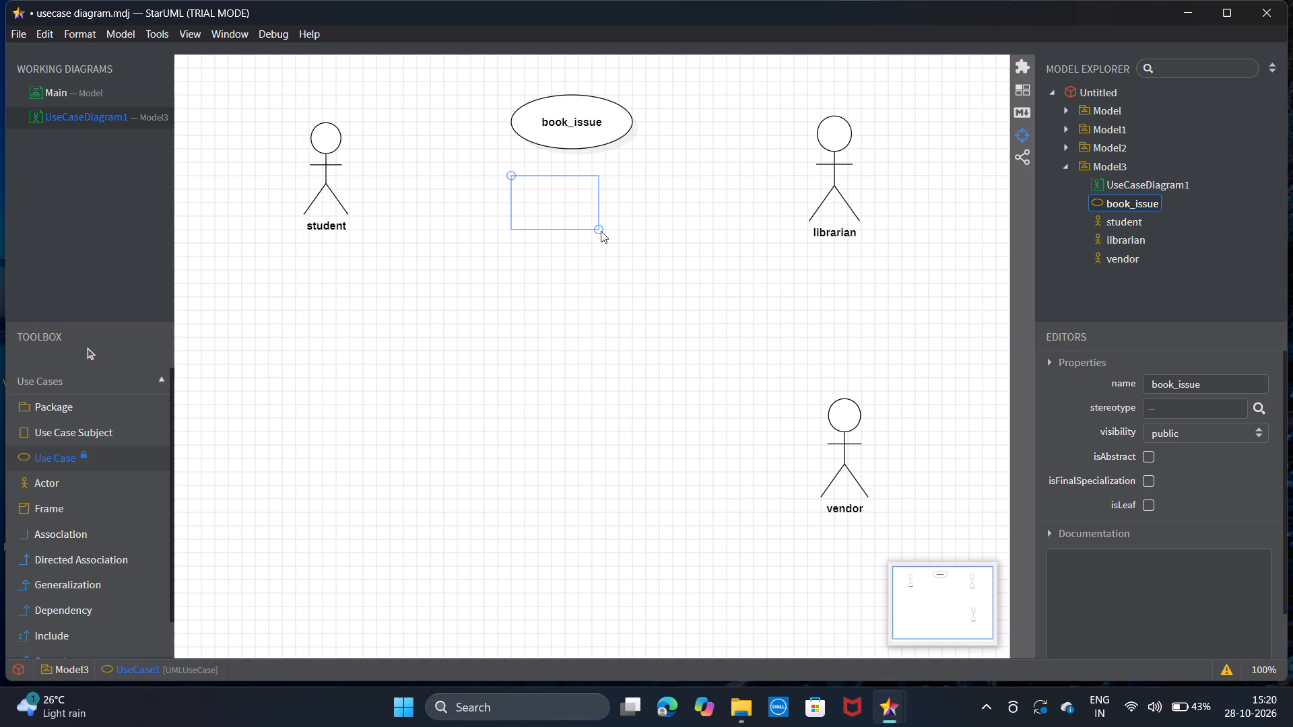
{"action": "left_click_drag", "start_coordinate": [601, 231], "coordinate": [631, 232]}
{"action": "left_click_drag", "start_coordinate": [631, 232], "coordinate": [636, 232]}
{"action": "left_click_drag", "start_coordinate": [636, 232], "coordinate": [636, 231]}
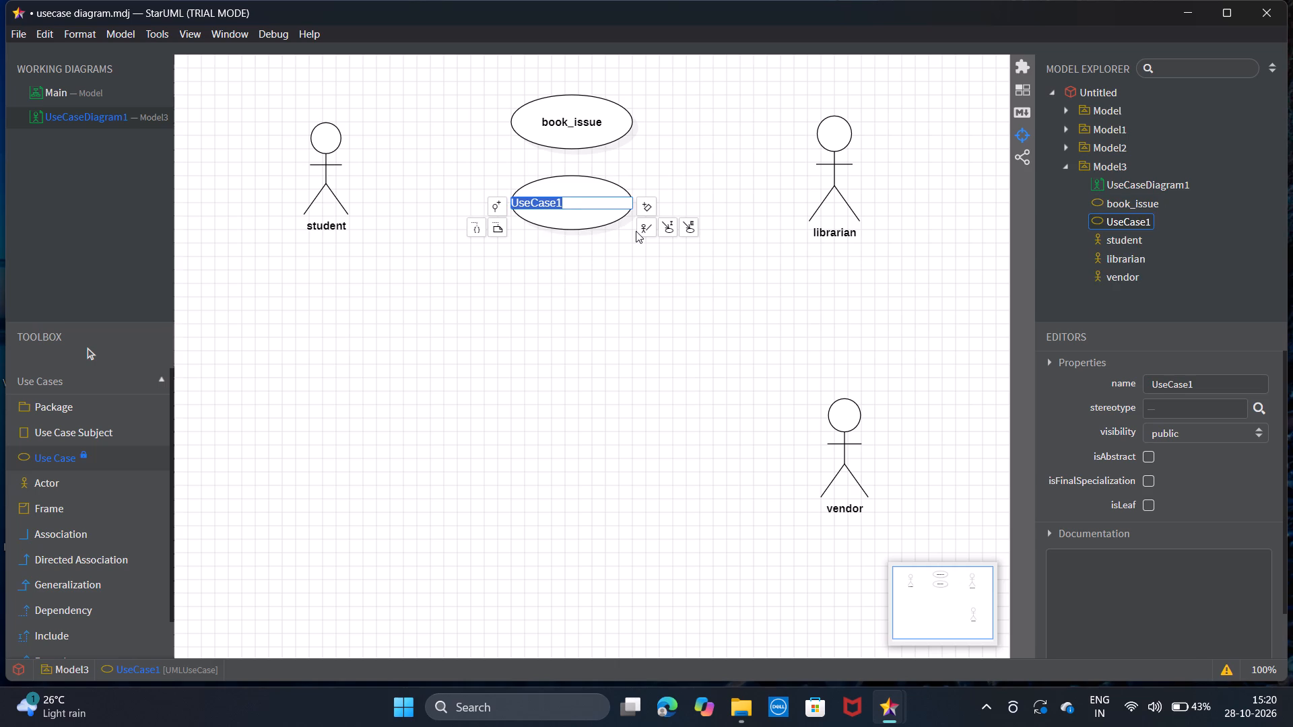
{"action": "type", "text": "book"}
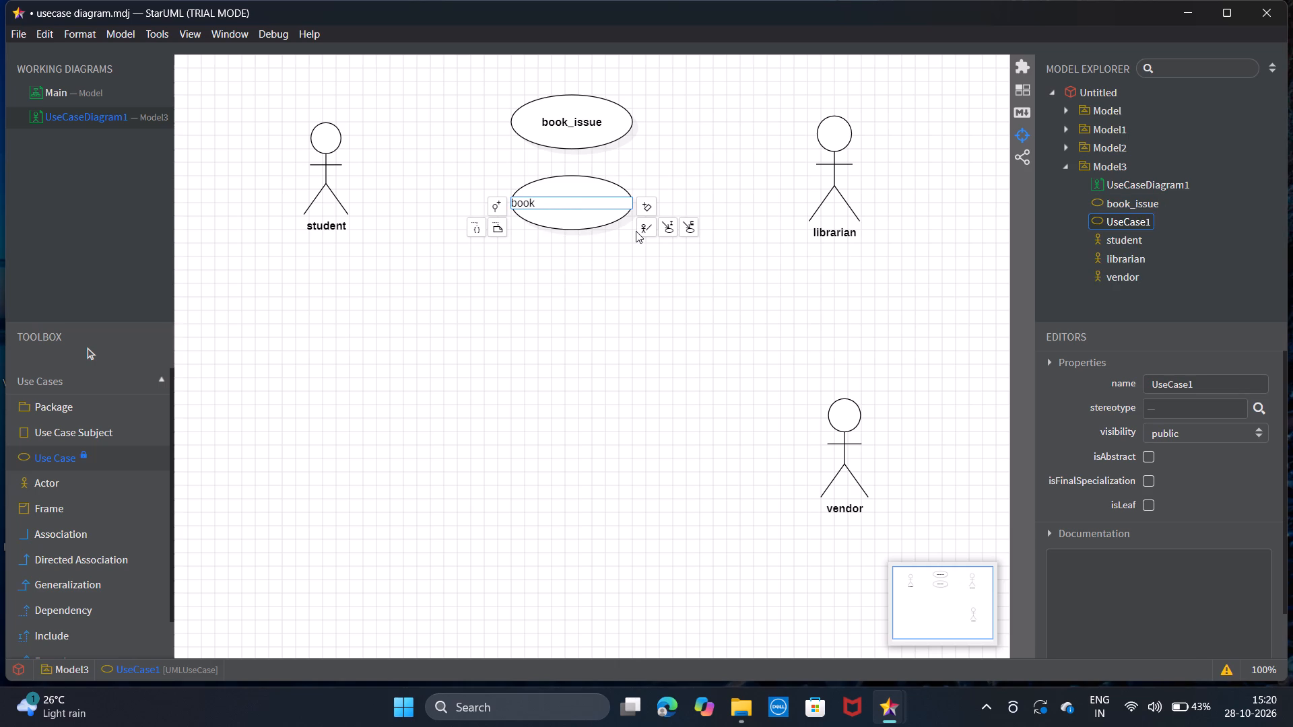
{"action": "type", "text": "_return"}
{"action": "key", "text": "Return"}
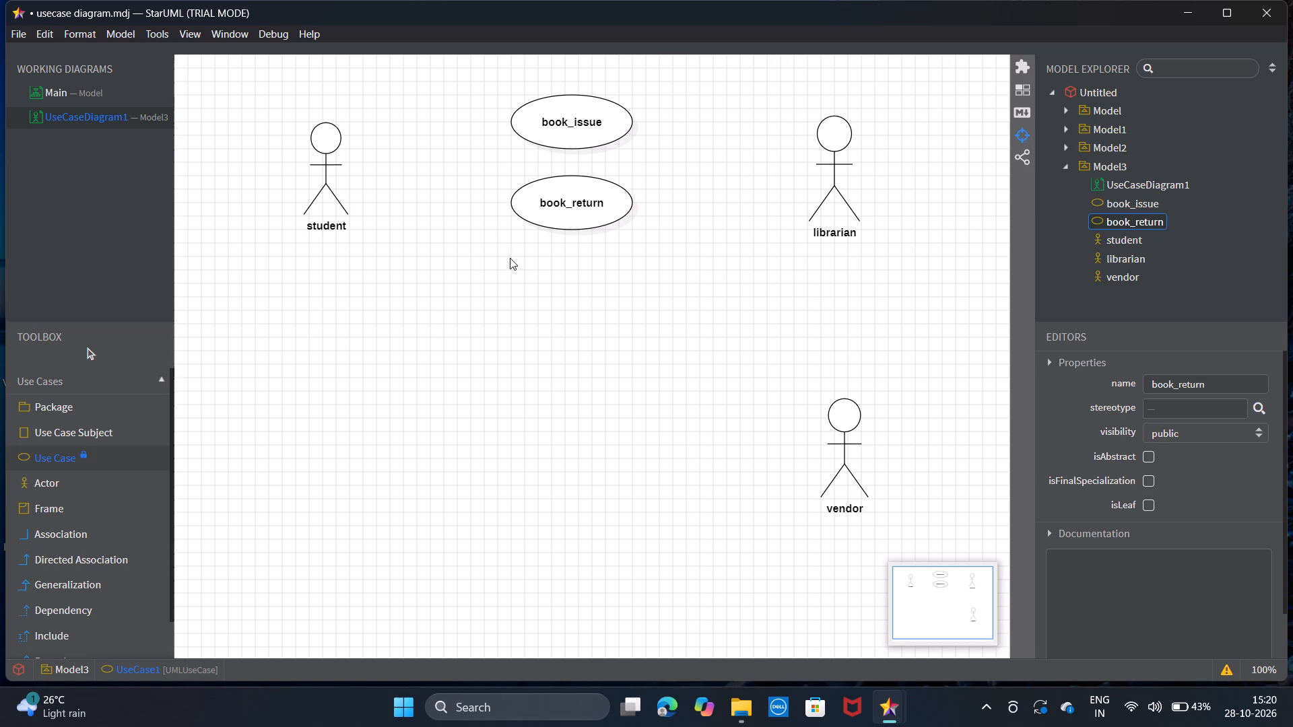
Draw a use case oval directly below book_return, aligned with the ovals above, and name it book_entry.
{"action": "left_click_drag", "start_coordinate": [512, 259], "coordinate": [536, 306]}
{"action": "left_click_drag", "start_coordinate": [536, 306], "coordinate": [618, 317]}
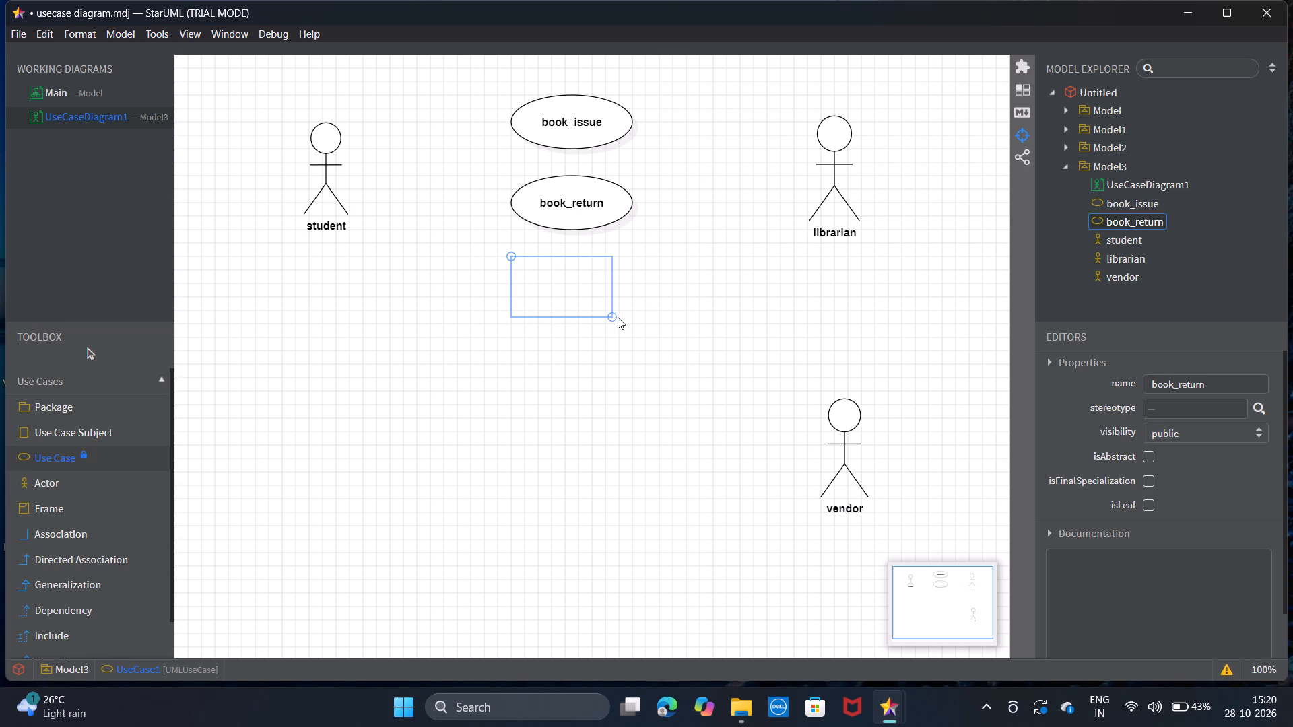
{"action": "left_click_drag", "start_coordinate": [618, 317], "coordinate": [636, 316]}
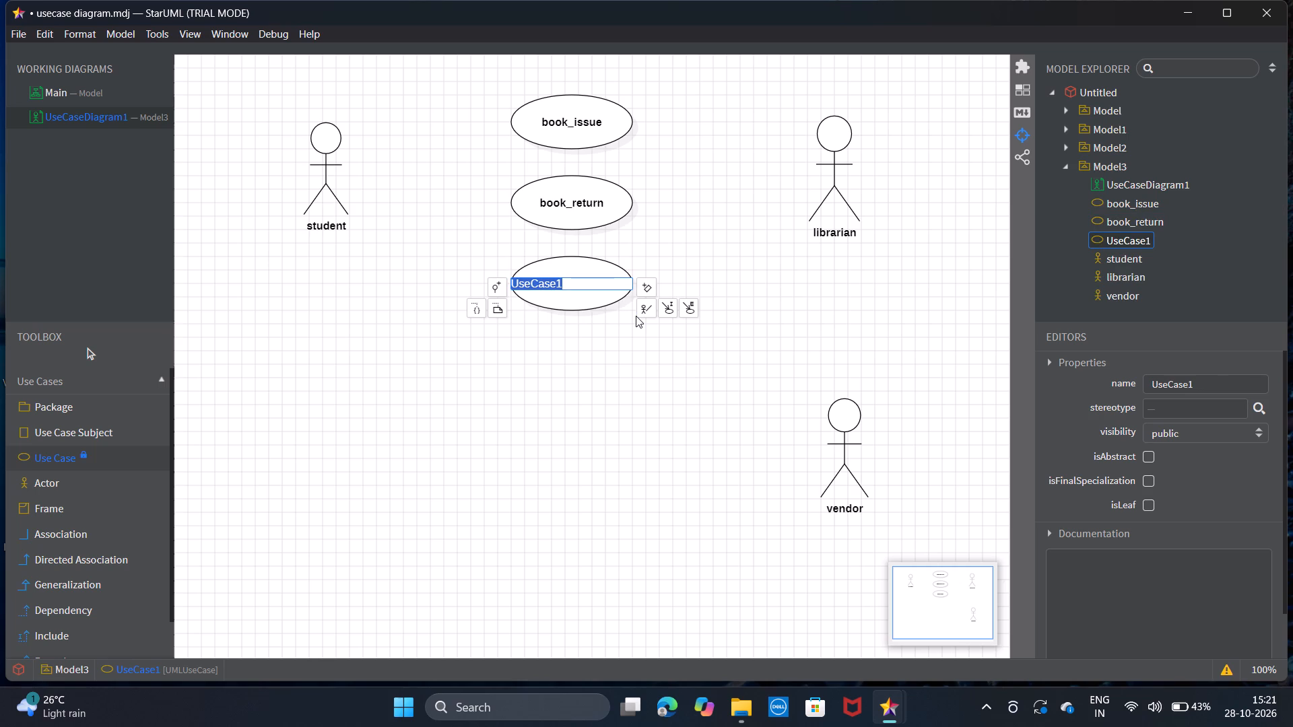
{"action": "type", "text": "book"}
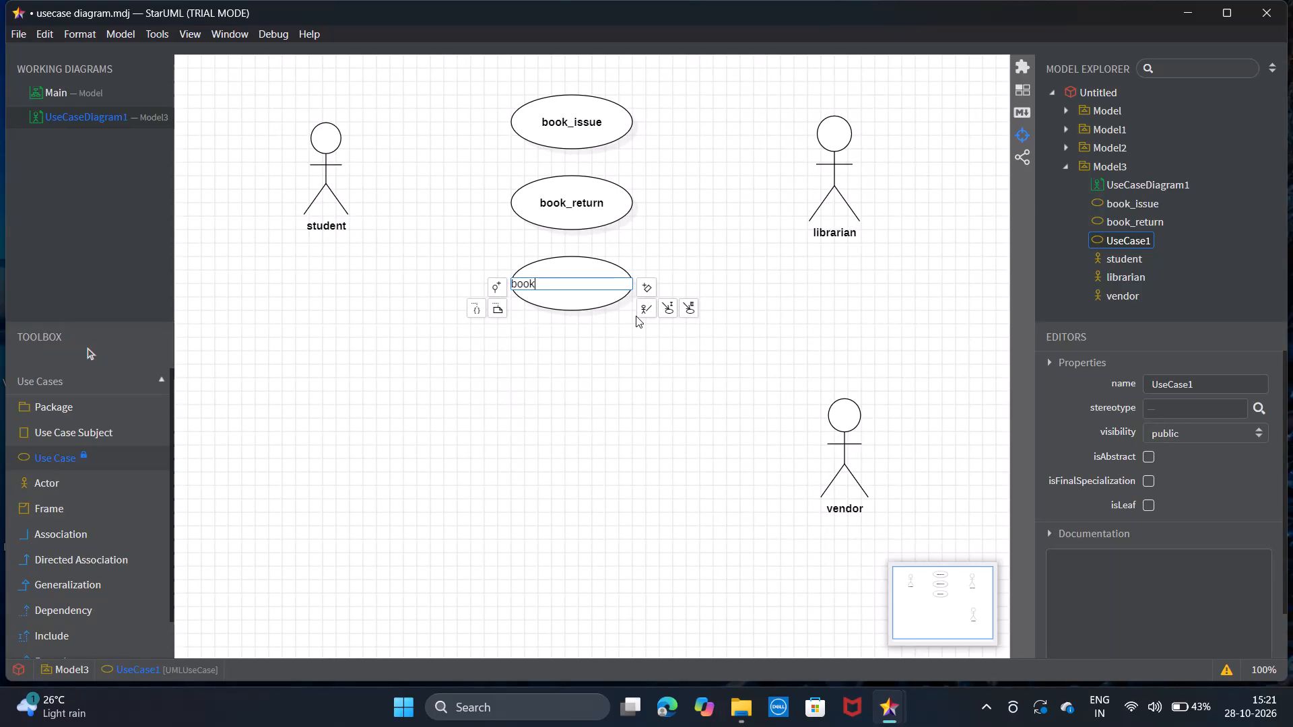
{"action": "type", "text": "_entry"}
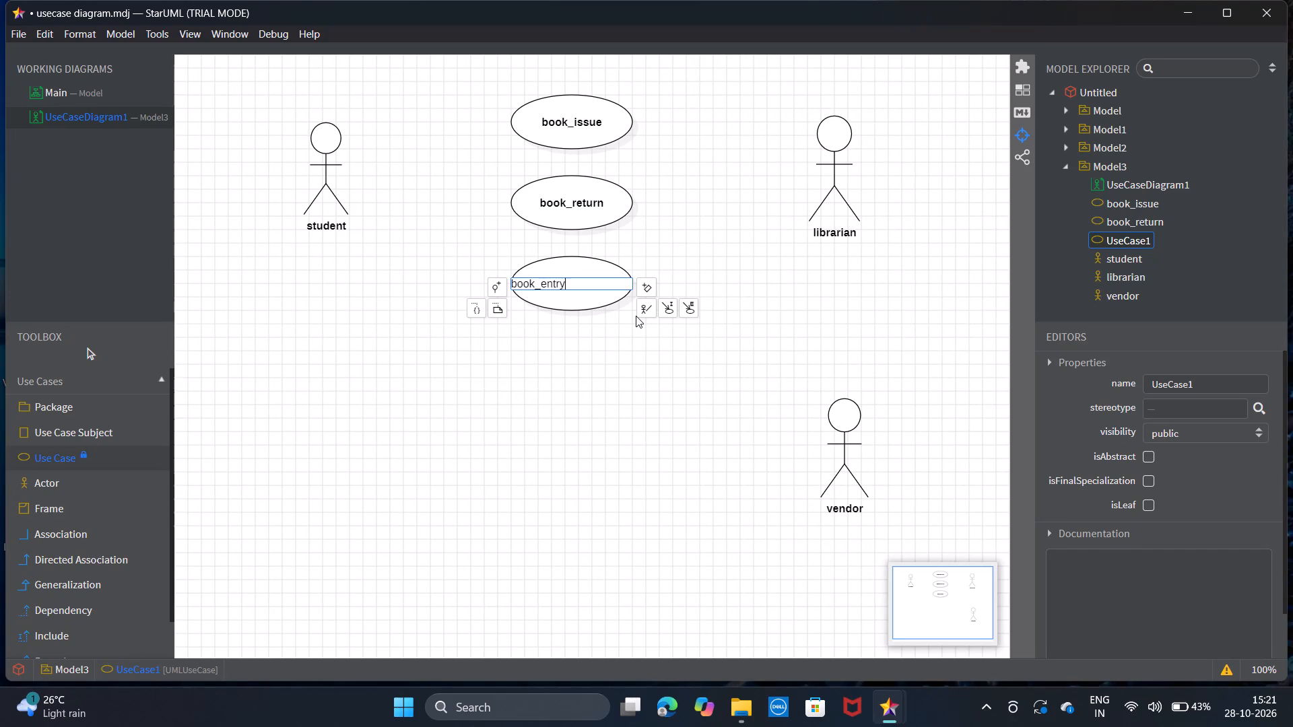
{"action": "key", "text": "Return"}
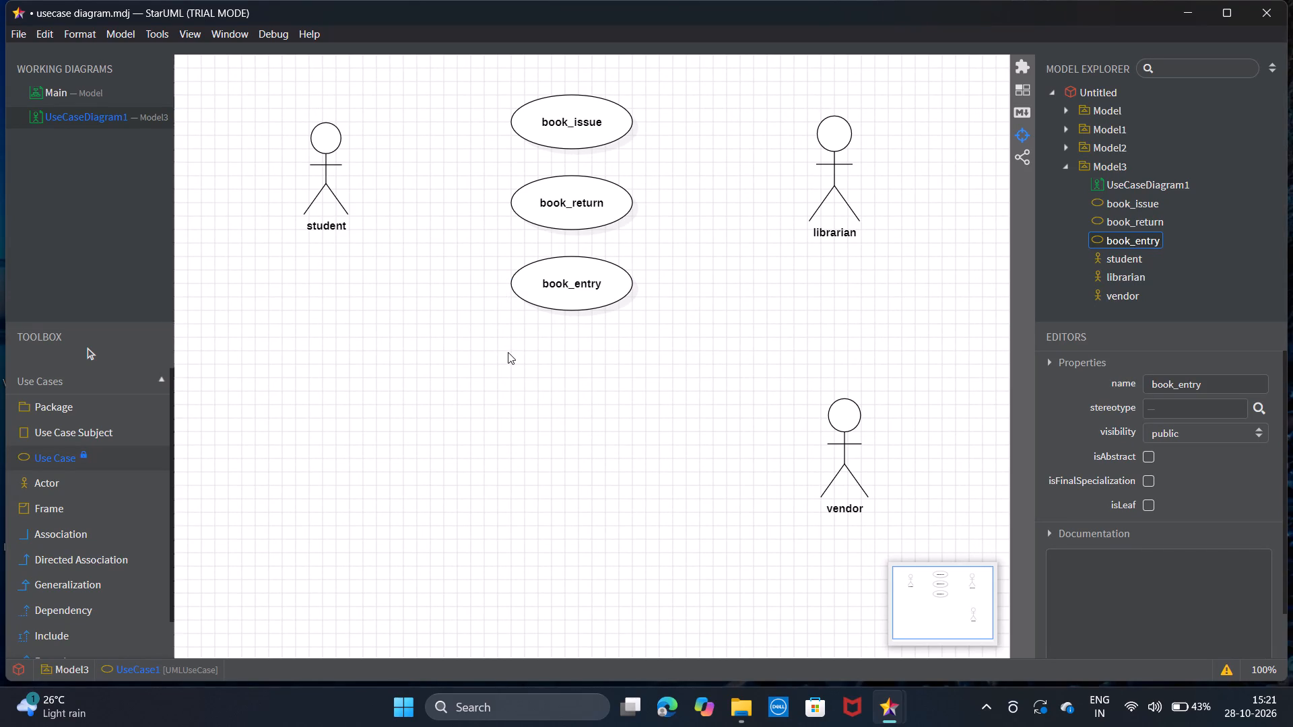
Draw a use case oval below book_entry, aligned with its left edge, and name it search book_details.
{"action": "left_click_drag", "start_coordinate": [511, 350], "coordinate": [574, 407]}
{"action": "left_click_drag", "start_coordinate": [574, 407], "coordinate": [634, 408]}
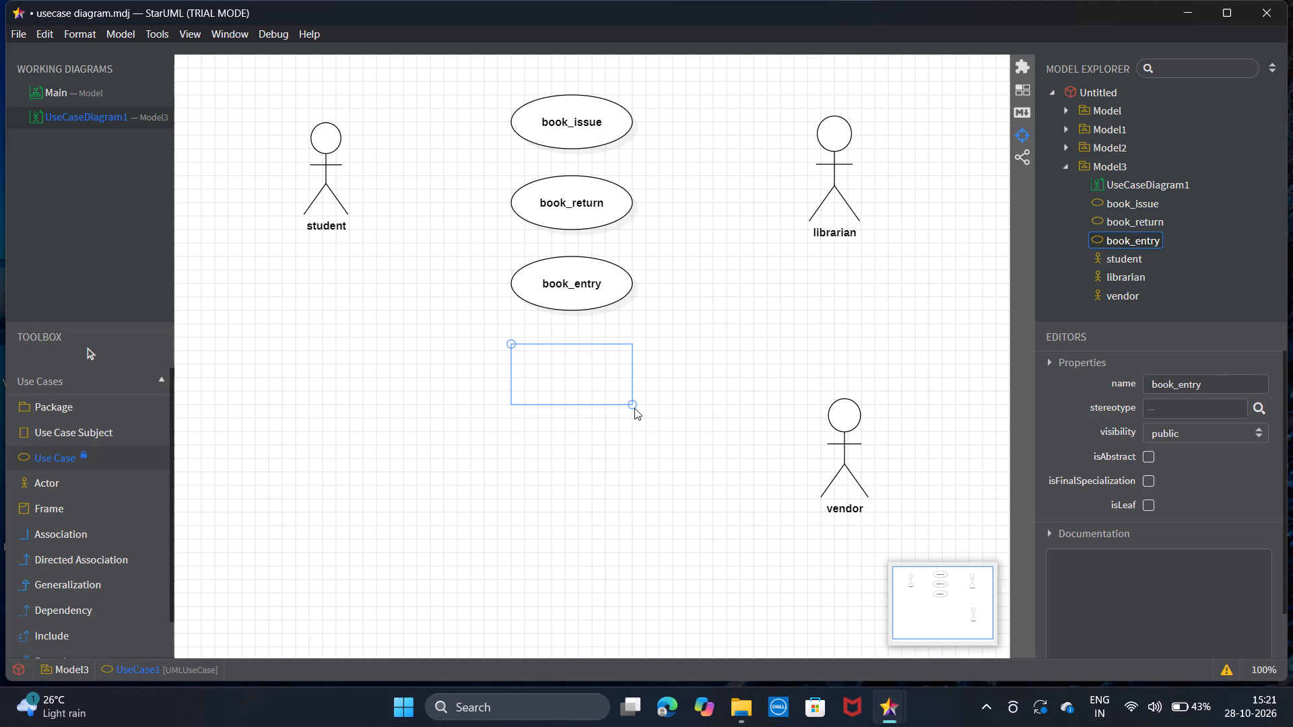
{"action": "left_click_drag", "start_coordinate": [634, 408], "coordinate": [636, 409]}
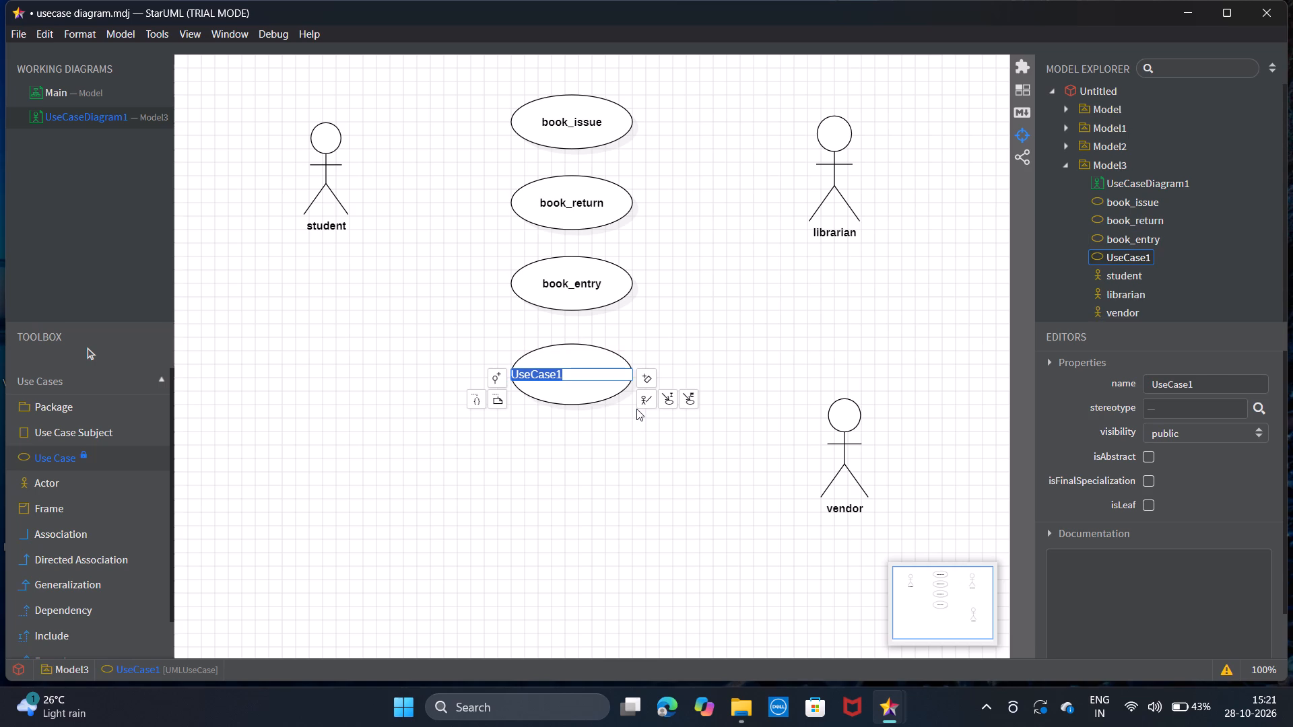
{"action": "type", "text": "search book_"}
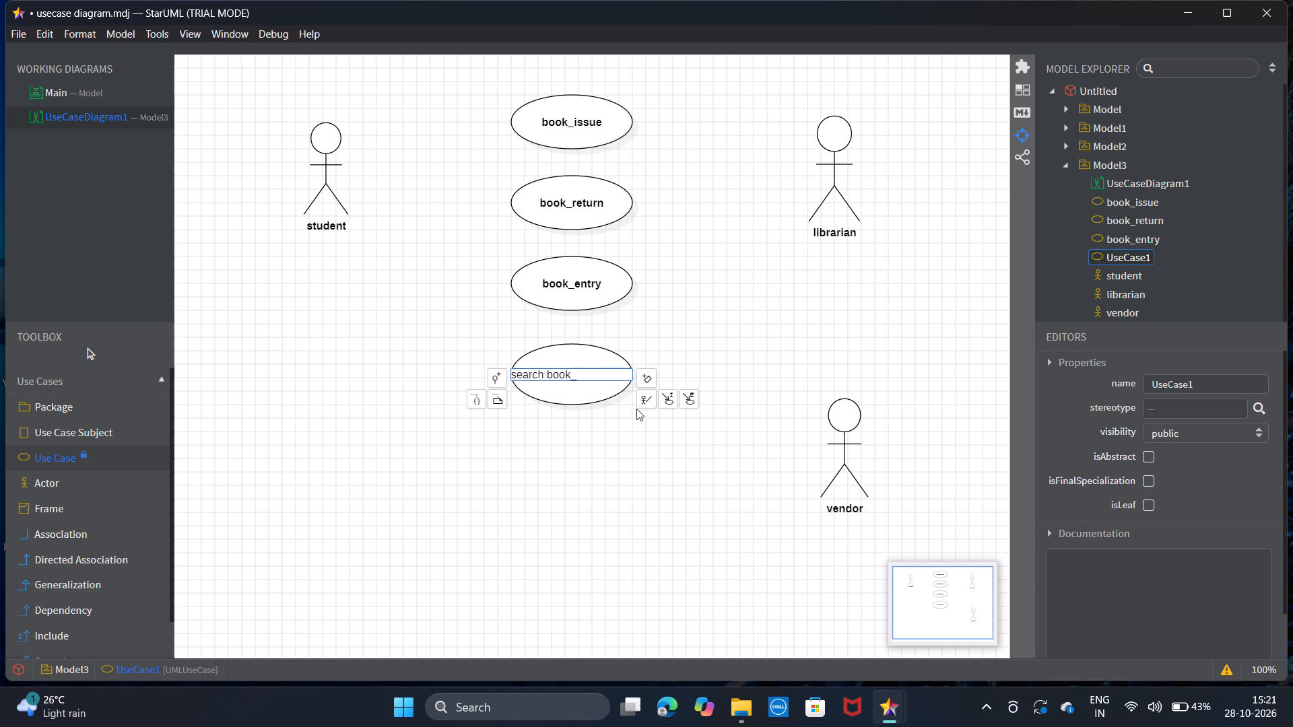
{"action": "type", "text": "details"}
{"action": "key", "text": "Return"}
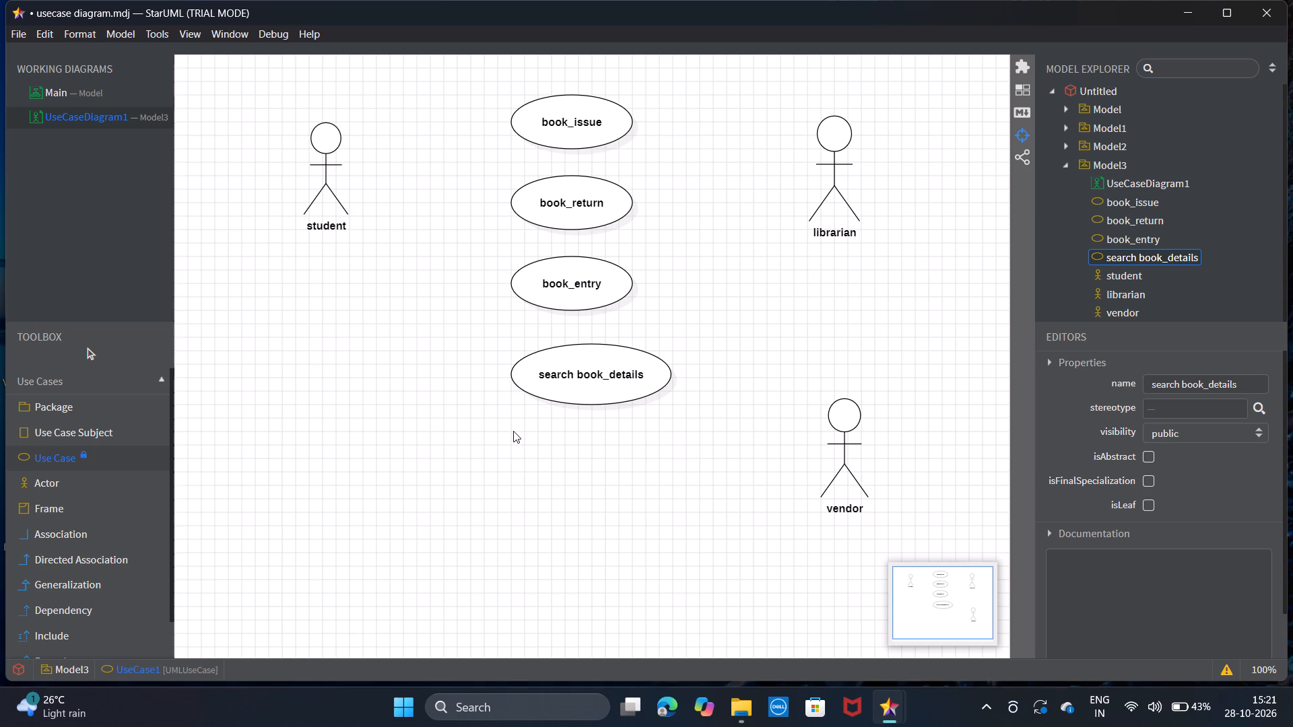
Draw a use case oval below search book_details, aligned with its left edge, and name it book_order.
{"action": "left_click_drag", "start_coordinate": [511, 431], "coordinate": [641, 487]}
{"action": "left_click_drag", "start_coordinate": [641, 487], "coordinate": [649, 490]}
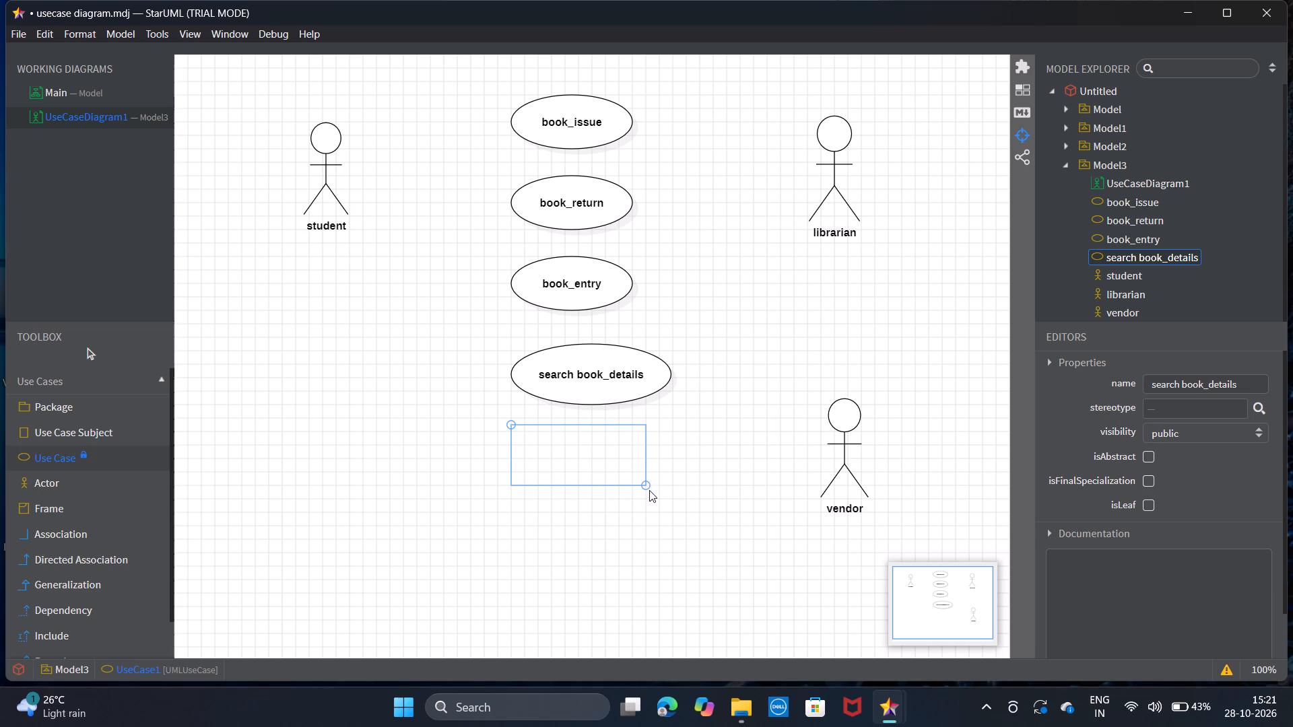
{"action": "left_click_drag", "start_coordinate": [649, 490], "coordinate": [642, 491]}
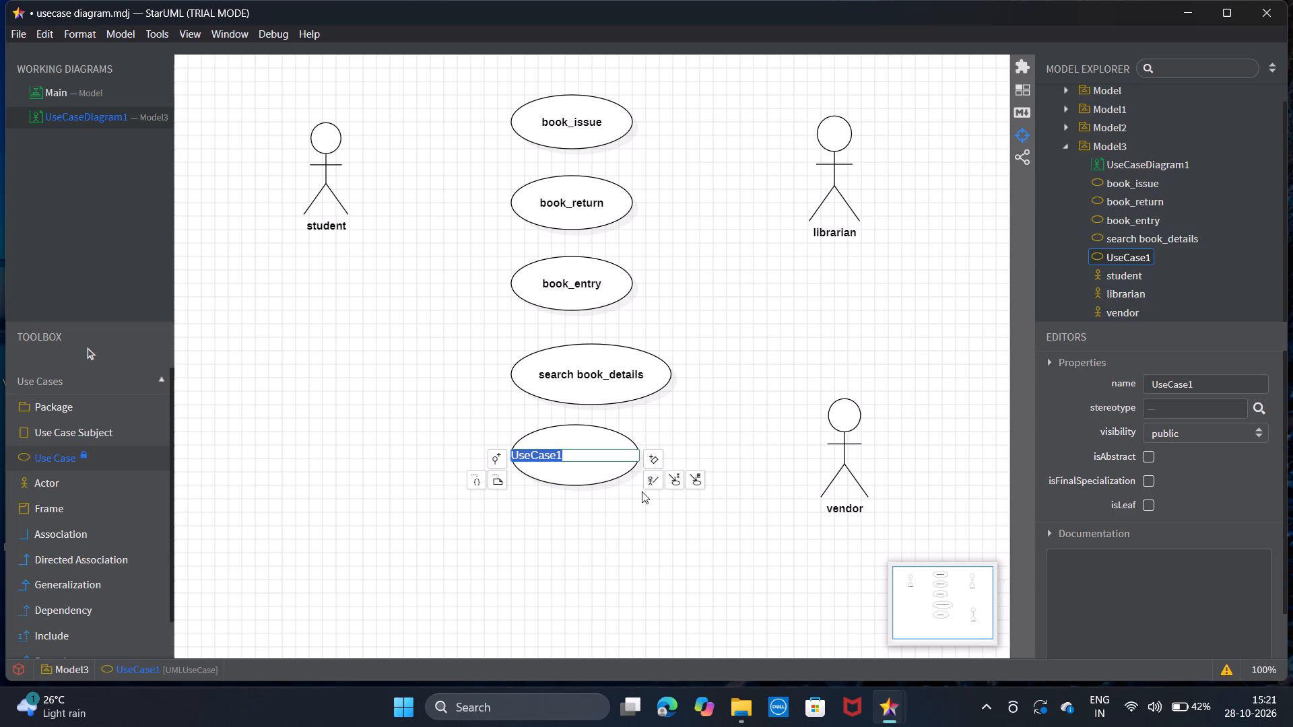
{"action": "type", "text": "book"}
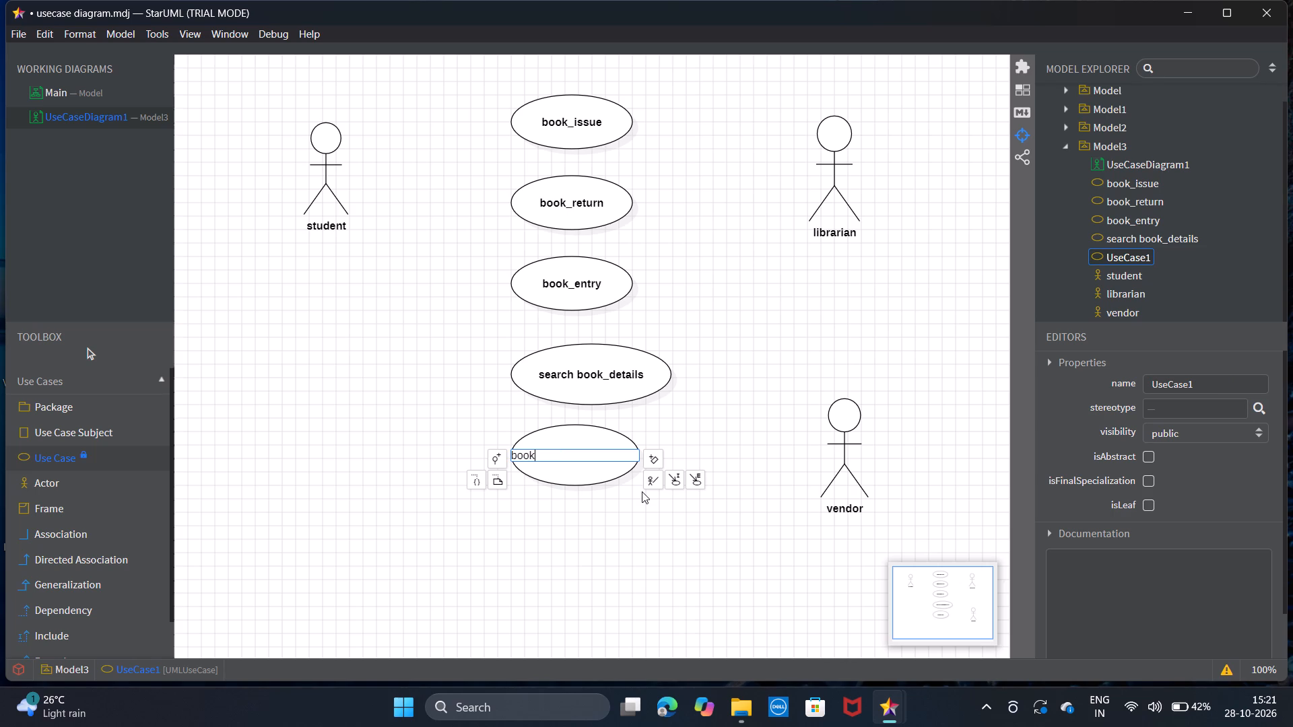
{"action": "type", "text": "_order"}
{"action": "key", "text": "Return"}
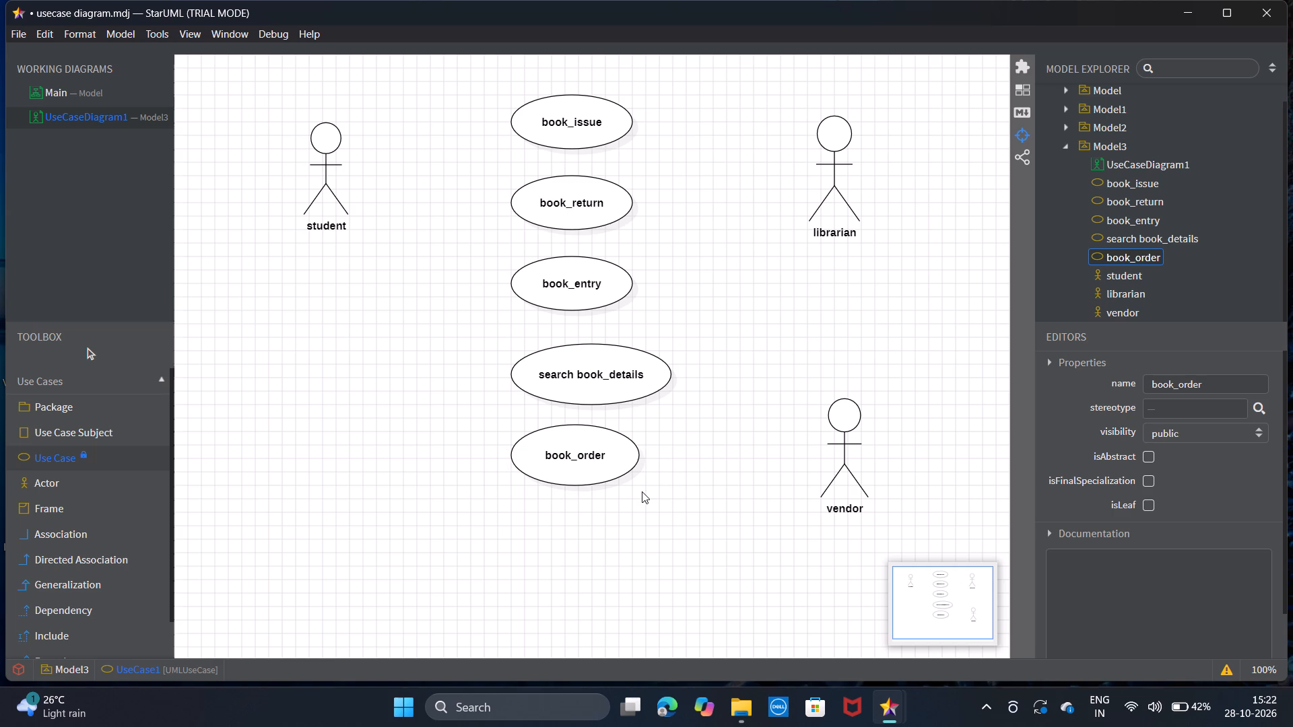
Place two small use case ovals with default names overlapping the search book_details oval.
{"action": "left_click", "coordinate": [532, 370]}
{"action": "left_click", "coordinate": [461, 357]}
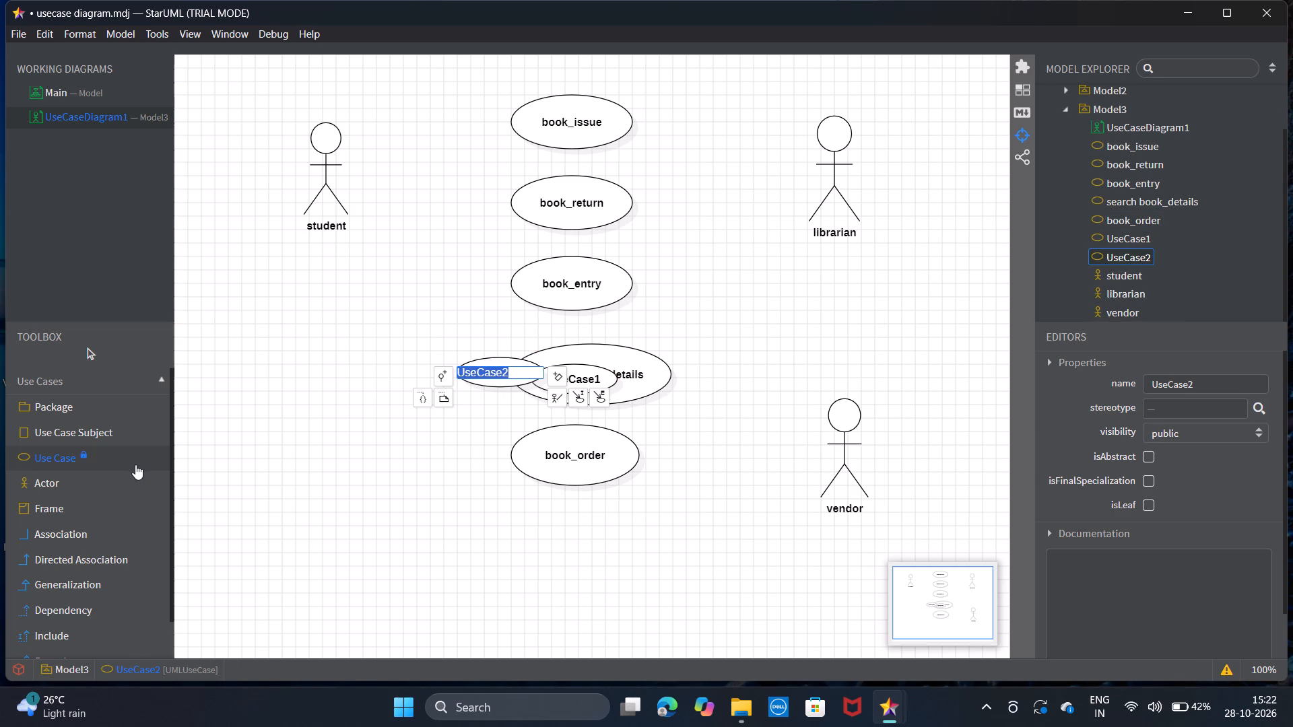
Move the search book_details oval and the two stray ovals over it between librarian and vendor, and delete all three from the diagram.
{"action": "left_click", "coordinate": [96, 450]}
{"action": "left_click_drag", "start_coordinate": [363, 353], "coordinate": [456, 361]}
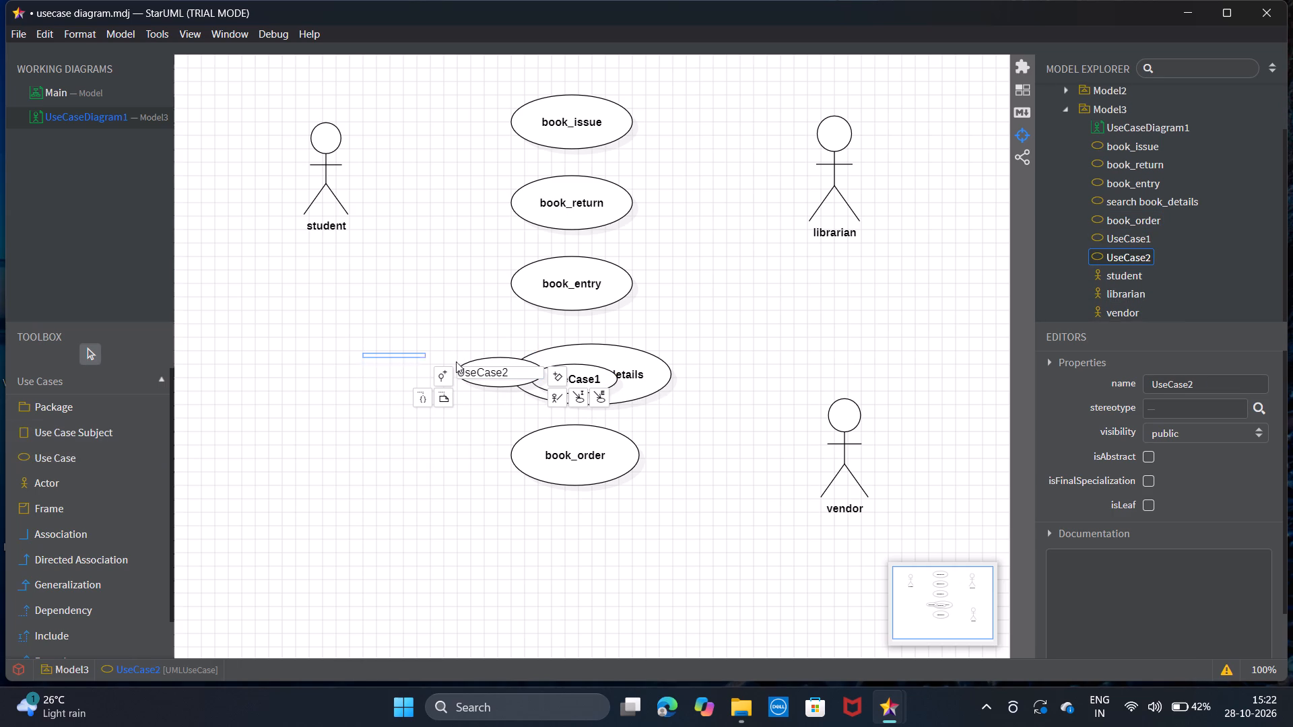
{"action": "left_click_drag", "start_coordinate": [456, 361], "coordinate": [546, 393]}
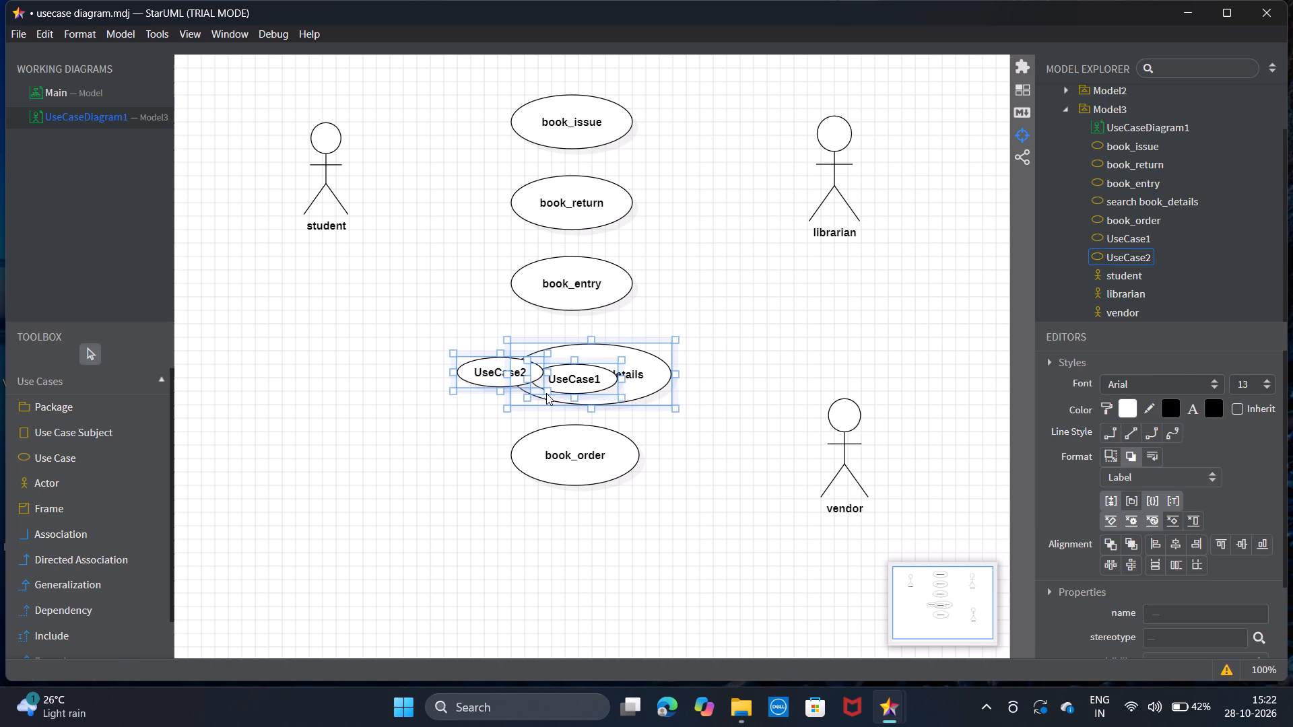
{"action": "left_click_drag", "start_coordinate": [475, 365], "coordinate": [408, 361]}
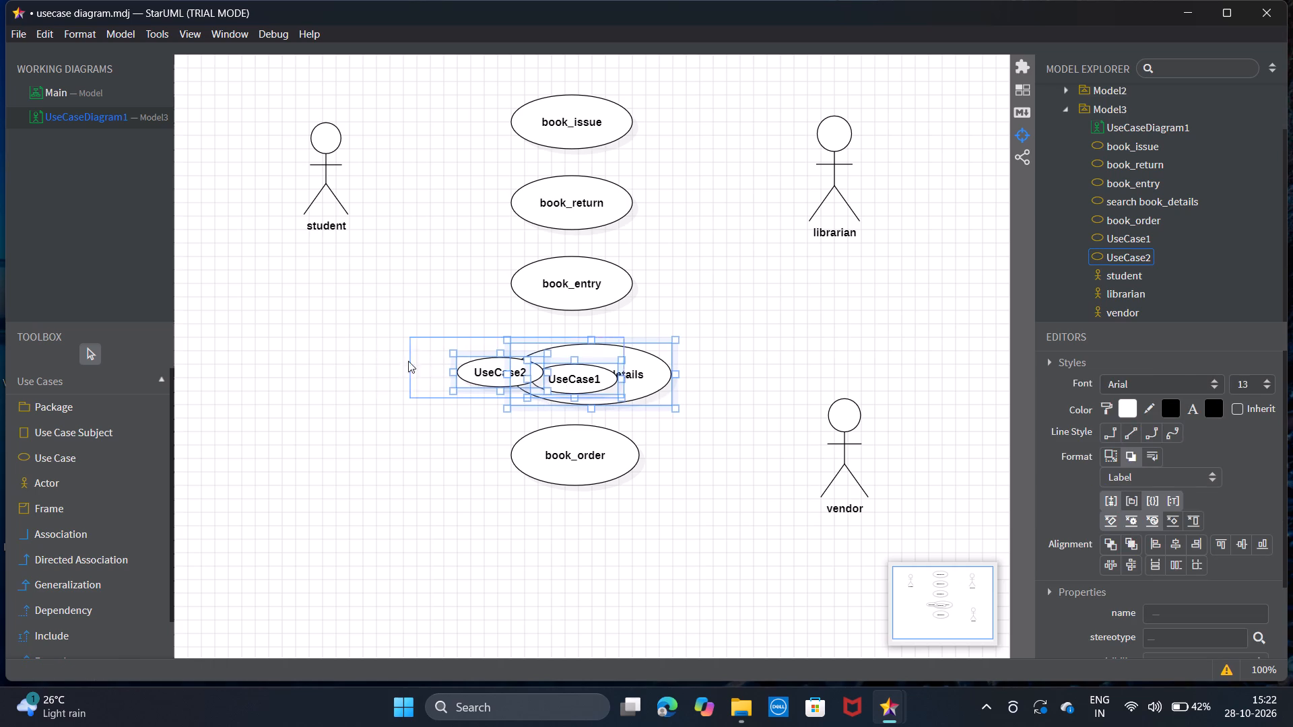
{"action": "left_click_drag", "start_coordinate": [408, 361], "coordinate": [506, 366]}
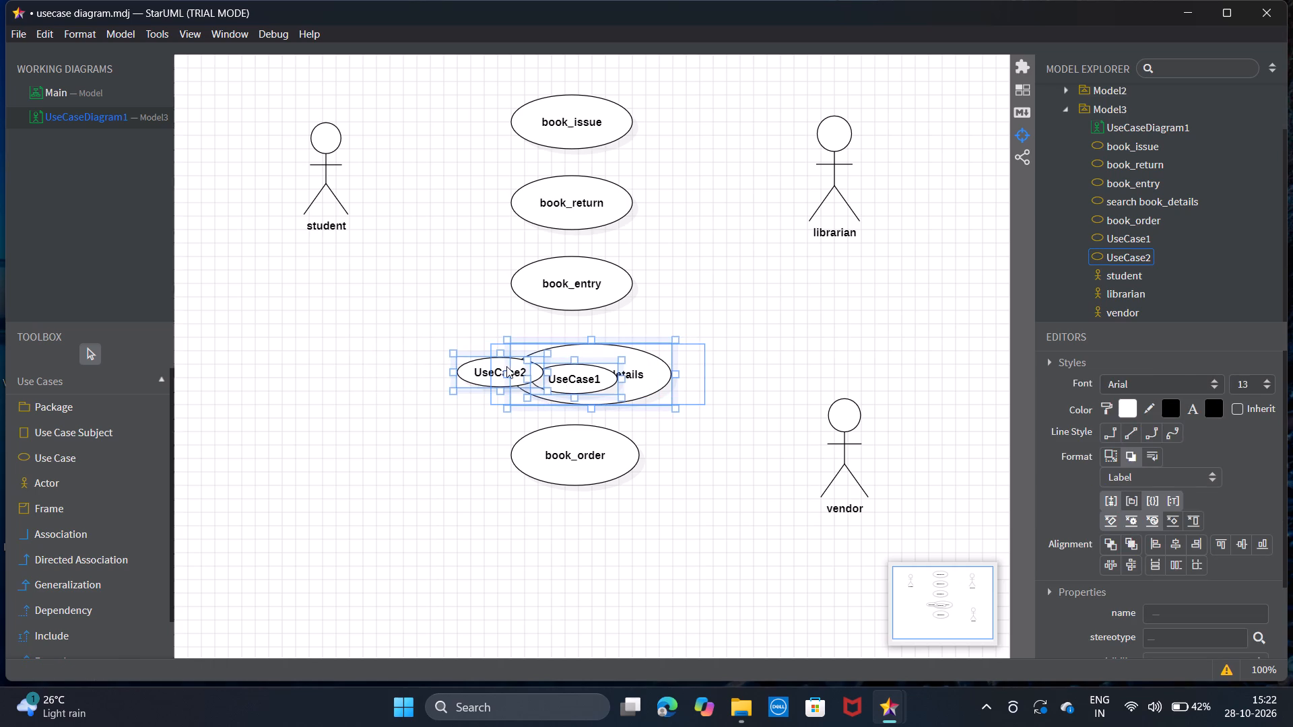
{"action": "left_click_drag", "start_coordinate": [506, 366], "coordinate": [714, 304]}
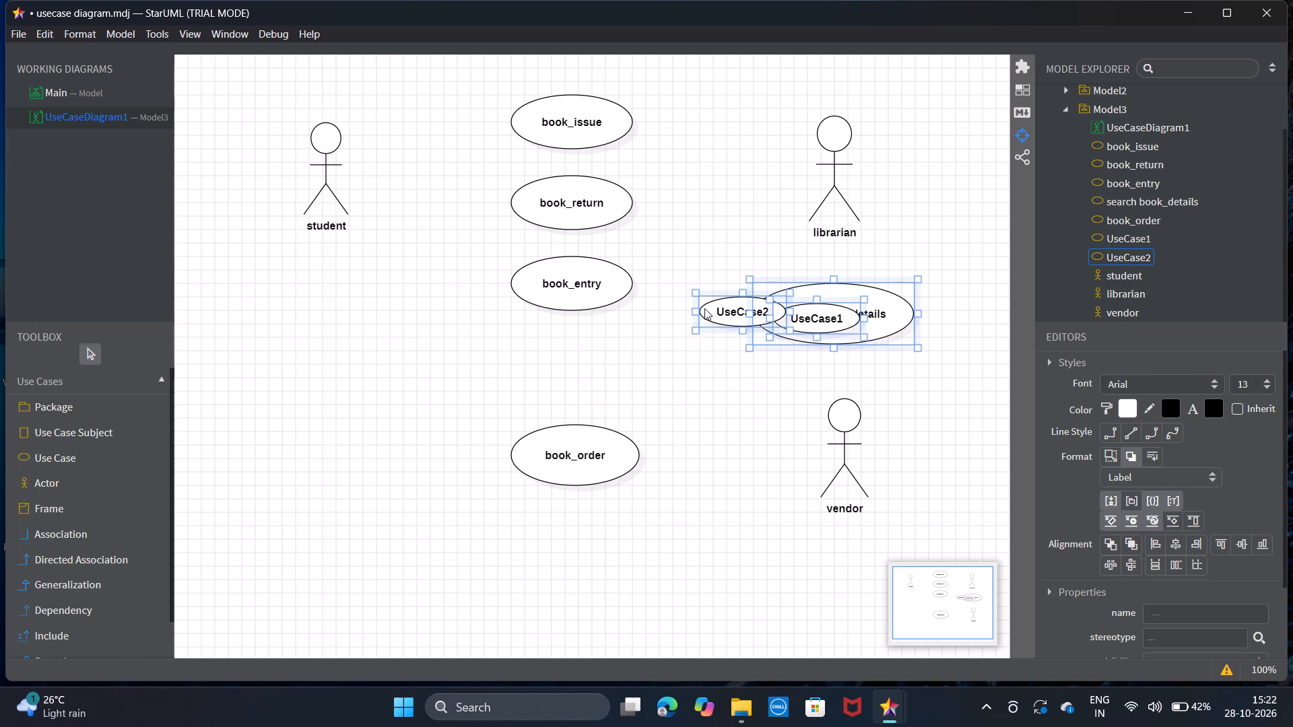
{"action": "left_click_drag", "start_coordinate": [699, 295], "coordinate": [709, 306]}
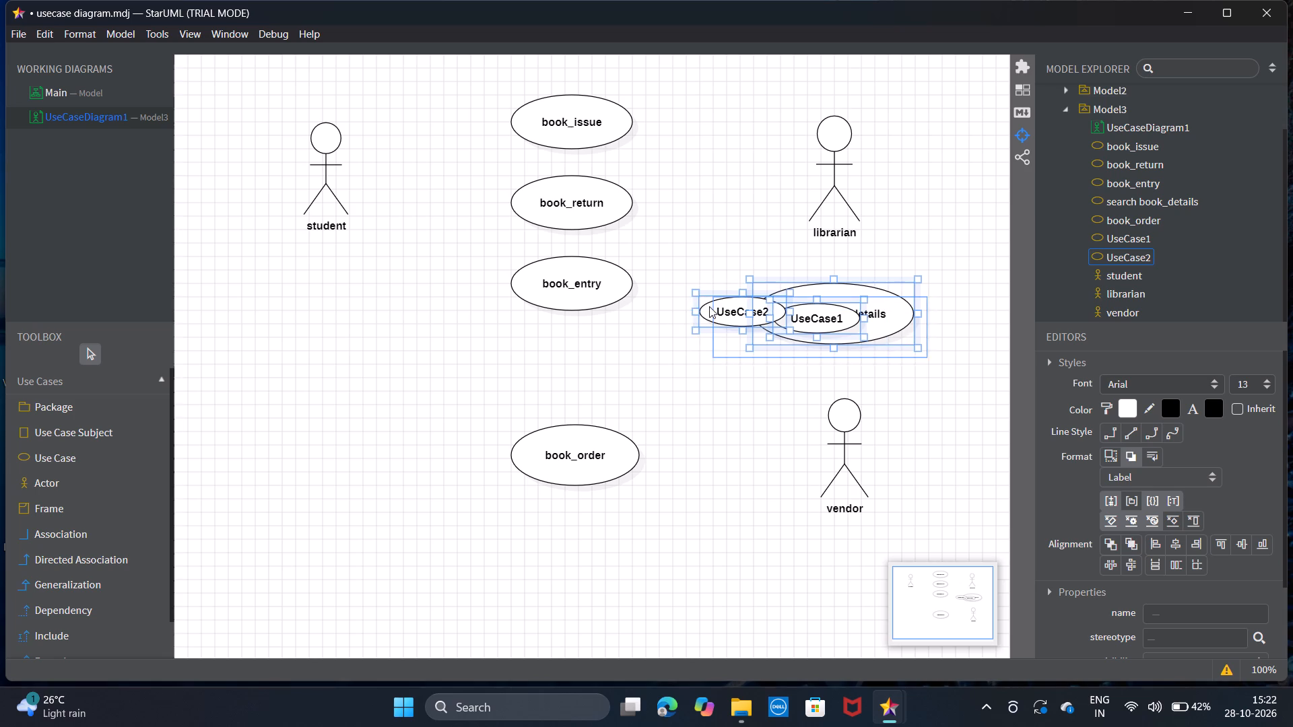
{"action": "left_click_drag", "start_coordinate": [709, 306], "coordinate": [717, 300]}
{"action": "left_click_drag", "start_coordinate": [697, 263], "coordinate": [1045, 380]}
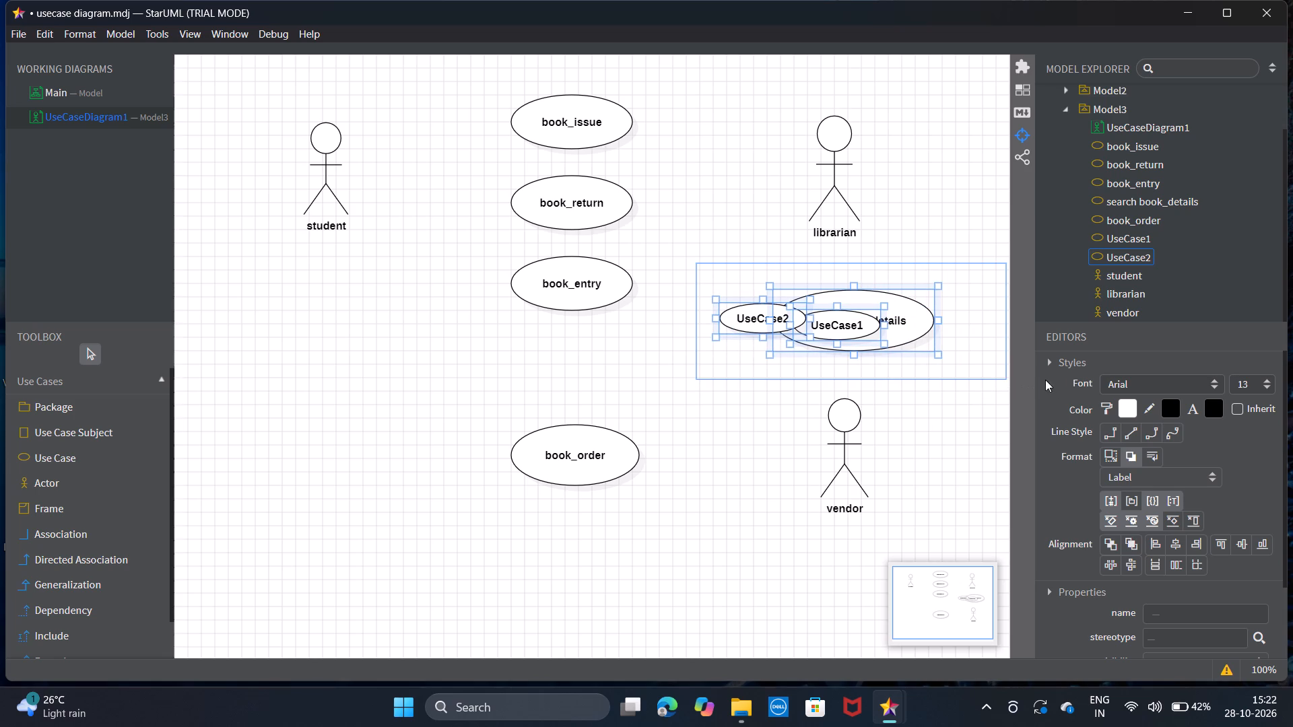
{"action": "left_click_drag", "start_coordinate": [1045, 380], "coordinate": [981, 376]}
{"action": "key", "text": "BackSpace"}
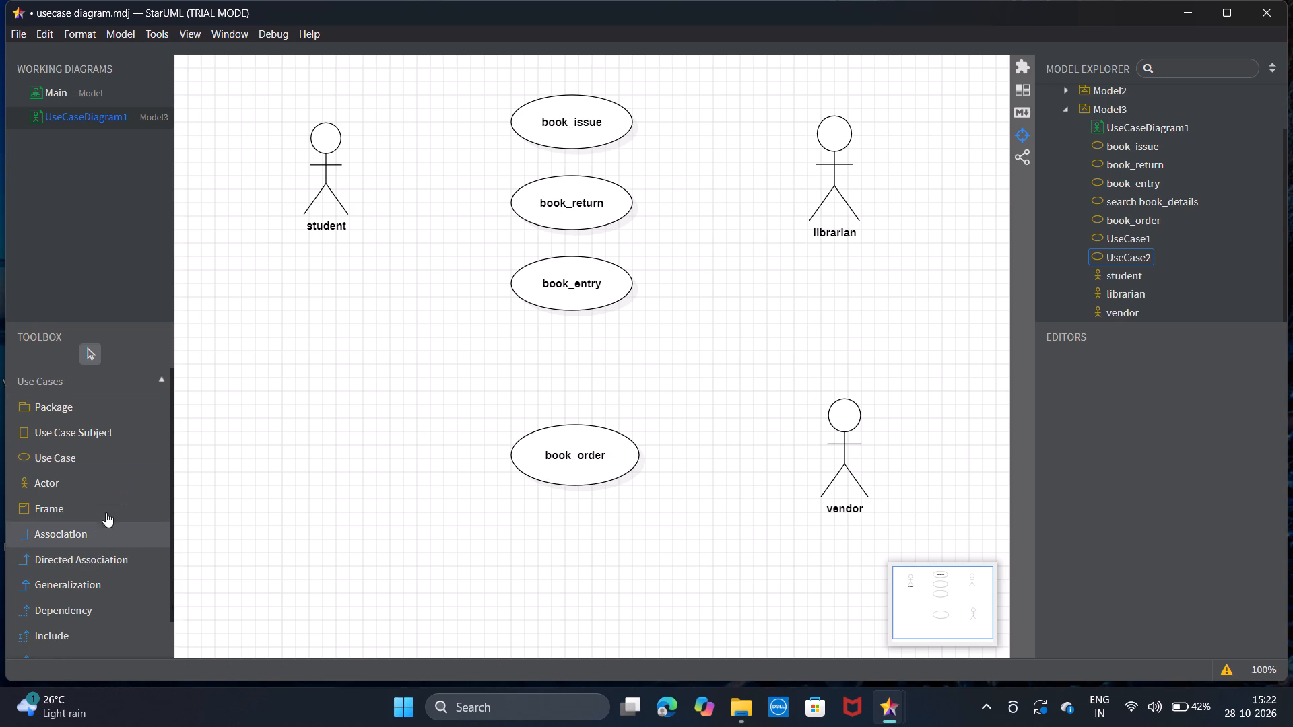
Draw a wide use case oval between book_entry and book_order and name it search book_details.
{"action": "left_click", "coordinate": [119, 448]}
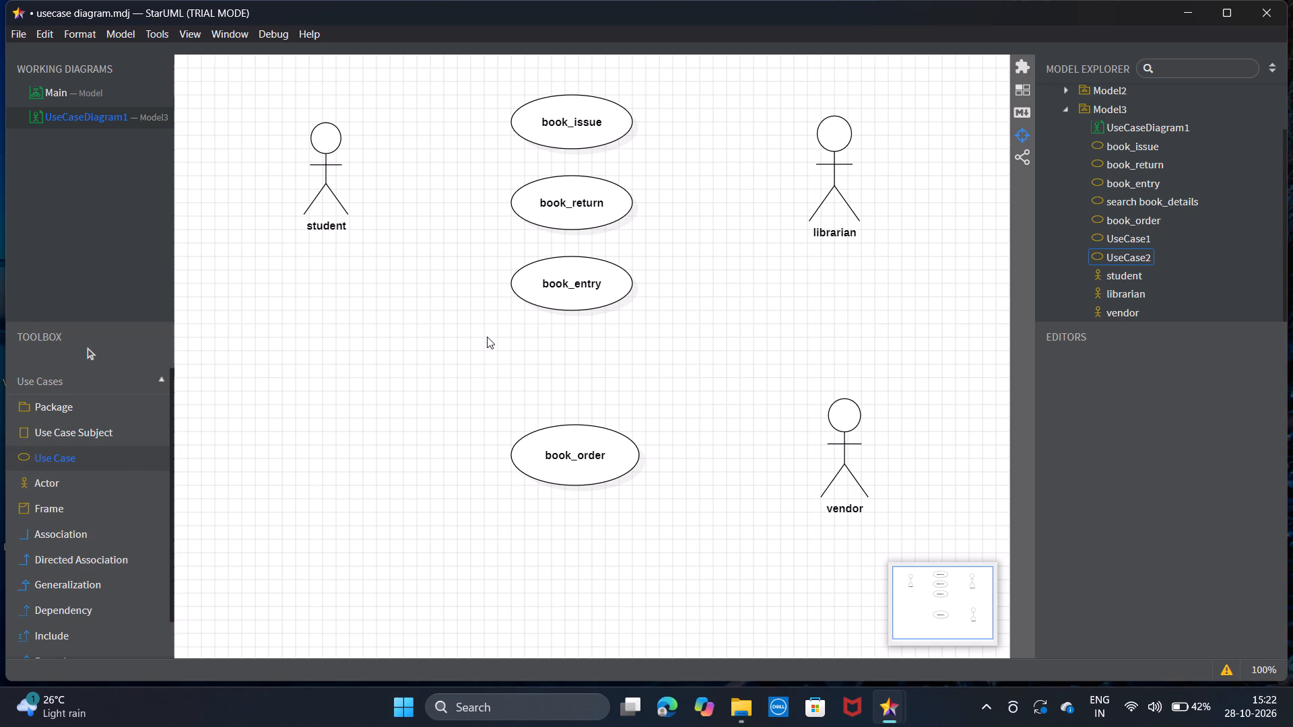
{"action": "left_click_drag", "start_coordinate": [486, 337], "coordinate": [670, 407]}
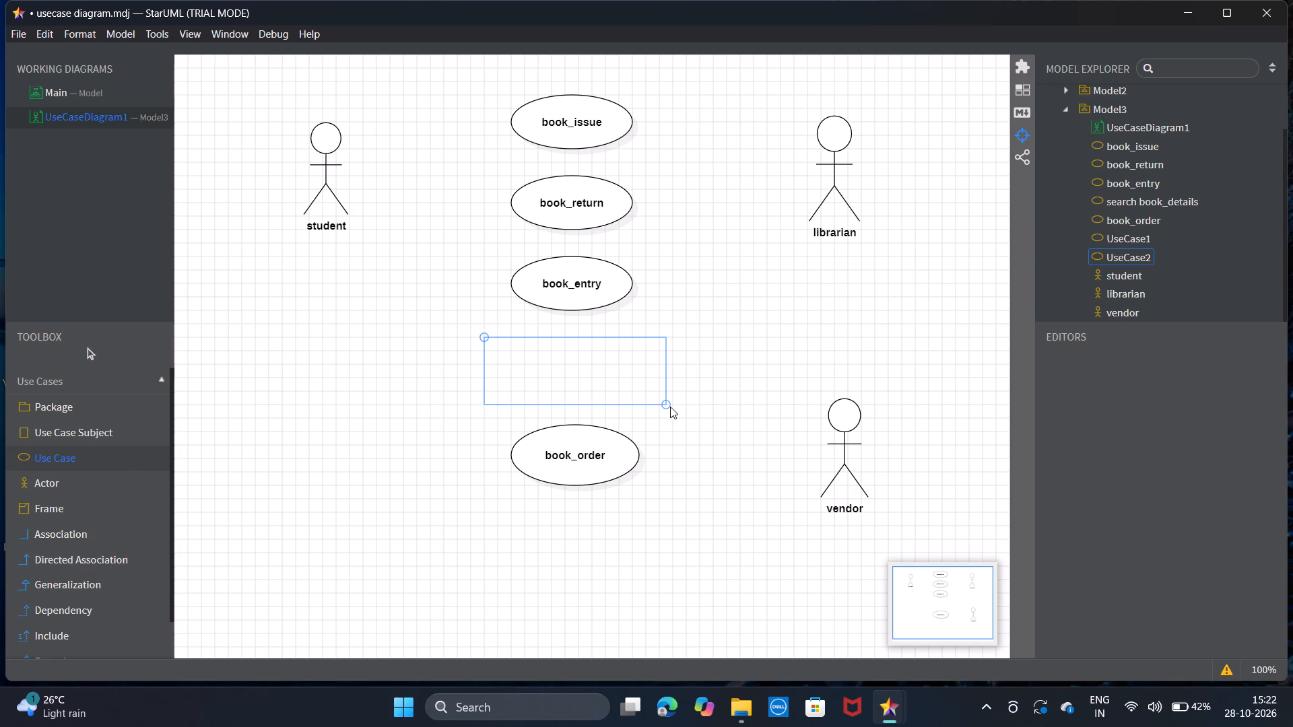
{"action": "left_click_drag", "start_coordinate": [670, 407], "coordinate": [676, 409]}
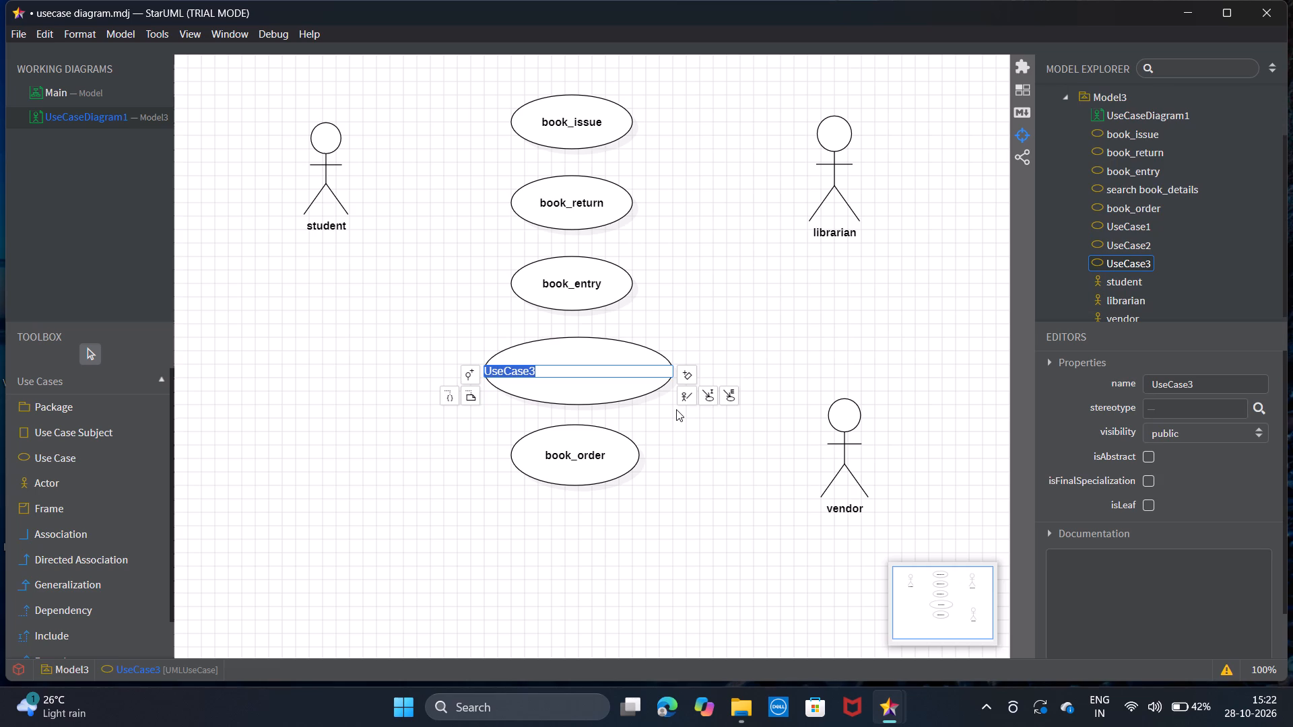
{"action": "type", "text": "book"}
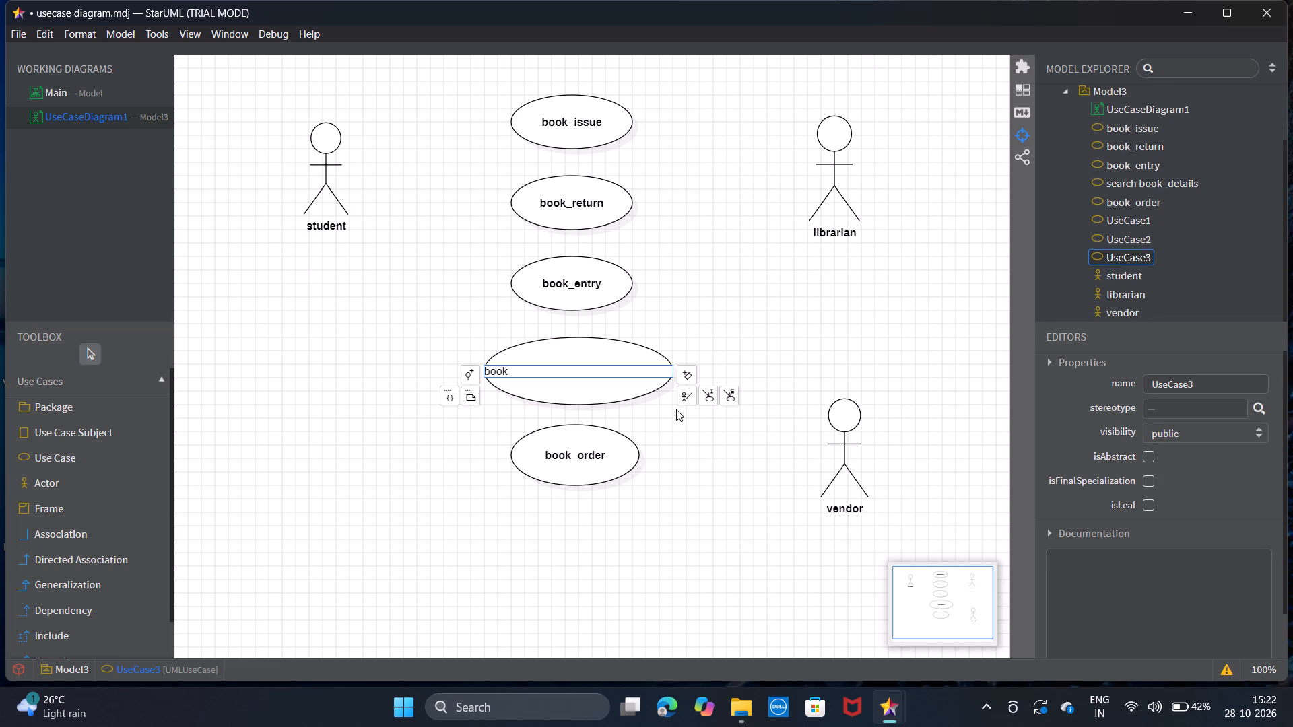
{"action": "key", "text": "BackSpace"}
{"action": "key", "text": "BackSpace"}
{"action": "key", "text": "BackSpace"}
{"action": "key", "text": "BackSpace"}
{"action": "type", "text": "search book_dea"}
{"action": "key", "text": "BackSpace"}
{"action": "type", "text": "tails"}
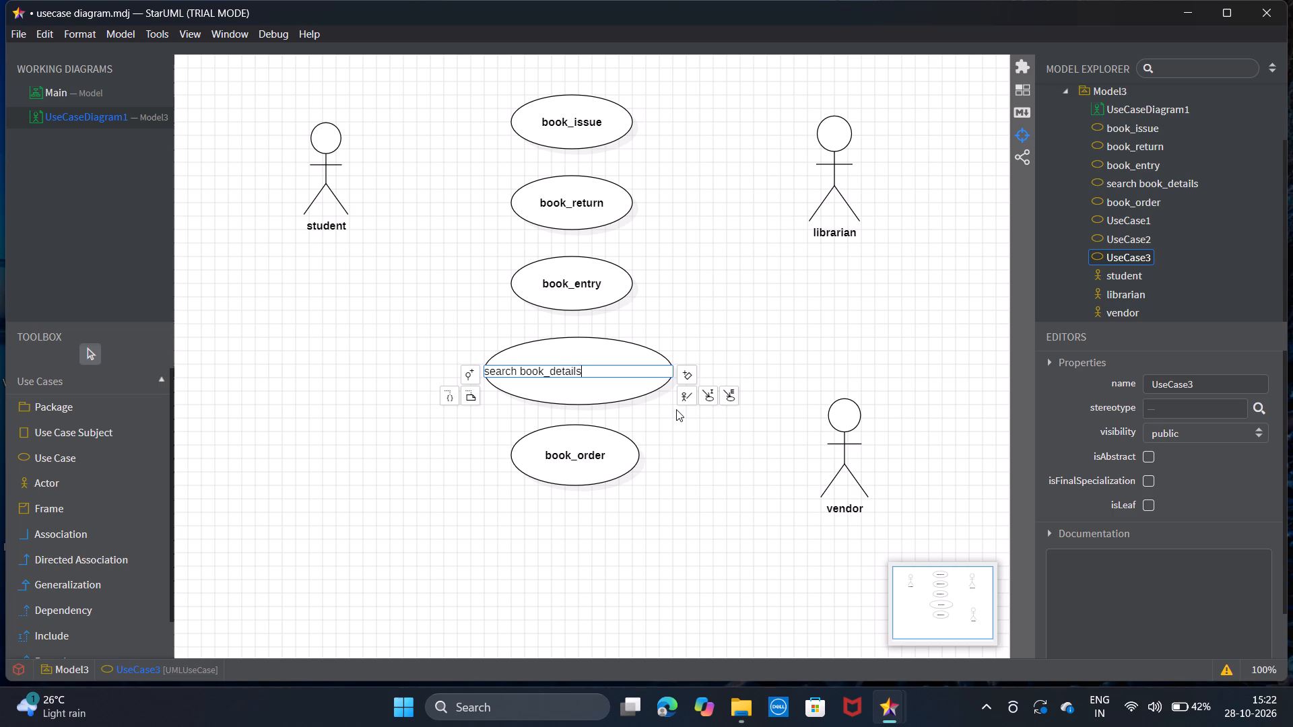
{"action": "key", "text": "Return"}
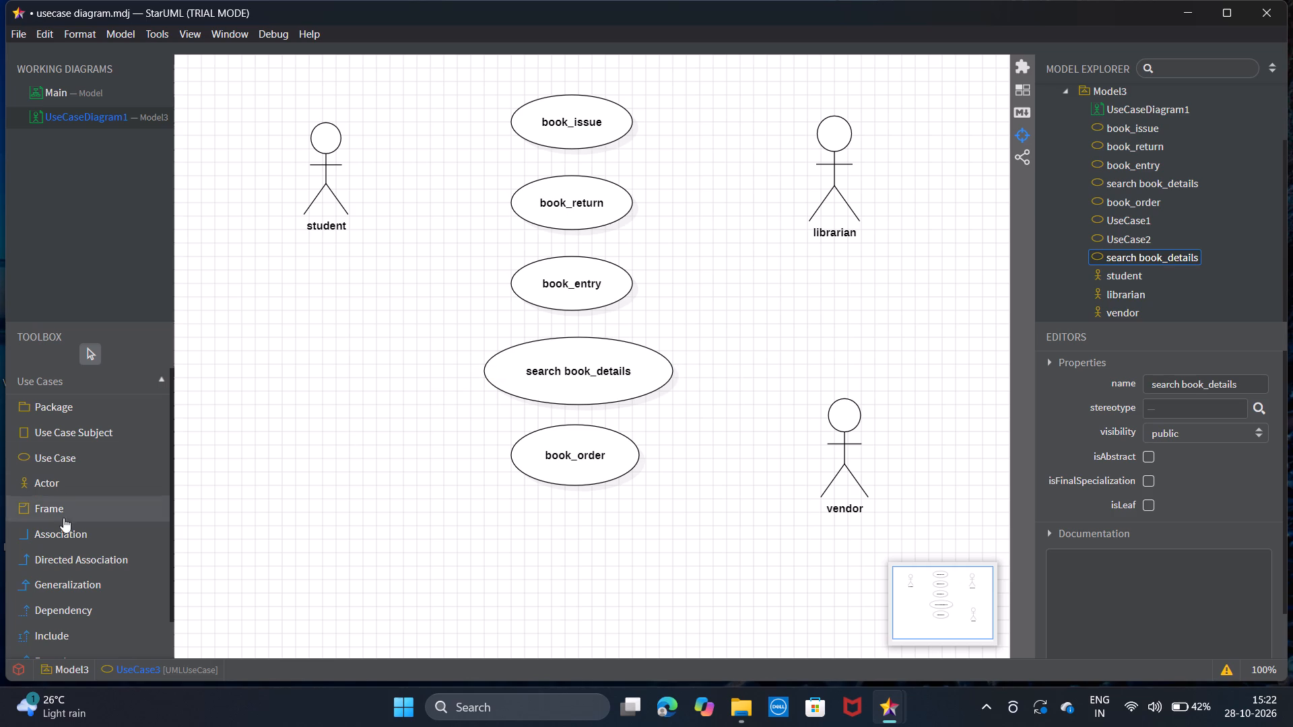
Connect the student actor to the book_issue and book_return use cases with associations.
{"action": "double_click", "coordinate": [114, 537]}
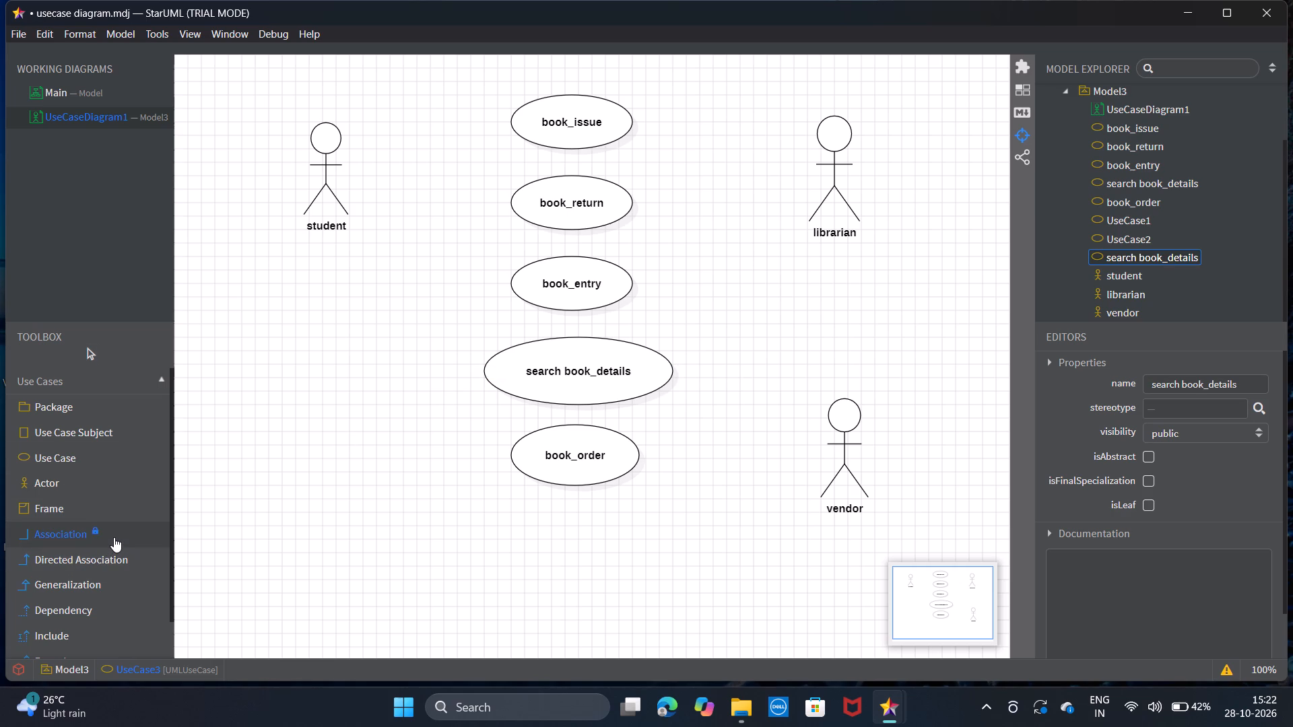
{"action": "left_click_drag", "start_coordinate": [350, 175], "coordinate": [511, 124]}
{"action": "left_click_drag", "start_coordinate": [511, 124], "coordinate": [510, 124]}
{"action": "left_click_drag", "start_coordinate": [350, 174], "coordinate": [452, 142]}
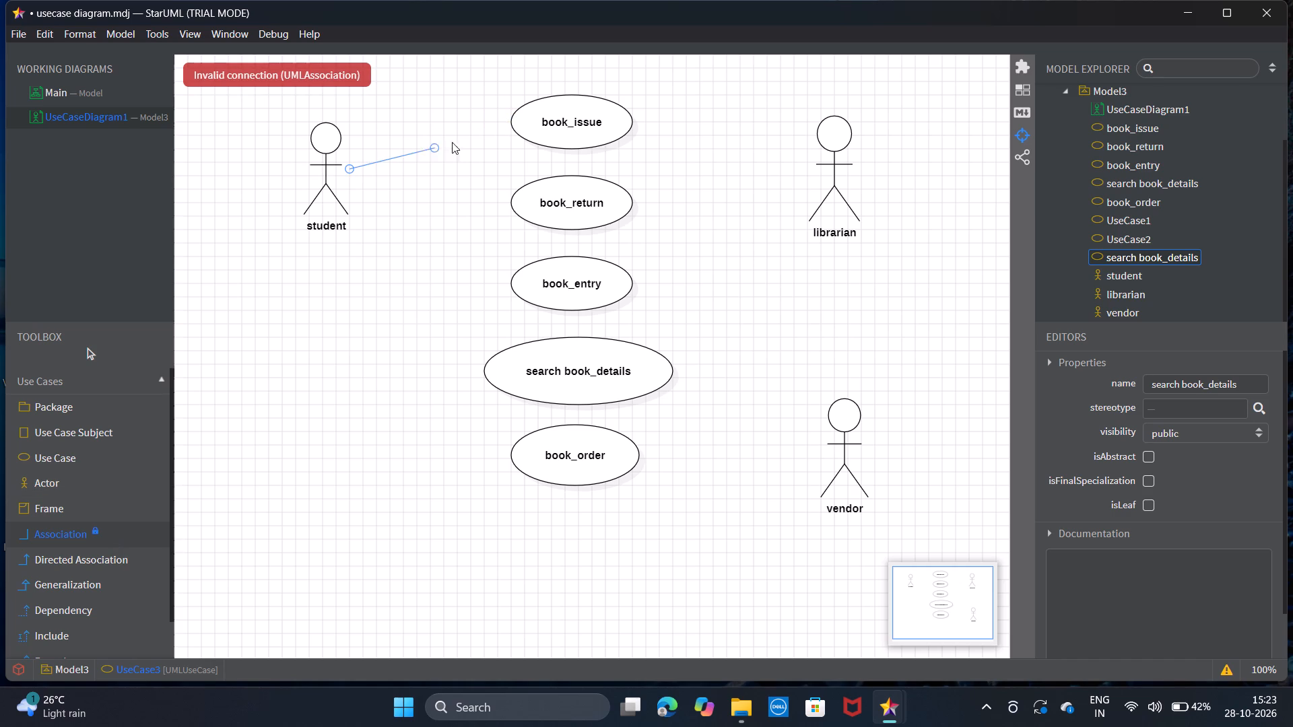
{"action": "left_click_drag", "start_coordinate": [452, 142], "coordinate": [513, 125]}
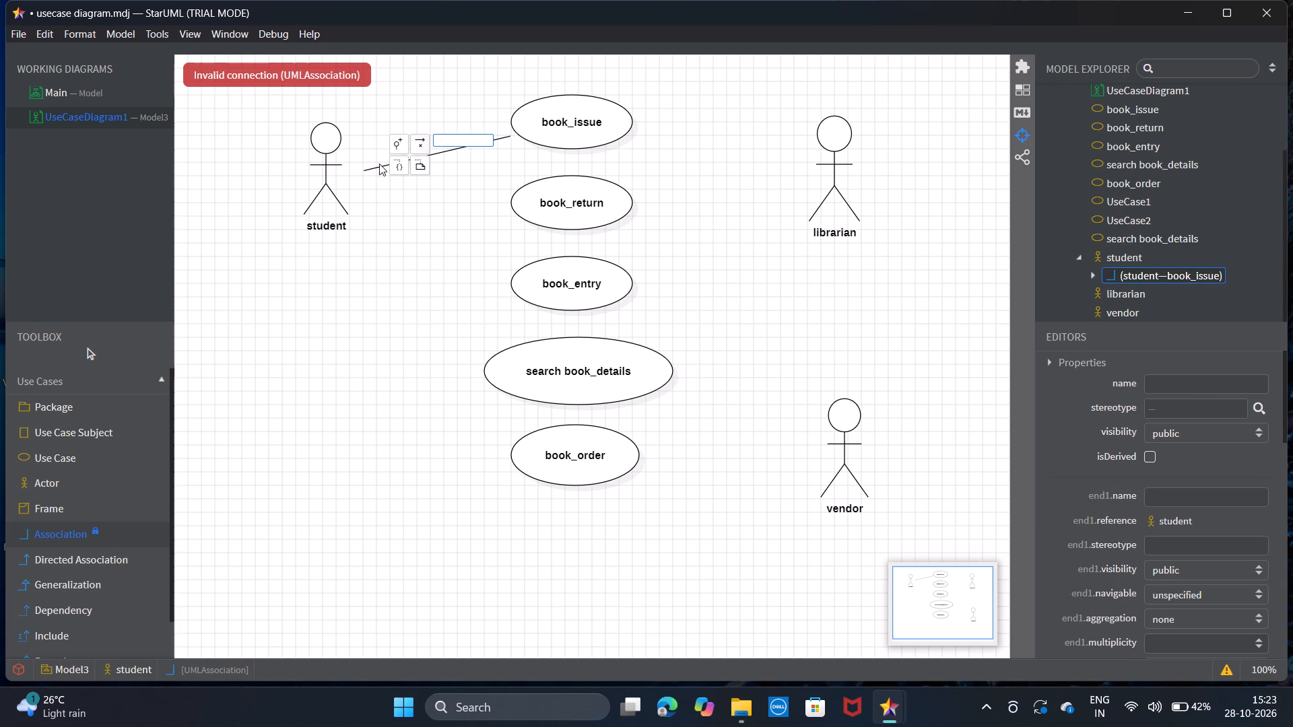
{"action": "left_click_drag", "start_coordinate": [363, 184], "coordinate": [442, 193]}
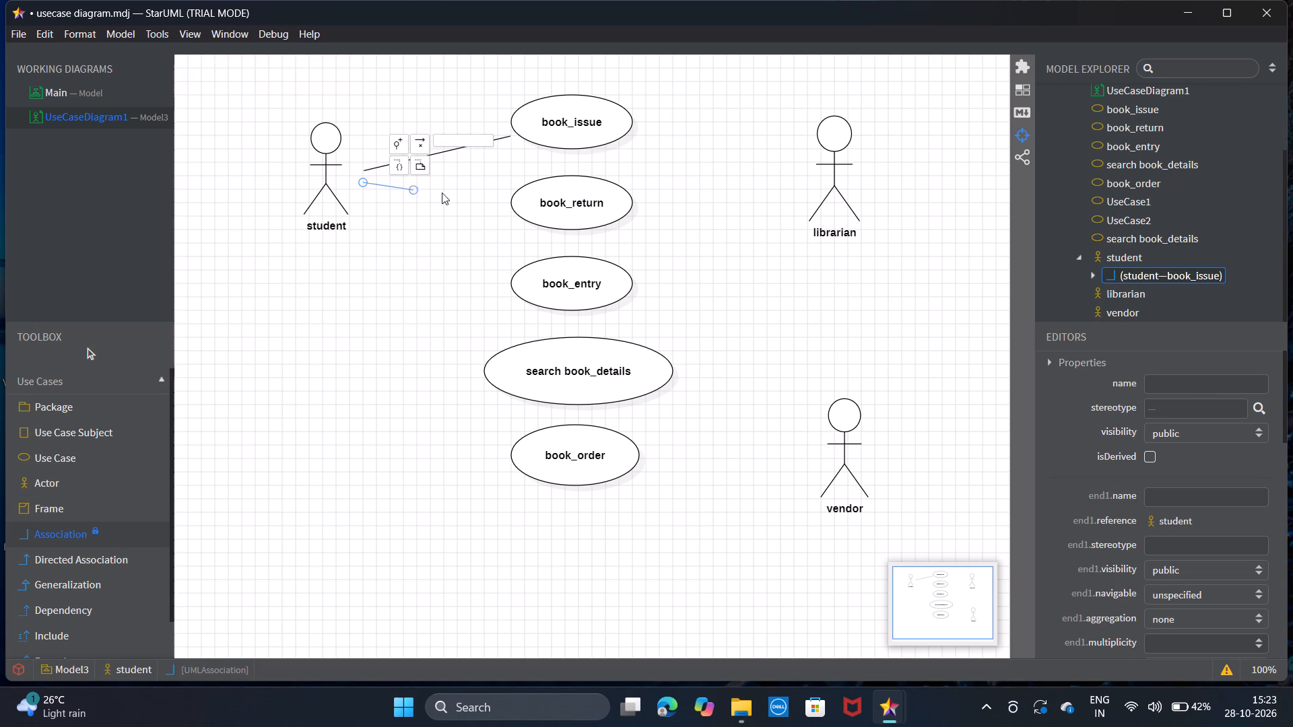
{"action": "left_click_drag", "start_coordinate": [442, 193], "coordinate": [513, 203]}
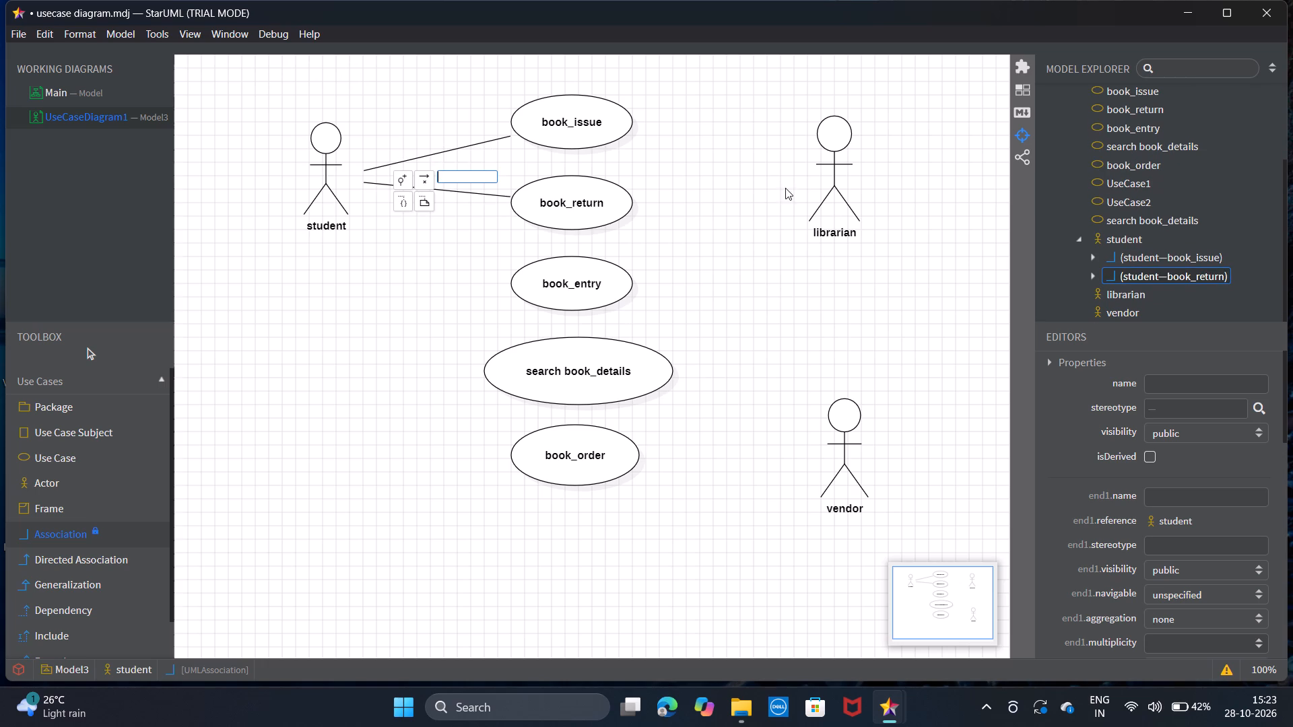
Connect the book_issue, book_return and book_entry use cases to the librarian actor with associations.
{"action": "left_click_drag", "start_coordinate": [634, 120], "coordinate": [663, 132]}
{"action": "left_click_drag", "start_coordinate": [663, 132], "coordinate": [803, 158]}
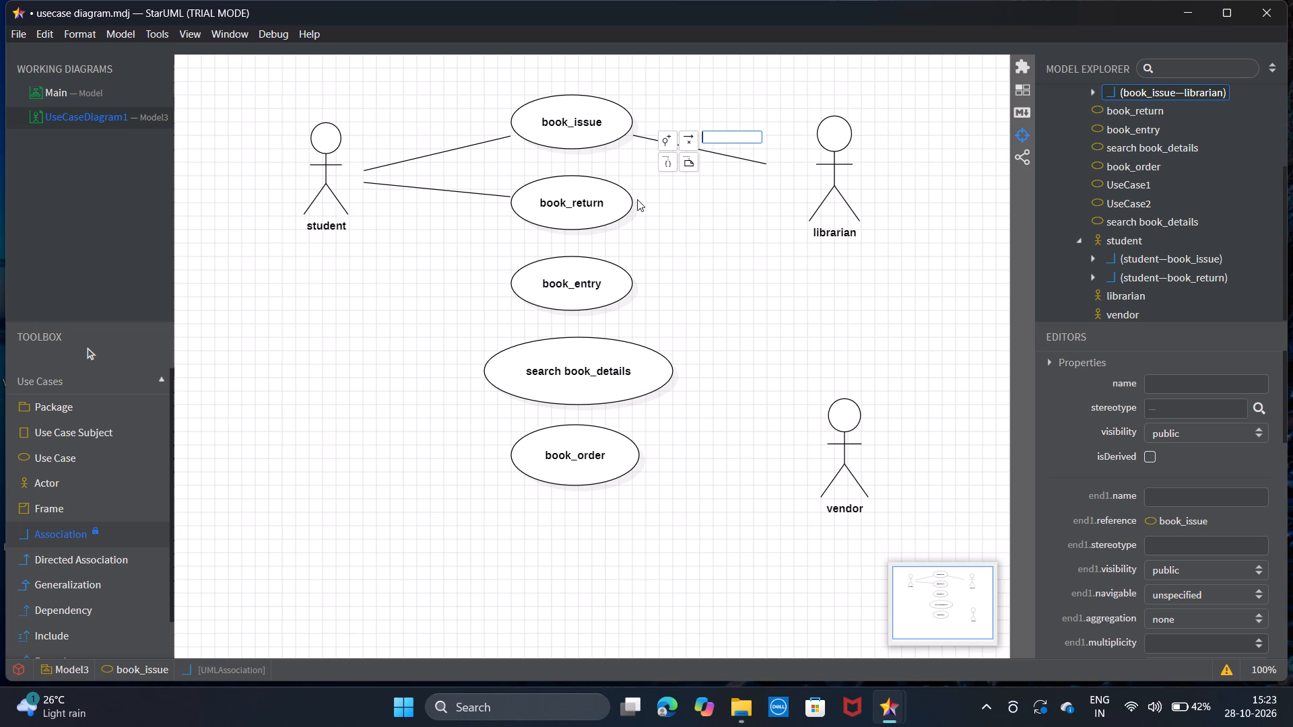
{"action": "left_click_drag", "start_coordinate": [637, 199], "coordinate": [795, 182]}
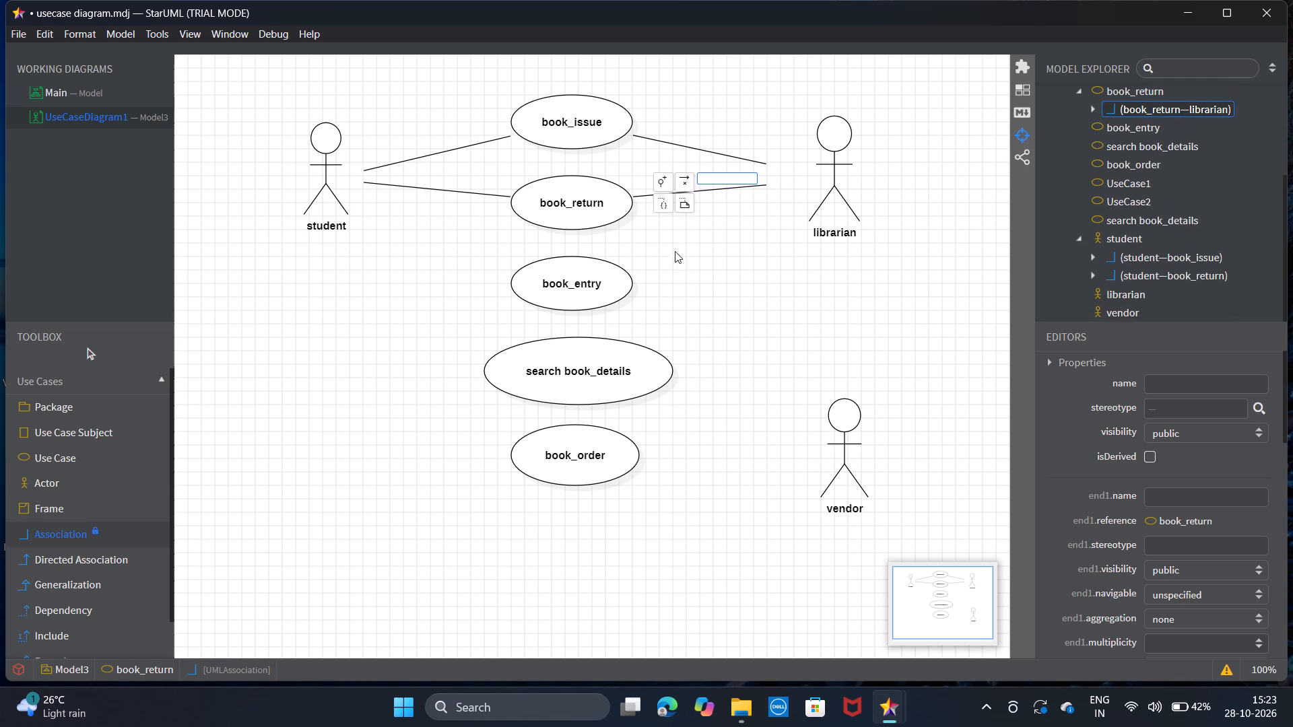
{"action": "left_click_drag", "start_coordinate": [632, 277], "coordinate": [809, 201]}
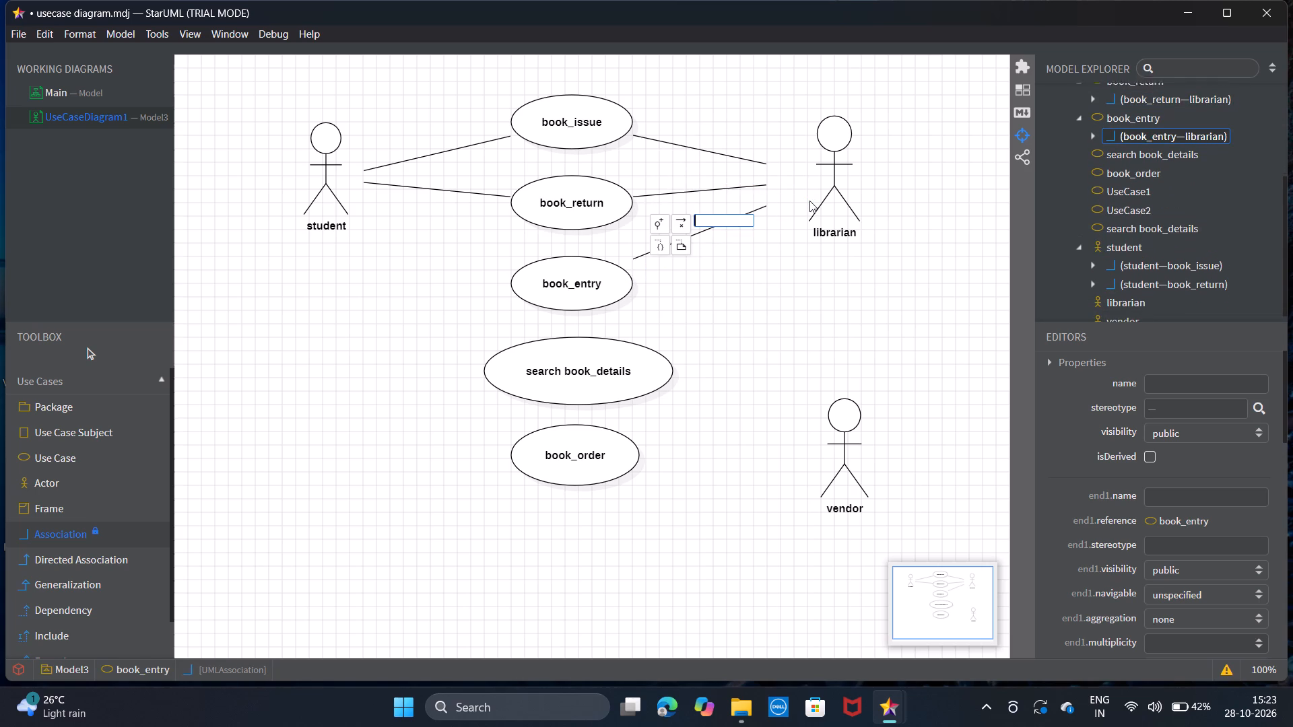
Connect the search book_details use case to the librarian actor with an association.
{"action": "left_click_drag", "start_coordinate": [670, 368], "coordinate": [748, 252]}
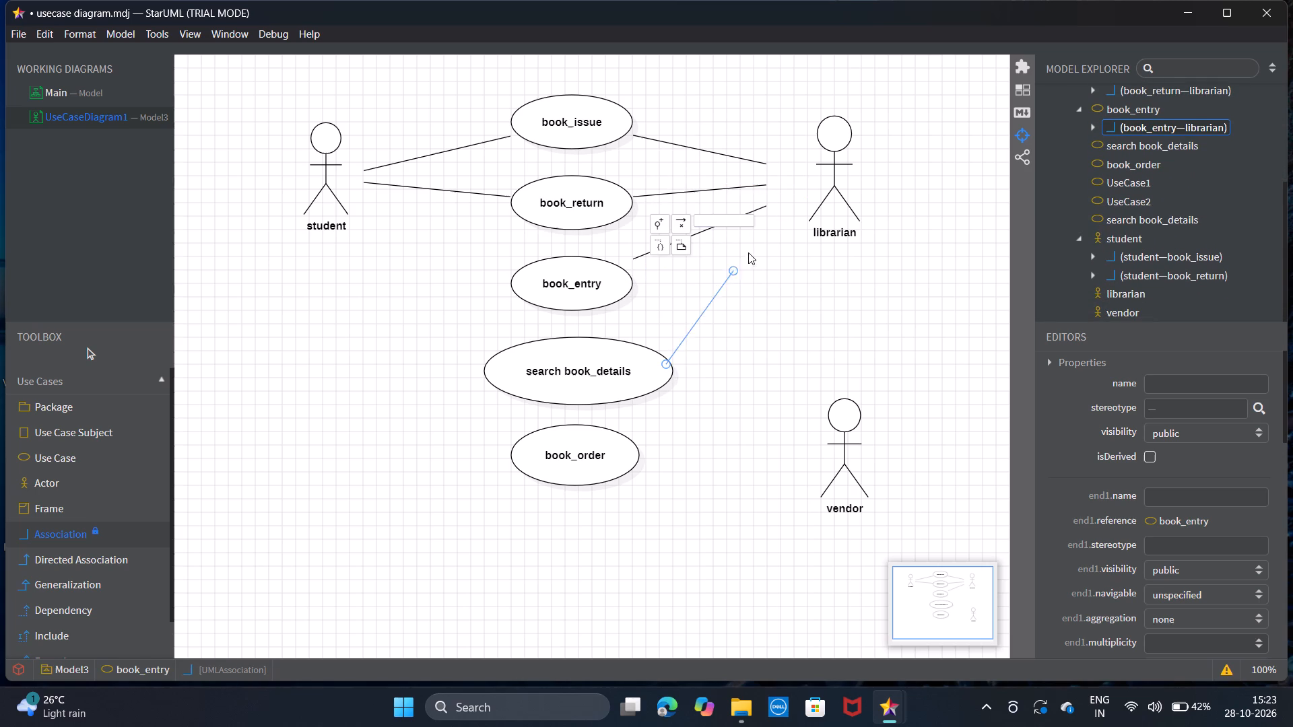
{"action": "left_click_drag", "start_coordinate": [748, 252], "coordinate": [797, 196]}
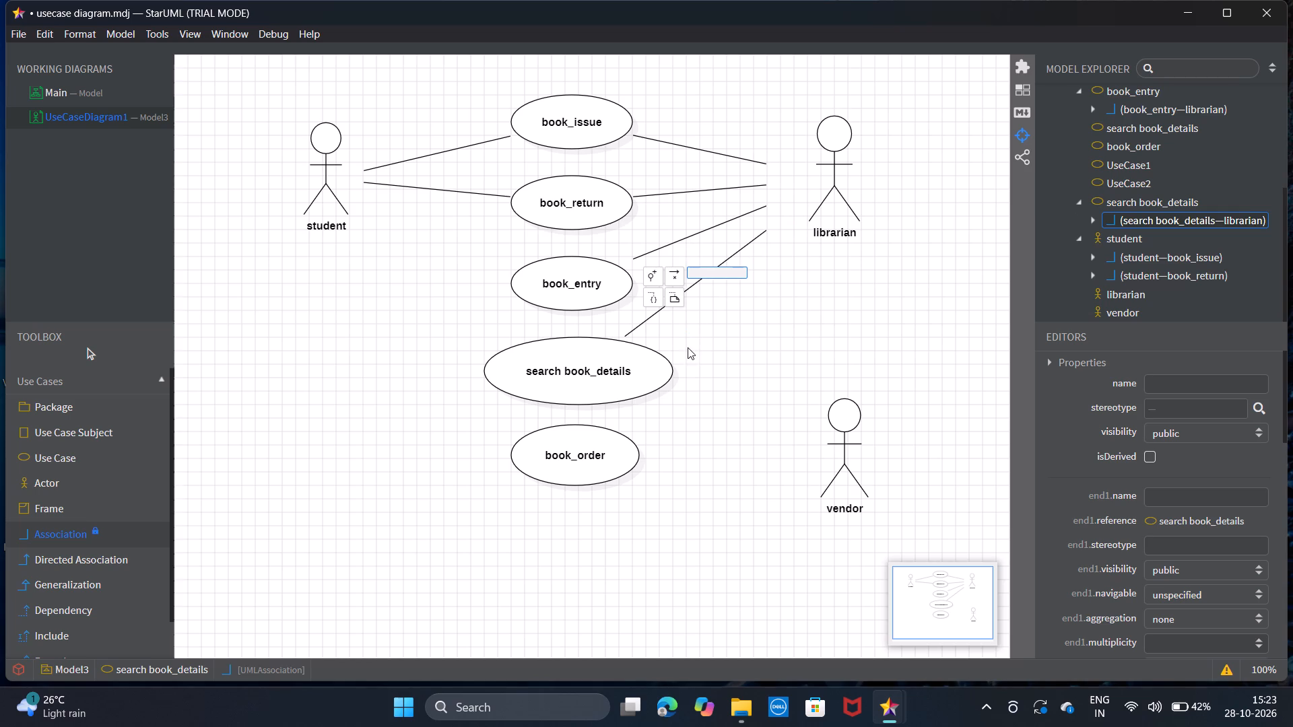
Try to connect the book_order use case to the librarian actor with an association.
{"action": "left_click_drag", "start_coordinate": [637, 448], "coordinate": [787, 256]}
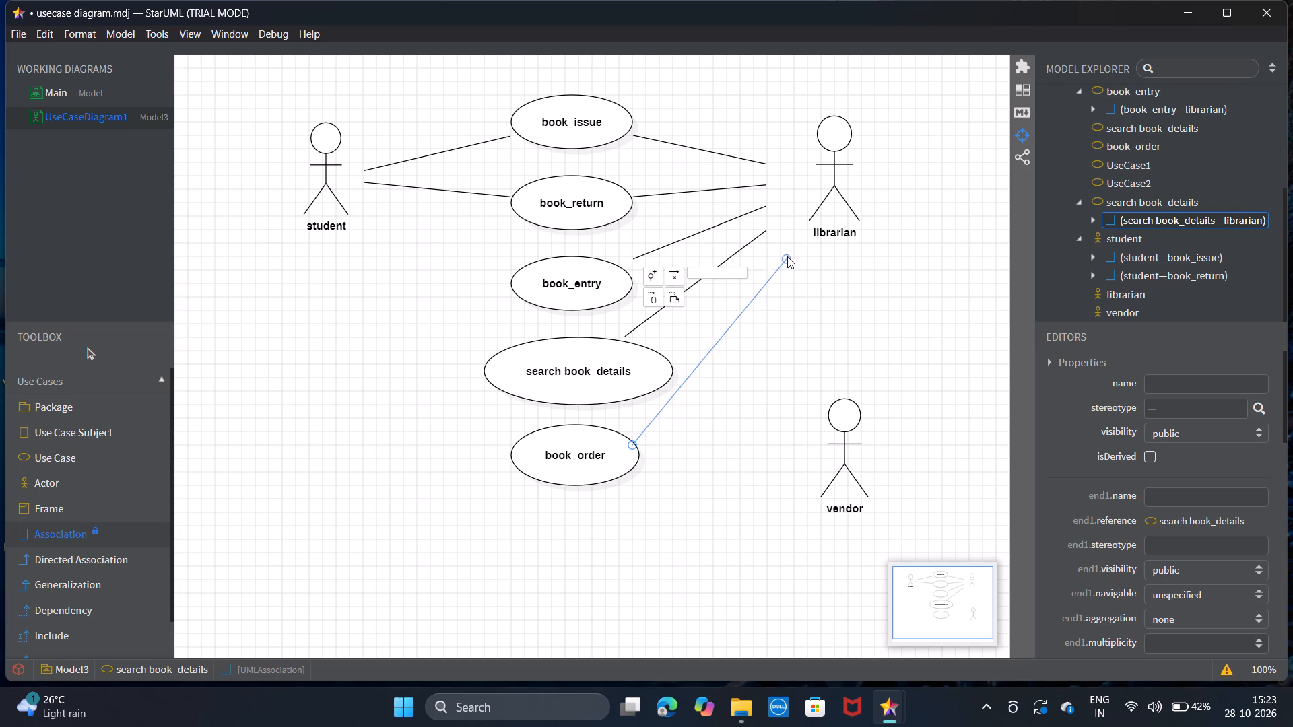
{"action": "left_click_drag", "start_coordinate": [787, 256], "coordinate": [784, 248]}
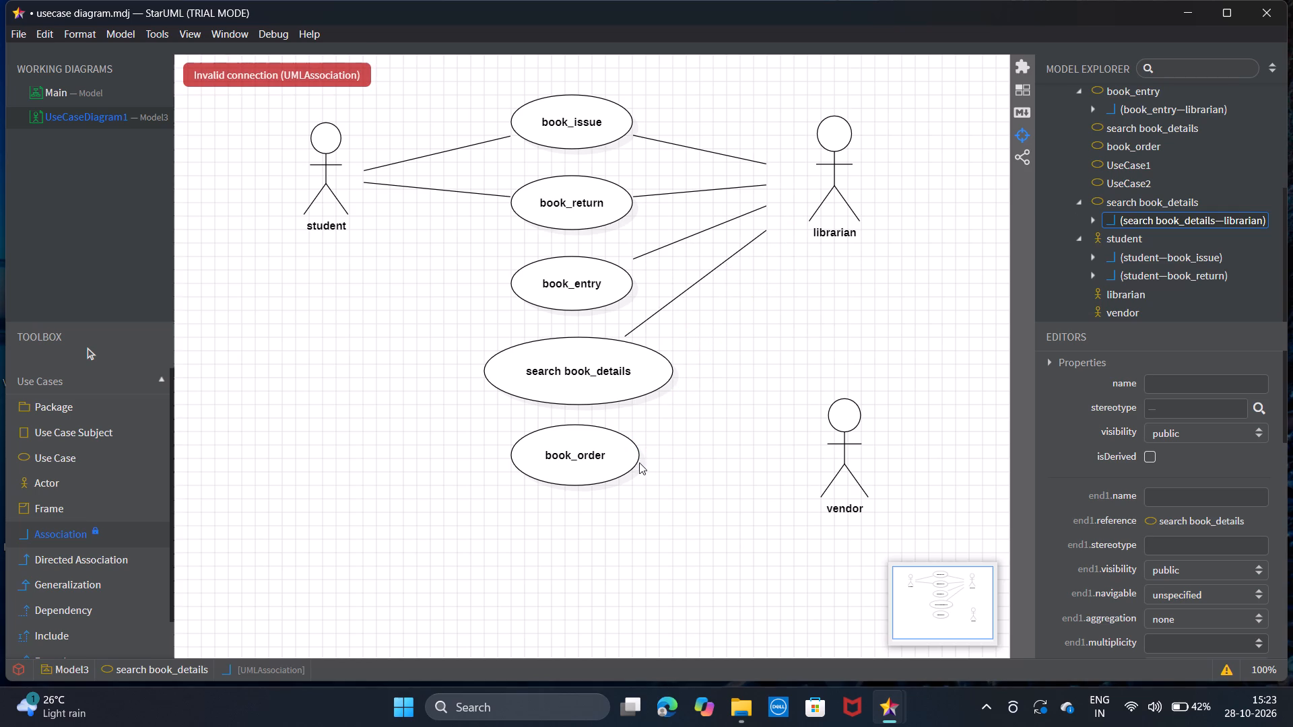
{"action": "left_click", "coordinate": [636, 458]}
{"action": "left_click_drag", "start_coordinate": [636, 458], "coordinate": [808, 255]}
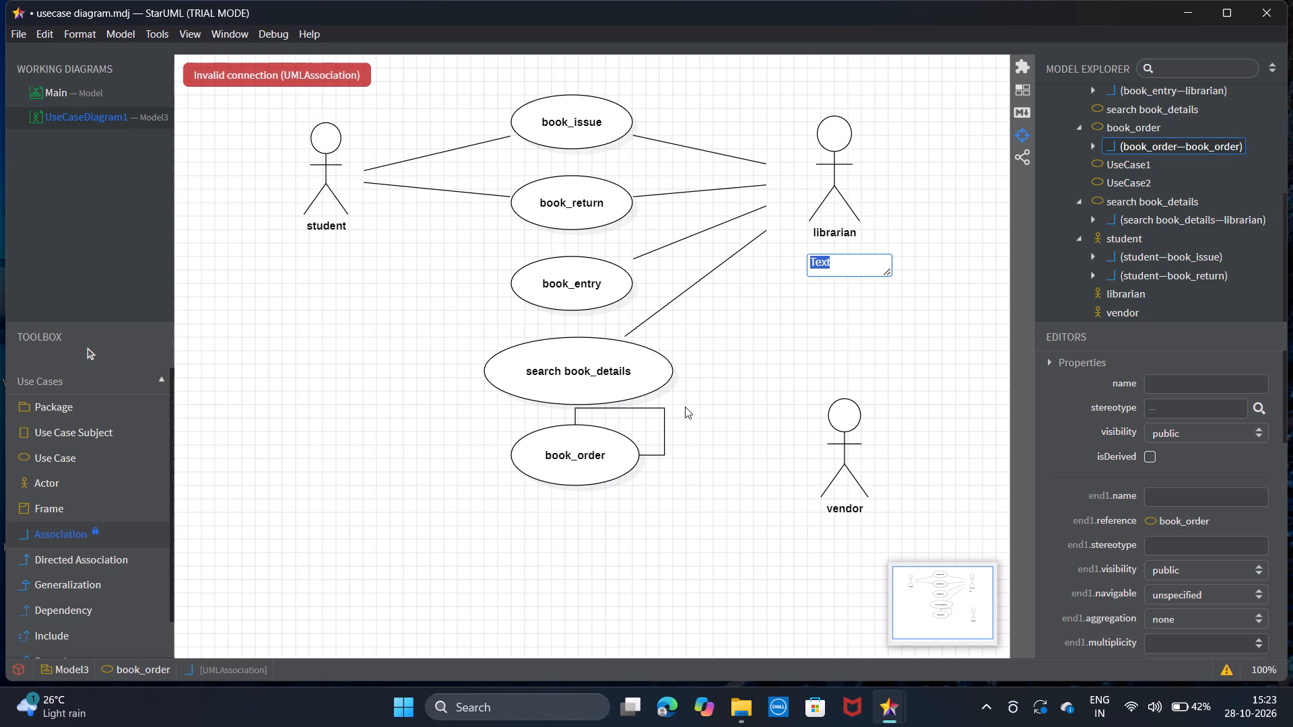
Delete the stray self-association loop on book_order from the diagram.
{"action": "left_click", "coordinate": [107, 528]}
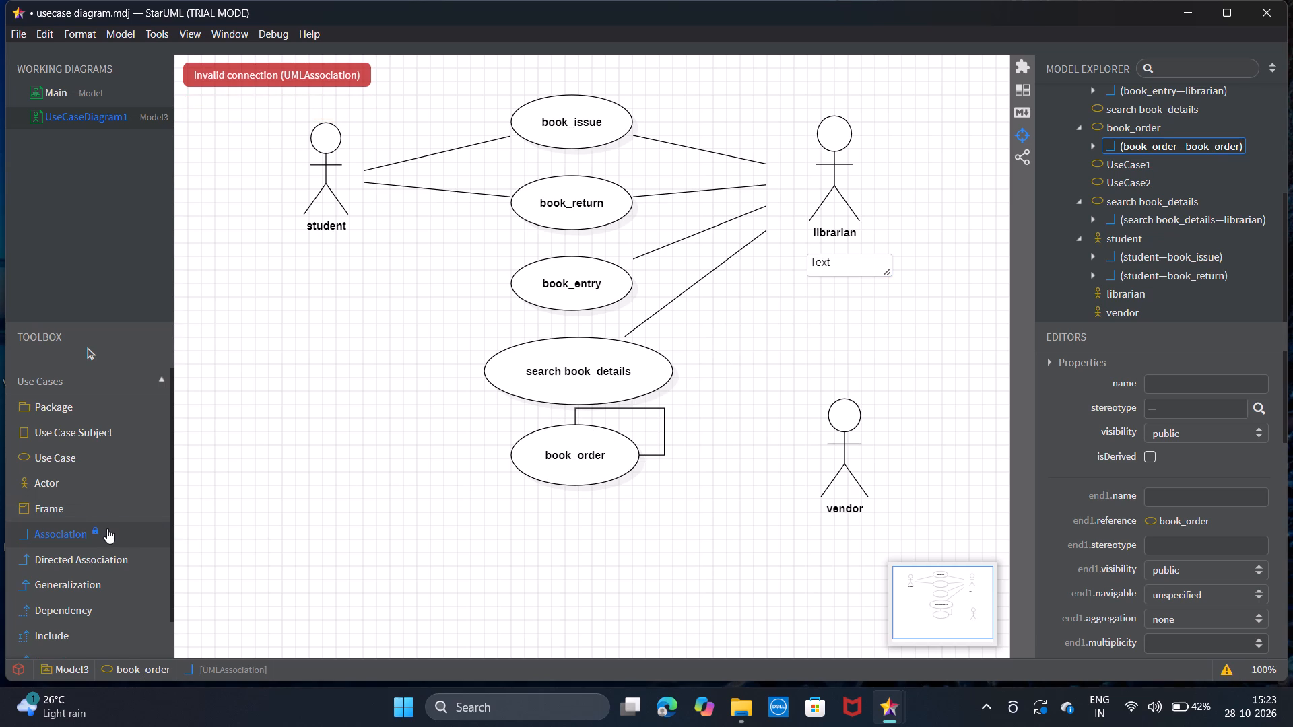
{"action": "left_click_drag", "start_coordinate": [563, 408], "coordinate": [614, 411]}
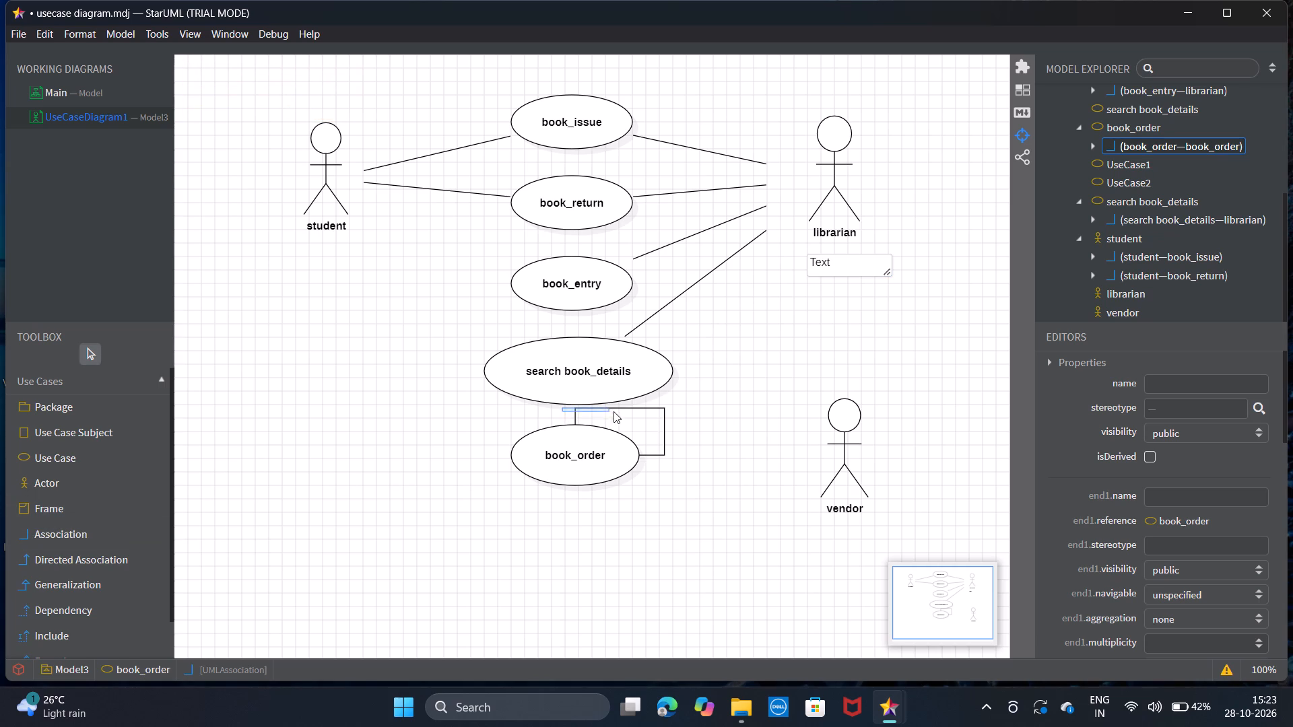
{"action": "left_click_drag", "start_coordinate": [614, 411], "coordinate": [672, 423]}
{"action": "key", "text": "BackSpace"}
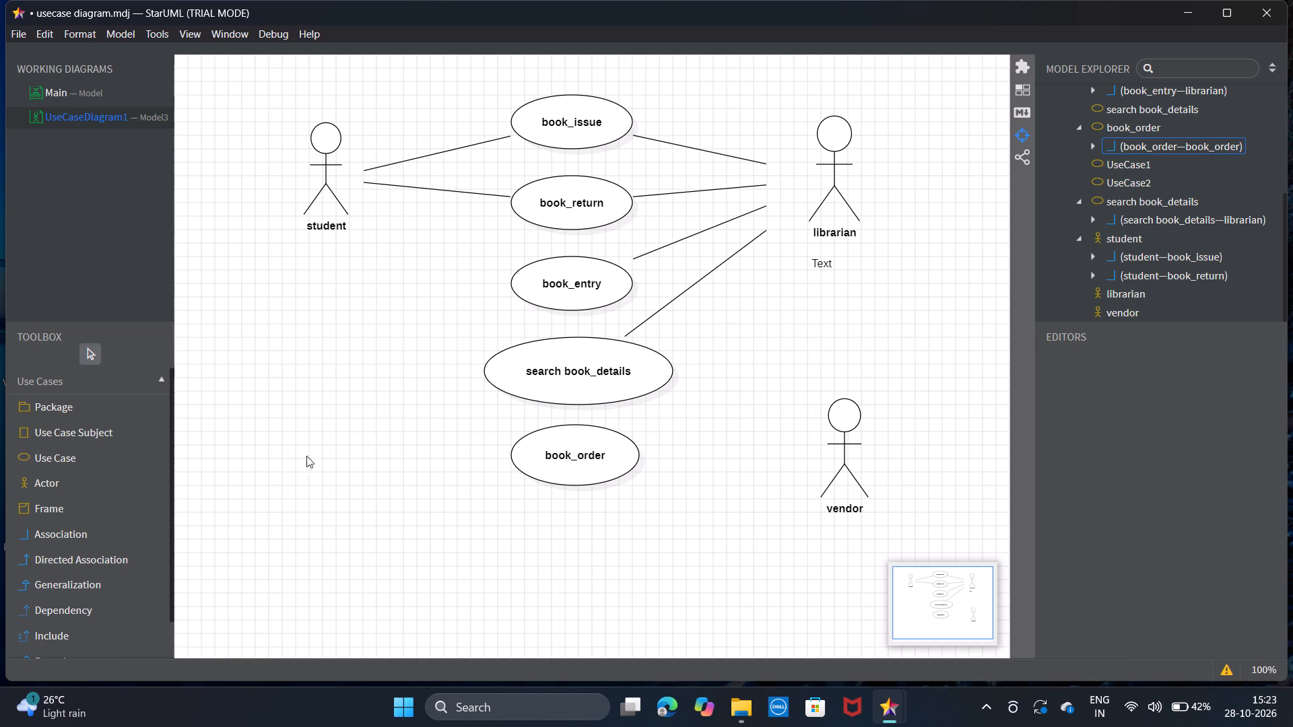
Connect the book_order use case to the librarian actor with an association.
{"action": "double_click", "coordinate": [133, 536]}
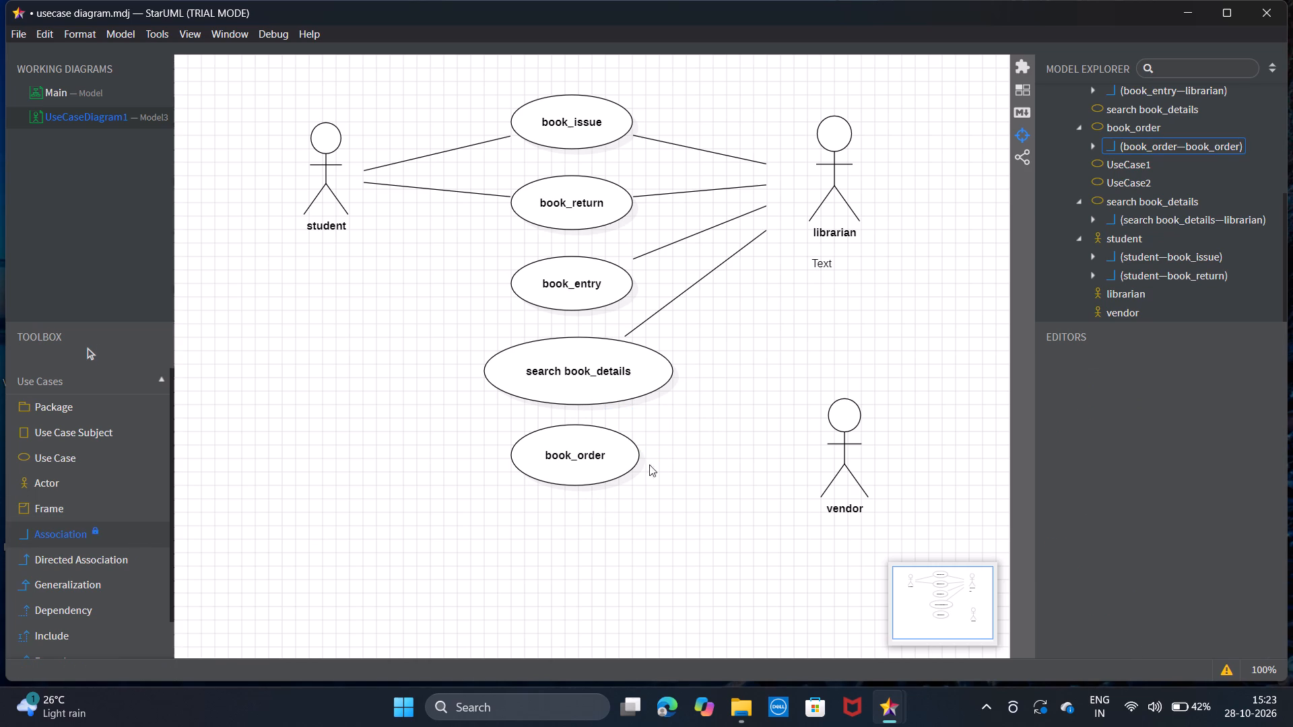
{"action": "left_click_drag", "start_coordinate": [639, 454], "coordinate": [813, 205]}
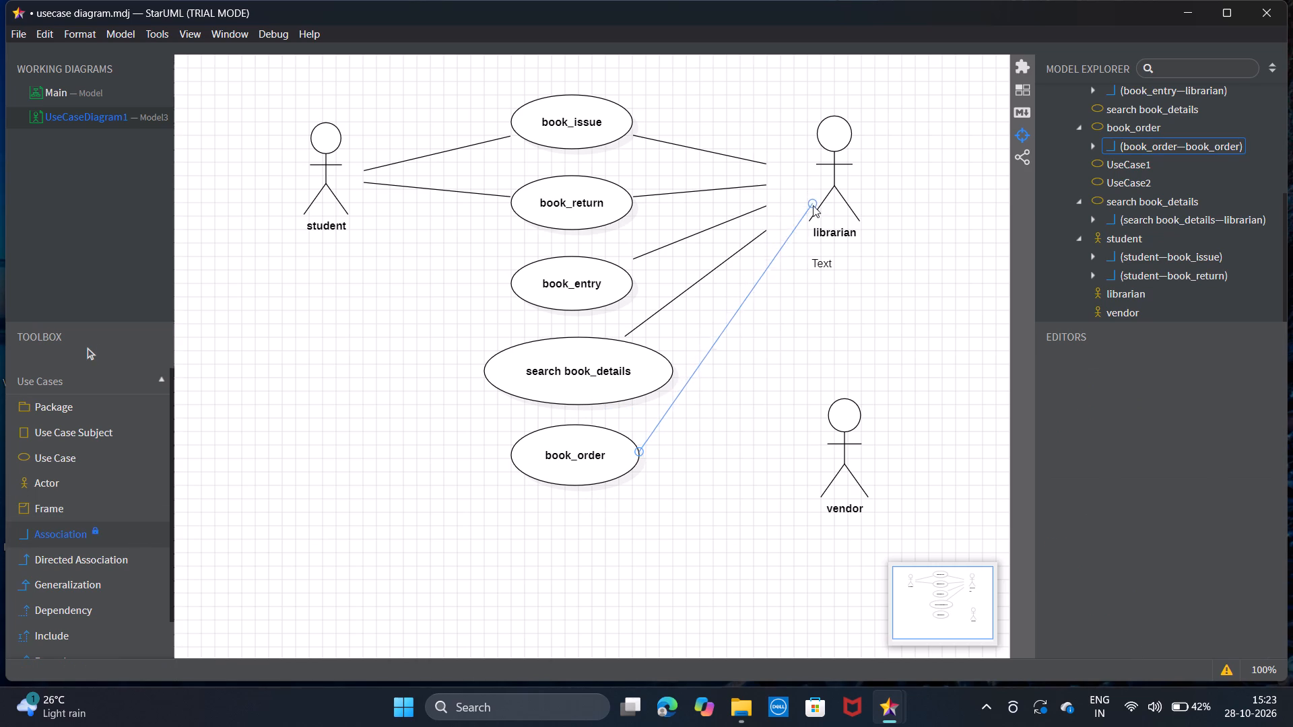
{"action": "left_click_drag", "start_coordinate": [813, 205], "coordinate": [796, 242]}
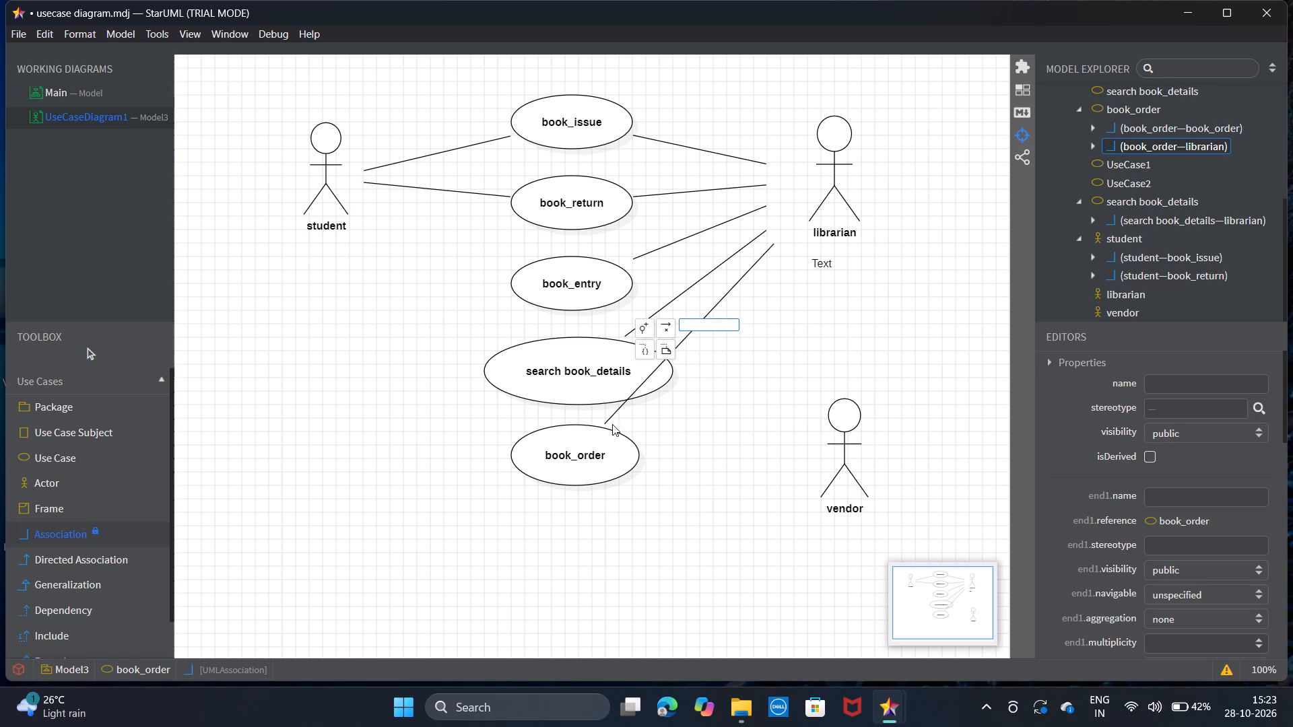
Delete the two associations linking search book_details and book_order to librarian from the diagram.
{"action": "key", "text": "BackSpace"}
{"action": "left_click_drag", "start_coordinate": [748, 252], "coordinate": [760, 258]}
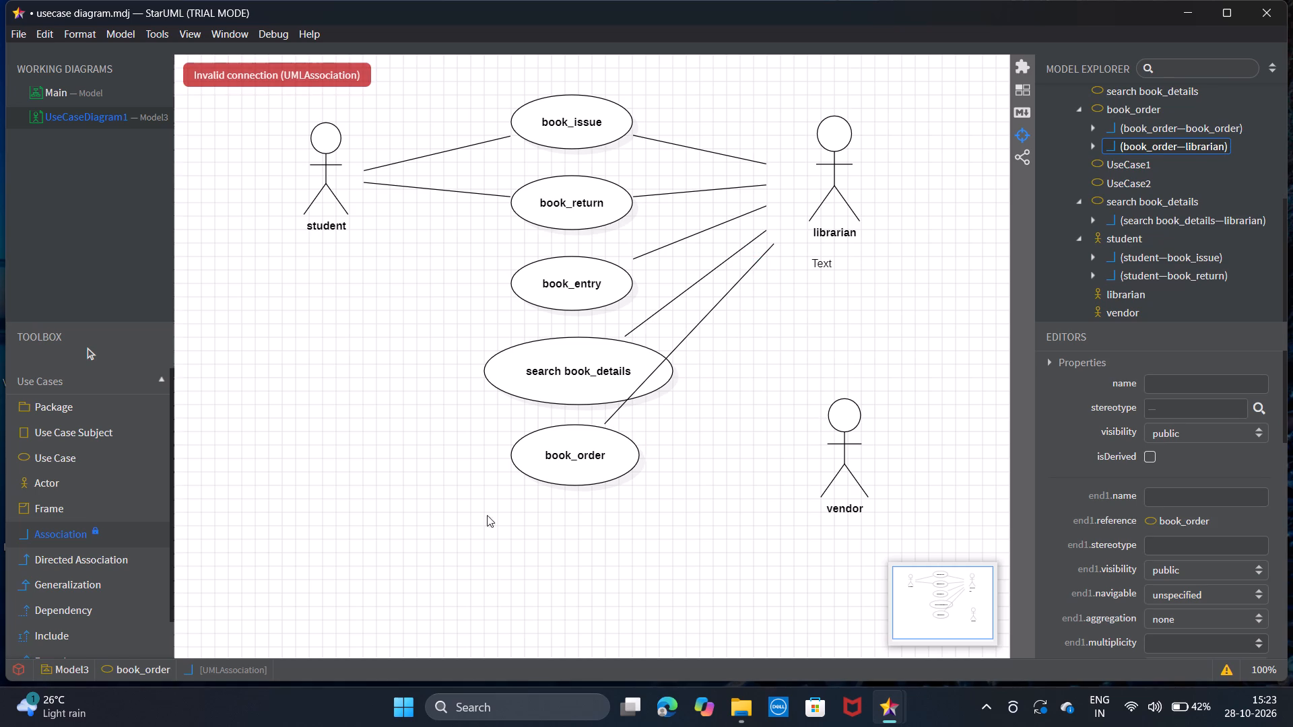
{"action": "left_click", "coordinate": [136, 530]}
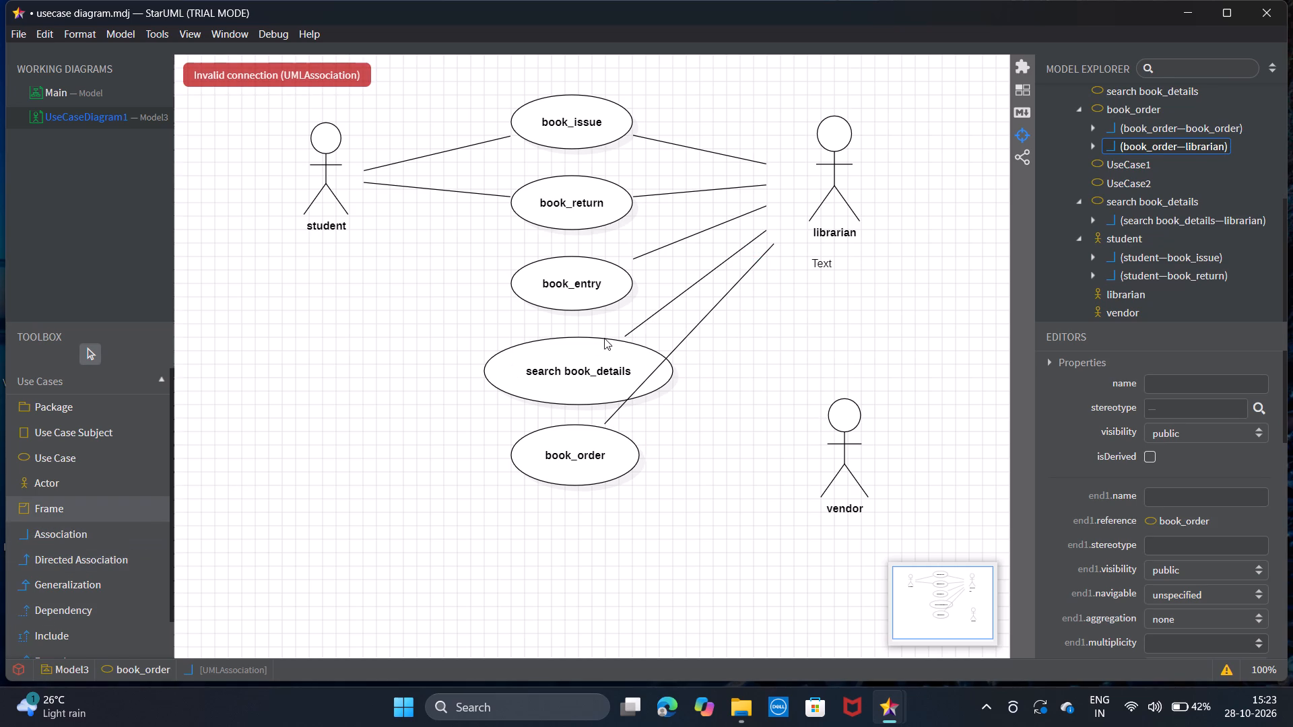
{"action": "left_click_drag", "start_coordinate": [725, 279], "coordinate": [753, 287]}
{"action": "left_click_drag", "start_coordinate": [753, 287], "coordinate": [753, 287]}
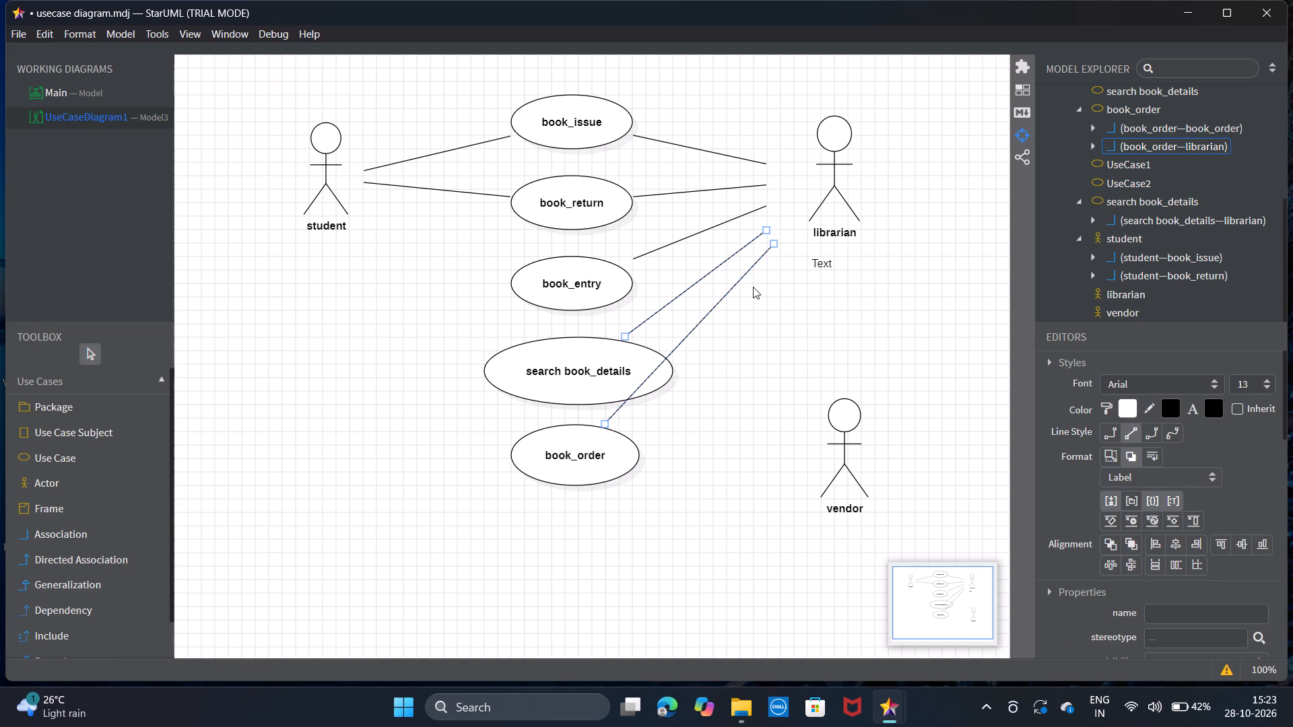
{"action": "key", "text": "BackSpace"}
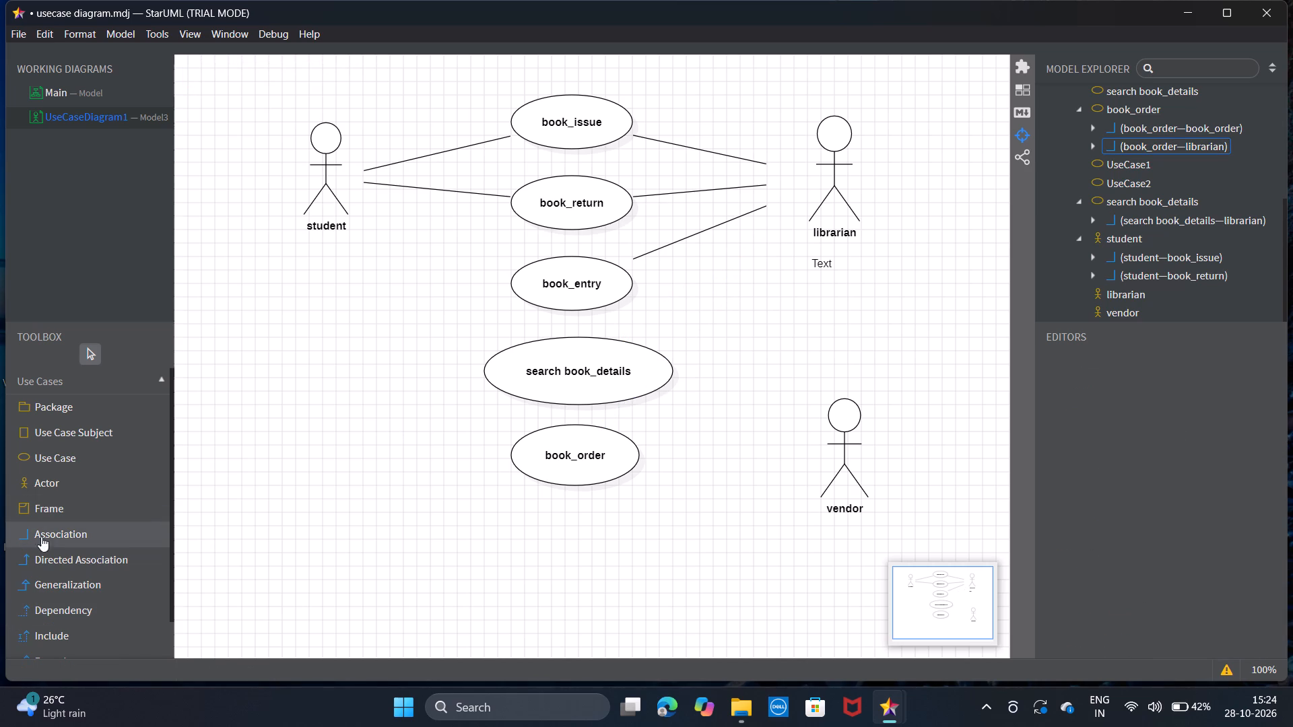
Connect the search book_details use case to the librarian actor with an association.
{"action": "double_click", "coordinate": [51, 534]}
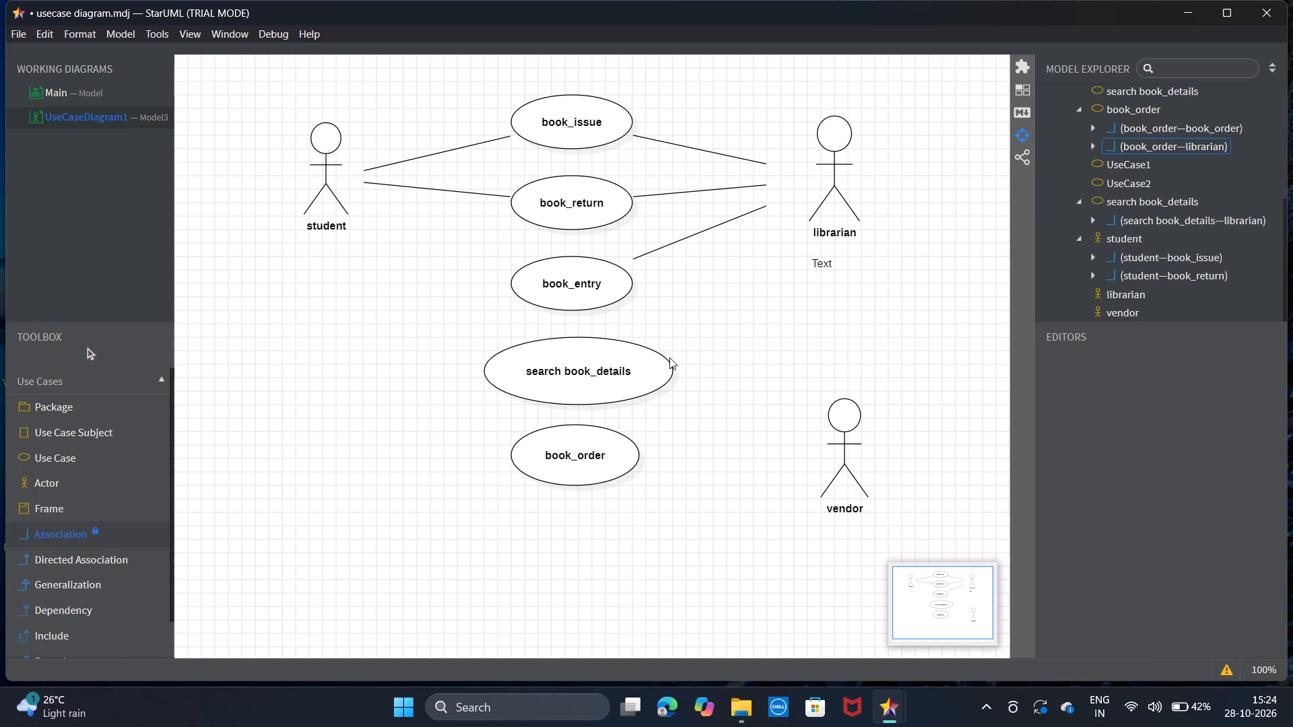
{"action": "left_click_drag", "start_coordinate": [668, 358], "coordinate": [793, 221]}
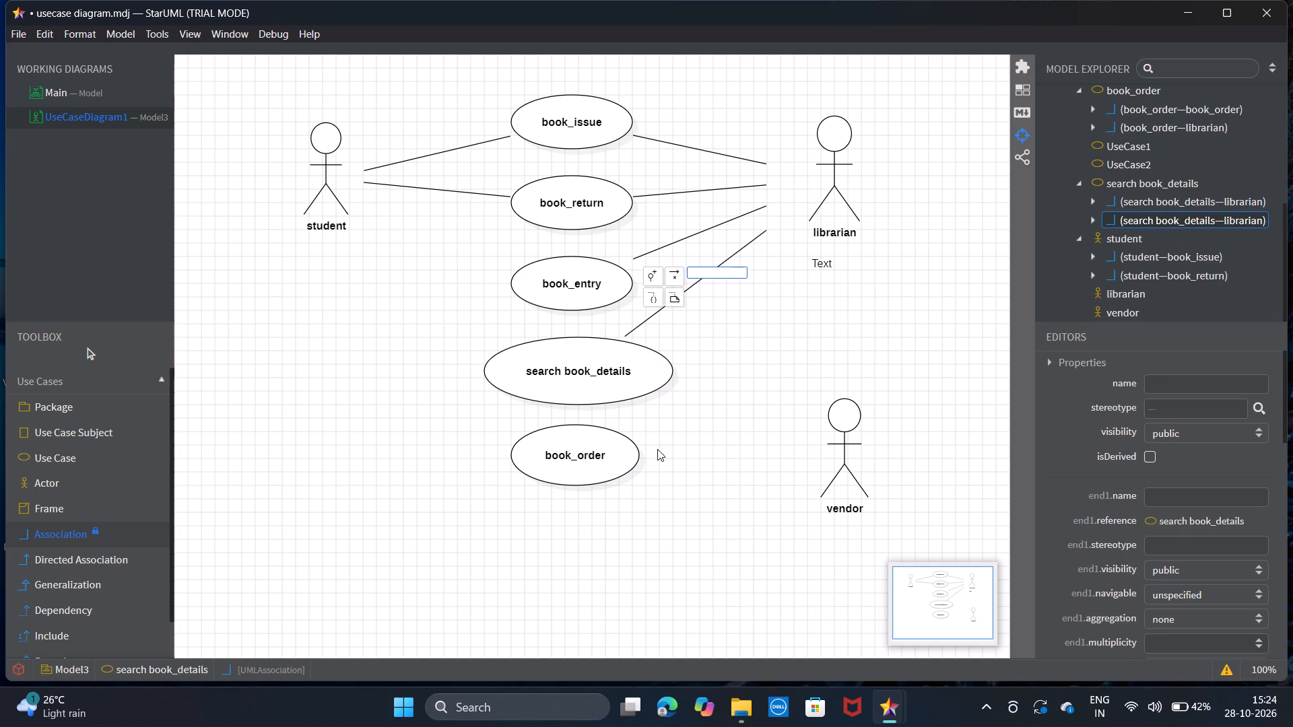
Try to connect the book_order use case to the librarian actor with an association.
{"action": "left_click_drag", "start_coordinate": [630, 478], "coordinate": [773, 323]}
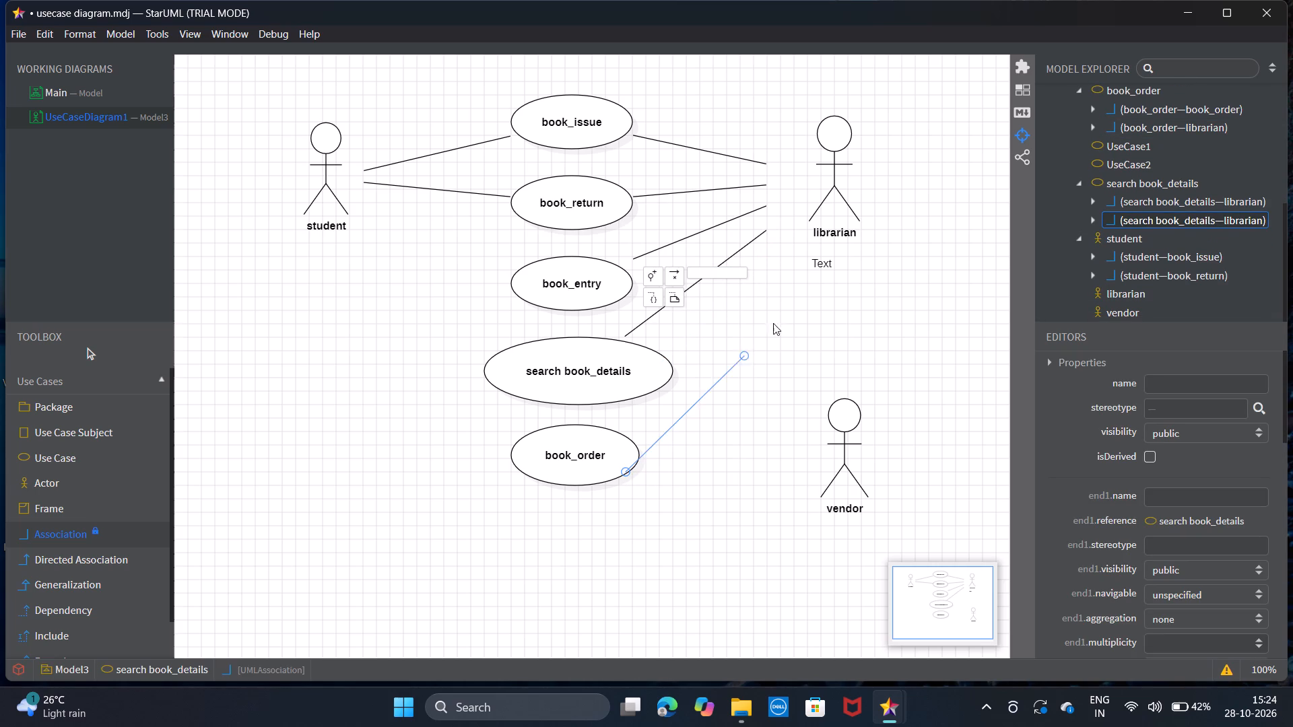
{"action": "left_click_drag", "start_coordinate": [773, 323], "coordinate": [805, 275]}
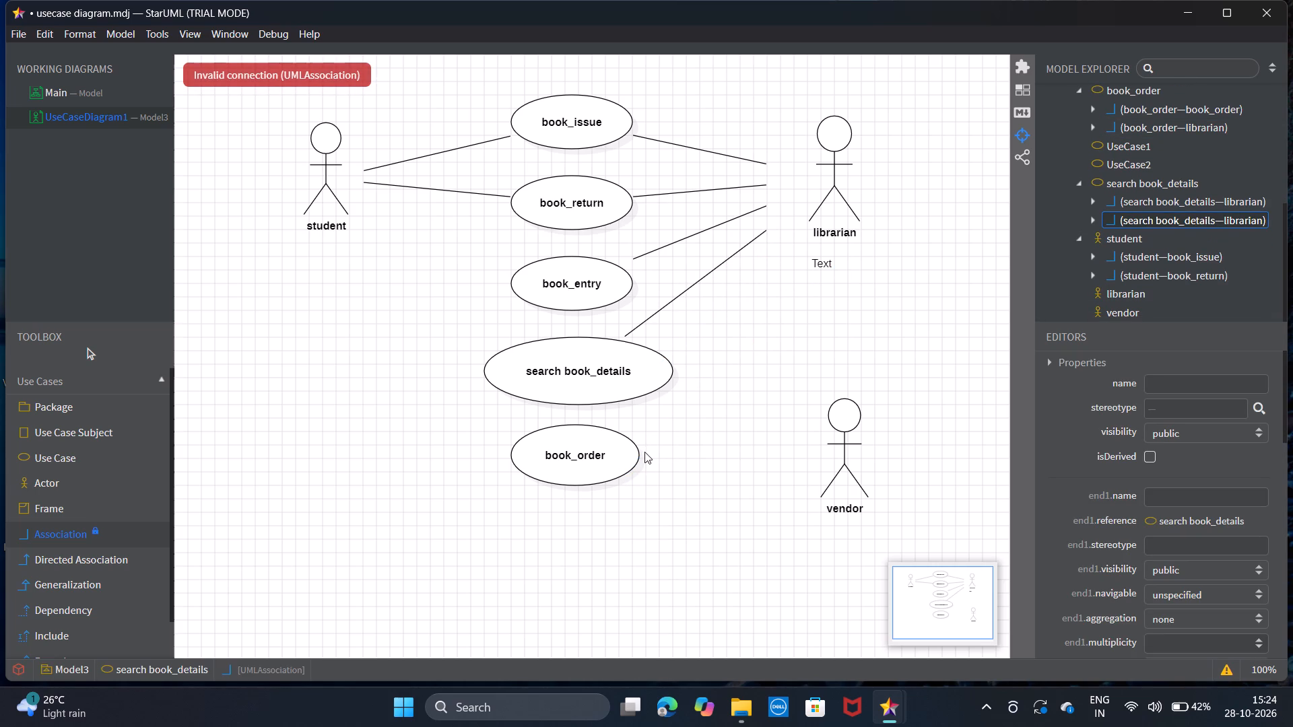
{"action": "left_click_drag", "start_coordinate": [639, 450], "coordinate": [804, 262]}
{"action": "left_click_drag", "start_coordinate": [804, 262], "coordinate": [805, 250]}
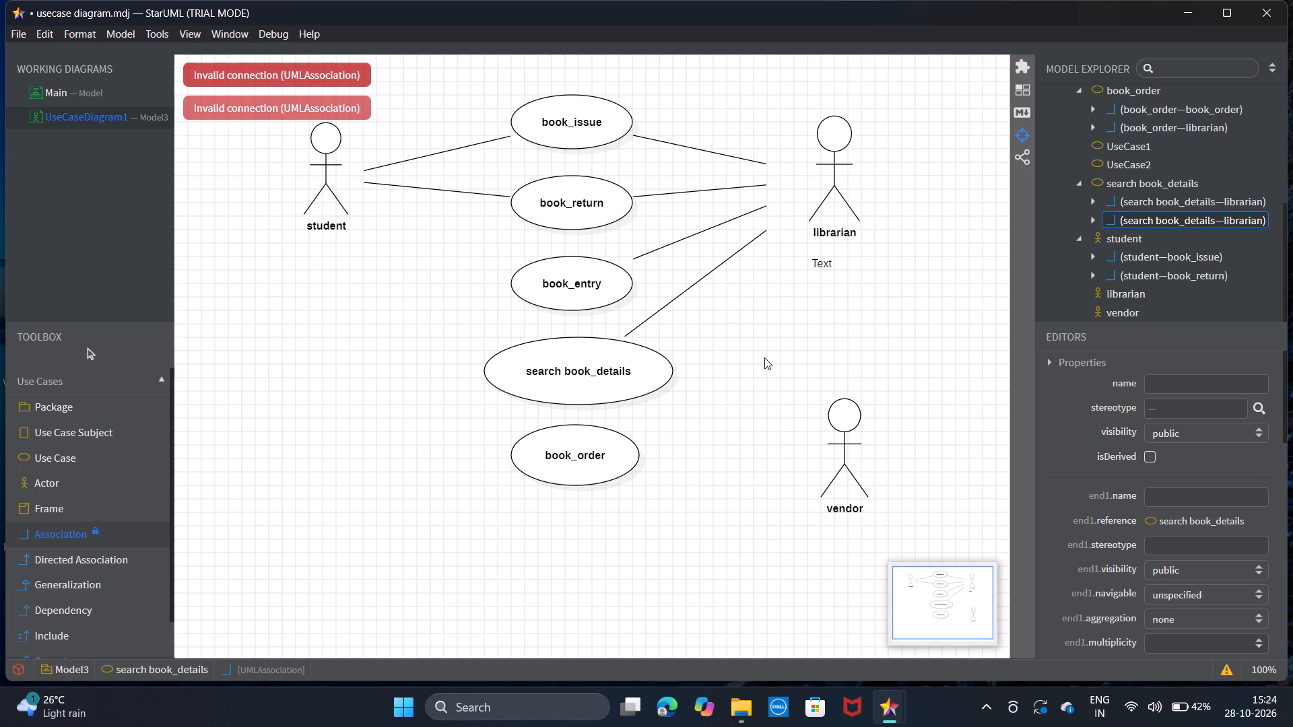
Connect the search book_details and book_order use cases to the vendor actor with associations.
{"action": "left_click_drag", "start_coordinate": [674, 369], "coordinate": [822, 444]}
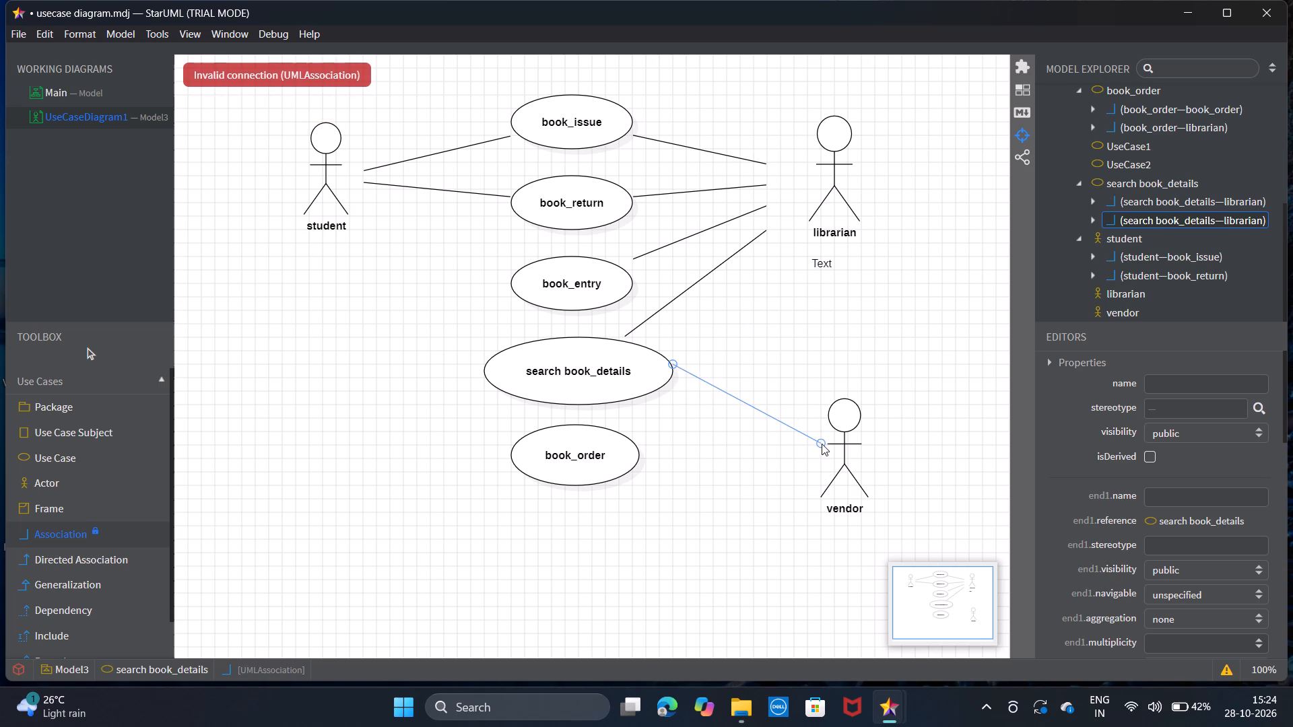
{"action": "left_click_drag", "start_coordinate": [822, 444], "coordinate": [822, 443]}
{"action": "left_click_drag", "start_coordinate": [644, 463], "coordinate": [805, 461]}
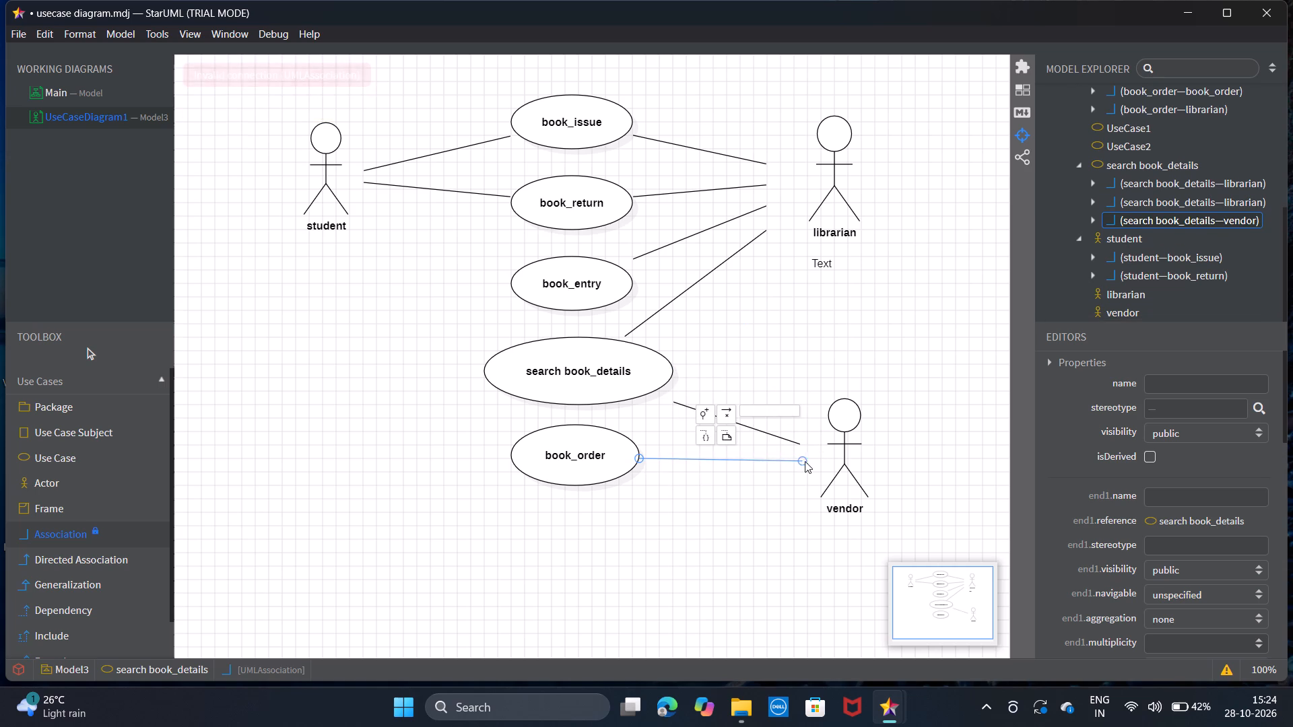
{"action": "left_click_drag", "start_coordinate": [805, 461], "coordinate": [804, 461]}
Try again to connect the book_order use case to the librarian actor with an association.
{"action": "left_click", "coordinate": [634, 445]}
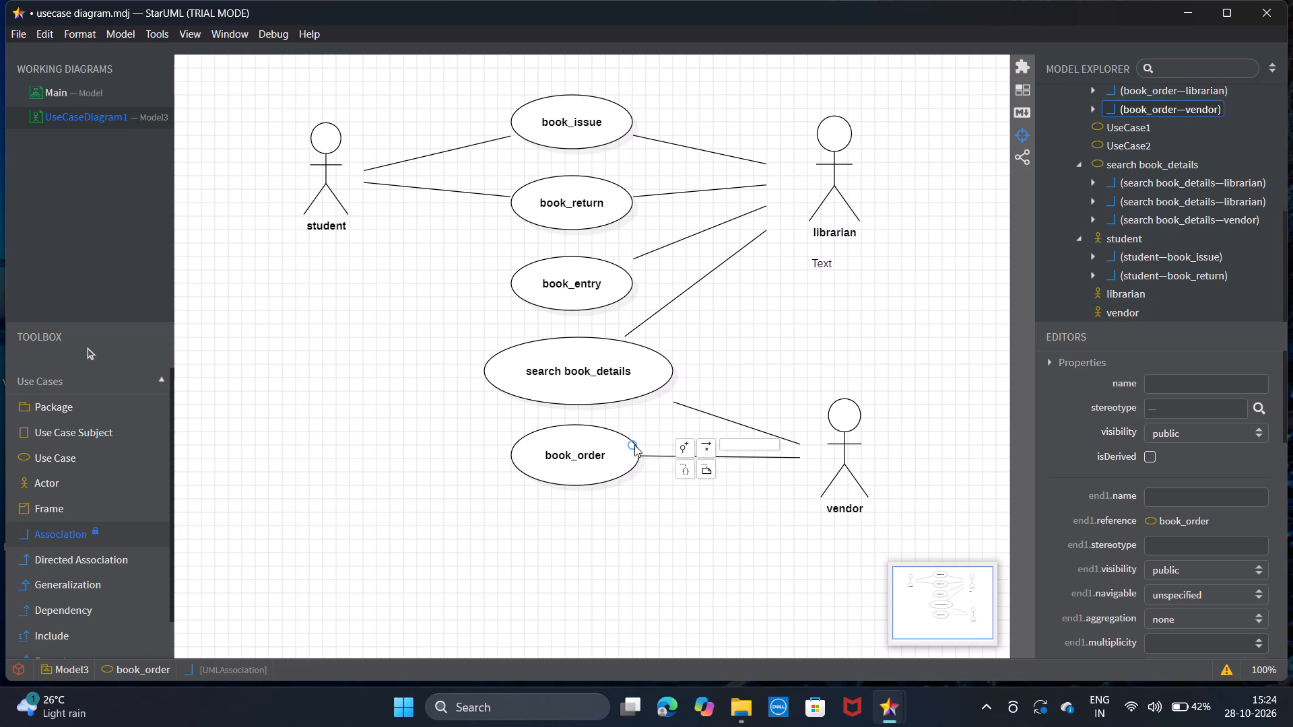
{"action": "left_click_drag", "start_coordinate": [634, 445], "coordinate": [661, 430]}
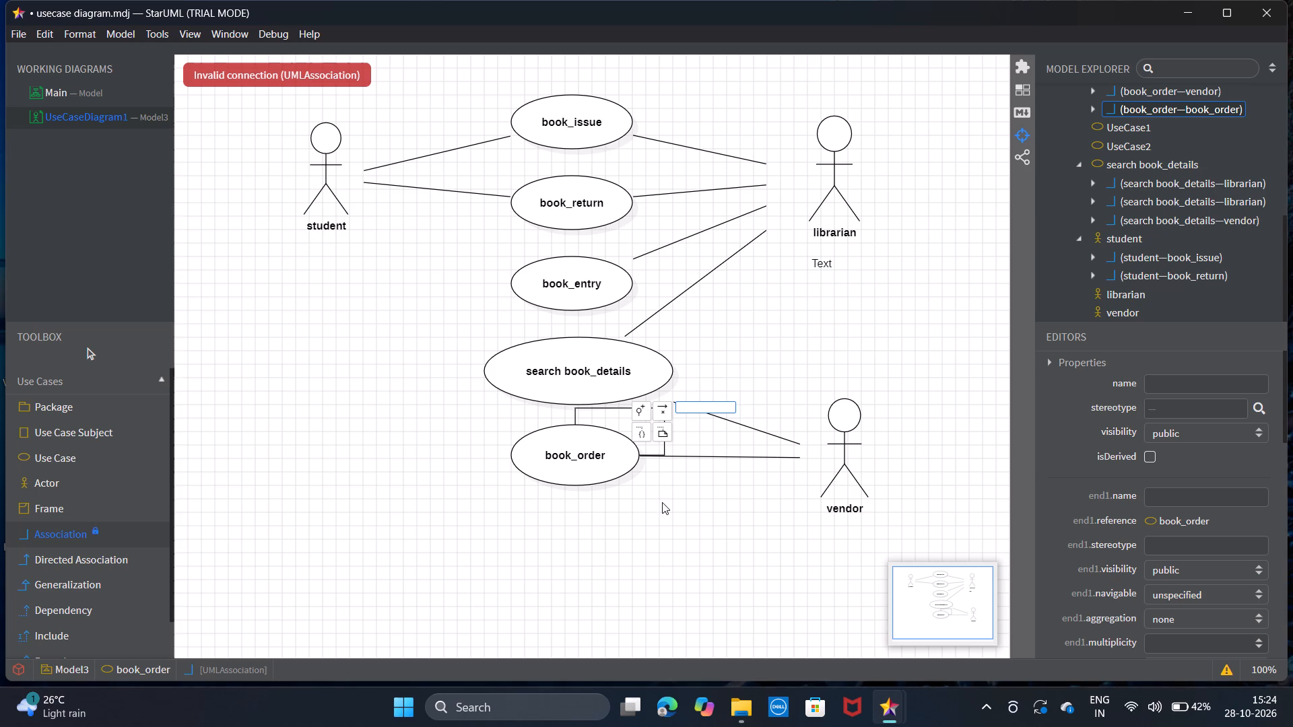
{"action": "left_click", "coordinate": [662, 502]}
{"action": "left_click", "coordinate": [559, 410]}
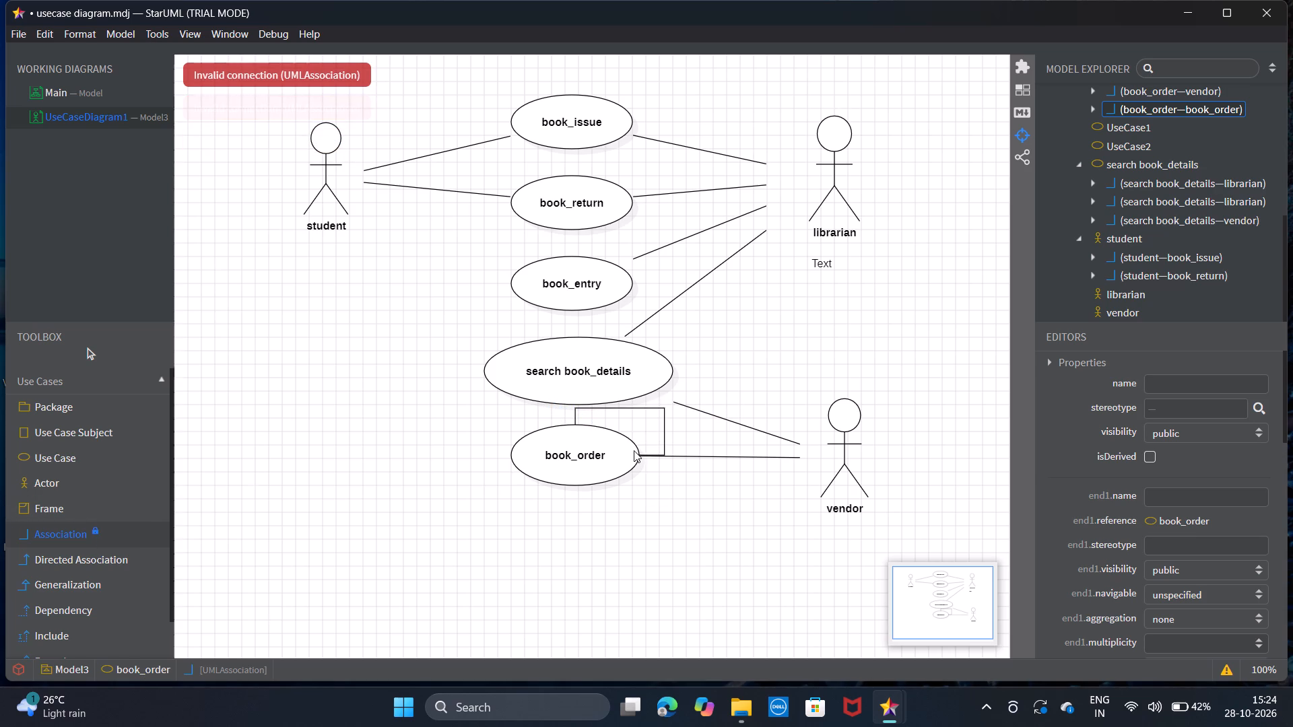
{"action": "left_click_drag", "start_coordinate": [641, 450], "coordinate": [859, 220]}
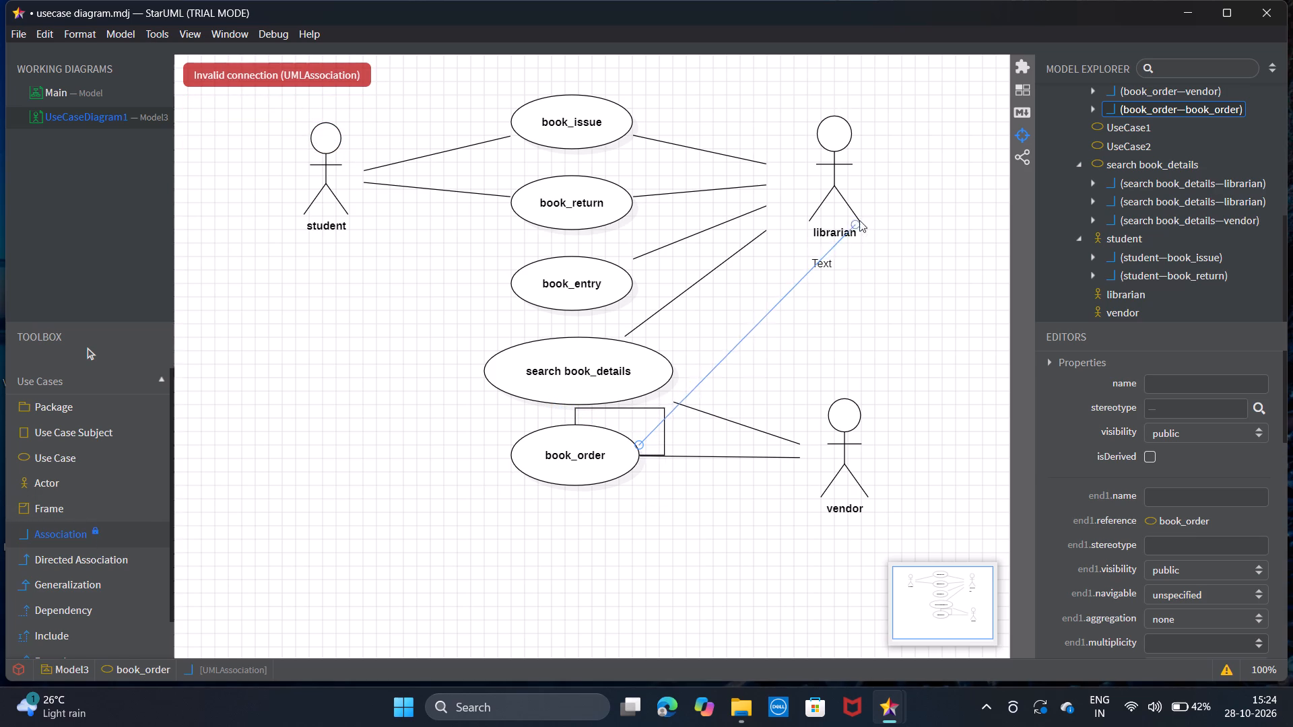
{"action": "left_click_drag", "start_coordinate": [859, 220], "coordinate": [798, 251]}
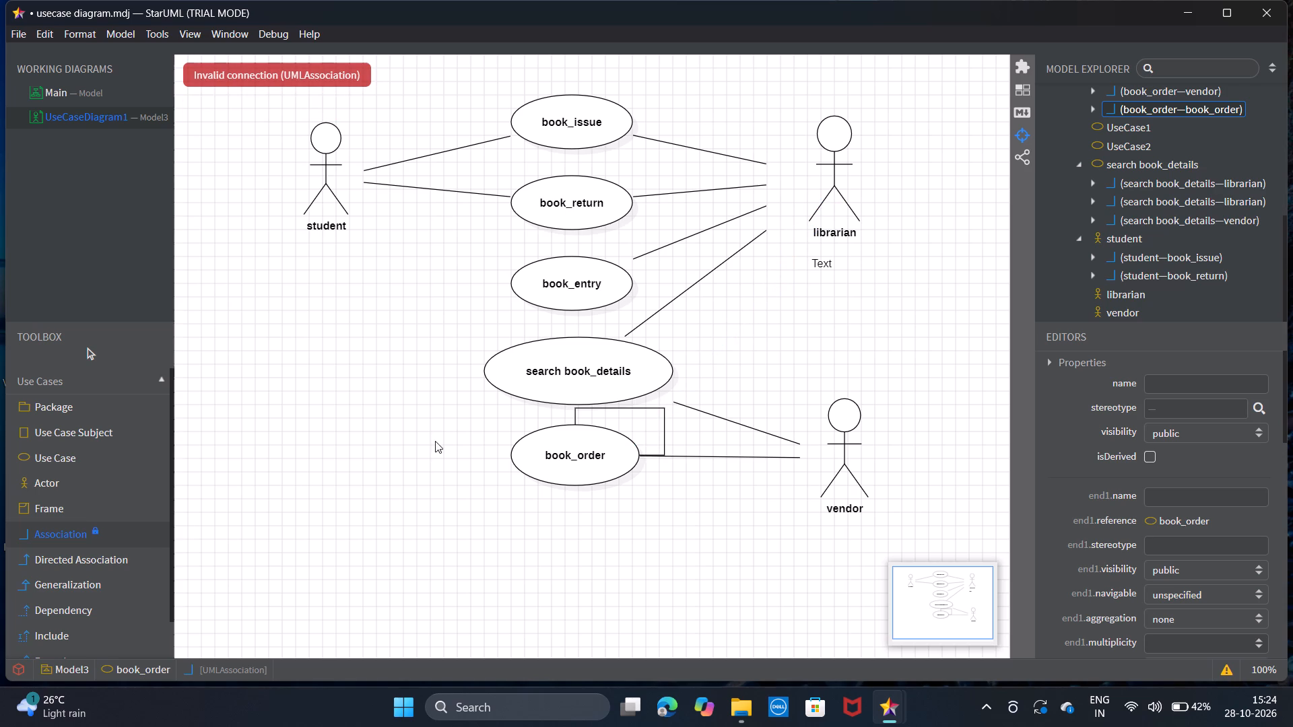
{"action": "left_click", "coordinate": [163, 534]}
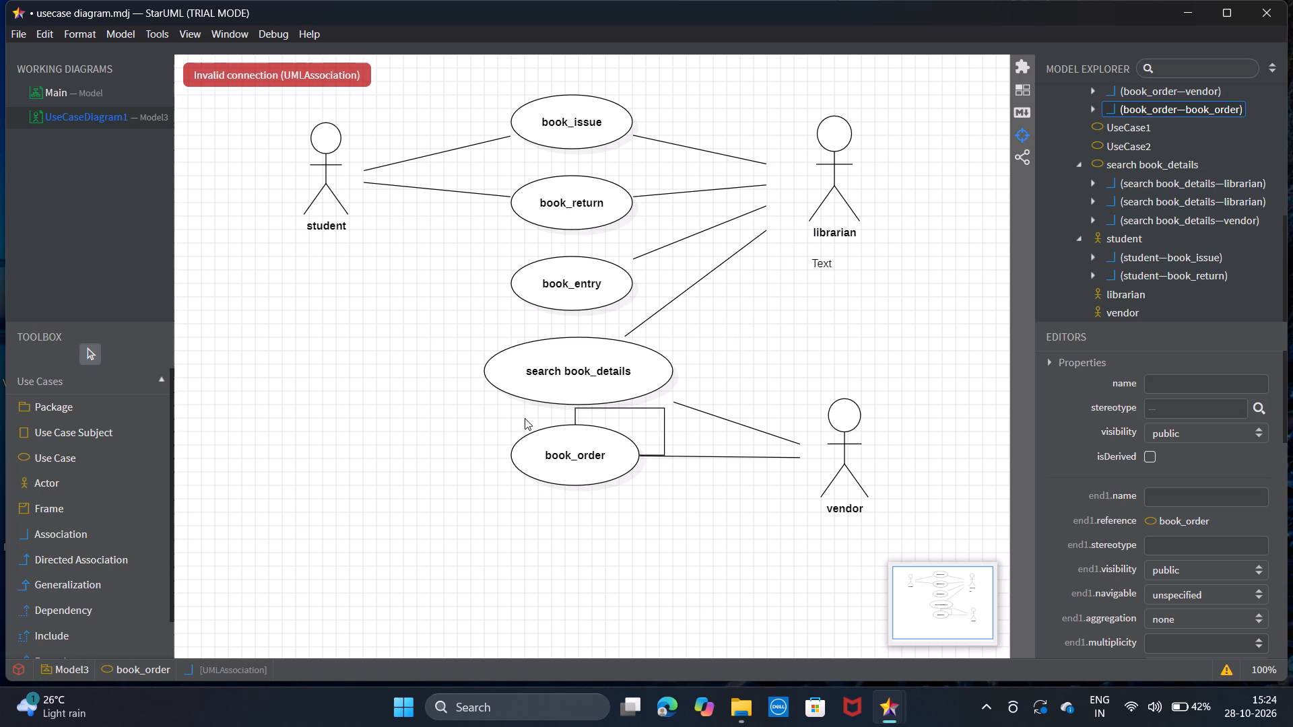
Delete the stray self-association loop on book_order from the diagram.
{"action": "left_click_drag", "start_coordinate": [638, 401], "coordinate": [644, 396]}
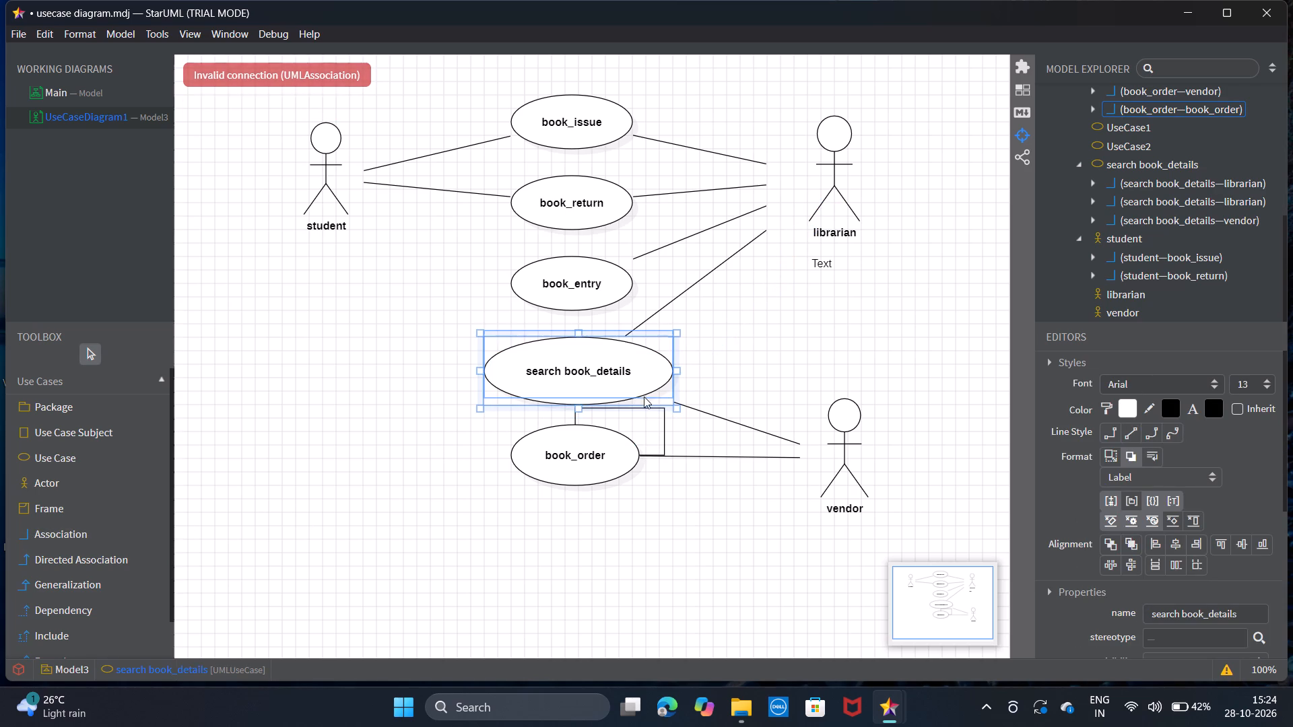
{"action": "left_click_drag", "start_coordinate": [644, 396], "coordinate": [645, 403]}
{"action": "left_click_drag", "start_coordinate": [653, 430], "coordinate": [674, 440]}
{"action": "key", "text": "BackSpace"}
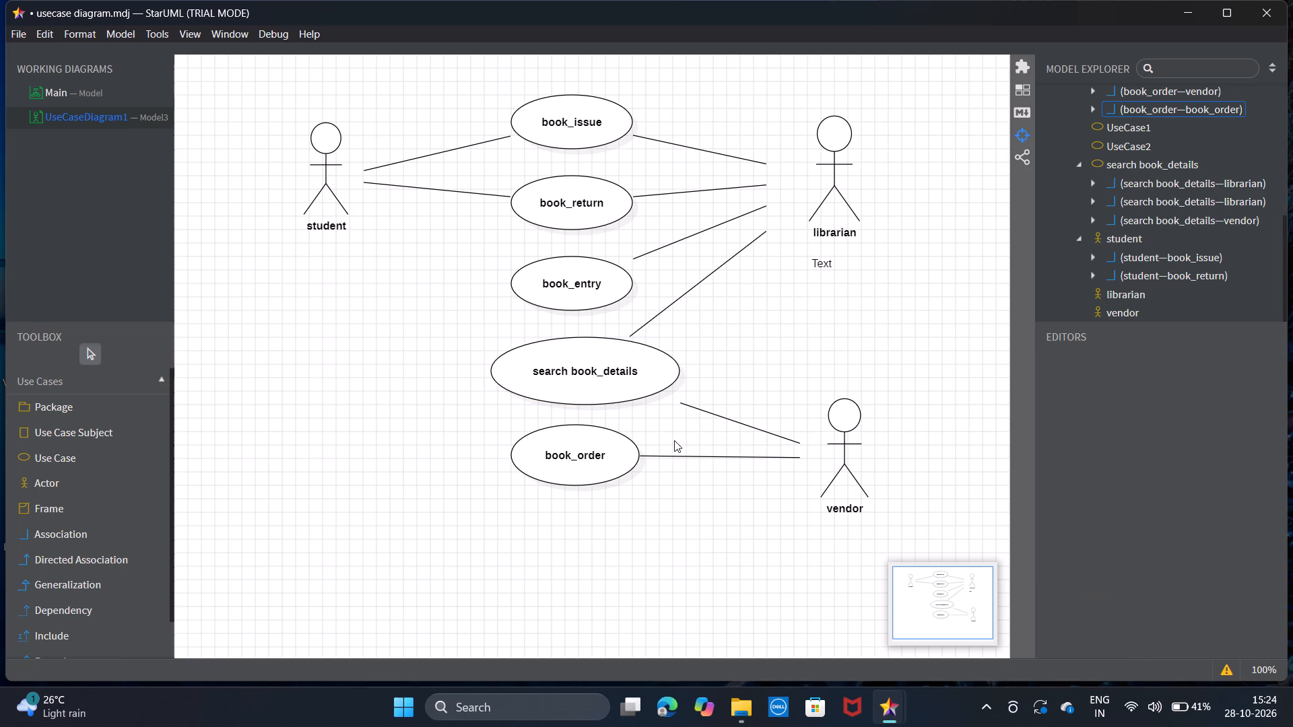
Connect the book_order use case to the librarian actor with an association.
{"action": "left_click_drag", "start_coordinate": [133, 517], "coordinate": [131, 526]}
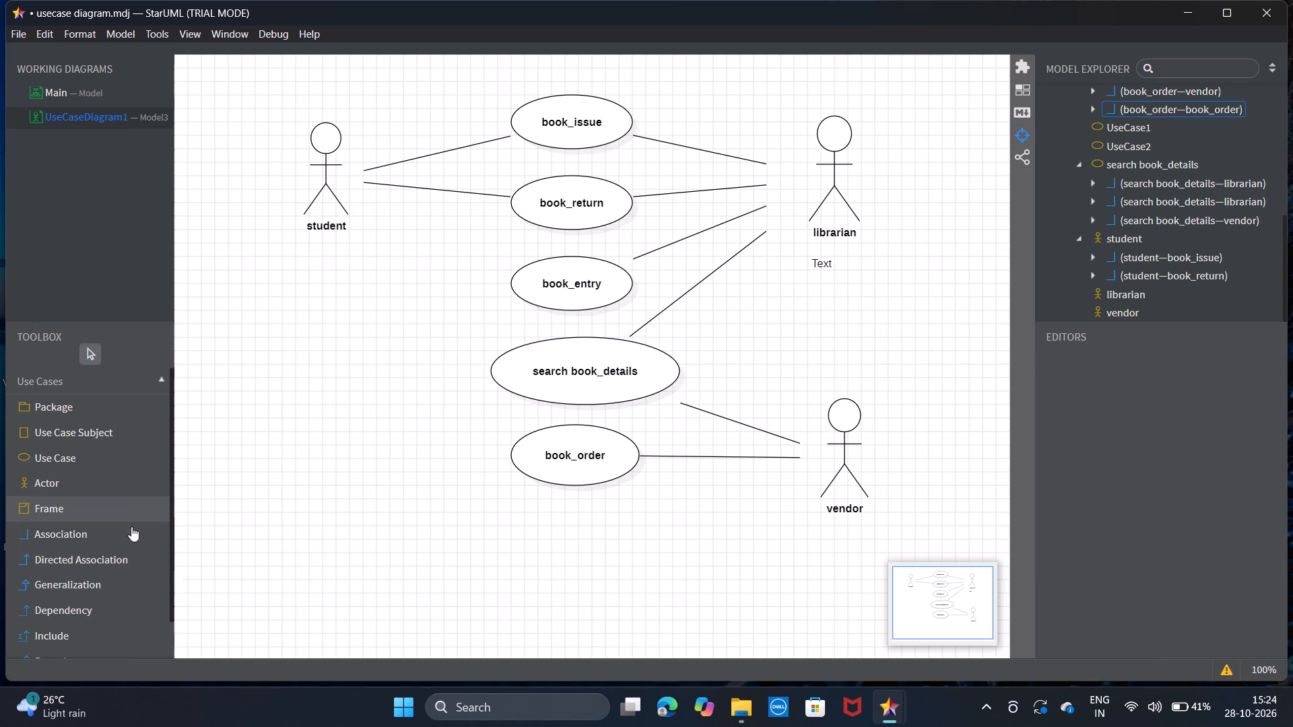
{"action": "left_click_drag", "start_coordinate": [131, 526], "coordinate": [126, 539]}
{"action": "double_click", "coordinate": [126, 539]}
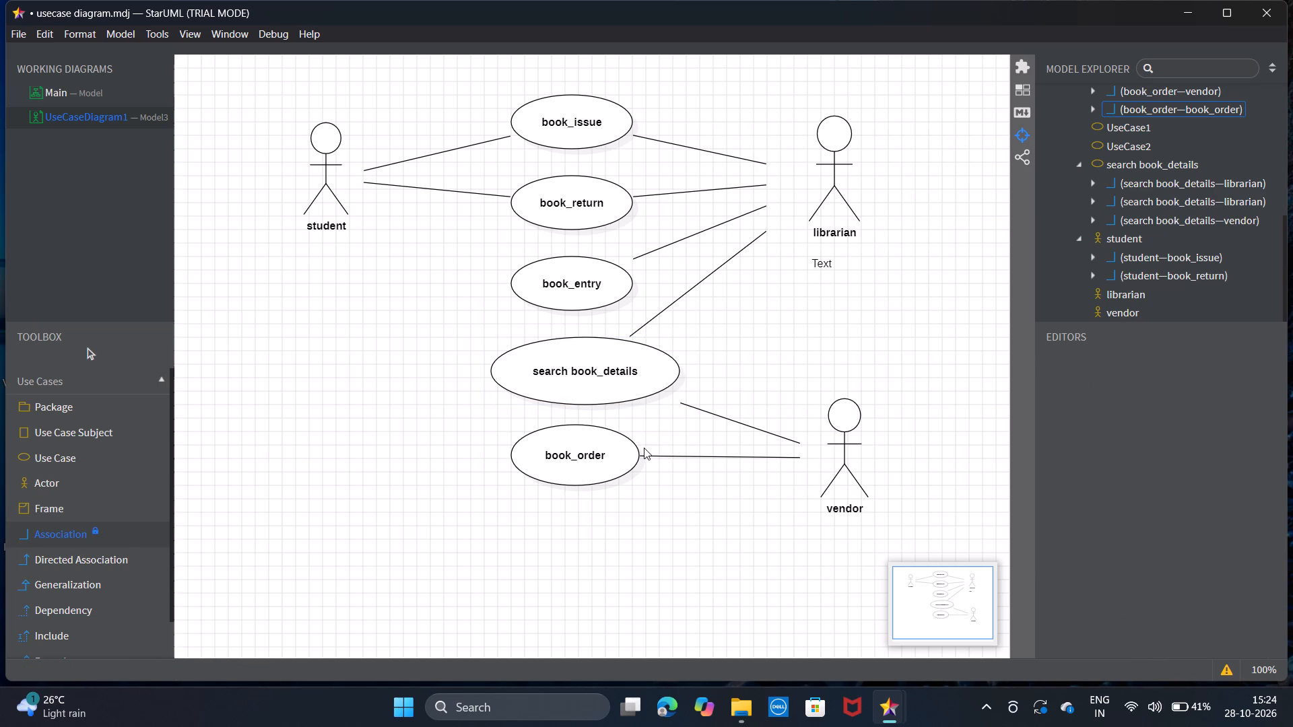
{"action": "left_click_drag", "start_coordinate": [643, 448], "coordinate": [799, 260]}
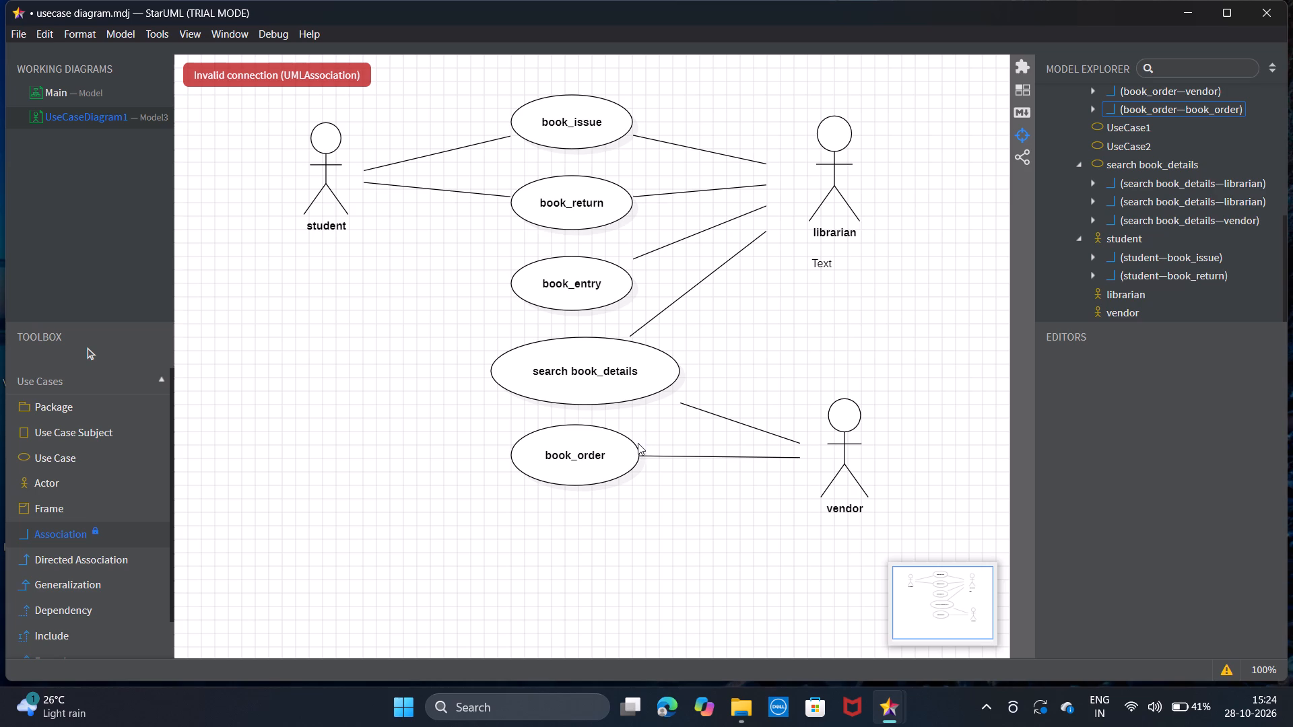
{"action": "left_click_drag", "start_coordinate": [637, 443], "coordinate": [776, 246]}
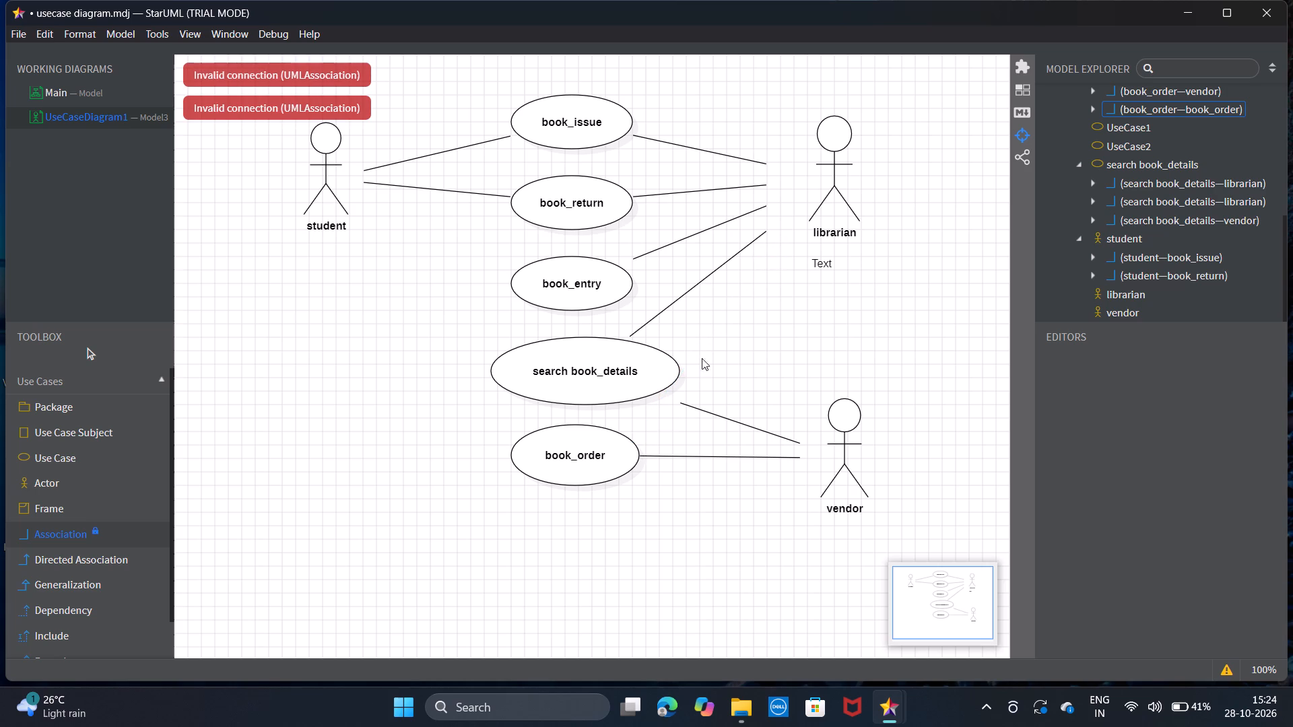
{"action": "left_click_drag", "start_coordinate": [623, 433], "coordinate": [791, 246]}
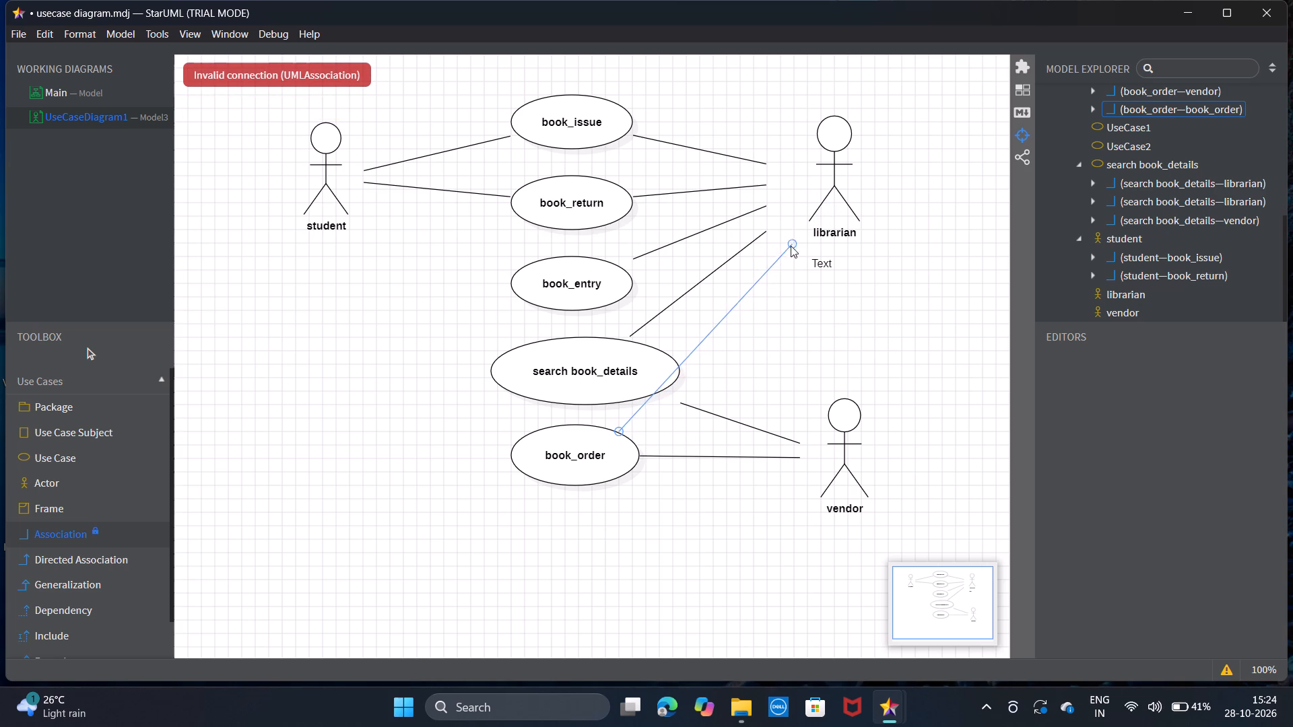
{"action": "left_click_drag", "start_coordinate": [791, 246], "coordinate": [786, 235]}
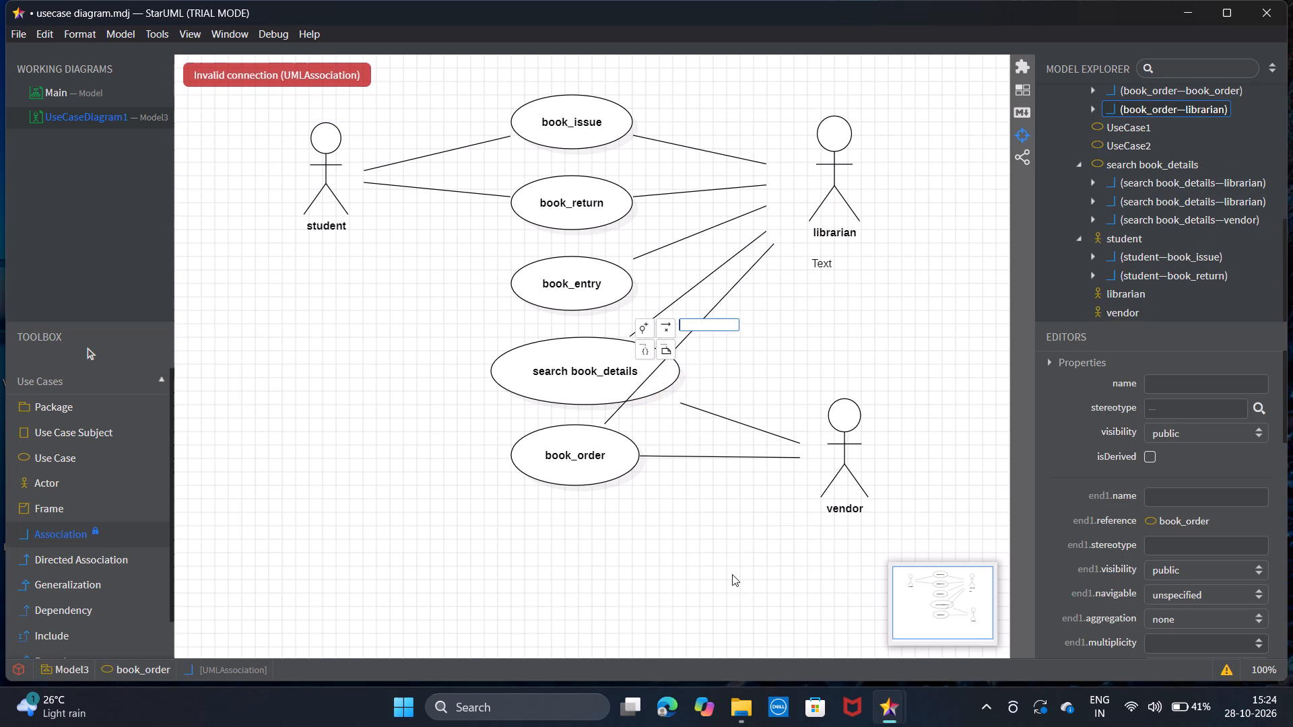
{"action": "left_click", "coordinate": [731, 570]}
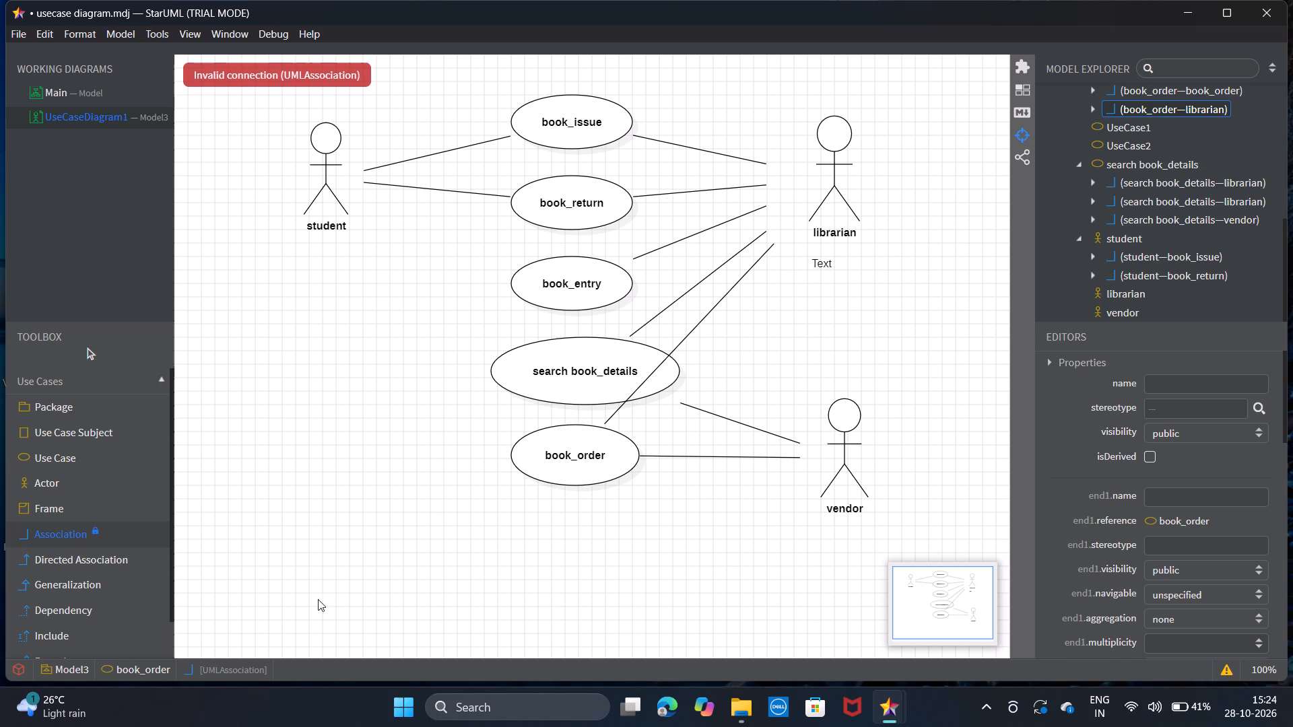
{"action": "left_click", "coordinate": [155, 533]}
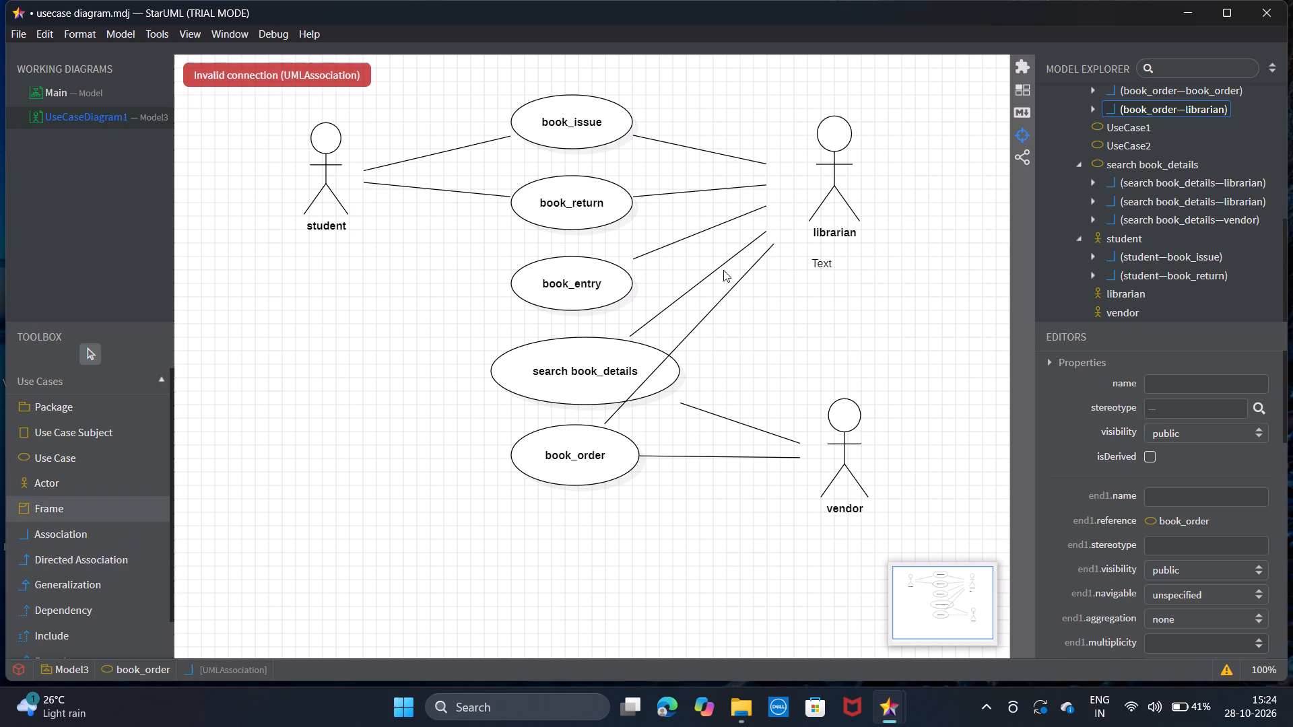
Delete the stray text element below the librarian actor.
{"action": "left_click_drag", "start_coordinate": [806, 254], "coordinate": [849, 281]}
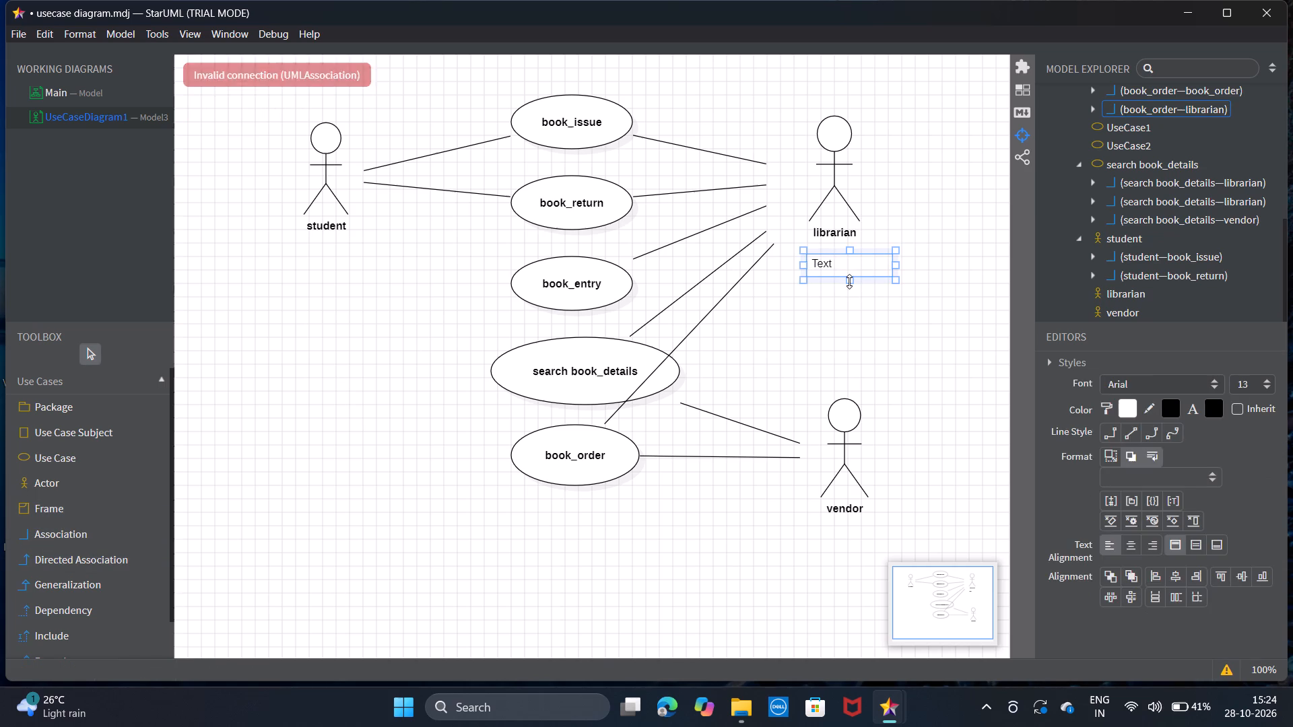
{"action": "key", "text": "BackSpace"}
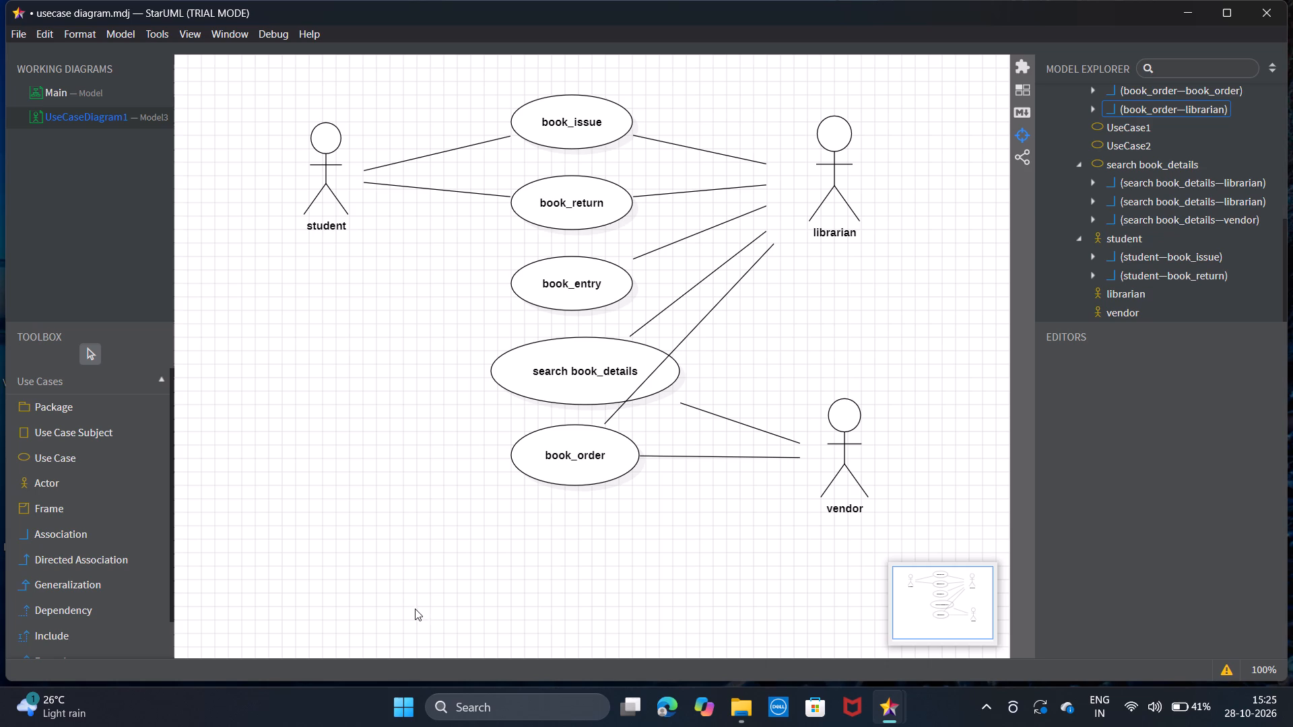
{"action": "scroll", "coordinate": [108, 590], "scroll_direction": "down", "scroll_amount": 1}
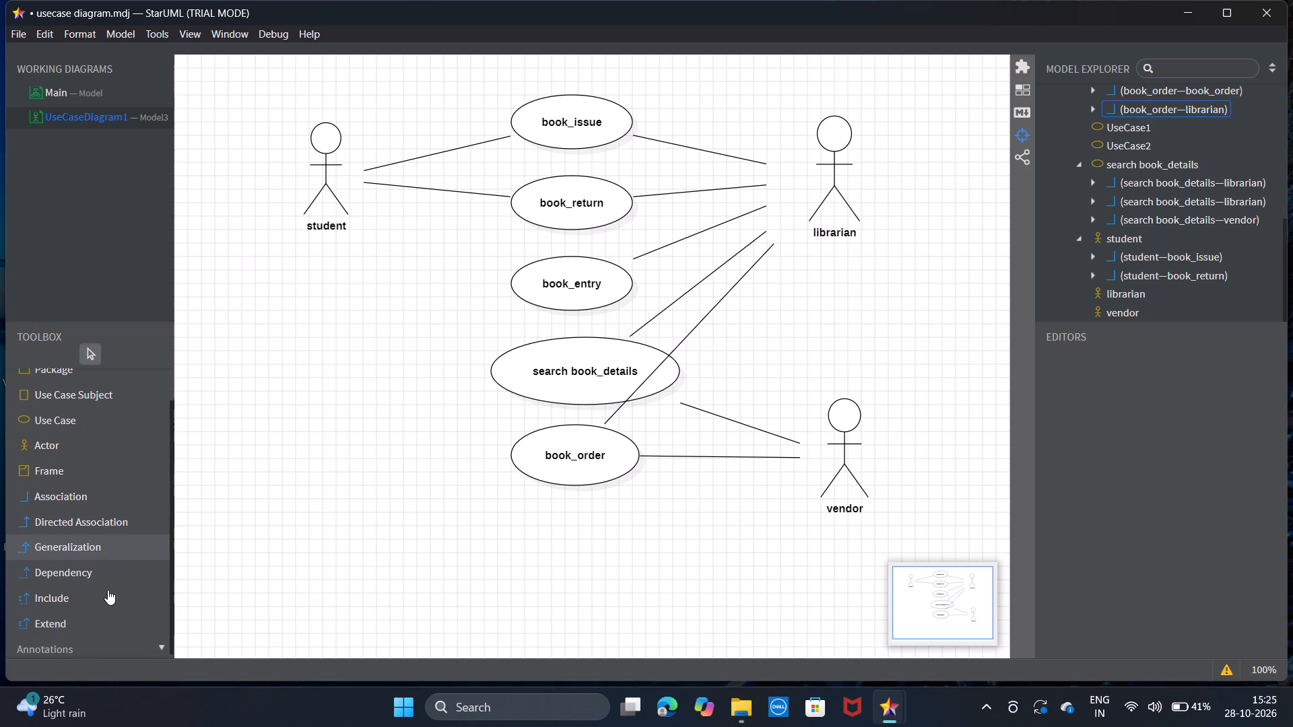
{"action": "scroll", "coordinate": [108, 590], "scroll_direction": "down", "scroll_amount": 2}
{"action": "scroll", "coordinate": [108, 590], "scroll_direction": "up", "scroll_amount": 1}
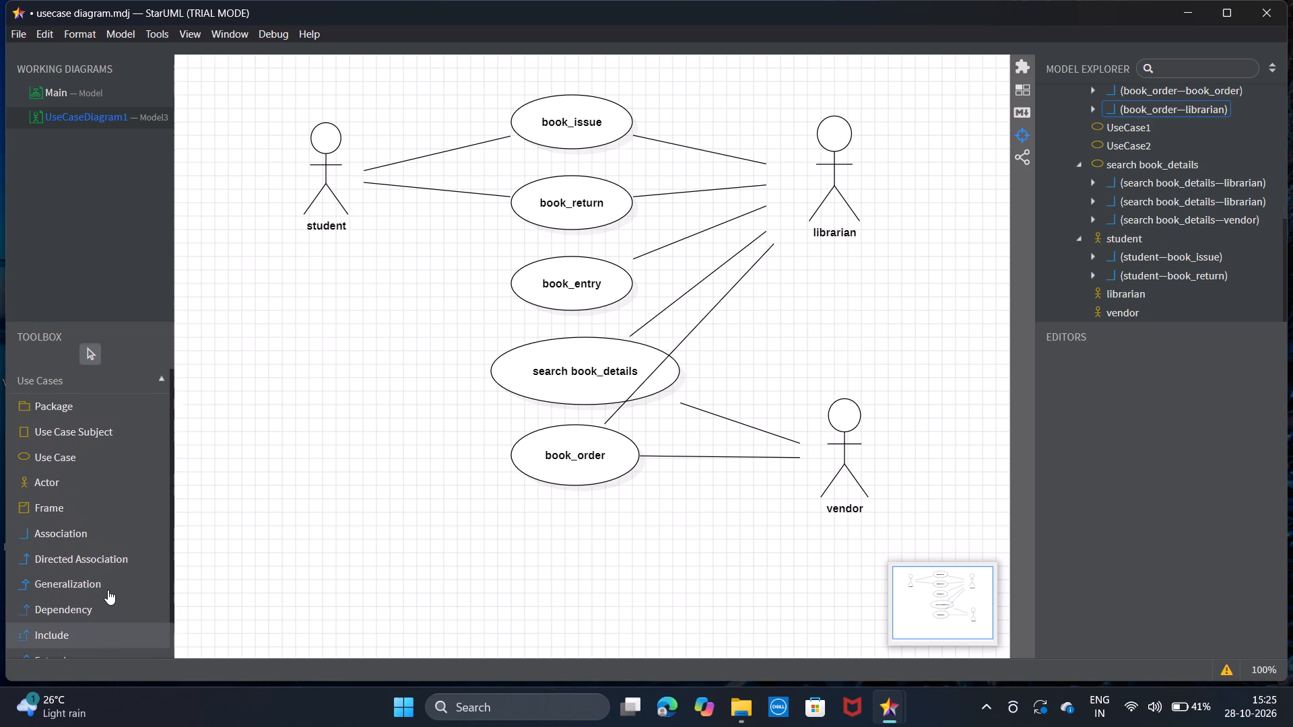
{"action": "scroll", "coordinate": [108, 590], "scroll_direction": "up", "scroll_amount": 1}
Look over the project's diagram thumbnails, including both use case diagrams, and close the overview.
{"action": "left_click", "coordinate": [1023, 88]}
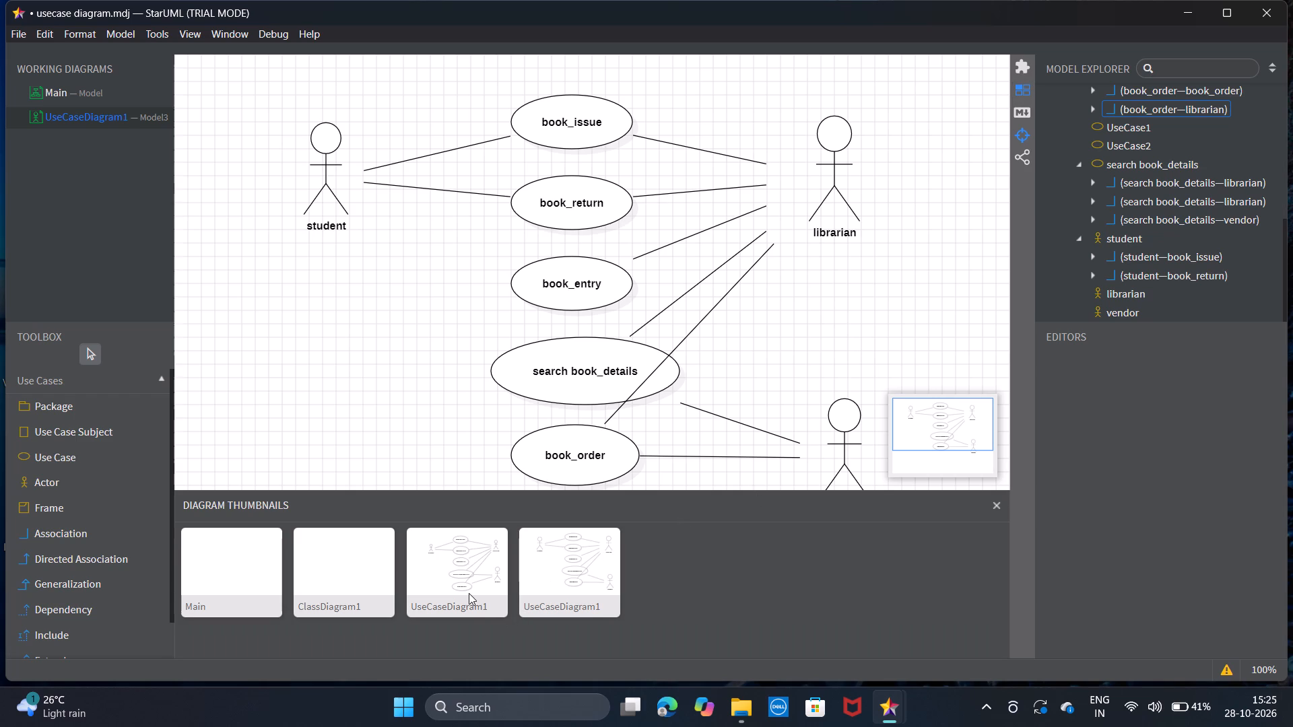
{"action": "left_click", "coordinate": [485, 542]}
{"action": "left_click", "coordinate": [561, 558]}
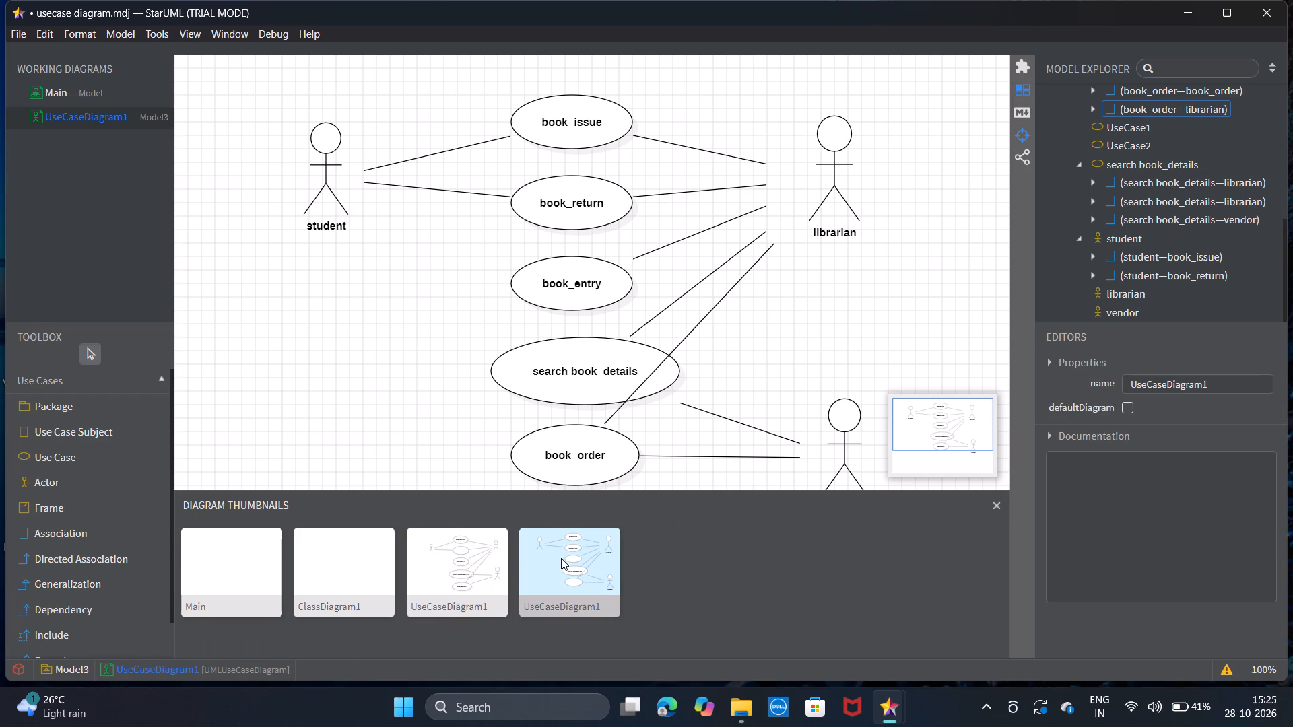
{"action": "left_click", "coordinate": [783, 623]}
{"action": "left_click", "coordinate": [996, 501]}
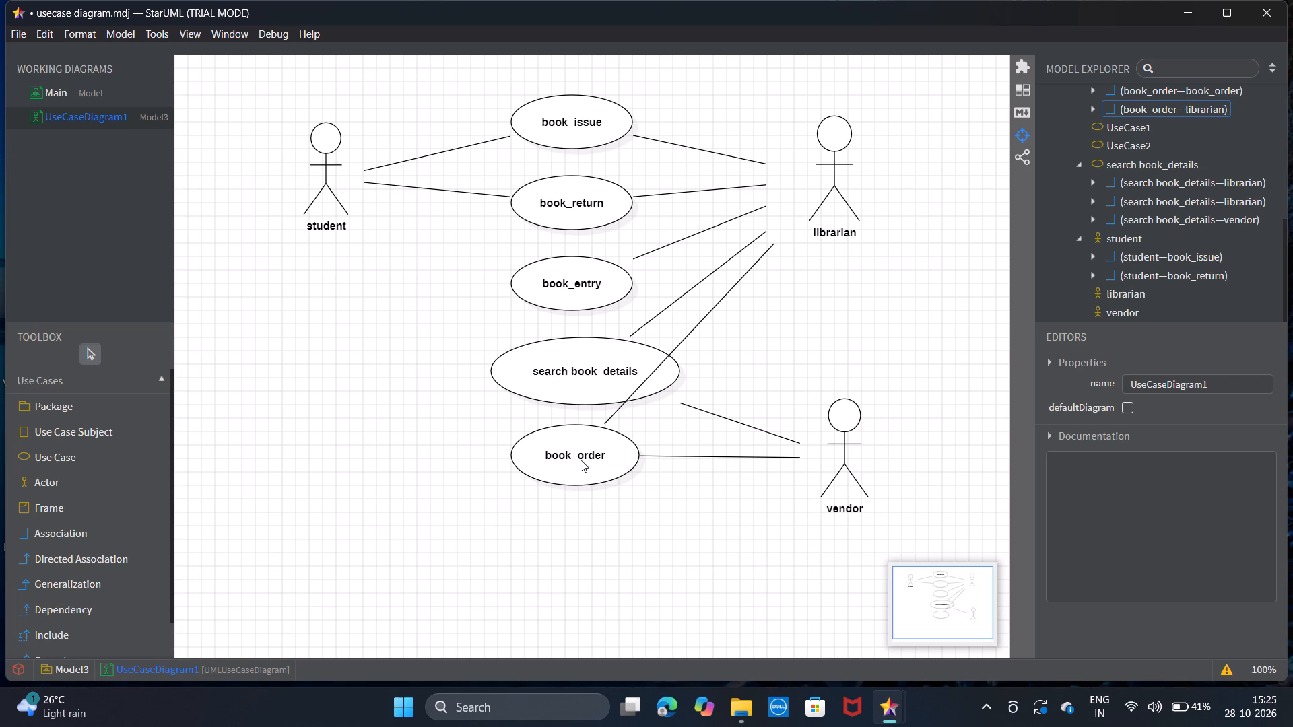
Save the use case diagram project.
{"action": "key", "text": "ctrl+s"}
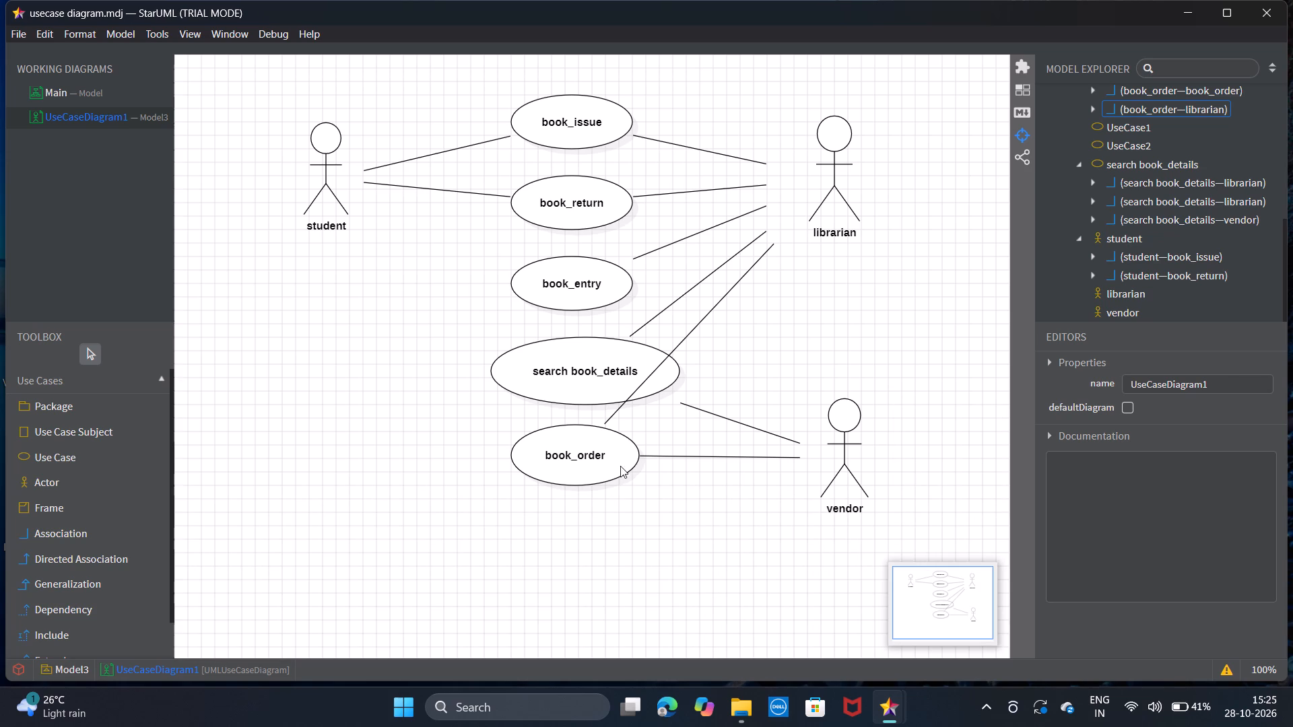
{"action": "key", "text": "ctrl+s"}
Save the use case diagram project.
{"action": "left_click", "coordinate": [13, 26]}
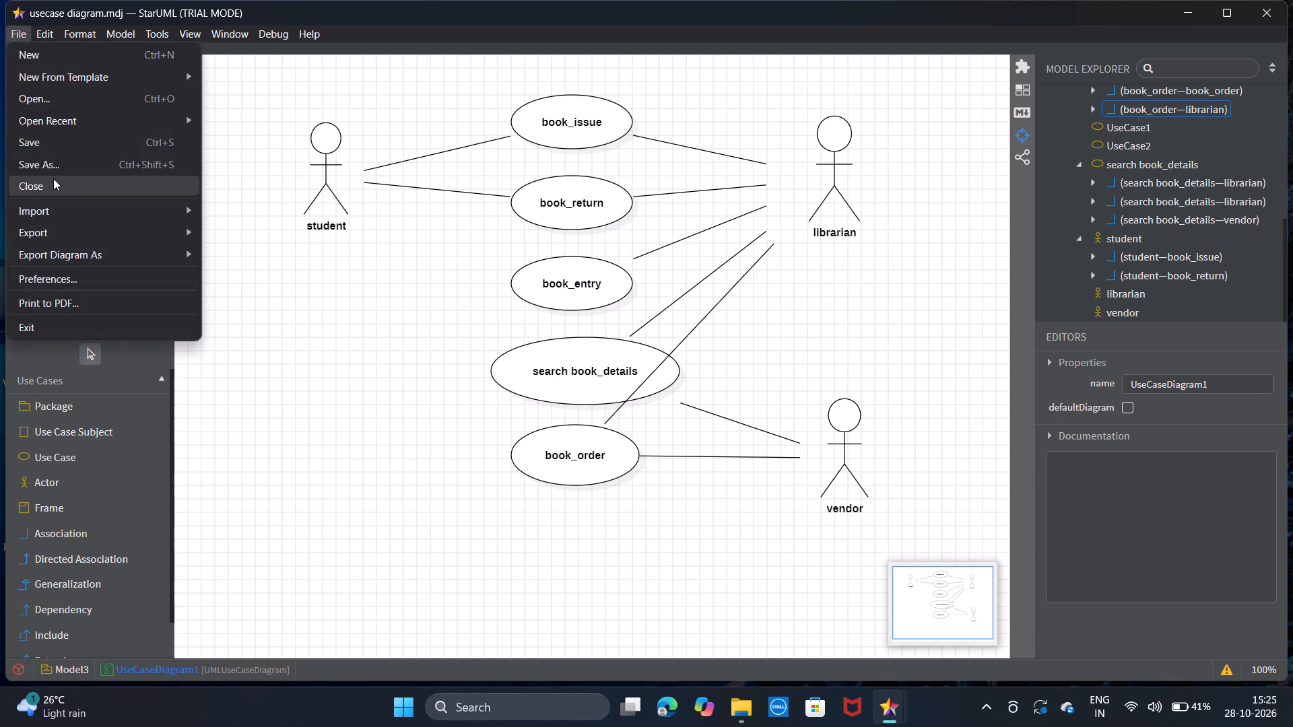
{"action": "left_click", "coordinate": [81, 151]}
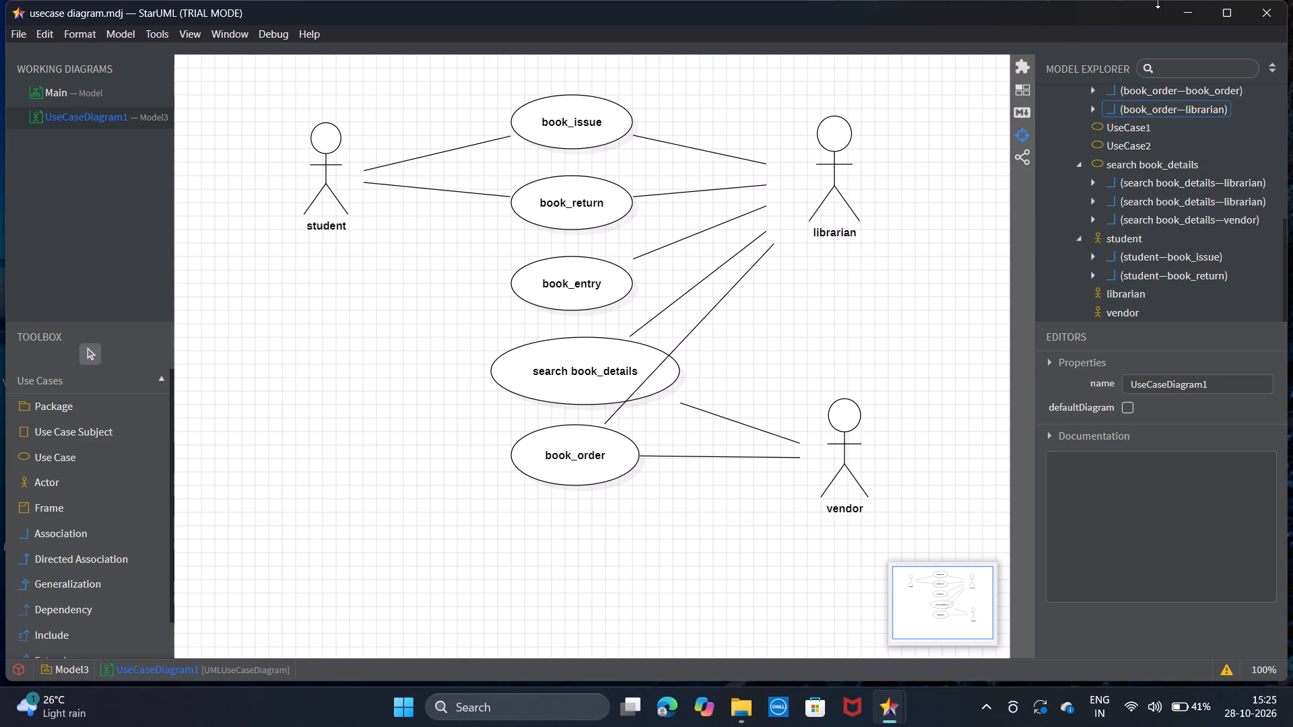
Switch to File Explorer, open the usecase diagram file from the Book Bank folder, and dismiss the licence activation dialog.
{"action": "left_click", "coordinate": [1182, 7]}
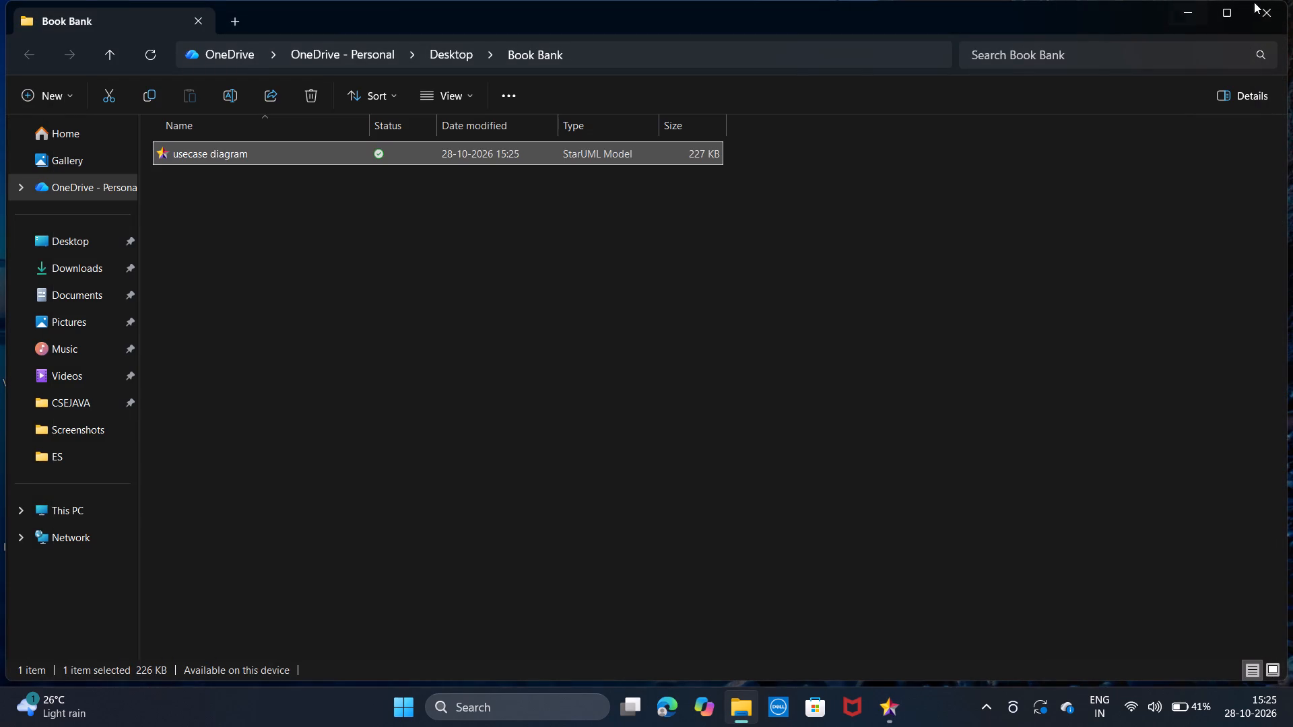
{"action": "double_click", "coordinate": [700, 148]}
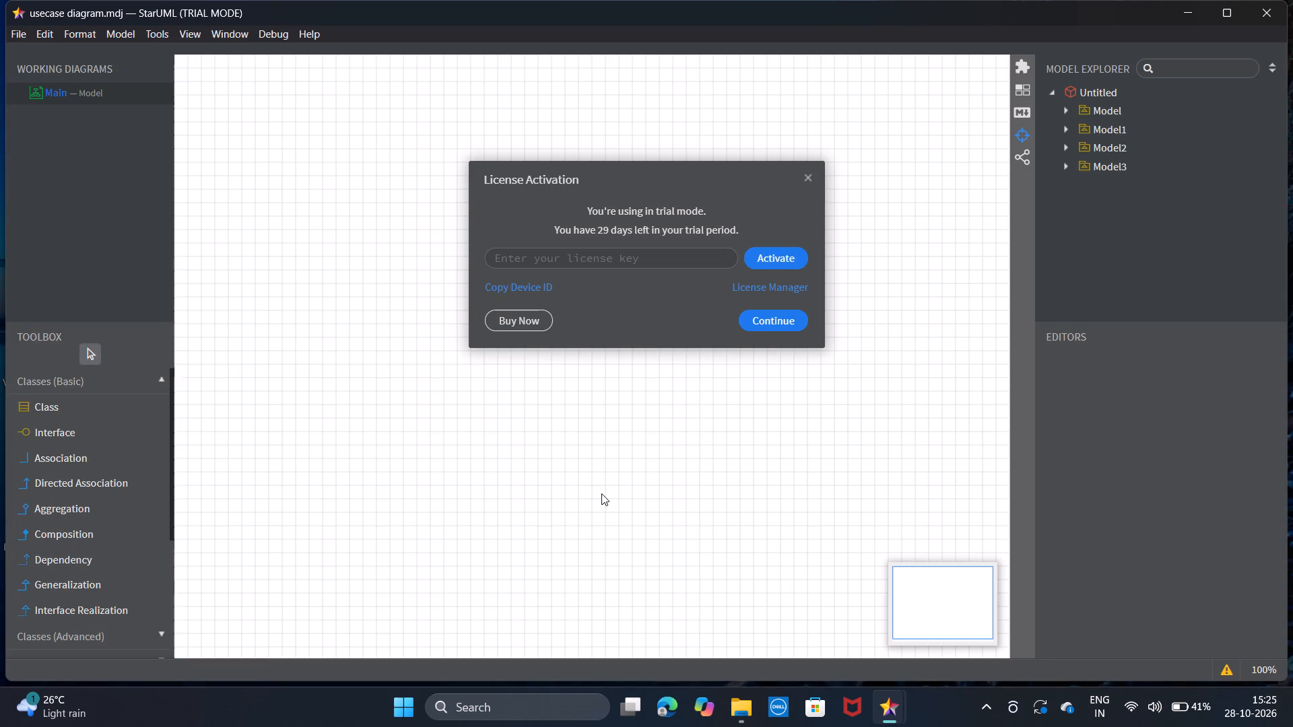
{"action": "left_click", "coordinate": [812, 180]}
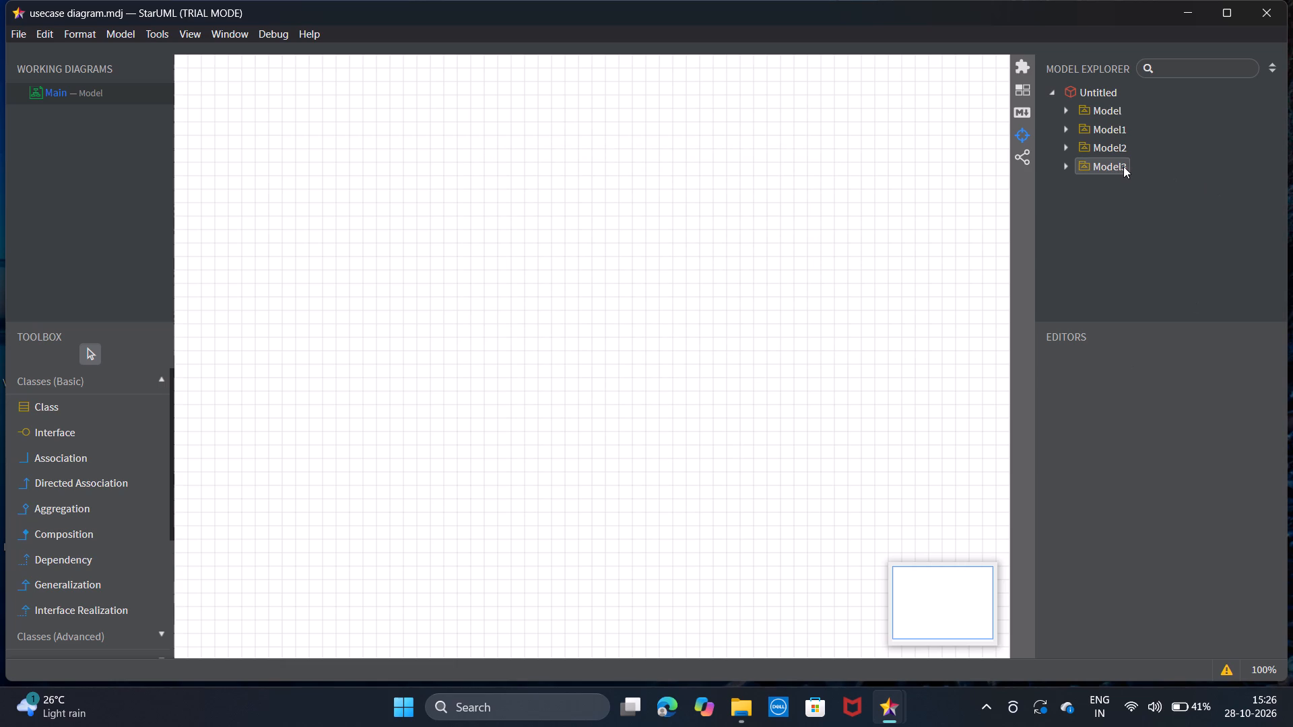
Search the project's models and diagrams for "use" and open UseCaseDiagram1 belonging to Model2.
{"action": "left_click", "coordinate": [1123, 166]}
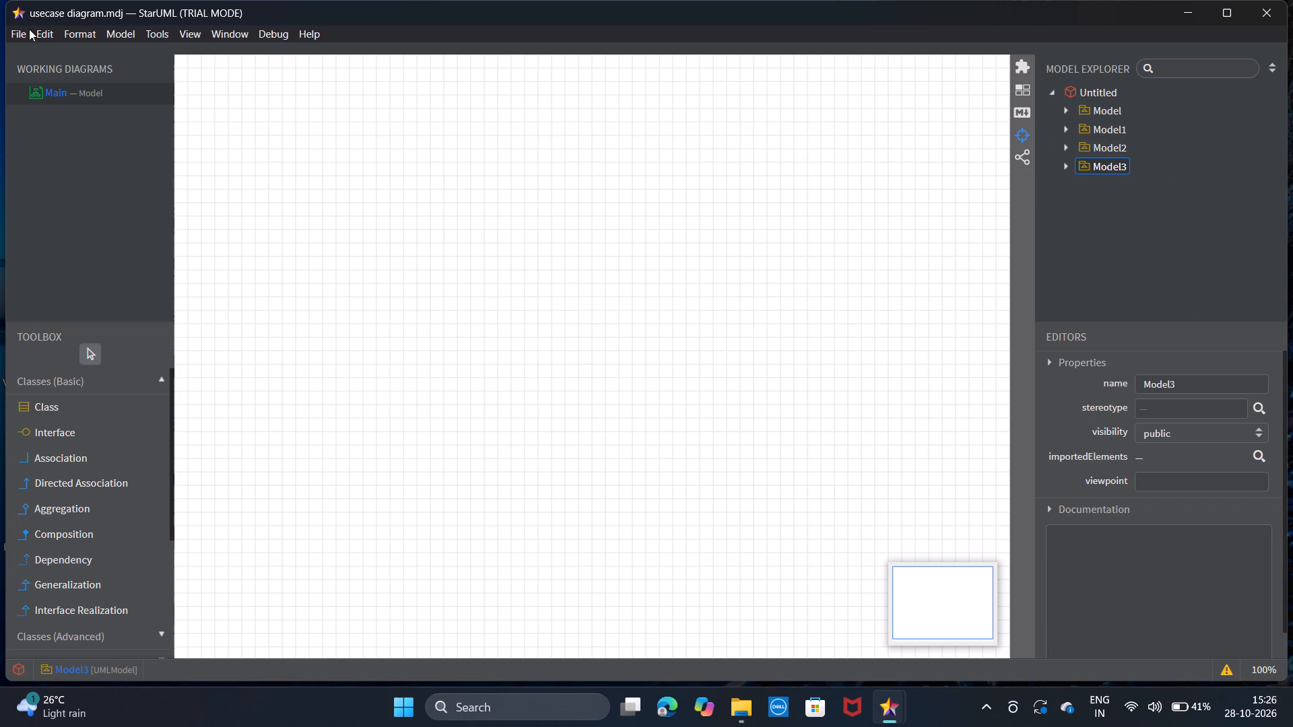
{"action": "left_click", "coordinate": [23, 29]}
{"action": "left_click", "coordinate": [191, 30]}
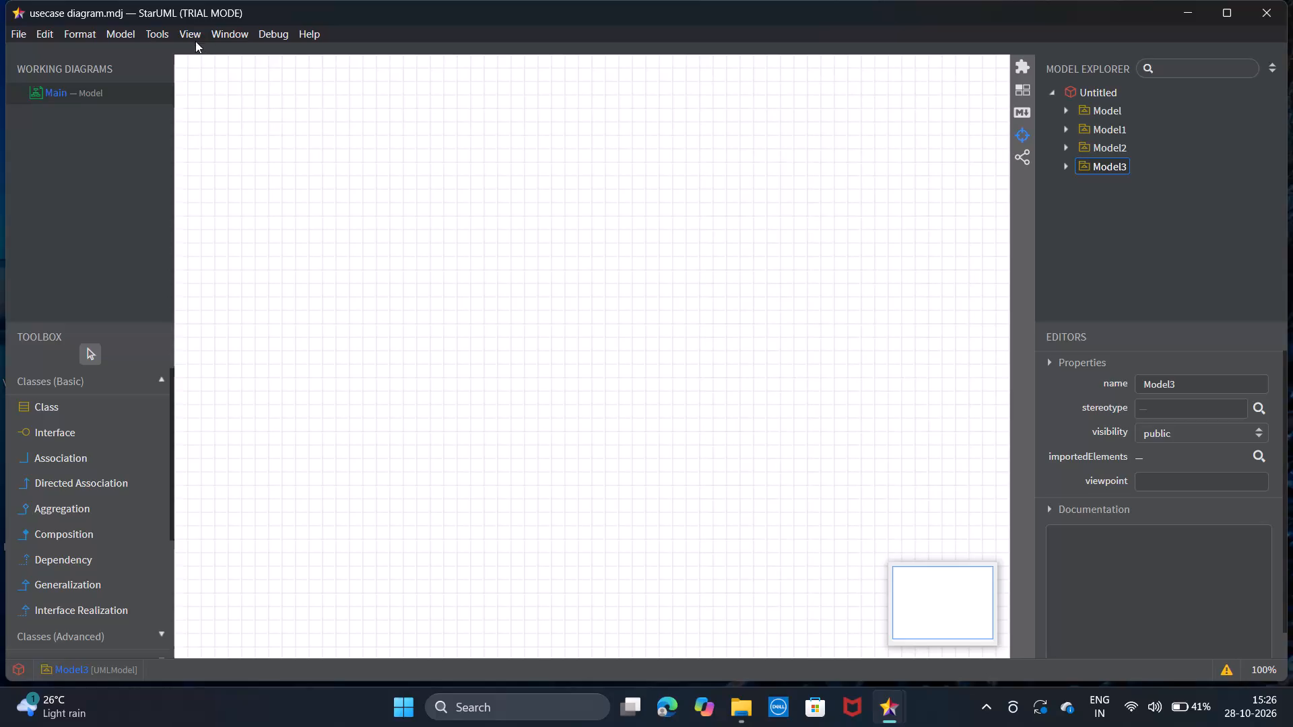
{"action": "left_click", "coordinate": [192, 35]}
{"action": "left_click", "coordinate": [203, 46]}
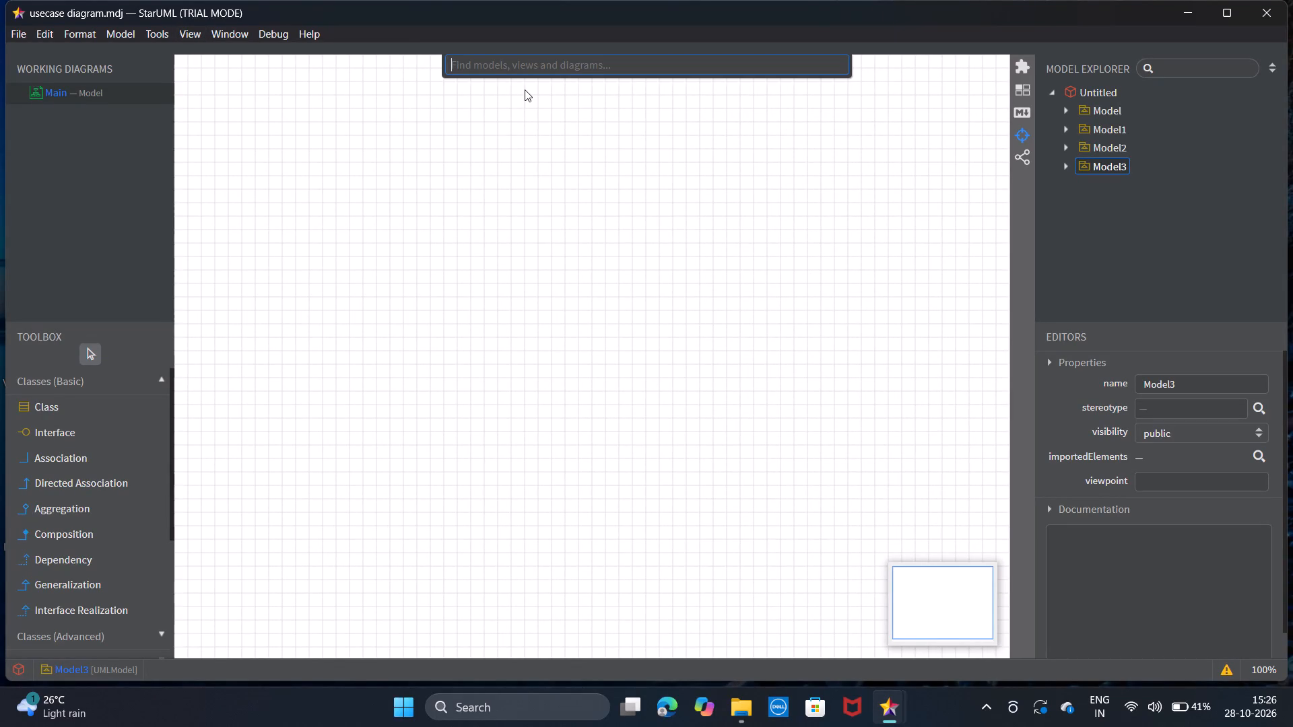
{"action": "key", "text": "v"}
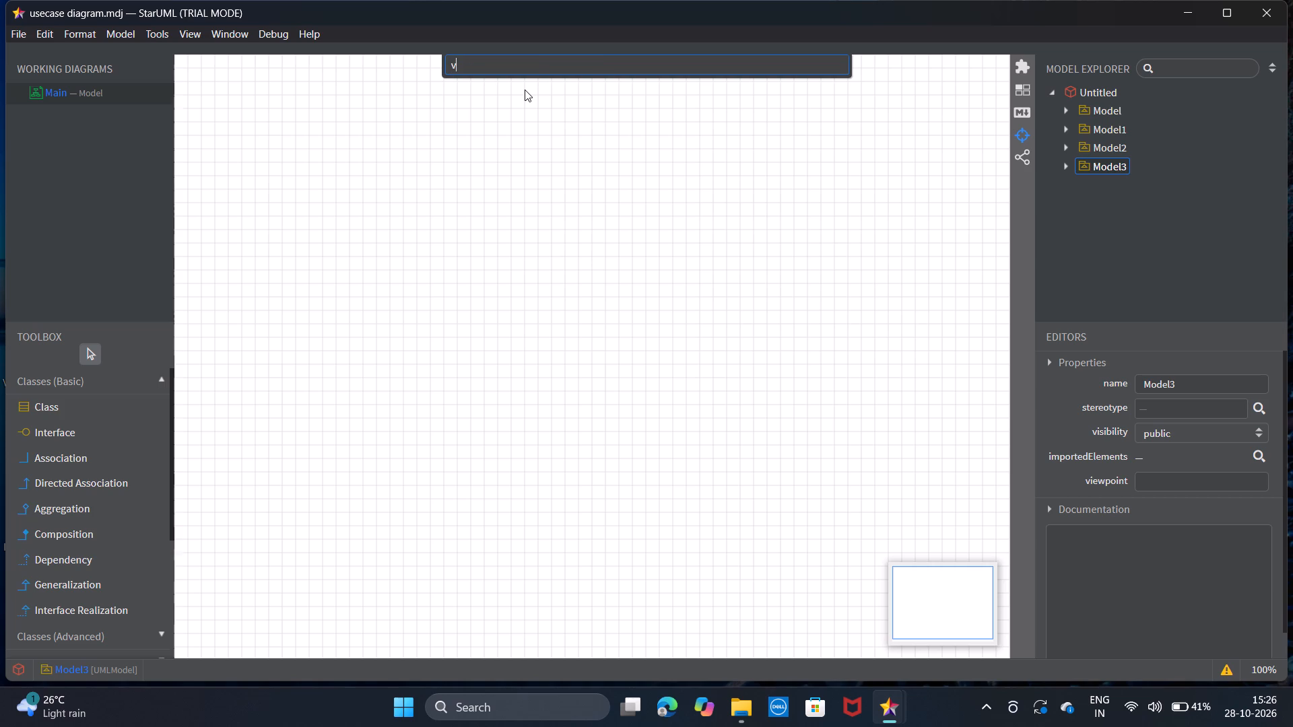
{"action": "key", "text": "BackSpace"}
{"action": "type", "text": "use"}
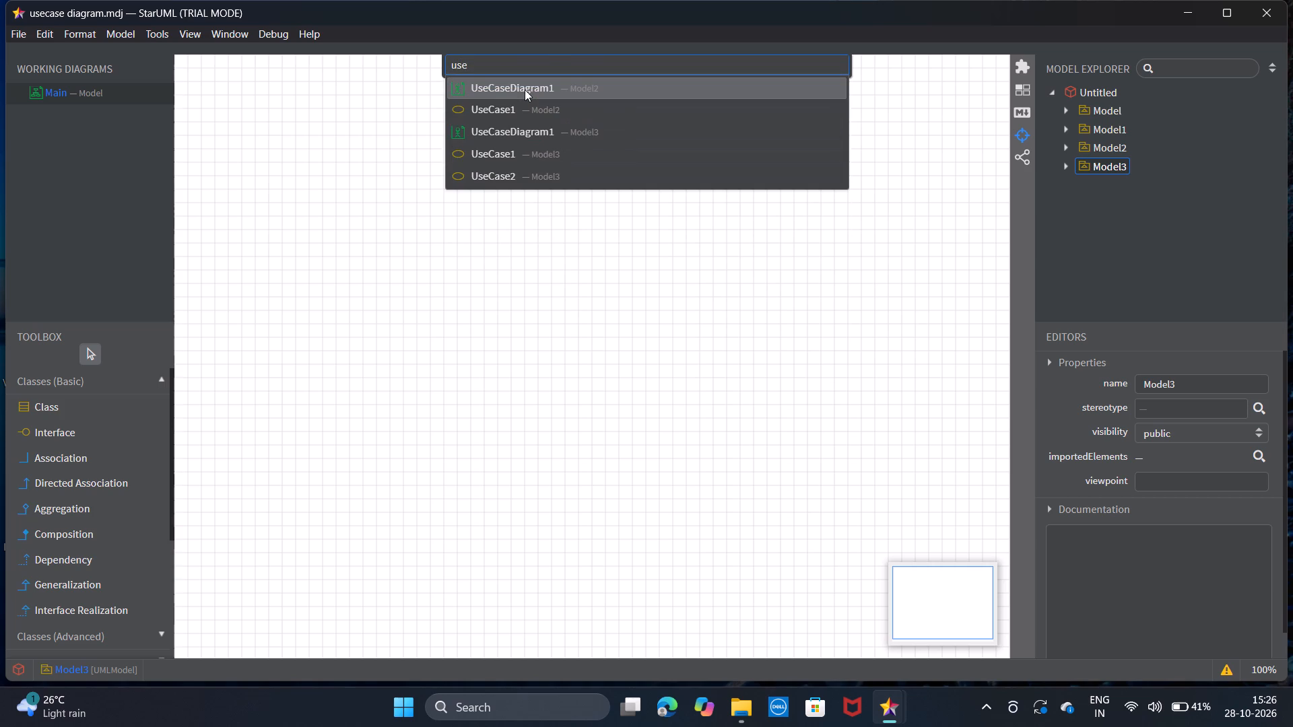
{"action": "left_click", "coordinate": [525, 90]}
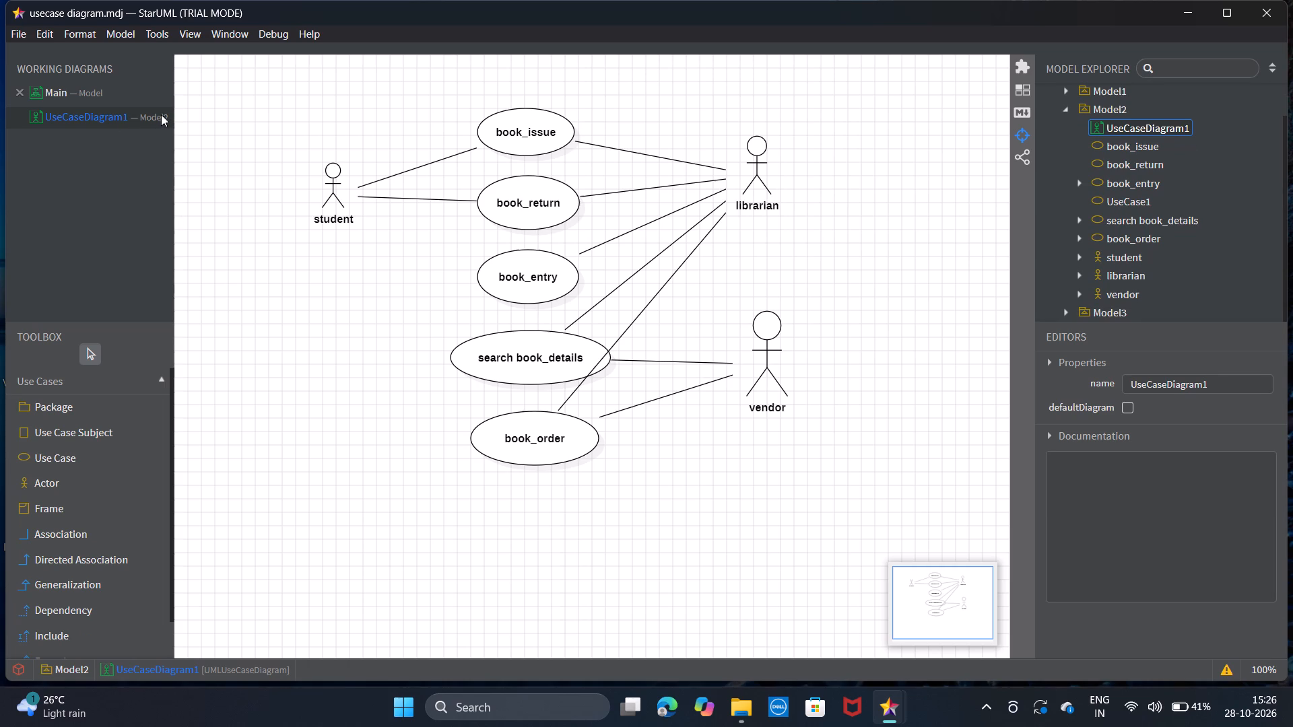
Save the project as usecase diagram in the Book Bank folder on the Desktop, replacing the existing file.
{"action": "key", "text": "ctrl+s"}
{"action": "left_click", "coordinate": [19, 35]}
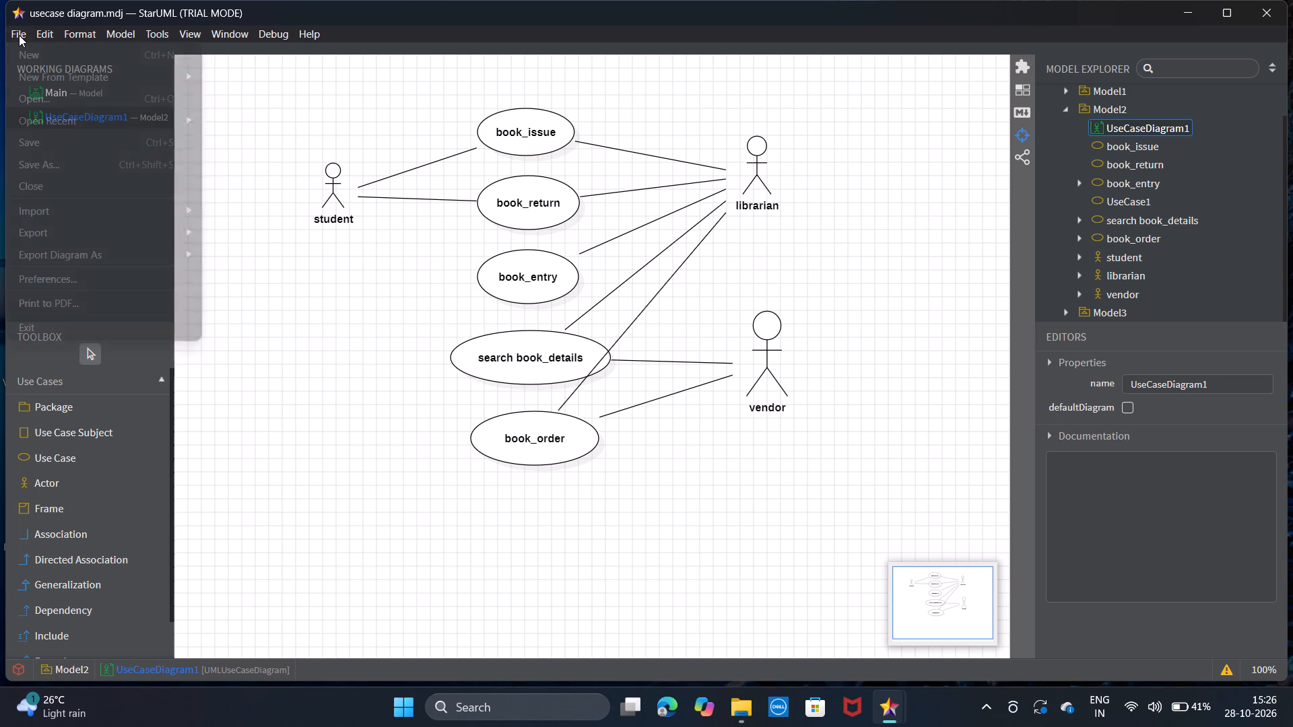
{"action": "left_click", "coordinate": [57, 174]}
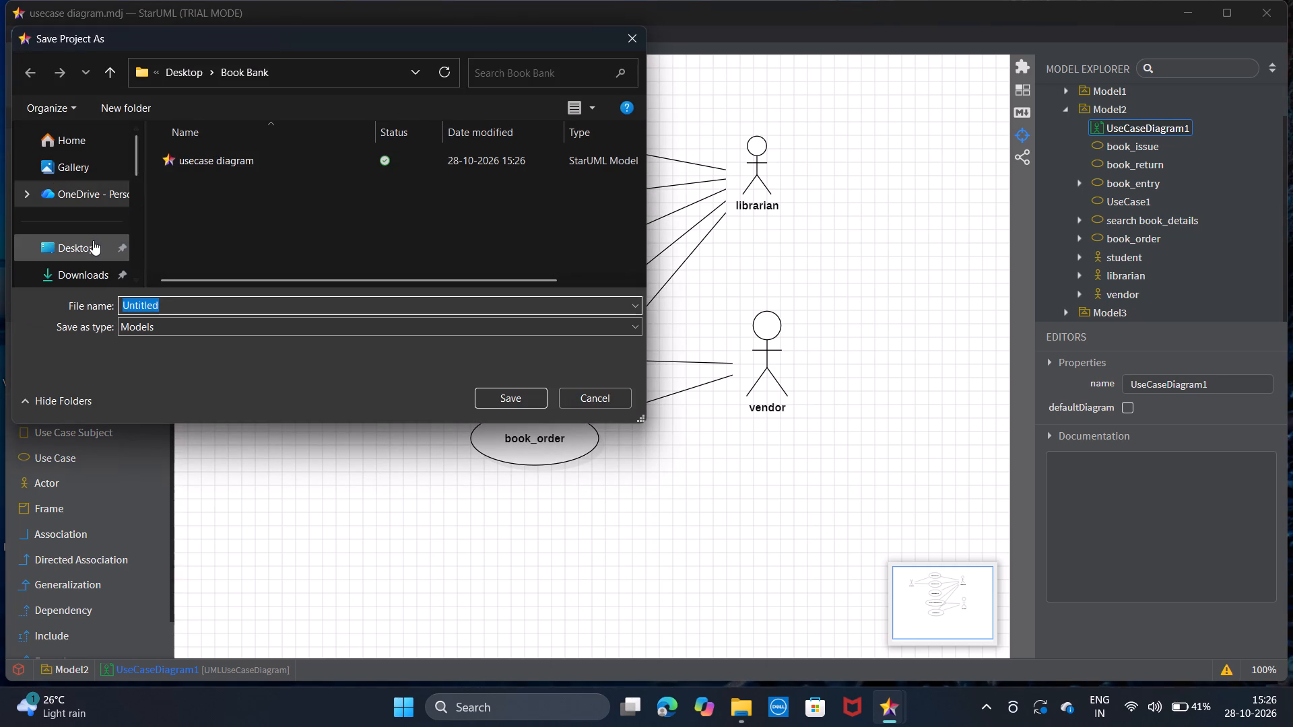
{"action": "left_click", "coordinate": [93, 240]}
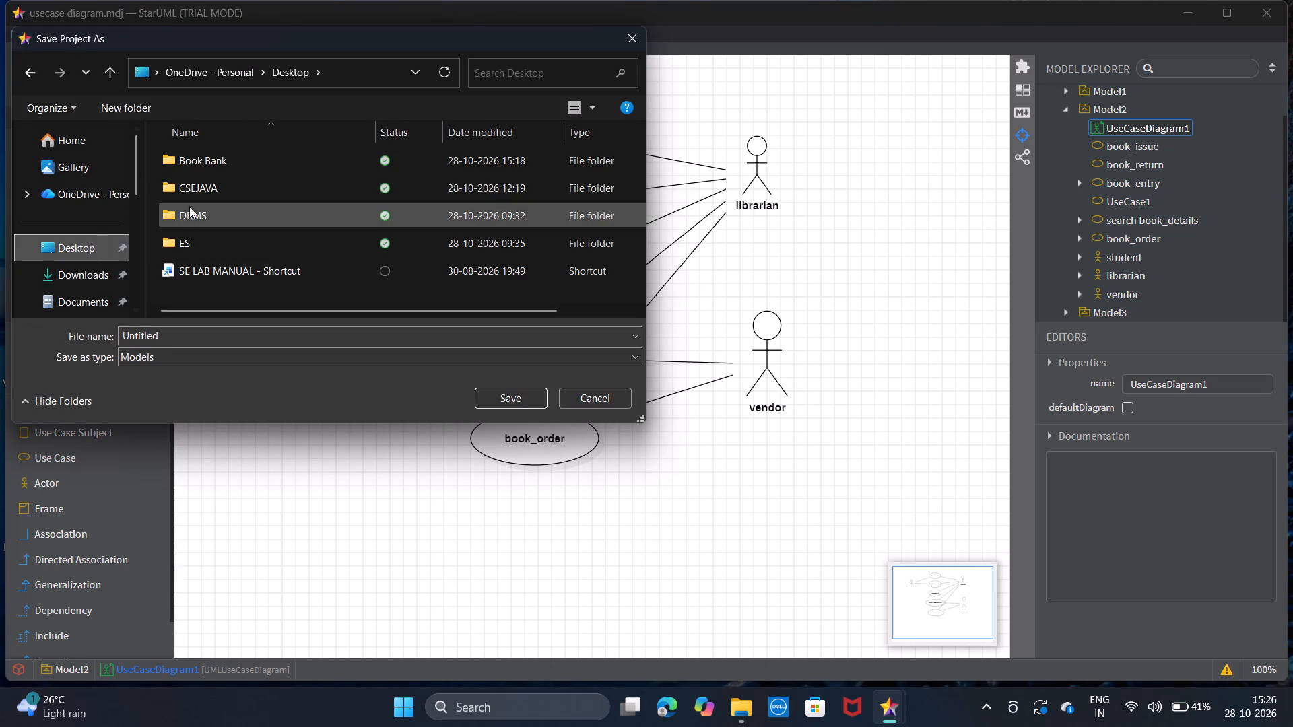
{"action": "left_click", "coordinate": [223, 164]}
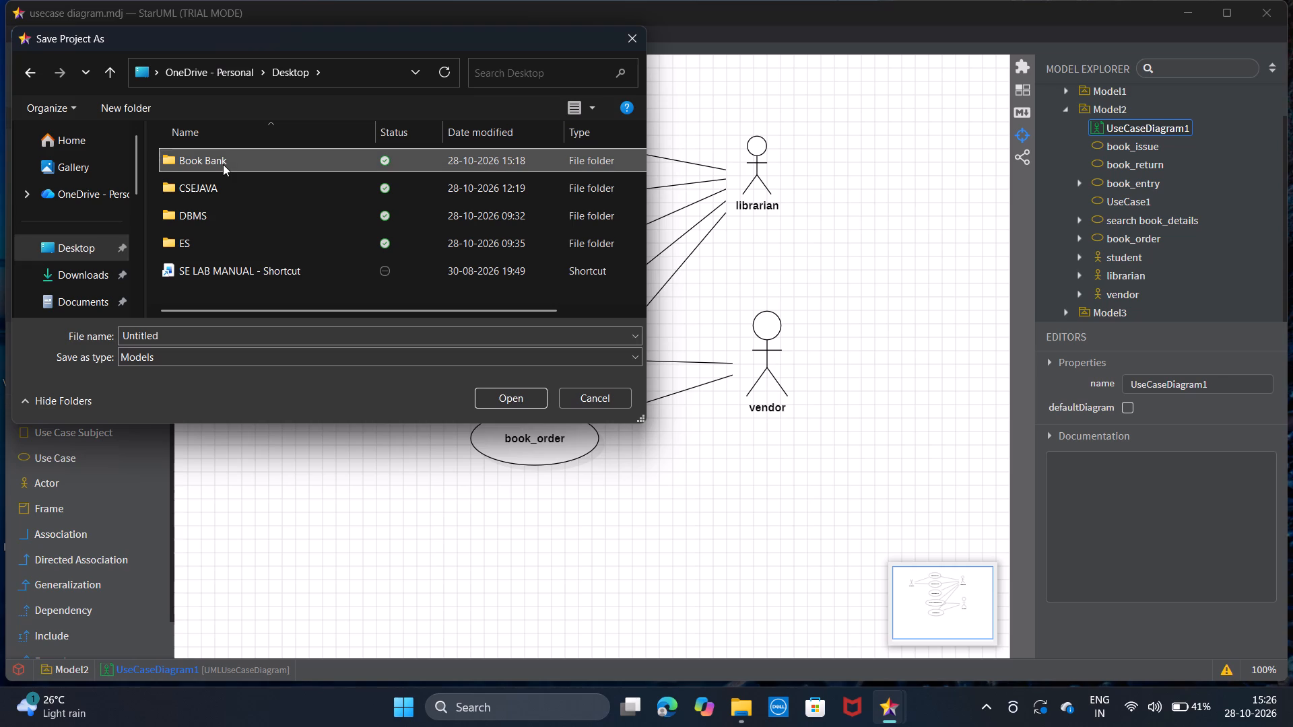
{"action": "double_click", "coordinate": [223, 164]}
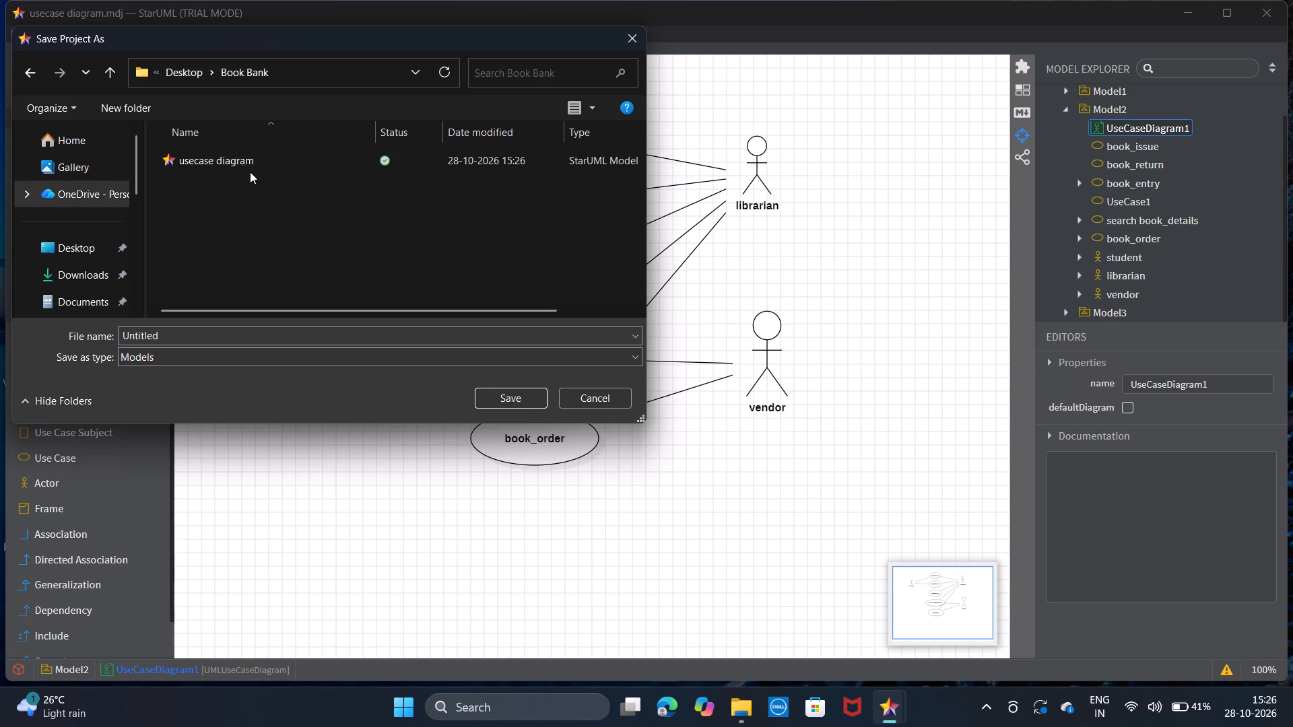
{"action": "double_click", "coordinate": [257, 168]}
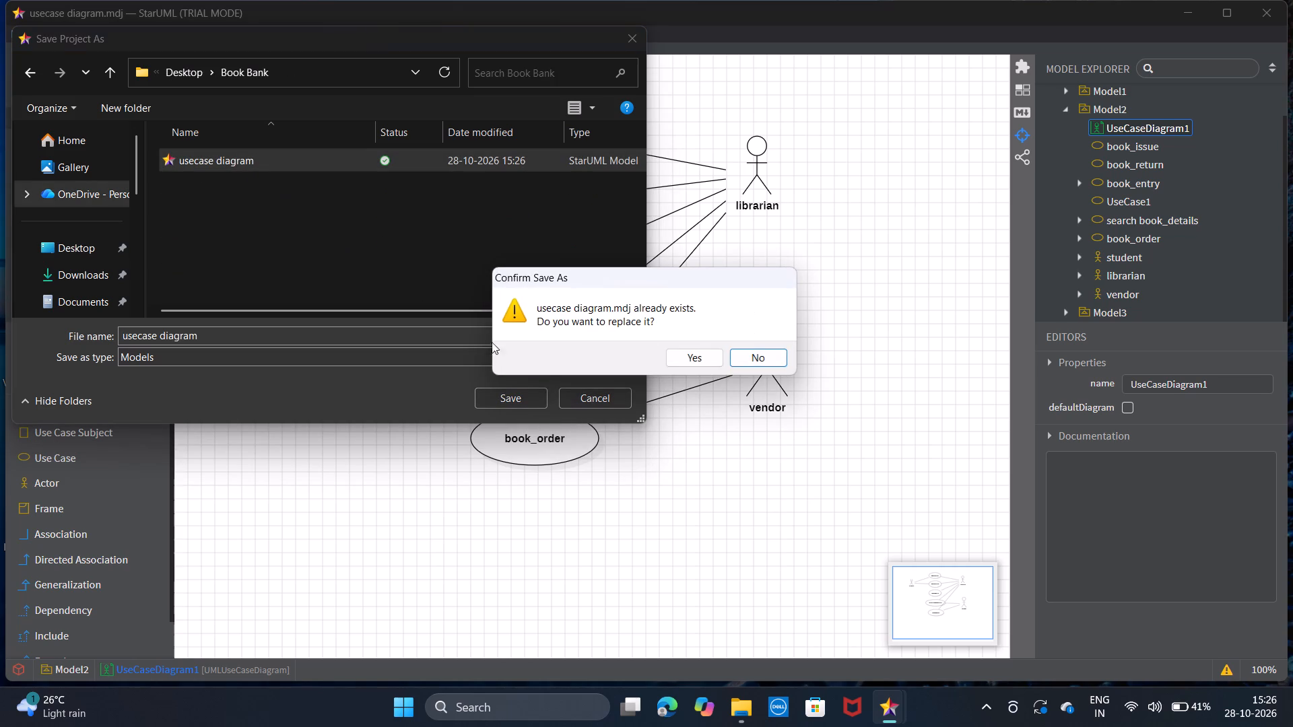
{"action": "left_click", "coordinate": [687, 356]}
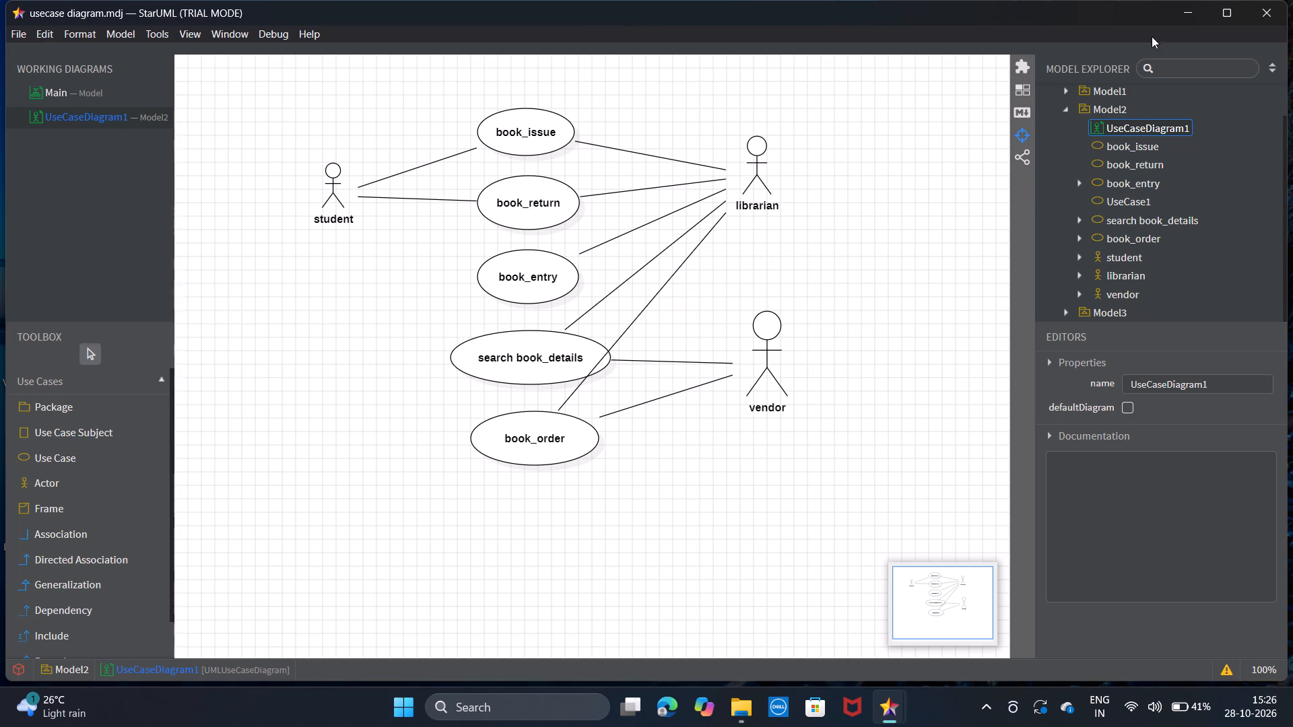
Reopen the saved usecase diagram file from the Book Bank desktop folder to check it, and close both the project and the folder.
{"action": "left_click", "coordinate": [1185, 13]}
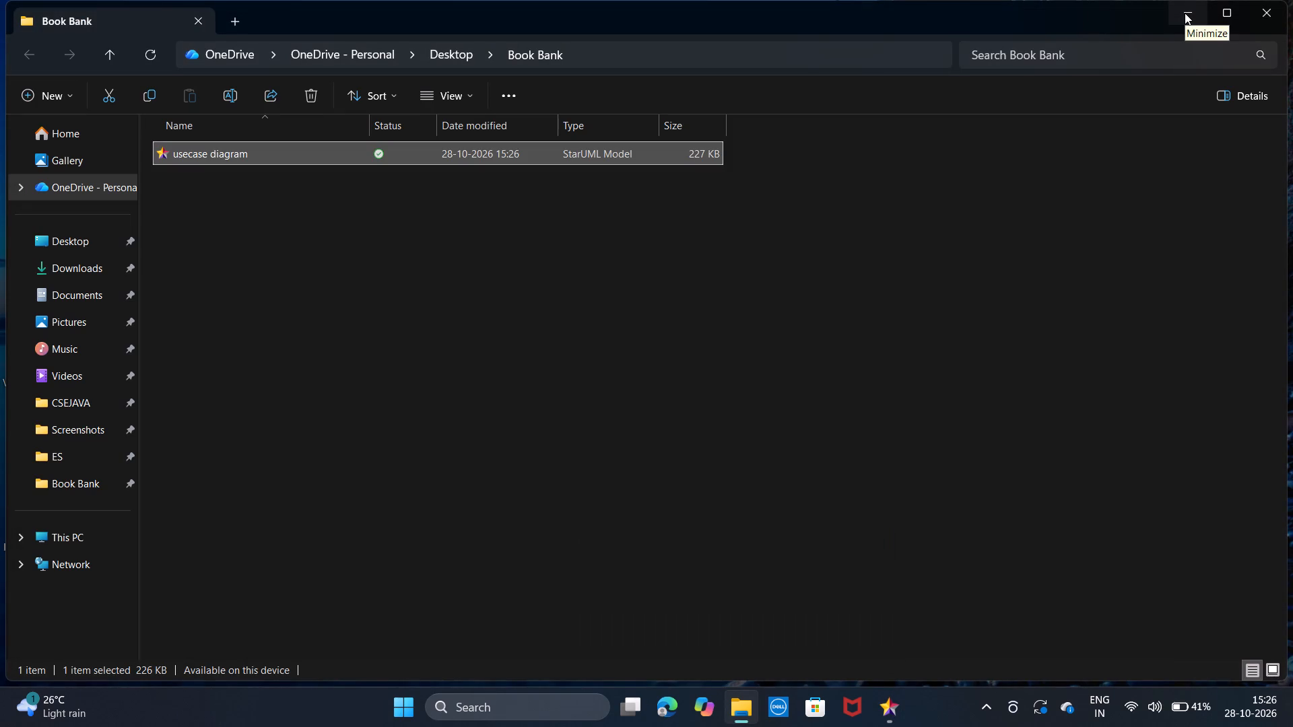
{"action": "left_click", "coordinate": [1253, 11]}
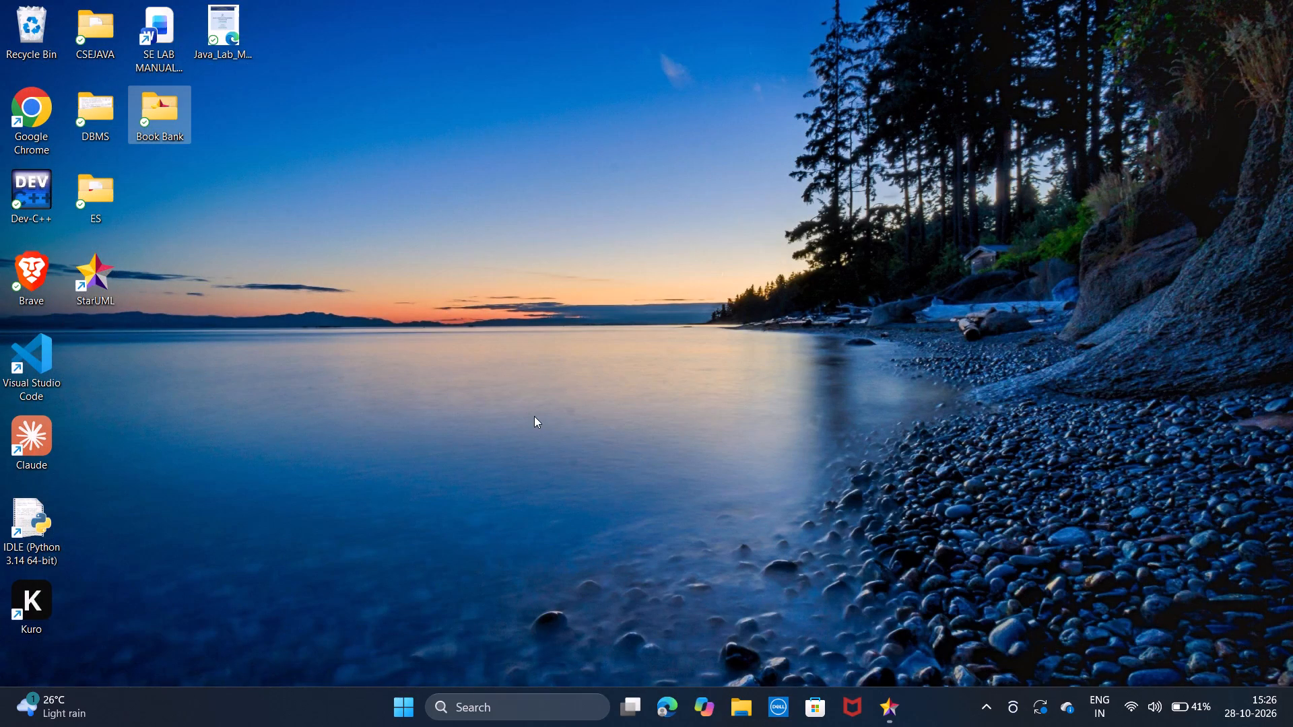
{"action": "double_click", "coordinate": [167, 112]}
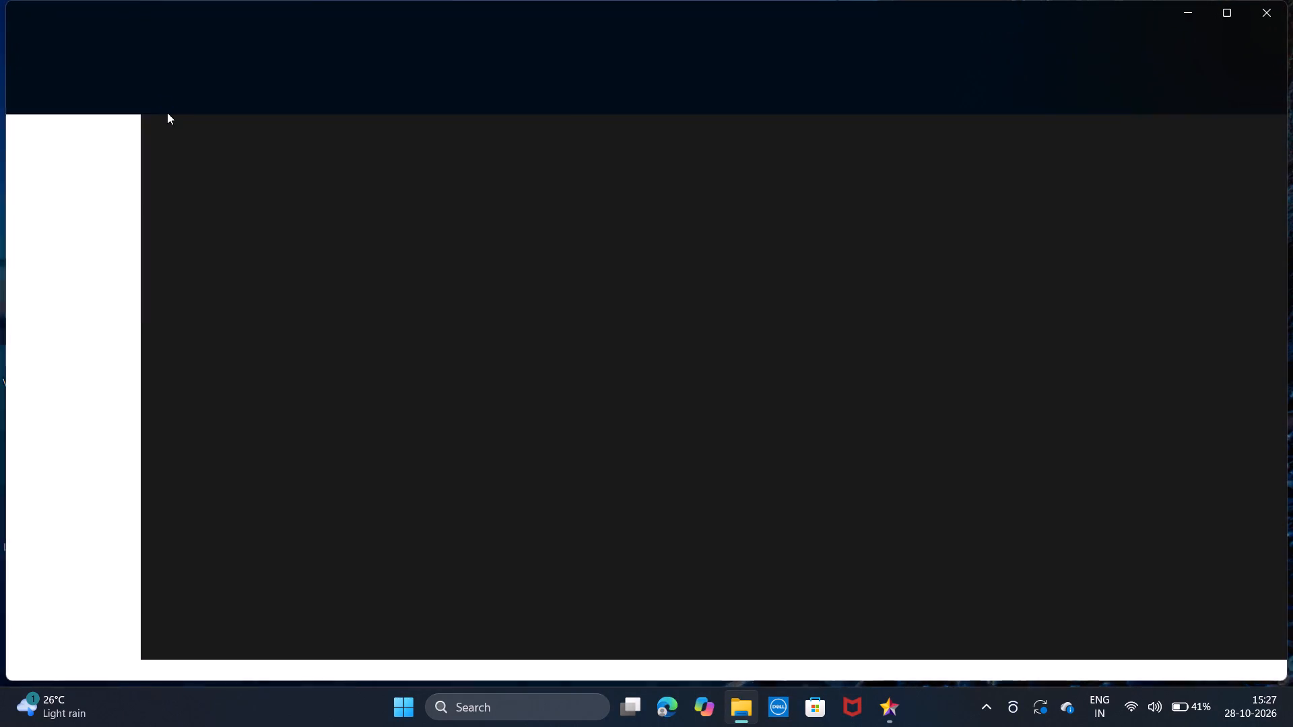
{"action": "double_click", "coordinate": [221, 149]}
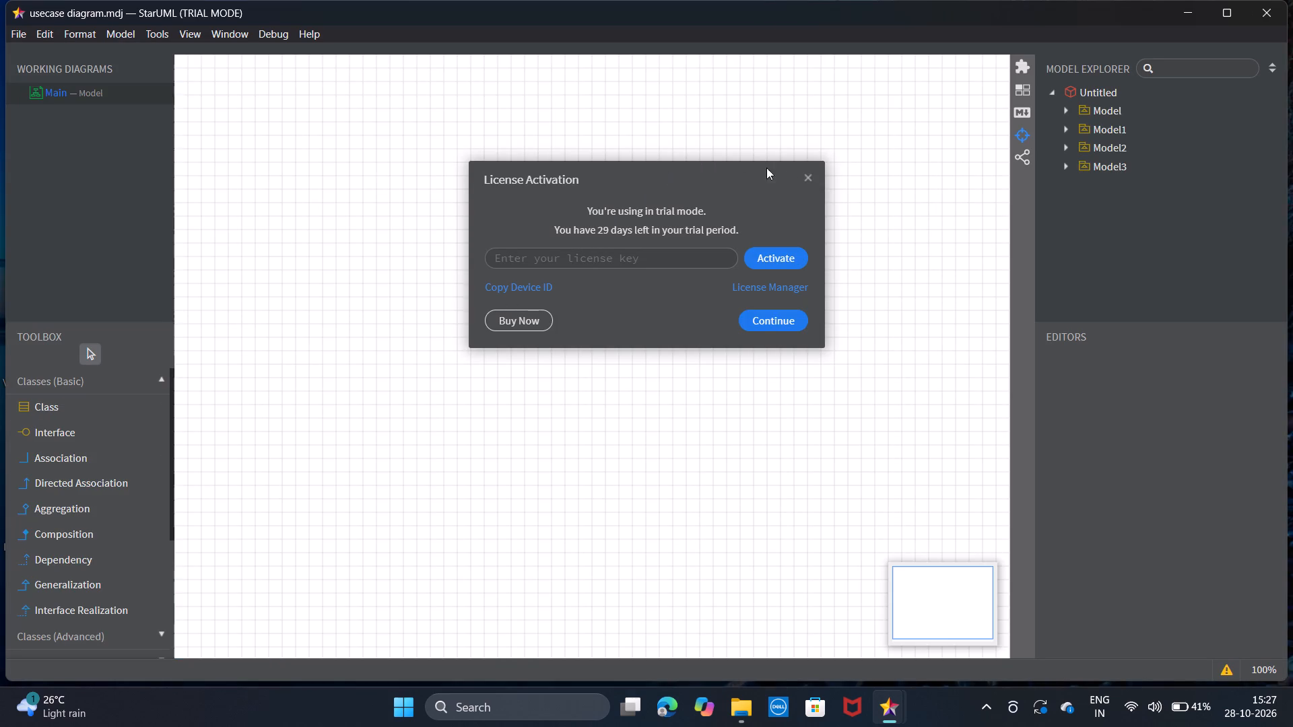
{"action": "left_click", "coordinate": [809, 179]}
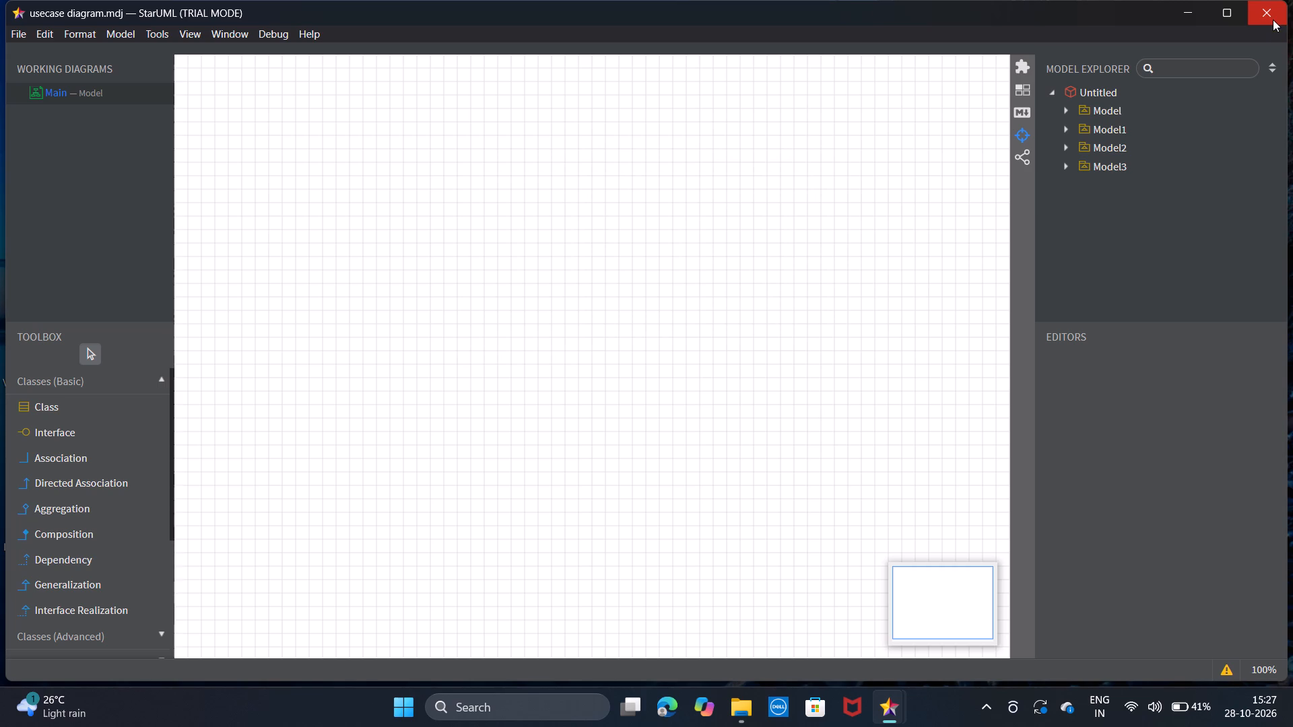
{"action": "left_click", "coordinate": [1273, 20]}
{"action": "left_click", "coordinate": [1273, 20]}
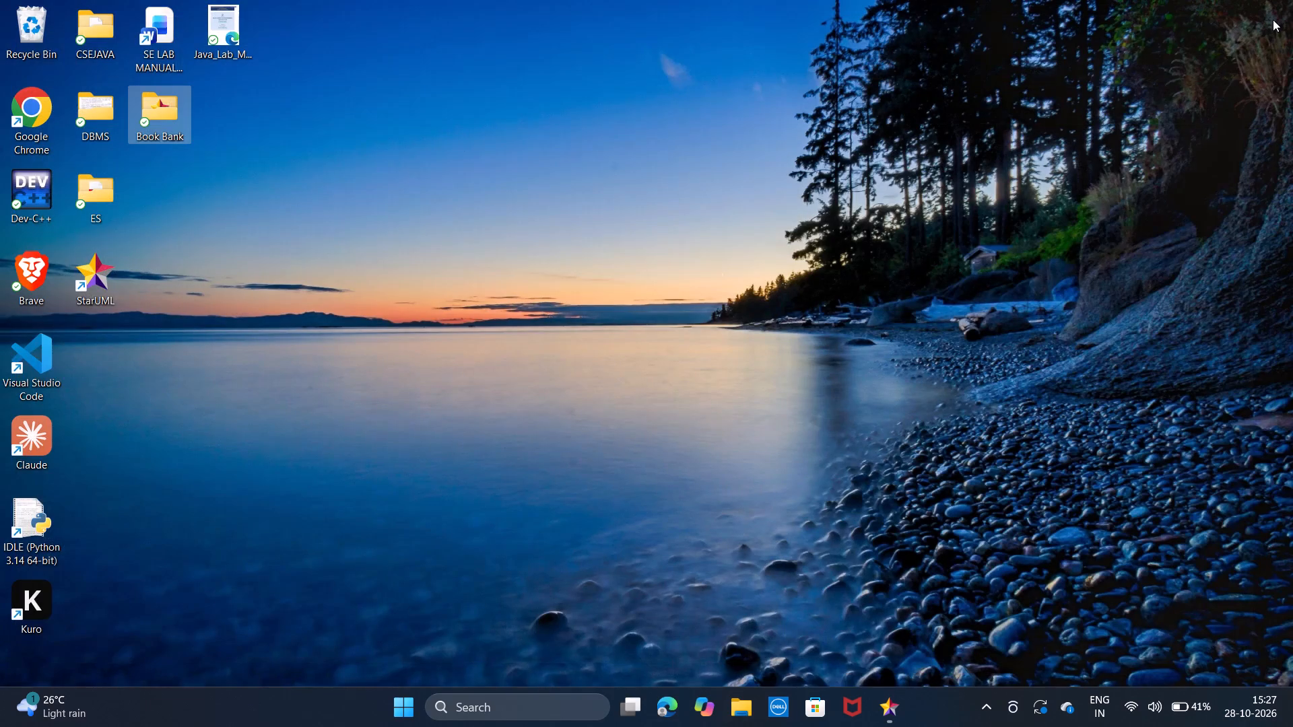
Close the extra StarUML window that shows Model2's use case diagram.
{"action": "left_click", "coordinate": [877, 707]}
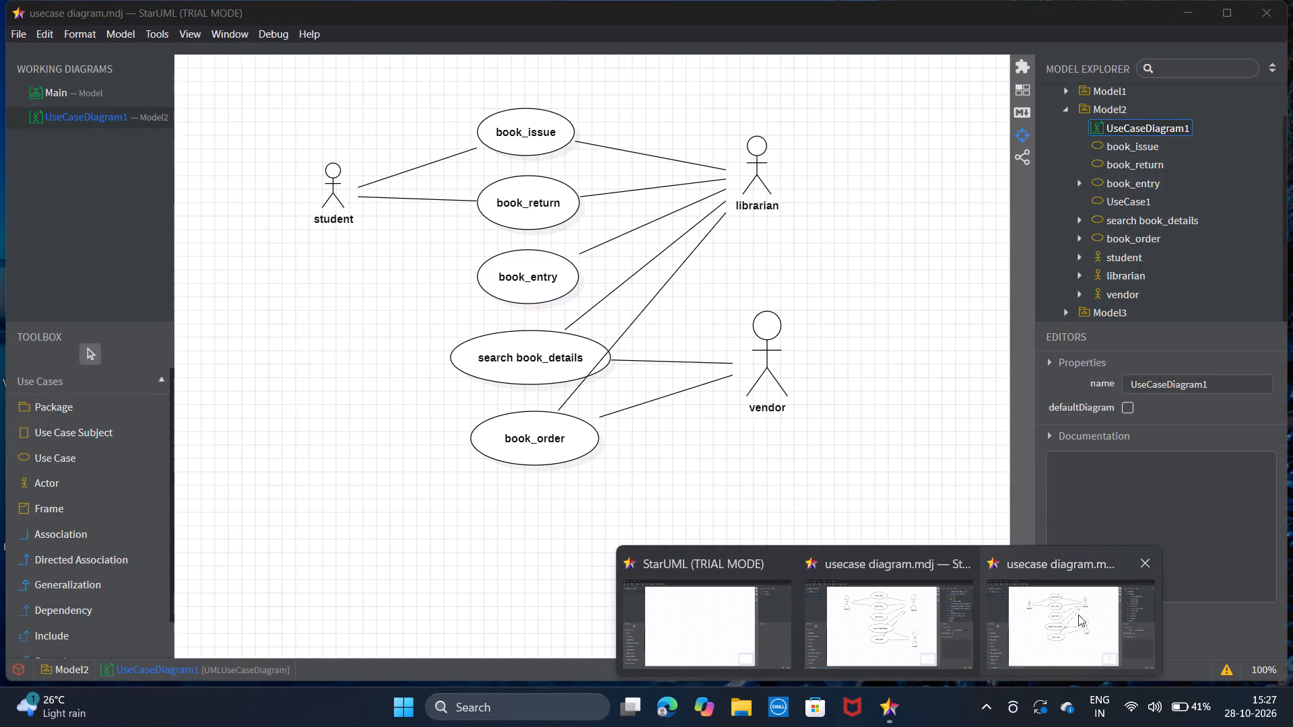
{"action": "left_click", "coordinate": [1148, 571]}
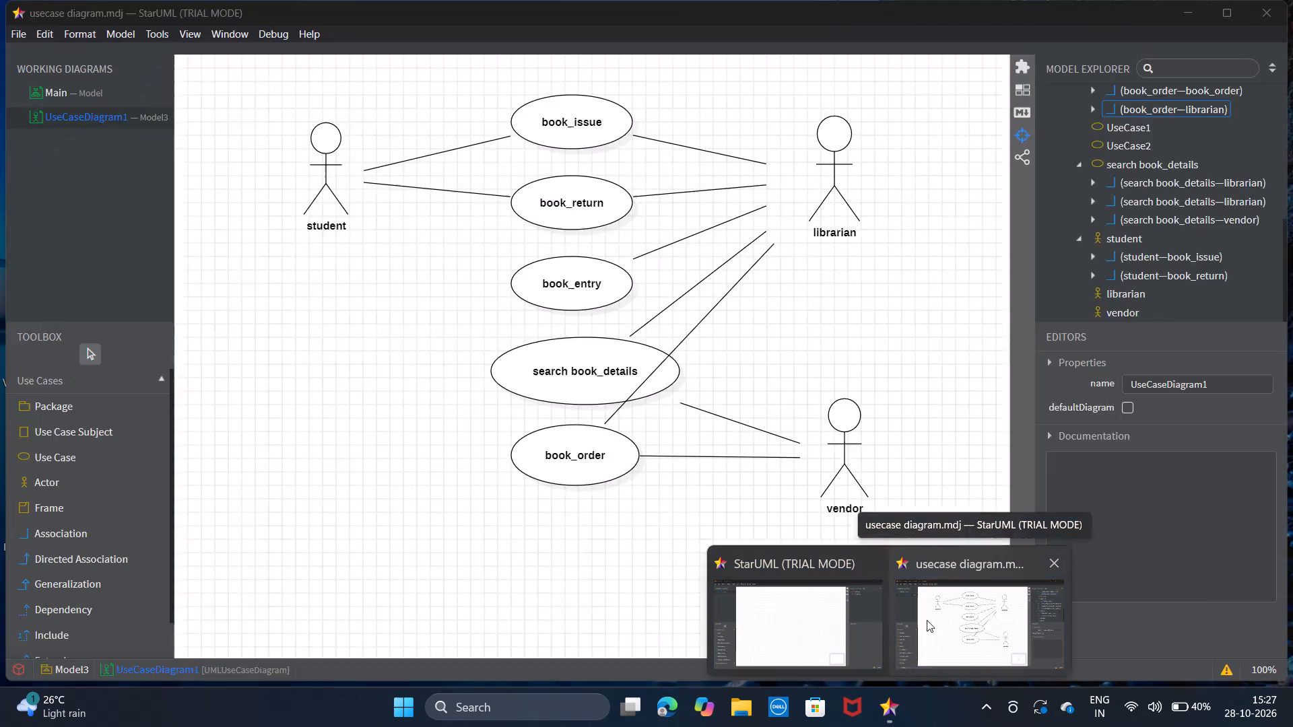
Create a new project from the blank StarUML window, add an Activity Diagram to it, and dismiss the licence activation dialog.
{"action": "left_click", "coordinate": [823, 637]}
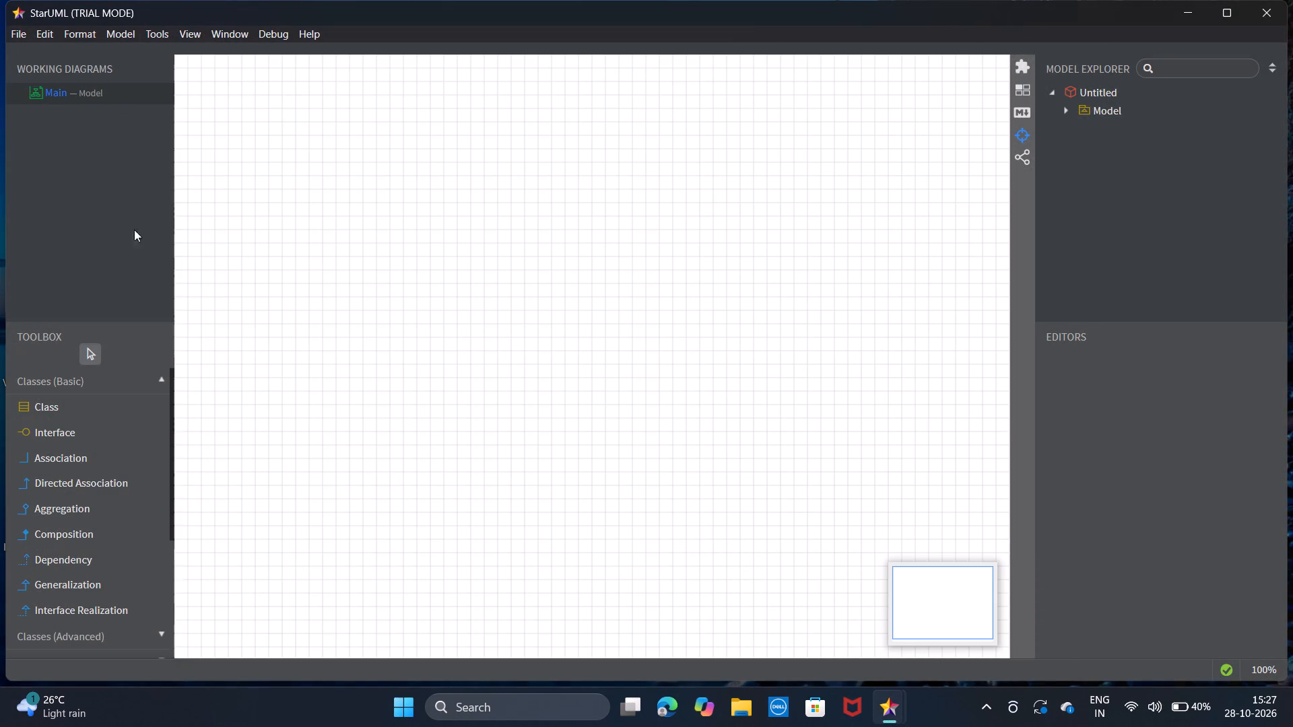
{"action": "left_click", "coordinate": [22, 28]}
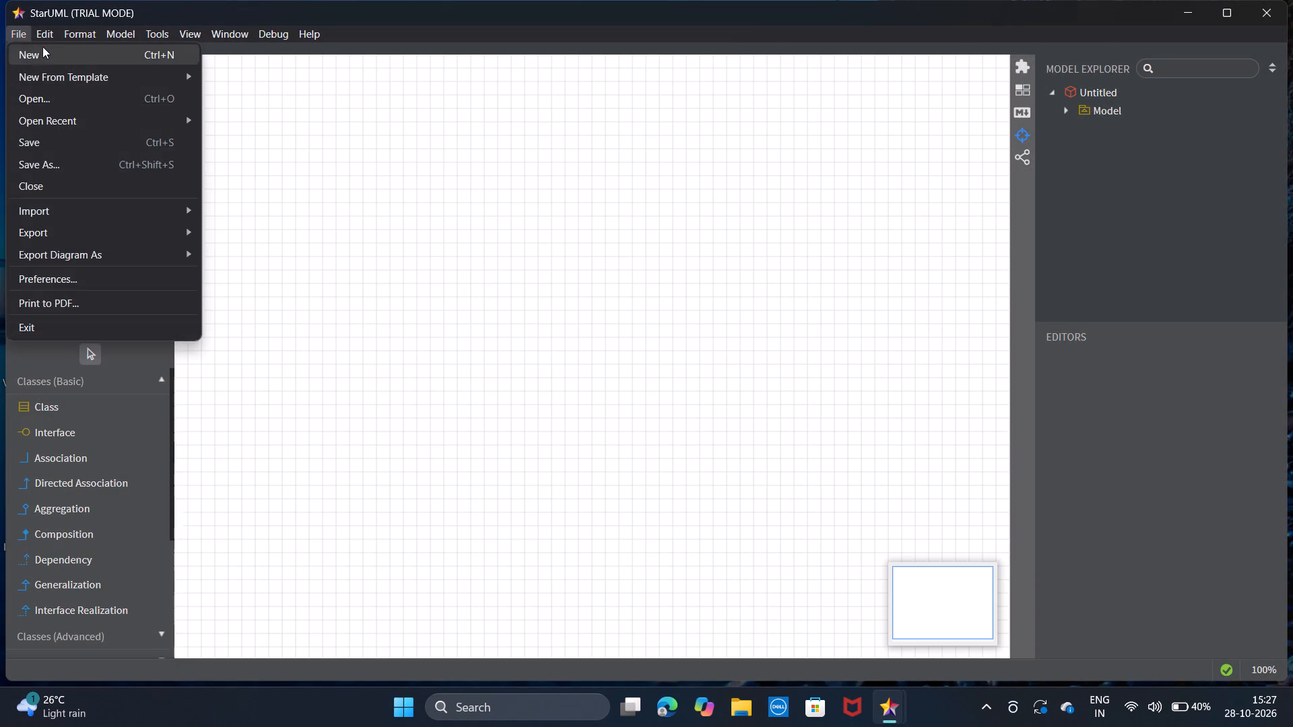
{"action": "left_click", "coordinate": [43, 47]}
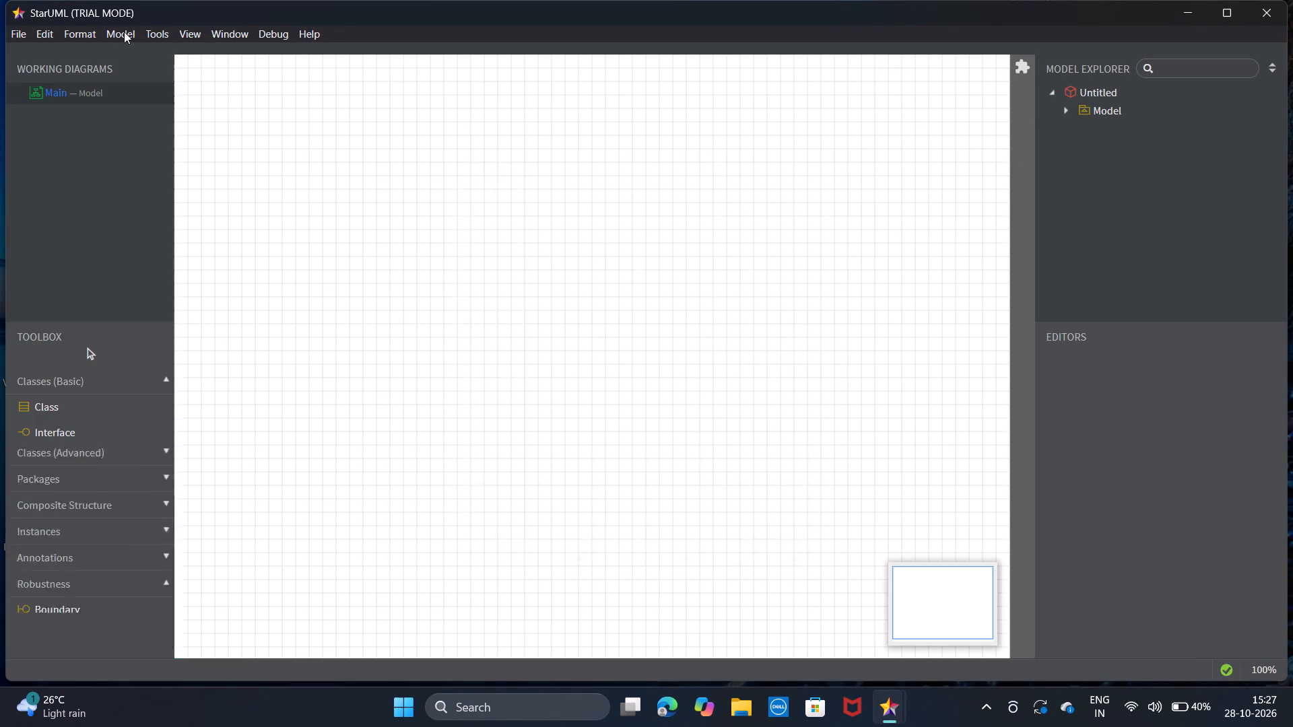
{"action": "left_click", "coordinate": [124, 32]}
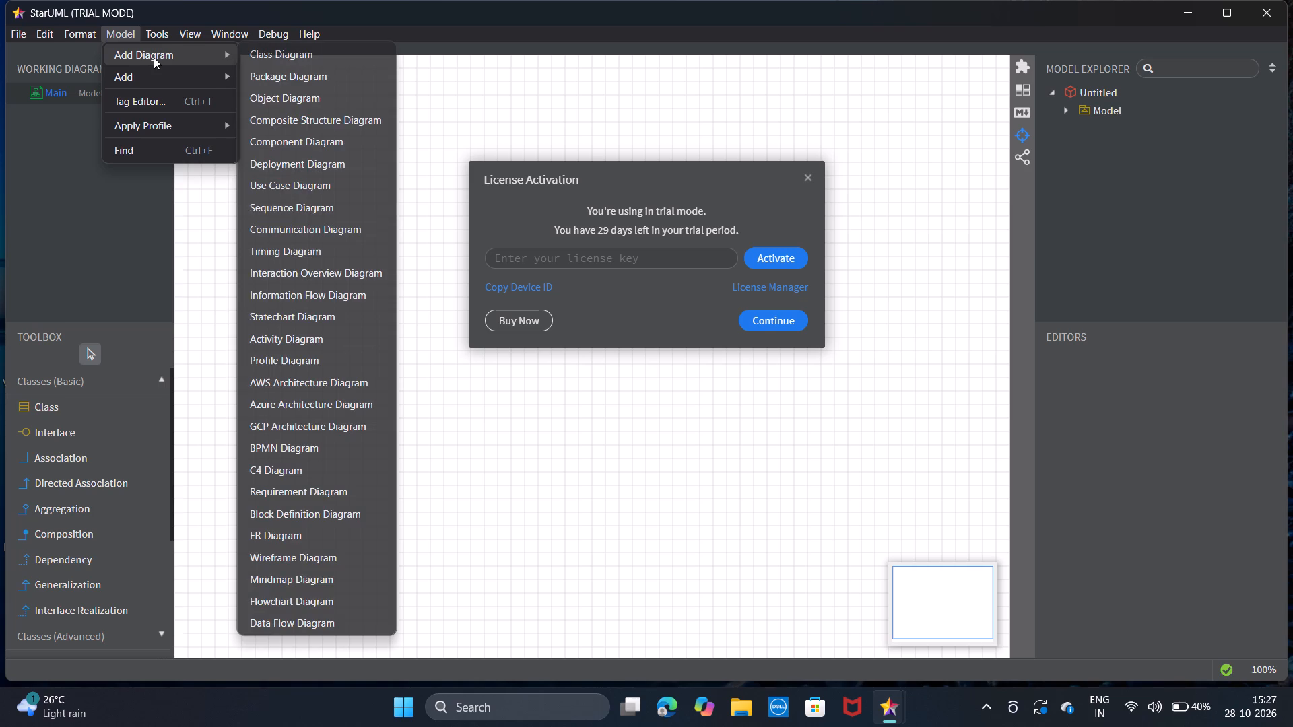
{"action": "left_click", "coordinate": [154, 57]}
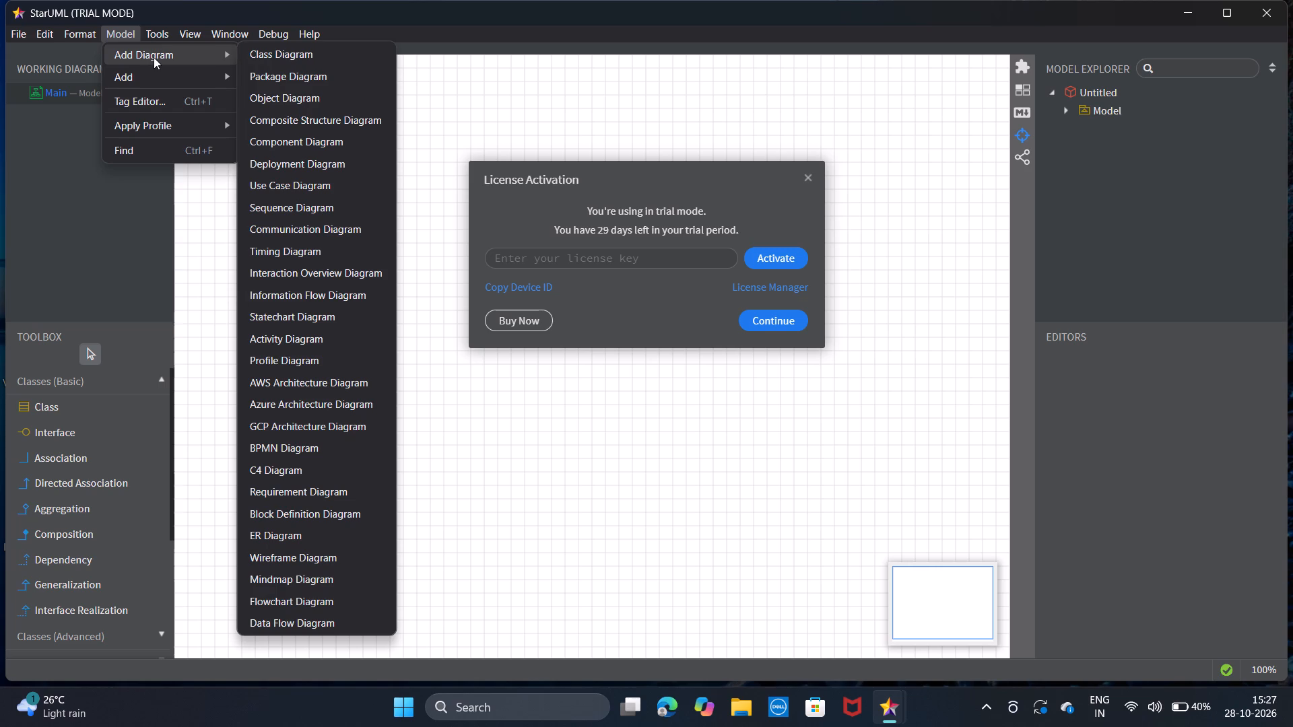
{"action": "left_click", "coordinate": [290, 333]}
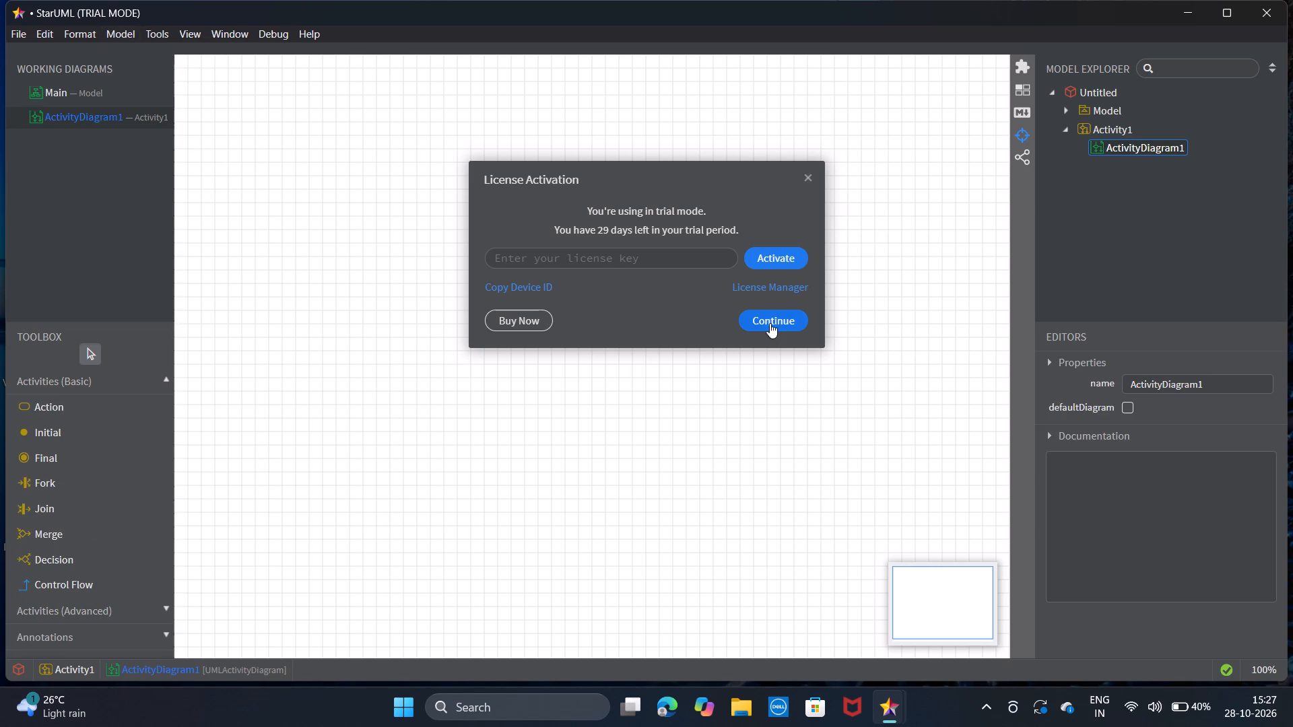
{"action": "left_click", "coordinate": [809, 185]}
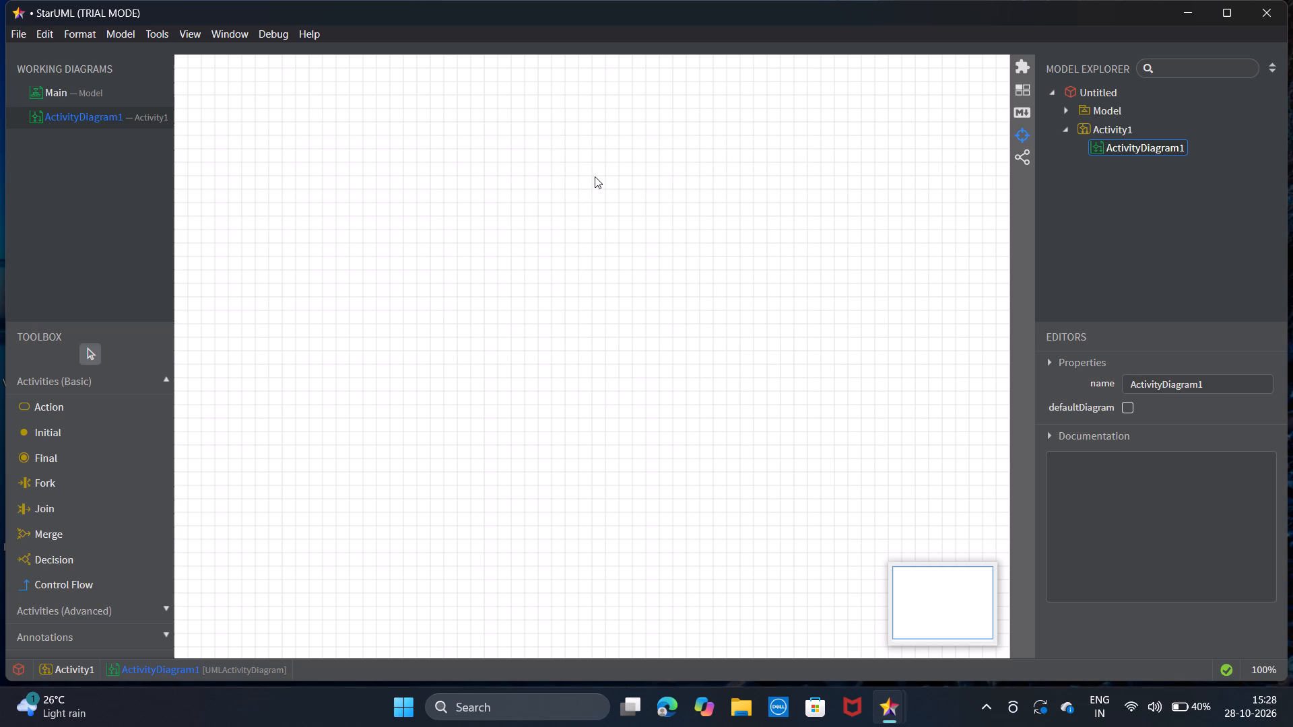
Place an Initial node at the top of the activity diagram.
{"action": "left_click", "coordinate": [32, 432]}
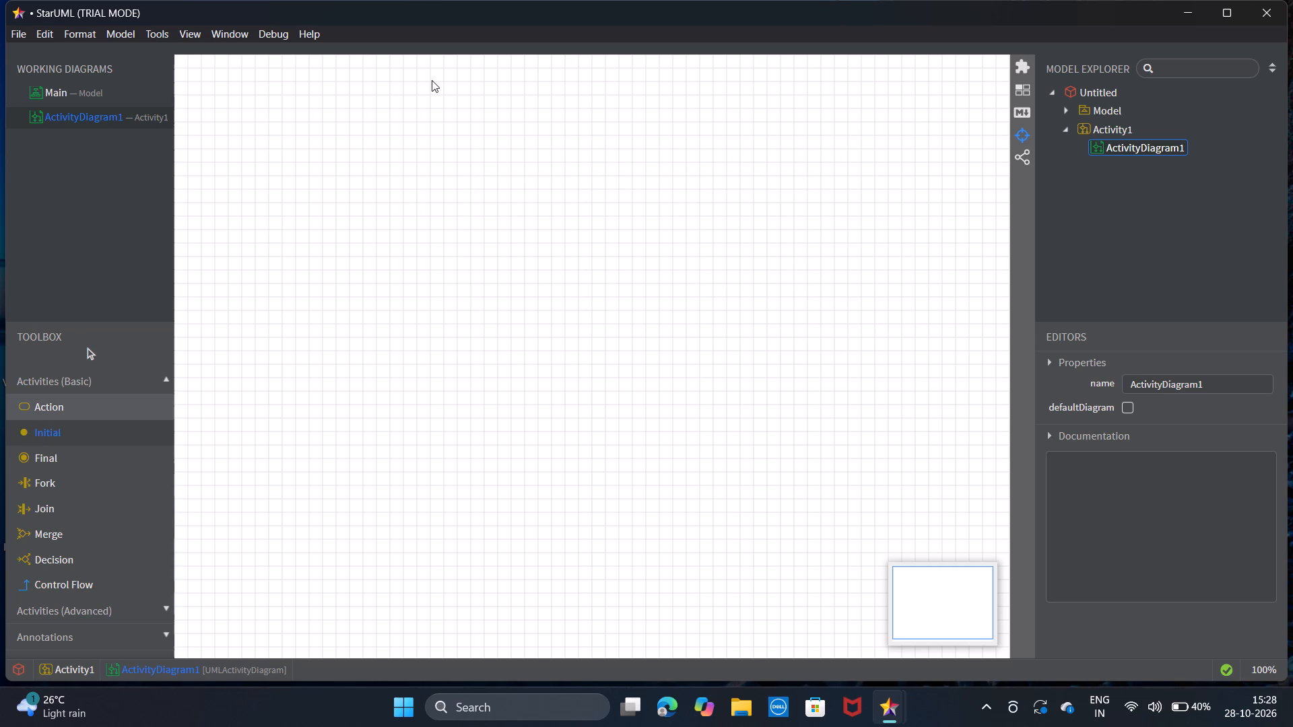
{"action": "left_click", "coordinate": [432, 80]}
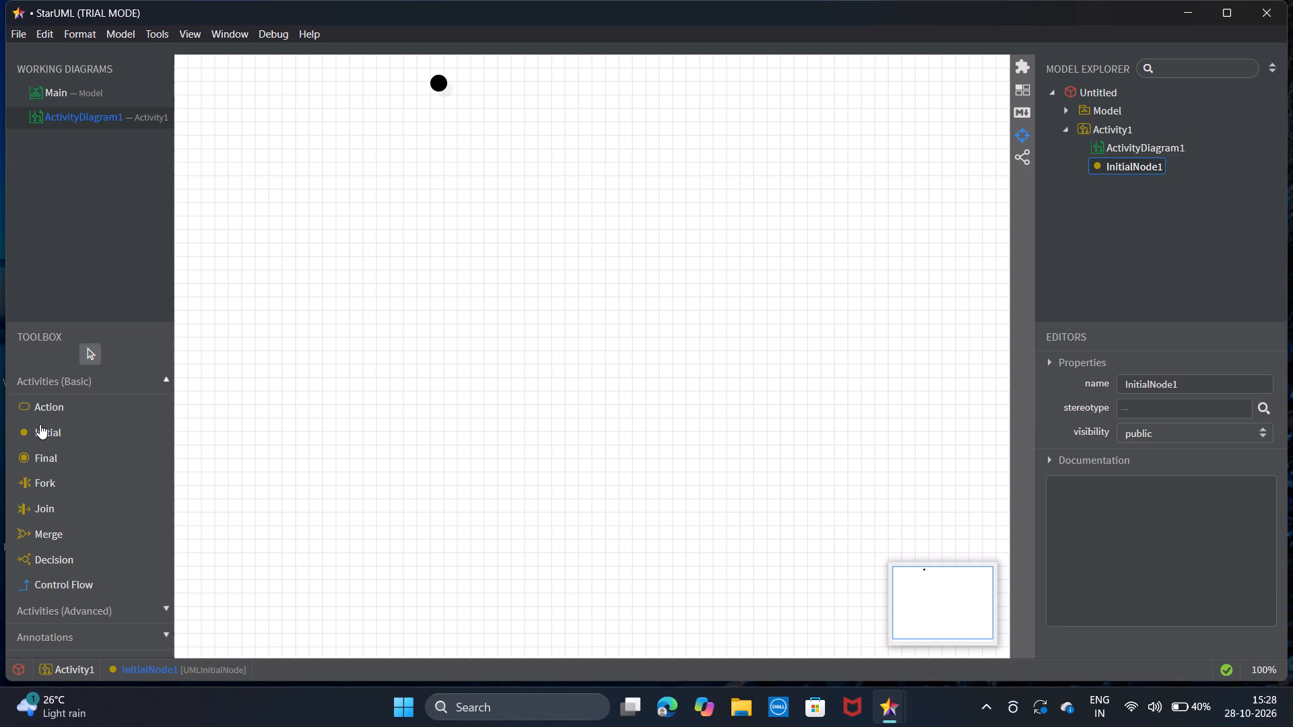
Add an Action below the initial node and name it "shows id card".
{"action": "left_click", "coordinate": [57, 411]}
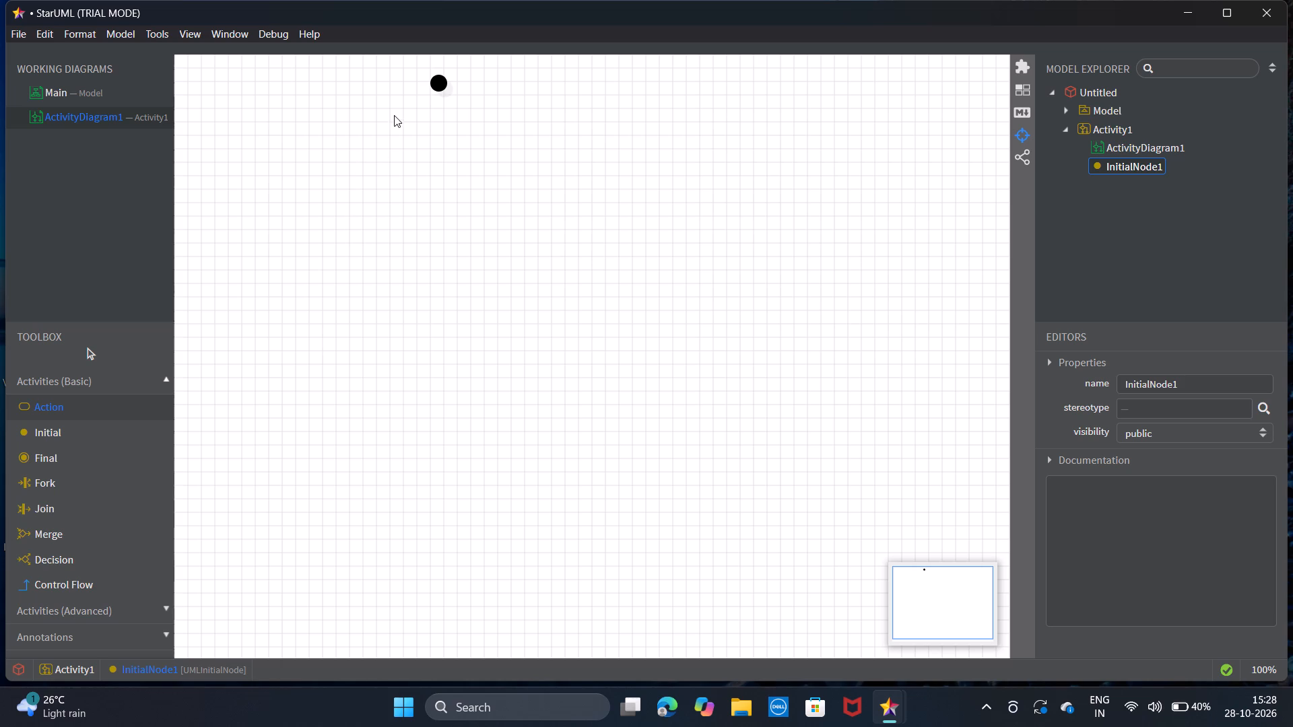
{"action": "left_click_drag", "start_coordinate": [395, 118], "coordinate": [488, 155]}
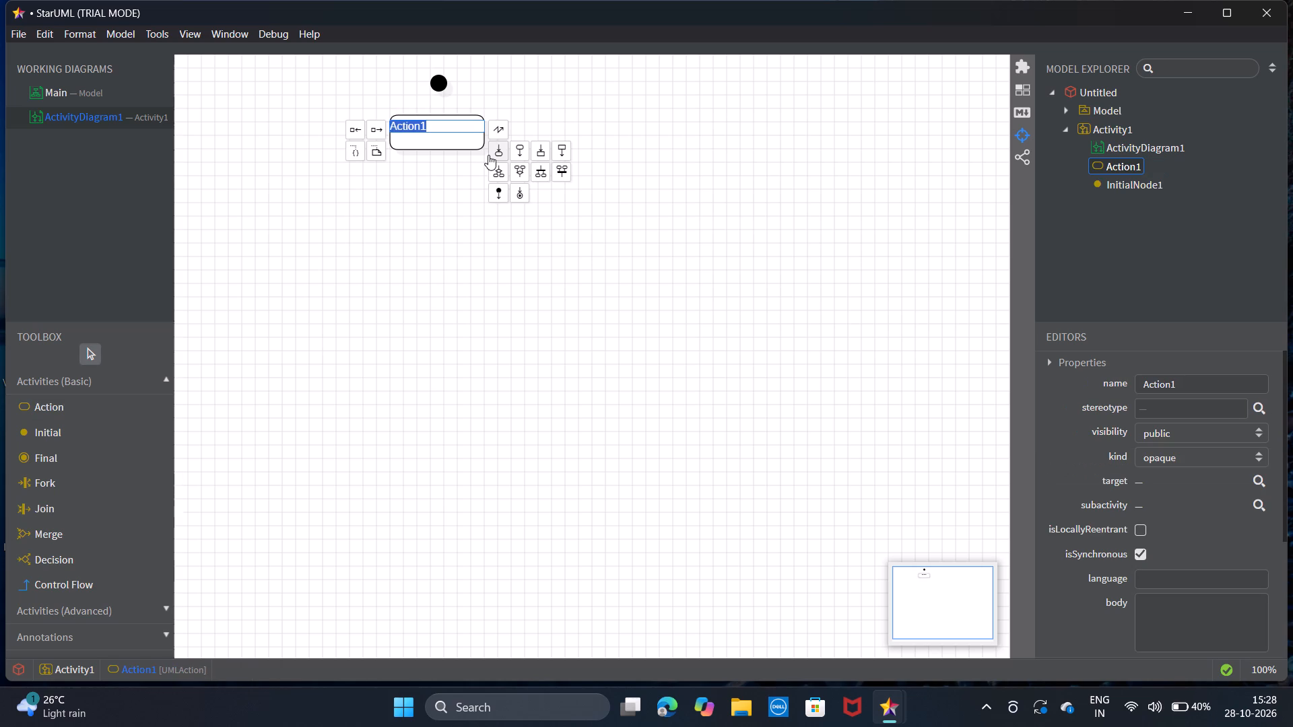
{"action": "key", "text": "s"}
{"action": "type", "text": "hows"}
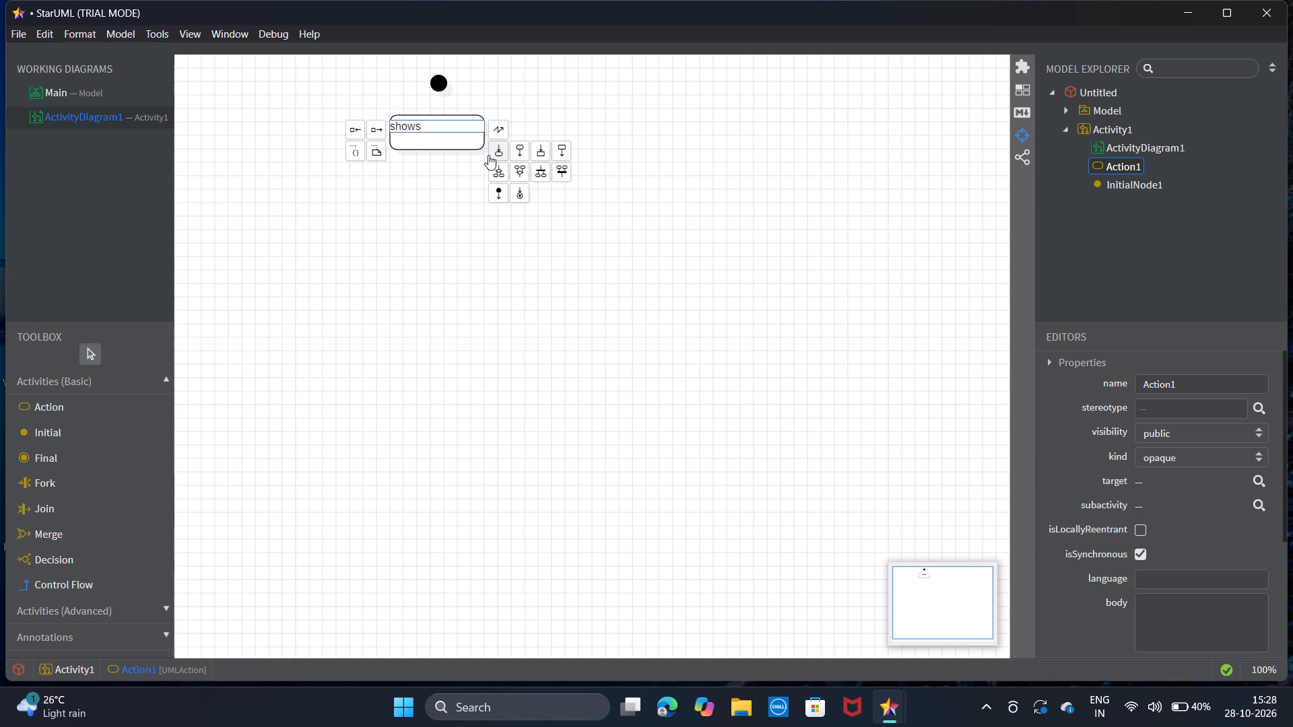
{"action": "key", "text": "space"}
{"action": "type", "text": "id"}
{"action": "key", "text": "space"}
{"action": "type", "text": "card"}
{"action": "key", "text": "Return"}
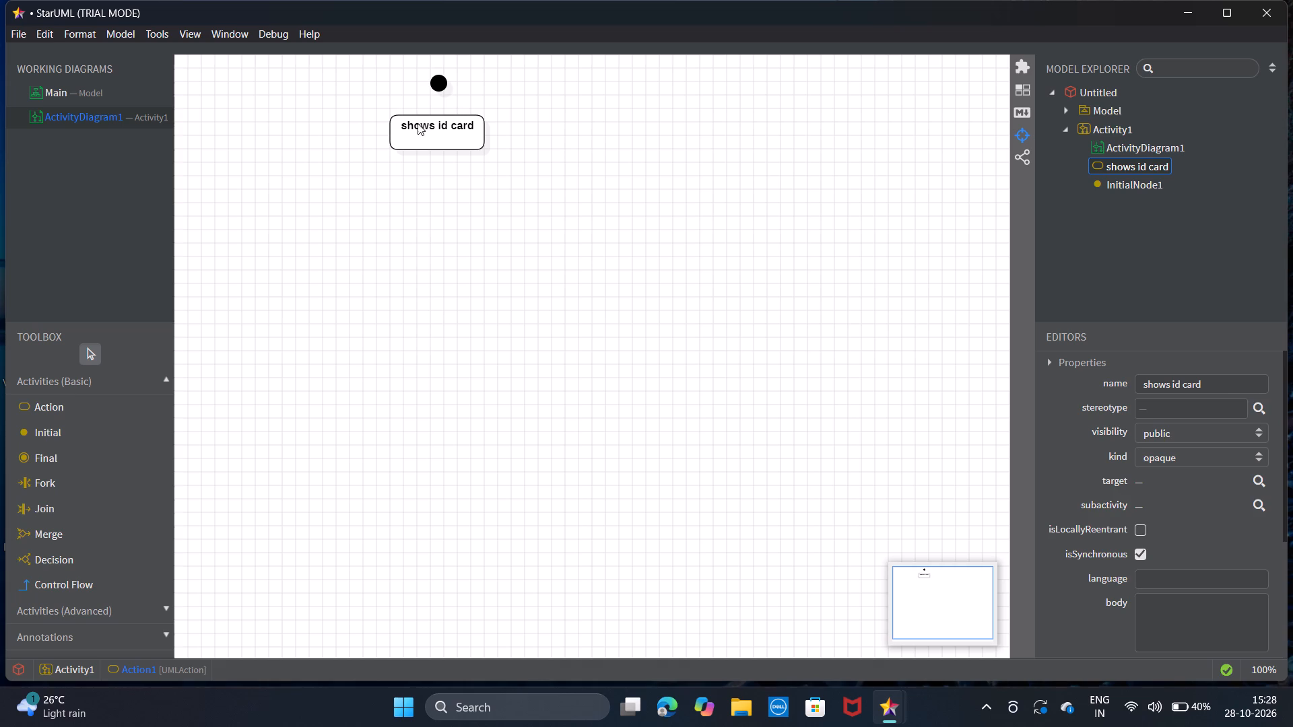
Shift the "shows id card" action slightly closer to the initial node by adjusting its upper and lower edges.
{"action": "left_click_drag", "start_coordinate": [401, 121], "coordinate": [407, 122]}
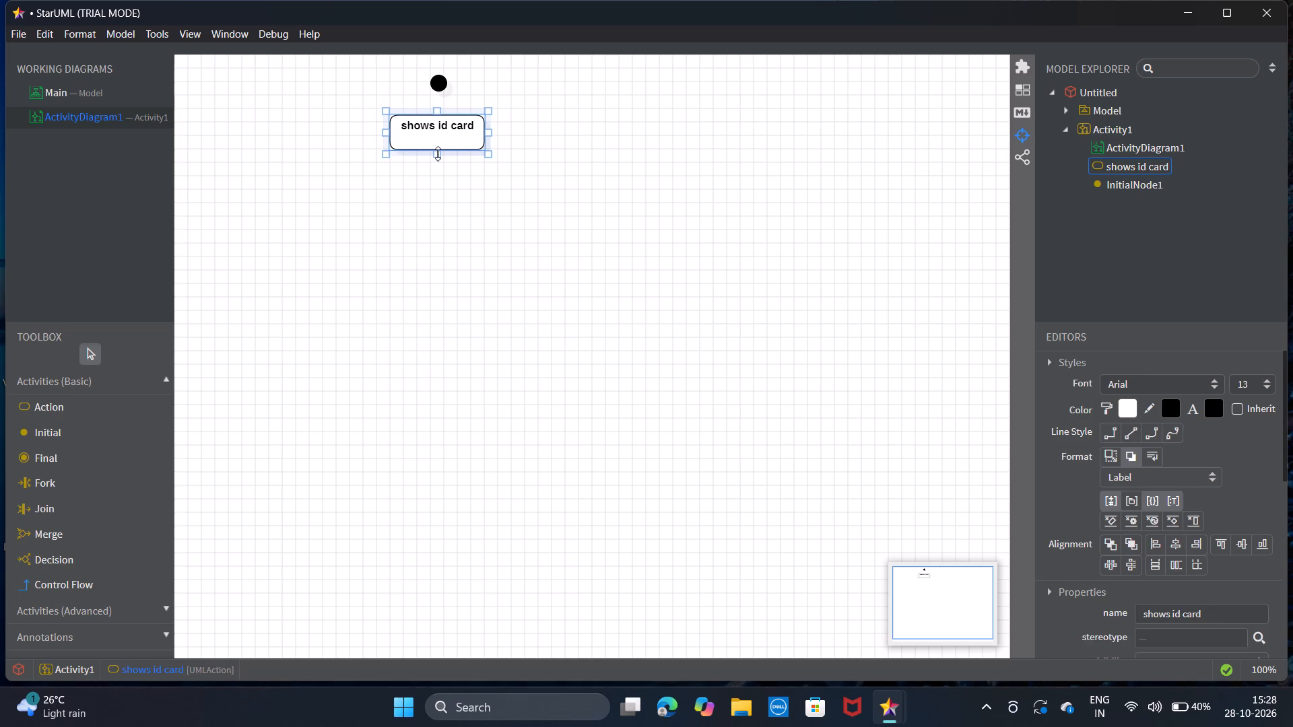
{"action": "left_click_drag", "start_coordinate": [438, 153], "coordinate": [438, 135]}
{"action": "left_click_drag", "start_coordinate": [437, 150], "coordinate": [441, 134]}
{"action": "left_click_drag", "start_coordinate": [438, 113], "coordinate": [438, 106]}
{"action": "left_click_drag", "start_coordinate": [438, 106], "coordinate": [438, 107]}
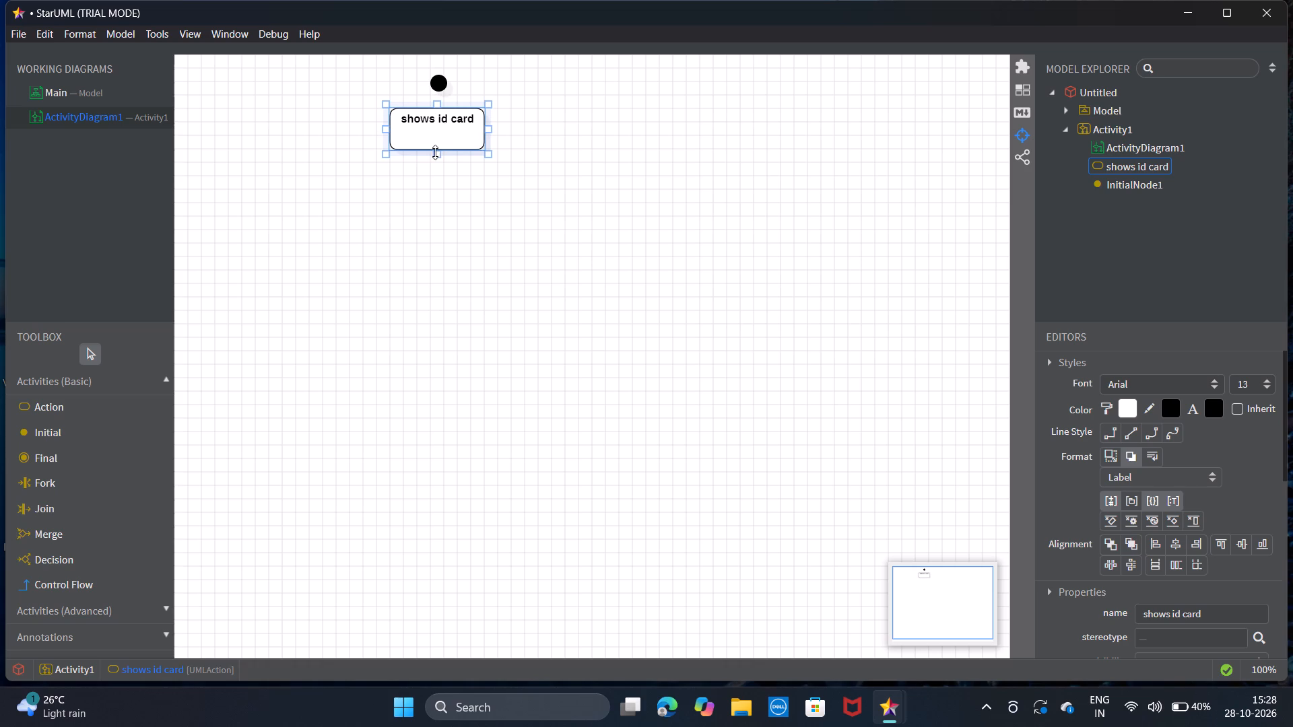
{"action": "left_click_drag", "start_coordinate": [437, 155], "coordinate": [436, 133]}
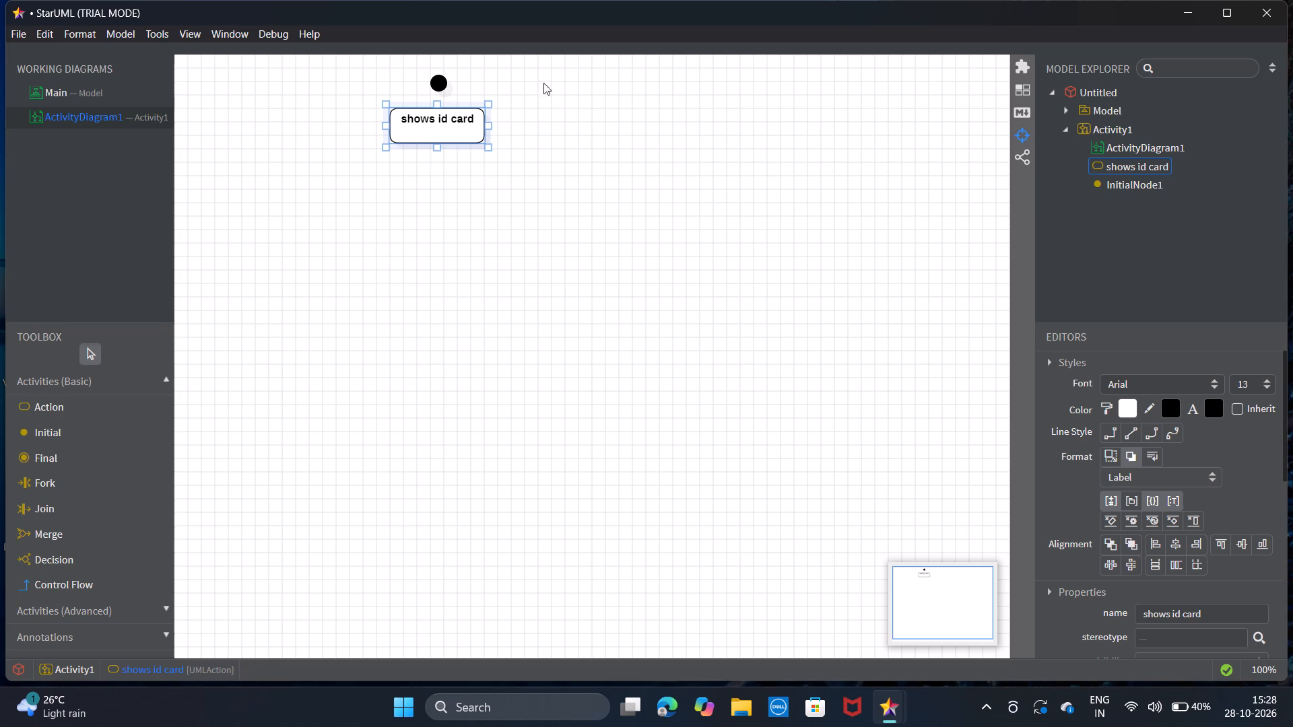
{"action": "left_click", "coordinate": [552, 115]}
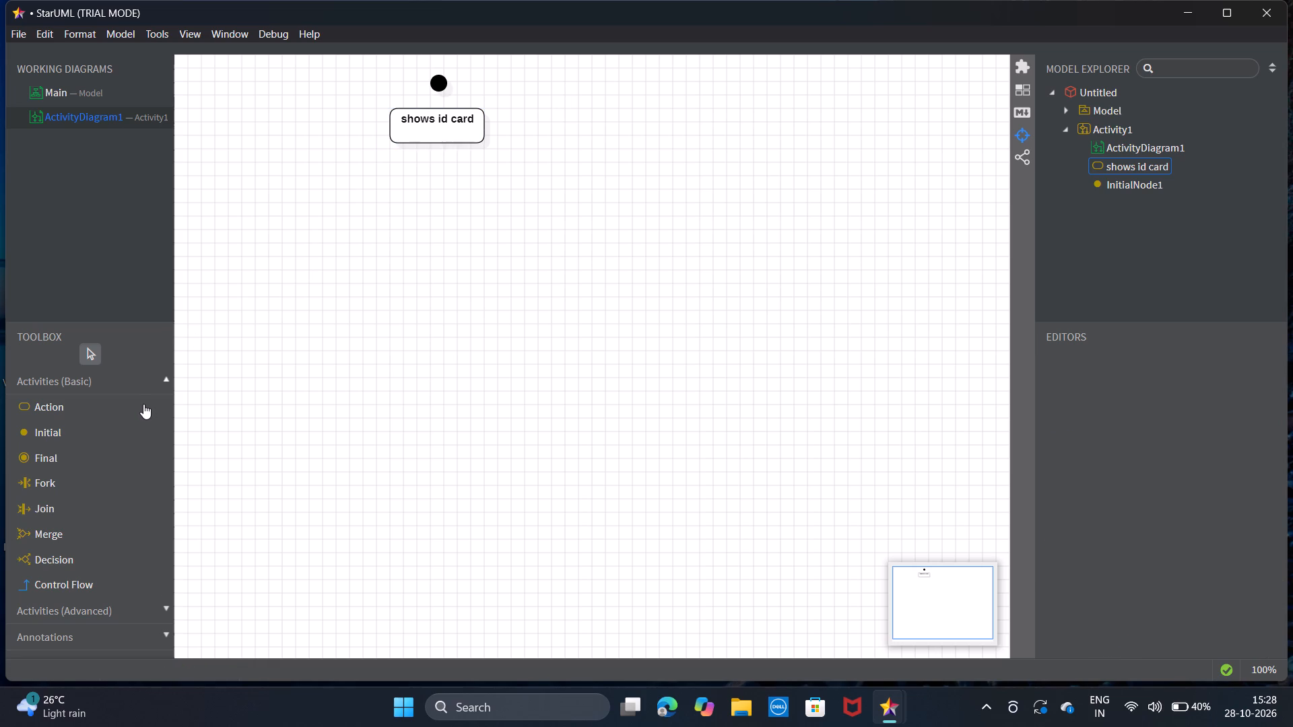
Add a wider Action below "shows id card" and name it "request for specific book".
{"action": "left_click", "coordinate": [112, 405]}
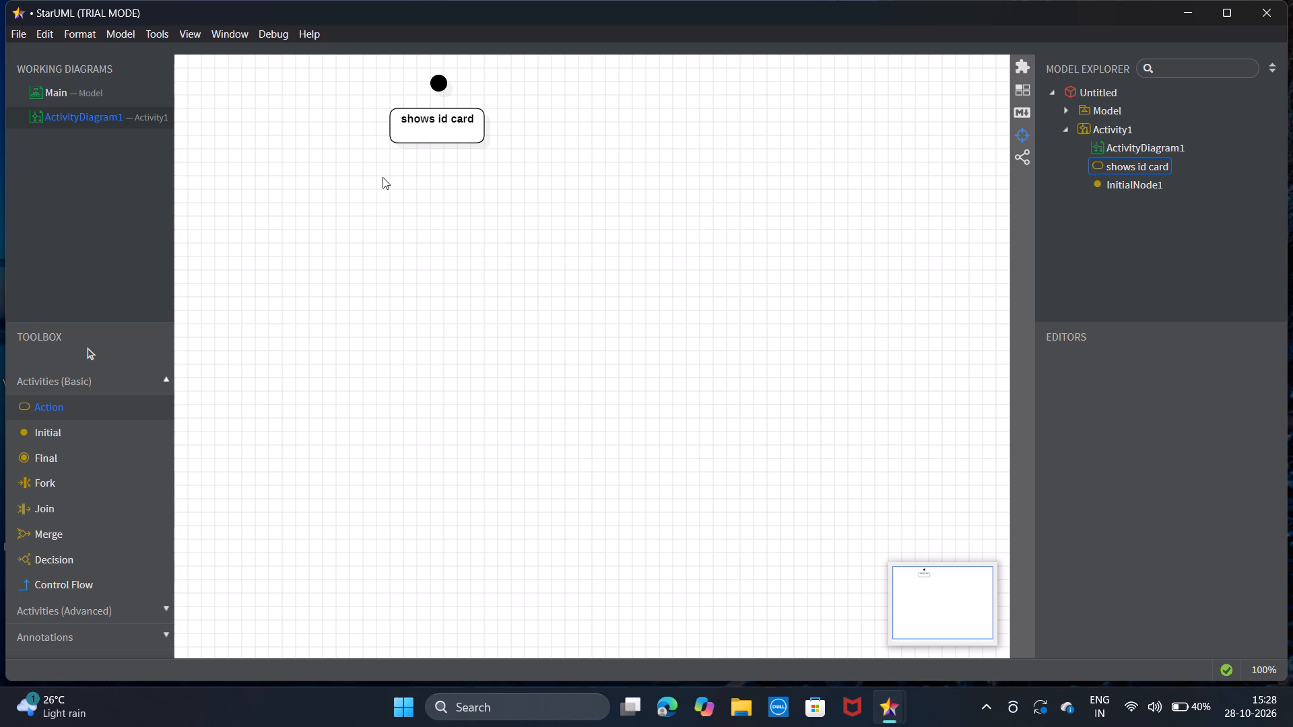
{"action": "left_click_drag", "start_coordinate": [374, 163], "coordinate": [407, 187]}
{"action": "left_click_drag", "start_coordinate": [407, 187], "coordinate": [500, 204]}
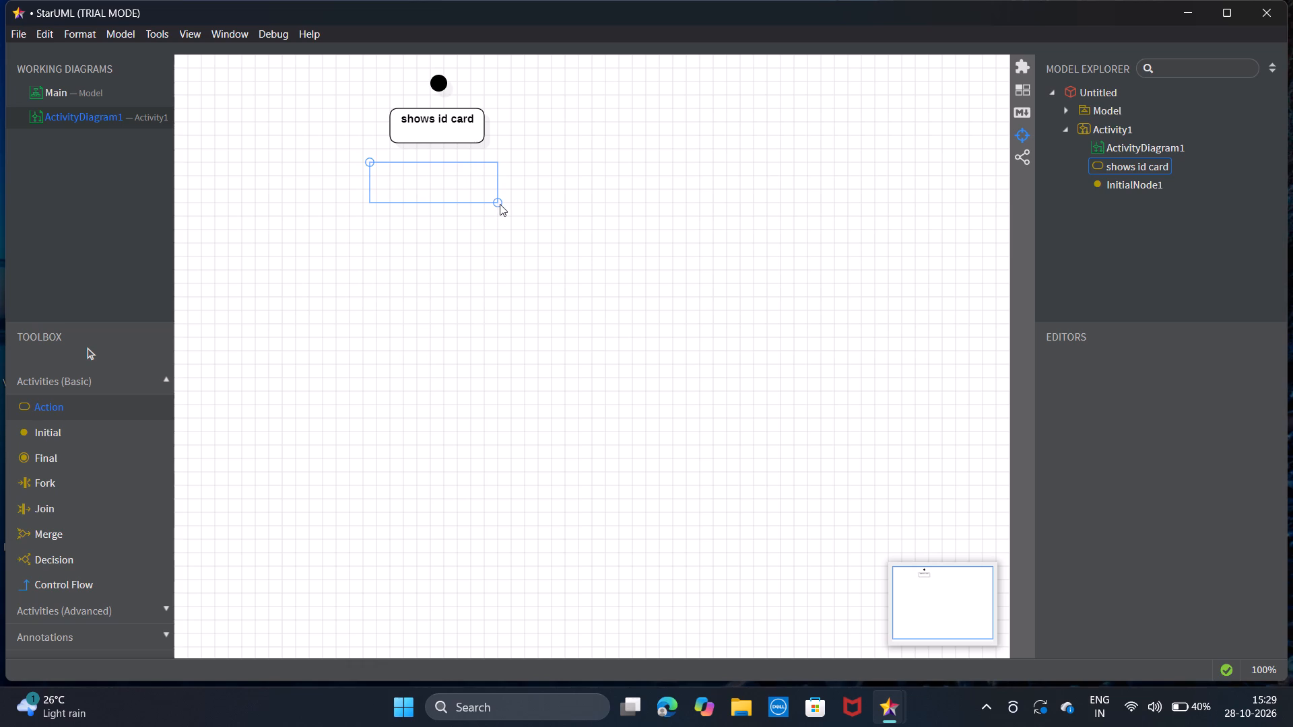
{"action": "left_click_drag", "start_coordinate": [500, 204], "coordinate": [516, 217]}
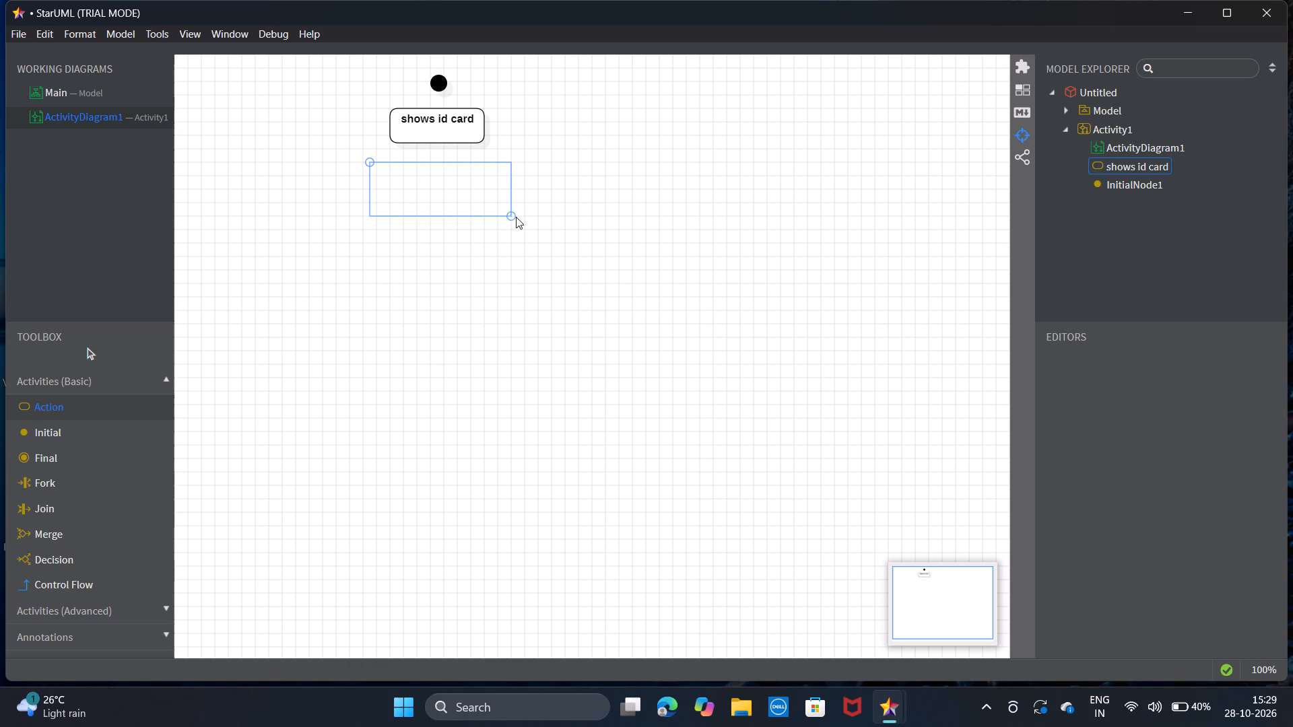
{"action": "left_click_drag", "start_coordinate": [516, 217], "coordinate": [515, 215]}
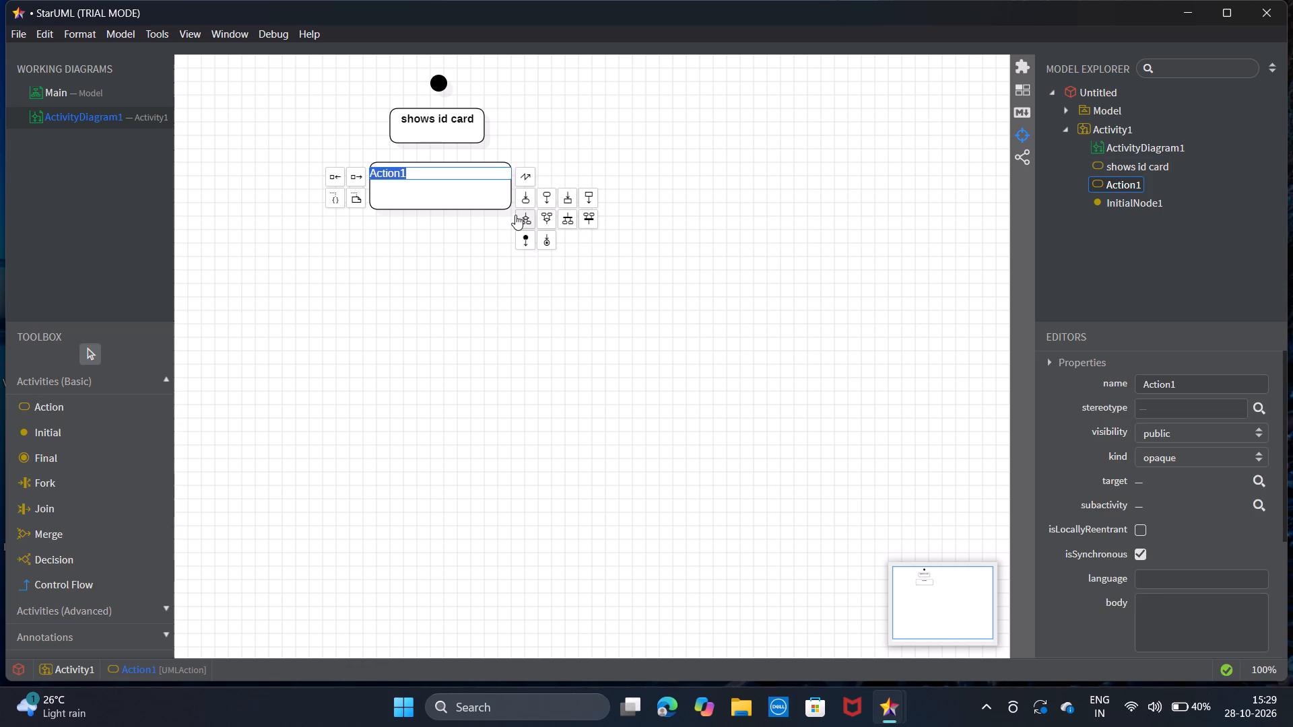
{"action": "type", "text": "request"}
{"action": "key", "text": "space"}
{"action": "type", "text": "for specific book"}
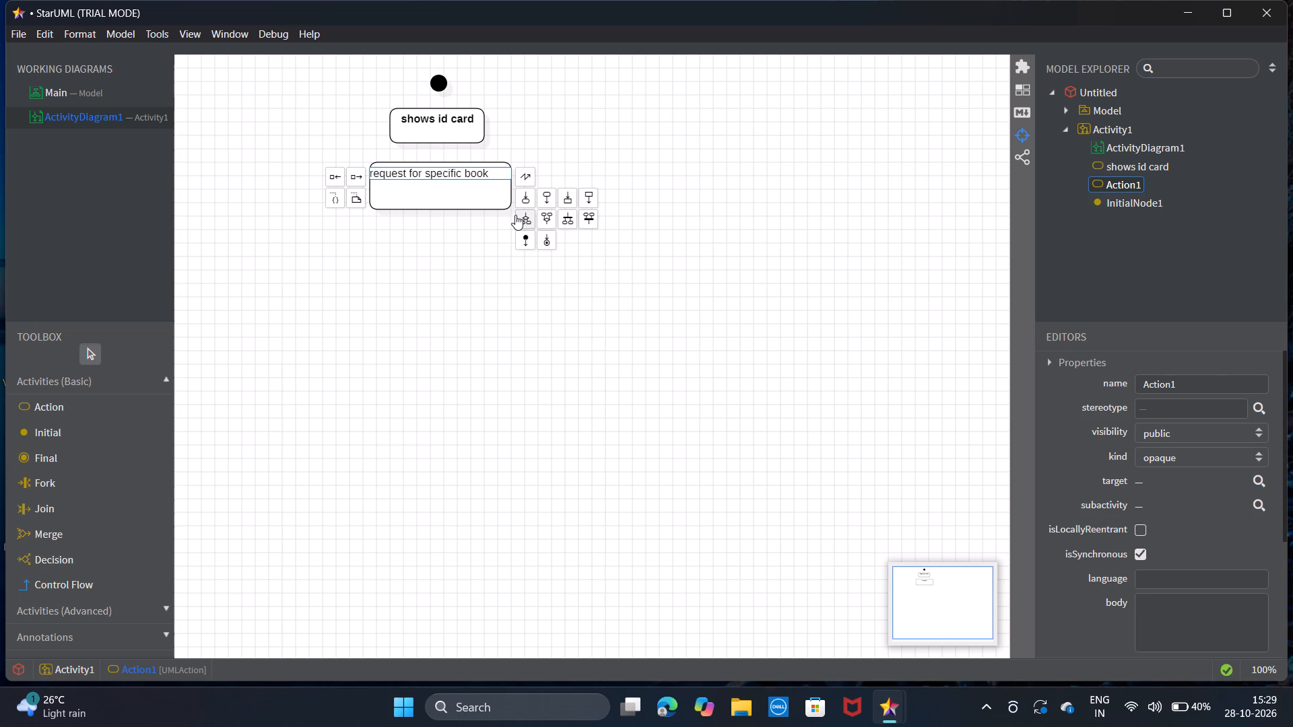
{"action": "key", "text": "Return"}
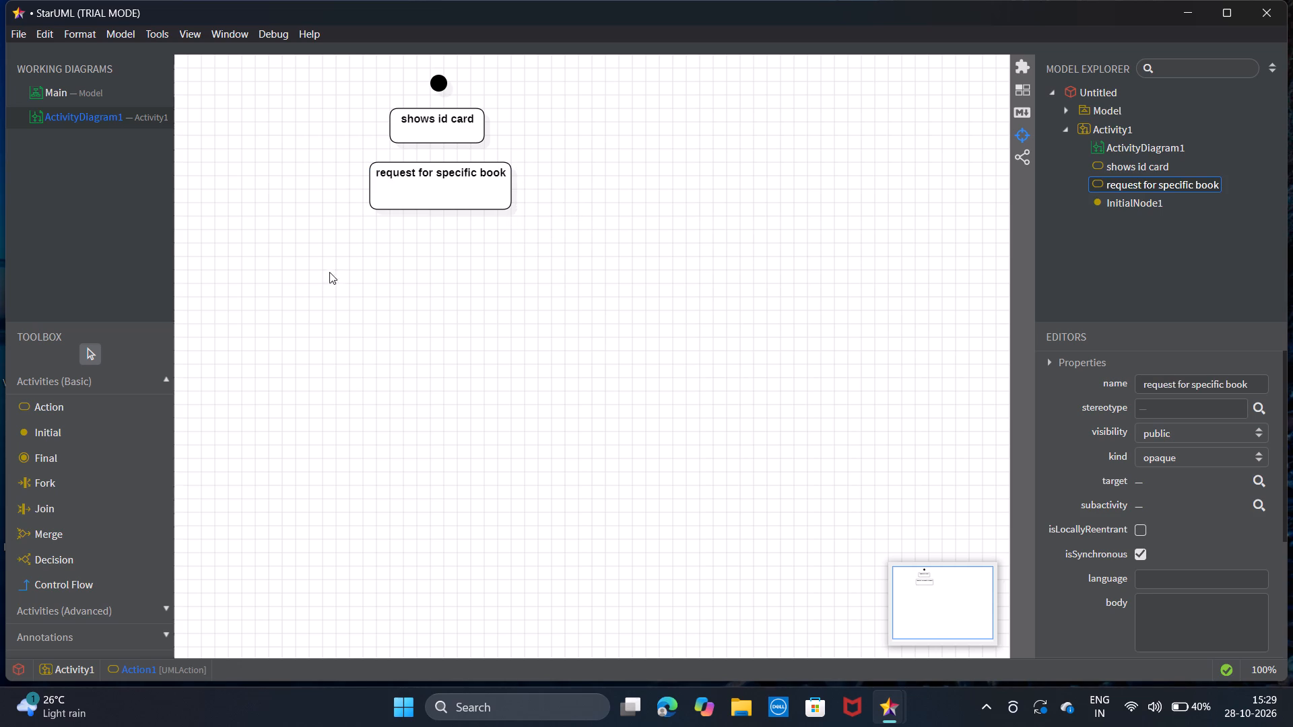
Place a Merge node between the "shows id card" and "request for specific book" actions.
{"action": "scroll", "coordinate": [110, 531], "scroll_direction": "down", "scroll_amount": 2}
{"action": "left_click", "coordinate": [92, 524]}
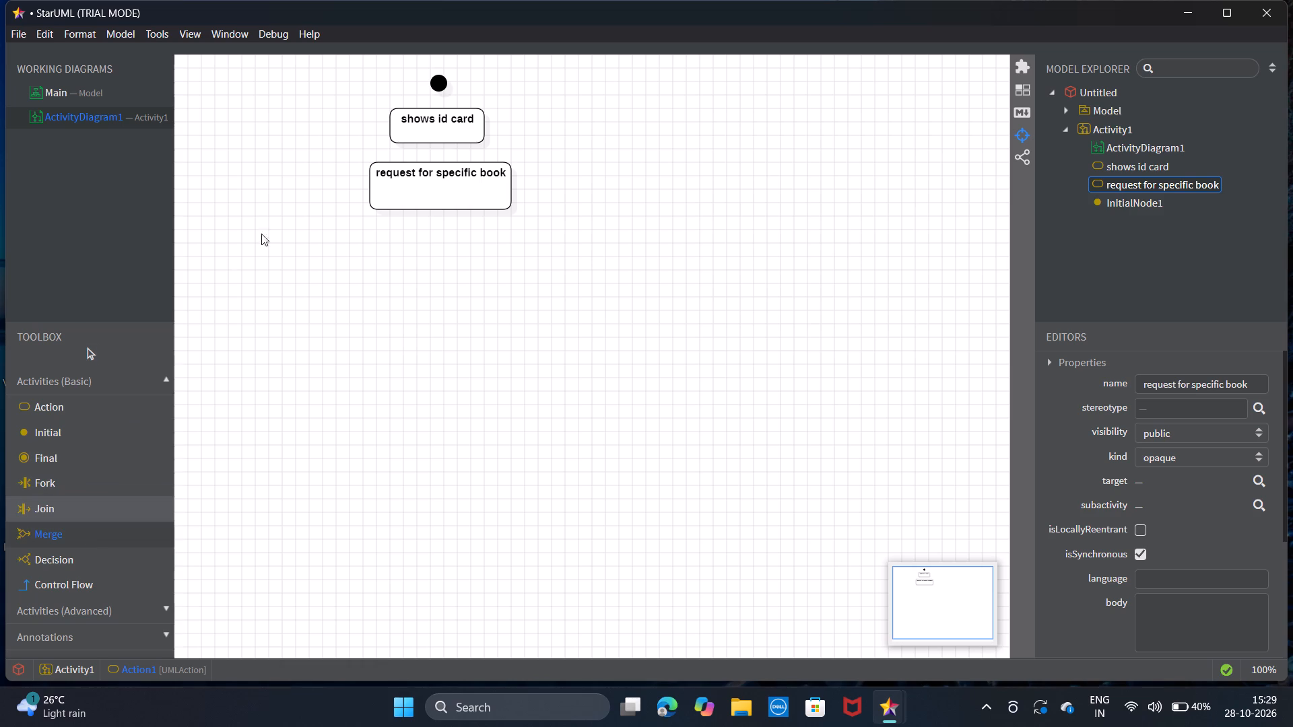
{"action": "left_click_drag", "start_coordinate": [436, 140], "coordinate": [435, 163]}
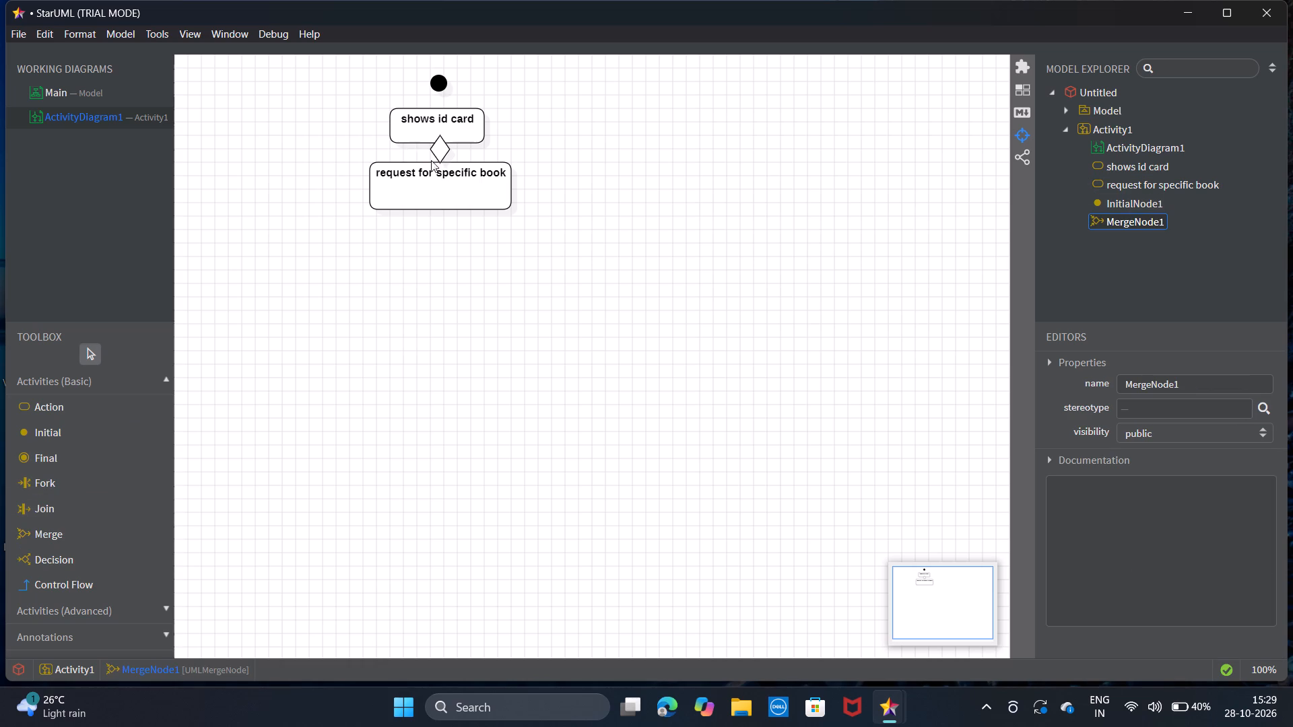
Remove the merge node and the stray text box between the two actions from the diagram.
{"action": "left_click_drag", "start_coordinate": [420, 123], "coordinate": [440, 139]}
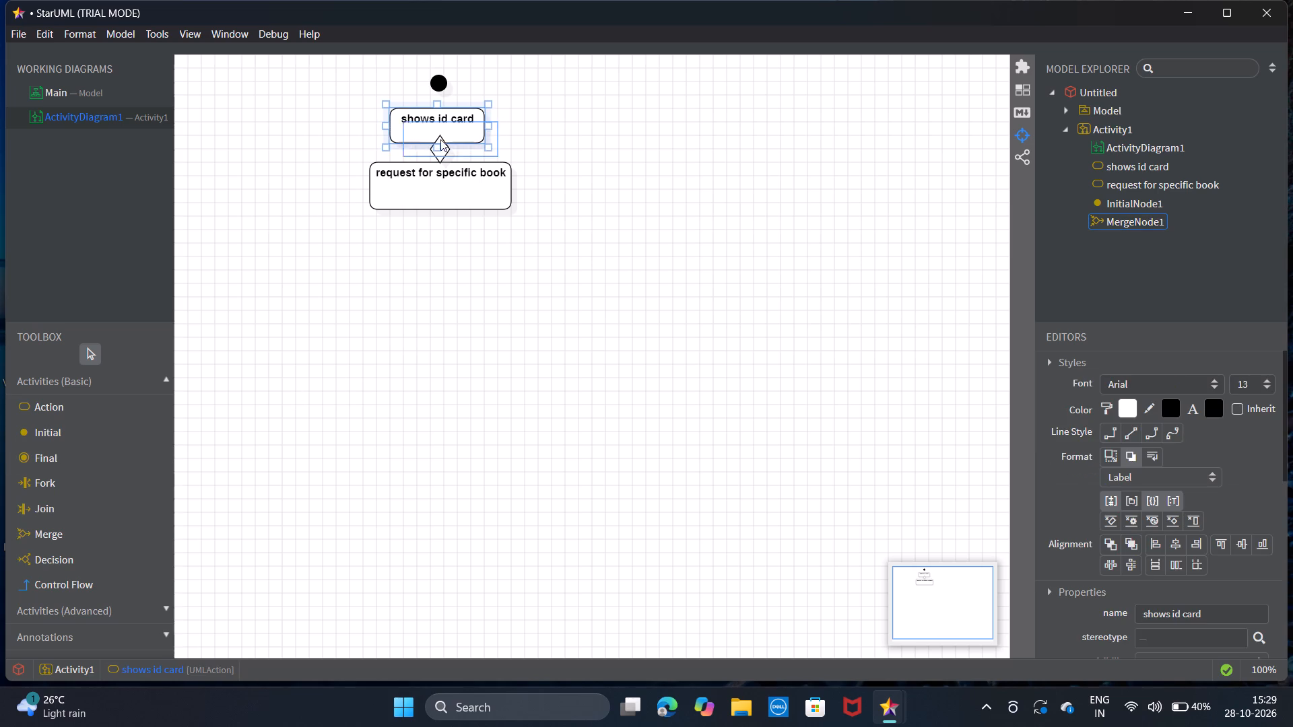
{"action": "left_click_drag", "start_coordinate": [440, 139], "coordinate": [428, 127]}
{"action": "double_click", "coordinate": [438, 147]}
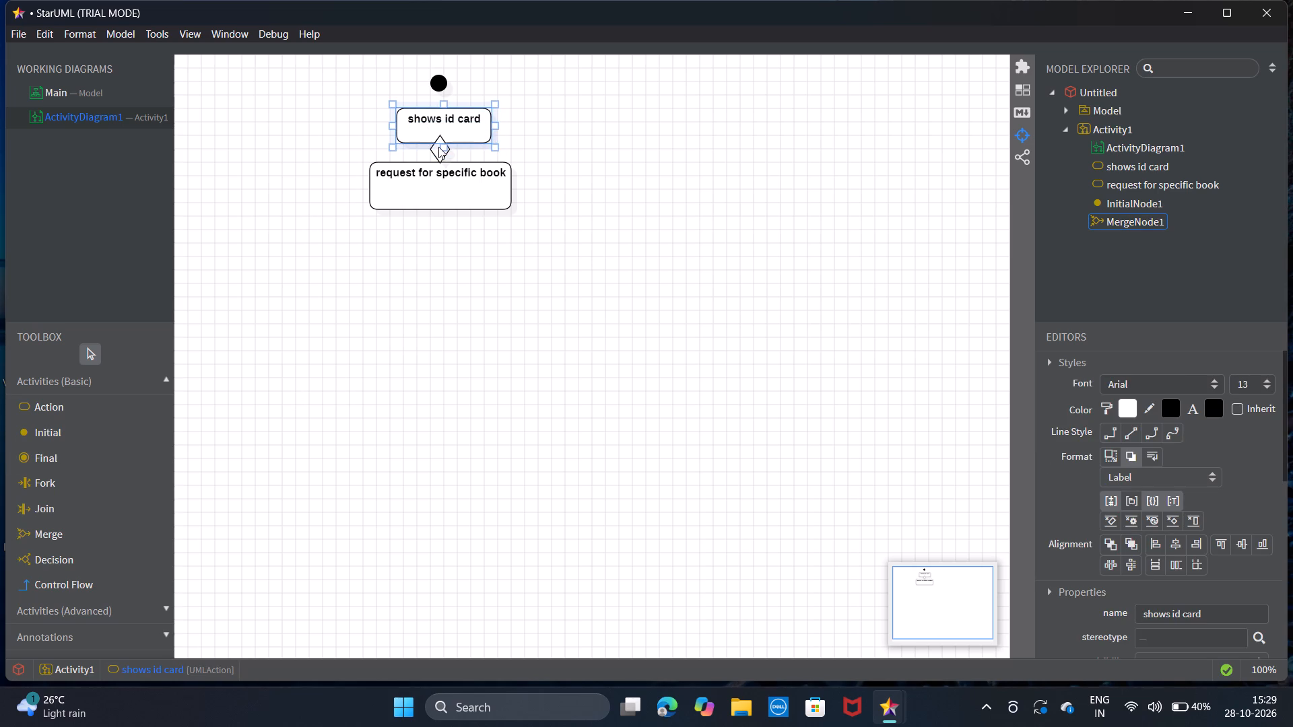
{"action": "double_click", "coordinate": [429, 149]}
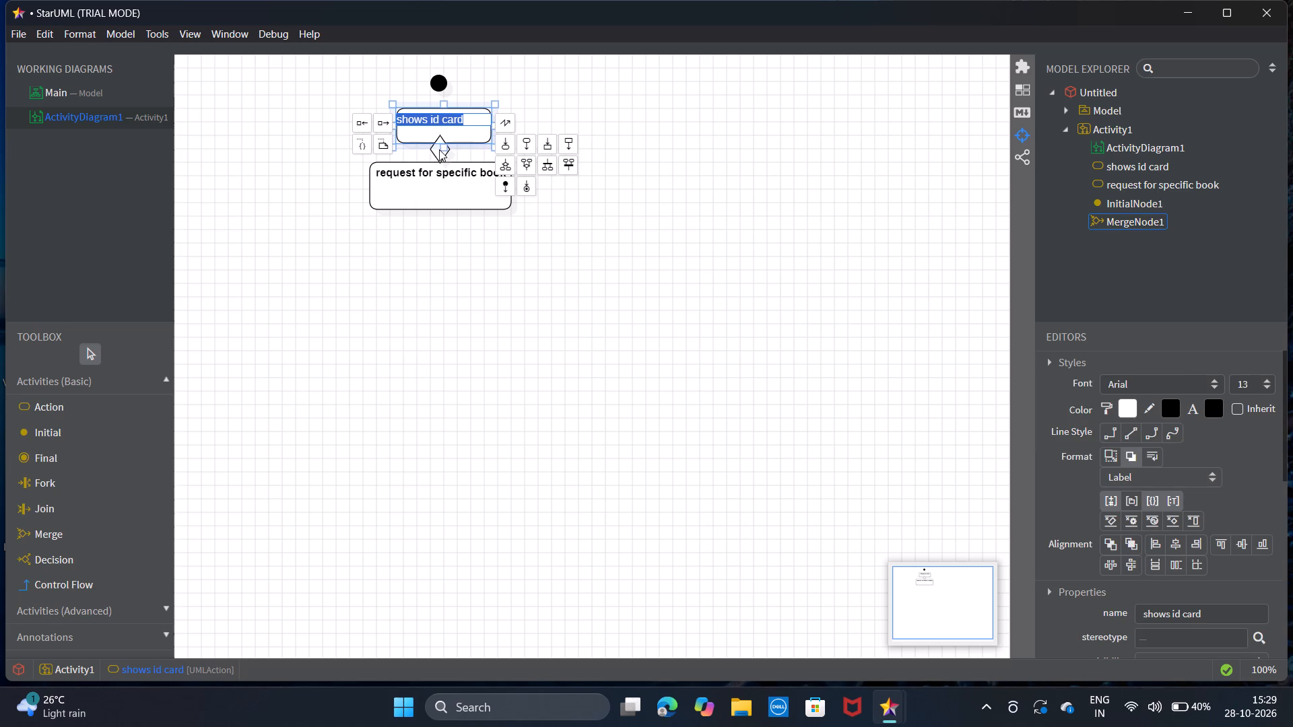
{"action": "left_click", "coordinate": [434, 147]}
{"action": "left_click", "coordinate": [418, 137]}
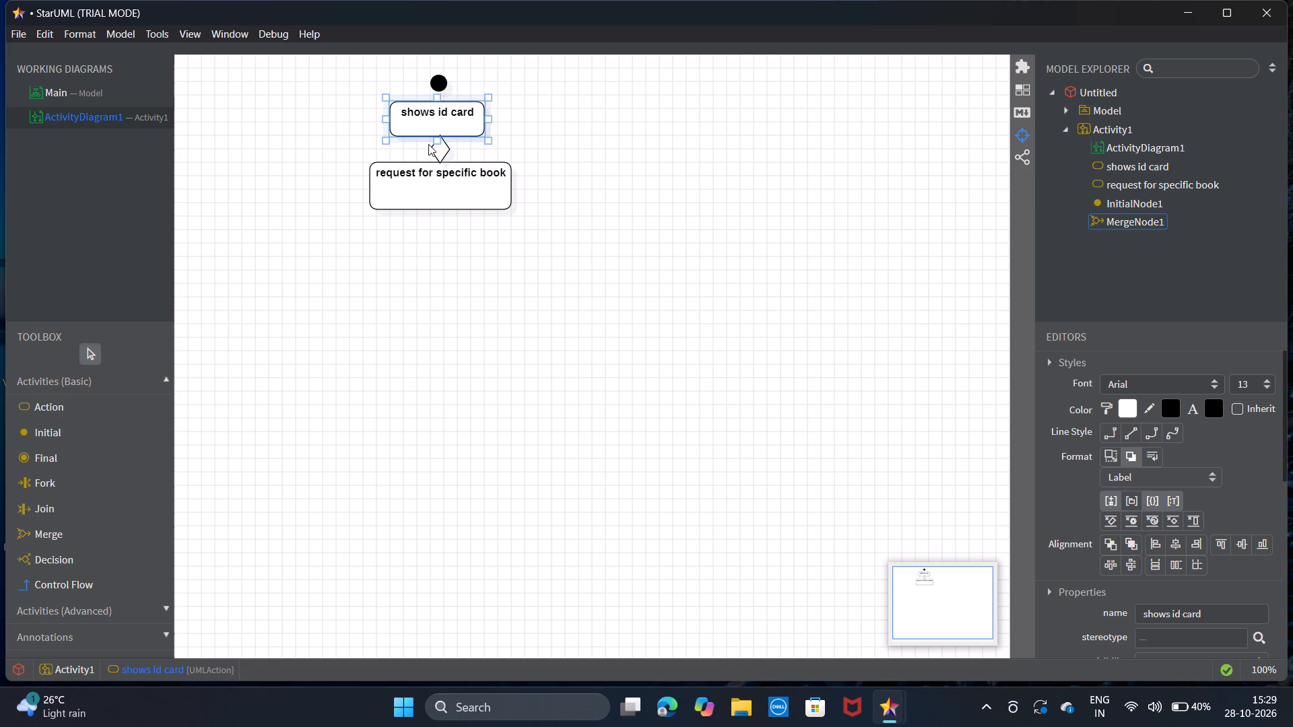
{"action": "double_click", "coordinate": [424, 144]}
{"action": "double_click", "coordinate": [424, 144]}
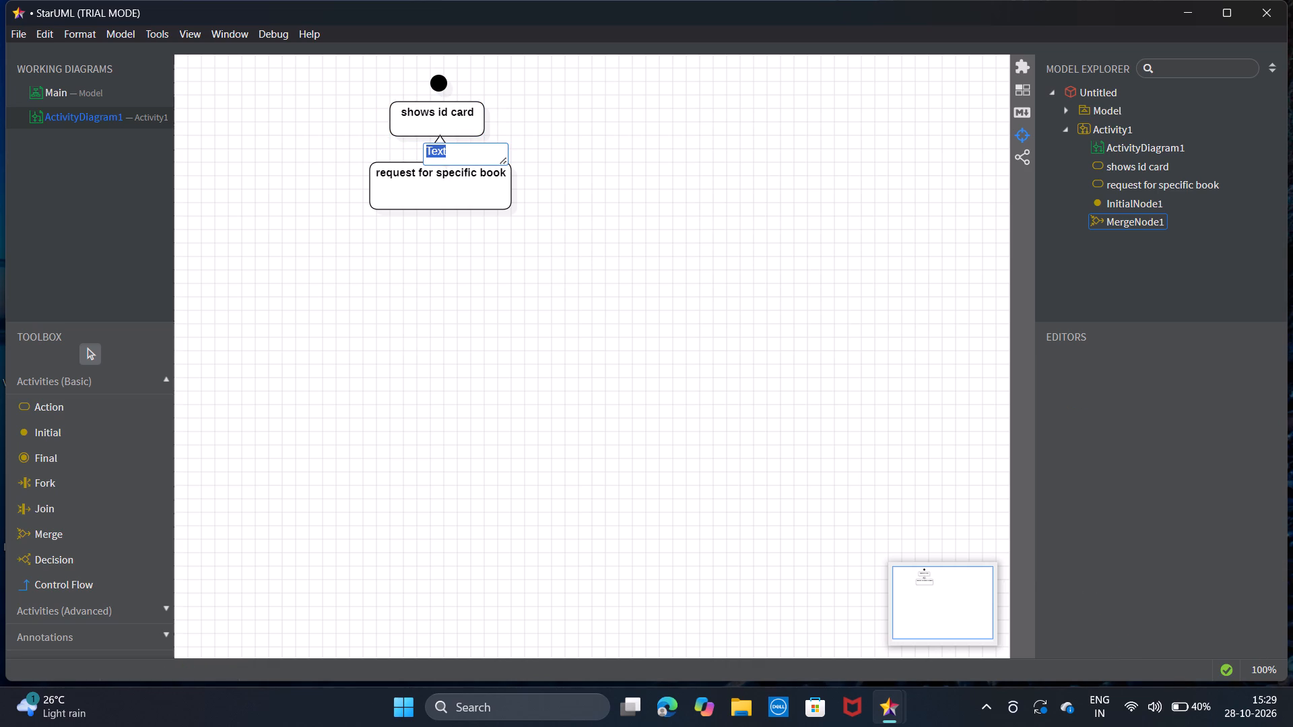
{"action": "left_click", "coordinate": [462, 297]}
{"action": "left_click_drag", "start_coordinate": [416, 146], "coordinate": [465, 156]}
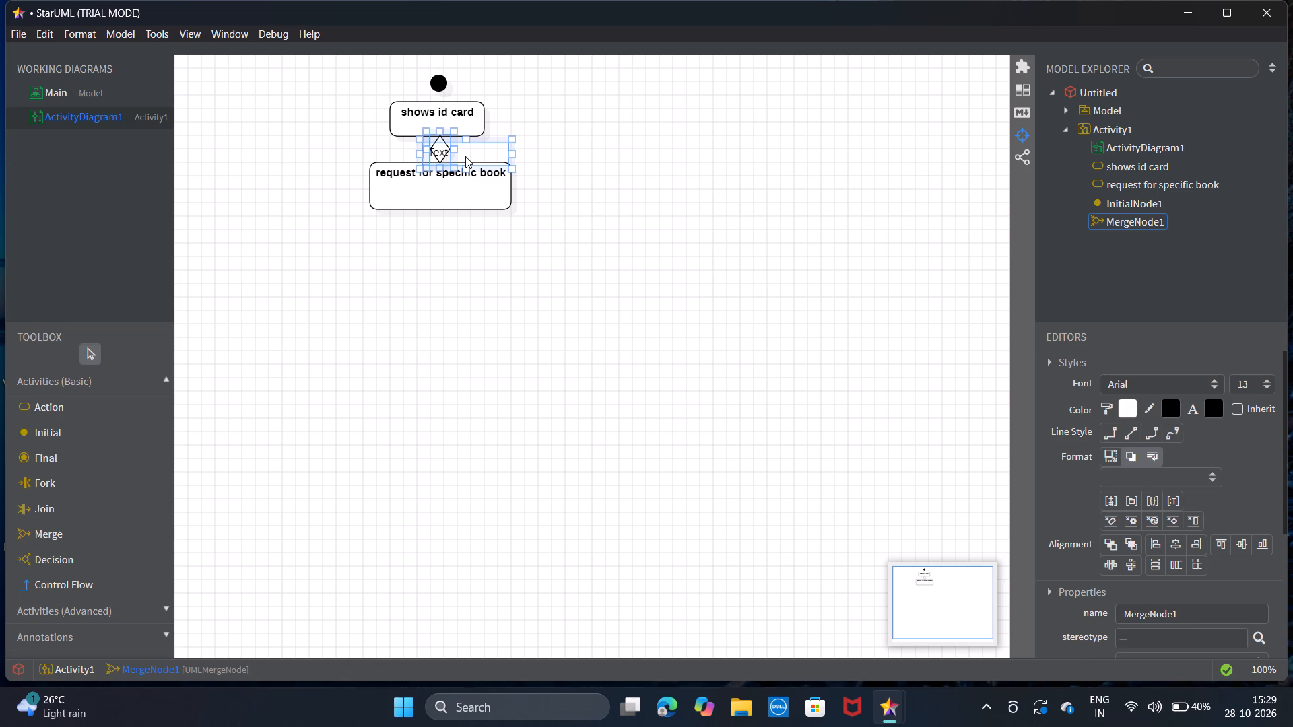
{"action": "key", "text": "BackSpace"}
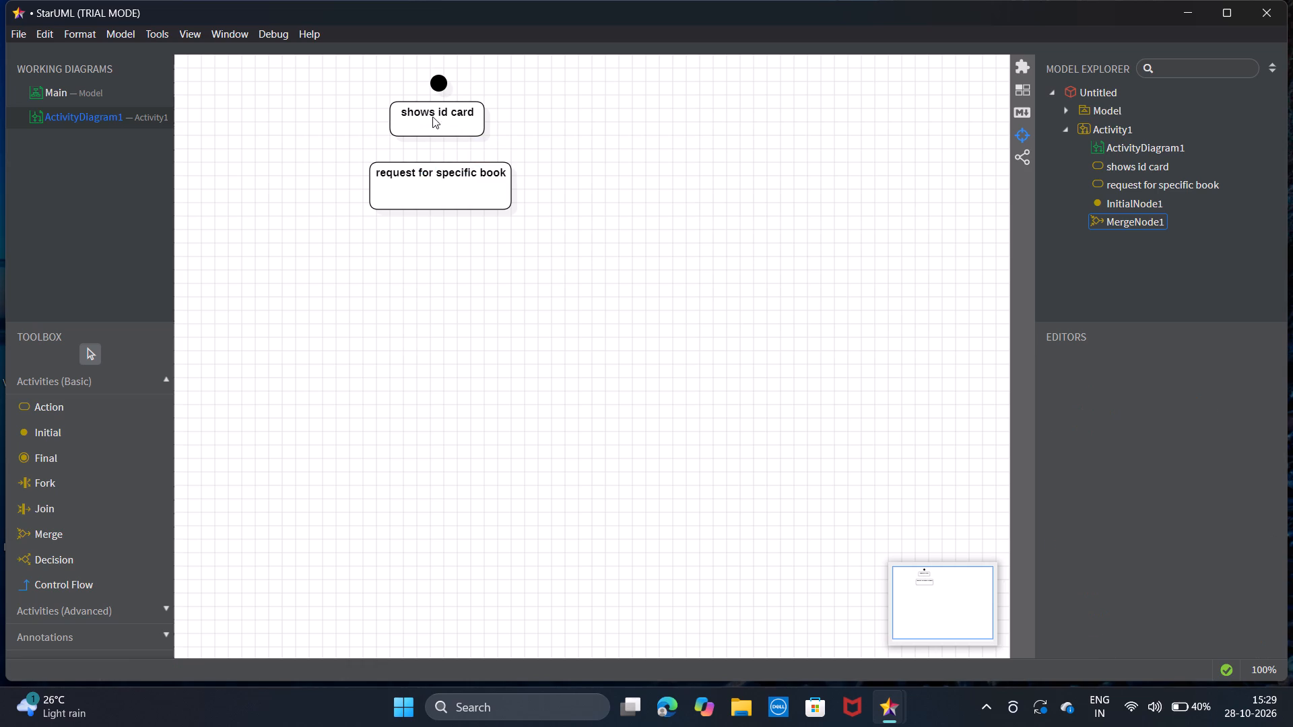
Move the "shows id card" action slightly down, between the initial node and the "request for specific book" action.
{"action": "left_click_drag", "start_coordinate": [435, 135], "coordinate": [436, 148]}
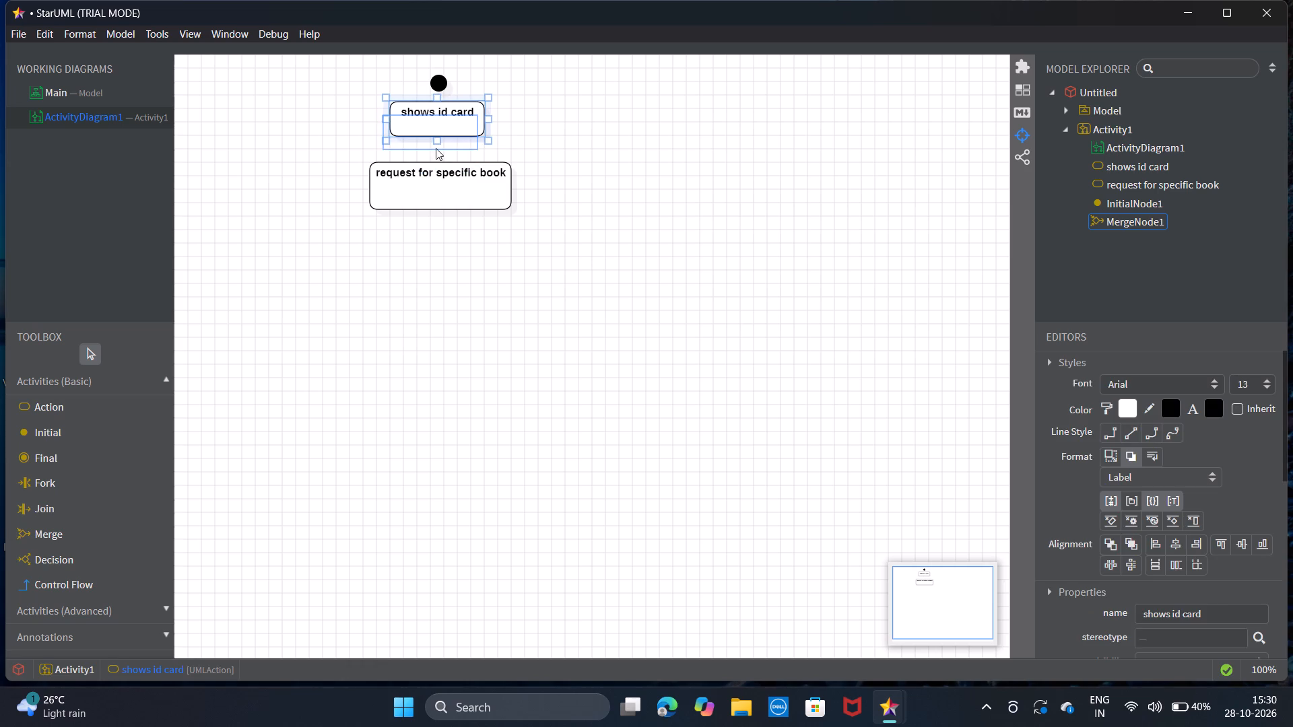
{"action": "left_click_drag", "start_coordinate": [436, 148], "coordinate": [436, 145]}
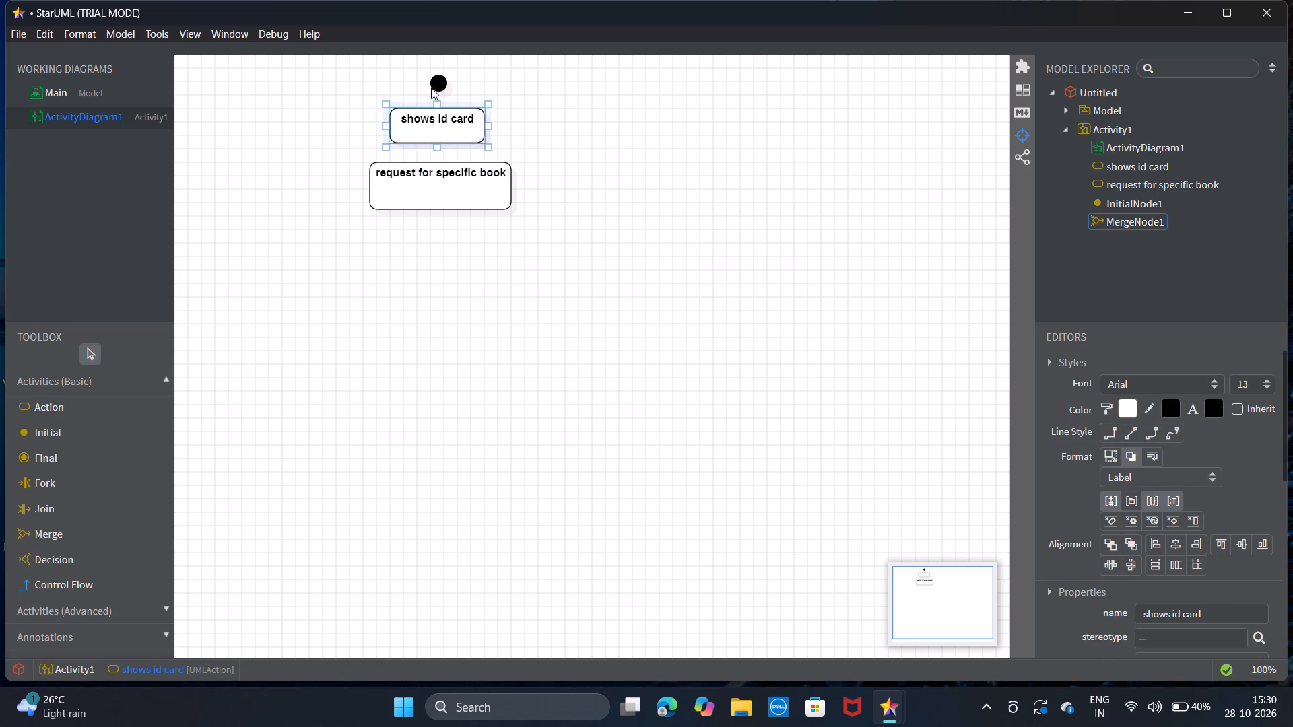
Move the initial node up and shift the "shows id card" and "request for specific book" actions slightly to line up beneath it.
{"action": "left_click_drag", "start_coordinate": [436, 83], "coordinate": [430, 75]}
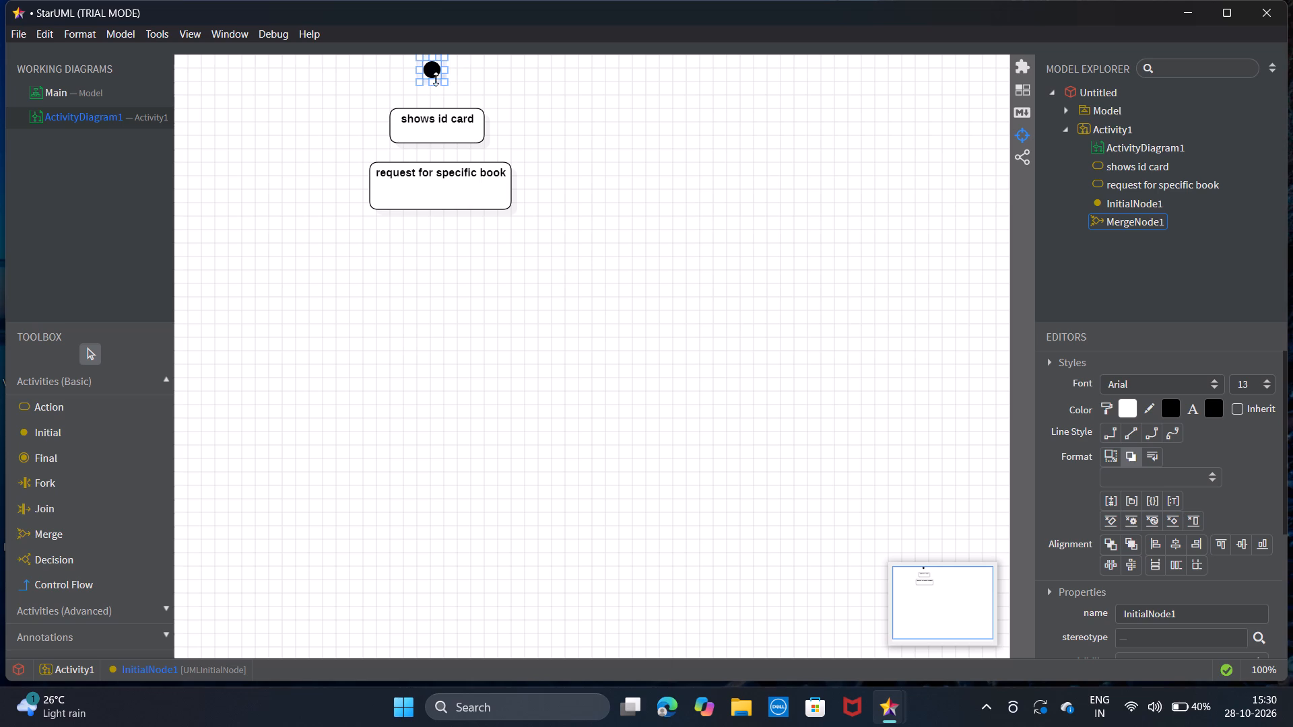
{"action": "left_click_drag", "start_coordinate": [433, 69], "coordinate": [436, 70]}
{"action": "left_click_drag", "start_coordinate": [436, 70], "coordinate": [439, 74]}
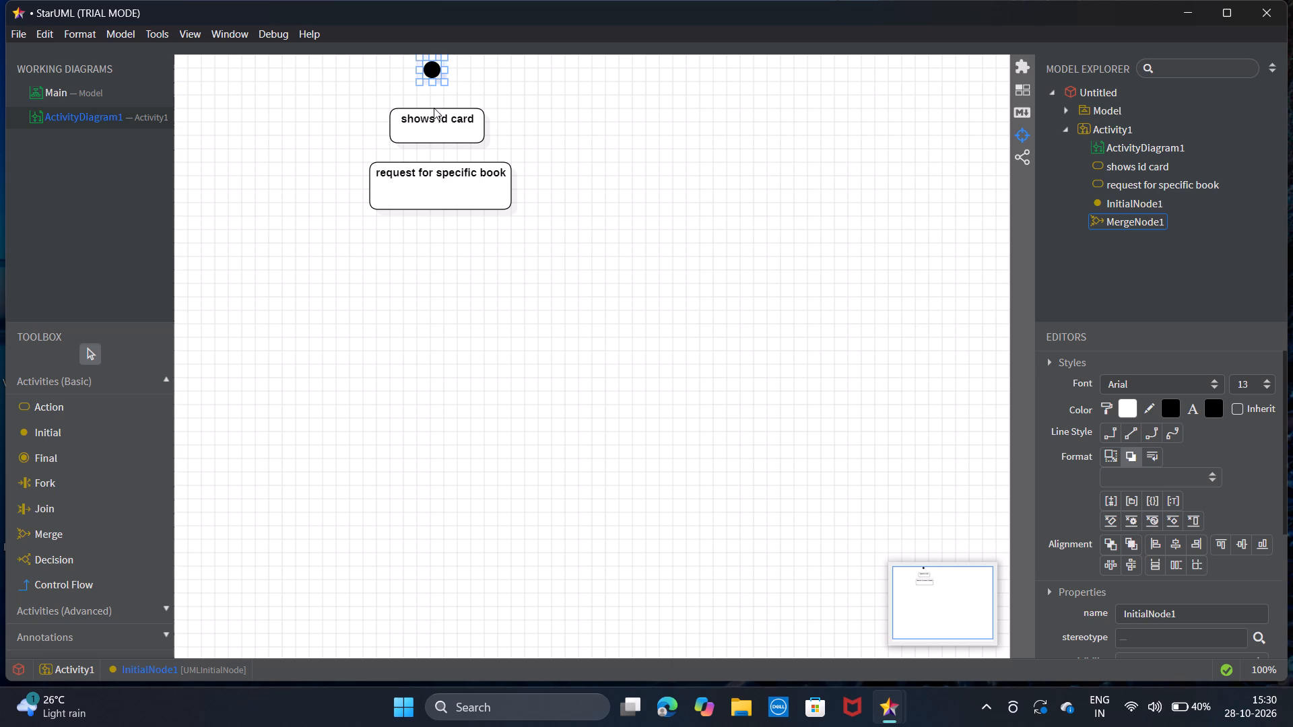
{"action": "left_click", "coordinate": [430, 108]}
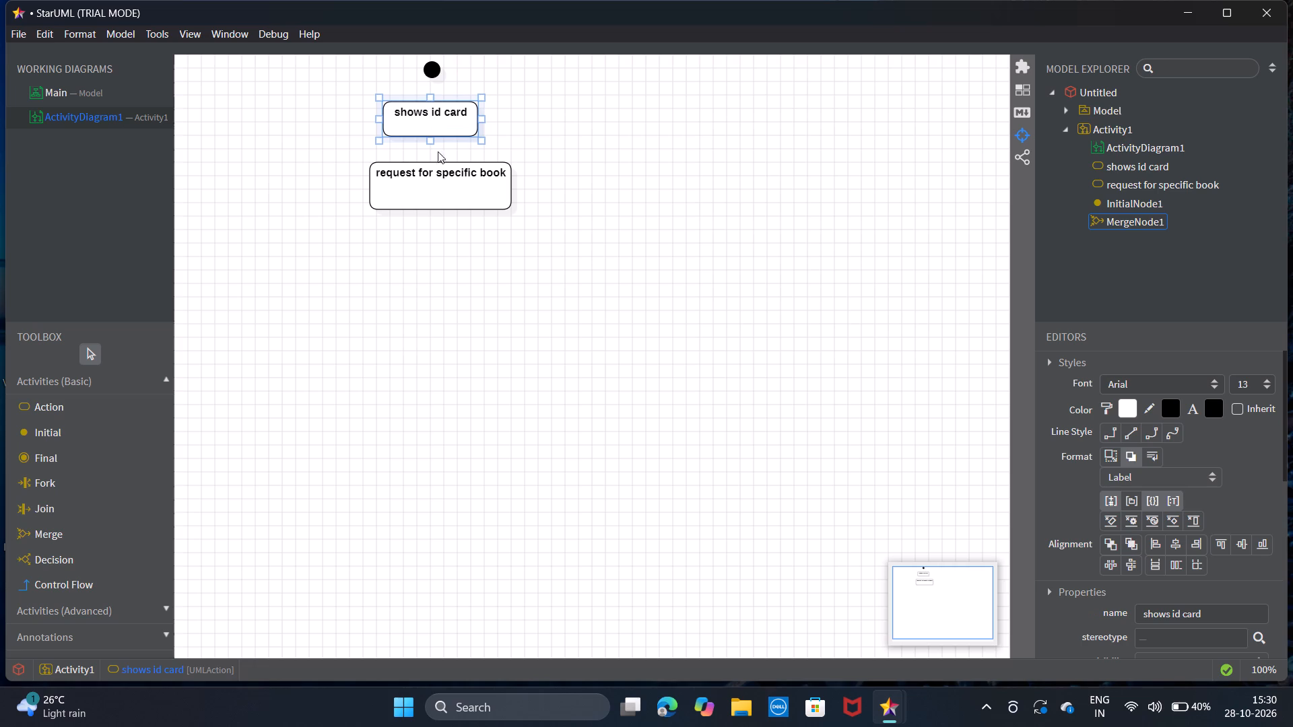
{"action": "left_click_drag", "start_coordinate": [428, 183], "coordinate": [420, 186]}
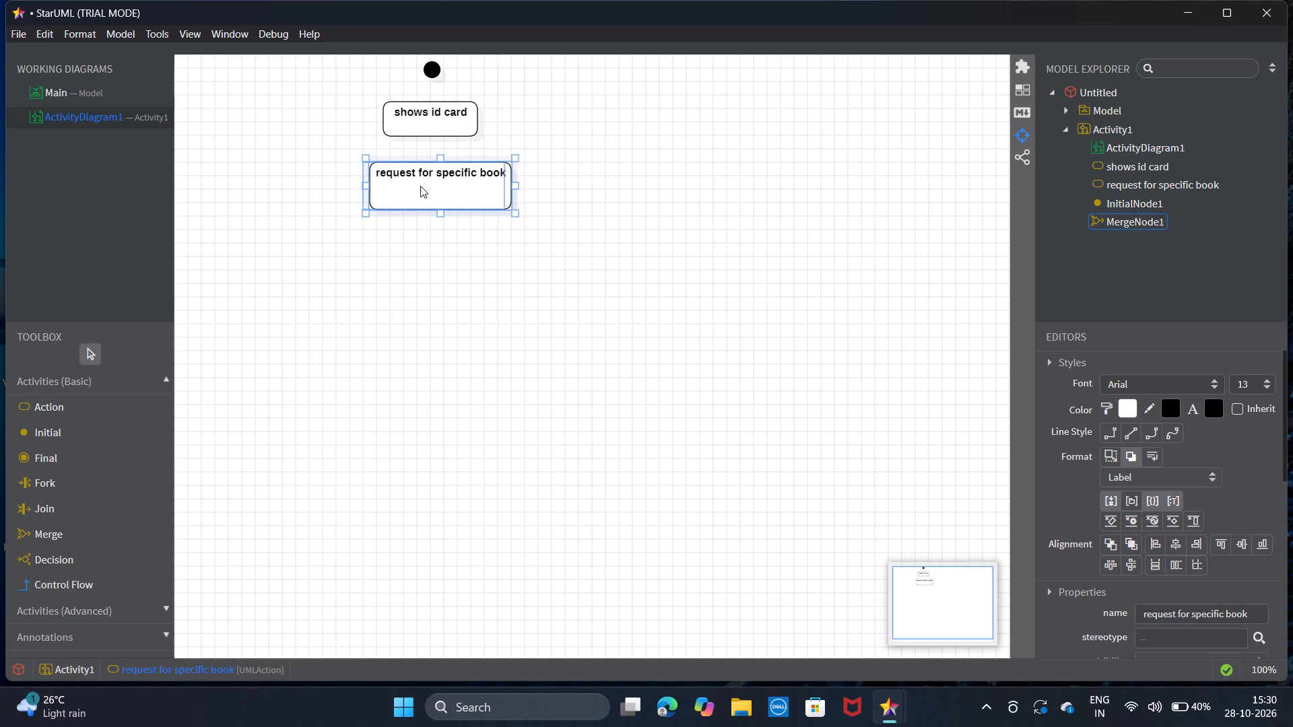
{"action": "left_click_drag", "start_coordinate": [420, 186], "coordinate": [417, 185]}
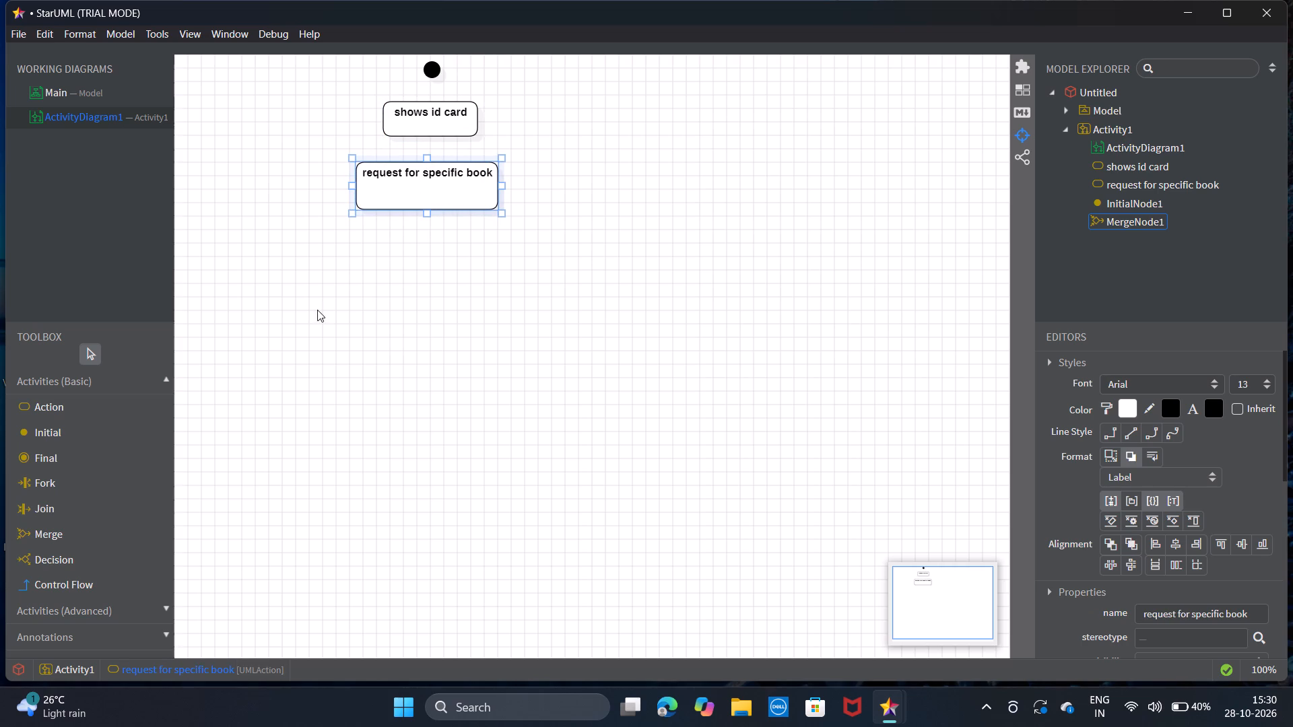
Place a Merge node below the "request for specific book" action.
{"action": "right_click", "coordinate": [131, 534]}
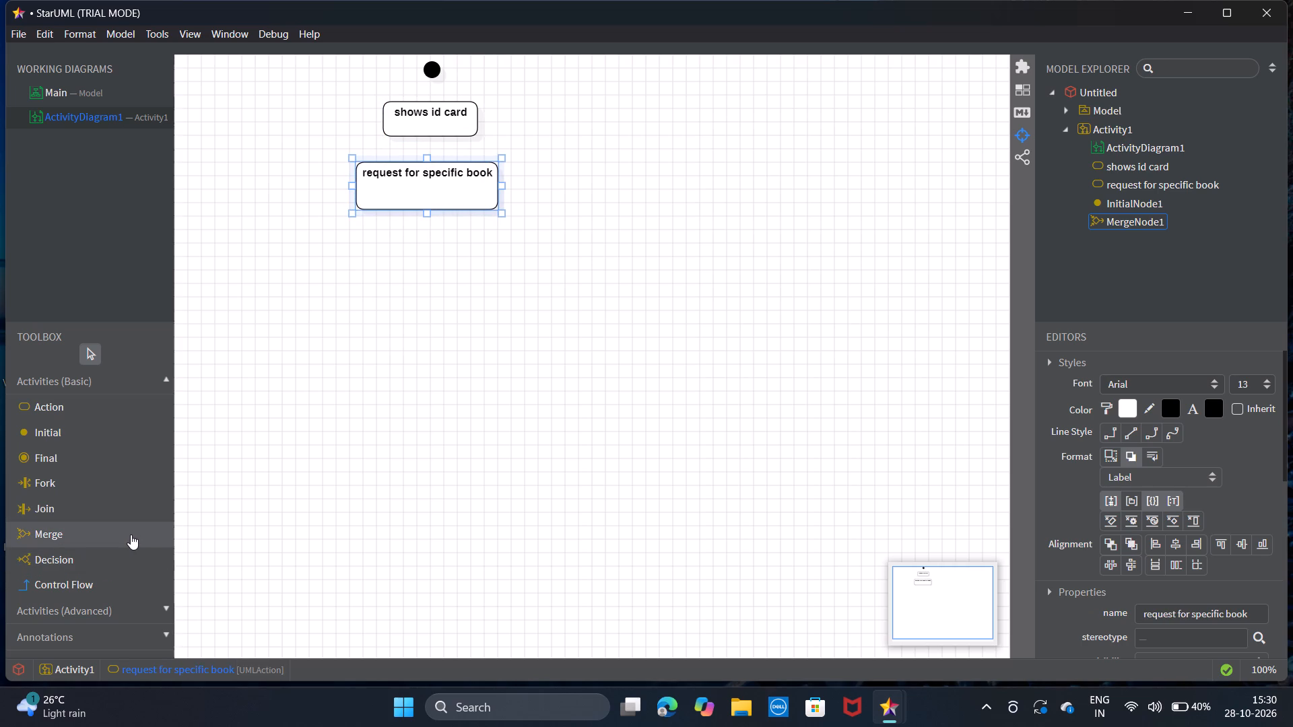
{"action": "double_click", "coordinate": [131, 534]}
{"action": "left_click", "coordinate": [131, 534]}
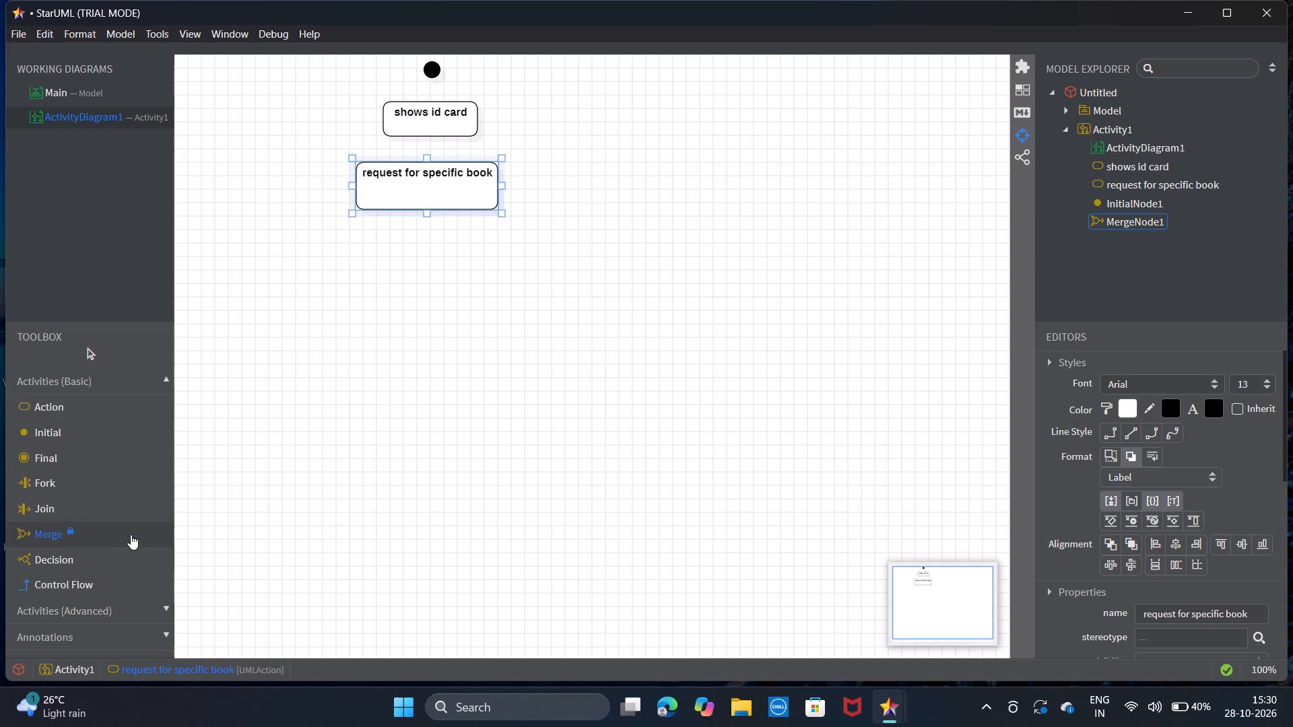
{"action": "left_click", "coordinate": [131, 534]}
{"action": "left_click", "coordinate": [424, 240]}
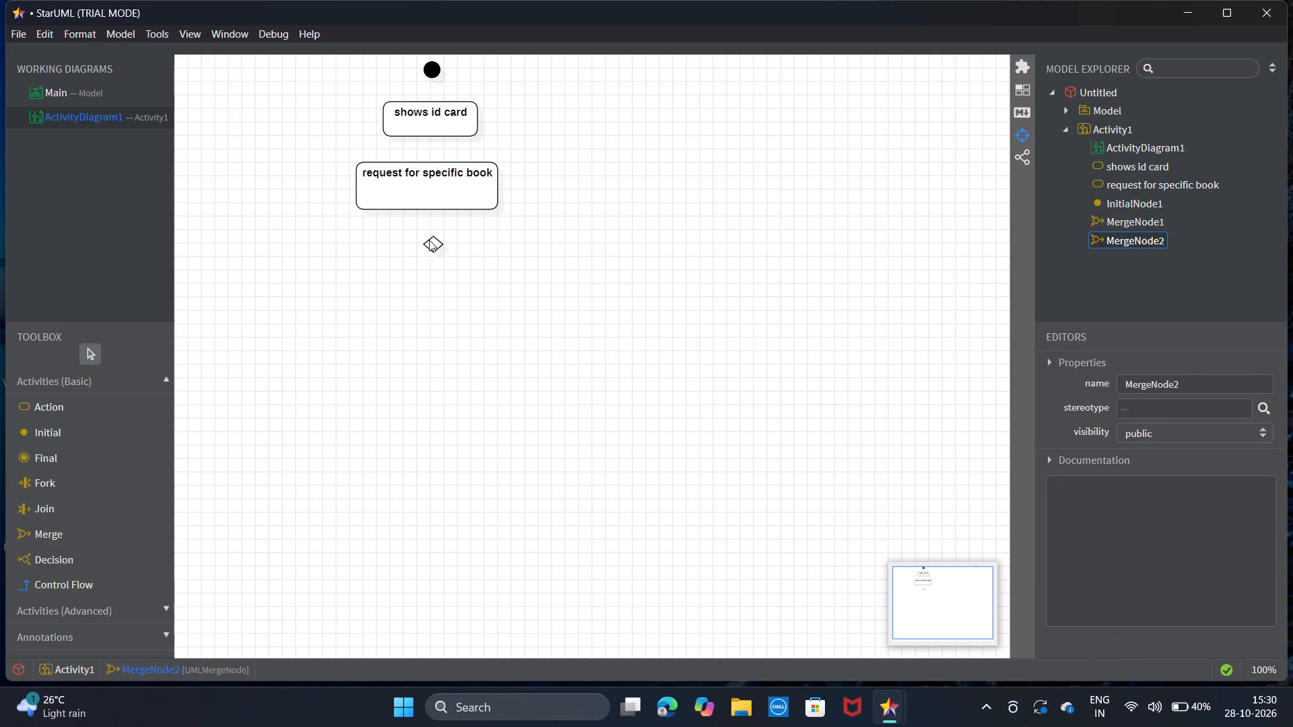
Enlarge the merge node into a big diamond, taller than wide, centred below the "request for specific book" action.
{"action": "left_click", "coordinate": [433, 249]}
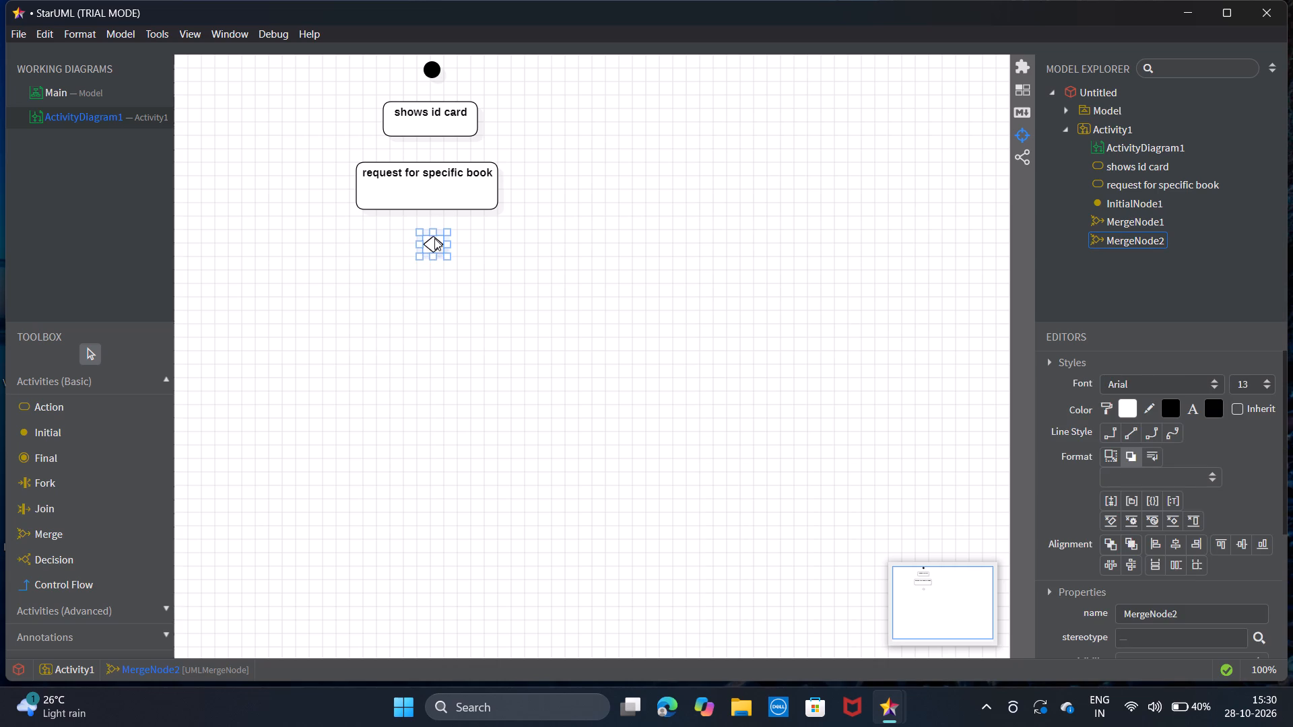
{"action": "left_click_drag", "start_coordinate": [434, 236], "coordinate": [430, 226]}
{"action": "left_click_drag", "start_coordinate": [424, 238], "coordinate": [409, 240]}
{"action": "left_click_drag", "start_coordinate": [409, 240], "coordinate": [407, 239]}
{"action": "left_click_drag", "start_coordinate": [424, 254], "coordinate": [422, 291]}
{"action": "left_click_drag", "start_coordinate": [443, 254], "coordinate": [467, 256]}
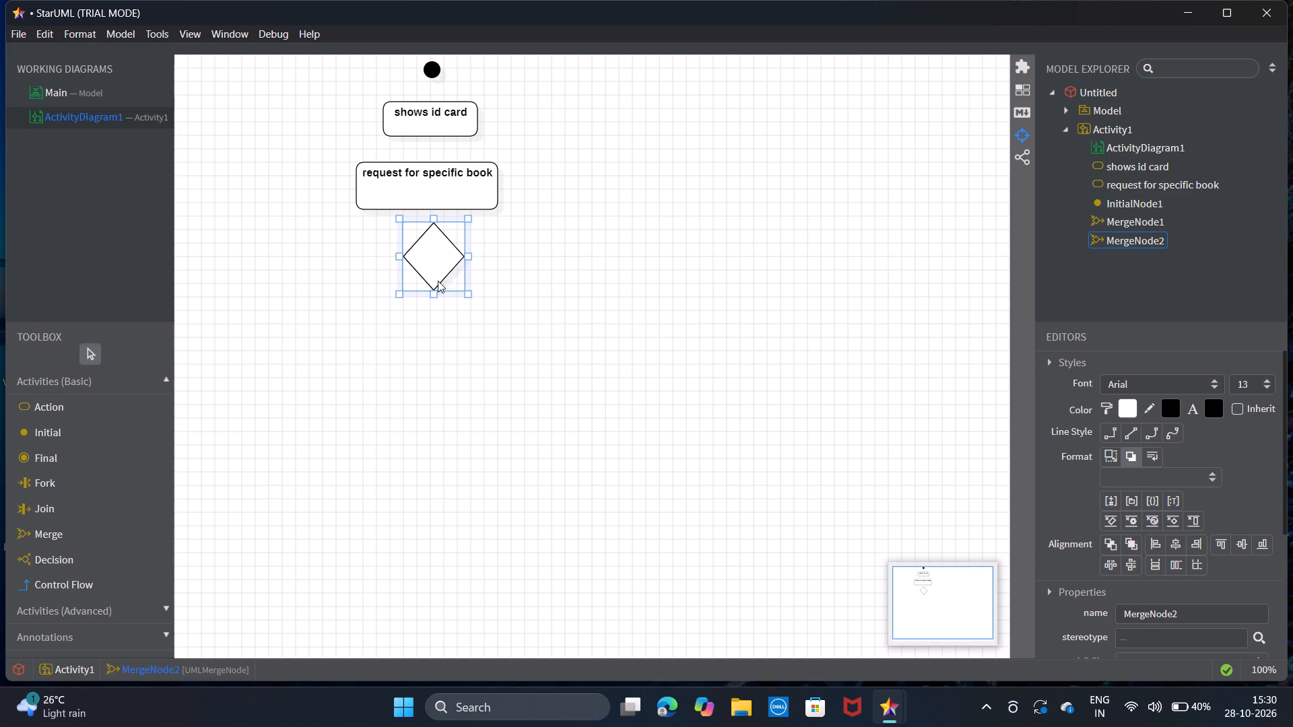
{"action": "left_click_drag", "start_coordinate": [397, 254], "coordinate": [378, 258]}
{"action": "left_click_drag", "start_coordinate": [378, 258], "coordinate": [389, 256]}
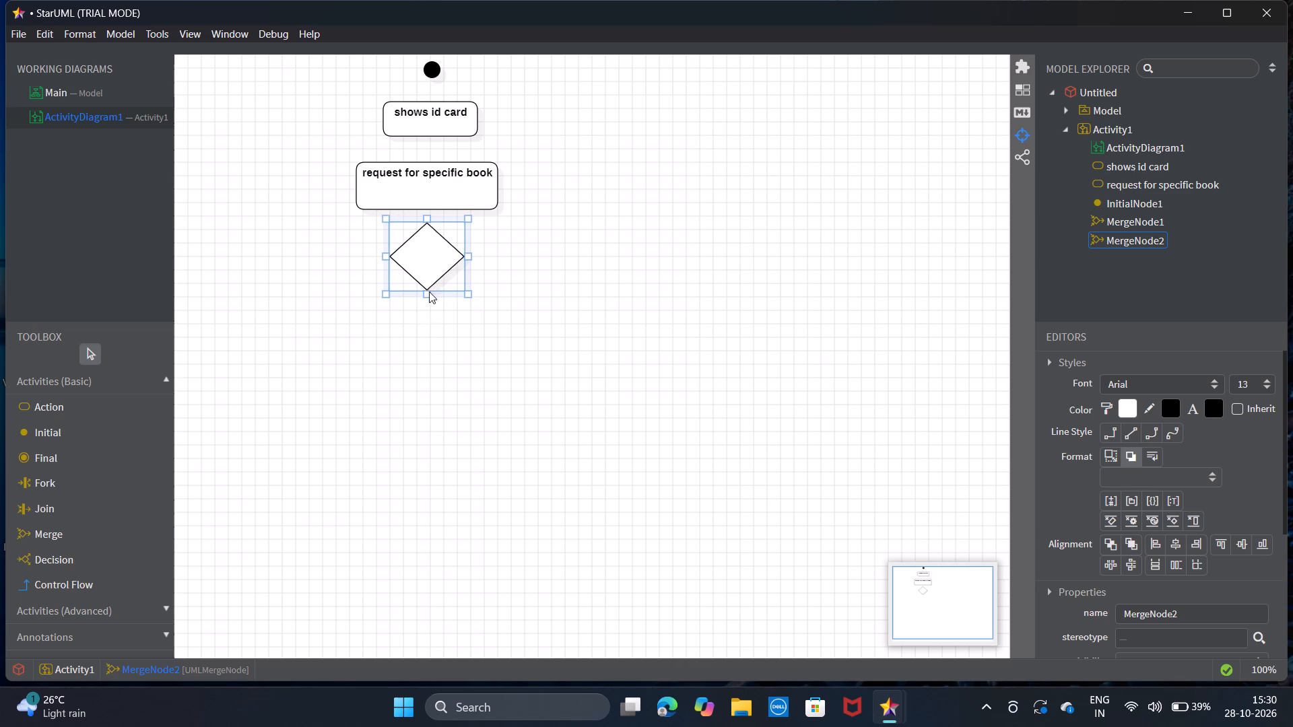
{"action": "left_click", "coordinate": [426, 290]}
{"action": "left_click_drag", "start_coordinate": [426, 290], "coordinate": [428, 324]}
Open the Font settings for the enlarged merge diamond.
{"action": "left_click", "coordinate": [419, 258]}
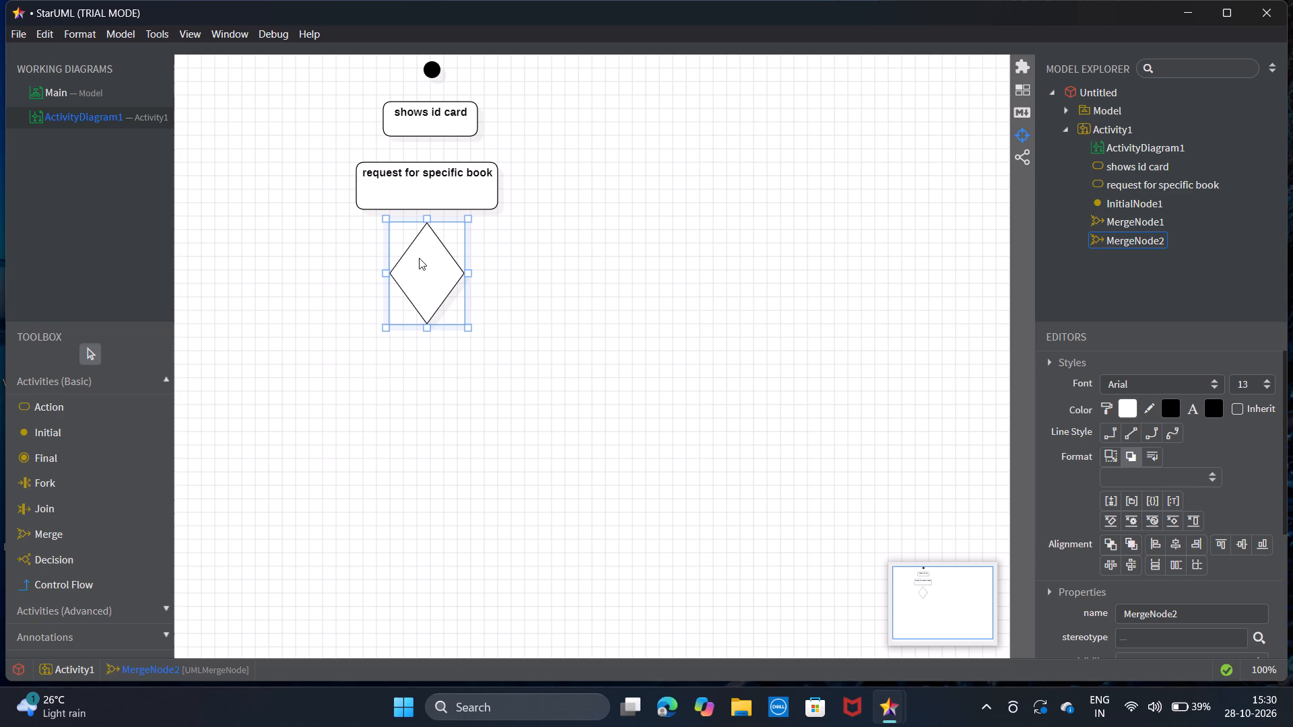
{"action": "right_click", "coordinate": [419, 258]}
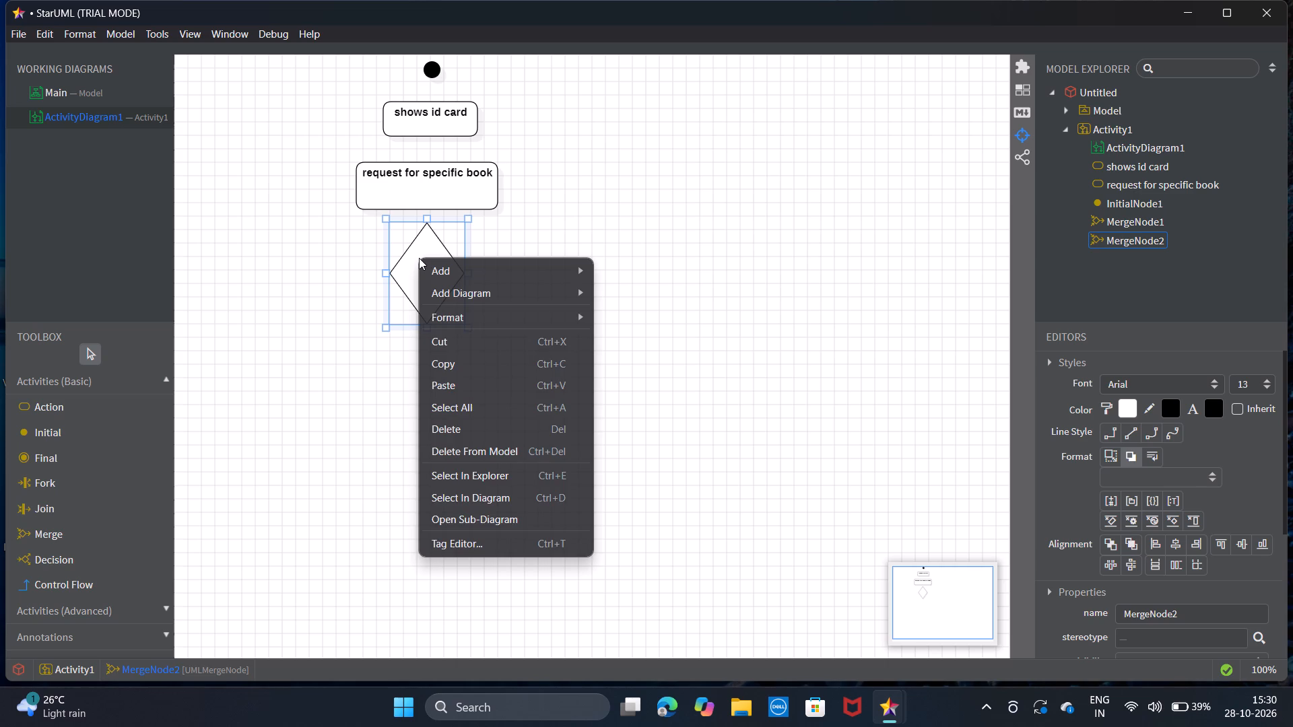
{"action": "left_click", "coordinate": [426, 263]}
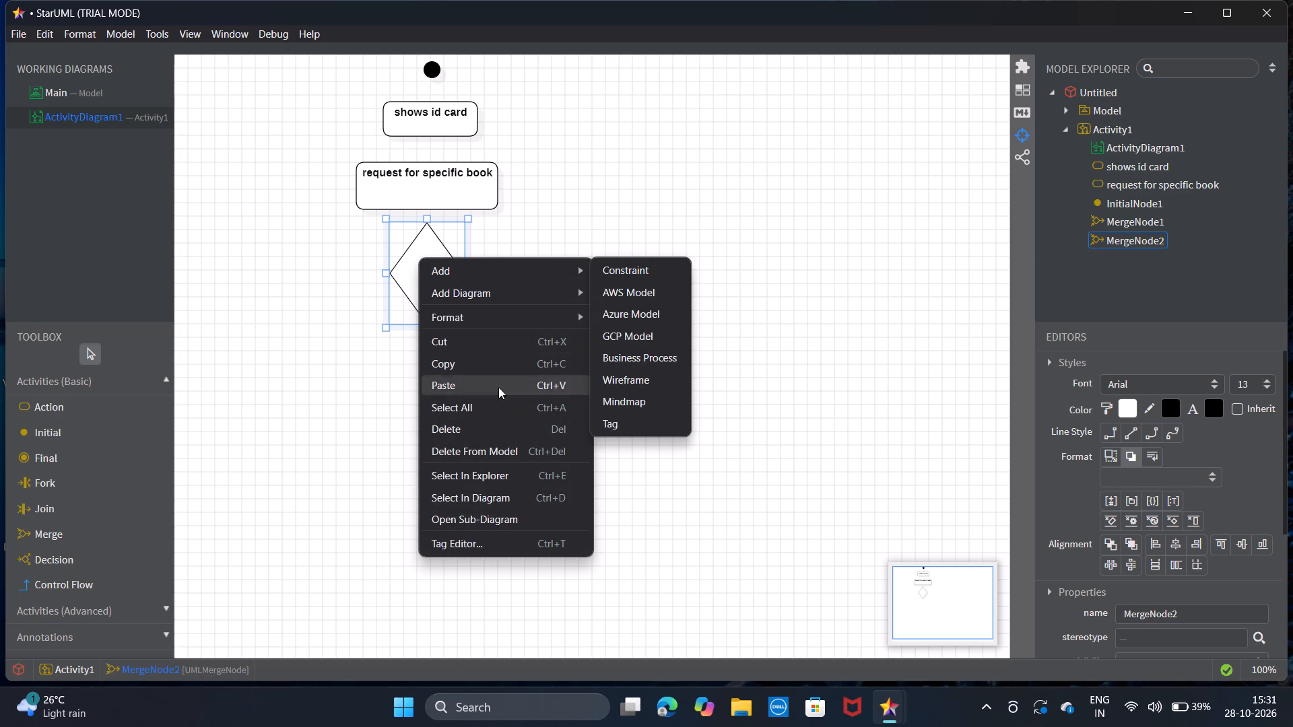
{"action": "left_click", "coordinate": [497, 310]}
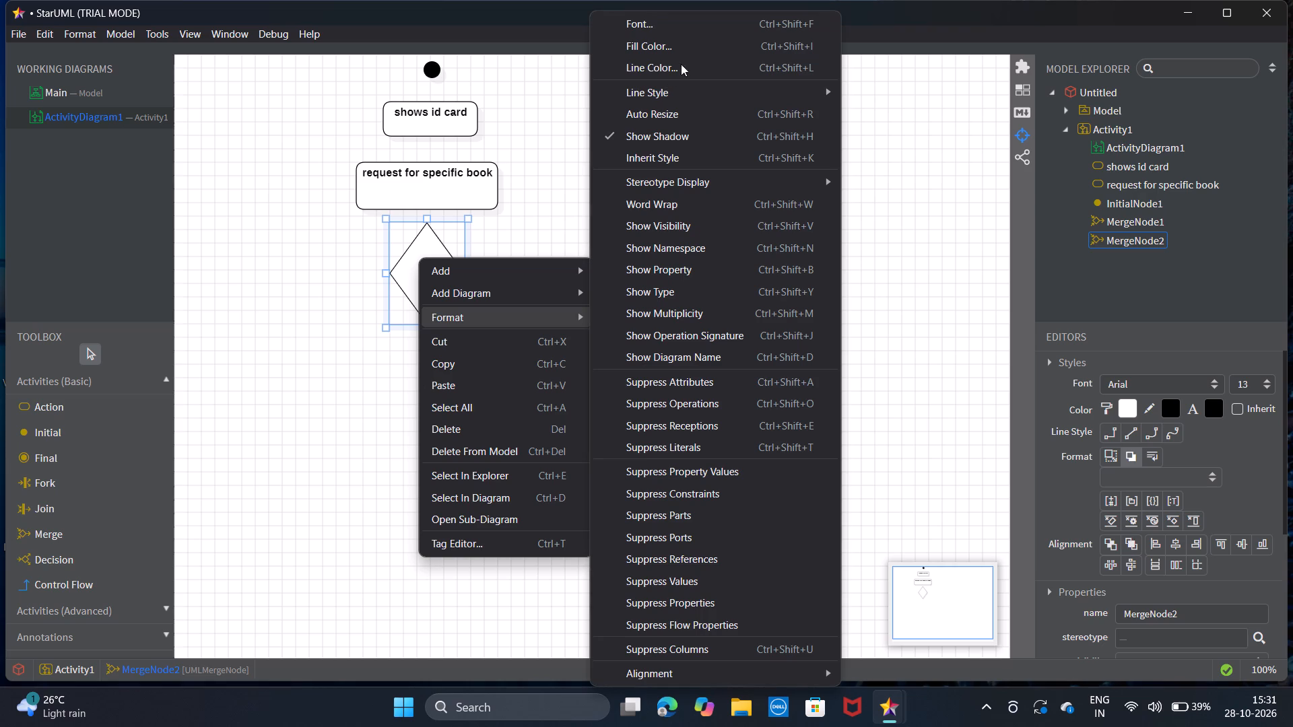
{"action": "left_click", "coordinate": [716, 21]}
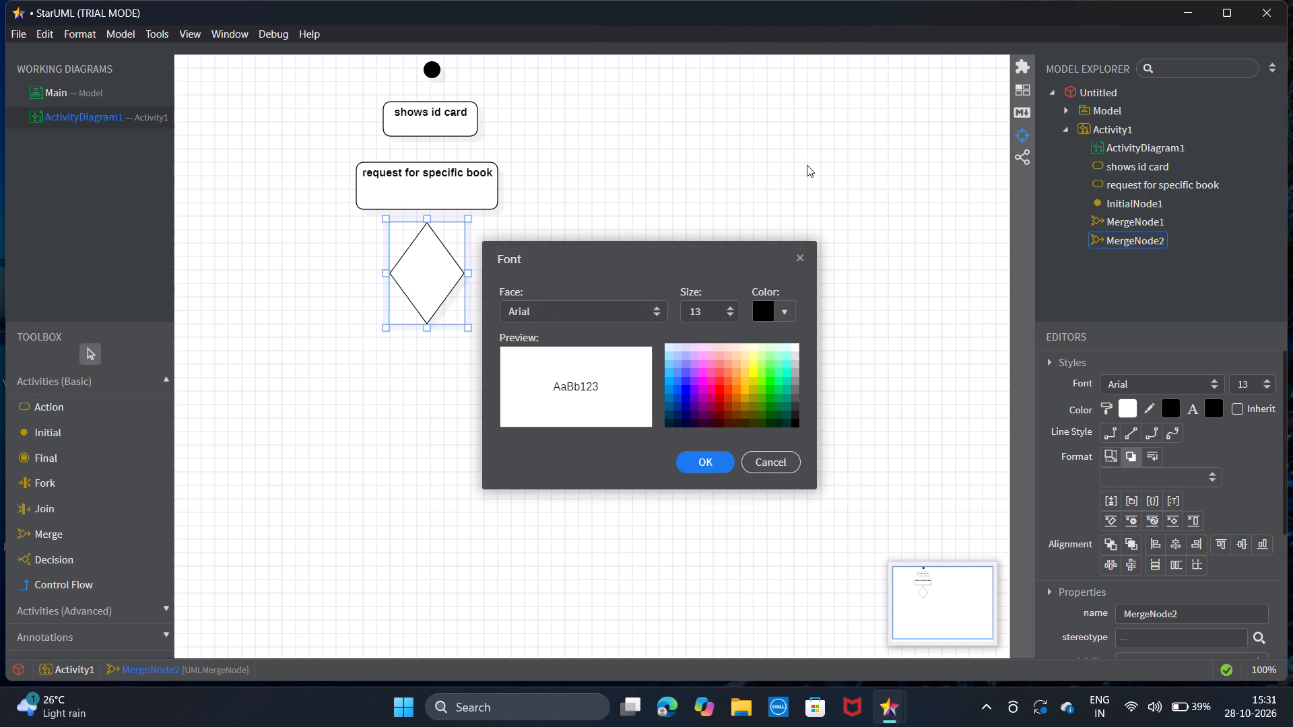
{"action": "left_click", "coordinate": [807, 165]}
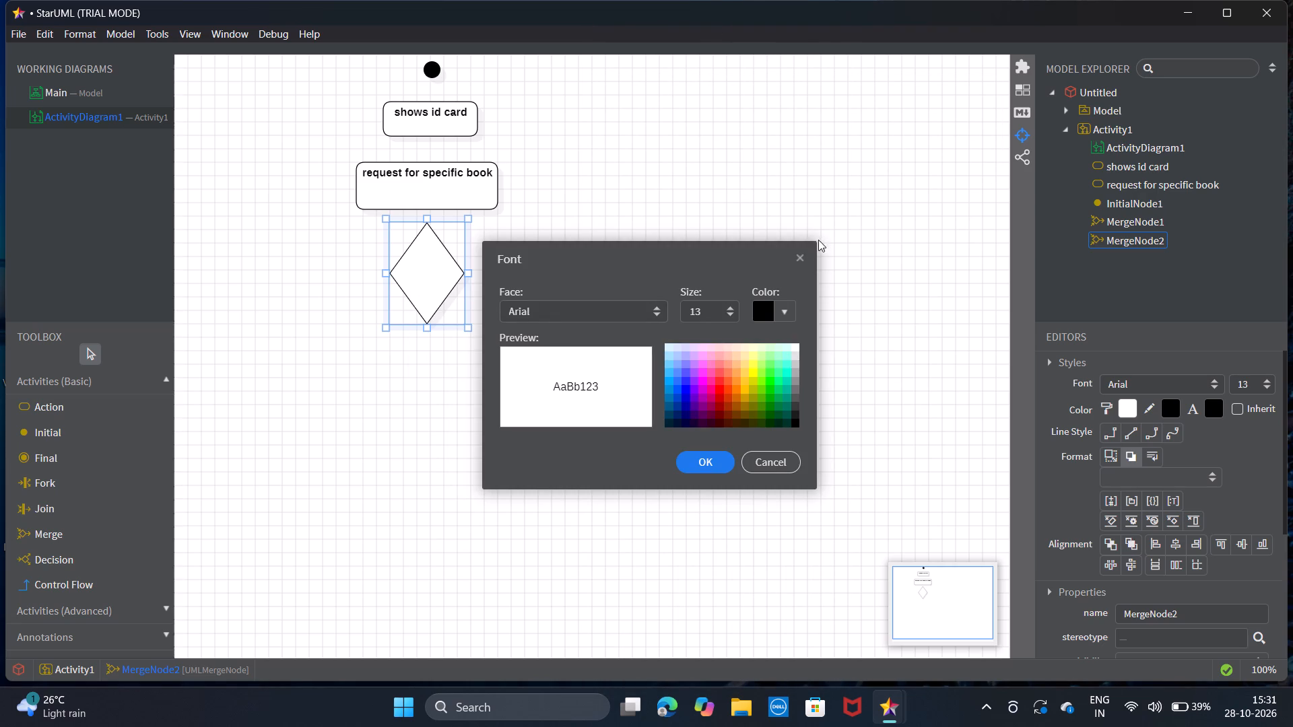
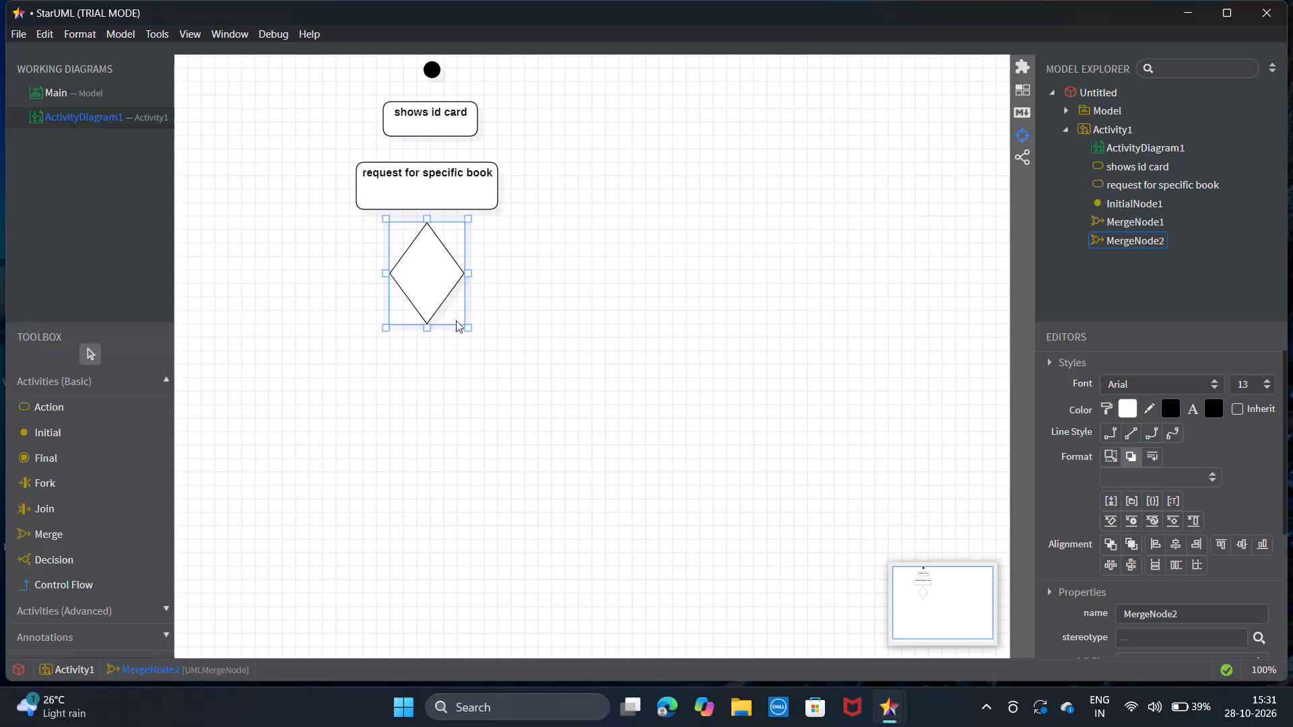
Delete the enlarged merge diamond below the "request for specific book" action from the diagram.
{"action": "double_click", "coordinate": [416, 260]}
{"action": "key", "text": "BackSpace"}
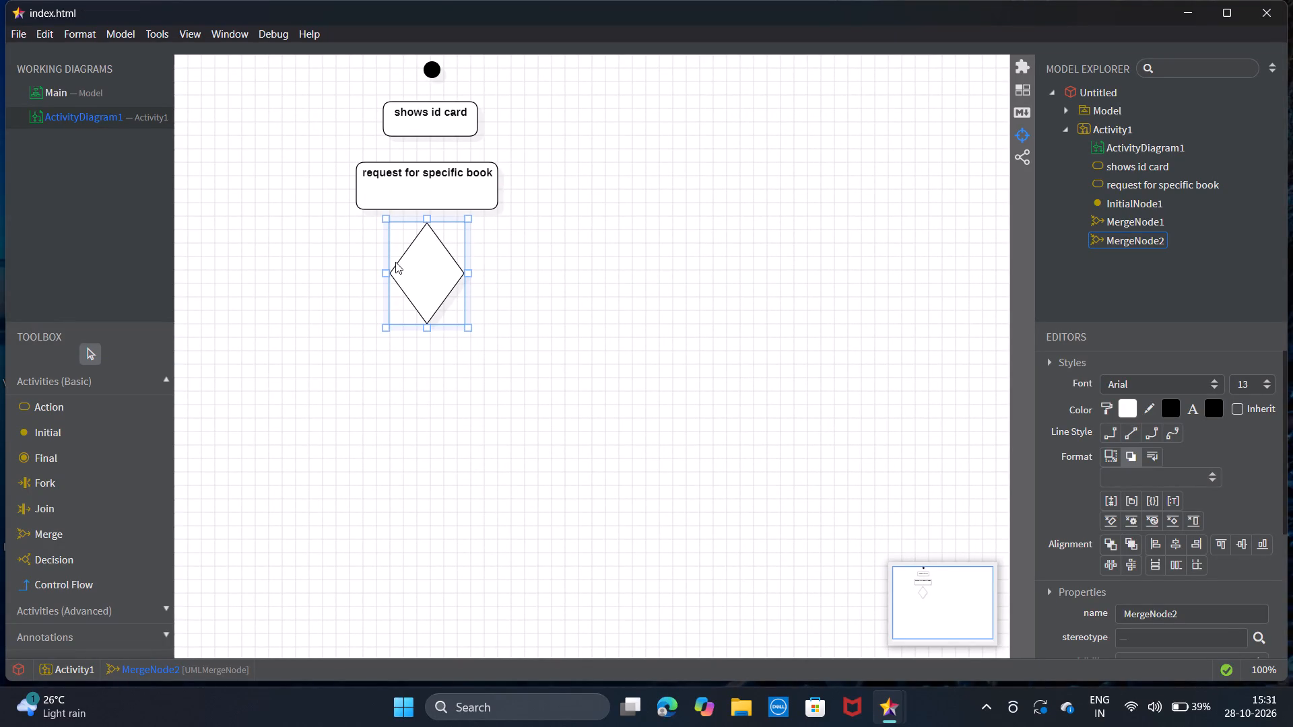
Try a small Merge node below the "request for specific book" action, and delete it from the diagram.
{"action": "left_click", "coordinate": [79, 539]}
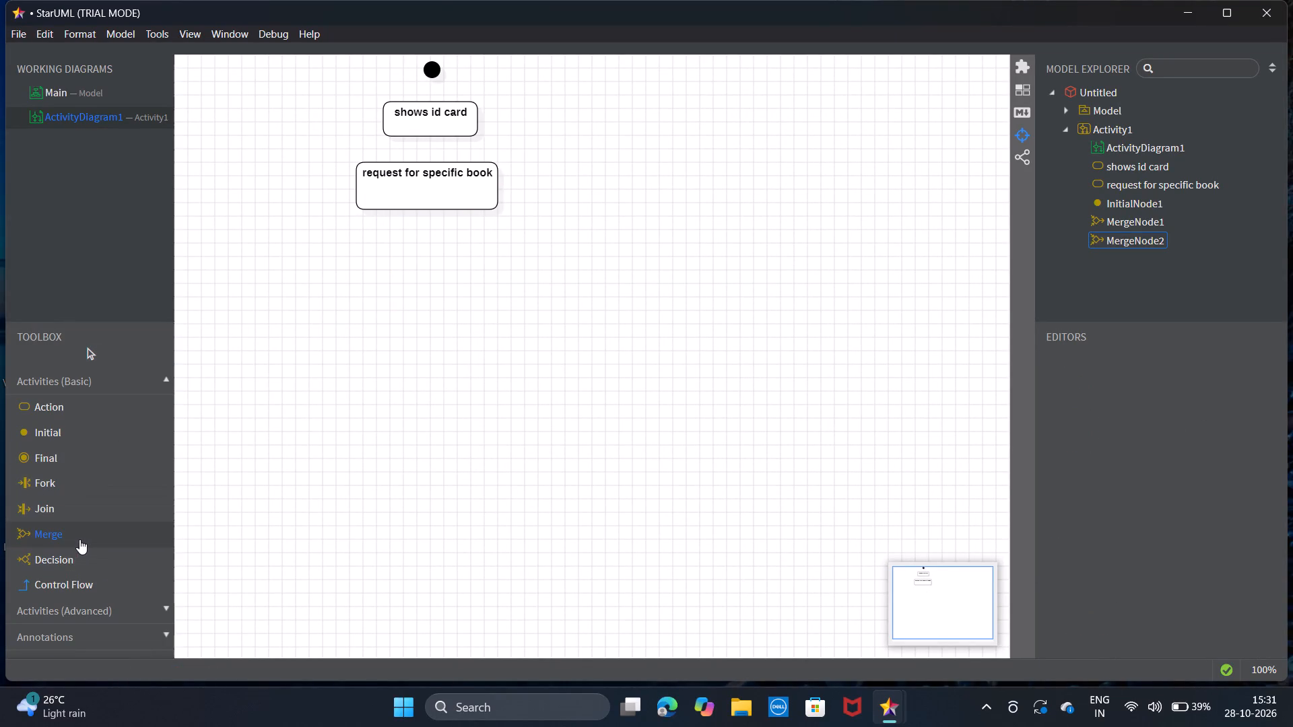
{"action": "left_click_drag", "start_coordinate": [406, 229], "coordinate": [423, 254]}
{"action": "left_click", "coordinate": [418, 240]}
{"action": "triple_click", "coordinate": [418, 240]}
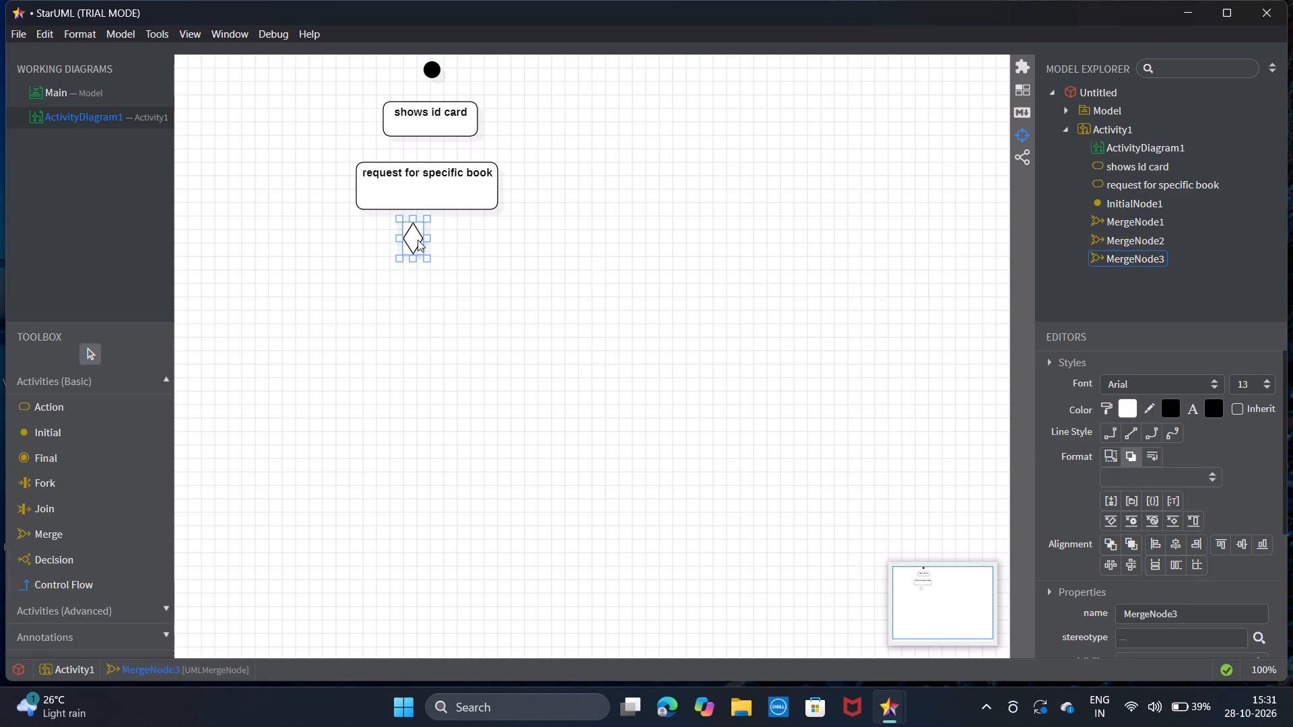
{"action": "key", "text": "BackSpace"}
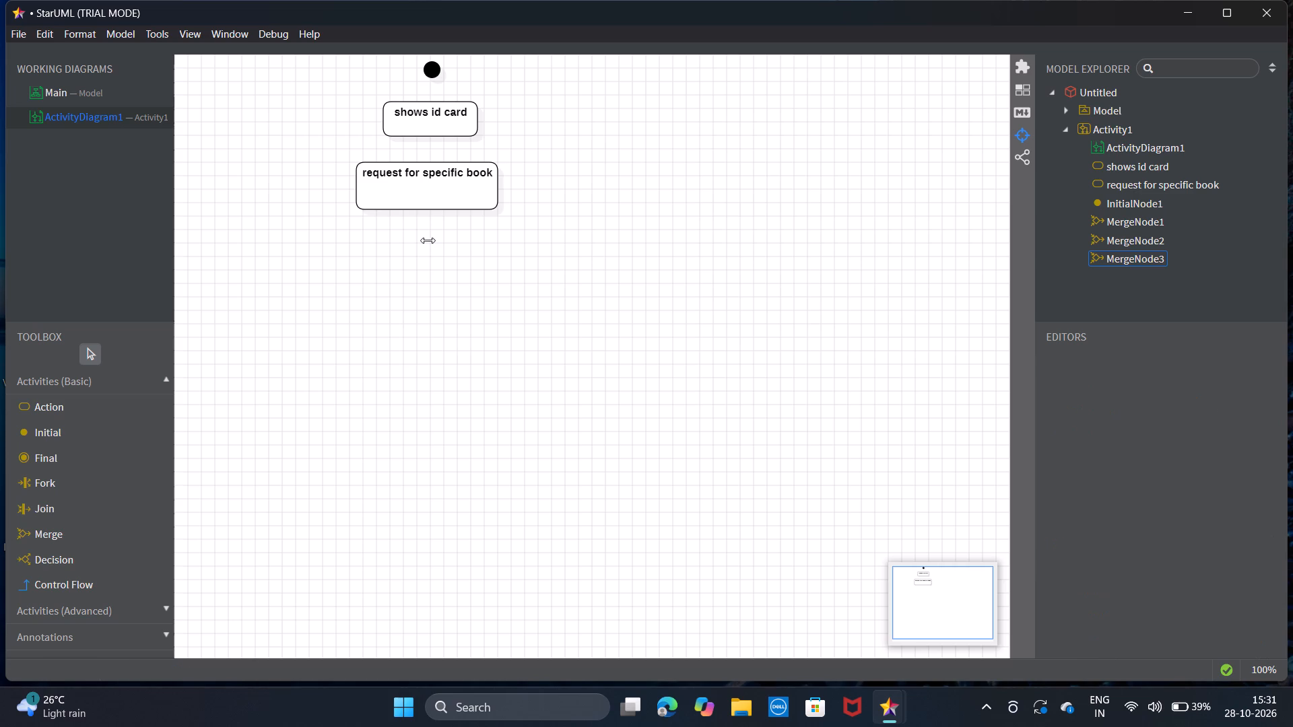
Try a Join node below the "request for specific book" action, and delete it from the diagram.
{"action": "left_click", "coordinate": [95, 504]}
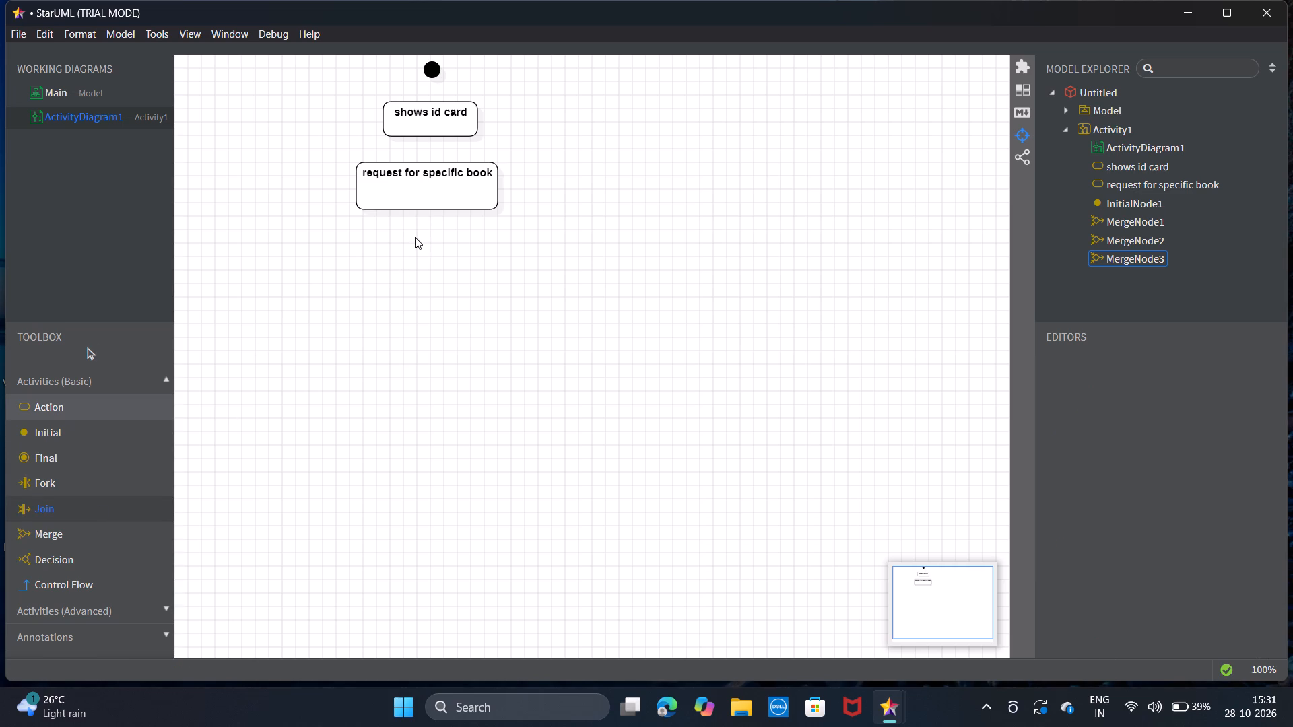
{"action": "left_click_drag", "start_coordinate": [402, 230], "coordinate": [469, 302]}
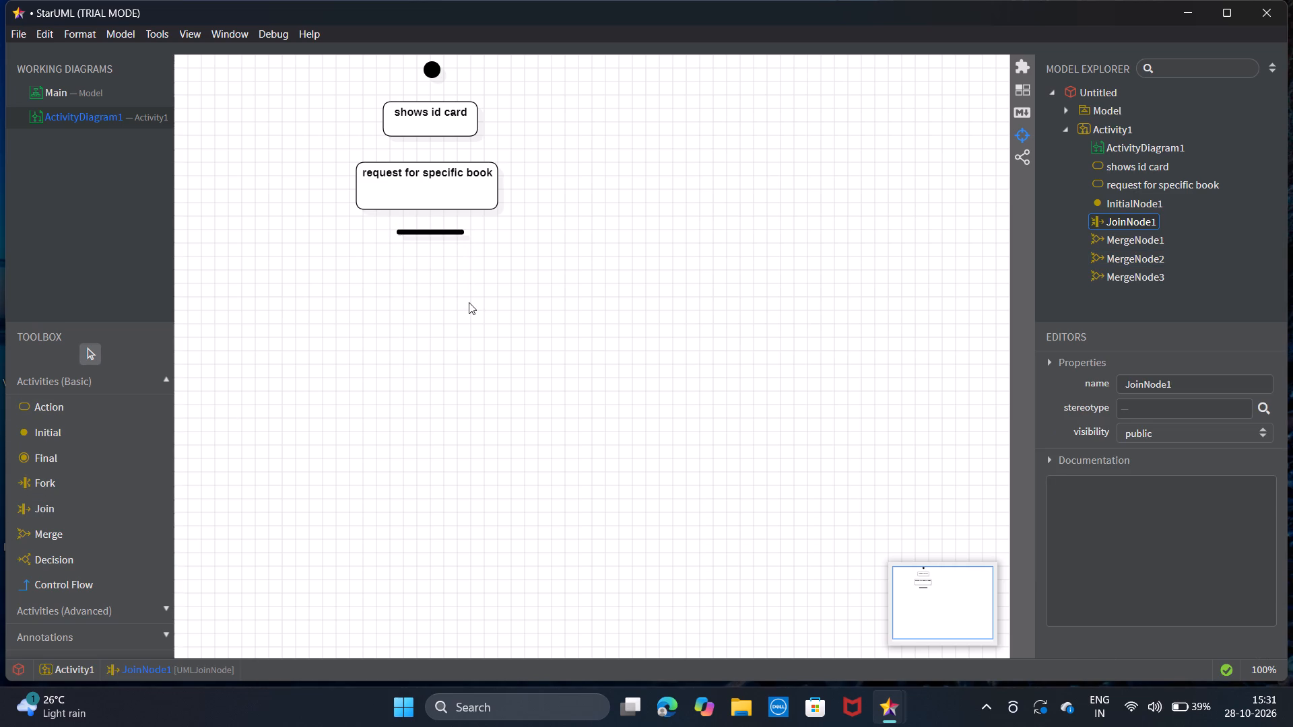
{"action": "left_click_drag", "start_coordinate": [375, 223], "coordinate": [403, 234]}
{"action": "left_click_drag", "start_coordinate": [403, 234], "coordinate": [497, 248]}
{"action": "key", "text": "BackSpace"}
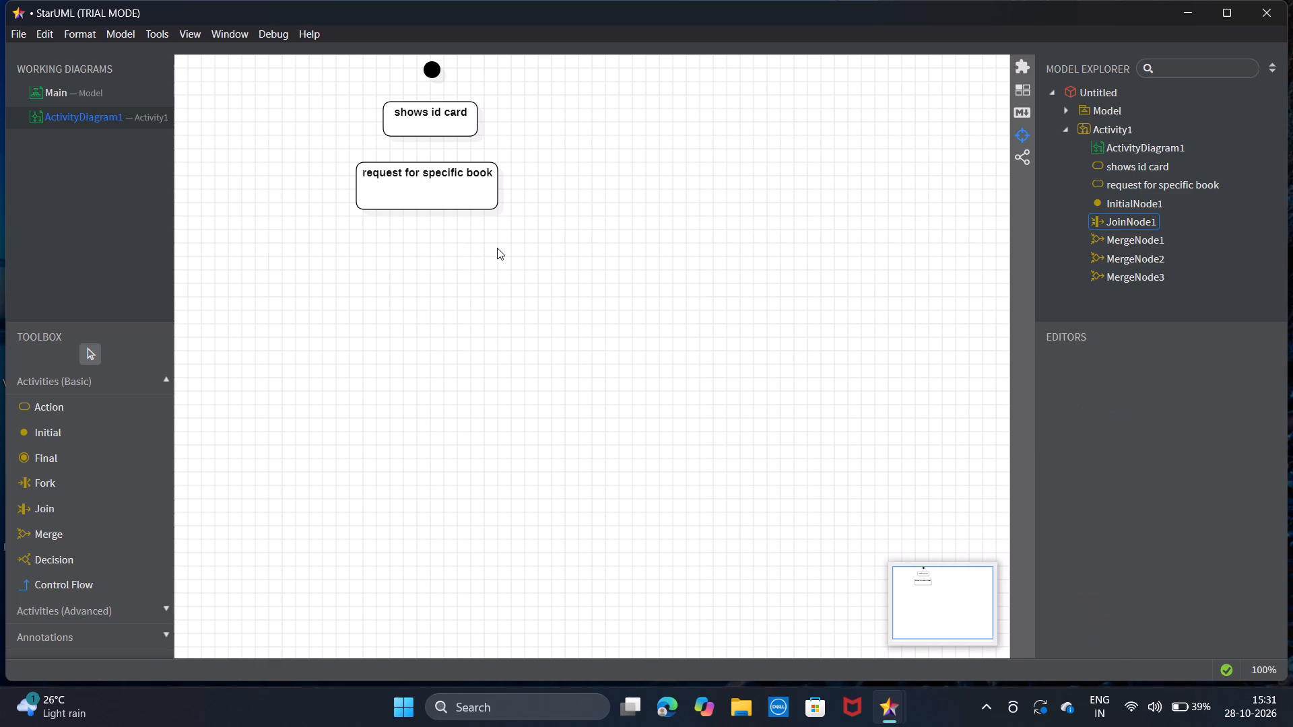
Look through the advanced activity elements and the annotation shapes for one that suits the branching point.
{"action": "scroll", "coordinate": [98, 557], "scroll_direction": "down", "scroll_amount": 1}
{"action": "left_click", "coordinate": [137, 612]}
{"action": "scroll", "coordinate": [137, 612], "scroll_direction": "down", "scroll_amount": 2}
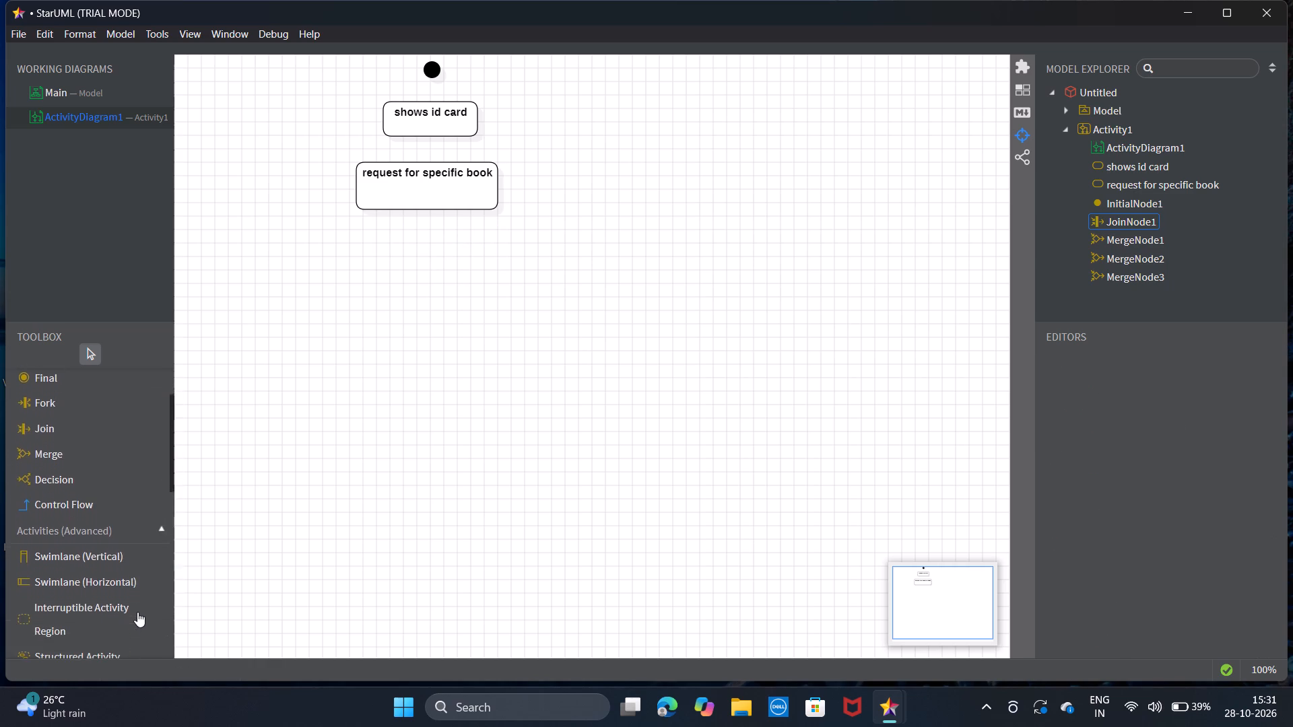
{"action": "scroll", "coordinate": [137, 612], "scroll_direction": "down", "scroll_amount": 6}
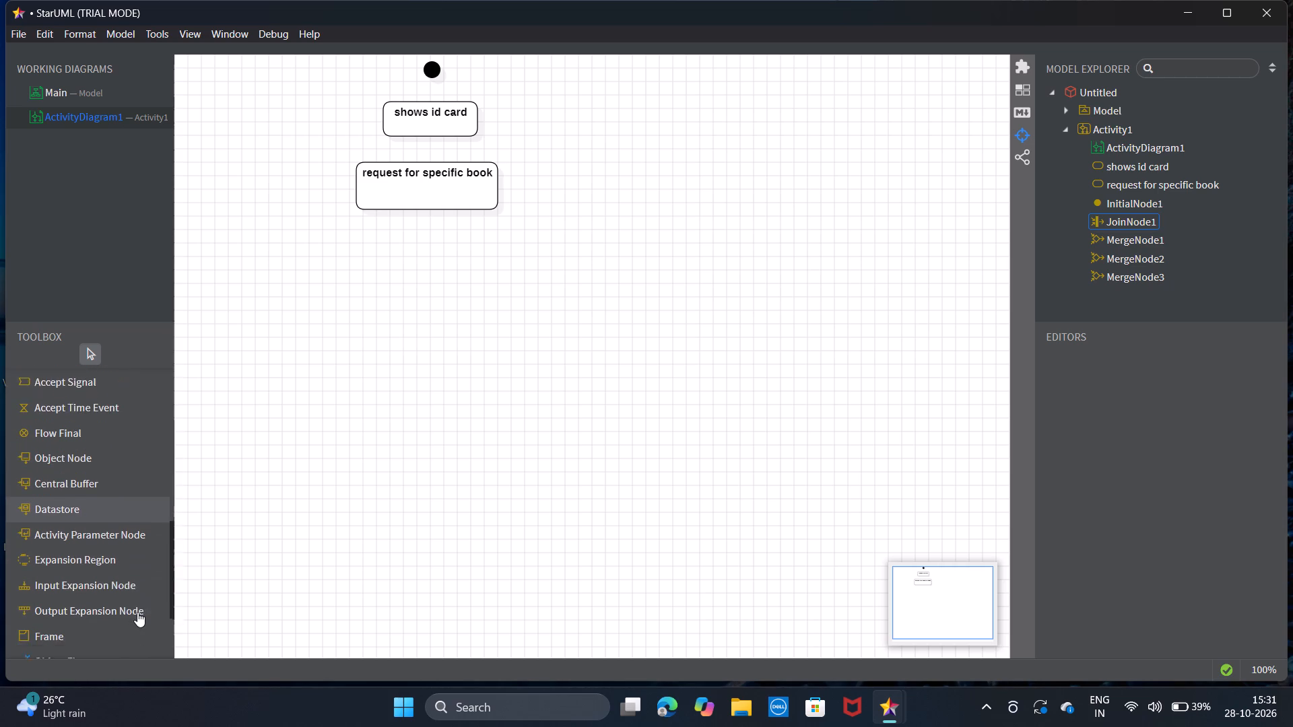
{"action": "scroll", "coordinate": [137, 612], "scroll_direction": "down", "scroll_amount": 3}
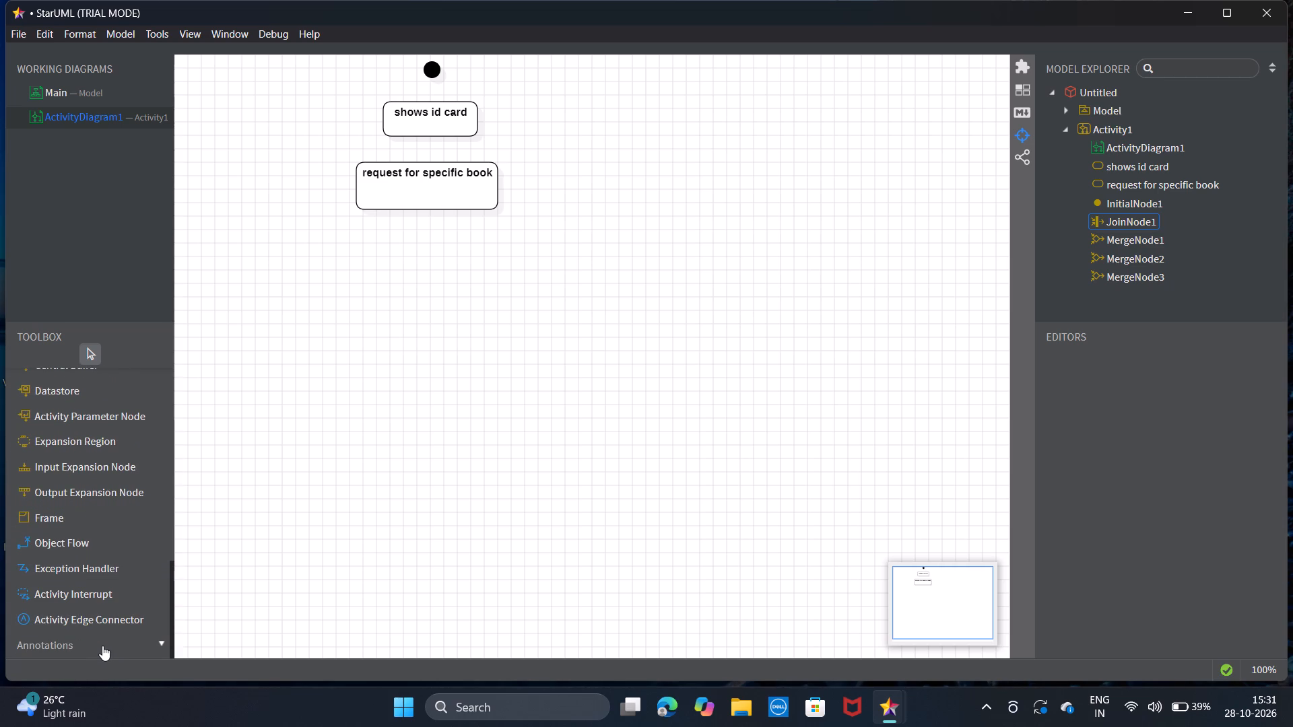
{"action": "left_click", "coordinate": [102, 646]}
{"action": "scroll", "coordinate": [117, 579], "scroll_direction": "down", "scroll_amount": 1}
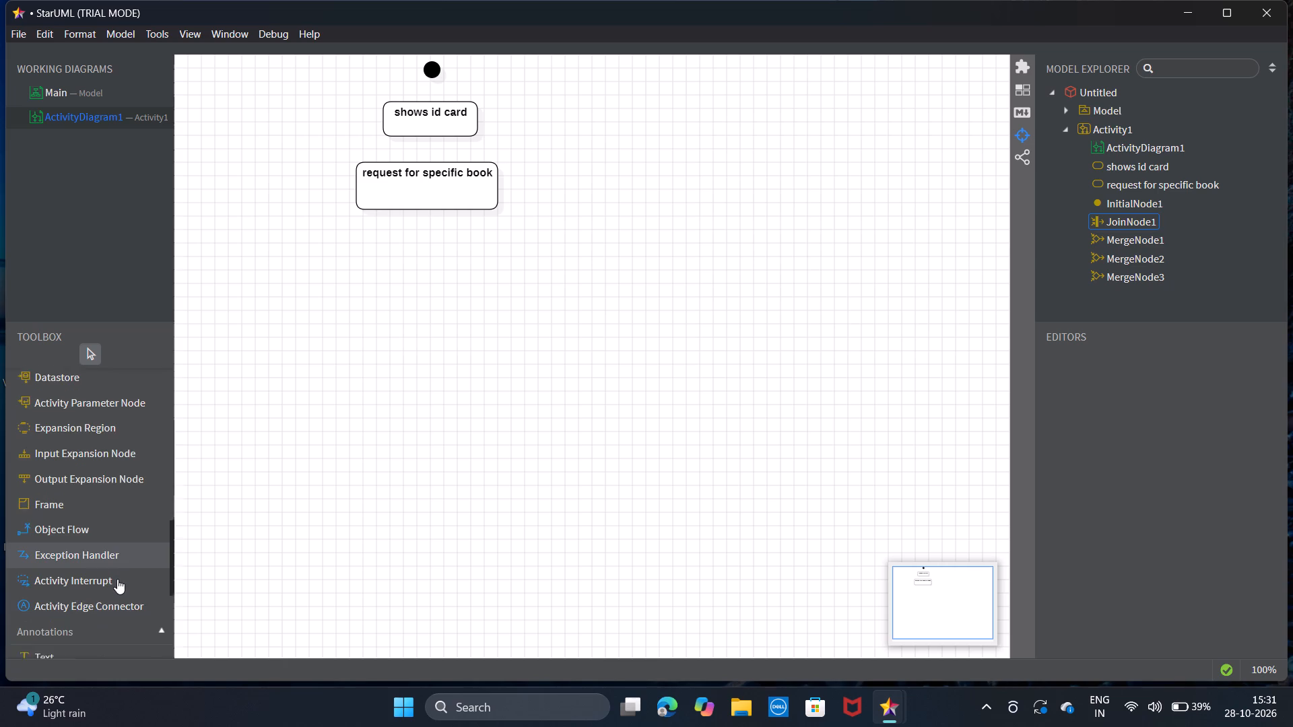
{"action": "scroll", "coordinate": [117, 579], "scroll_direction": "down", "scroll_amount": 2}
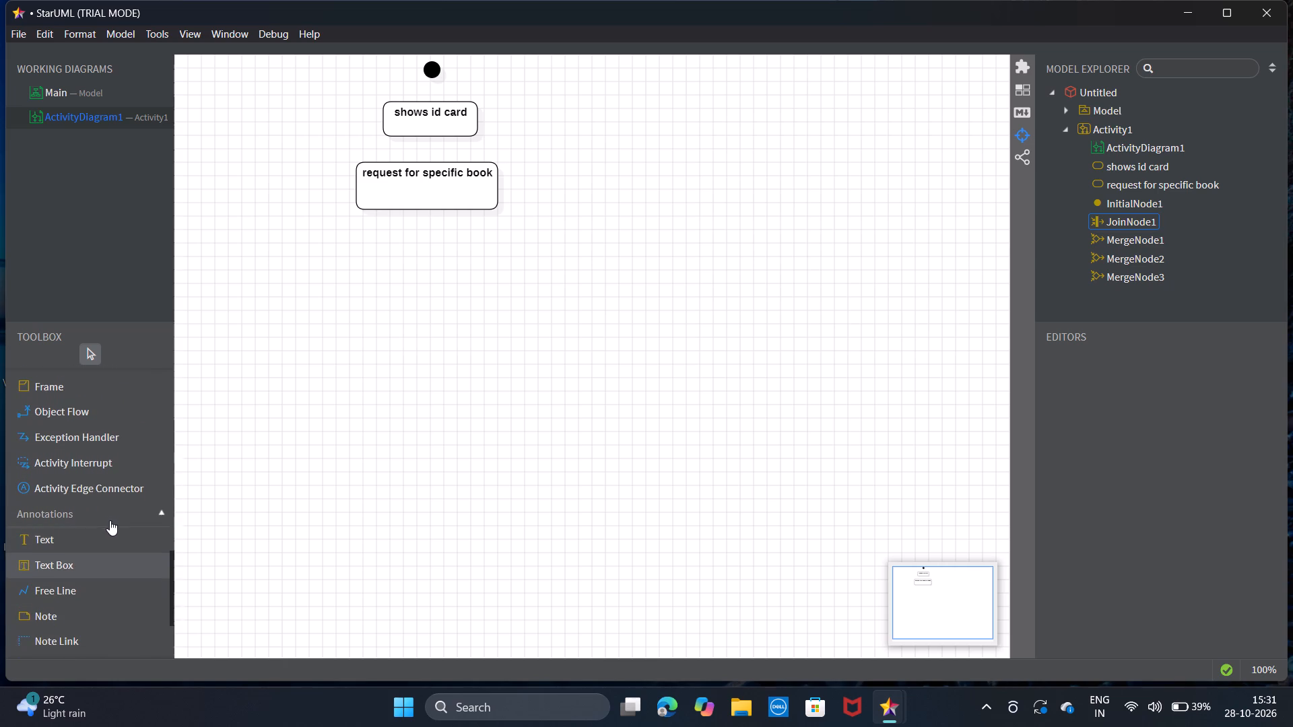
{"action": "left_click", "coordinate": [110, 534]}
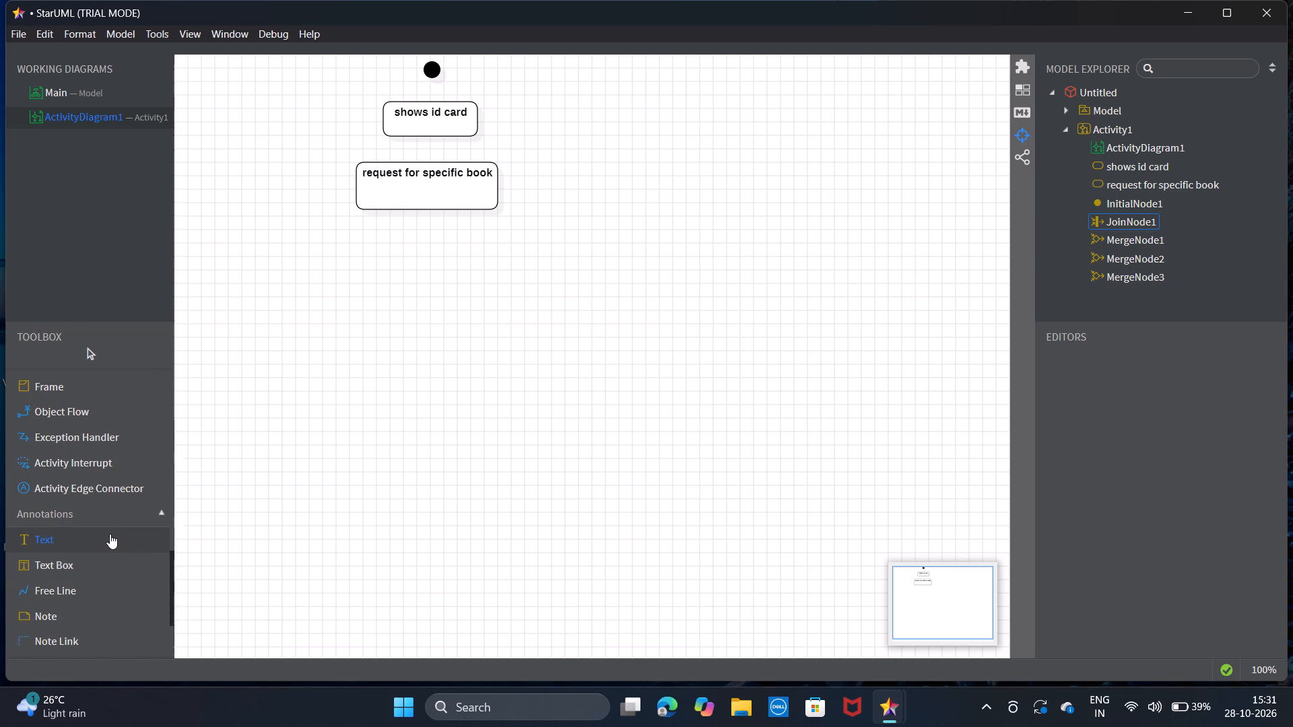
{"action": "scroll", "coordinate": [106, 546], "scroll_direction": "down", "scroll_amount": 2}
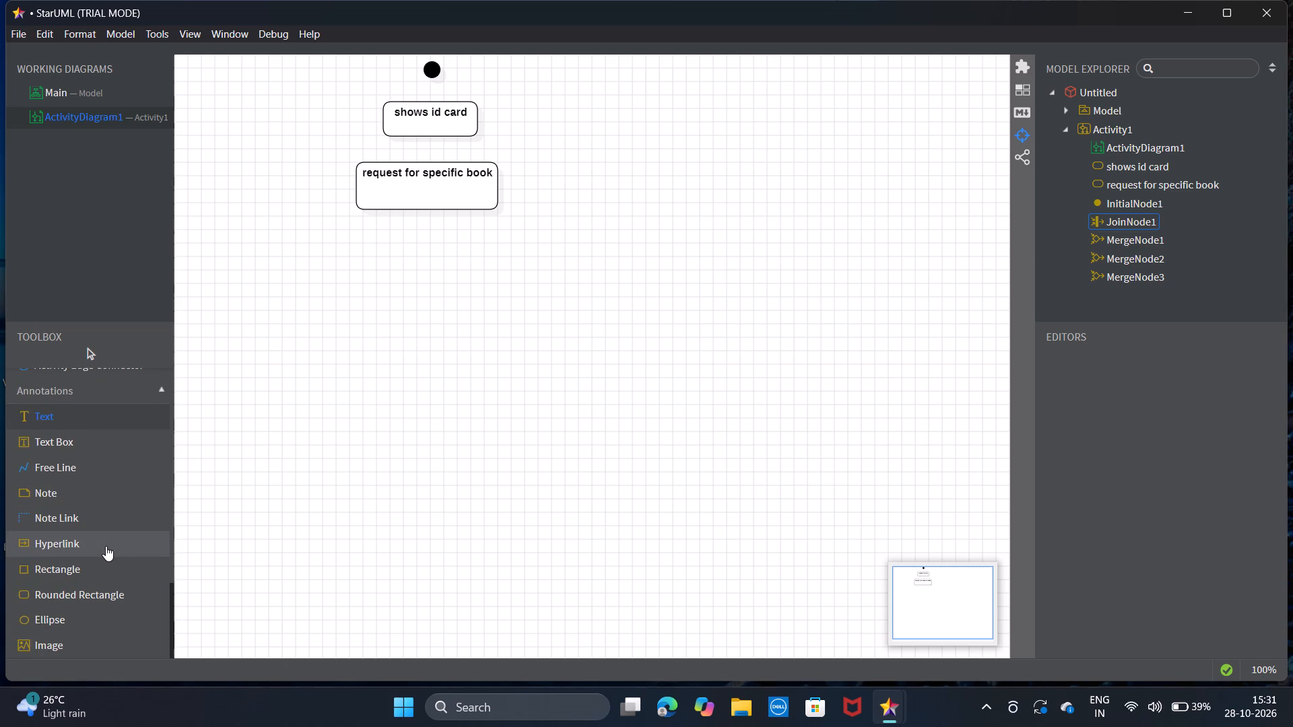
{"action": "scroll", "coordinate": [106, 546], "scroll_direction": "down", "scroll_amount": 3}
{"action": "scroll", "coordinate": [100, 495], "scroll_direction": "up", "scroll_amount": 12}
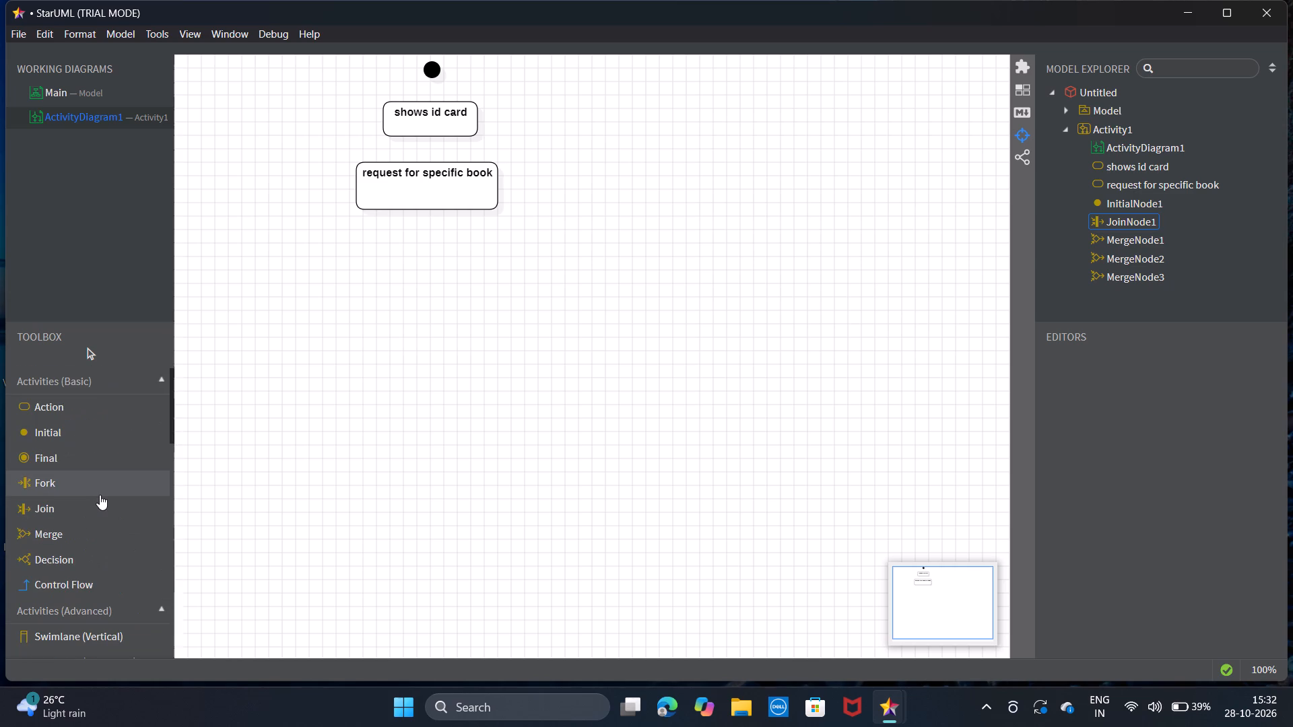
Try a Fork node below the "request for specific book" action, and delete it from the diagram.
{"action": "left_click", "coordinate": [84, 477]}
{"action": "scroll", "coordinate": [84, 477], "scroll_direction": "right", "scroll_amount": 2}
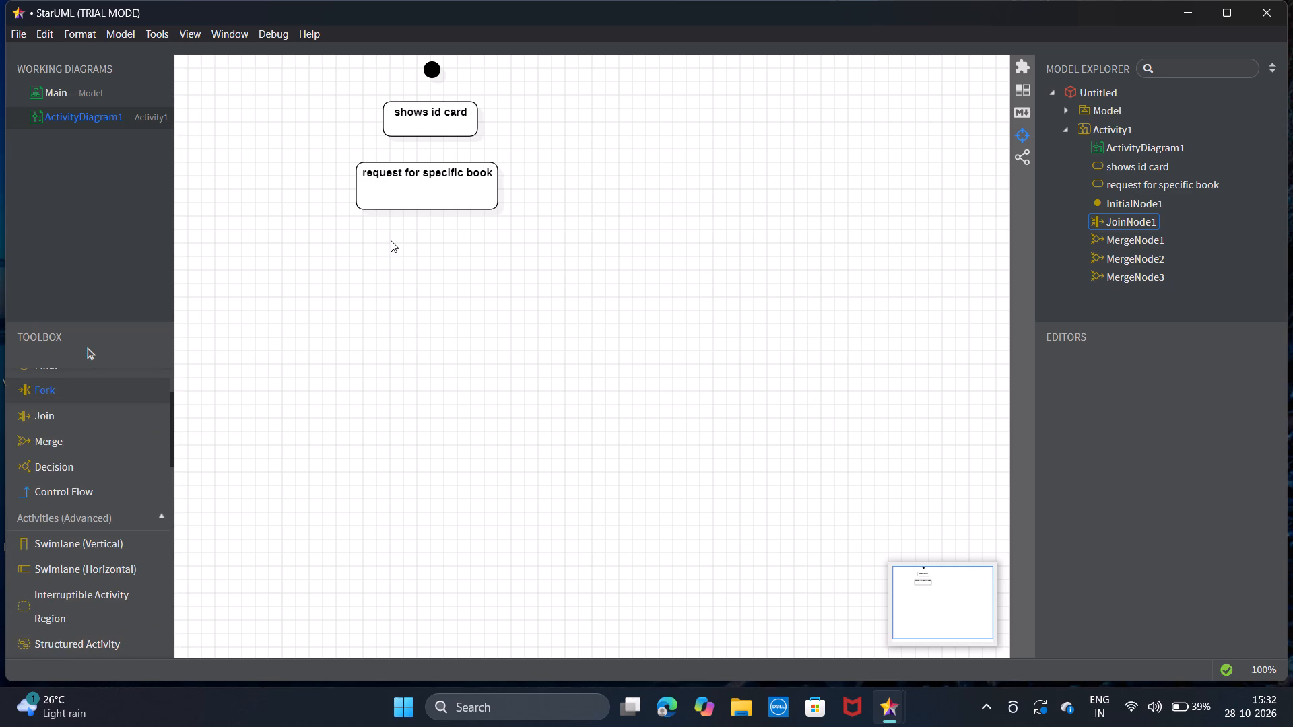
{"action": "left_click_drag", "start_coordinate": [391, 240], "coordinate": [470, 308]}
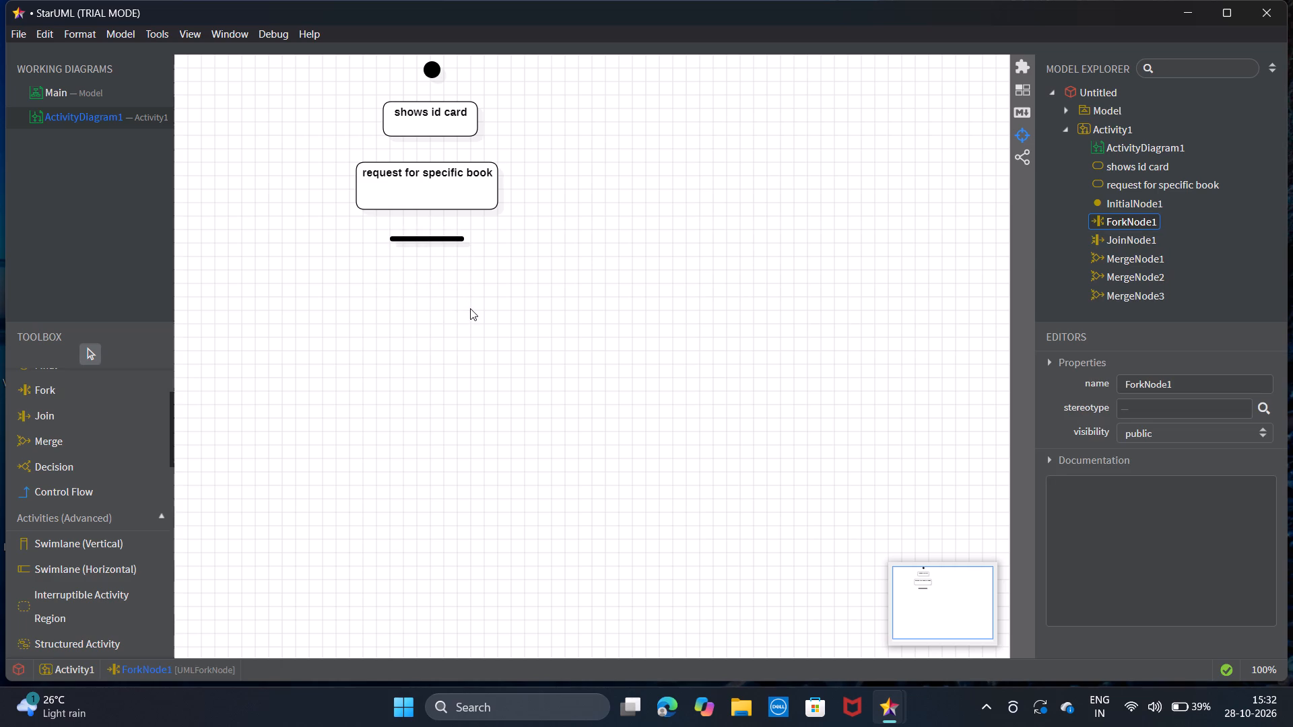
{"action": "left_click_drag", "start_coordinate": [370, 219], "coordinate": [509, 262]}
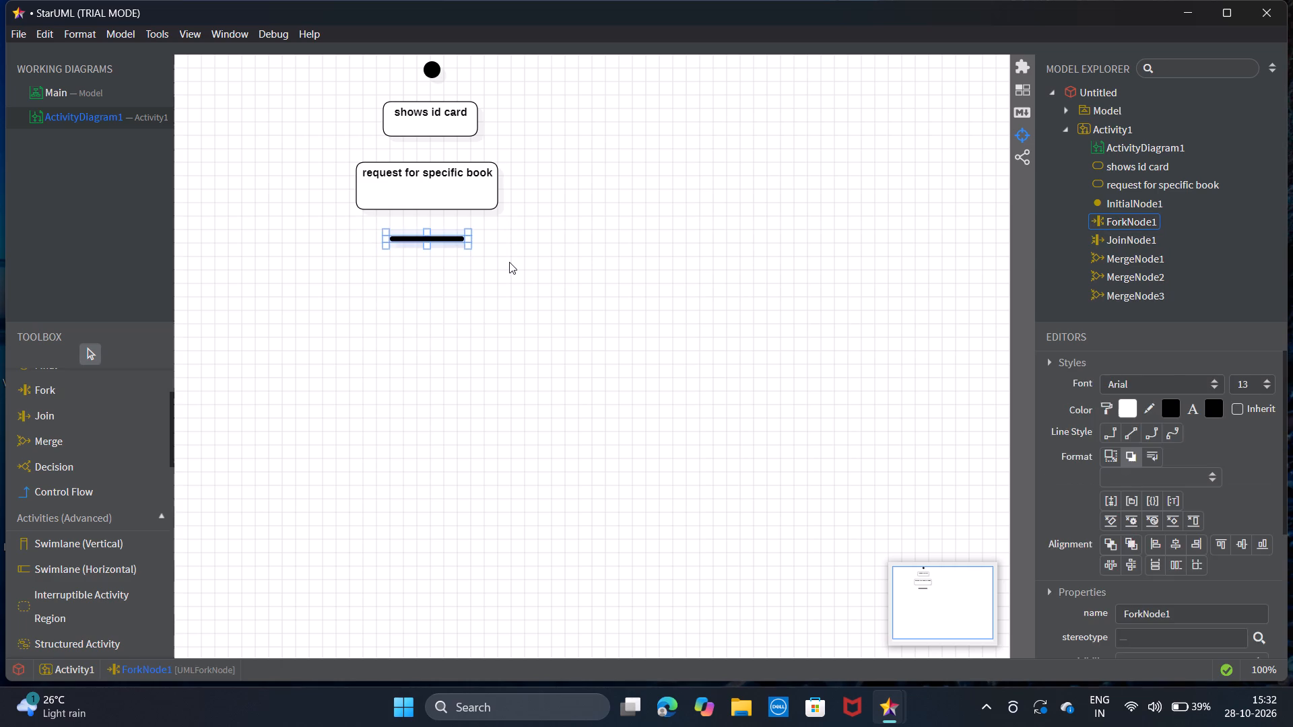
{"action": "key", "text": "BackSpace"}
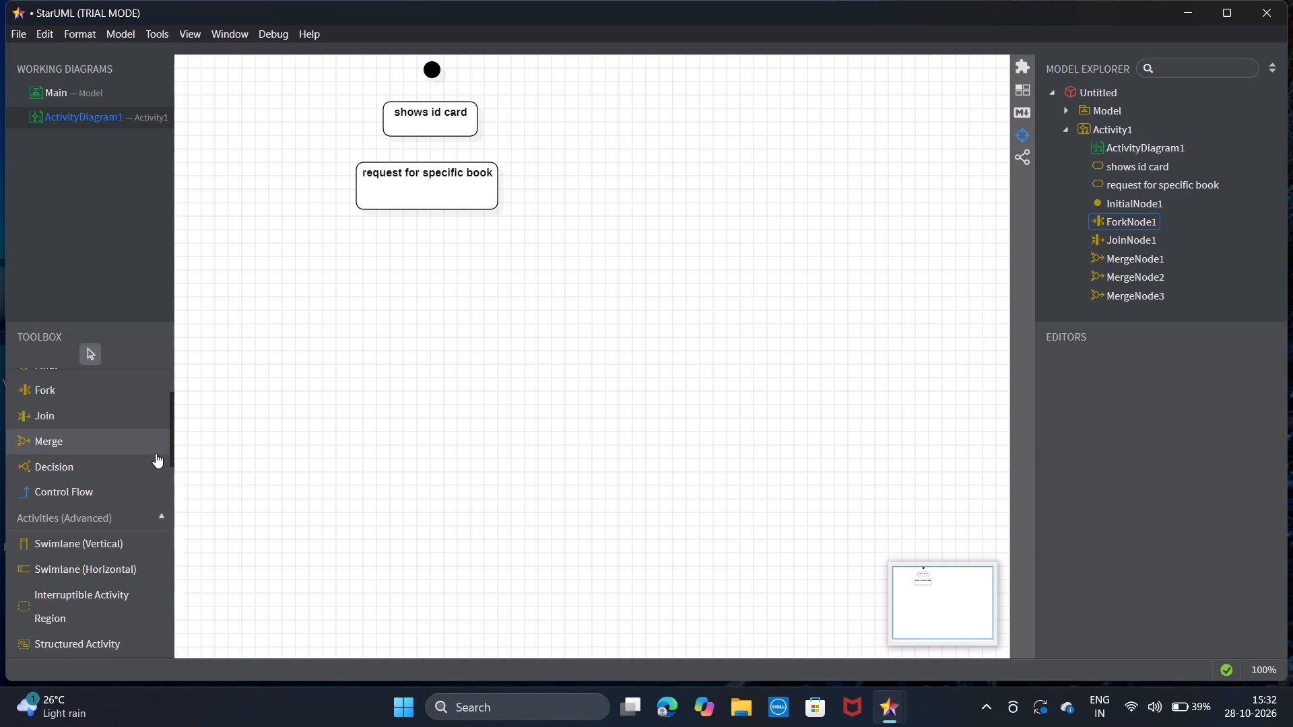
Collapse the advanced activity elements and look through the annotation shapes again for a suitable one.
{"action": "left_click", "coordinate": [150, 519]}
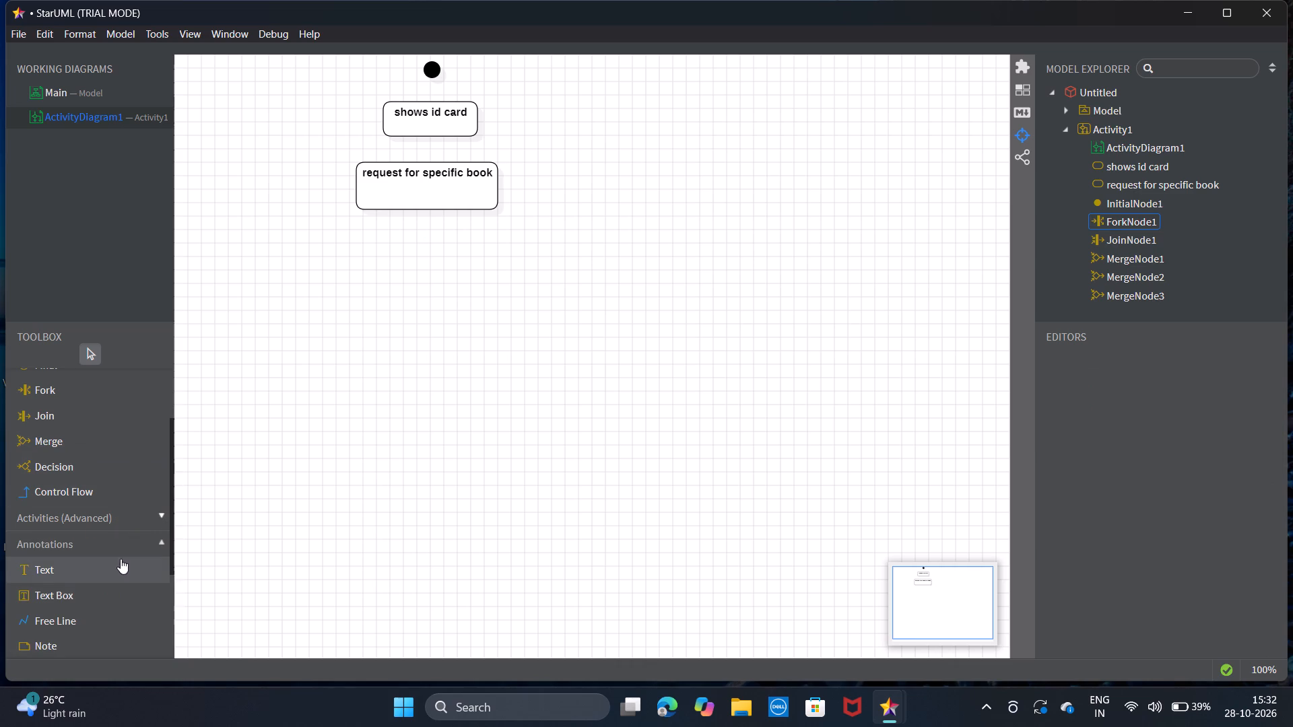
{"action": "scroll", "coordinate": [114, 594], "scroll_direction": "down", "scroll_amount": 1}
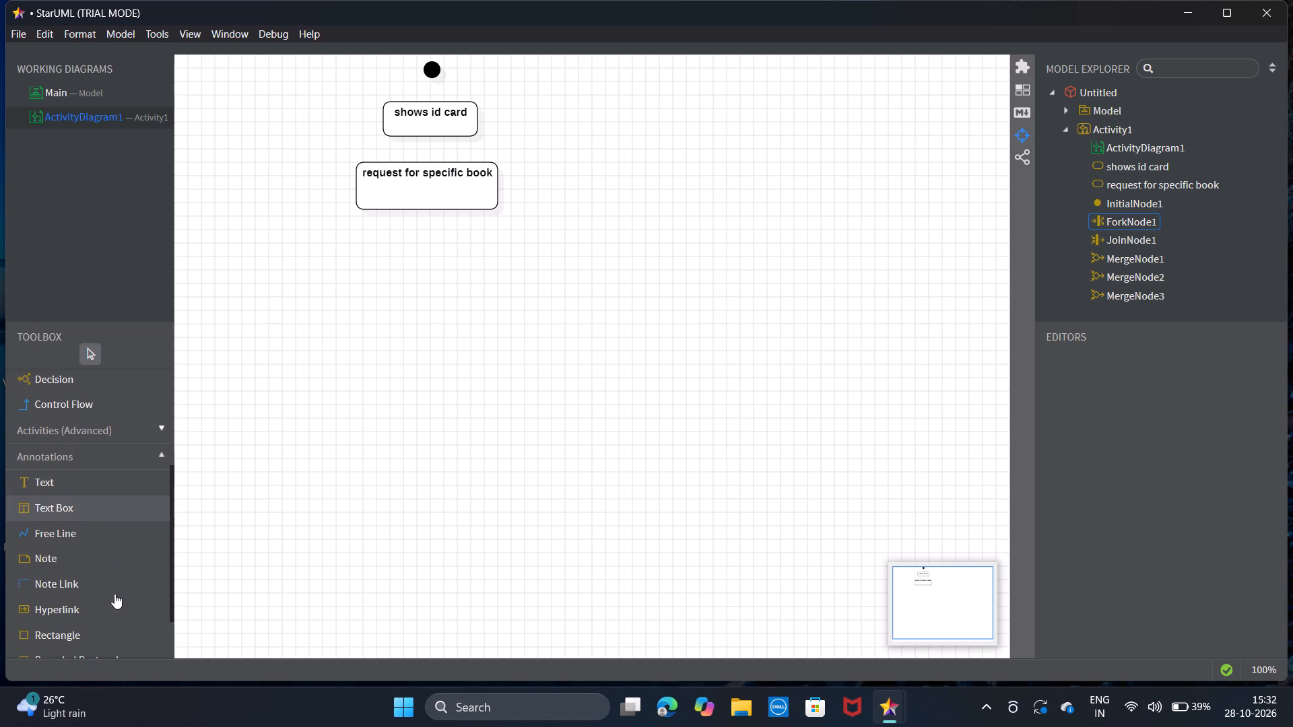
{"action": "scroll", "coordinate": [114, 594], "scroll_direction": "down", "scroll_amount": 2}
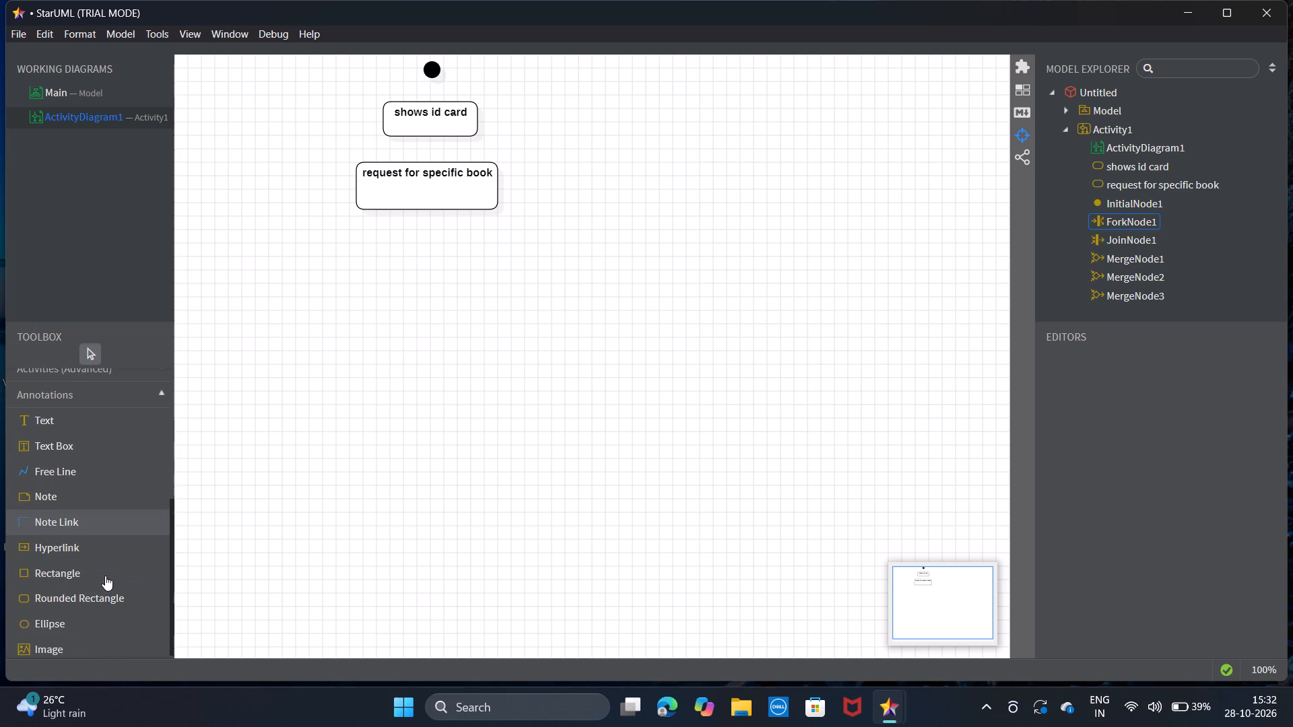
{"action": "scroll", "coordinate": [105, 576], "scroll_direction": "down", "scroll_amount": 2}
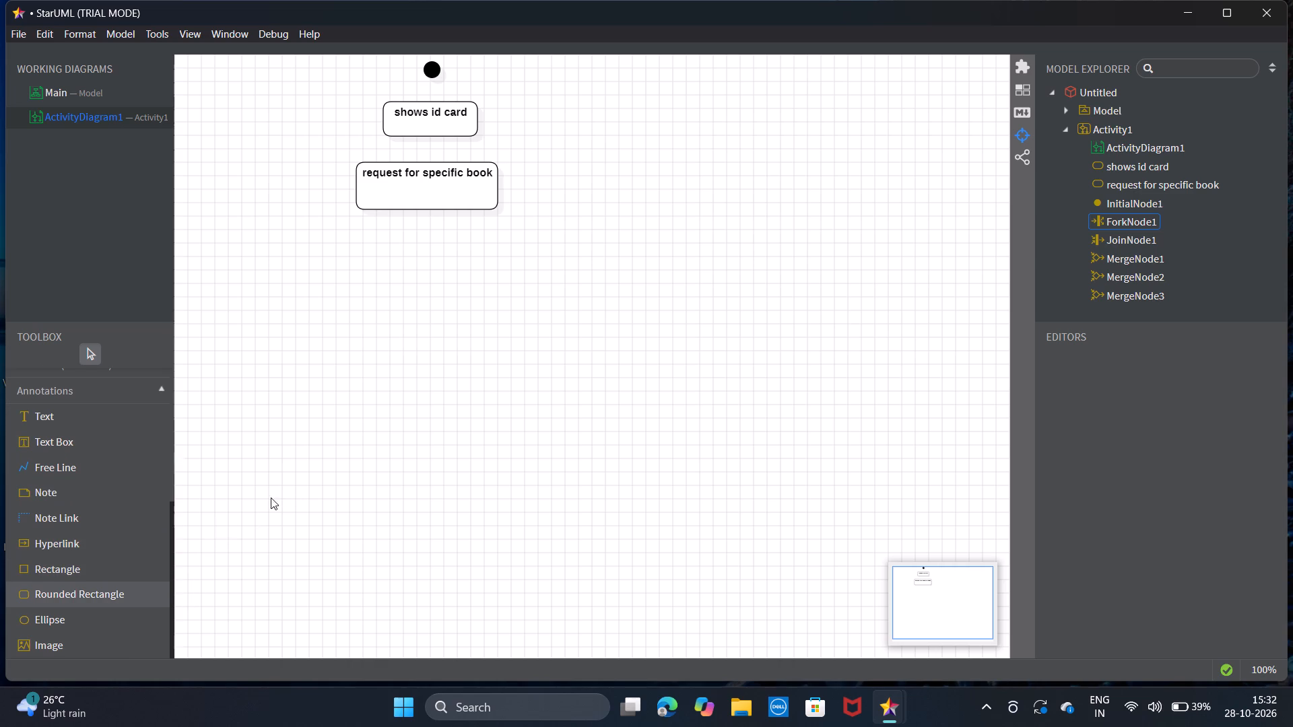
Place a small Merge node just below the "request for specific book" action and select it.
{"action": "scroll", "coordinate": [103, 461], "scroll_direction": "up", "scroll_amount": 2}
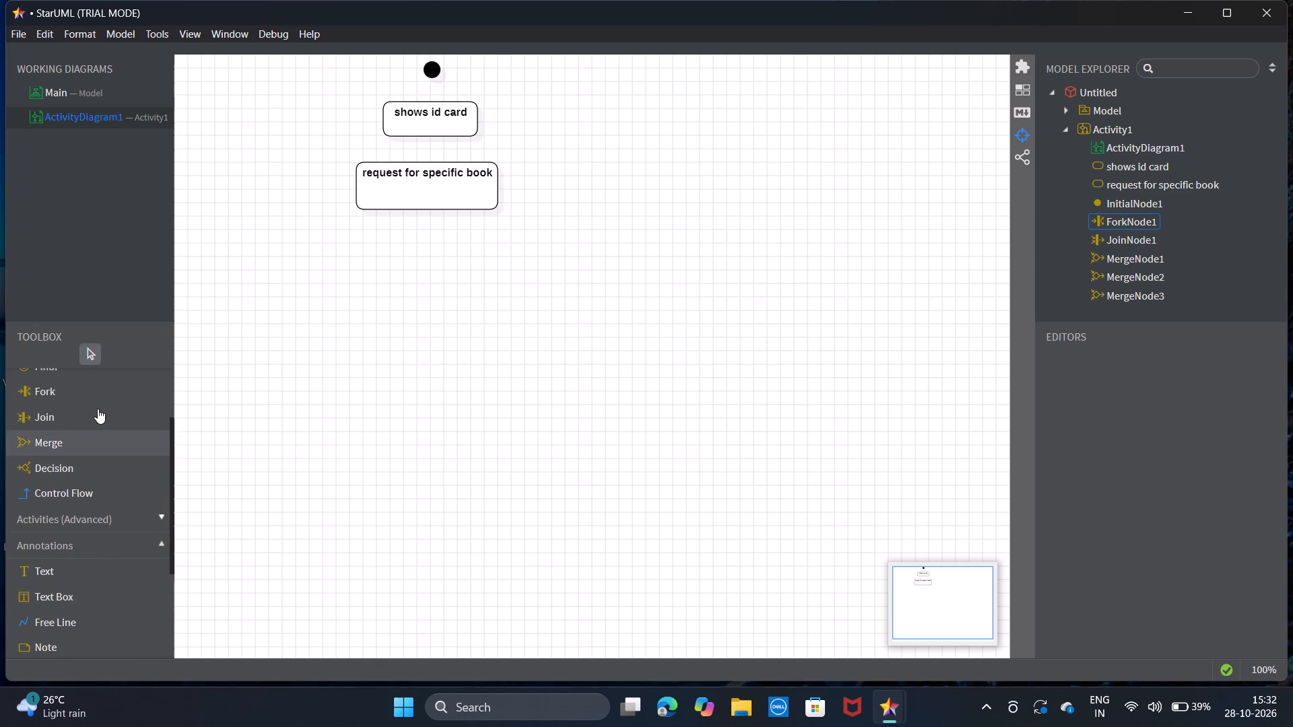
{"action": "scroll", "coordinate": [98, 409], "scroll_direction": "up", "scroll_amount": 1}
{"action": "left_click", "coordinate": [69, 521]}
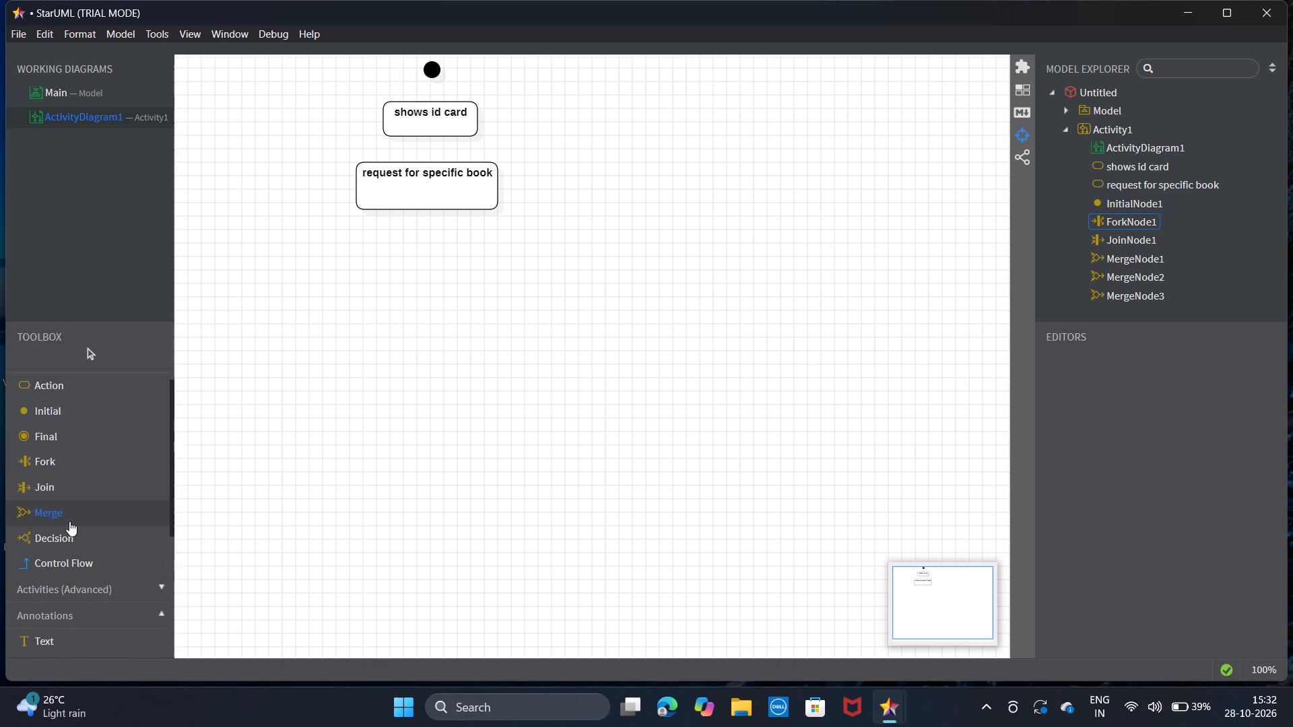
{"action": "left_click_drag", "start_coordinate": [400, 233], "coordinate": [441, 275]}
{"action": "left_click_drag", "start_coordinate": [441, 275], "coordinate": [427, 258]}
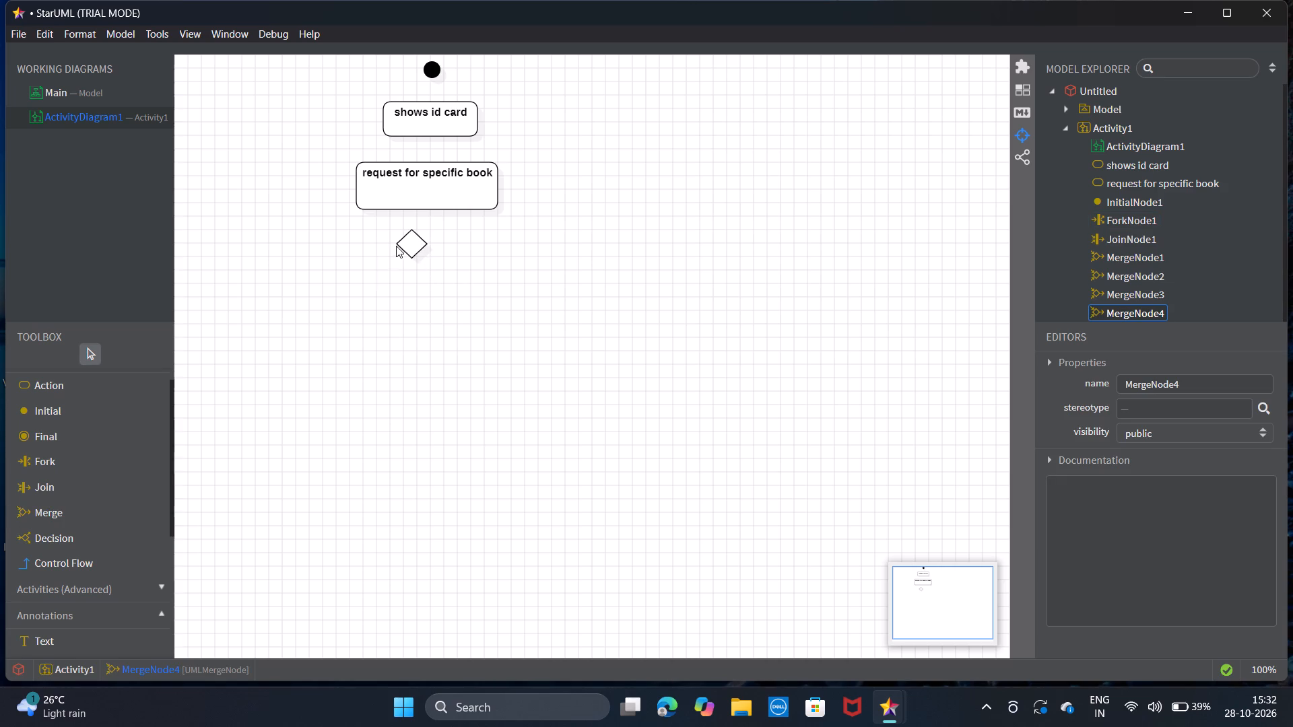
{"action": "double_click", "coordinate": [420, 242]}
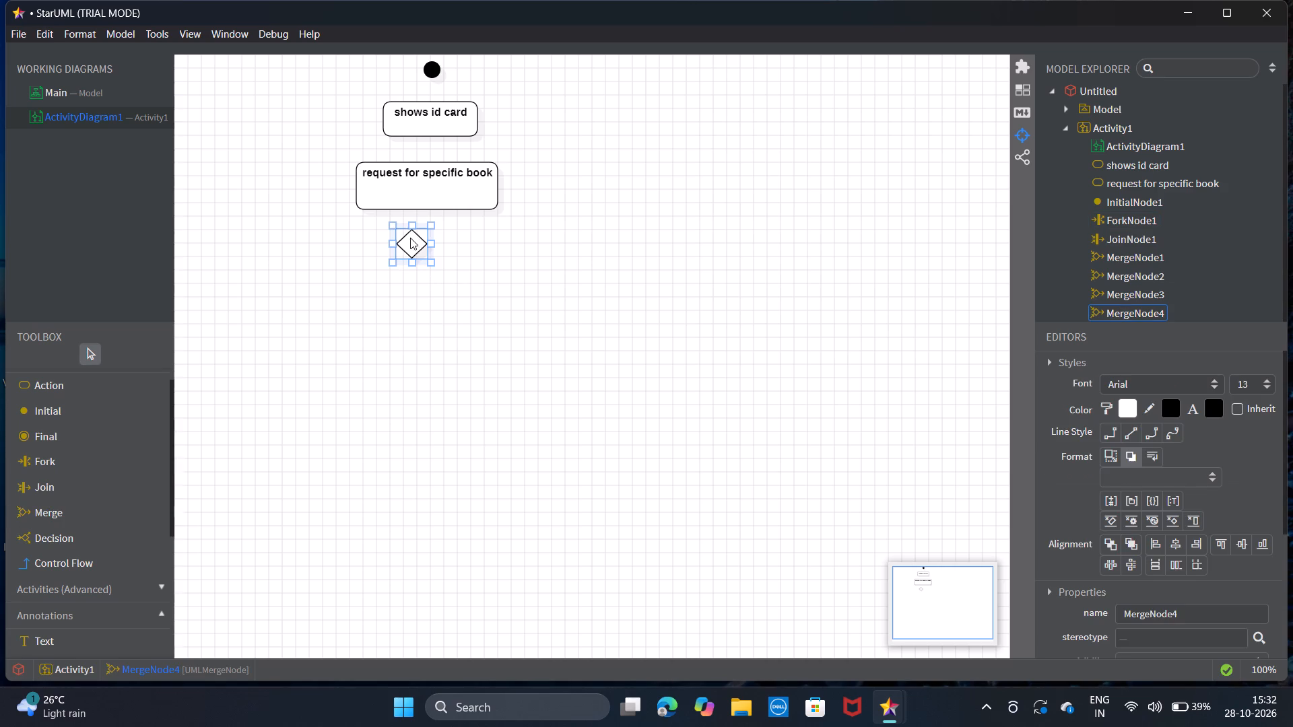
{"action": "left_click", "coordinate": [412, 242]}
Enlarge the Merge diamond below the "request for specific book" action, making it wider and slightly taller.
{"action": "left_click_drag", "start_coordinate": [429, 244], "coordinate": [455, 249]}
{"action": "left_click_drag", "start_coordinate": [455, 249], "coordinate": [461, 273]}
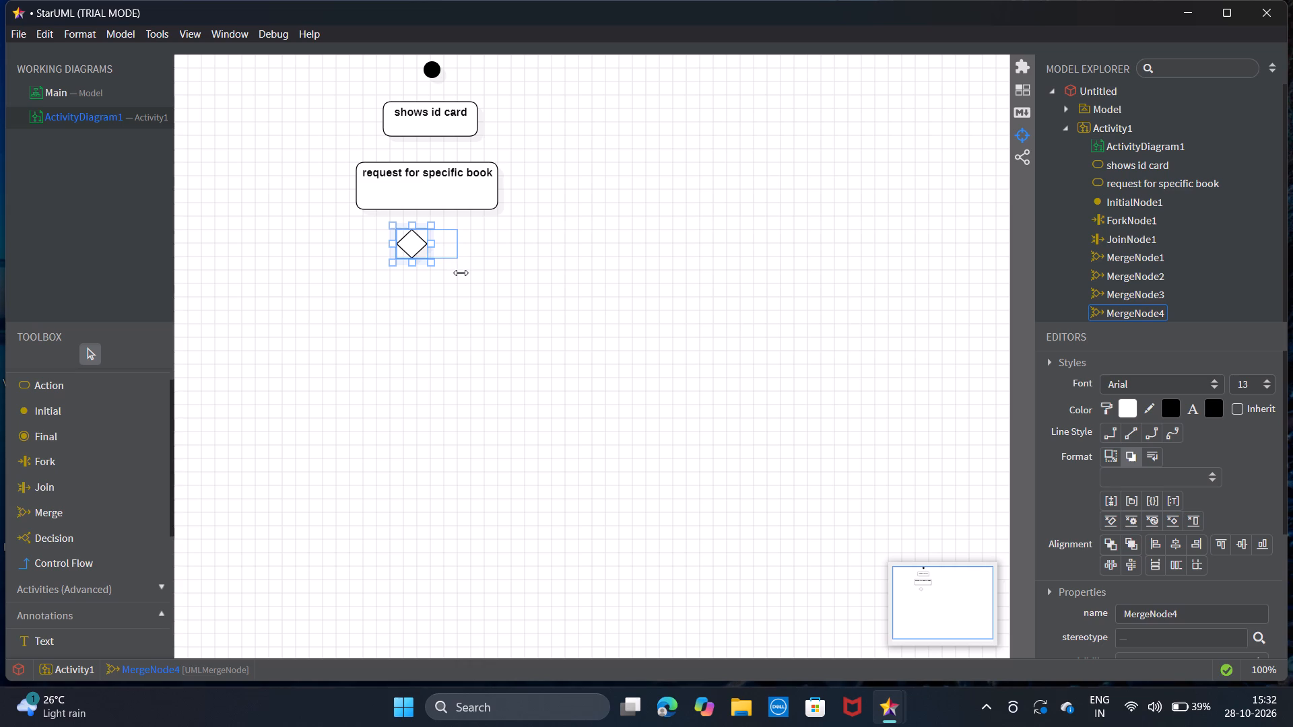
{"action": "left_click_drag", "start_coordinate": [461, 273], "coordinate": [457, 266]}
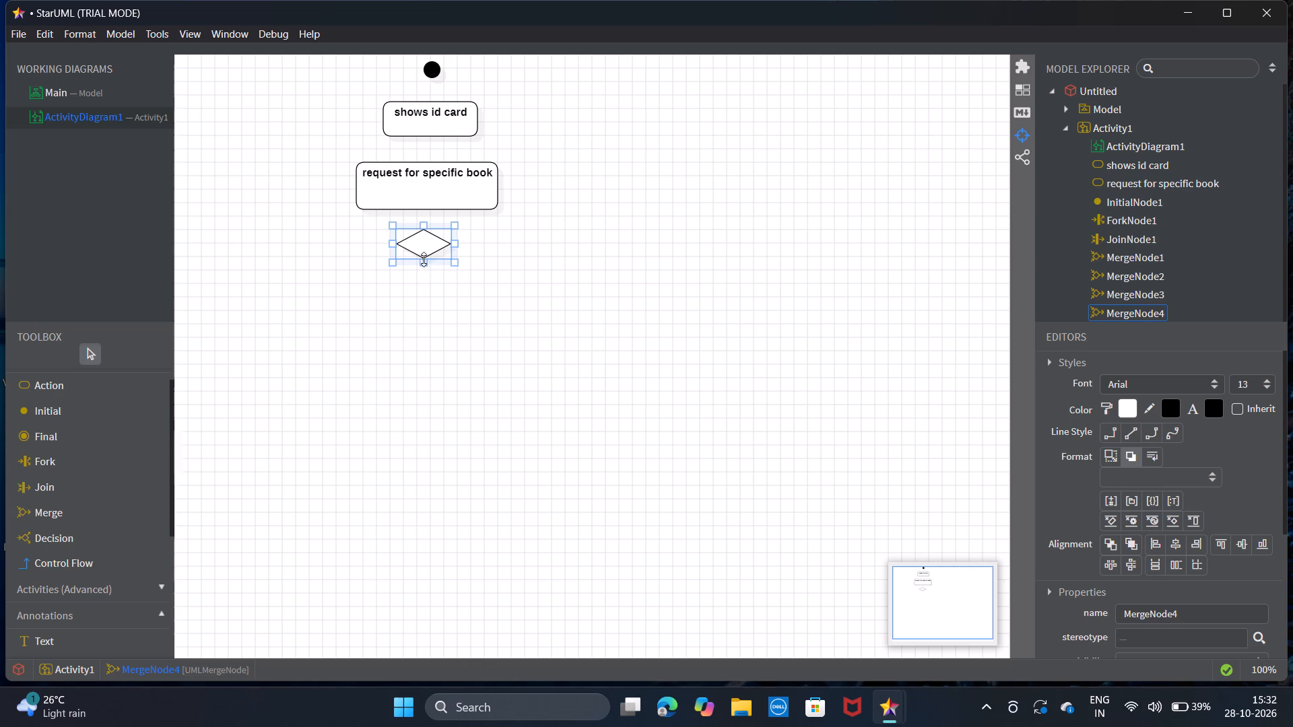
{"action": "left_click_drag", "start_coordinate": [423, 258], "coordinate": [428, 275]}
{"action": "left_click_drag", "start_coordinate": [428, 275], "coordinate": [427, 273]}
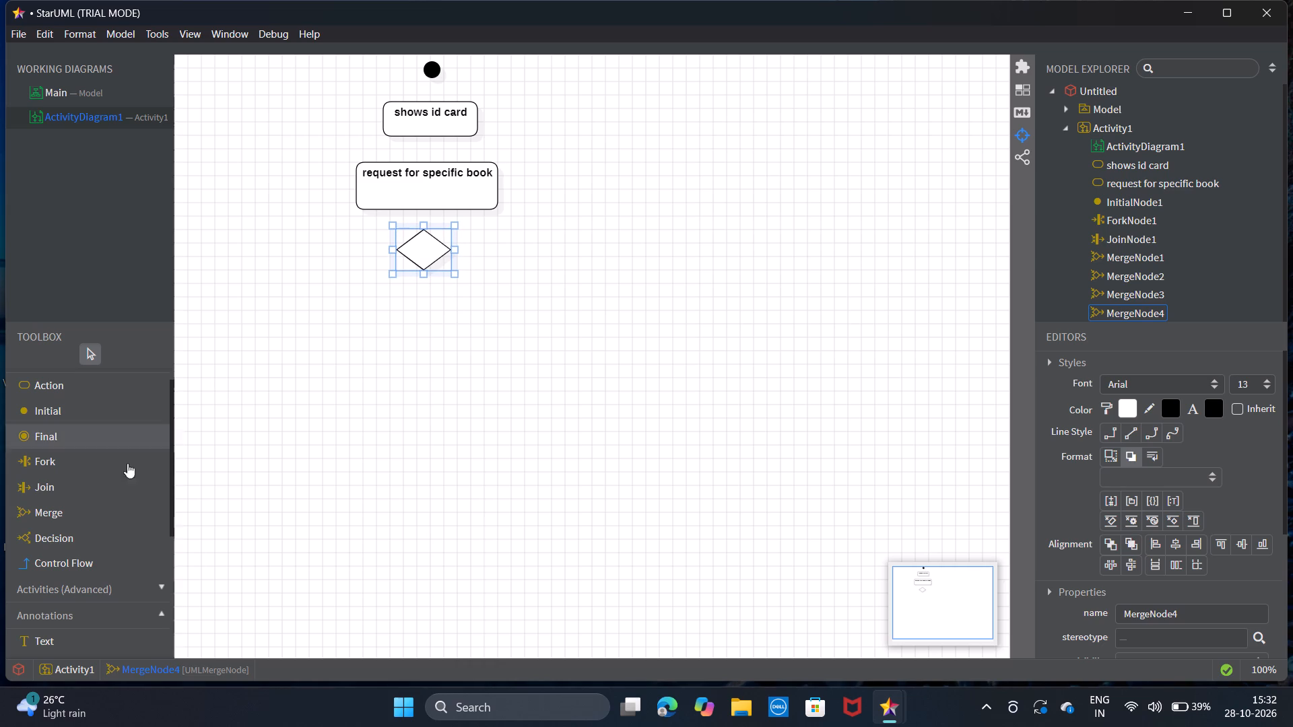
Add an Action to the right of the Merge diamond and name it "enquires for alternative book".
{"action": "left_click", "coordinate": [105, 388]}
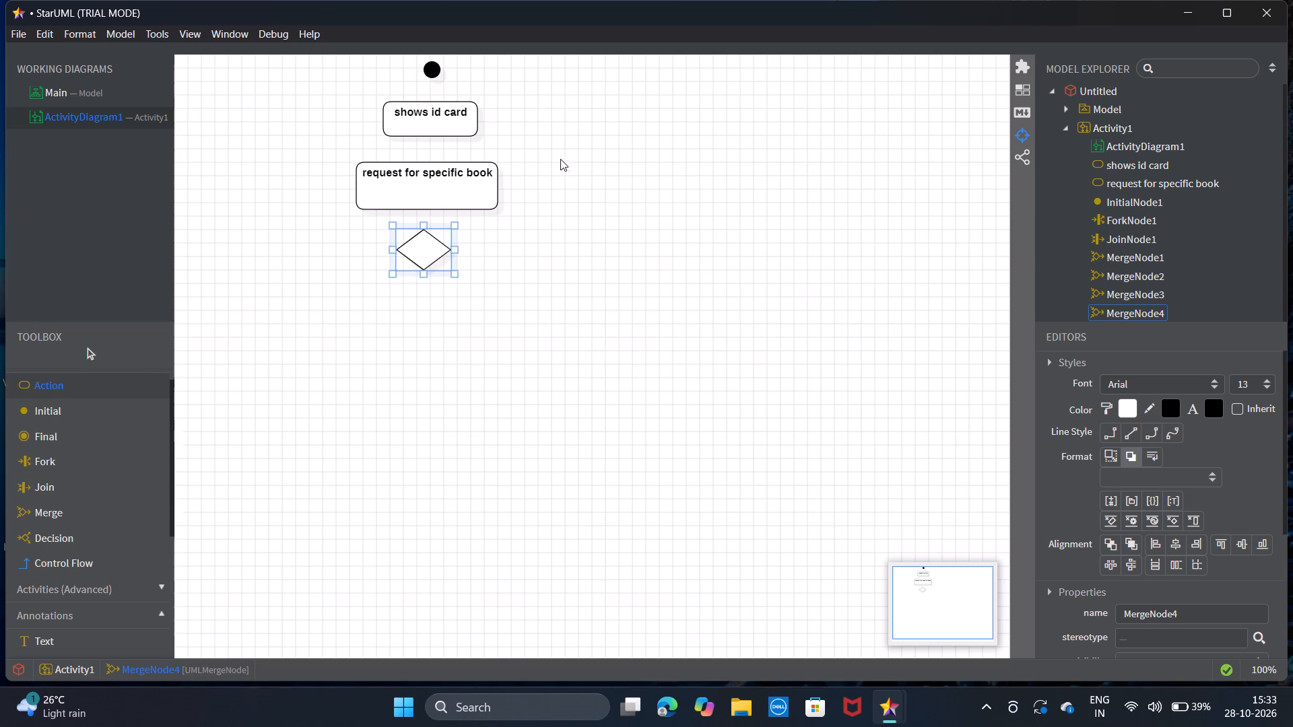
{"action": "left_click_drag", "start_coordinate": [551, 229], "coordinate": [572, 286]}
{"action": "left_click_drag", "start_coordinate": [572, 286], "coordinate": [680, 274]}
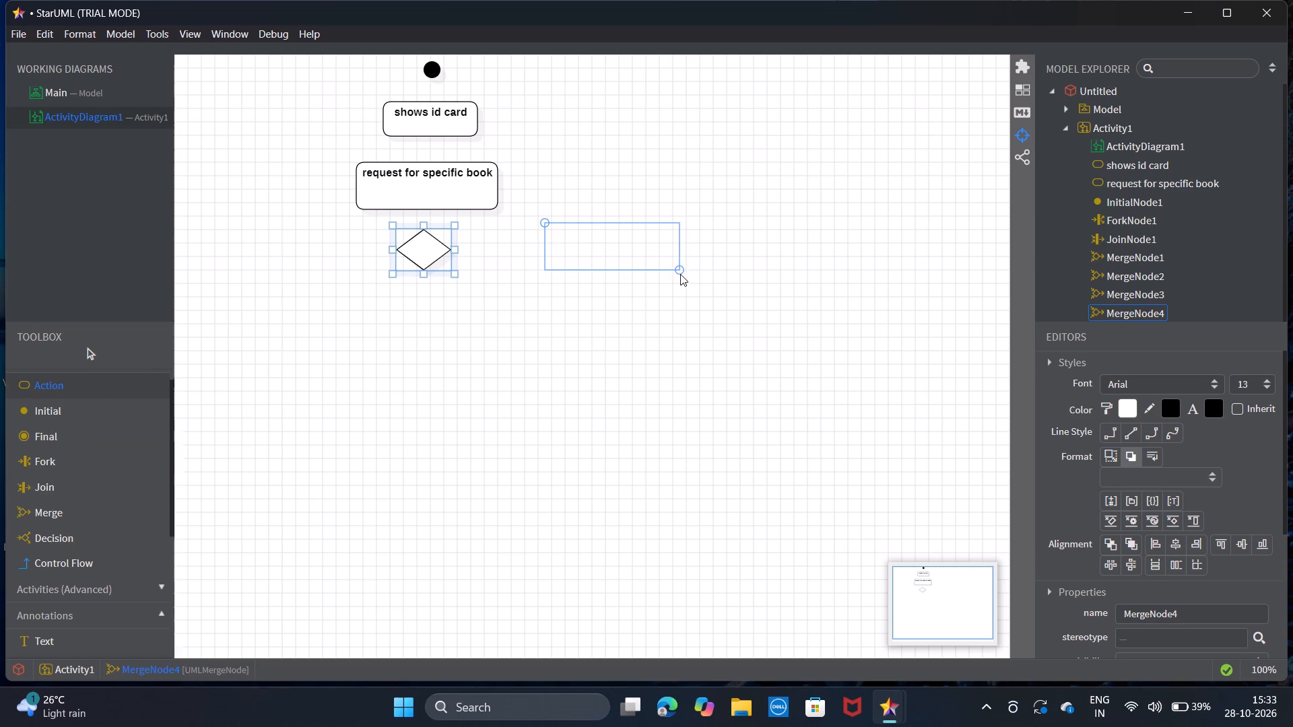
{"action": "left_click_drag", "start_coordinate": [680, 274], "coordinate": [683, 277]}
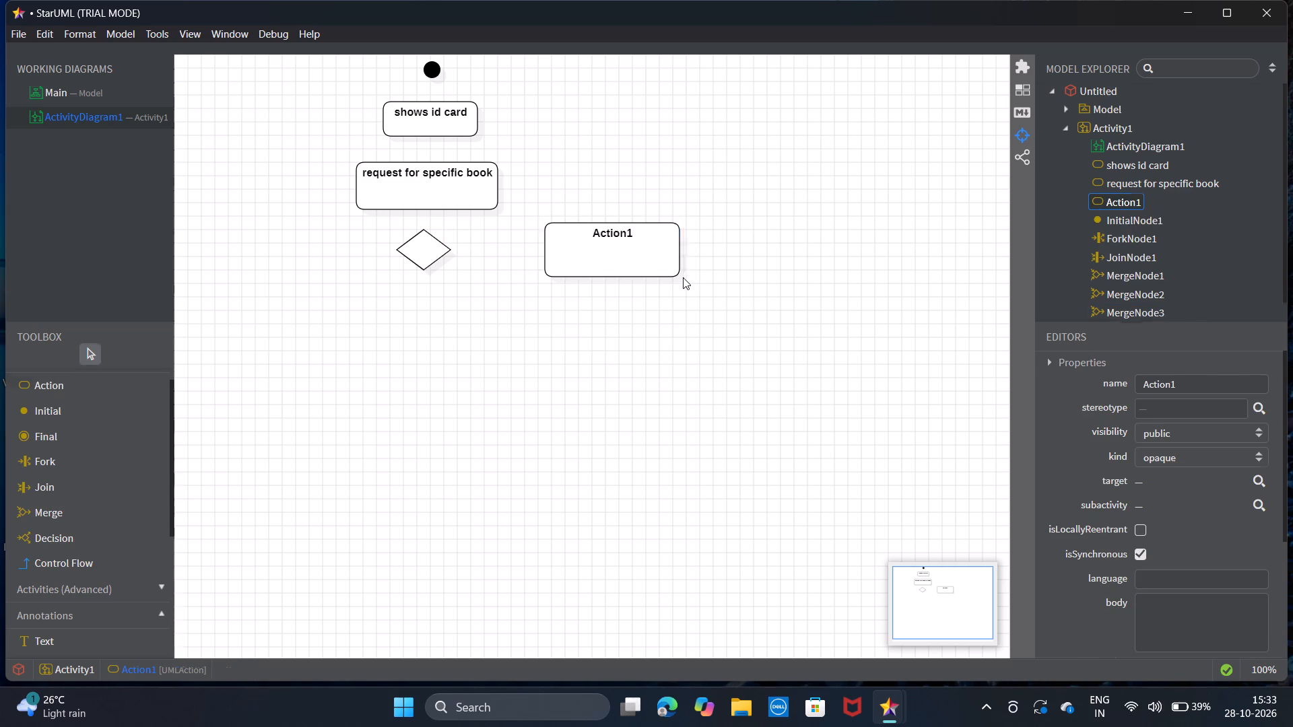
{"action": "type", "text": "enquires"}
{"action": "key", "text": "space"}
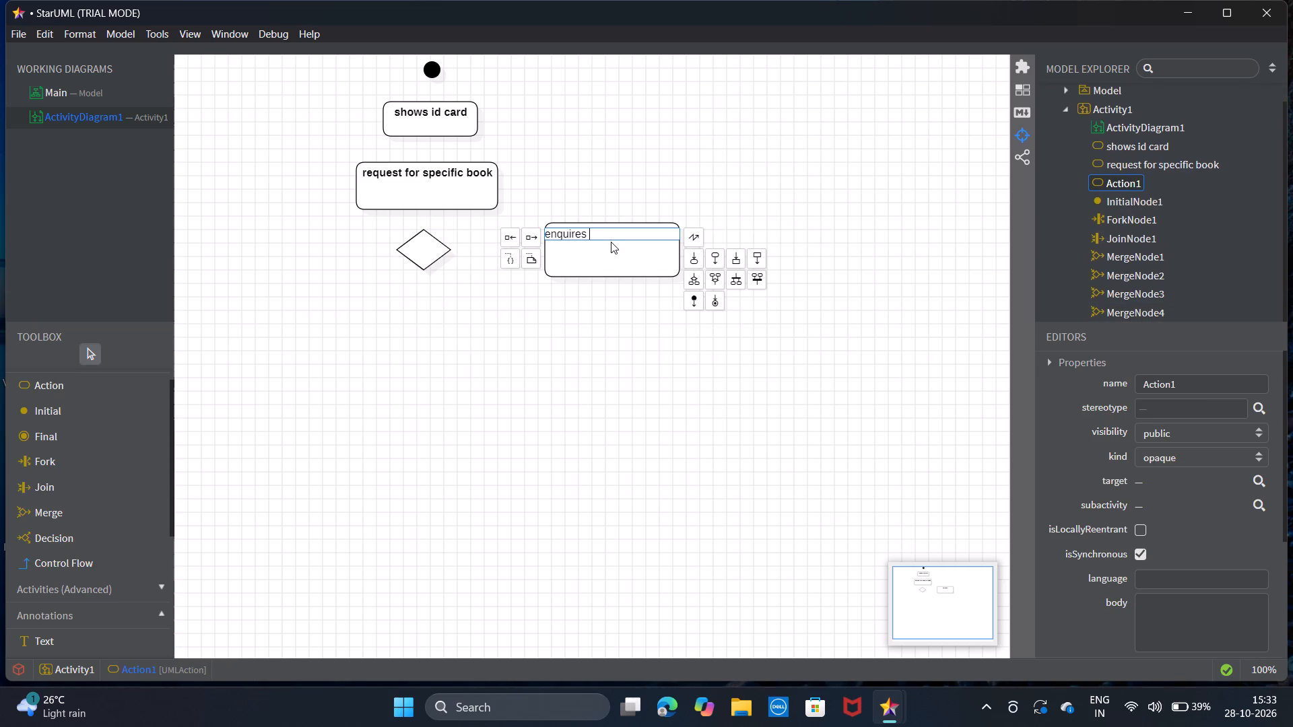
{"action": "type", "text": "fot"}
{"action": "key", "text": "BackSpace"}
{"action": "type", "text": "r"}
{"action": "key", "text": "space"}
{"action": "key", "text": "a"}
{"action": "type", "text": "lterna"}
{"action": "type", "text": "tive book"}
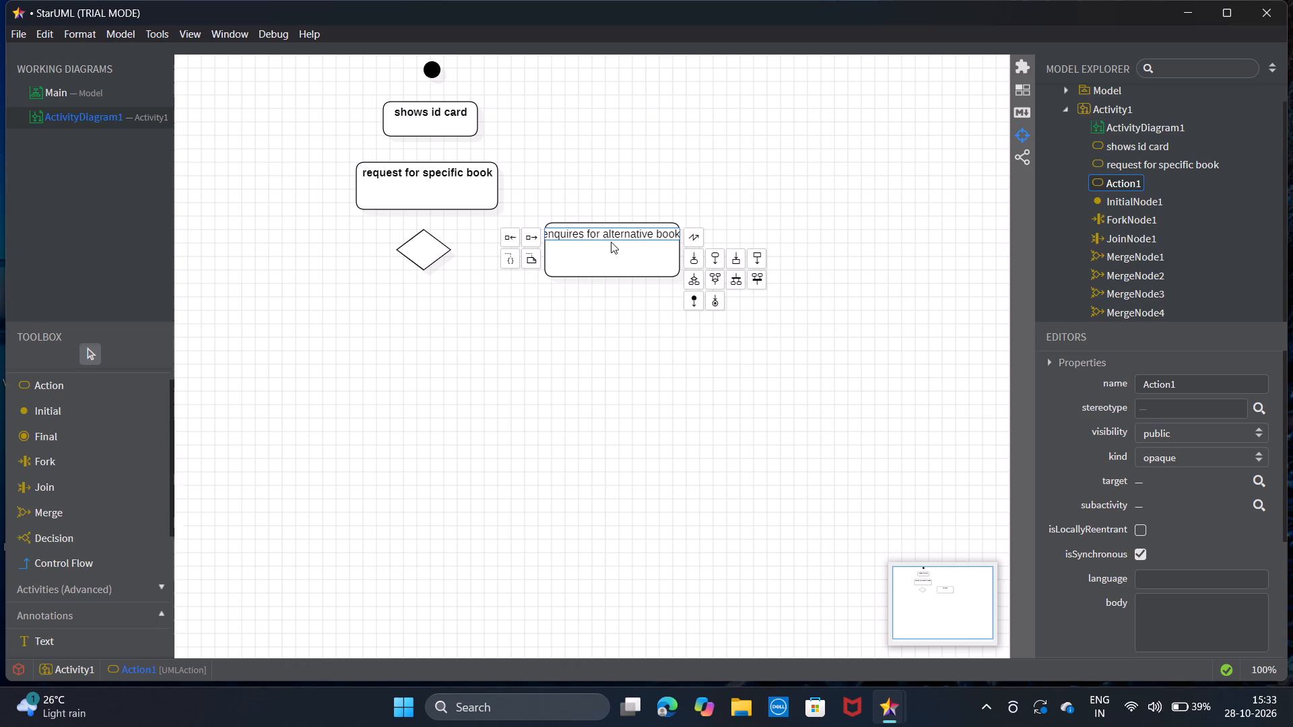
{"action": "key", "text": "Return"}
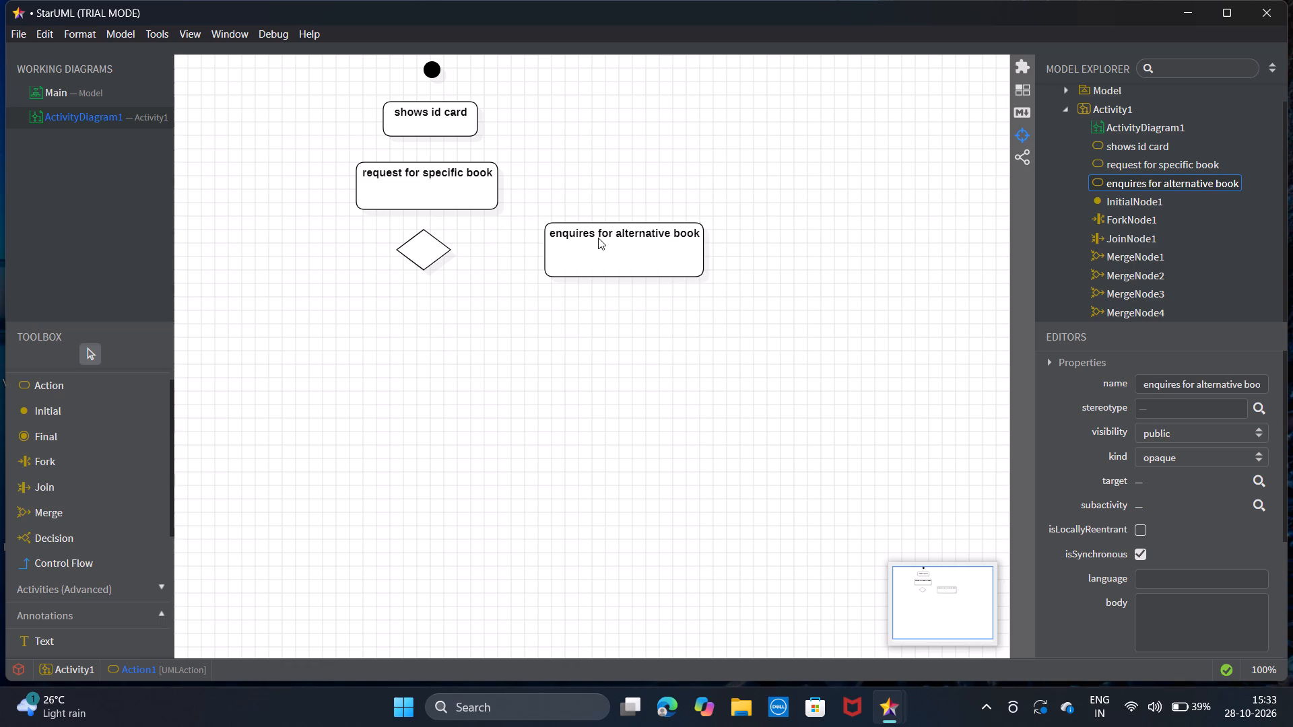
Add an Action below the Merge diamond, in line with the request action, and name it "borrows book".
{"action": "left_click", "coordinate": [152, 389]}
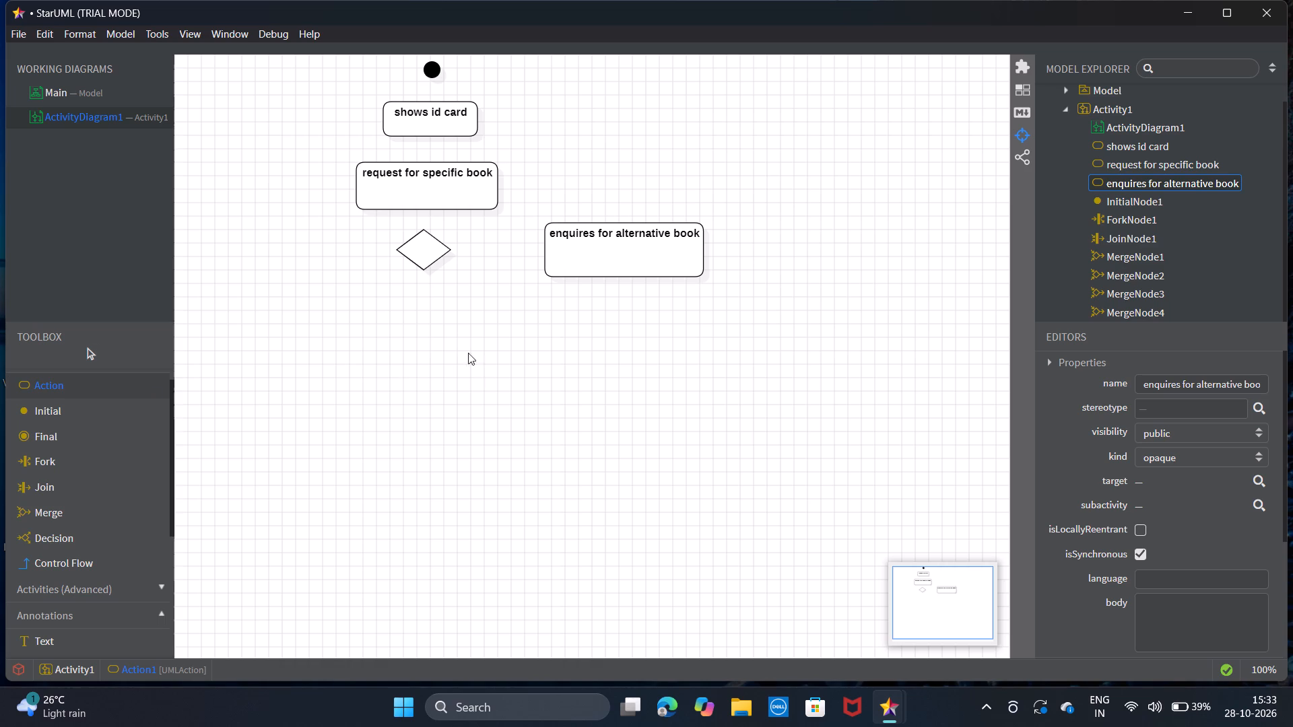
{"action": "left_click_drag", "start_coordinate": [360, 316], "coordinate": [488, 366]}
{"action": "left_click_drag", "start_coordinate": [488, 366], "coordinate": [503, 359]}
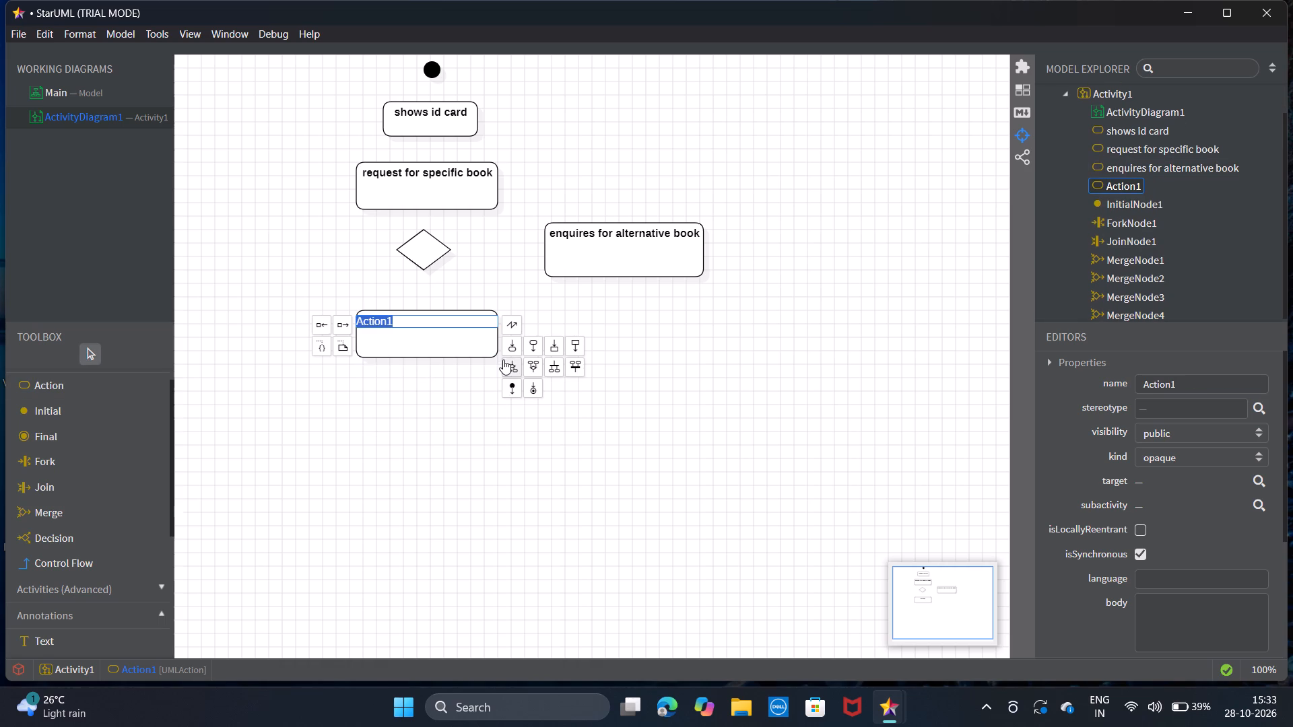
{"action": "type", "text": "borrows book"}
{"action": "key", "text": "Return"}
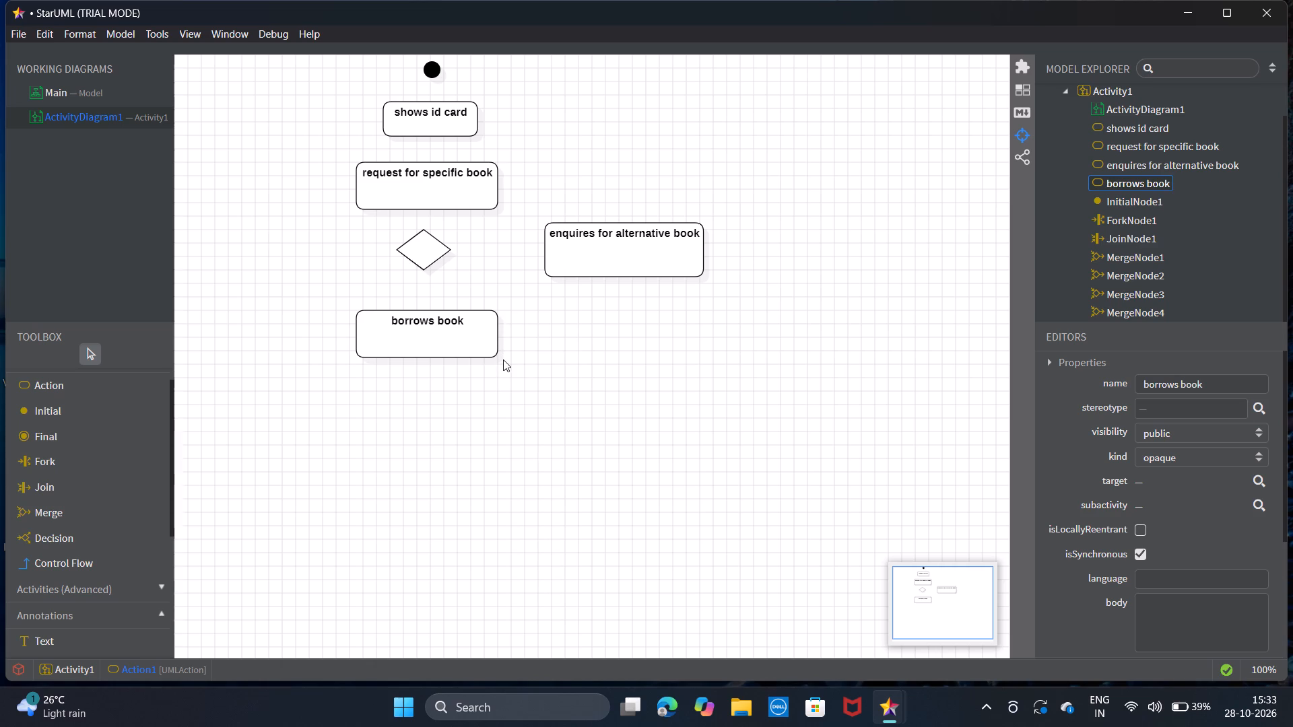
Add an Action below "borrows book" and name it "librarian approves transaction".
{"action": "left_click", "coordinate": [83, 390]}
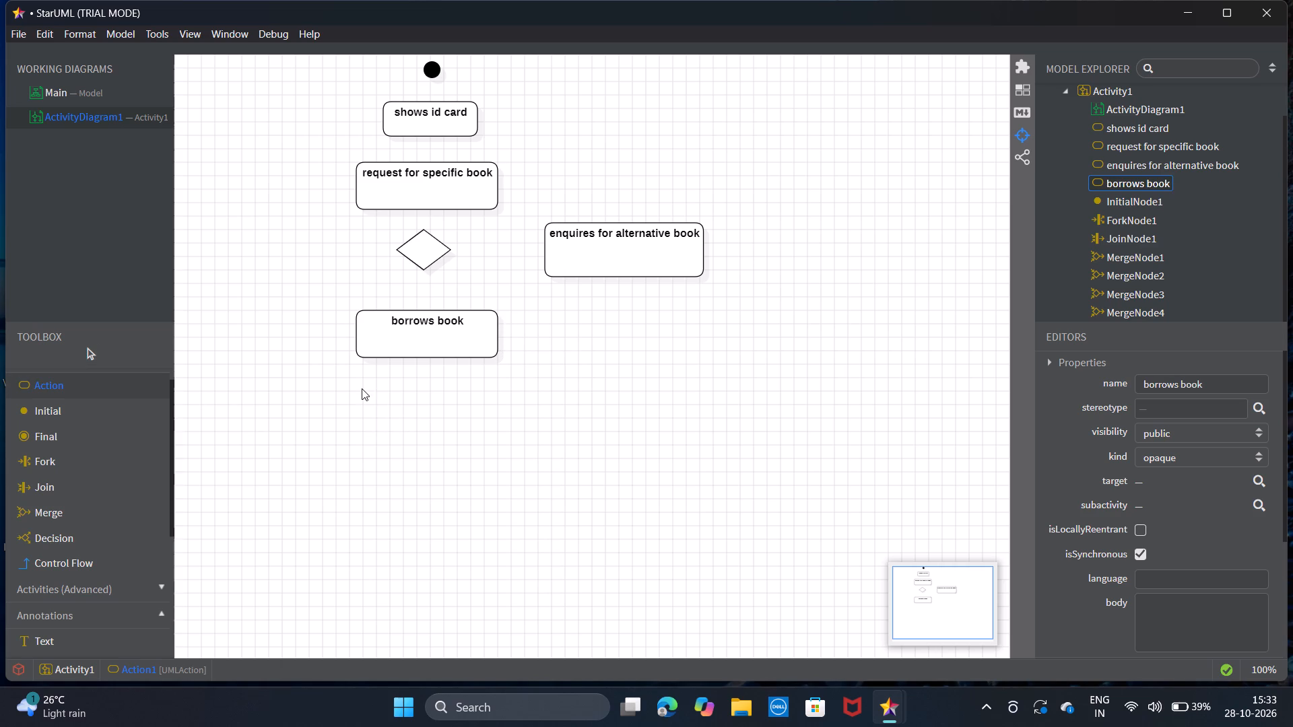
{"action": "left_click_drag", "start_coordinate": [360, 388], "coordinate": [501, 441]}
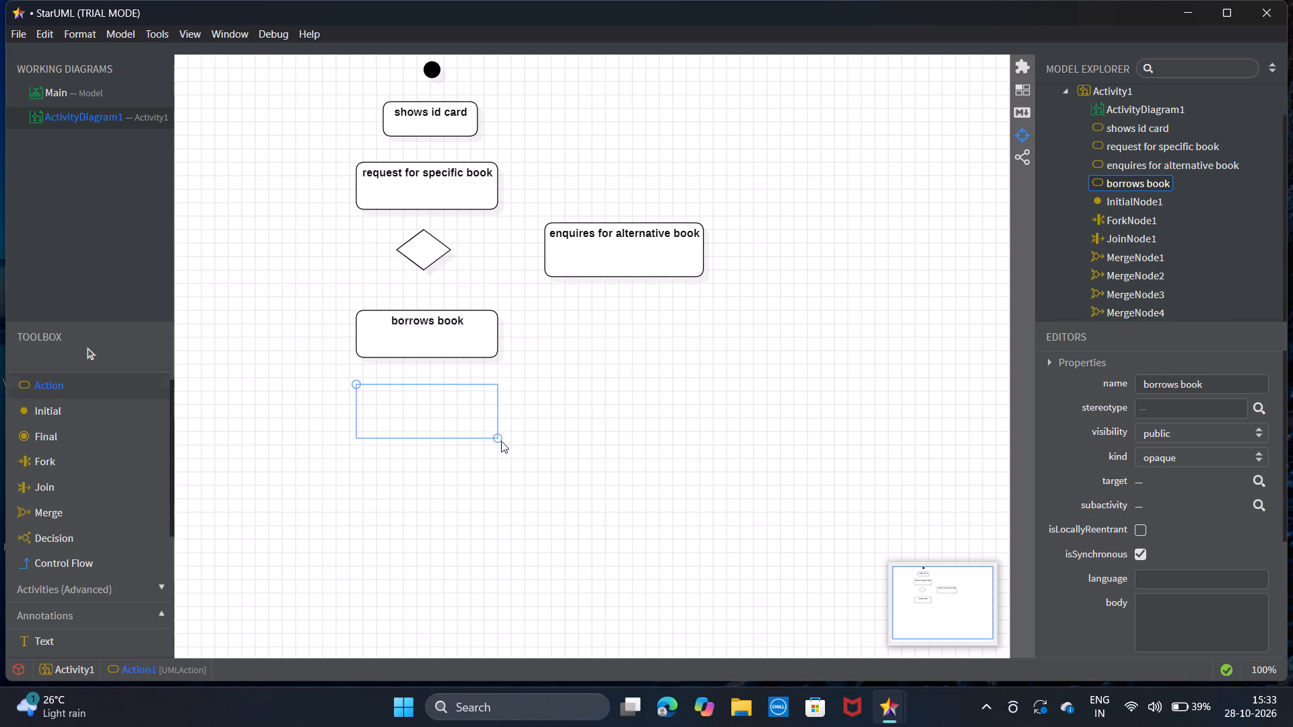
{"action": "type", "text": "librarian"}
{"action": "key", "text": "space"}
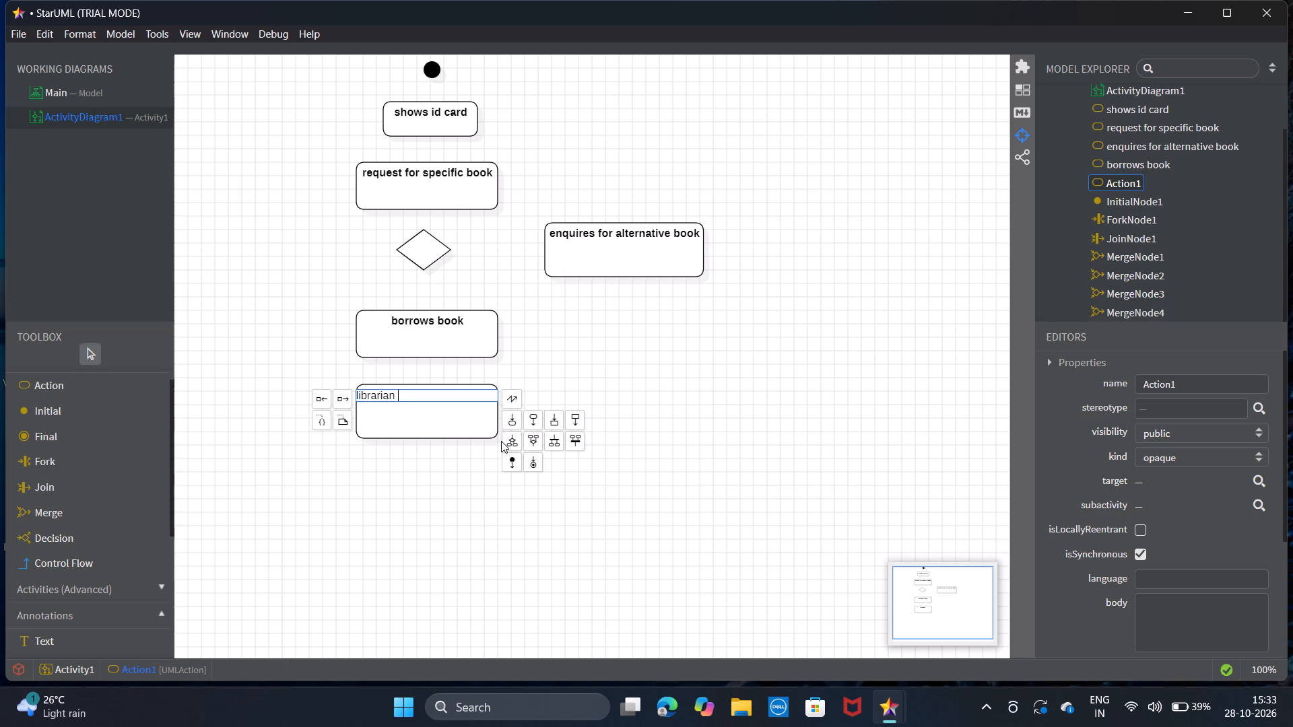
{"action": "type", "text": "appr"}
{"action": "key", "text": "o"}
{"action": "type", "text": "ves transaction"}
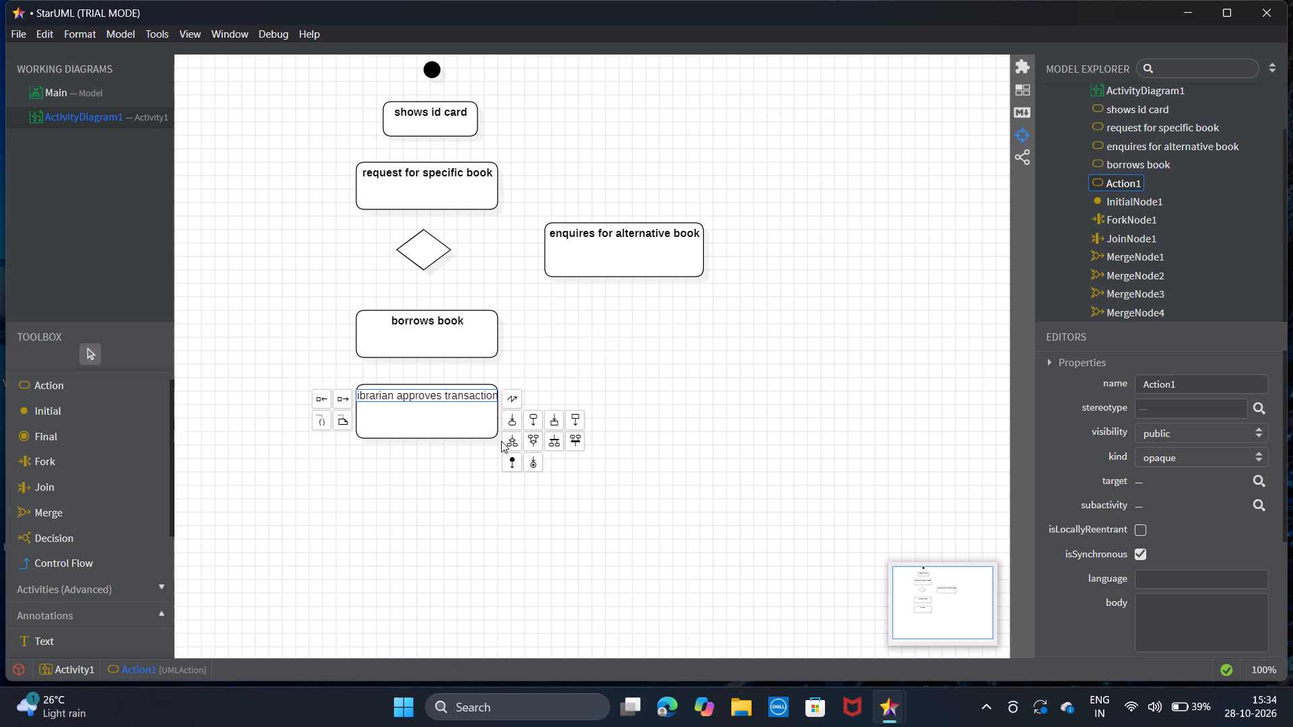
{"action": "key", "text": "Return"}
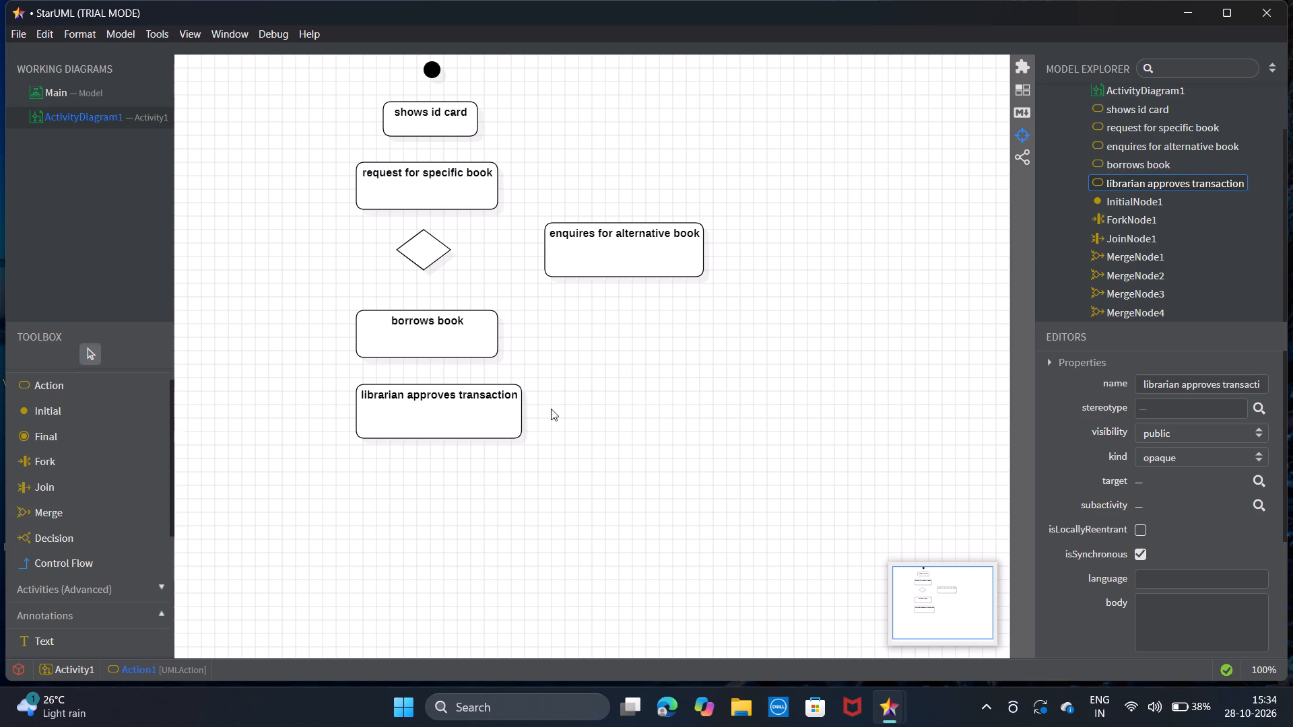
Add an Action to the right of "librarian approves transaction" and name it "transaction cancelled".
{"action": "left_click", "coordinate": [121, 390]}
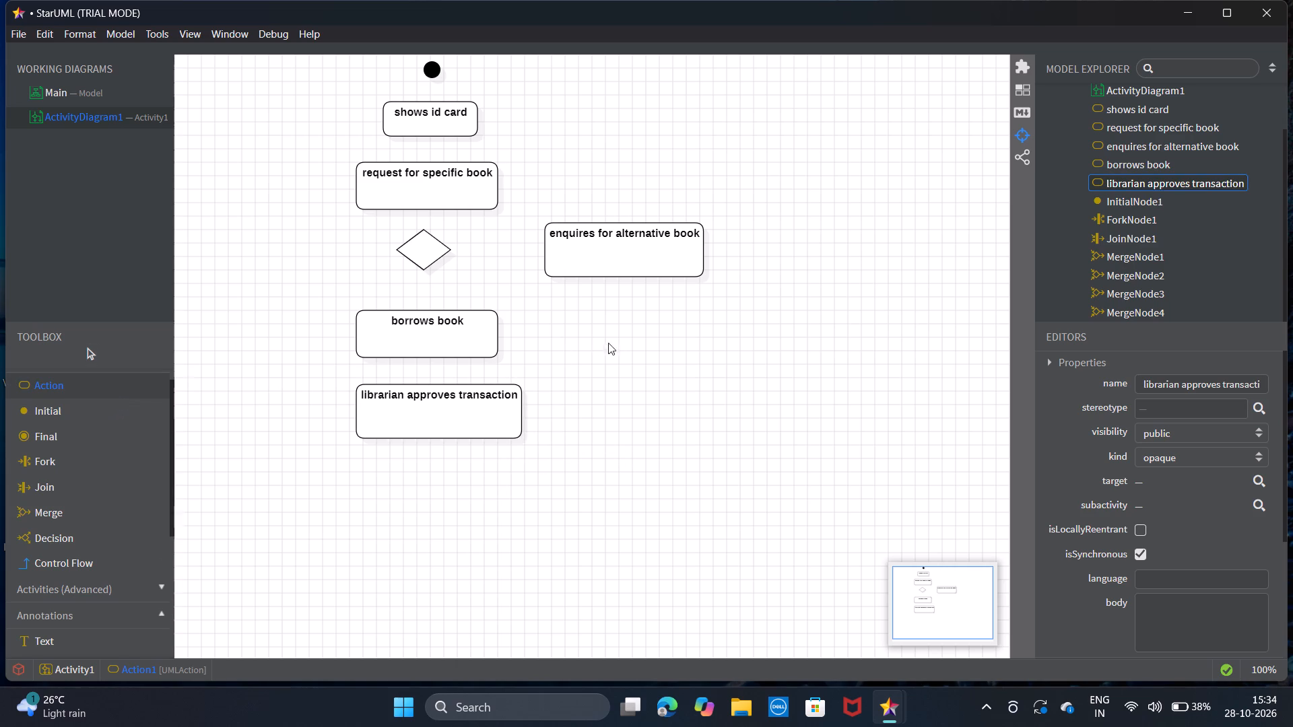
{"action": "left_click_drag", "start_coordinate": [597, 376], "coordinate": [669, 409]}
{"action": "left_click_drag", "start_coordinate": [669, 409], "coordinate": [750, 421]}
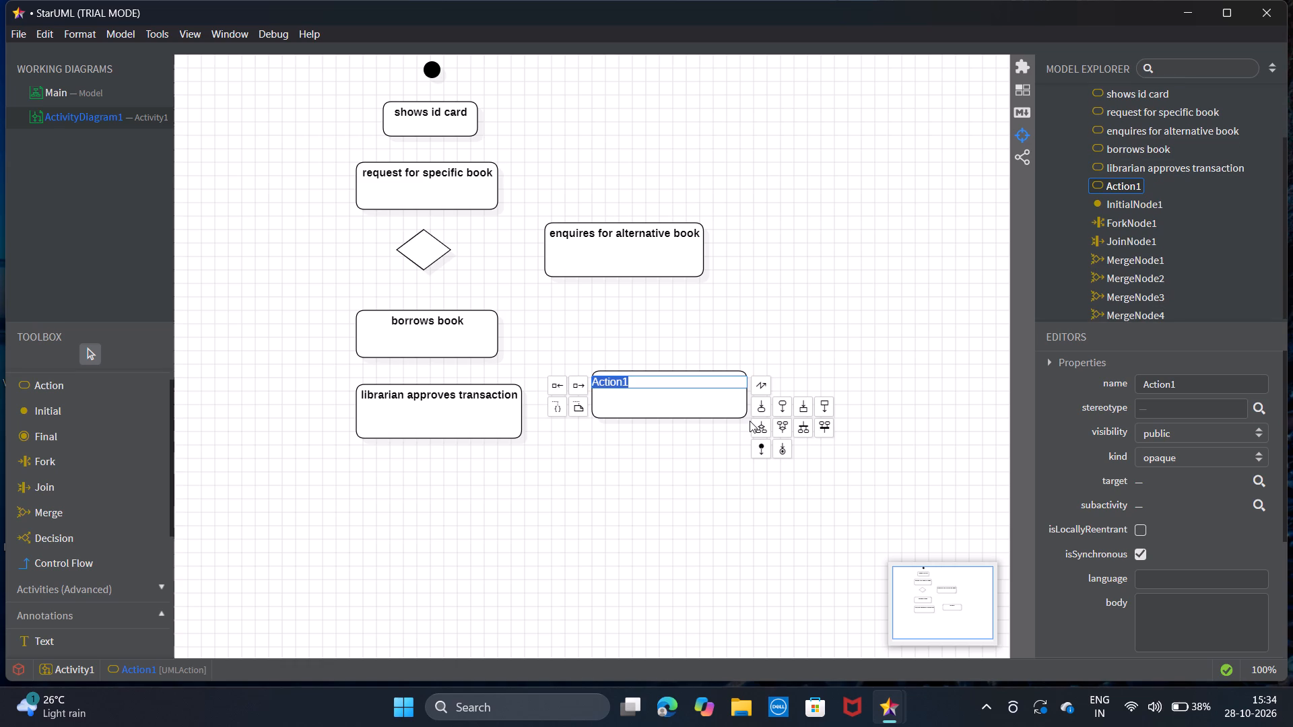
{"action": "type", "text": "transaction"}
{"action": "key", "text": "space"}
{"action": "type", "text": "cancelled"}
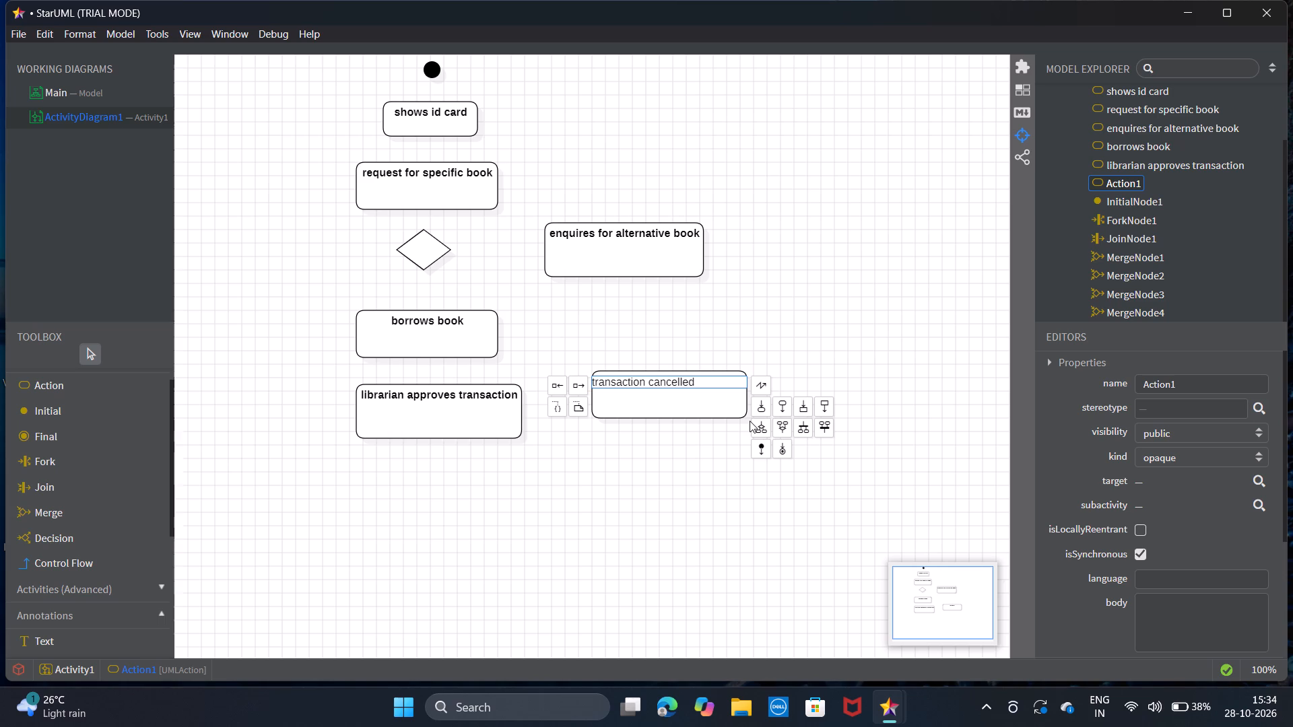
{"action": "key", "text": "Return"}
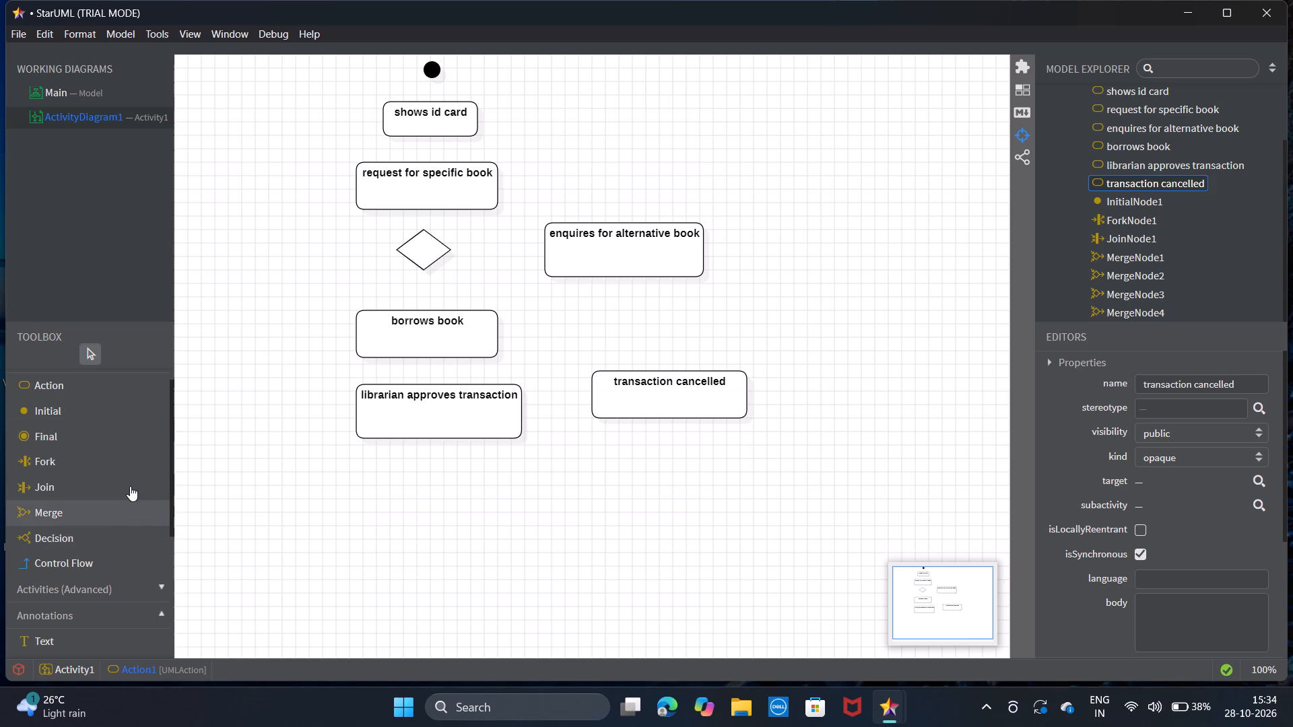
Add a Merge diamond between "enquires for alternative book" and "transaction cancelled" and enlarge it to roughly match the first diamond.
{"action": "left_click", "coordinate": [126, 510]}
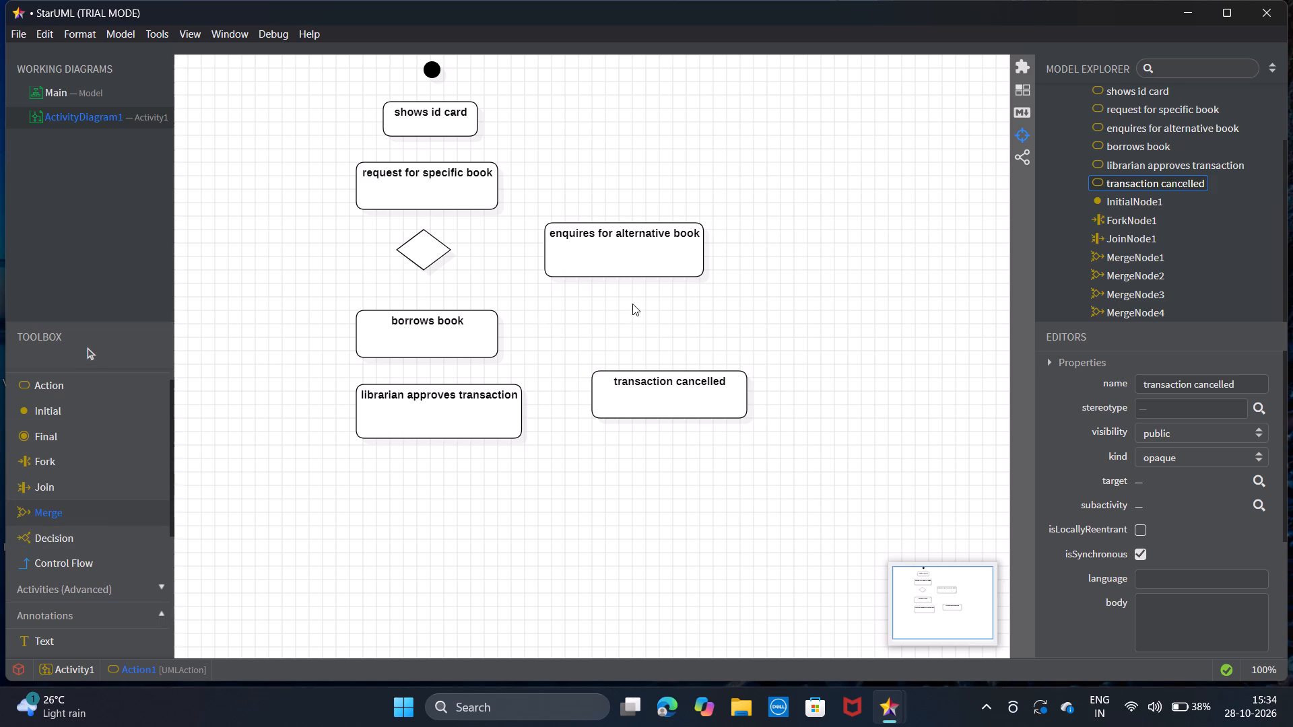
{"action": "left_click_drag", "start_coordinate": [624, 300], "coordinate": [646, 308]}
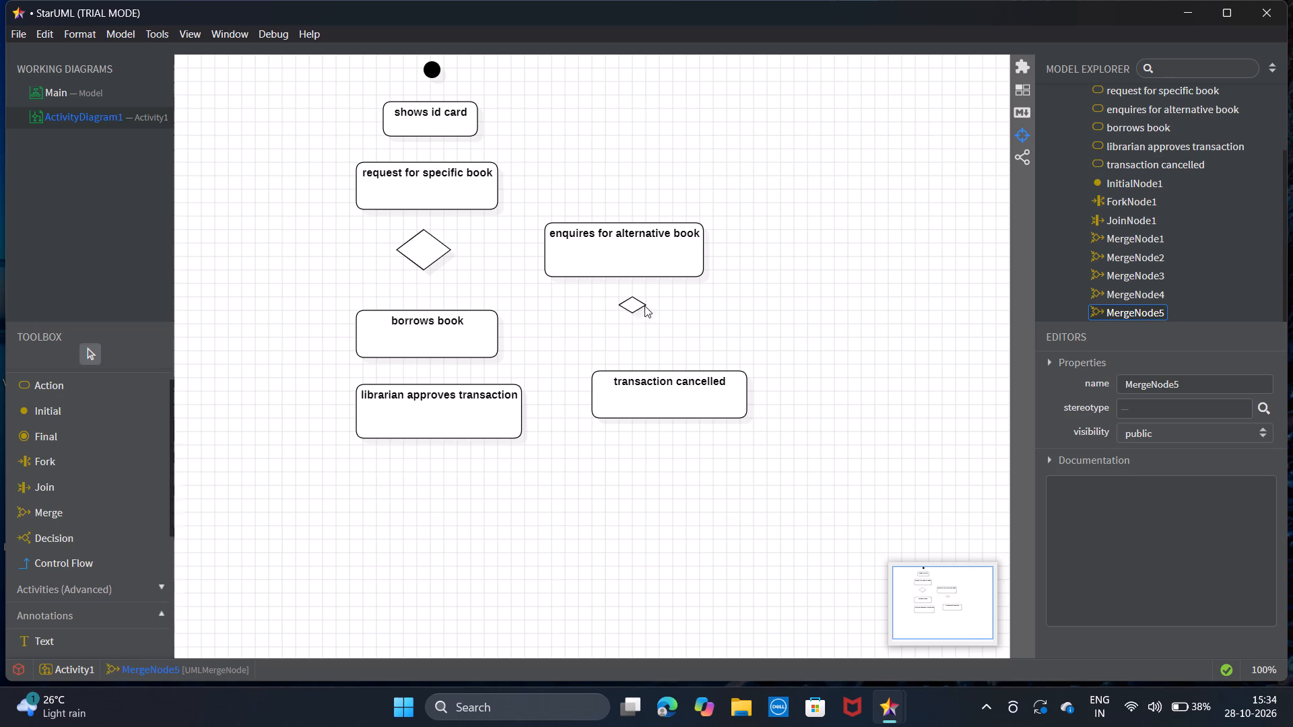
{"action": "left_click_drag", "start_coordinate": [630, 310], "coordinate": [634, 317]}
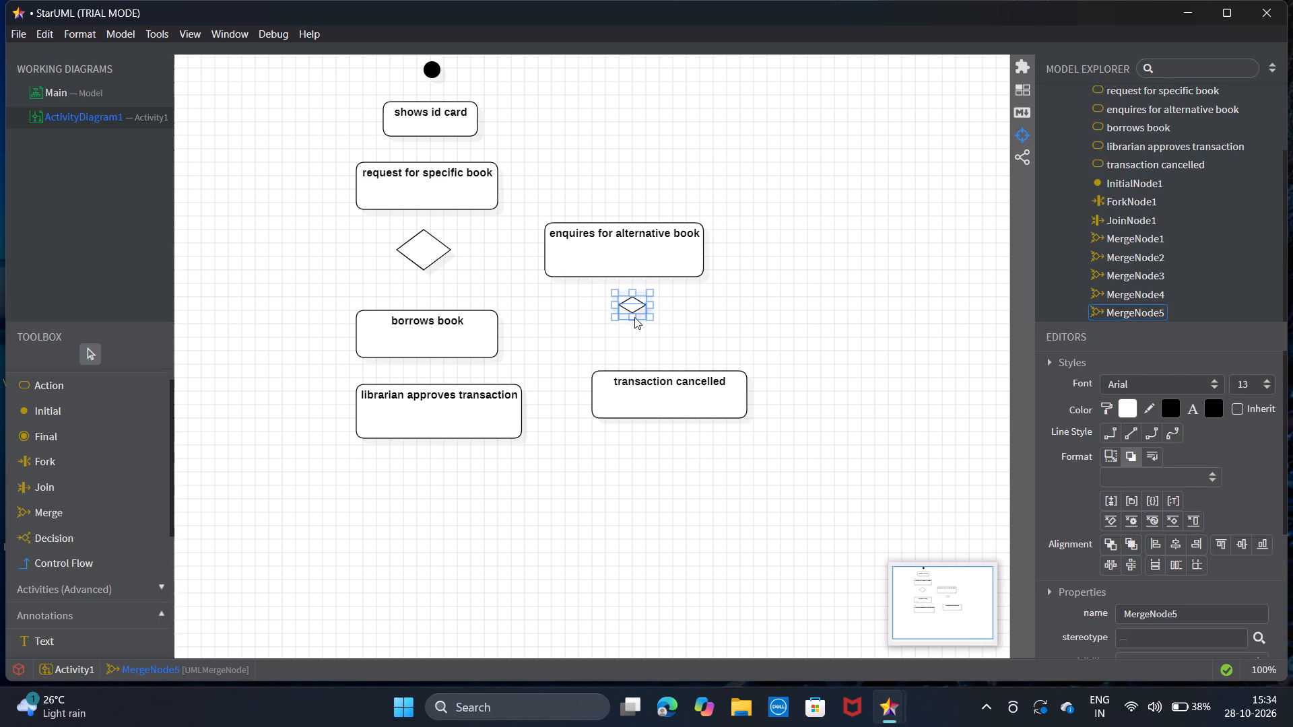
{"action": "left_click_drag", "start_coordinate": [634, 317], "coordinate": [634, 317]}
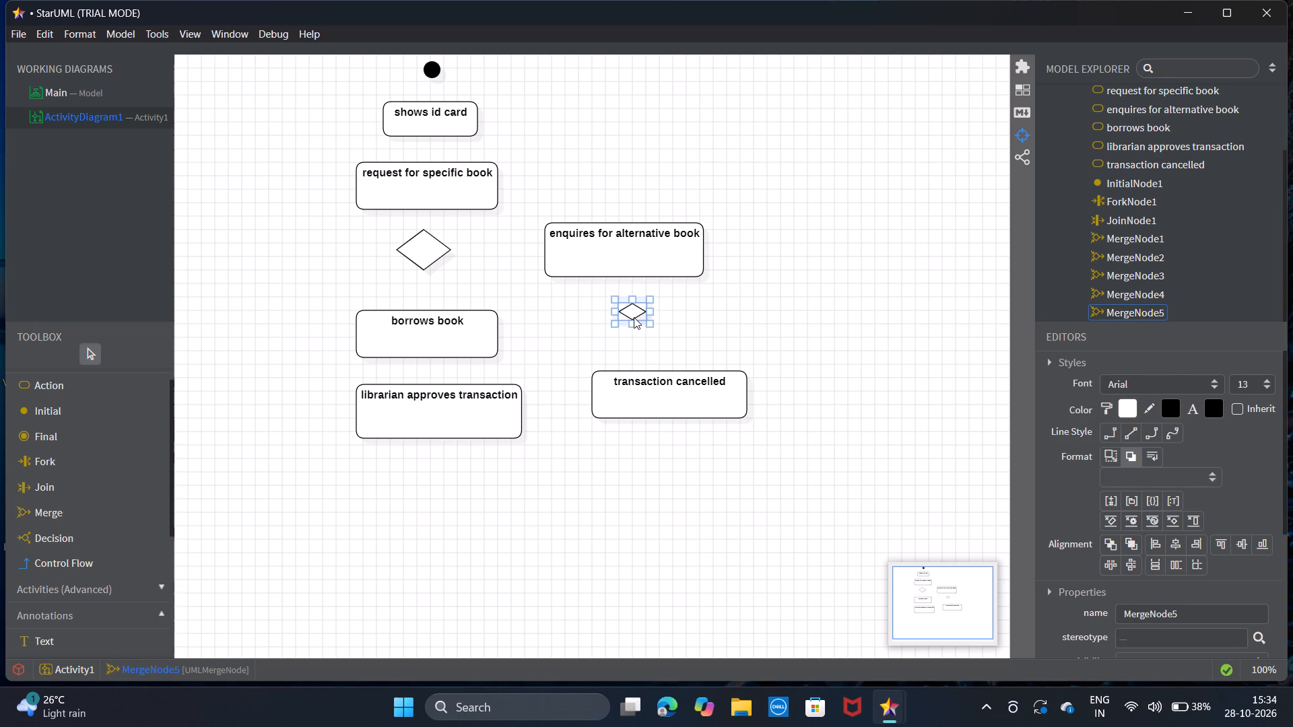
{"action": "left_click_drag", "start_coordinate": [650, 311], "coordinate": [680, 316]}
{"action": "left_click_drag", "start_coordinate": [680, 316], "coordinate": [684, 324]}
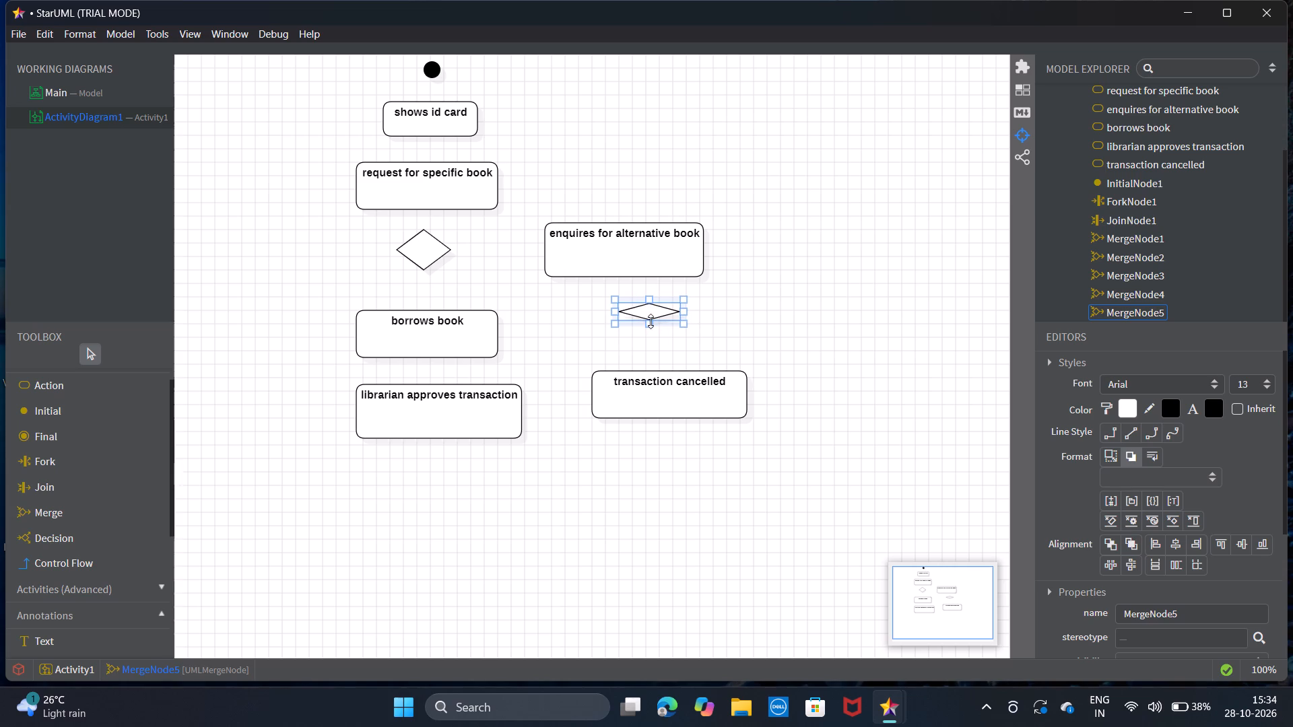
{"action": "left_click_drag", "start_coordinate": [651, 321], "coordinate": [651, 340]}
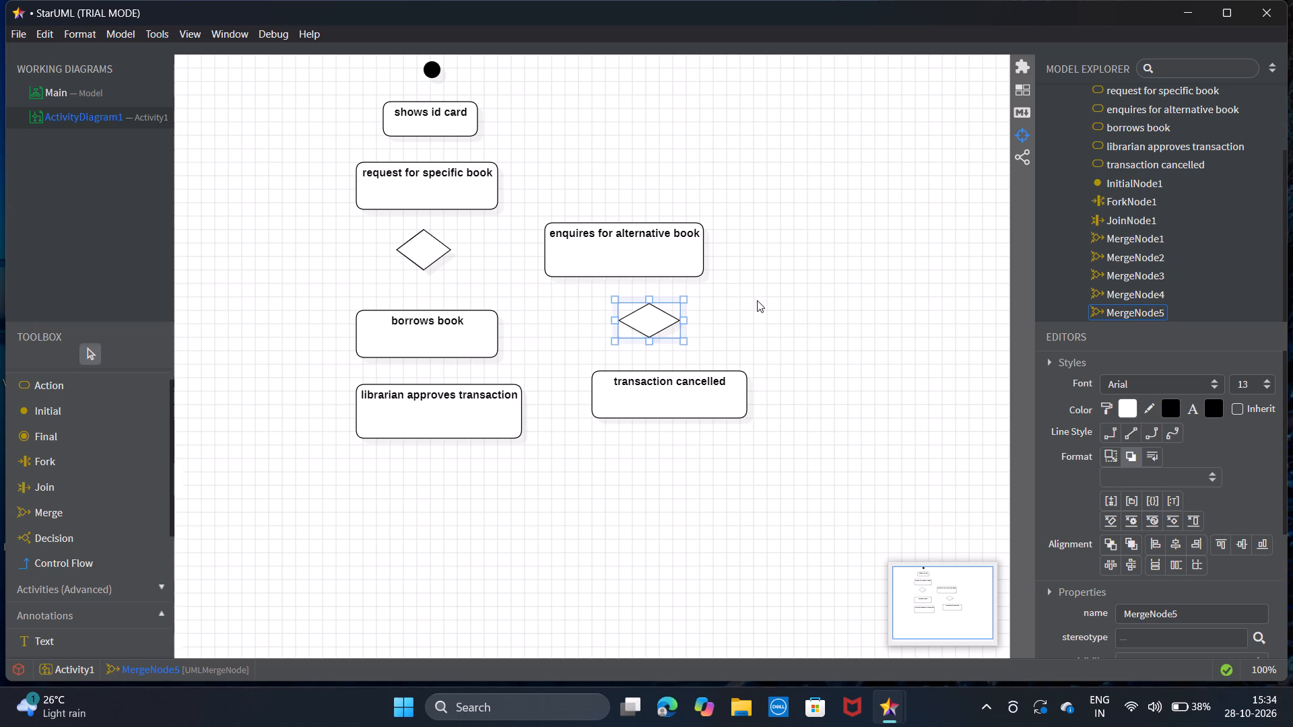
{"action": "left_click", "coordinate": [757, 300]}
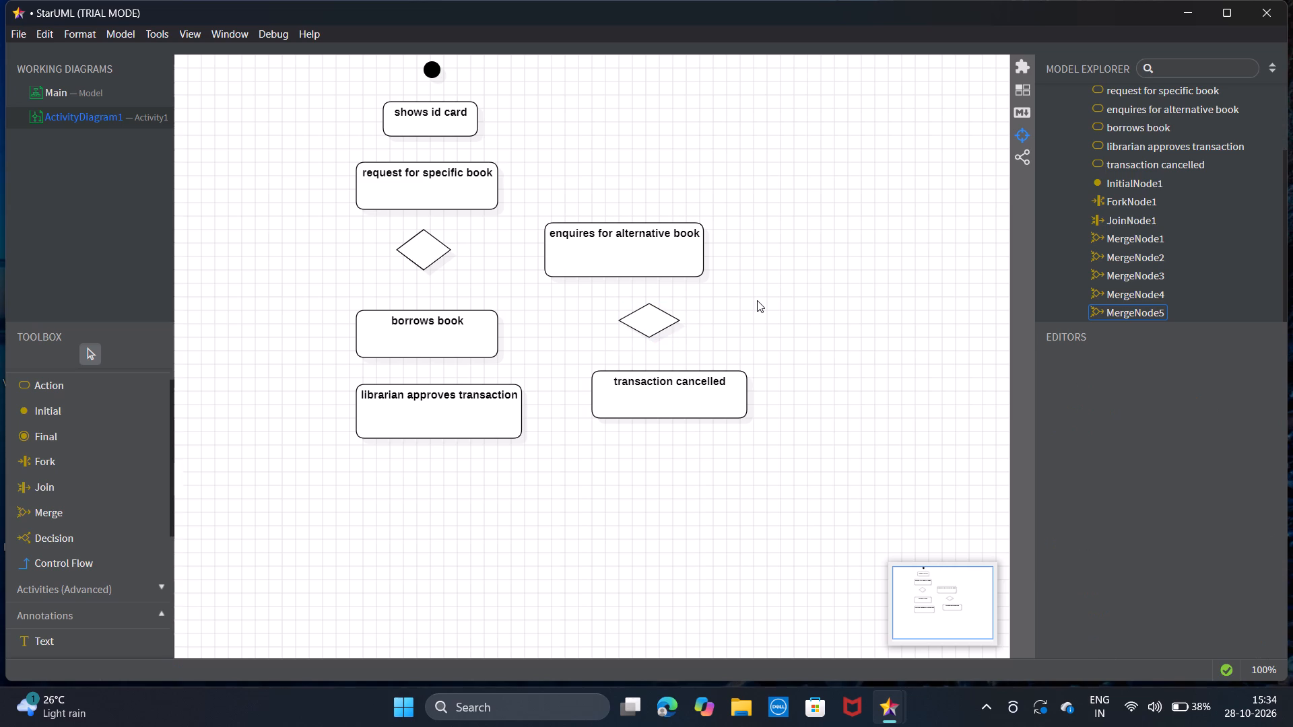
Add a Final node below the "librarian approves transaction" action.
{"action": "left_click", "coordinate": [95, 439]}
{"action": "left_click", "coordinate": [429, 483]}
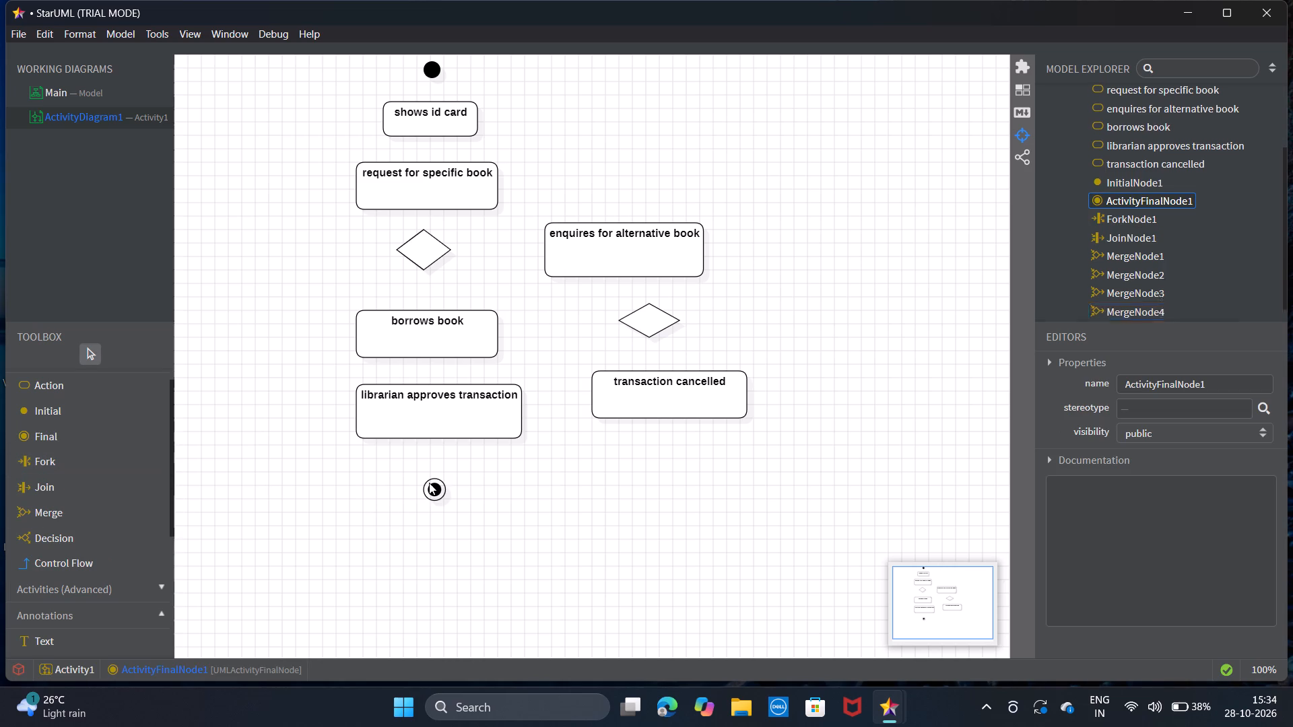
{"action": "left_click", "coordinate": [471, 485]}
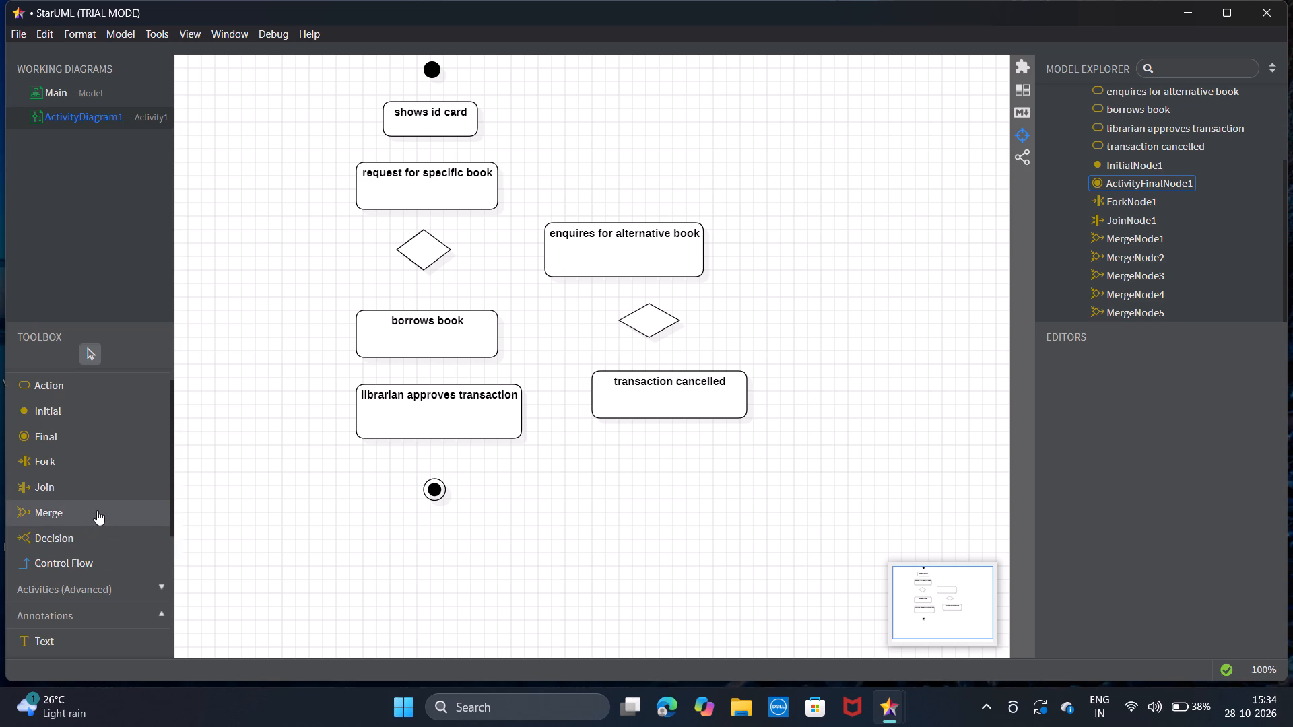
Lock the Control Flow tool for repeated use and connect the initial node to "shows id card", leaving the flow unnamed.
{"action": "scroll", "coordinate": [97, 510], "scroll_direction": "down", "scroll_amount": 1}
{"action": "left_click", "coordinate": [87, 526]}
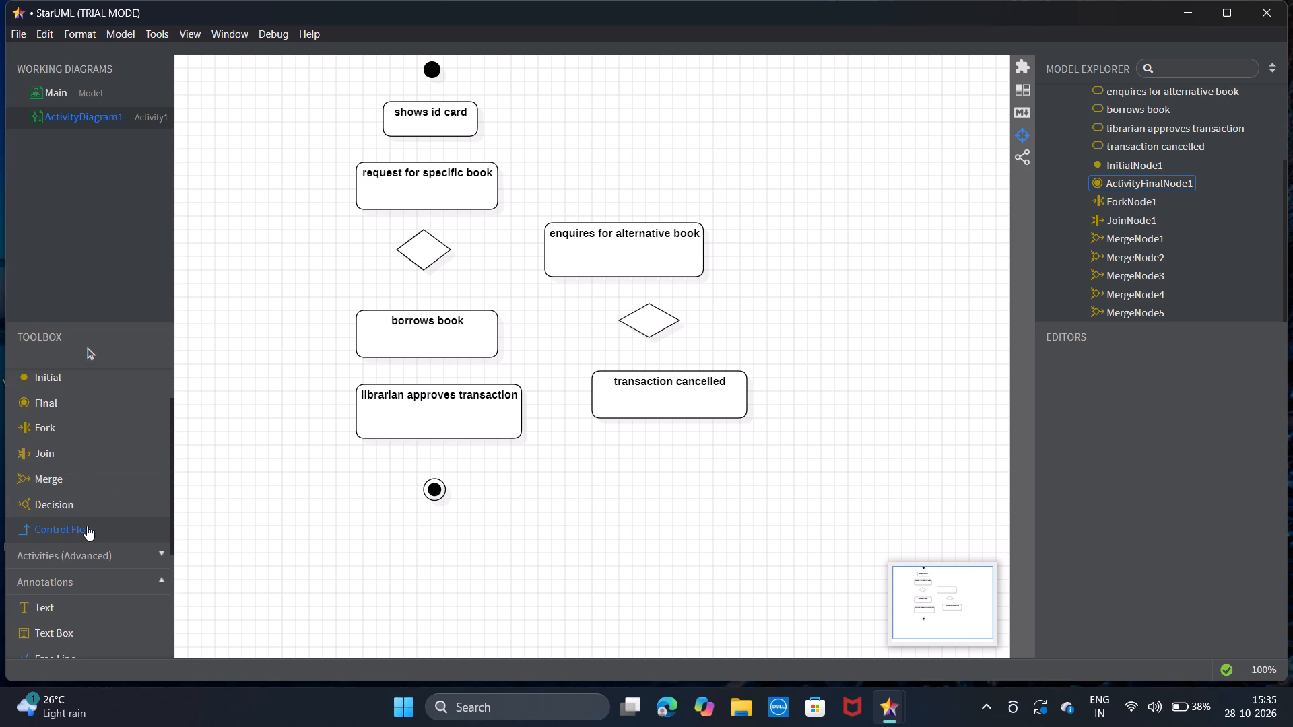
{"action": "double_click", "coordinate": [137, 527]}
{"action": "double_click", "coordinate": [137, 527]}
{"action": "left_click_drag", "start_coordinate": [431, 78], "coordinate": [433, 102]}
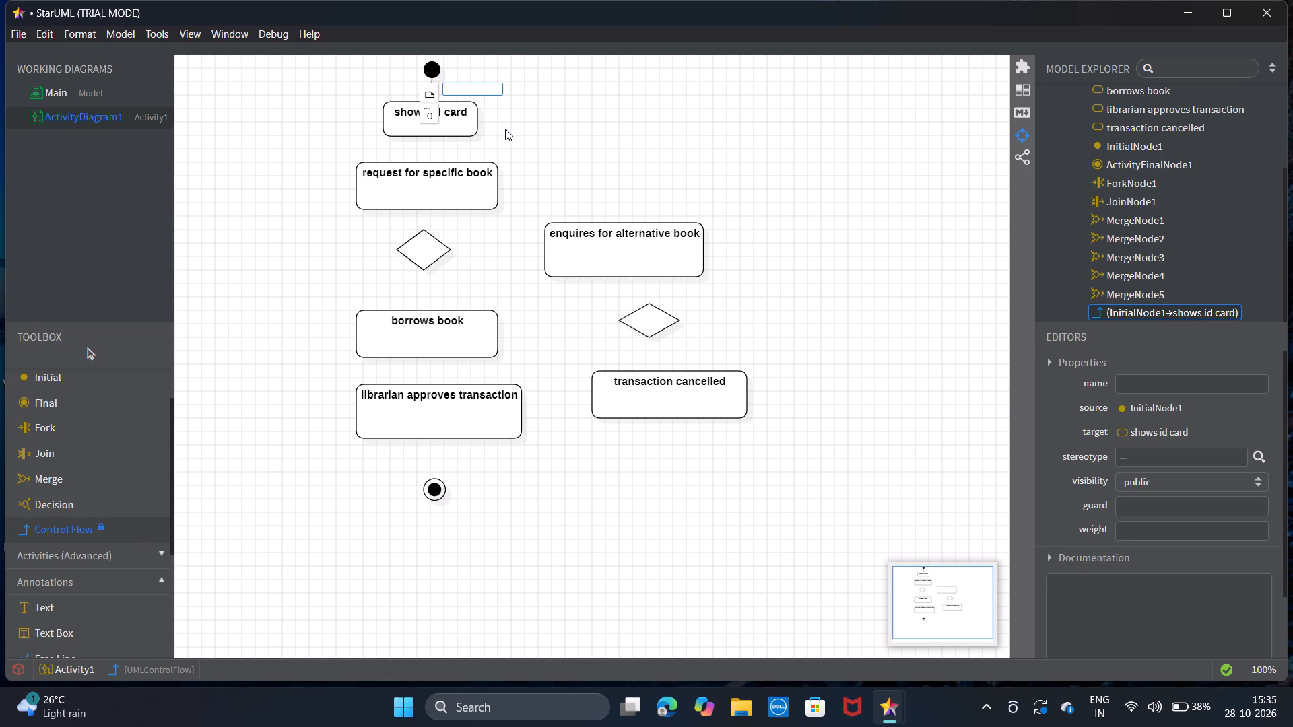
{"action": "left_click", "coordinate": [545, 140]}
Draw an unnamed control flow from "shows id card" to "request for specific book".
{"action": "left_click_drag", "start_coordinate": [428, 135], "coordinate": [428, 147]}
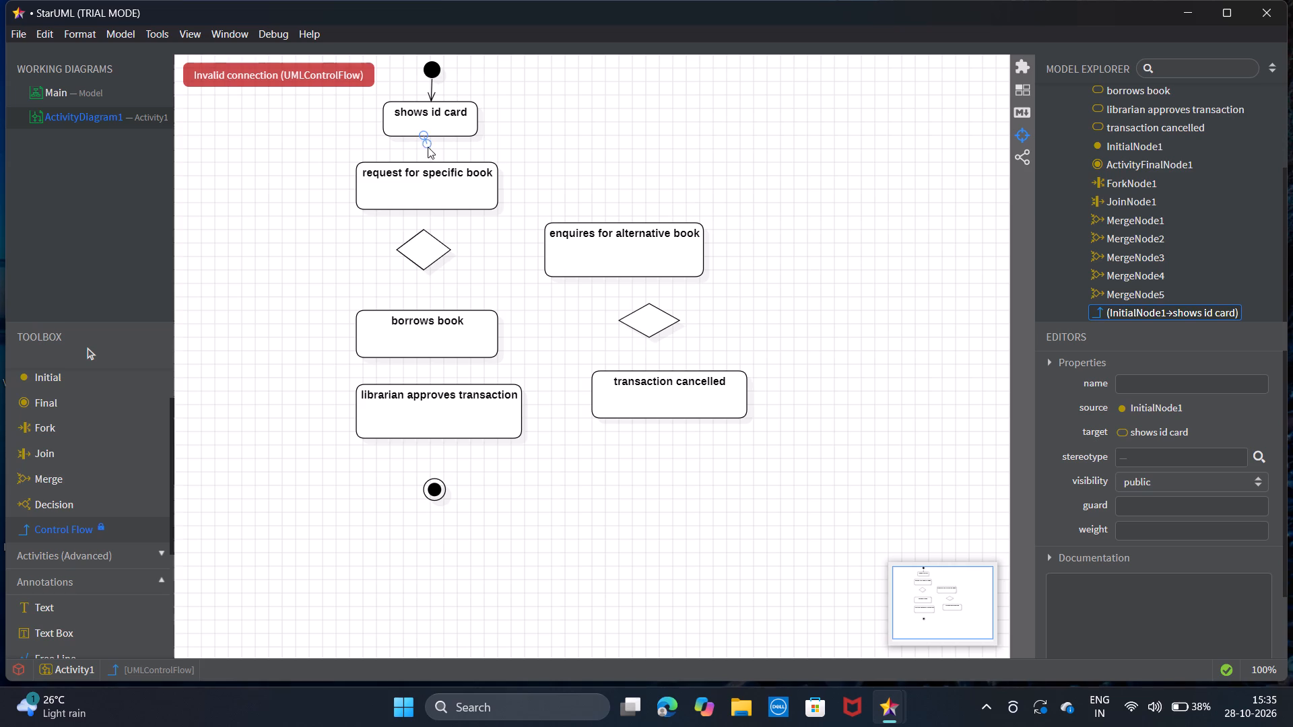
{"action": "left_click_drag", "start_coordinate": [428, 147], "coordinate": [425, 161]}
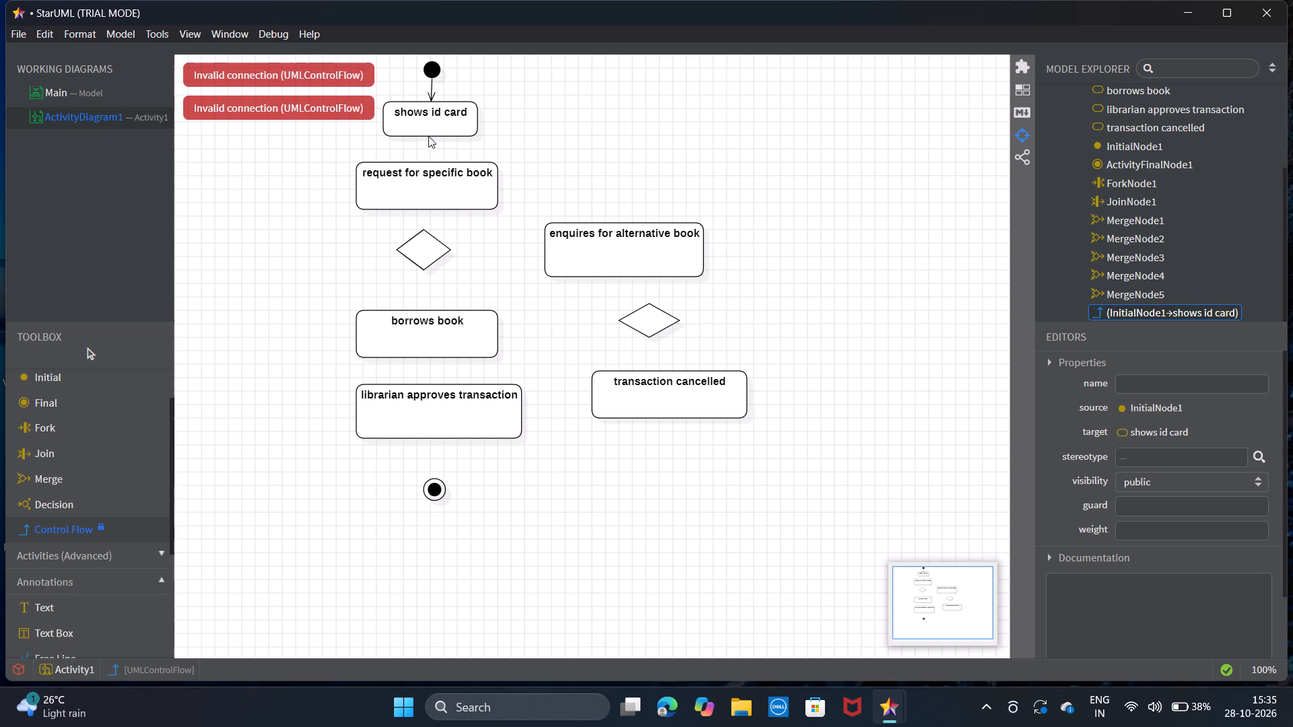
{"action": "left_click_drag", "start_coordinate": [430, 136], "coordinate": [429, 162]}
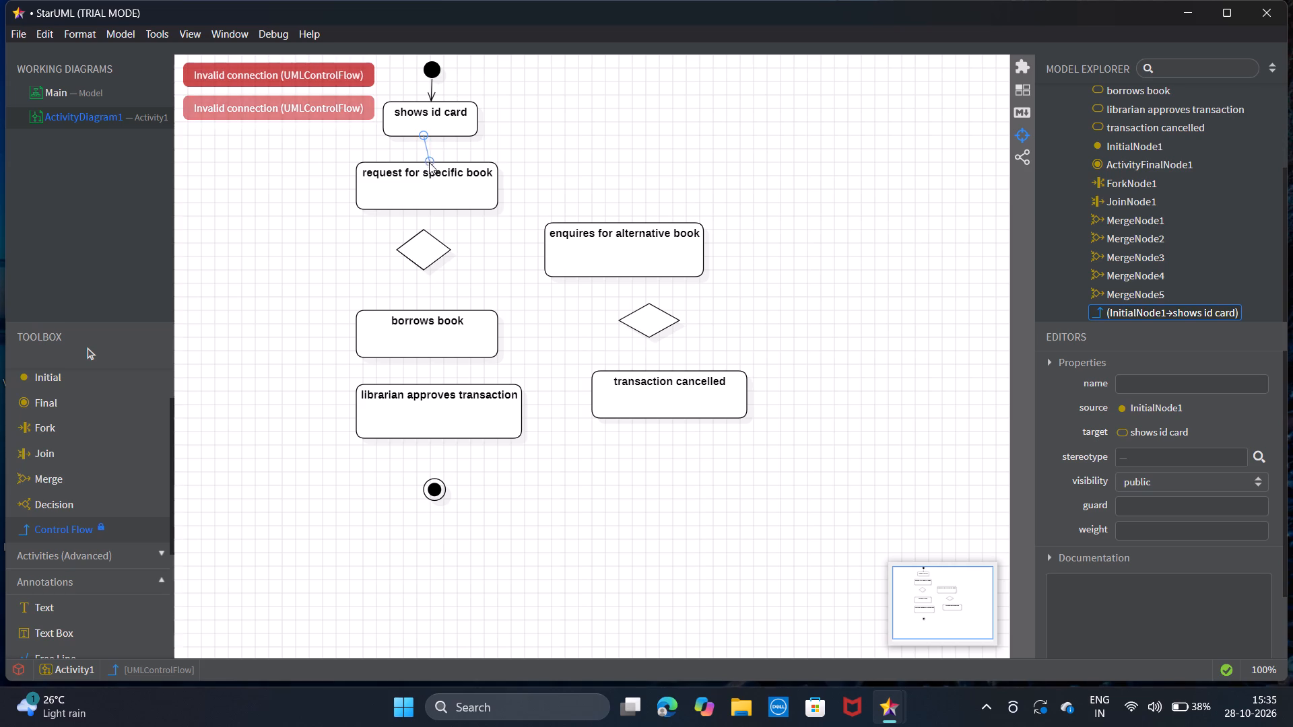
{"action": "left_click_drag", "start_coordinate": [429, 162], "coordinate": [422, 162]}
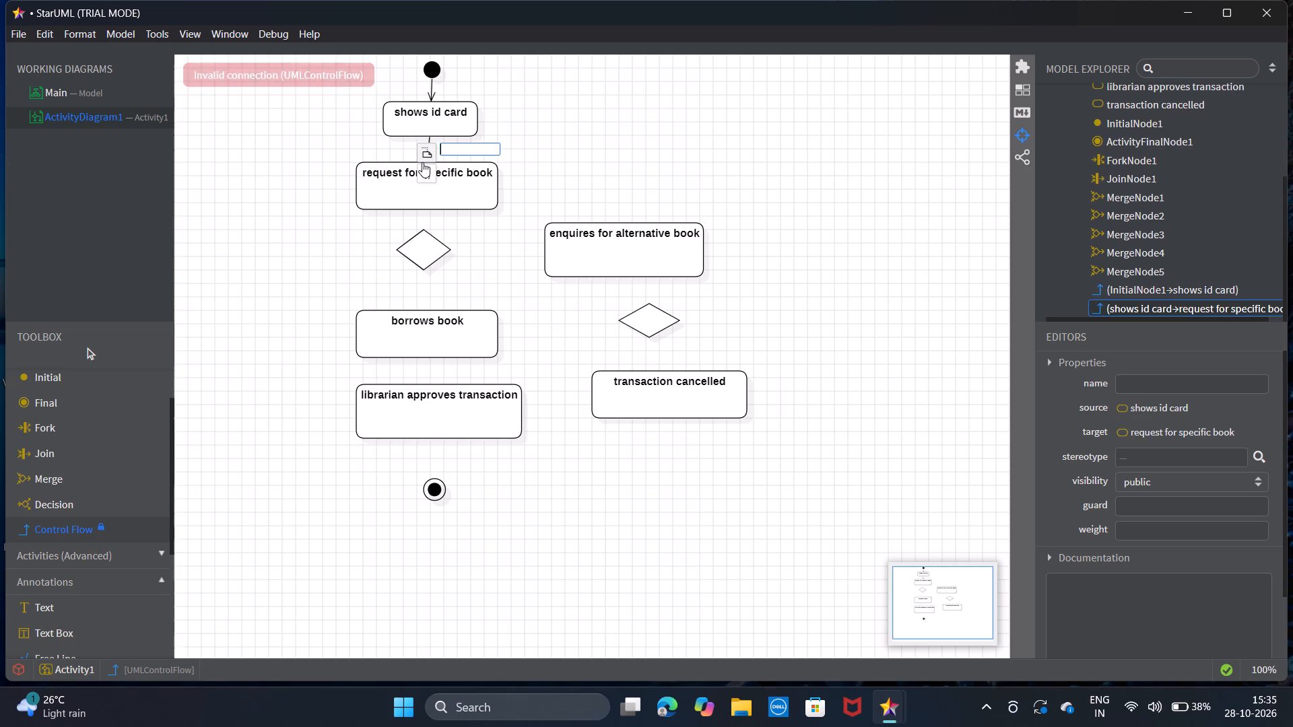
{"action": "left_click", "coordinate": [538, 153]}
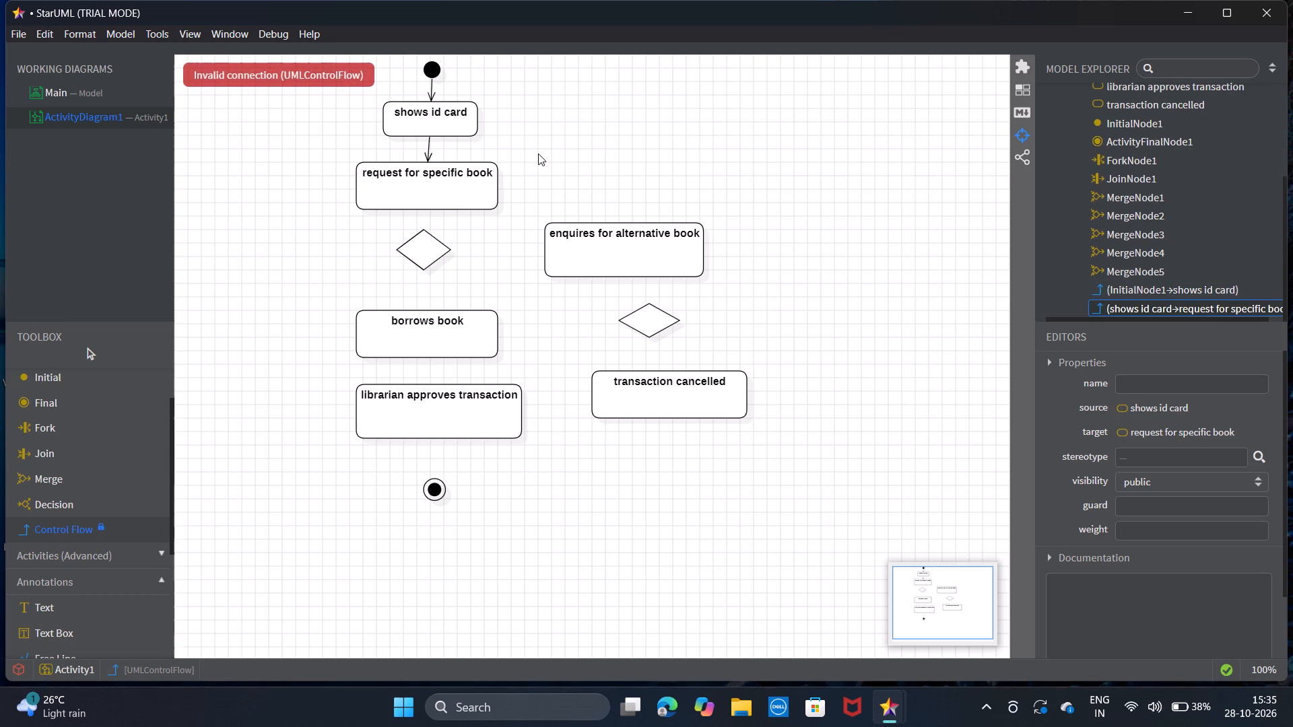
Draw an unnamed control flow from "request for specific book" to the Merge diamond below it.
{"action": "left_click_drag", "start_coordinate": [422, 208], "coordinate": [424, 234]}
{"action": "left_click_drag", "start_coordinate": [424, 234], "coordinate": [426, 229]}
{"action": "left_click", "coordinate": [424, 209]}
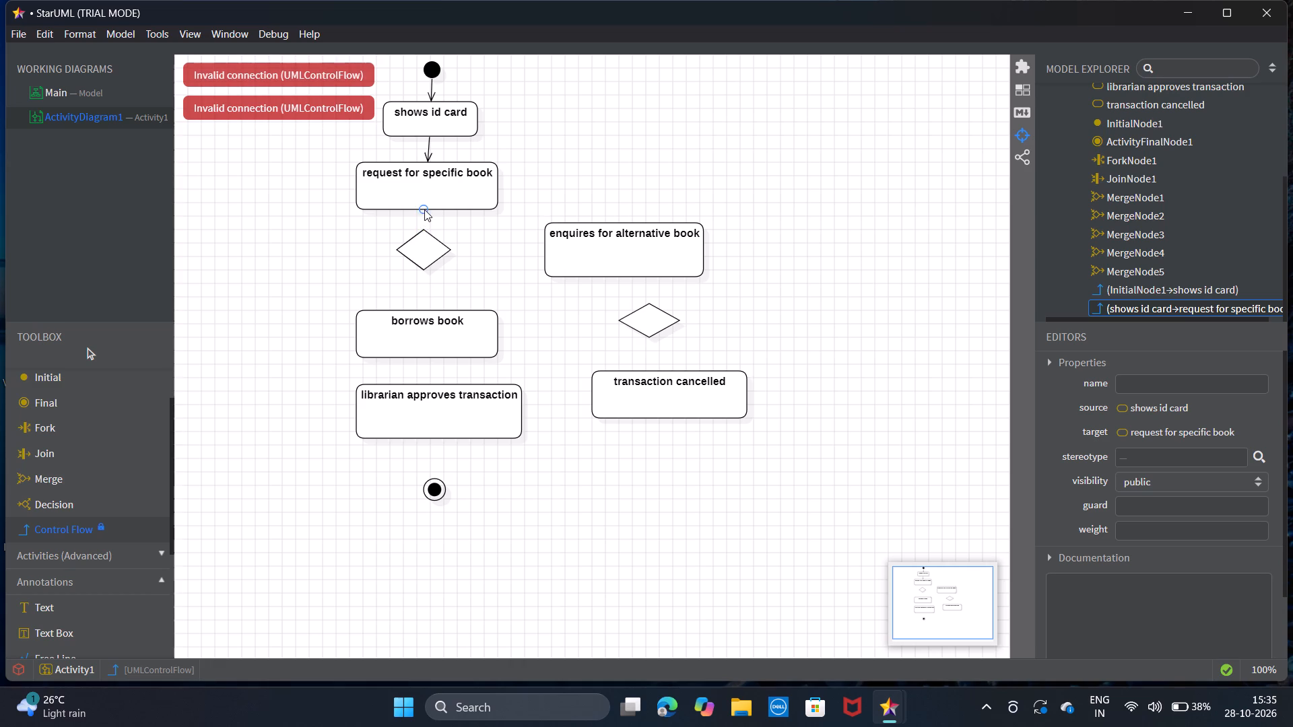
{"action": "left_click_drag", "start_coordinate": [424, 209], "coordinate": [424, 230]}
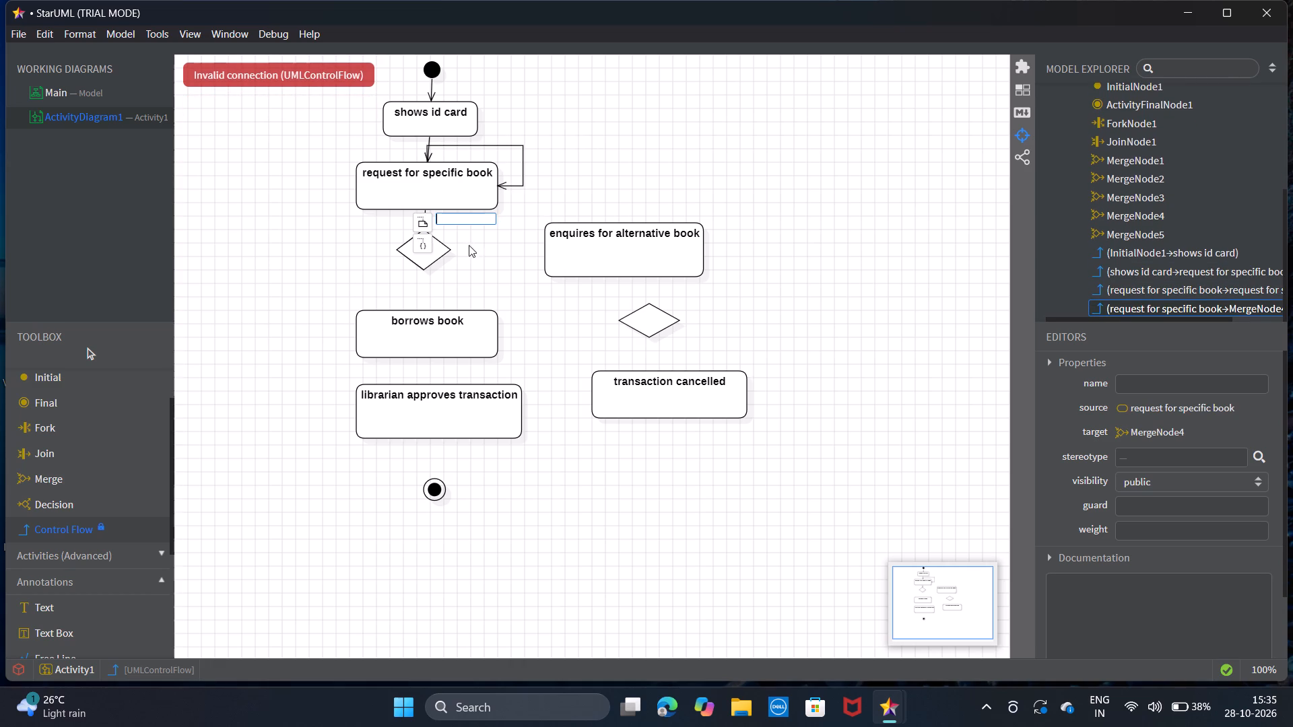
{"action": "left_click", "coordinate": [467, 242]}
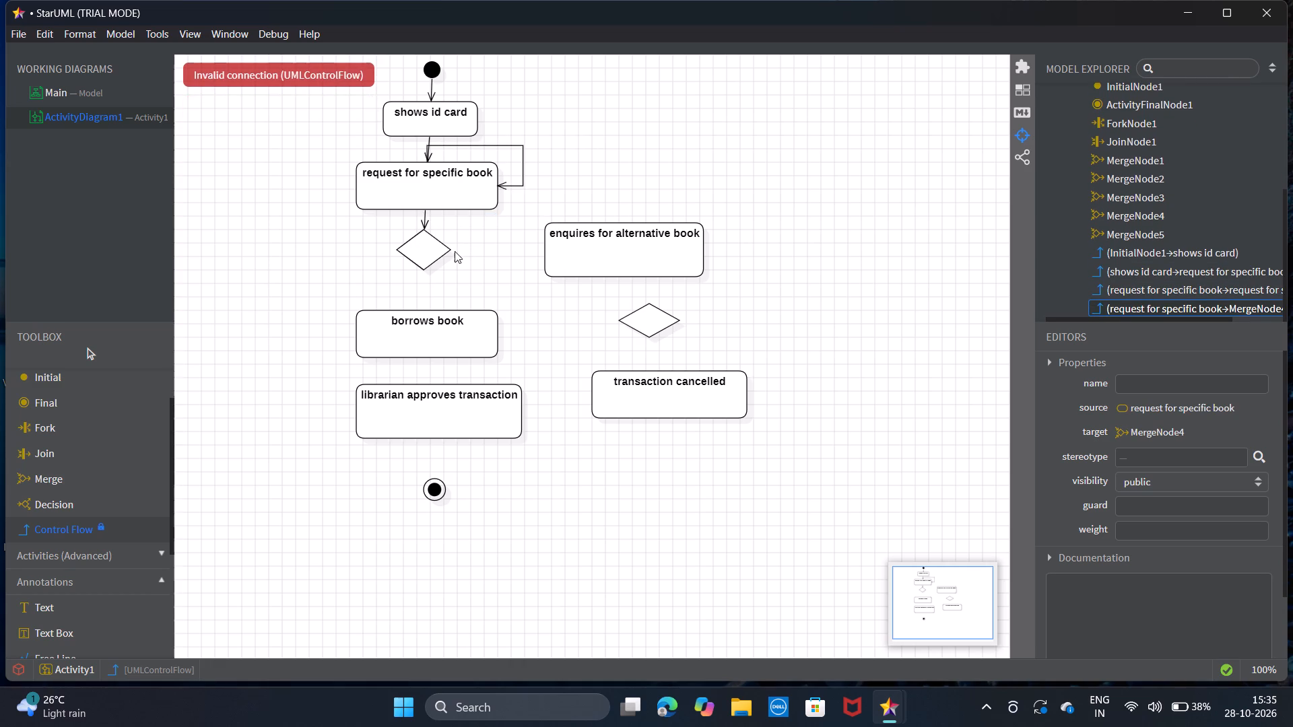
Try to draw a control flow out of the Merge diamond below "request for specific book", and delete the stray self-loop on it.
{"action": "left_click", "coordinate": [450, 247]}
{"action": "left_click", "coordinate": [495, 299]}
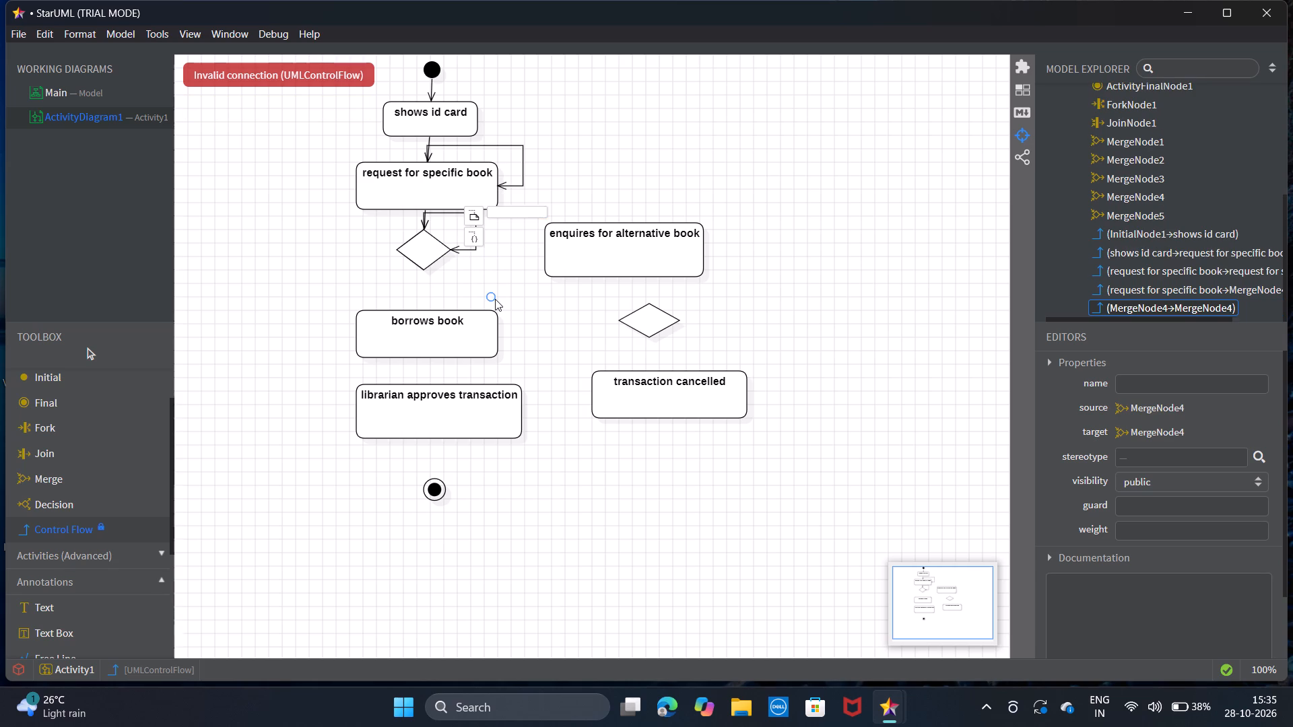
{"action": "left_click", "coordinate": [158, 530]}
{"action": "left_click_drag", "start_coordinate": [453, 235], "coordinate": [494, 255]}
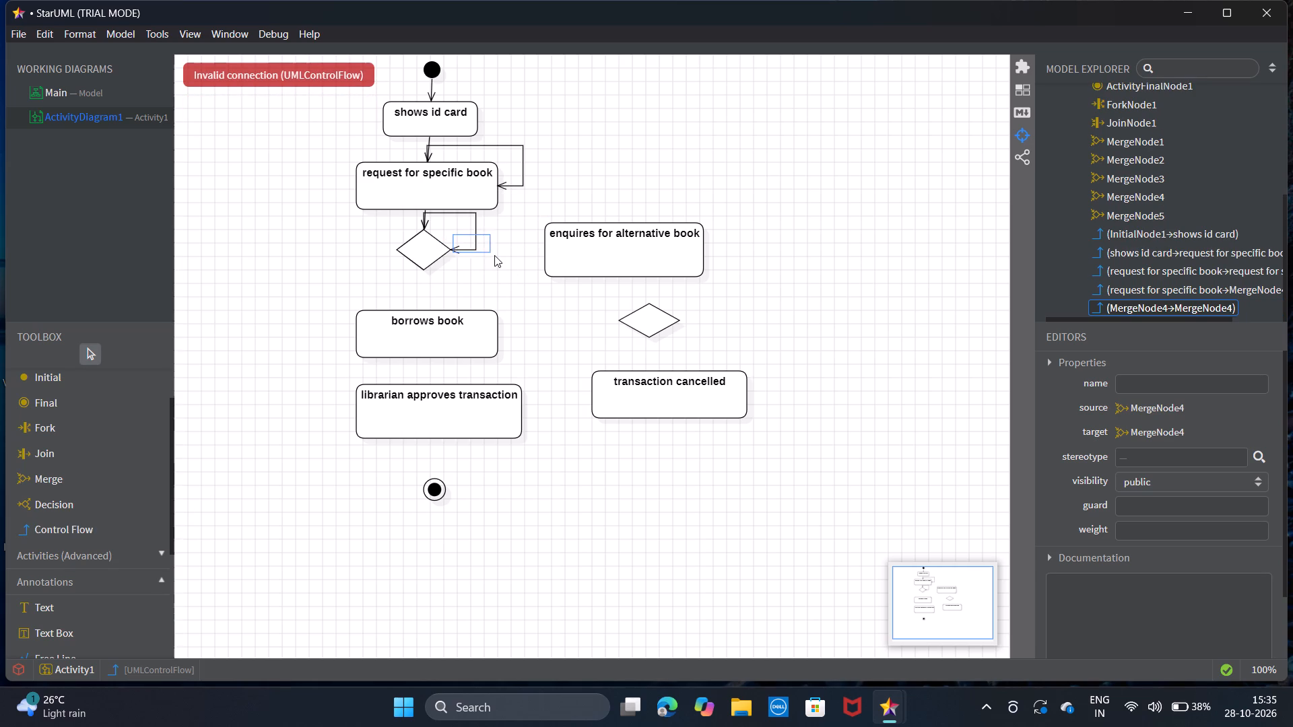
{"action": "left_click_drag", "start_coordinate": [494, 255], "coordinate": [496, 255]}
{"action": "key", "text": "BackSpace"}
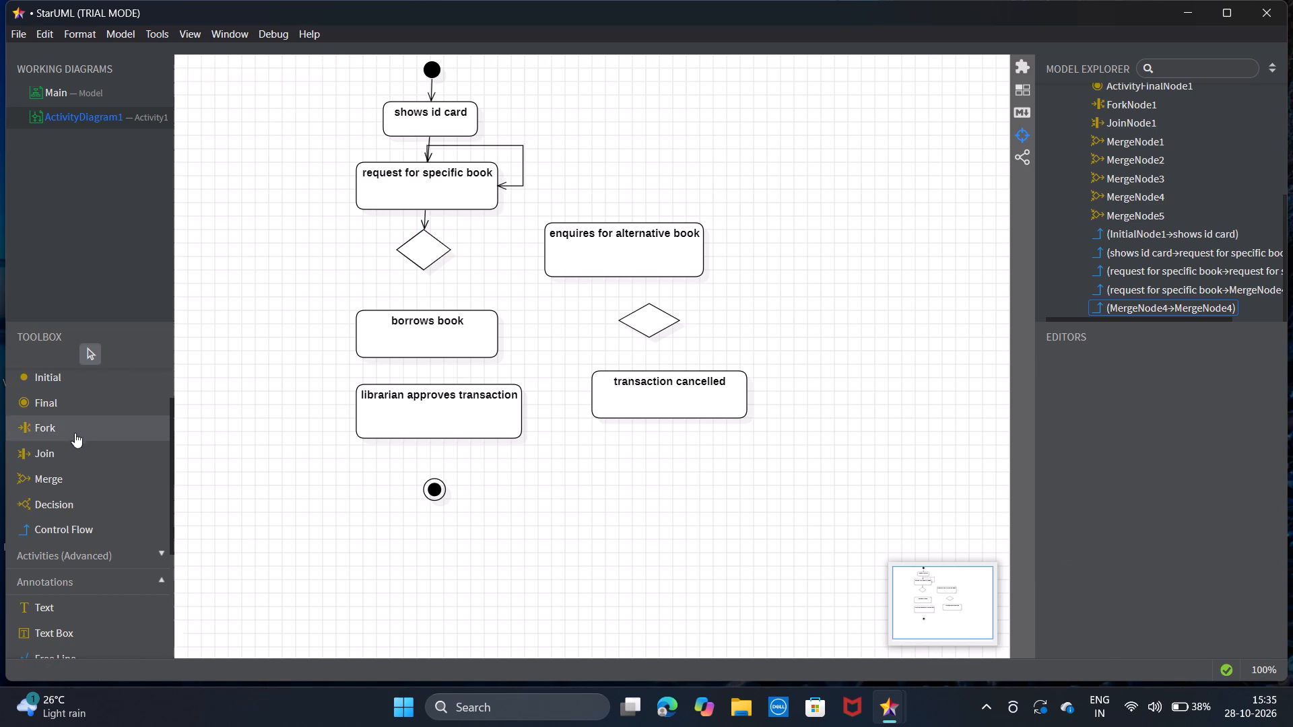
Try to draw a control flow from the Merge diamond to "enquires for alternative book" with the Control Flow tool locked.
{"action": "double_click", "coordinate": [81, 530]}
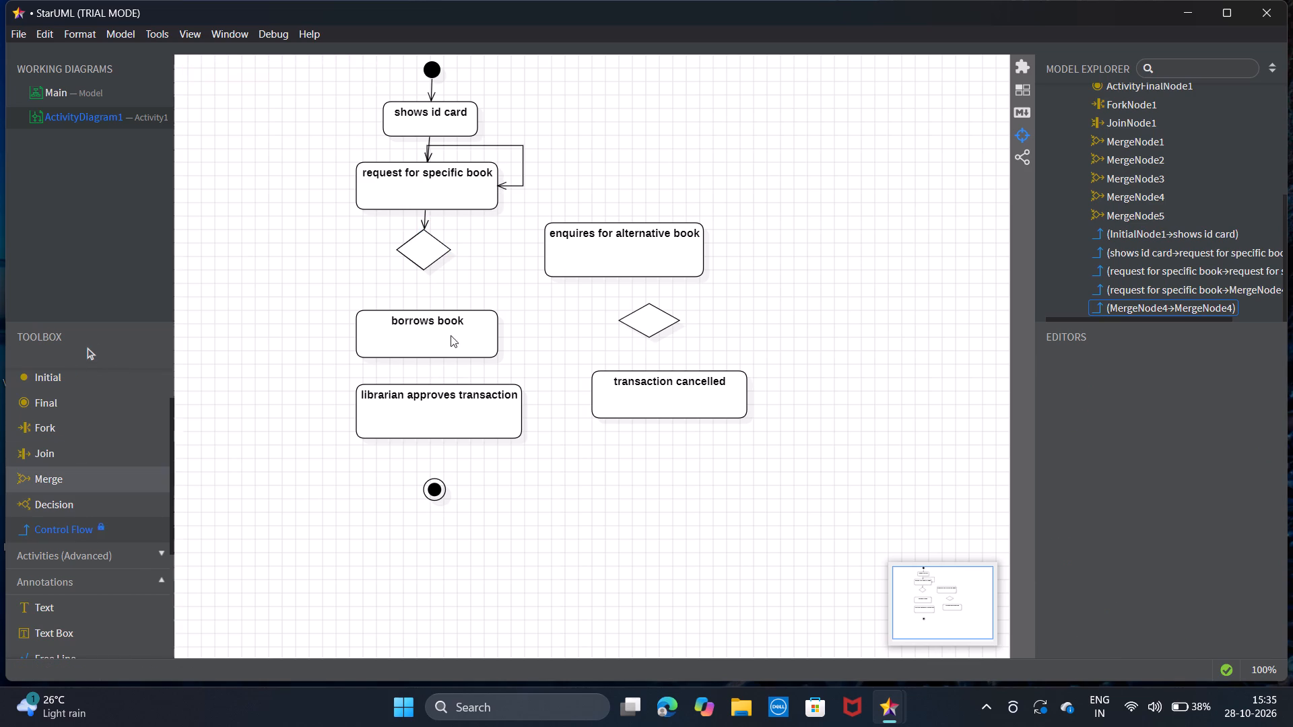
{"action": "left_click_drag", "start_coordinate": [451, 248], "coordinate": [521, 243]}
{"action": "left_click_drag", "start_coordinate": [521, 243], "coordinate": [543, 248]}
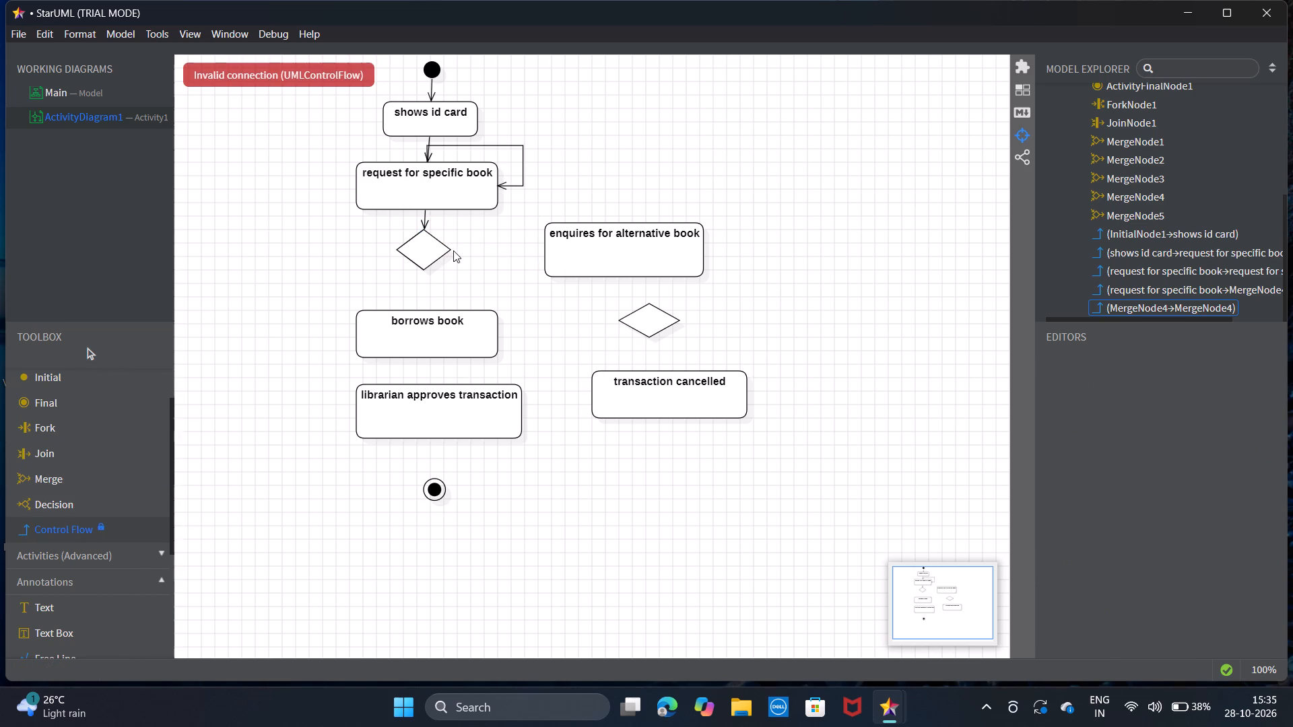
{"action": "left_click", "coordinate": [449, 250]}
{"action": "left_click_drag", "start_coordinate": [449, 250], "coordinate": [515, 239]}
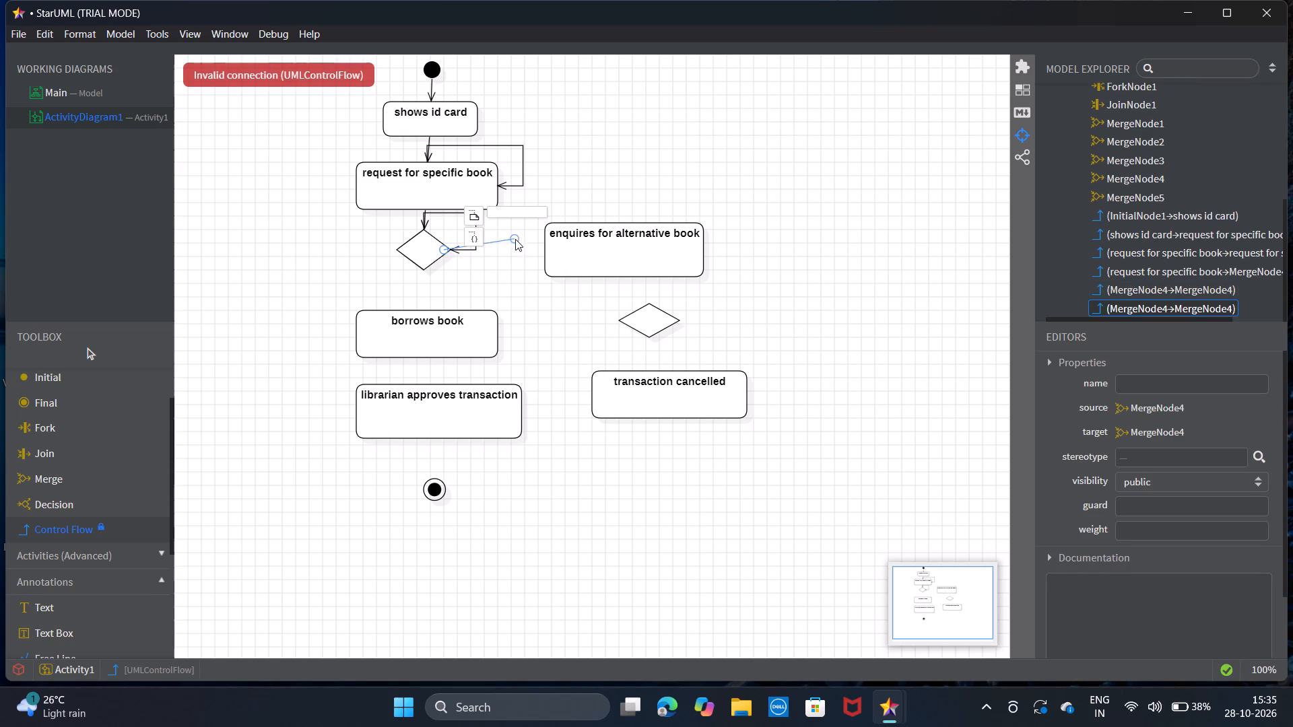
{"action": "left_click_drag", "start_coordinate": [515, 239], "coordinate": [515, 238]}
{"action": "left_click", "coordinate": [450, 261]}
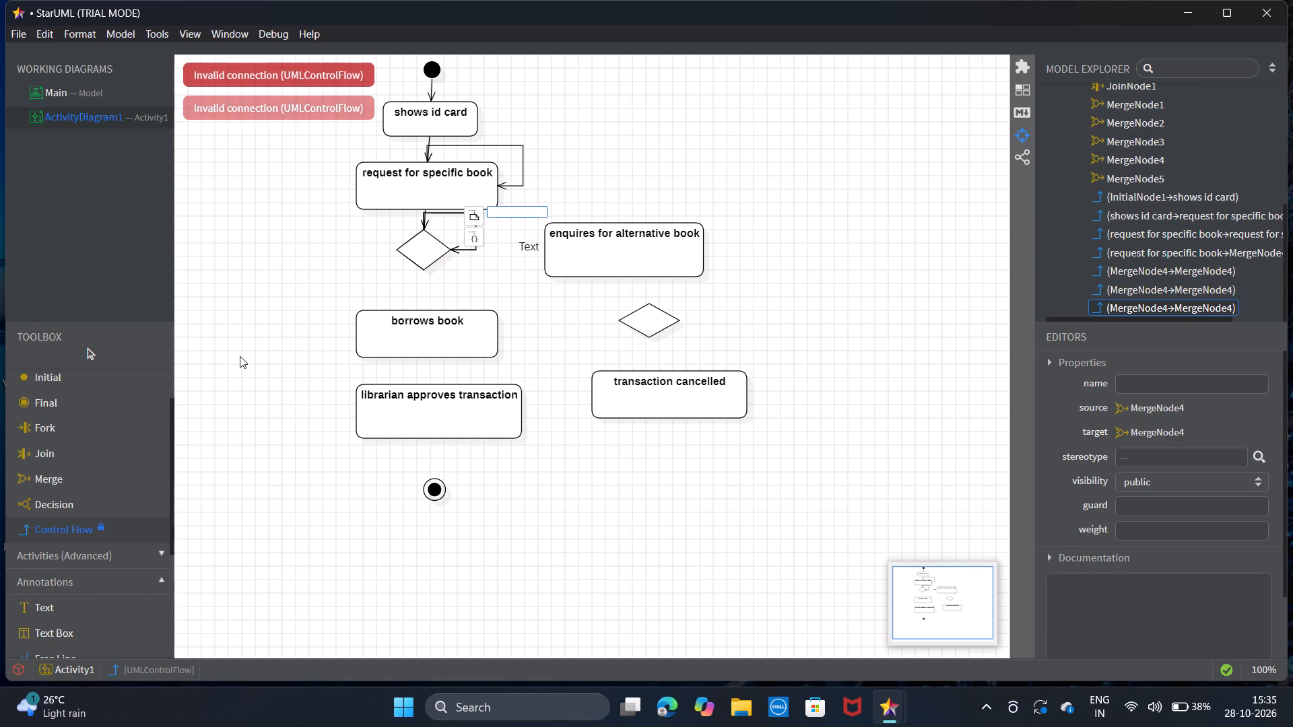
Delete the remaining self-loop on the Merge diamond and the stray text label beside "enquires for alternative book".
{"action": "left_click", "coordinate": [91, 535]}
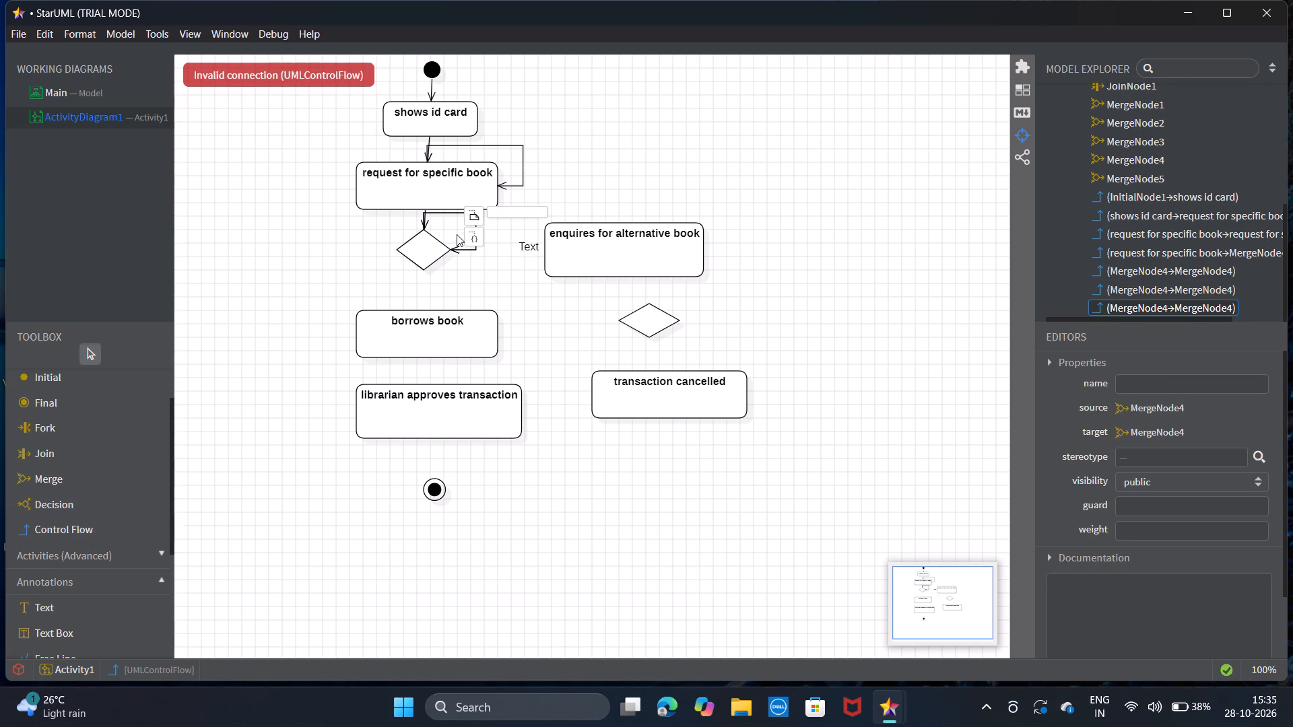
{"action": "left_click_drag", "start_coordinate": [457, 234], "coordinate": [483, 257]}
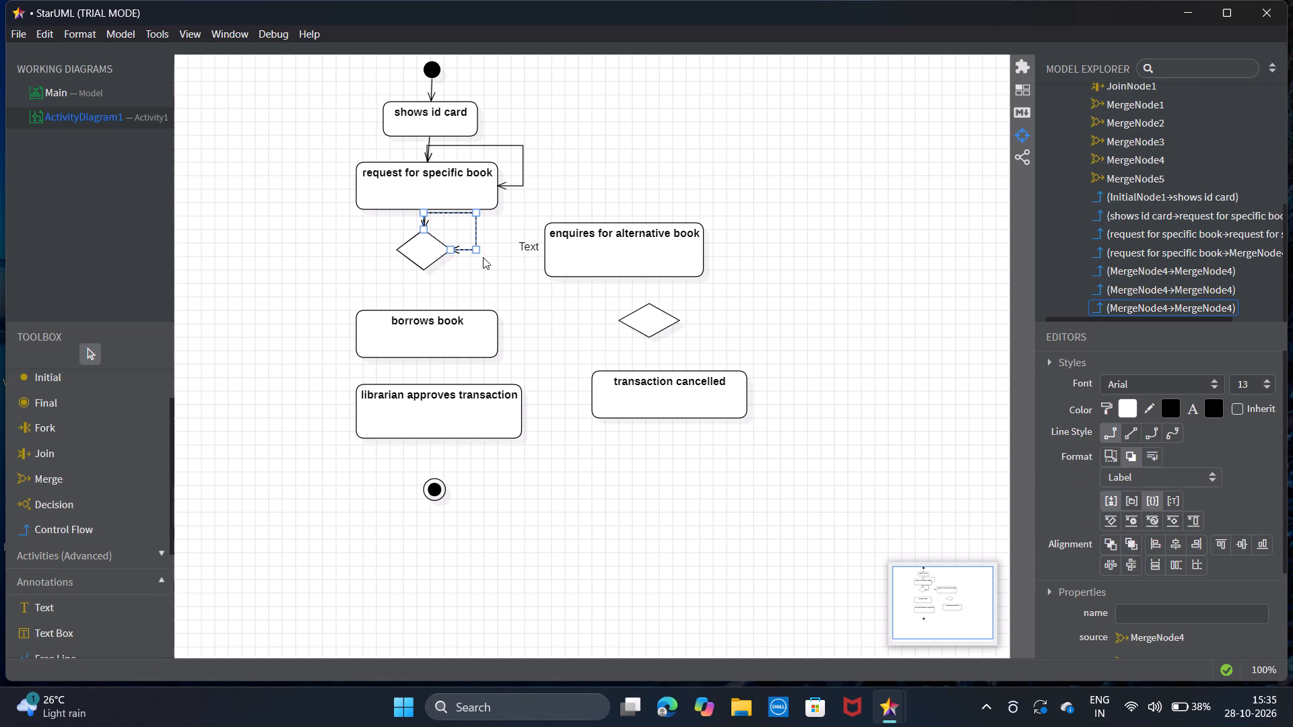
{"action": "key", "text": "BackSpace"}
{"action": "left_click_drag", "start_coordinate": [515, 235], "coordinate": [536, 261]}
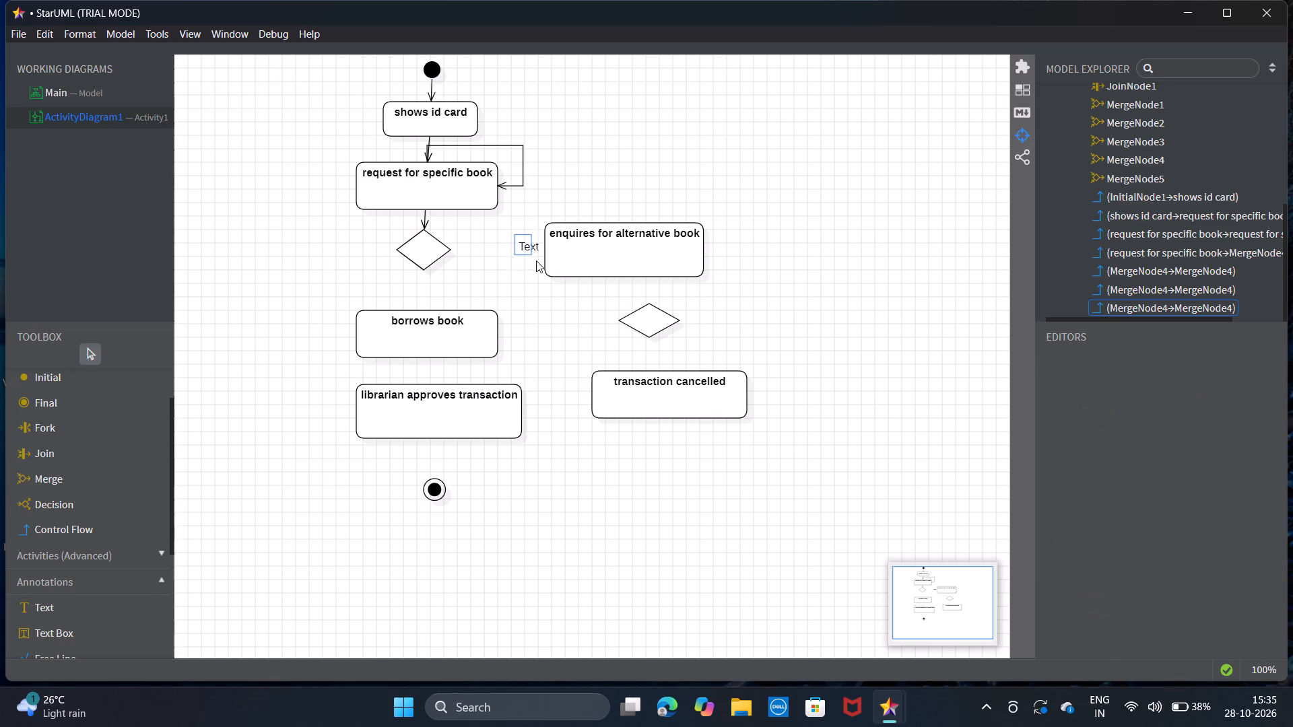
{"action": "left_click_drag", "start_coordinate": [536, 261], "coordinate": [541, 256]}
{"action": "key", "text": "BackSpace"}
Draw a control flow named "no" from the Merge diamond below "request for specific book" to "enquires for alternative book".
{"action": "double_click", "coordinate": [119, 530]}
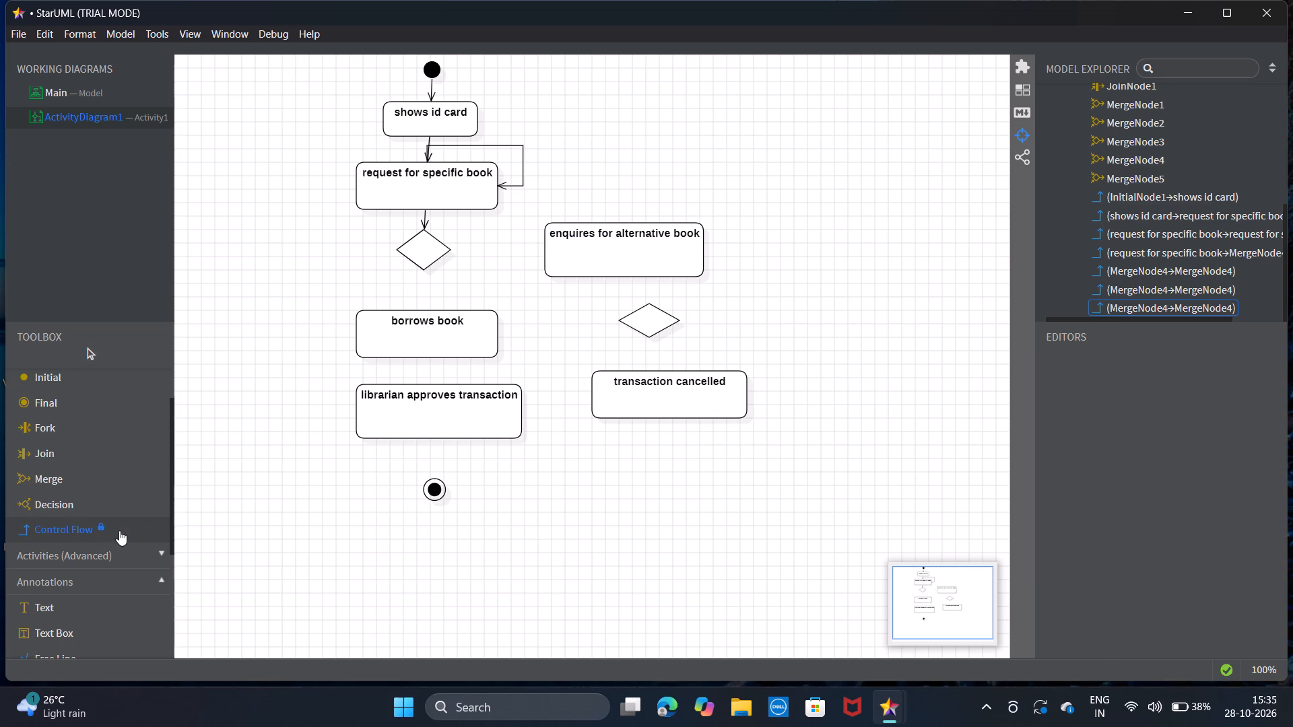
{"action": "left_click_drag", "start_coordinate": [449, 250], "coordinate": [502, 254]}
{"action": "left_click_drag", "start_coordinate": [502, 254], "coordinate": [543, 248]}
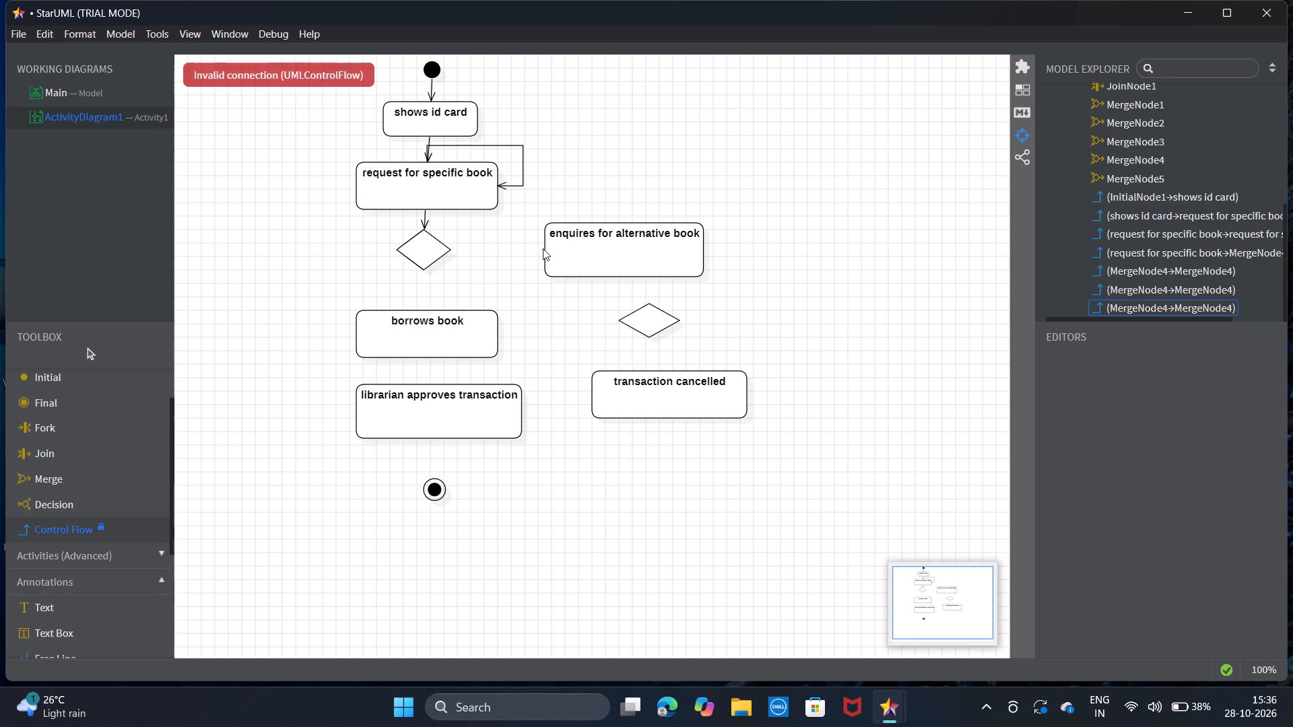
{"action": "left_click_drag", "start_coordinate": [451, 249], "coordinate": [545, 254]}
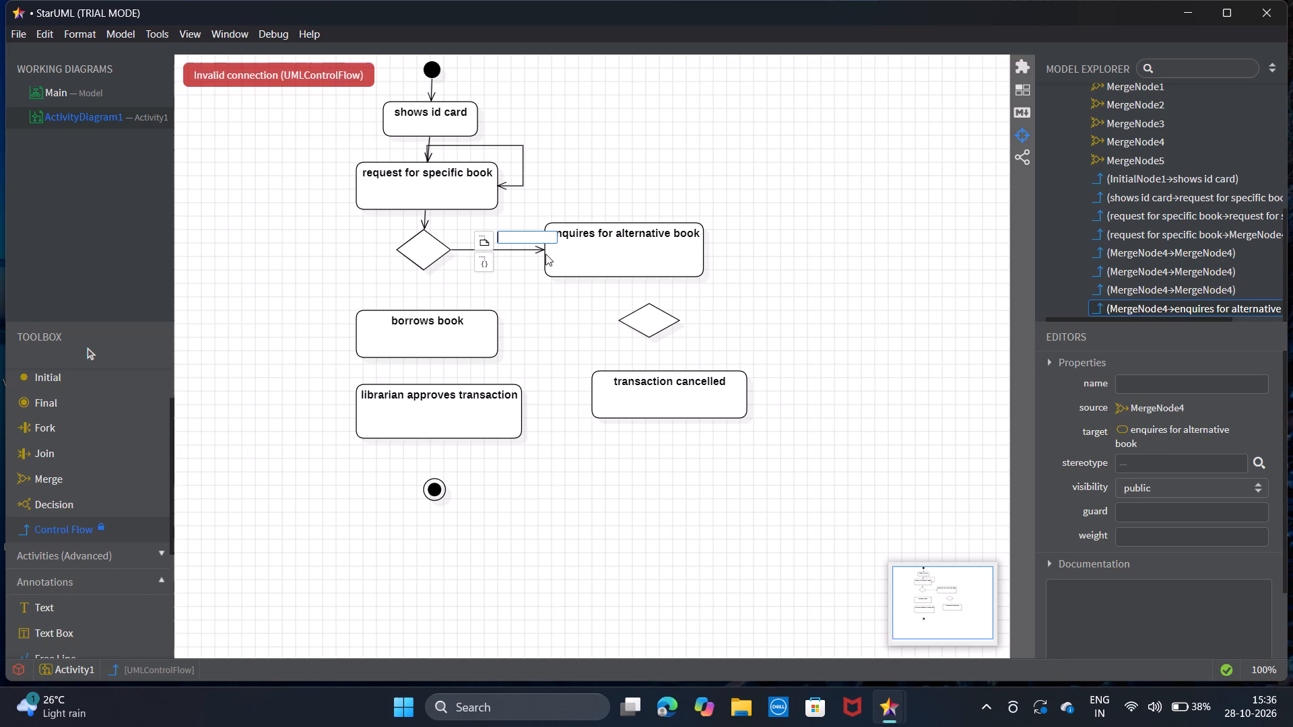
{"action": "type", "text": "no"}
{"action": "key", "text": "Return"}
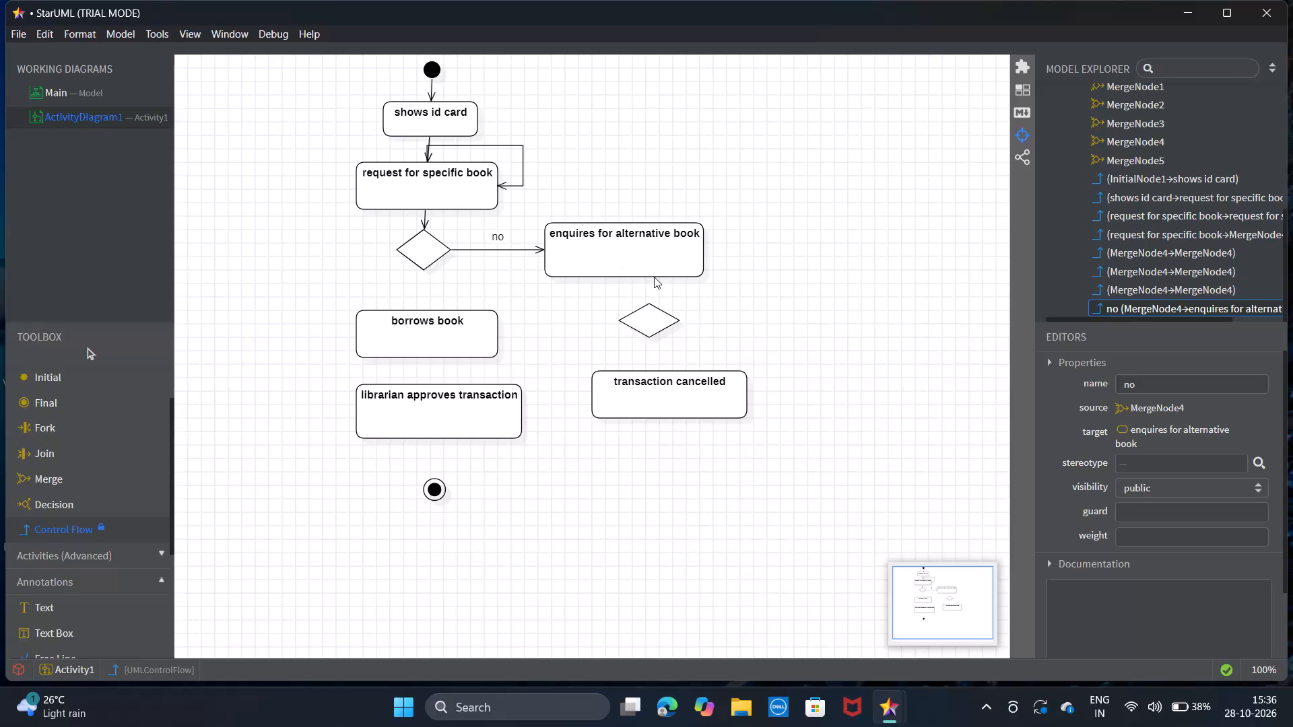
Draw an unnamed control flow from "enquires for alternative book" to the Merge diamond below it.
{"action": "left_click_drag", "start_coordinate": [648, 275], "coordinate": [647, 305]}
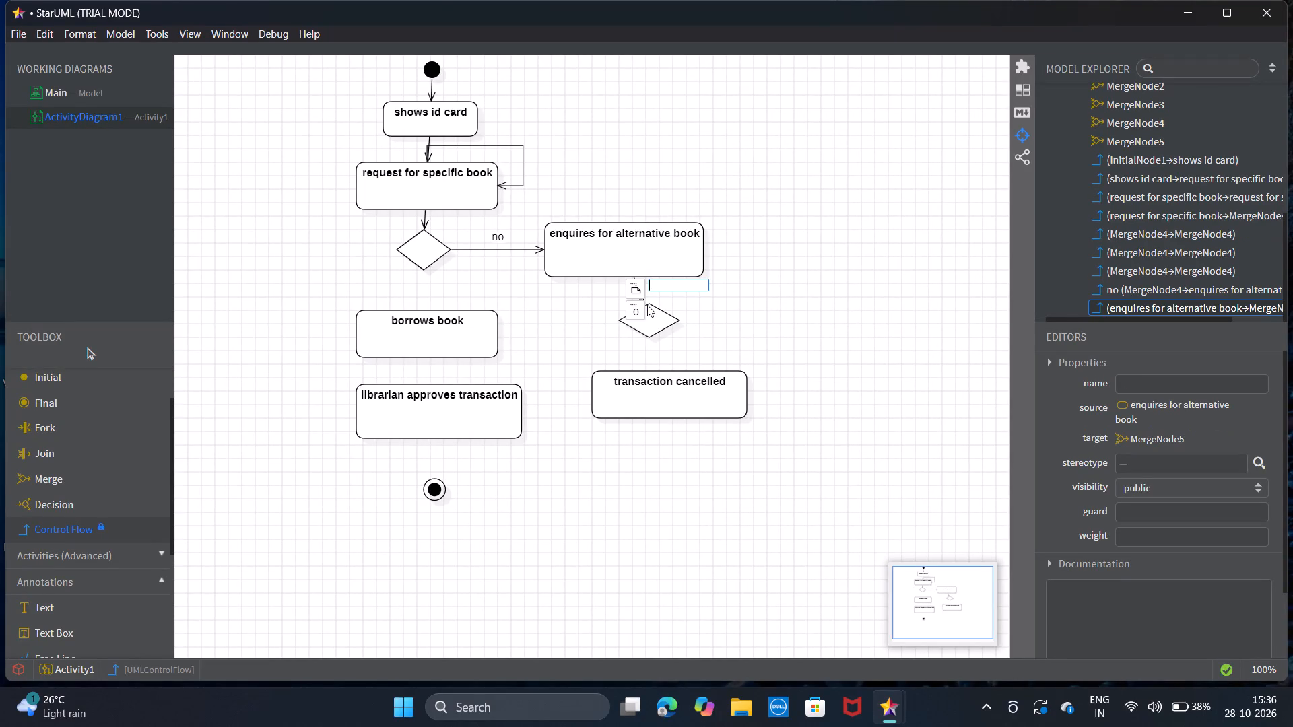
{"action": "left_click", "coordinate": [763, 367]}
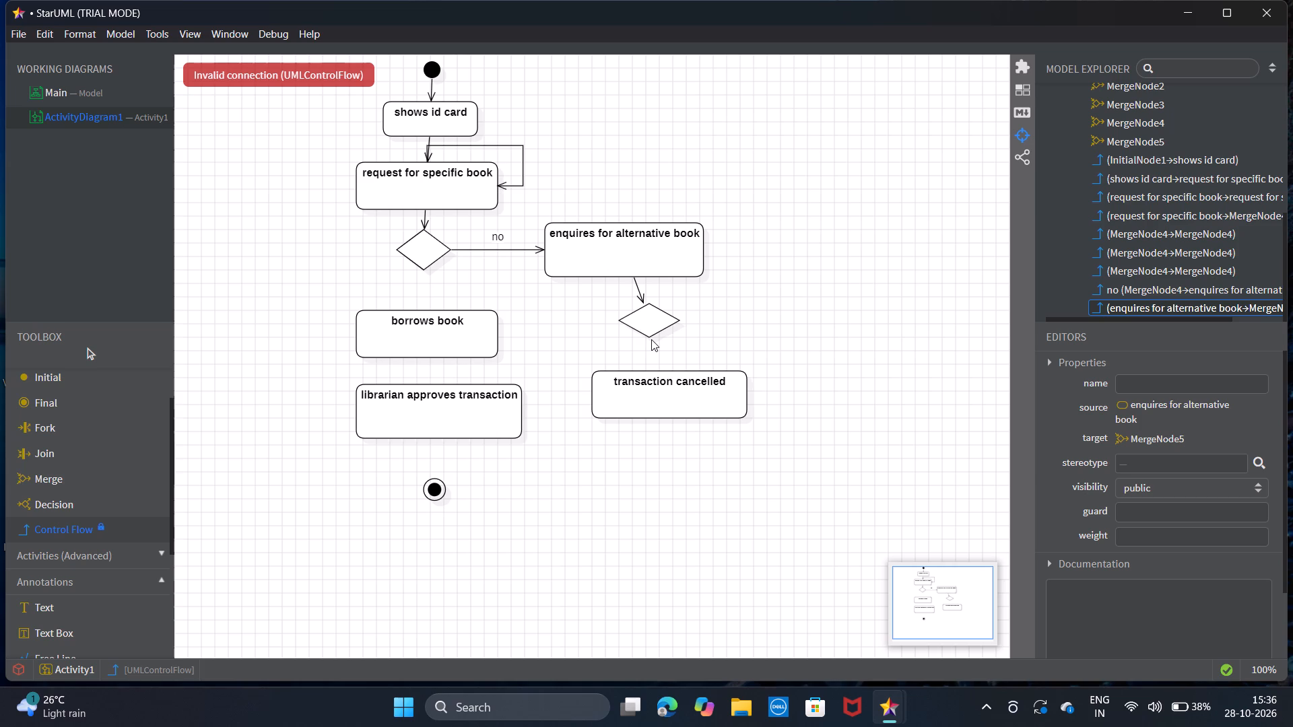
Draw a control flow named "no" from the Merge diamond below "enquires for alternative book" to "transaction cancelled".
{"action": "left_click_drag", "start_coordinate": [651, 339], "coordinate": [651, 372]}
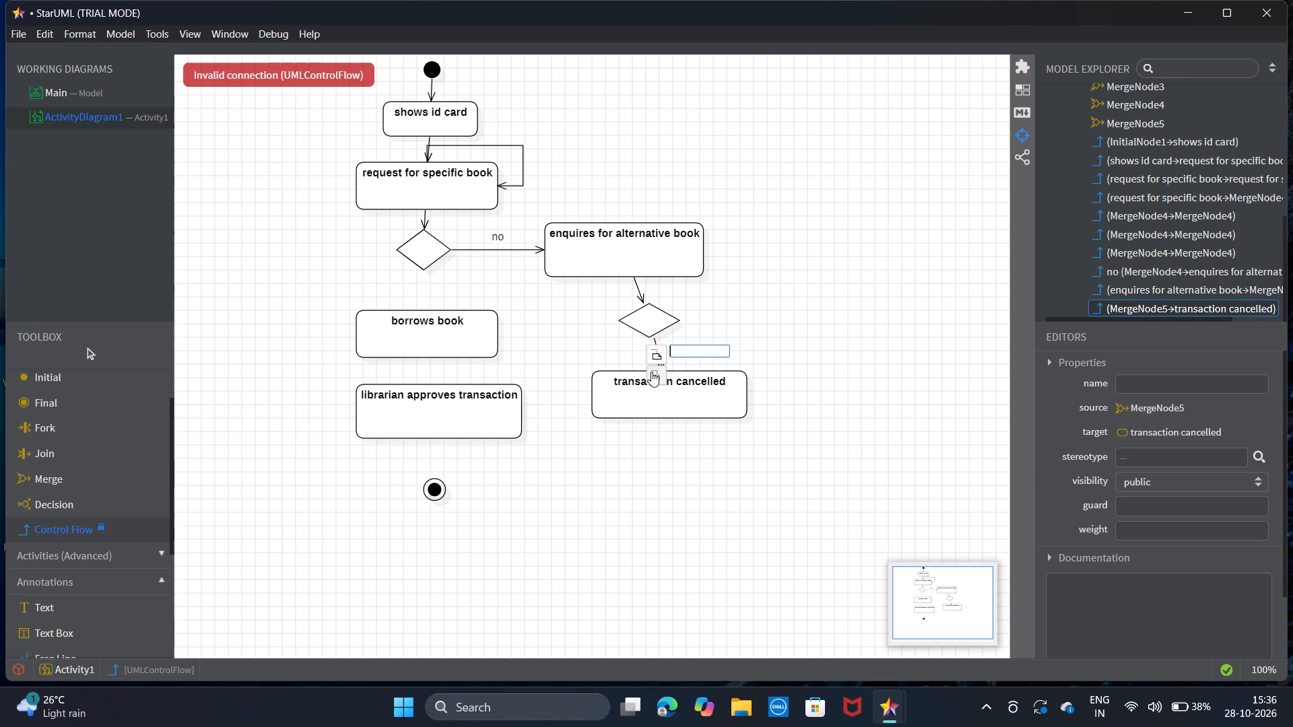
{"action": "type", "text": "no"}
{"action": "key", "text": "Return"}
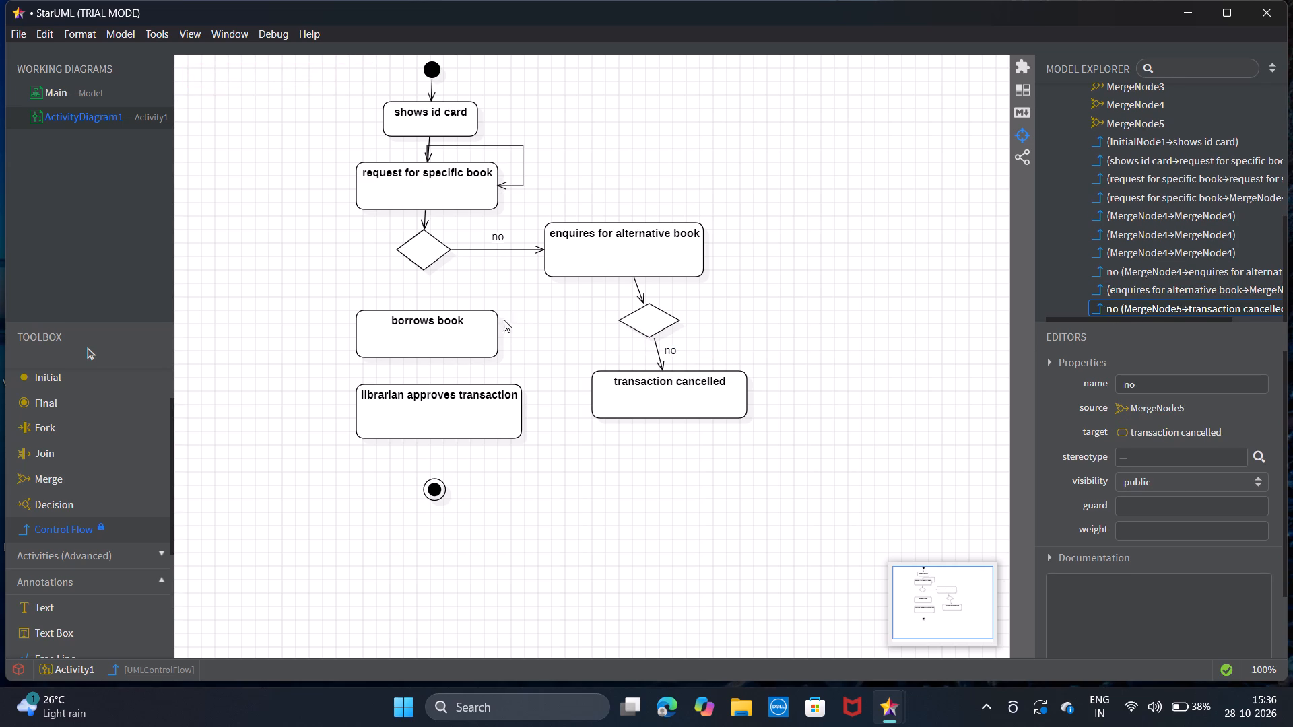
Draw a control flow named "yes" from the Merge diamond below "enquires for alternative book" to "borrows book".
{"action": "left_click_drag", "start_coordinate": [621, 320], "coordinate": [542, 327]}
{"action": "left_click_drag", "start_coordinate": [542, 327], "coordinate": [498, 328]}
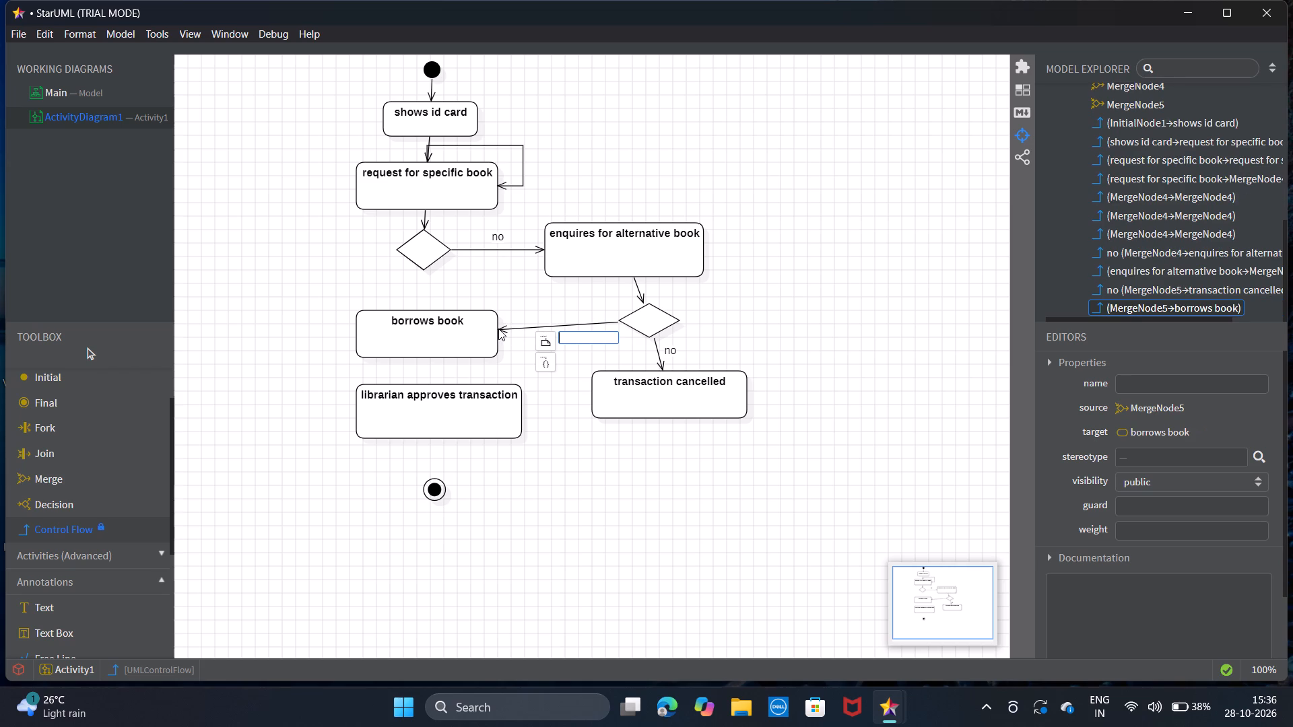
{"action": "type", "text": "yes"}
{"action": "key", "text": "Return"}
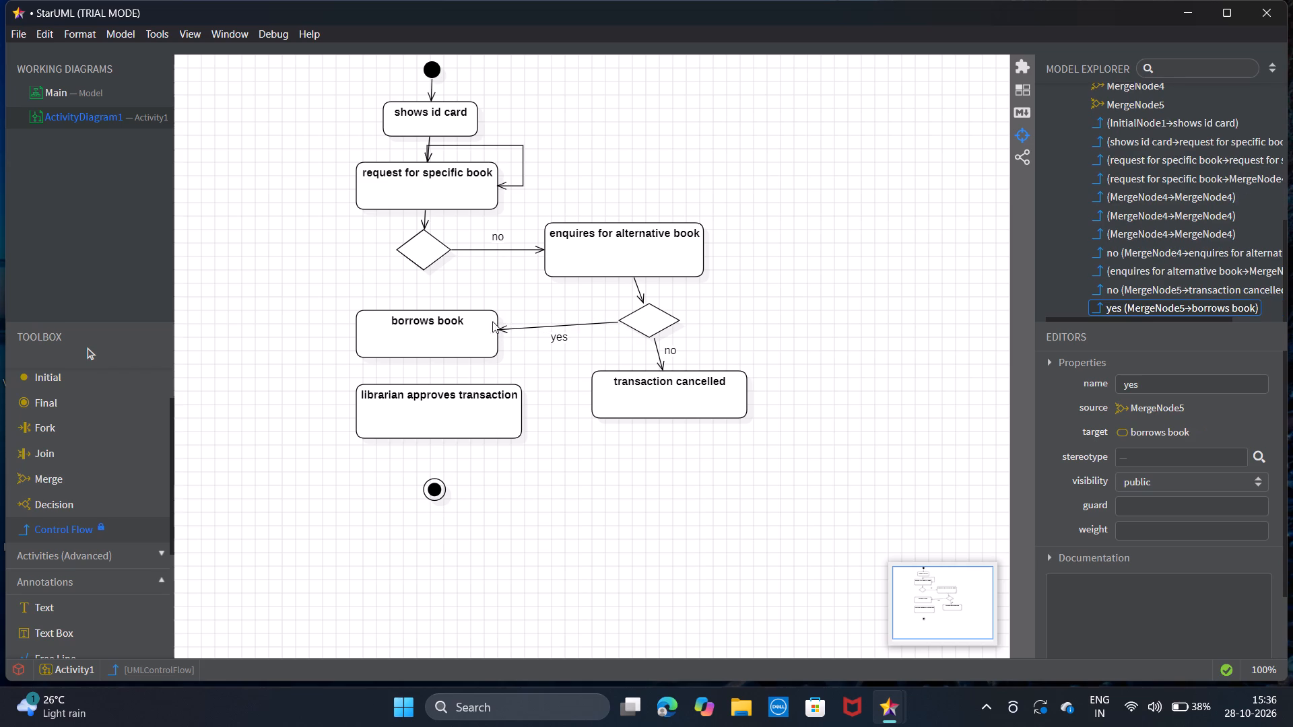
Draw a control flow named "yes" from the Merge diamond below "request for specific book" to "borrows book".
{"action": "left_click_drag", "start_coordinate": [427, 269], "coordinate": [416, 307]}
{"action": "left_click_drag", "start_coordinate": [416, 307], "coordinate": [423, 310]}
{"action": "left_click_drag", "start_coordinate": [423, 269], "coordinate": [423, 306]}
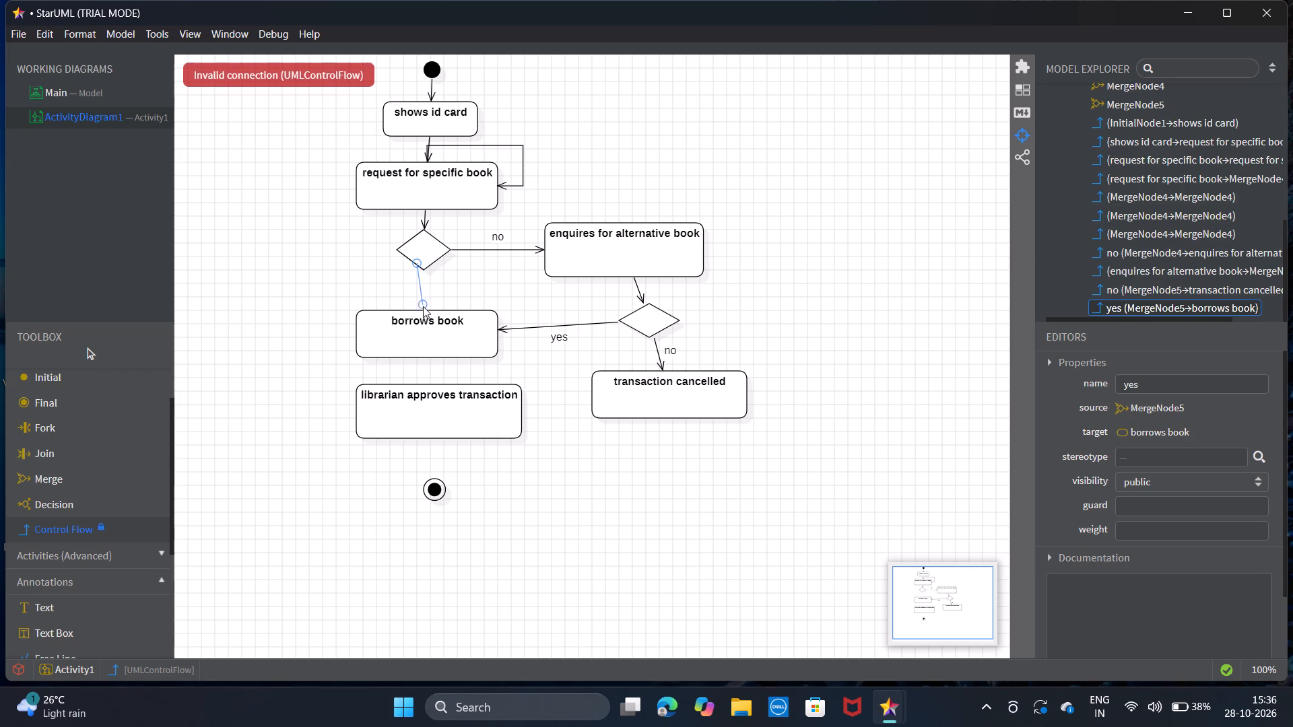
{"action": "left_click_drag", "start_coordinate": [423, 306], "coordinate": [423, 312]}
{"action": "type", "text": "yes"}
{"action": "key", "text": "Return"}
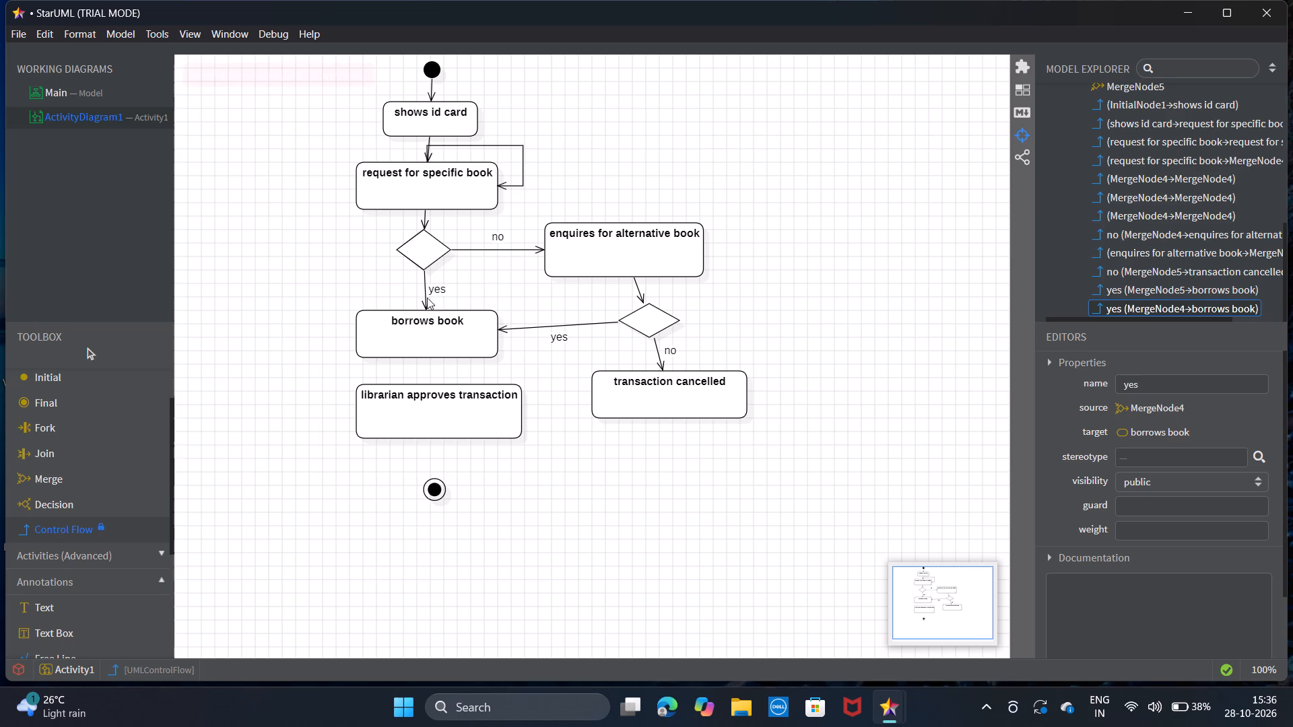
Draw unnamed control flows from "borrows book" to "librarian approves transaction" and from that action to the final node.
{"action": "left_click_drag", "start_coordinate": [431, 353], "coordinate": [431, 390]}
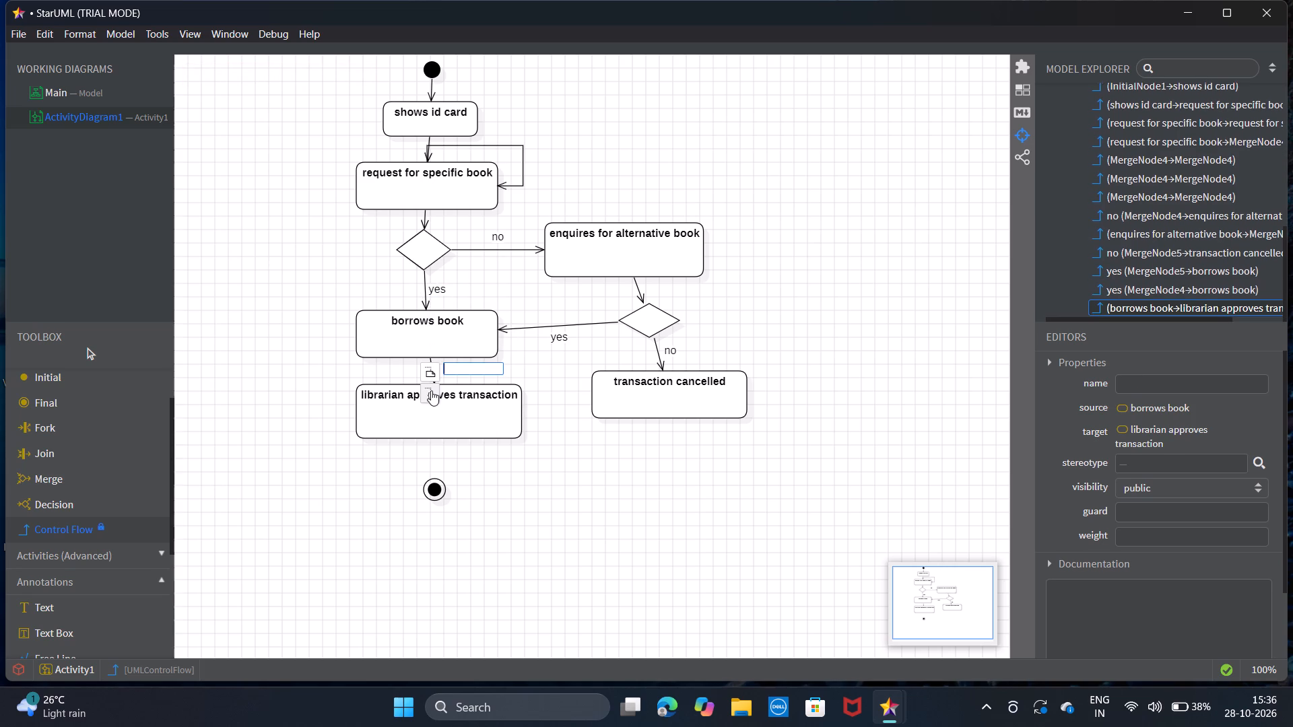
{"action": "left_click_drag", "start_coordinate": [436, 438], "coordinate": [432, 485]}
{"action": "left_click_drag", "start_coordinate": [432, 485], "coordinate": [432, 488]}
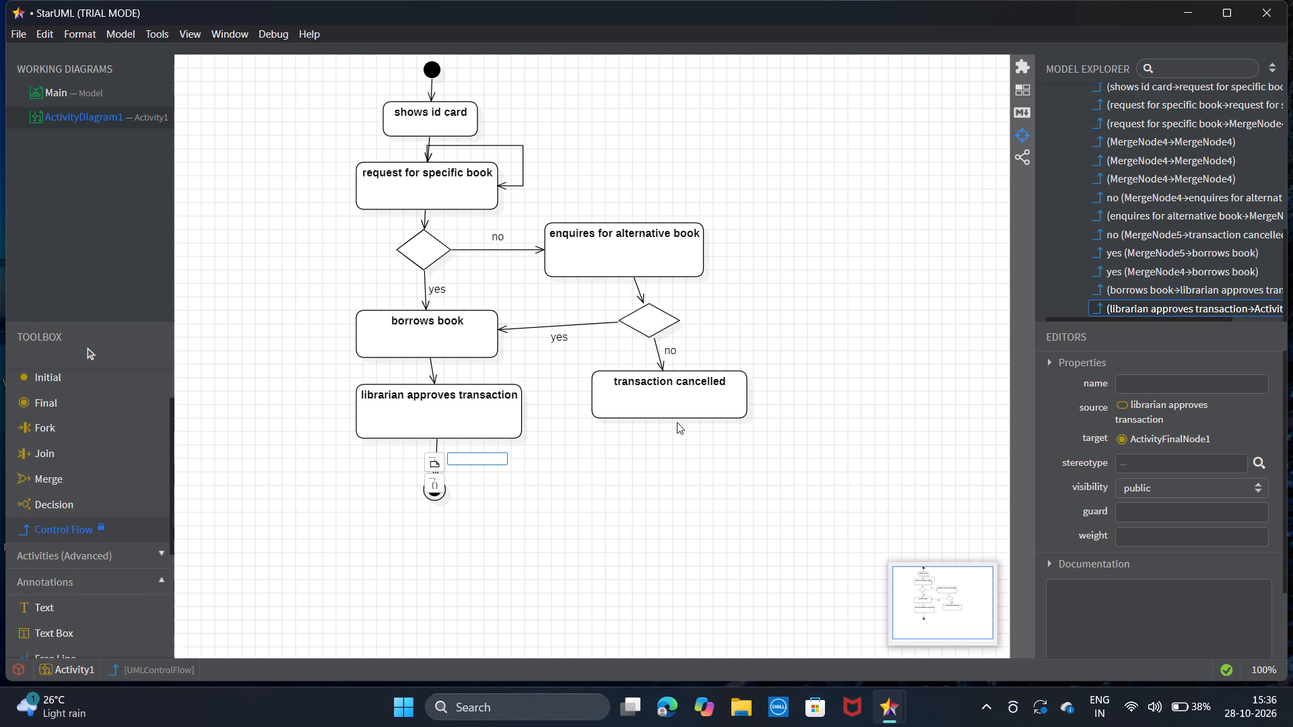
Draw an unnamed control flow from "transaction cancelled" to the final node.
{"action": "left_click_drag", "start_coordinate": [674, 417], "coordinate": [454, 501]}
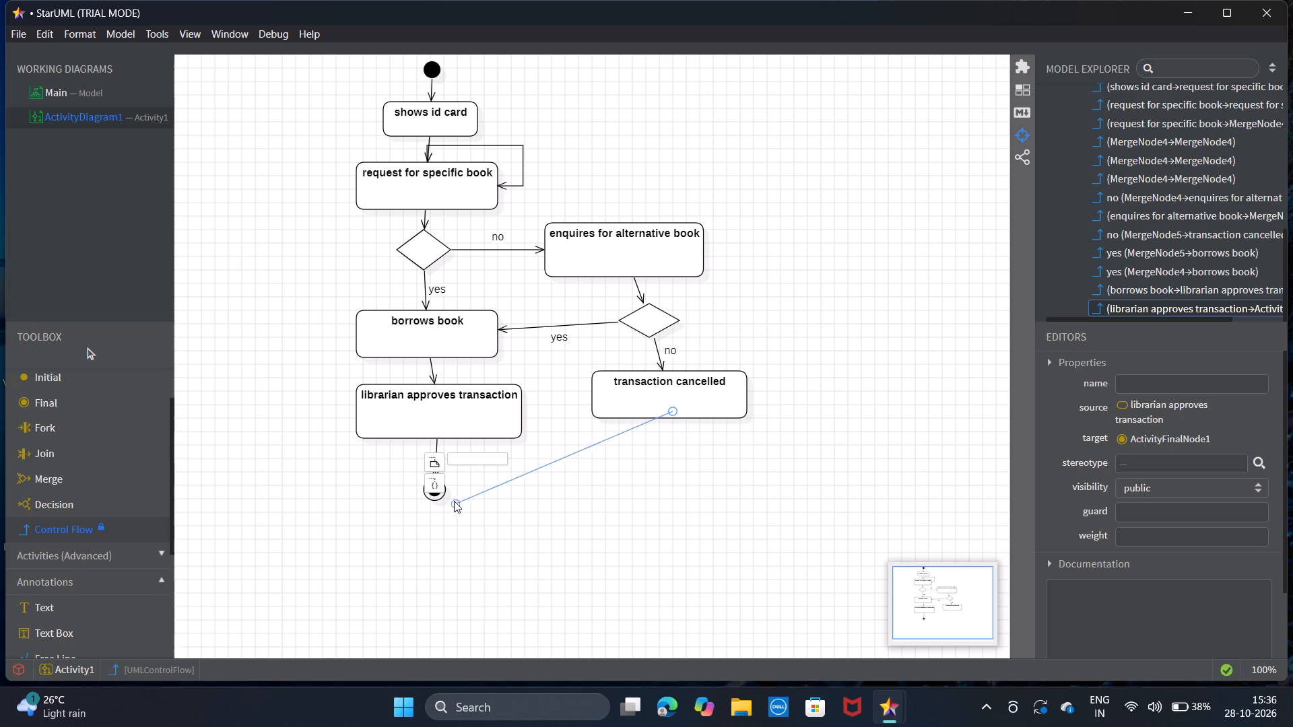
{"action": "left_click_drag", "start_coordinate": [454, 501], "coordinate": [446, 493]}
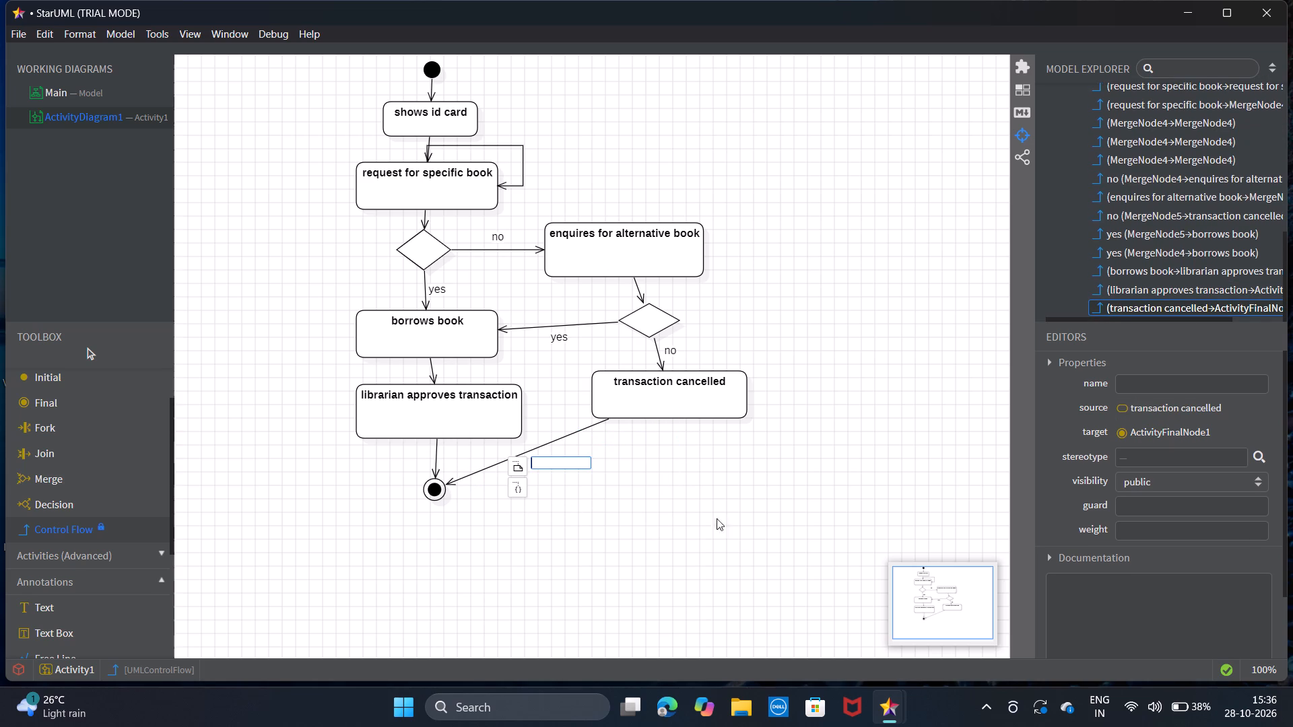
{"action": "left_click", "coordinate": [740, 517]}
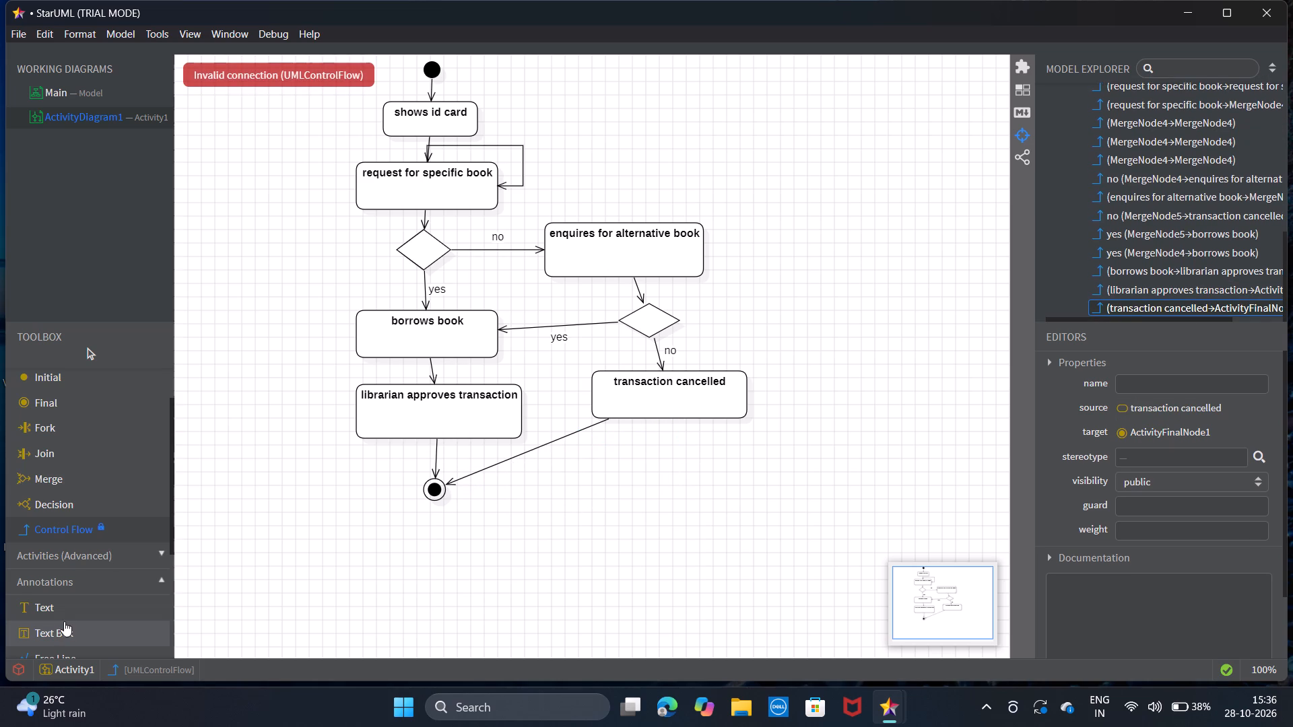
Add a text annotation reading "if satisfied?" beside the Merge diamond below "enquires for alternative book".
{"action": "left_click", "coordinate": [91, 609]}
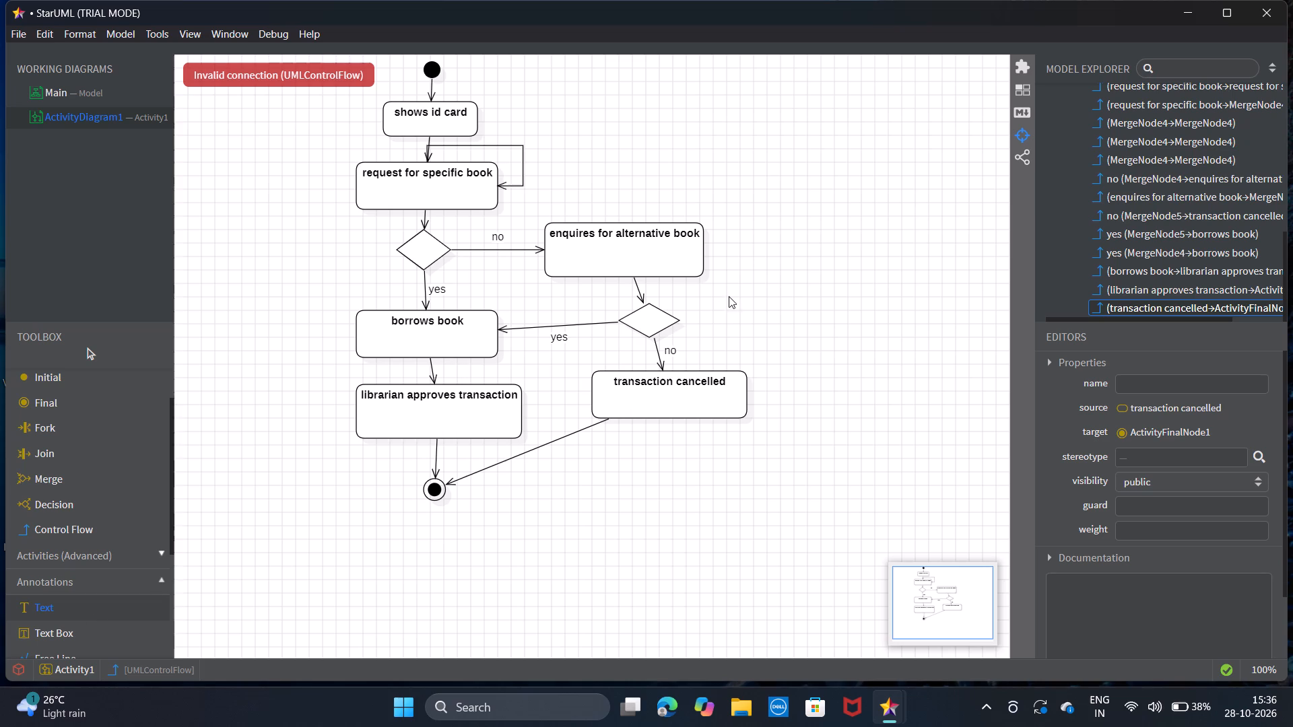
{"action": "double_click", "coordinate": [698, 314]}
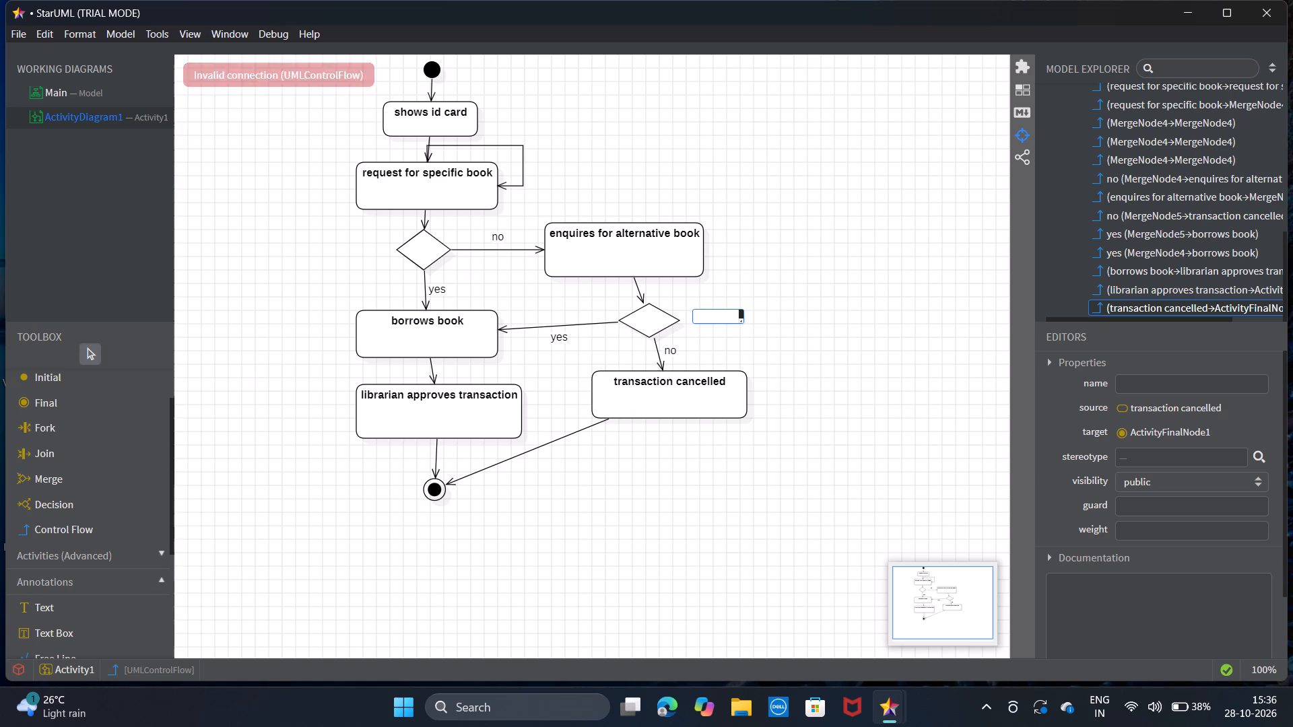
{"action": "type", "text": "if"}
{"action": "key", "text": "space"}
{"action": "type", "text": "satis"}
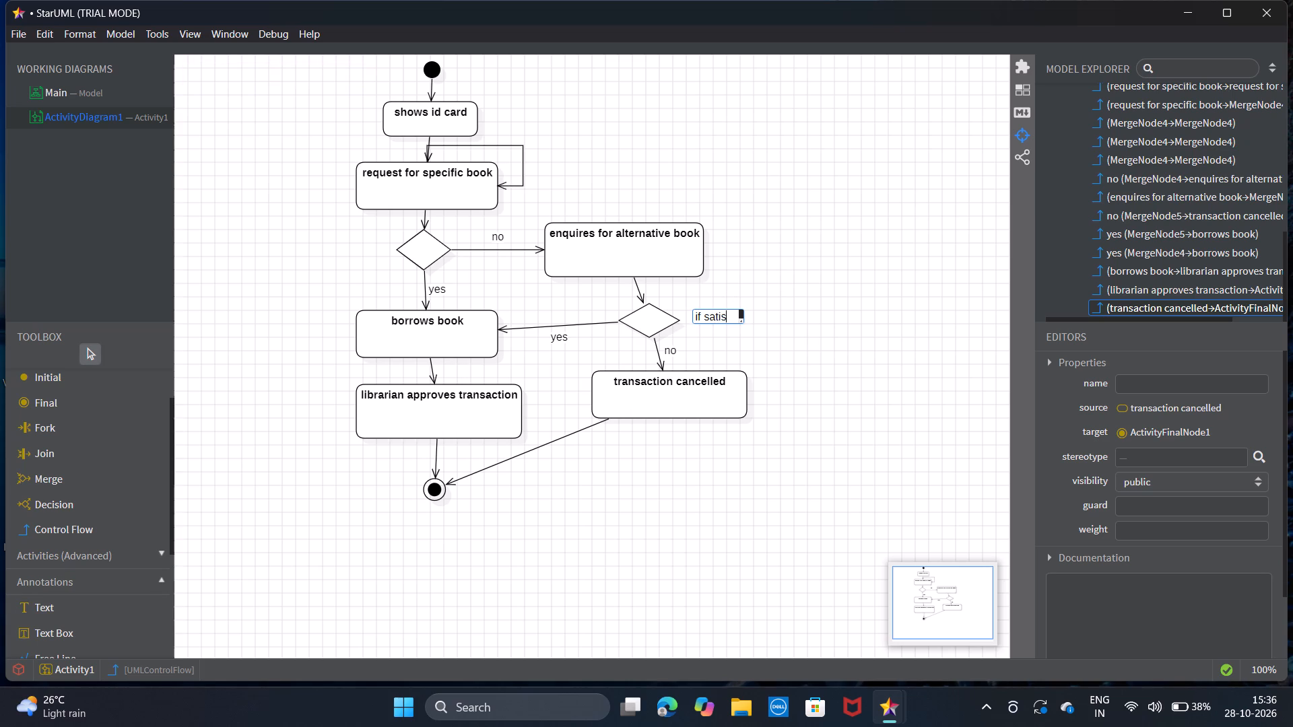
{"action": "type", "text": "fied"}
{"action": "key", "text": "shift+question"}
{"action": "key", "text": "BackSpace"}
{"action": "key", "text": "shift+question"}
{"action": "key", "text": "Return"}
Add a text annotation reading "is book available?" beside the Merge diamond below "request for specific book".
{"action": "left_click", "coordinate": [143, 610]}
{"action": "double_click", "coordinate": [314, 240]}
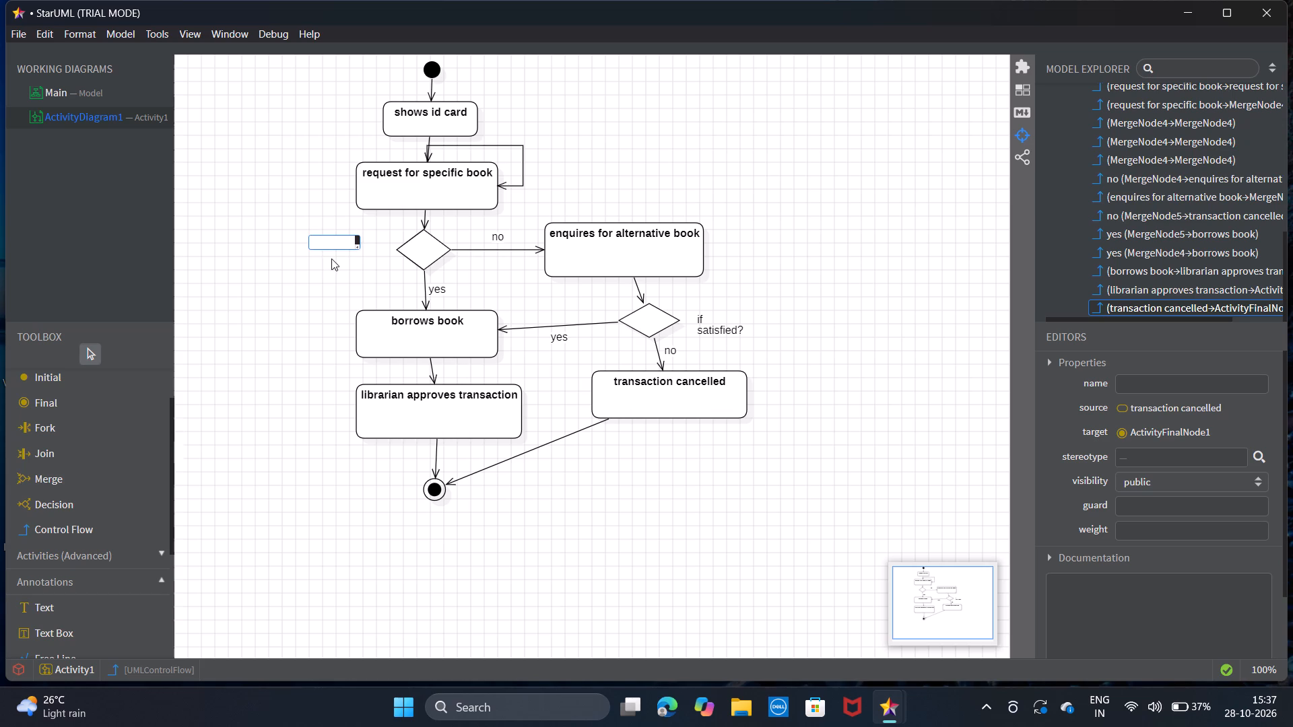
{"action": "type", "text": "is book available"}
{"action": "key", "text": "shift+question"}
{"action": "key", "text": "Return"}
Move the "is book available?" annotation horizontally so it sits close to its Merge diamond.
{"action": "left_click_drag", "start_coordinate": [304, 236], "coordinate": [381, 265]}
{"action": "key", "text": "Right"}
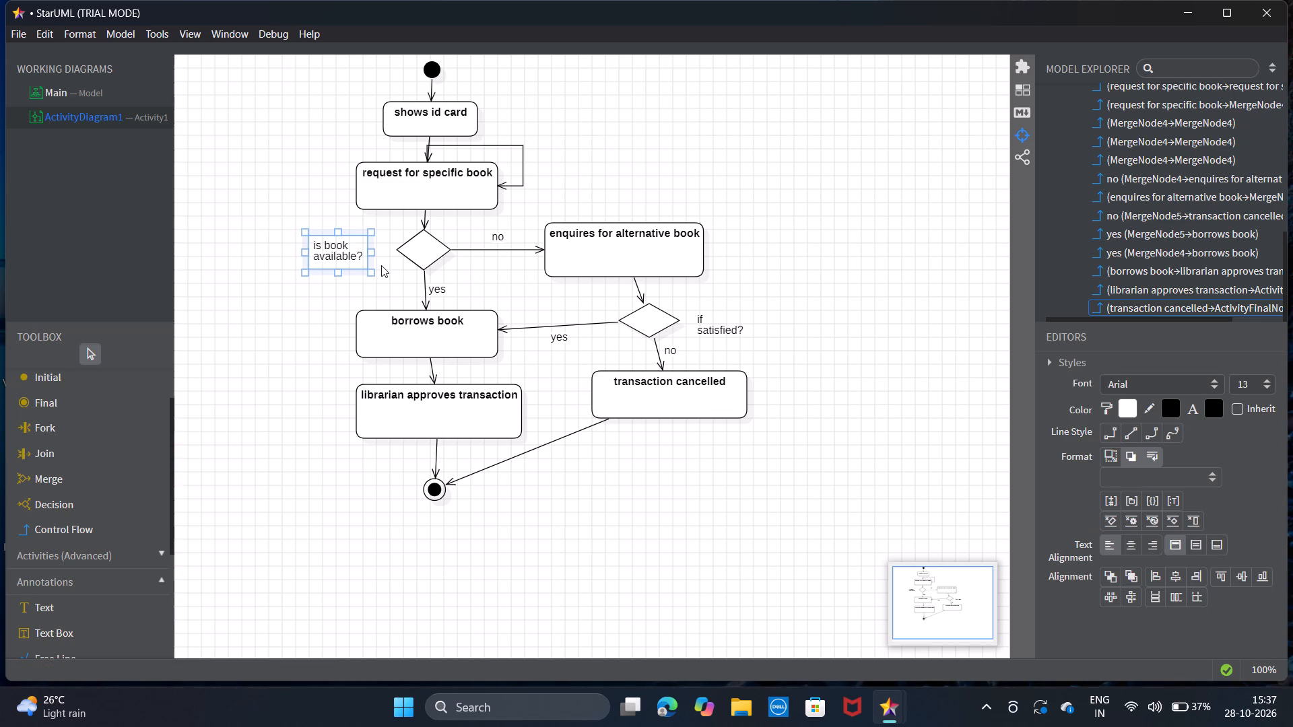
{"action": "key", "text": "Right"}
{"action": "key", "text": "Right"}
{"action": "key", "text": "Right"}
{"action": "key", "text": "Right"}
{"action": "key", "text": "Right"}
{"action": "key", "text": "Right"}
{"action": "key", "text": "Right"}
{"action": "key", "text": "Right"}
{"action": "key", "text": "Right"}
{"action": "key", "text": "Right"}
{"action": "key", "text": "Right"}
{"action": "key", "text": "Right"}
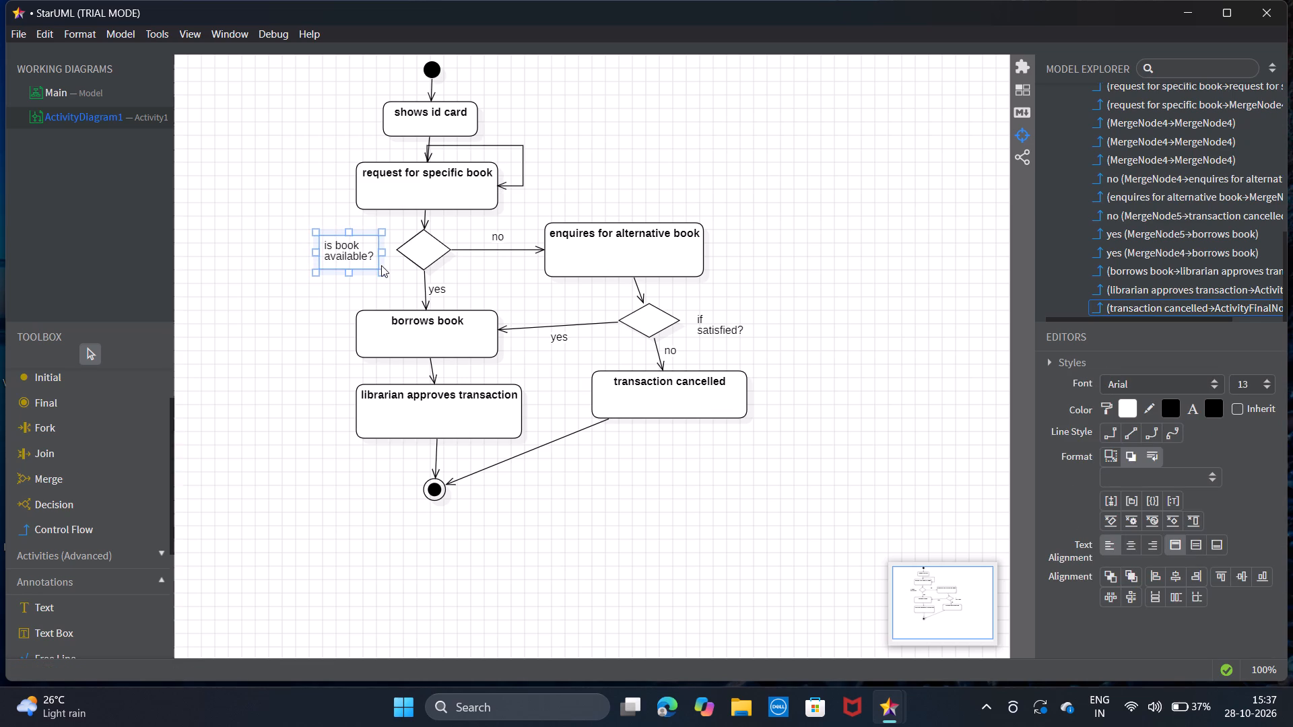
{"action": "key", "text": "Right"}
{"action": "key", "text": "Right"}
{"action": "key", "text": "Right"}
{"action": "key", "text": "Right"}
{"action": "key", "text": "Right"}
{"action": "key", "text": "Right"}
{"action": "key", "text": "Right"}
{"action": "key", "text": "Right"}
{"action": "key", "text": "Right"}
{"action": "key", "text": "Right"}
{"action": "key", "text": "Right"}
{"action": "key", "text": "Right"}
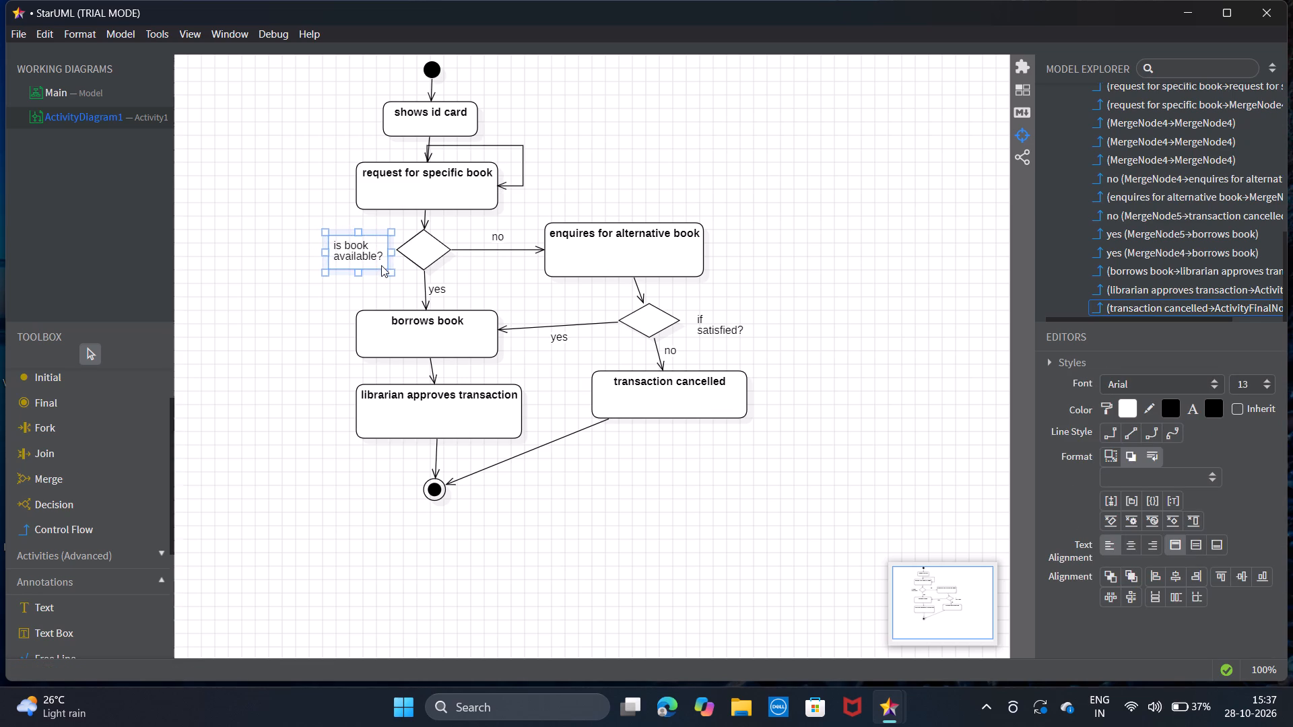
{"action": "key", "text": "Right"}
{"action": "key", "text": "Right"}
{"action": "key", "text": "Right"}
{"action": "left_click", "coordinate": [629, 538]}
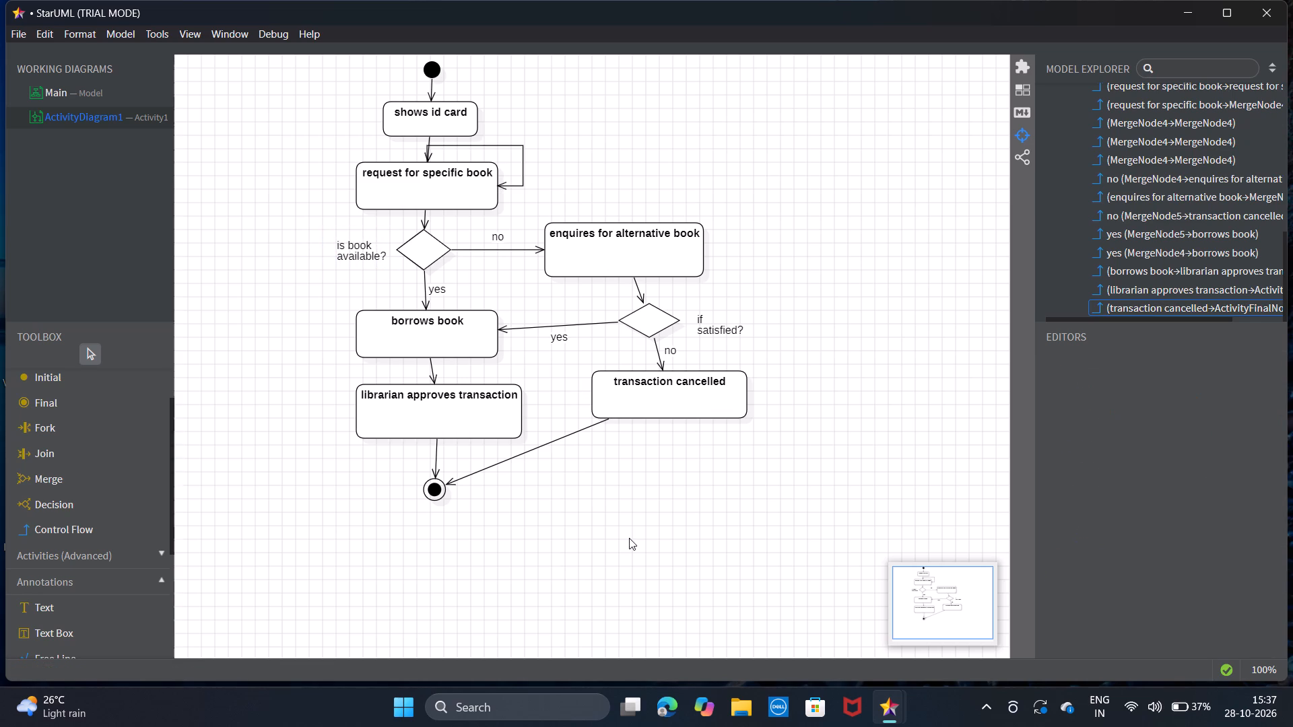
Nudge the "if satisfied?" annotation slightly up and closer to its Merge diamond.
{"action": "left_click_drag", "start_coordinate": [684, 306], "coordinate": [768, 356]}
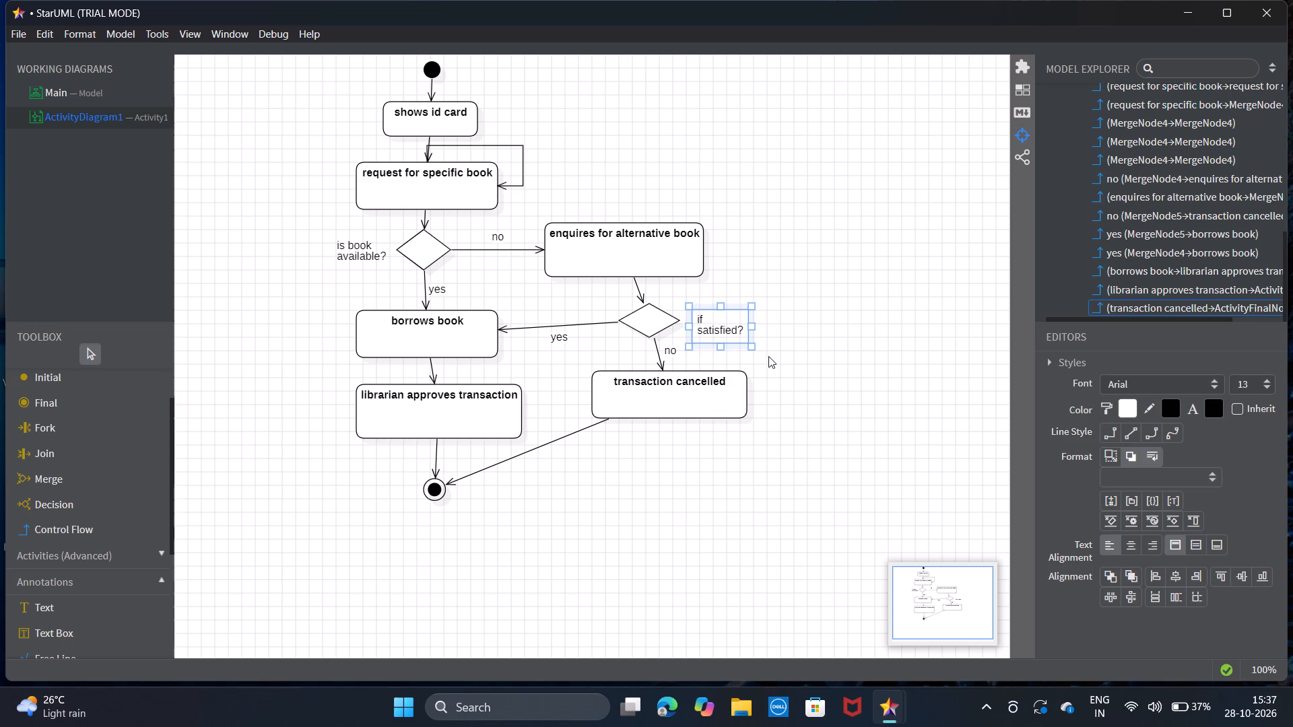
{"action": "key", "text": "Up"}
{"action": "key", "text": "Up"}
{"action": "key", "text": "Up"}
{"action": "key", "text": "Up"}
{"action": "key", "text": "Up"}
{"action": "key", "text": "Up"}
{"action": "key", "text": "Up"}
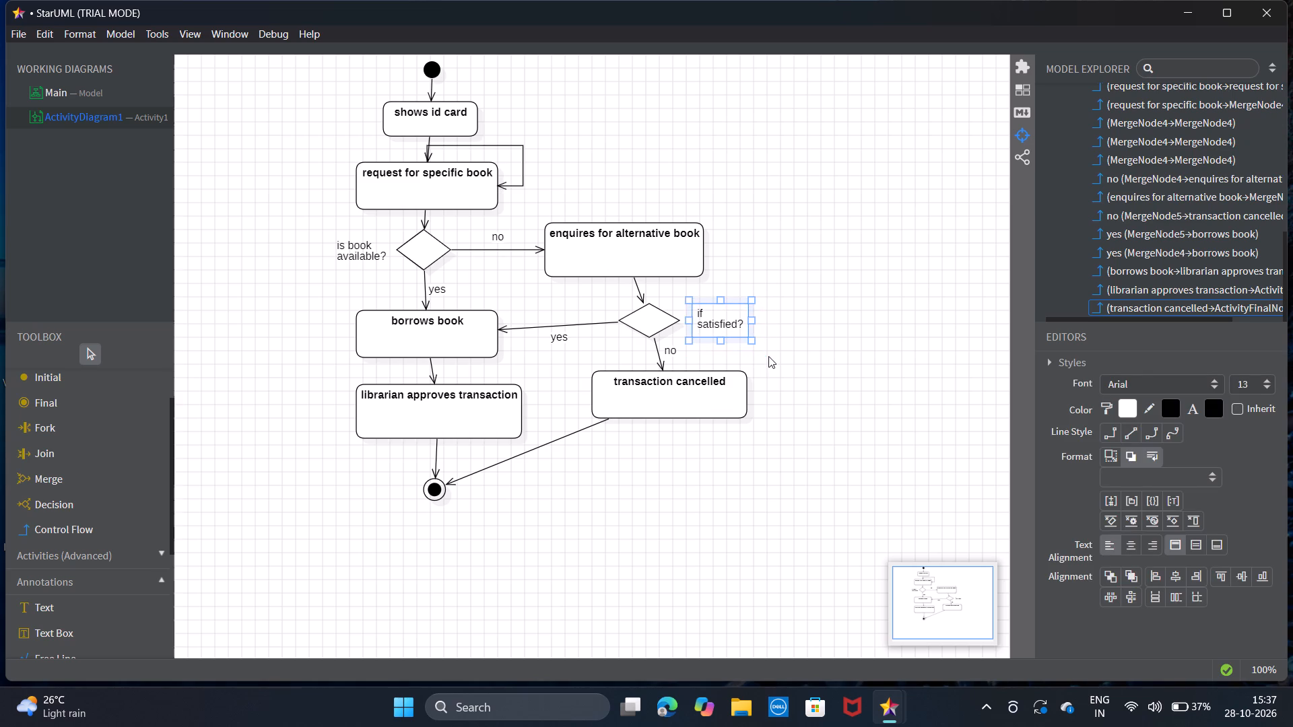
{"action": "key", "text": "Up"}
{"action": "key", "text": "Up"}
{"action": "key", "text": "Left"}
{"action": "key", "text": "Left"}
{"action": "key", "text": "Left"}
{"action": "key", "text": "Up"}
{"action": "key", "text": "Left"}
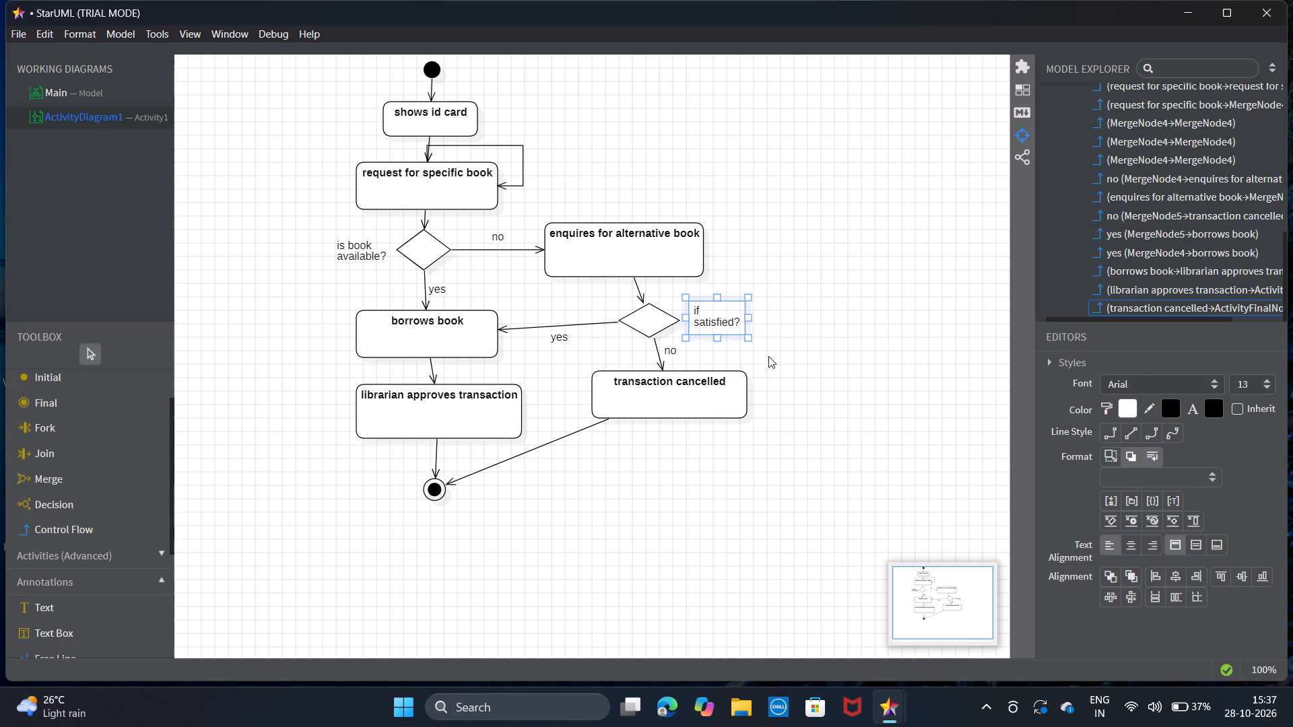
{"action": "key", "text": "Return"}
{"action": "left_click", "coordinate": [909, 308]}
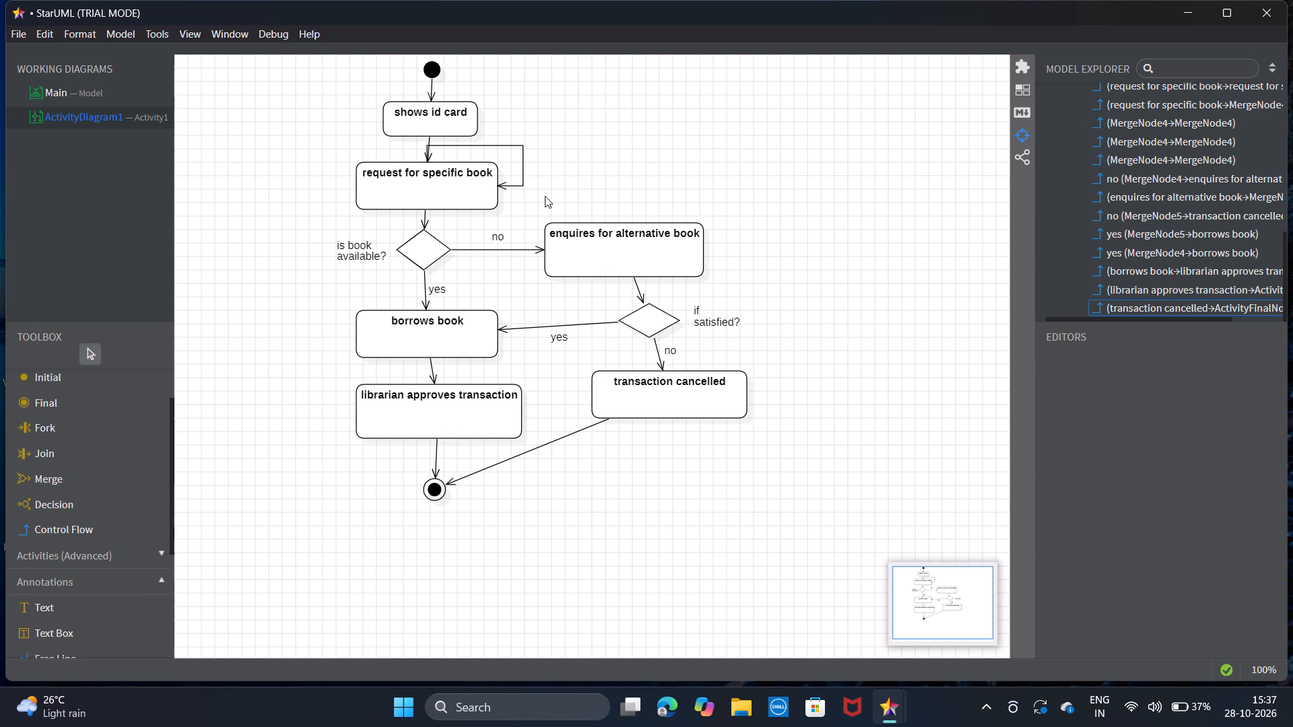
Delete the self-looping control flow on the "request for specific book" action from the diagram.
{"action": "left_click_drag", "start_coordinate": [503, 134], "coordinate": [537, 169]}
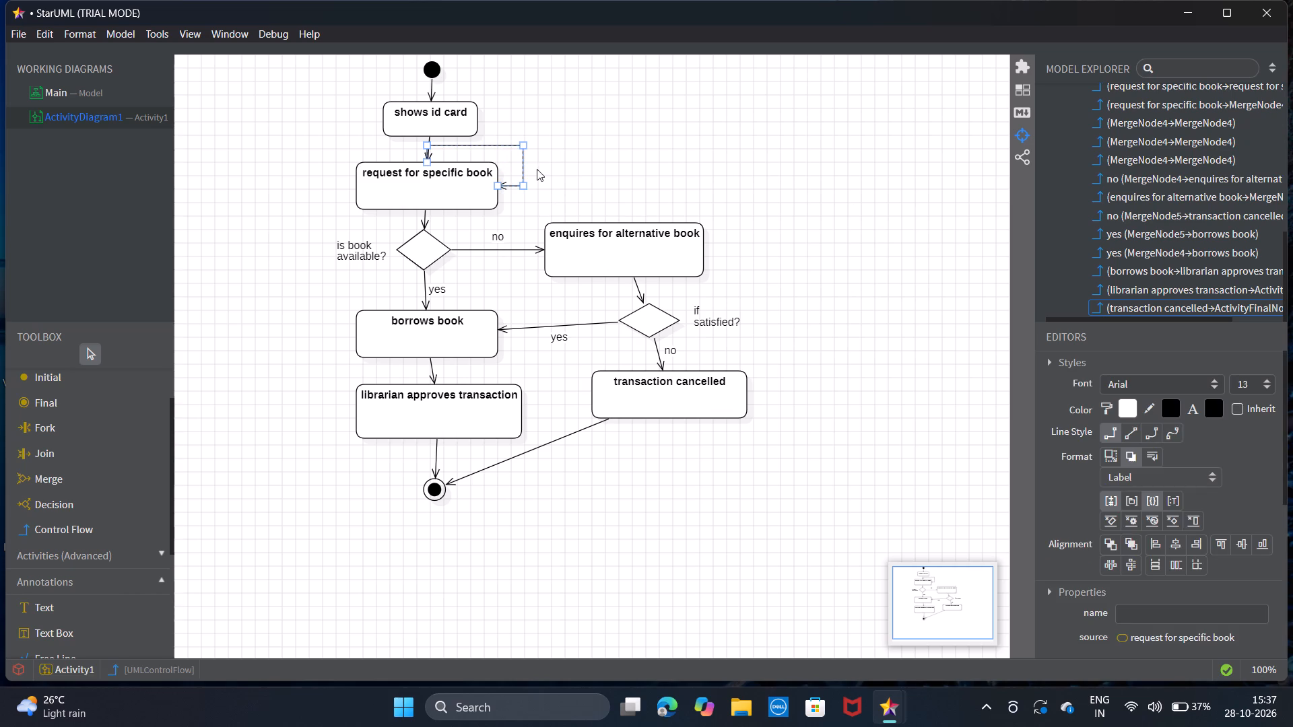
{"action": "key", "text": "BackSpace"}
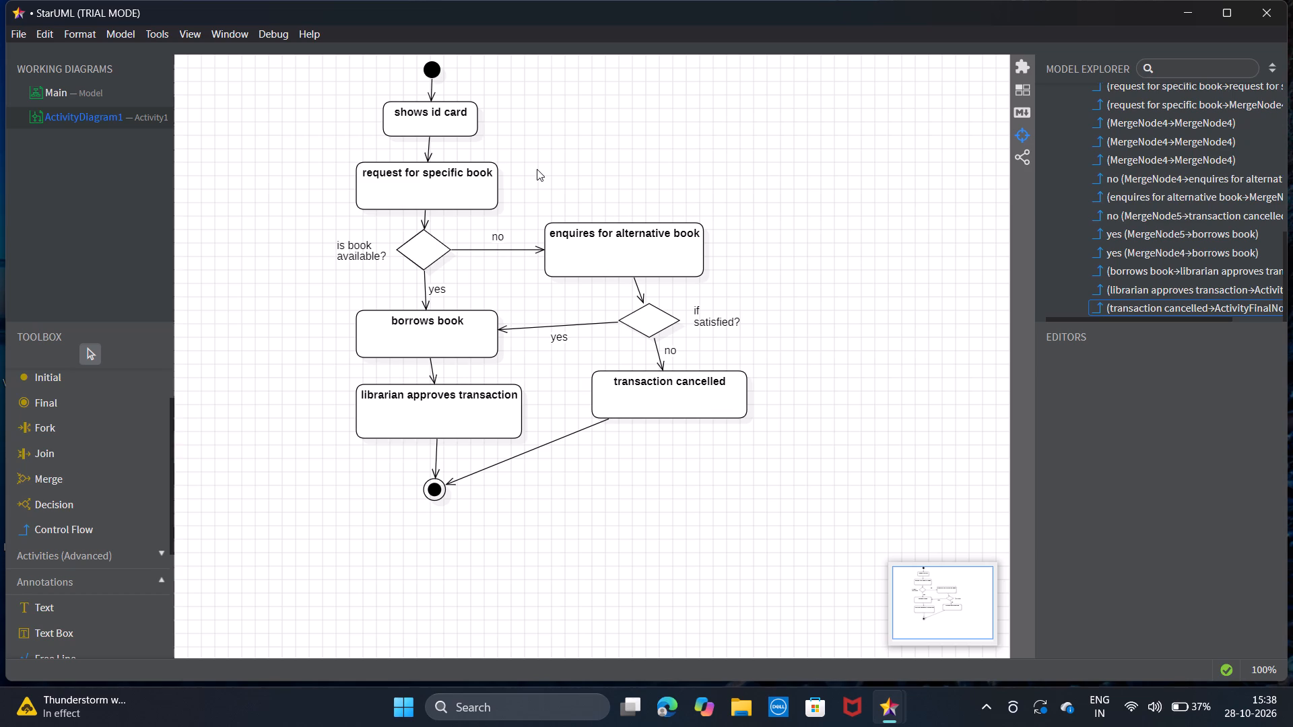
Save the project as "activity diagram" in the Book Bank folder on the Desktop, without replacing the existing usecase diagram file.
{"action": "key", "text": "ctrl+s"}
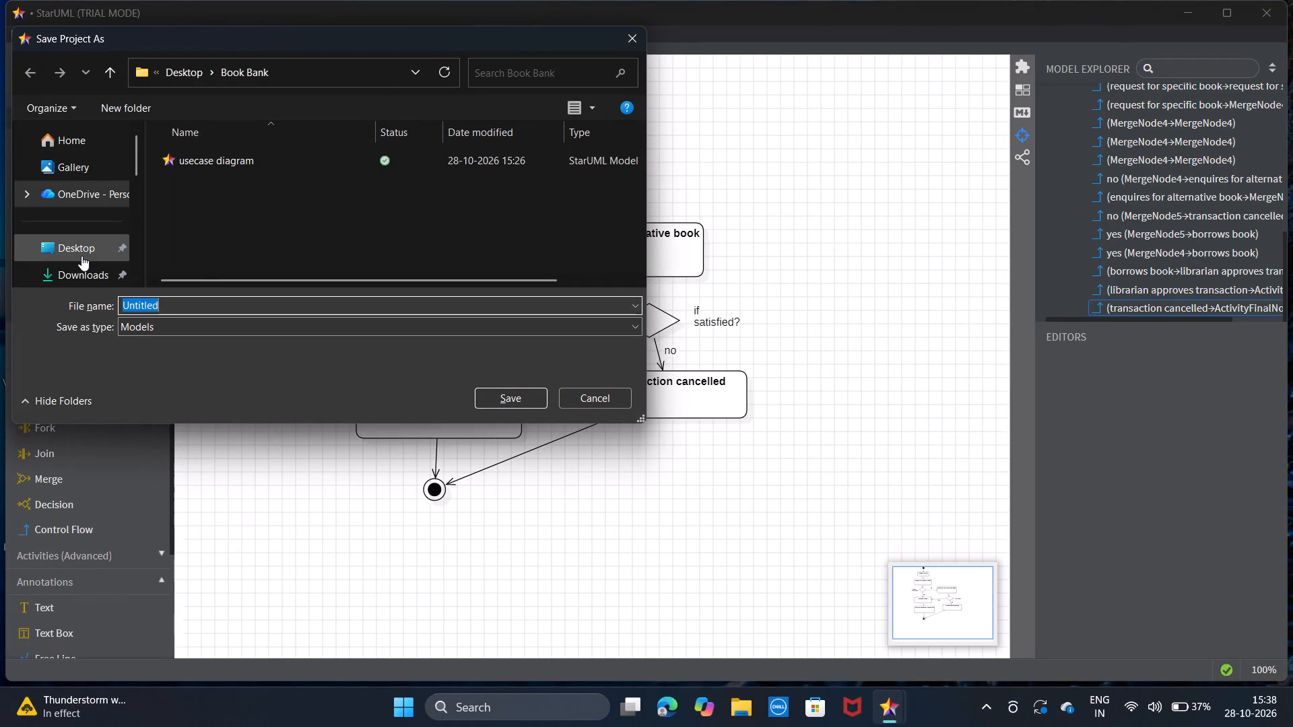
{"action": "left_click", "coordinate": [81, 256]}
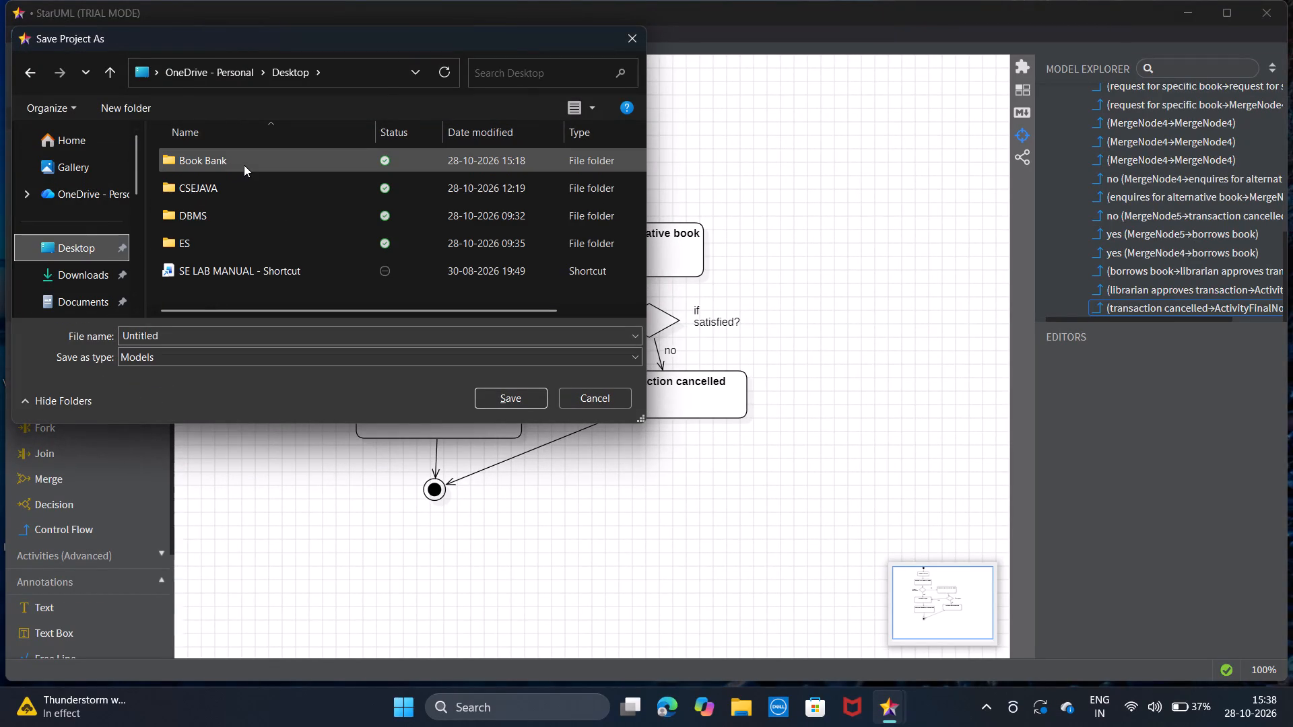
{"action": "left_click", "coordinate": [244, 165]}
{"action": "double_click", "coordinate": [244, 165]}
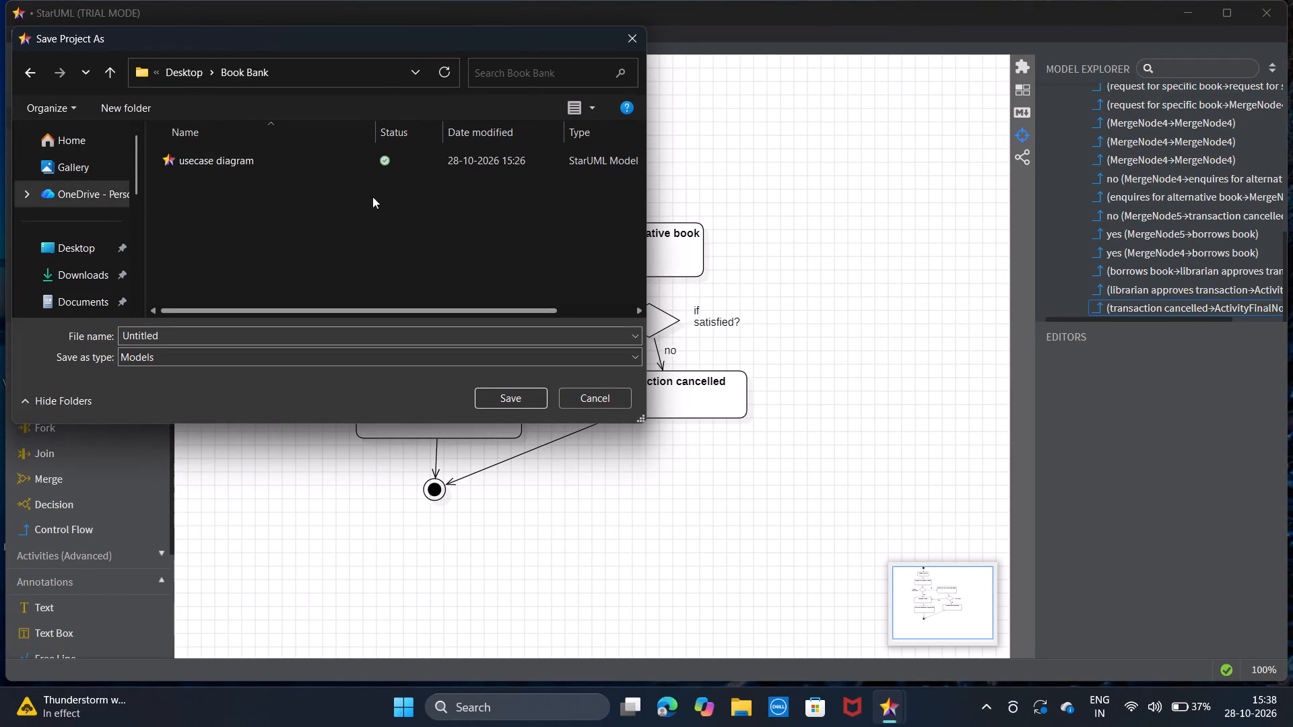
{"action": "double_click", "coordinate": [350, 160]}
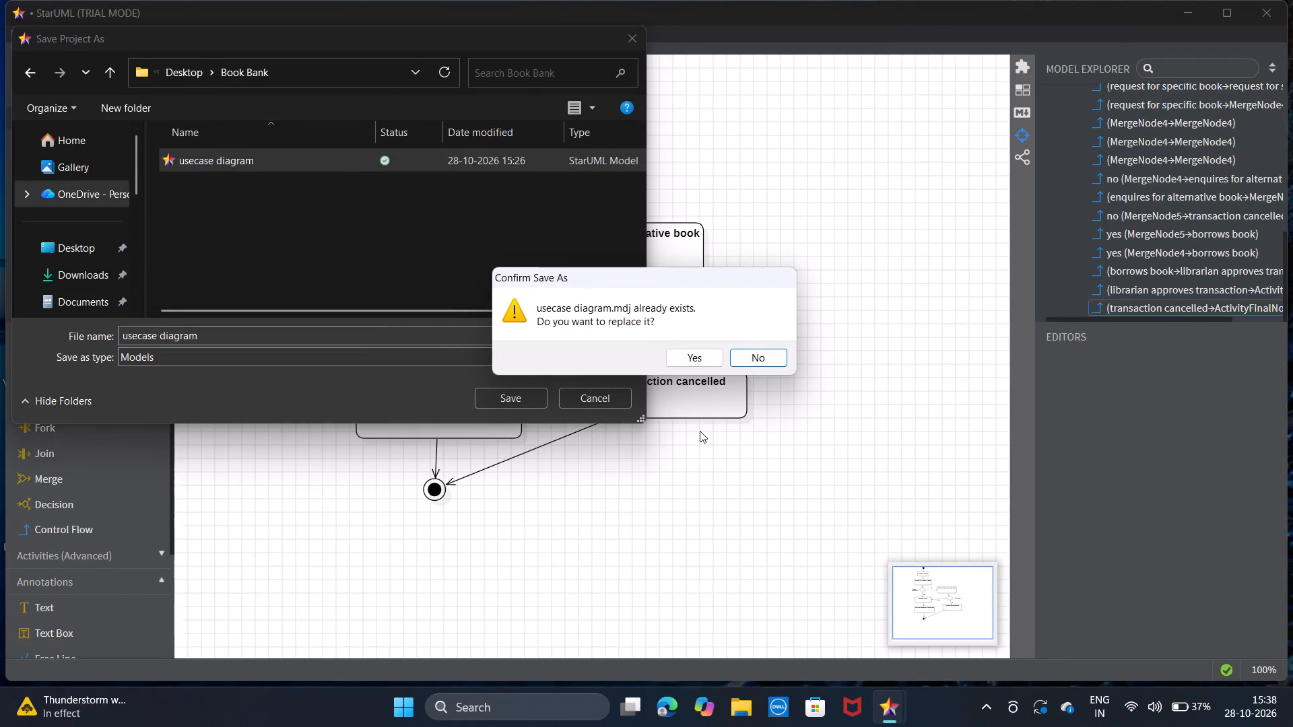
{"action": "left_click", "coordinate": [761, 357]}
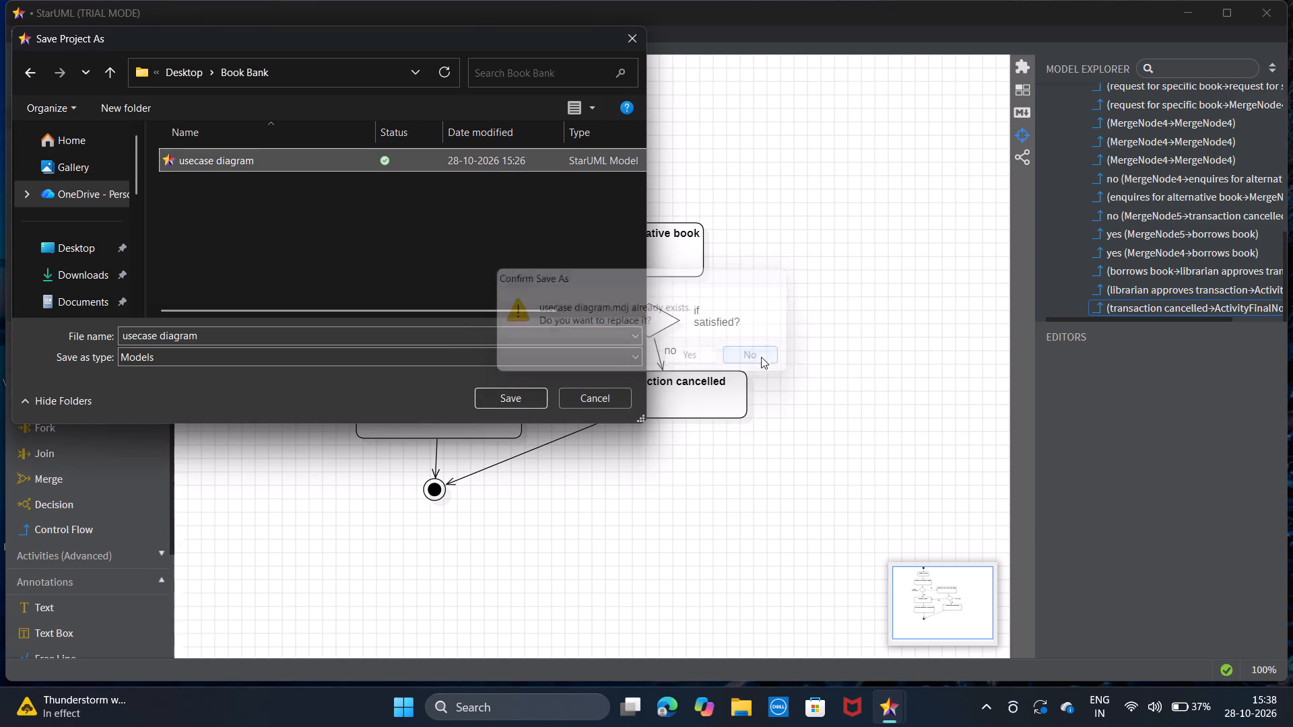
{"action": "left_click", "coordinate": [158, 331]}
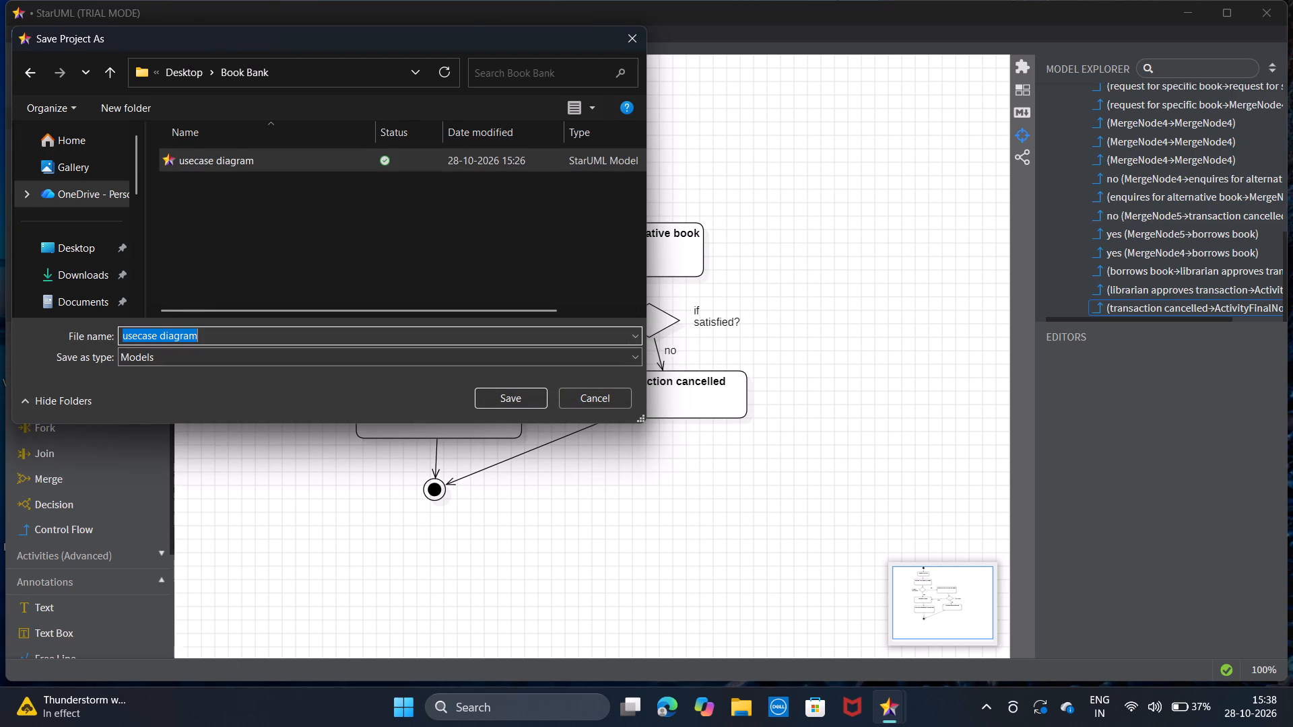
{"action": "left_click", "coordinate": [155, 336]}
{"action": "key", "text": "BackSpace"}
{"action": "key", "text": "BackSpace"}
{"action": "key", "text": "BackSpace"}
{"action": "key", "text": "BackSpace"}
{"action": "key", "text": "BackSpace"}
{"action": "key", "text": "BackSpace"}
{"action": "key", "text": "BackSpace"}
{"action": "key", "text": "BackSpace"}
{"action": "key", "text": "BackSpace"}
{"action": "key", "text": "BackSpace"}
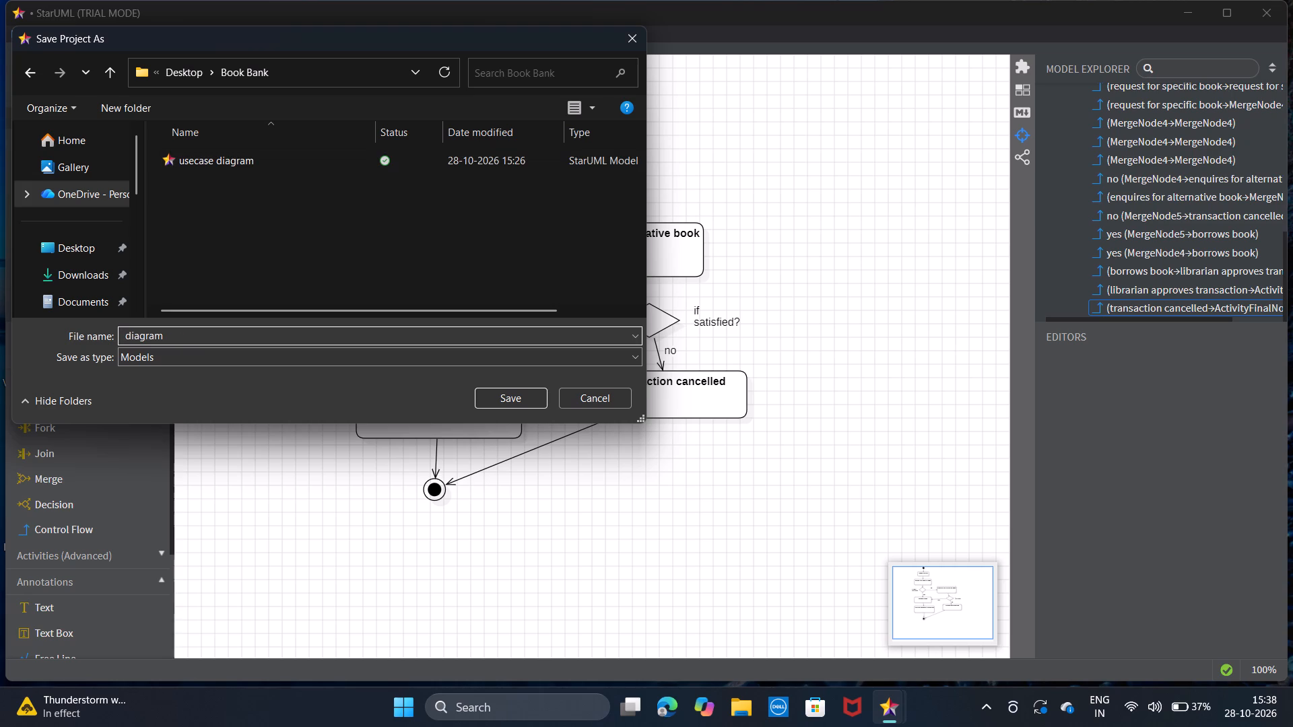
{"action": "type", "text": "activity"}
{"action": "key", "text": "Return"}
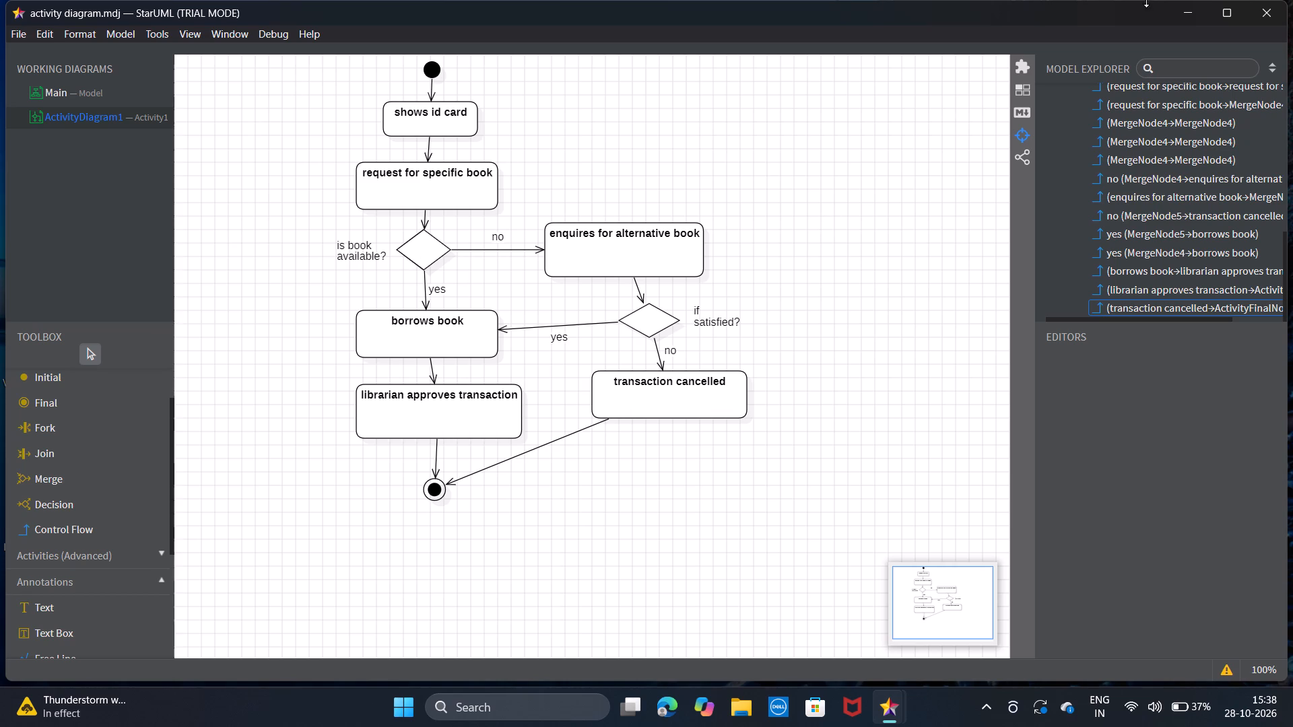
Create a new empty project and continue in trial mode.
{"action": "left_click", "coordinate": [17, 40]}
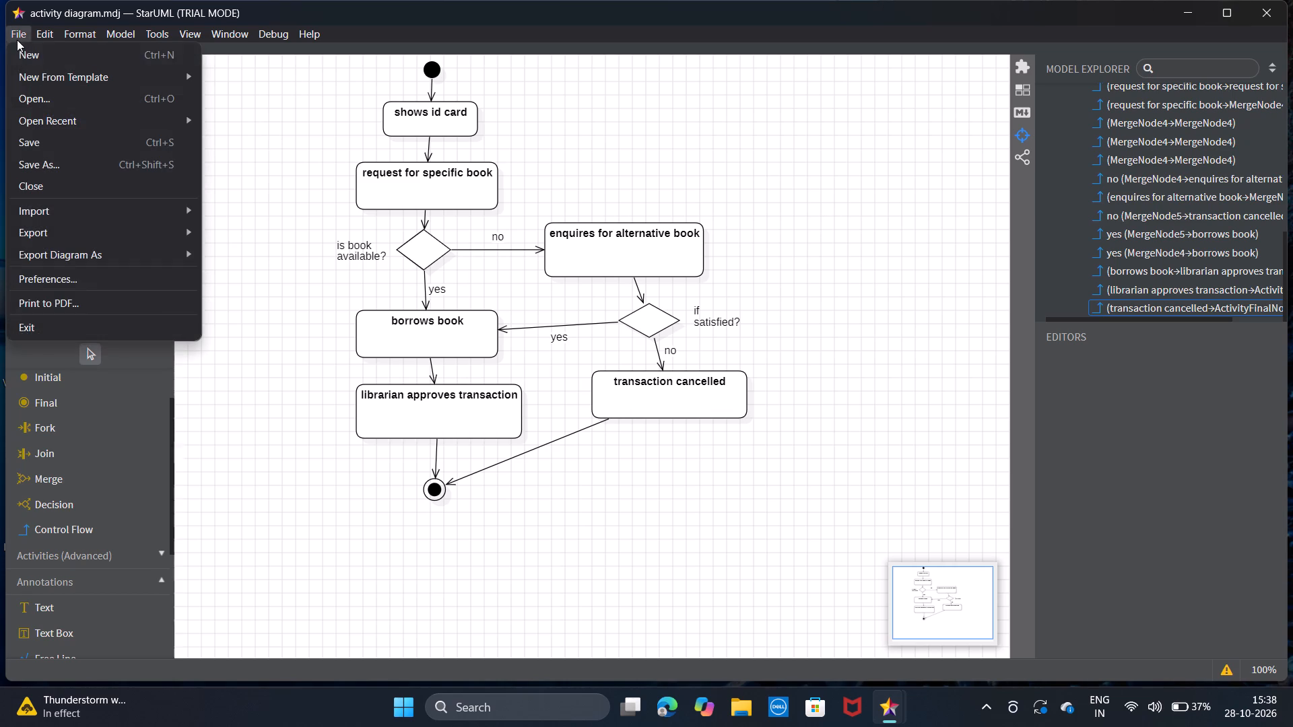
{"action": "left_click", "coordinate": [27, 52]}
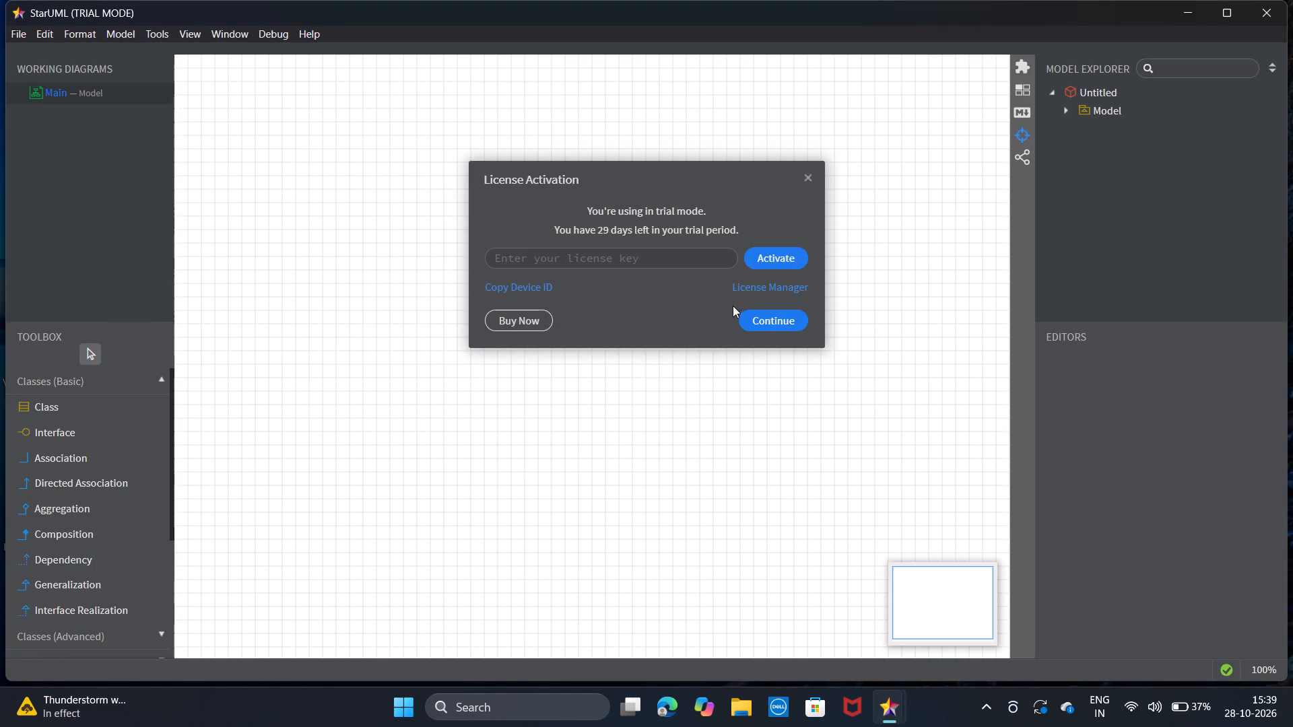
{"action": "left_click", "coordinate": [758, 320]}
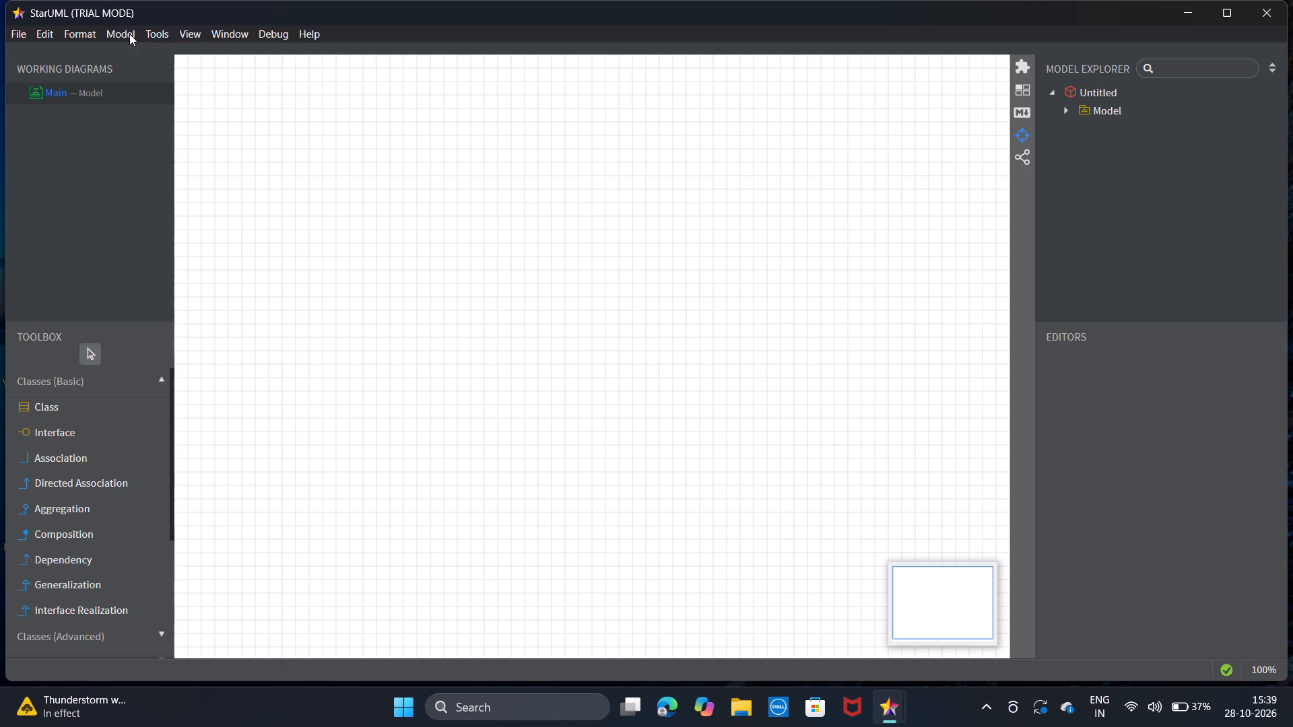
Add an Activity Diagram to the new project.
{"action": "left_click", "coordinate": [129, 34]}
{"action": "left_click", "coordinate": [143, 53]}
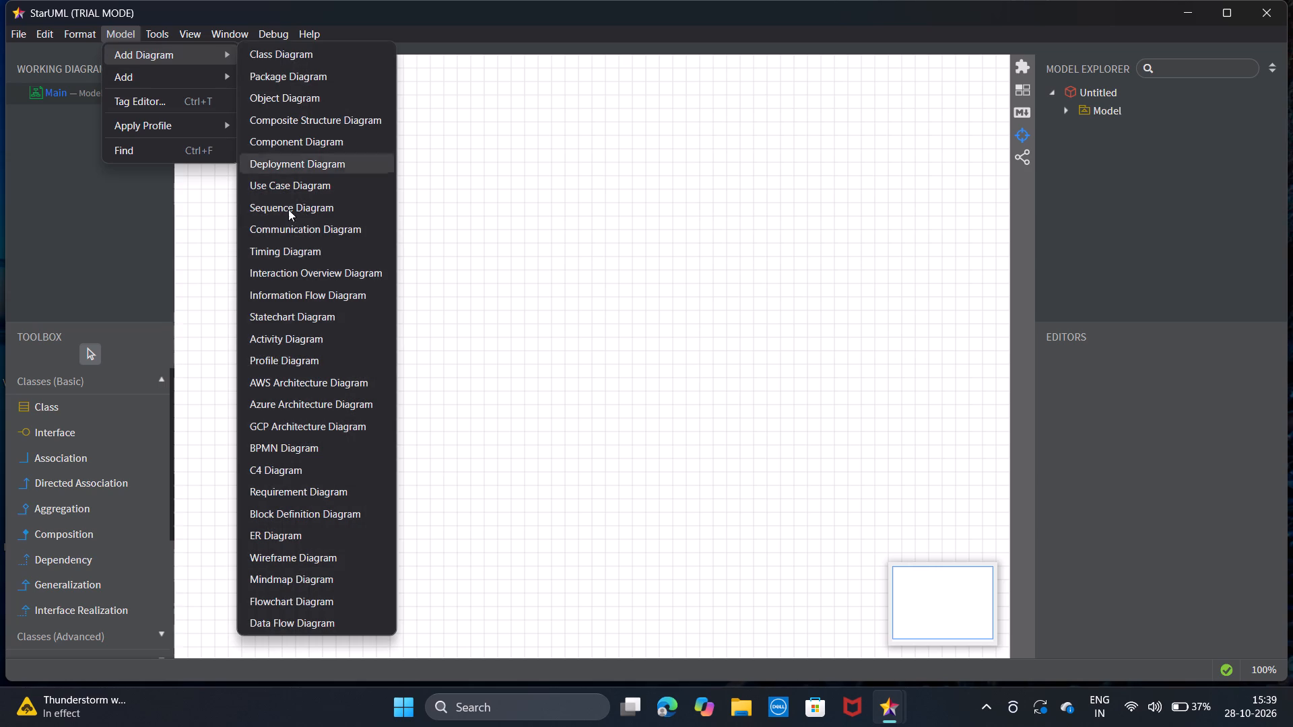
{"action": "left_click", "coordinate": [294, 339]}
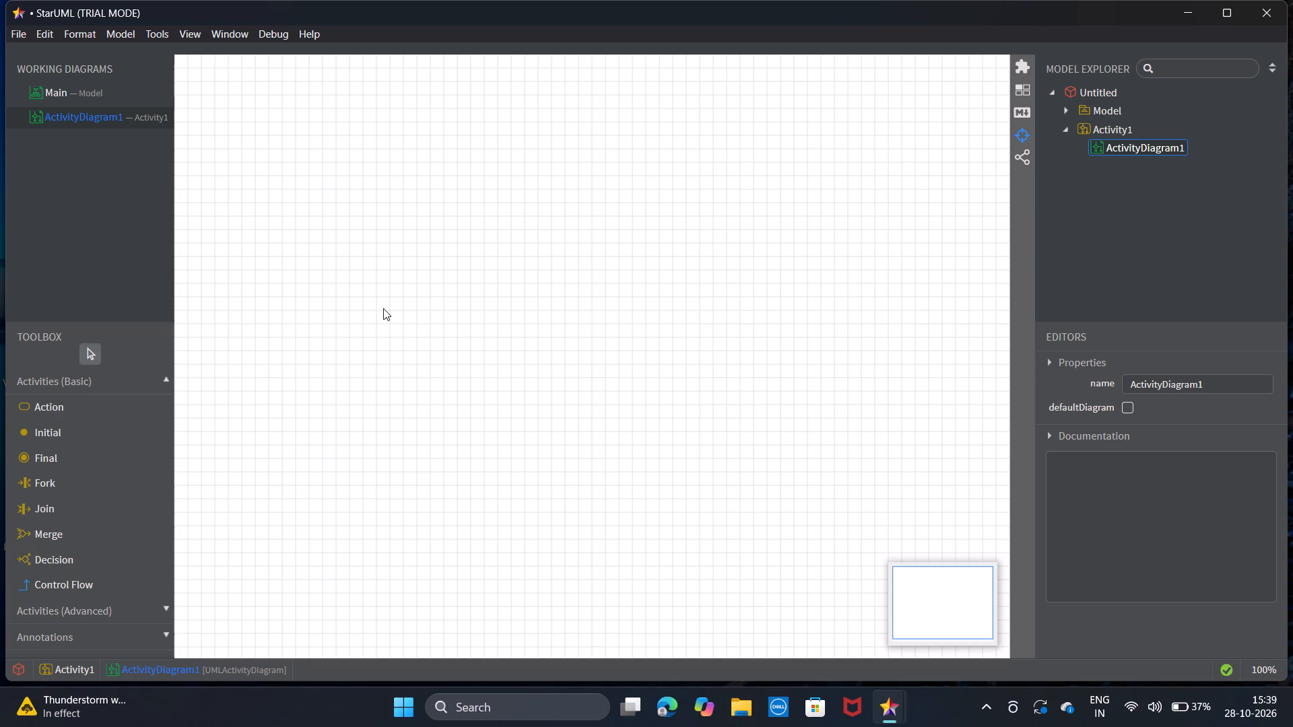
Place an Initial node at the top centre of the new activity diagram.
{"action": "left_click", "coordinate": [157, 438]}
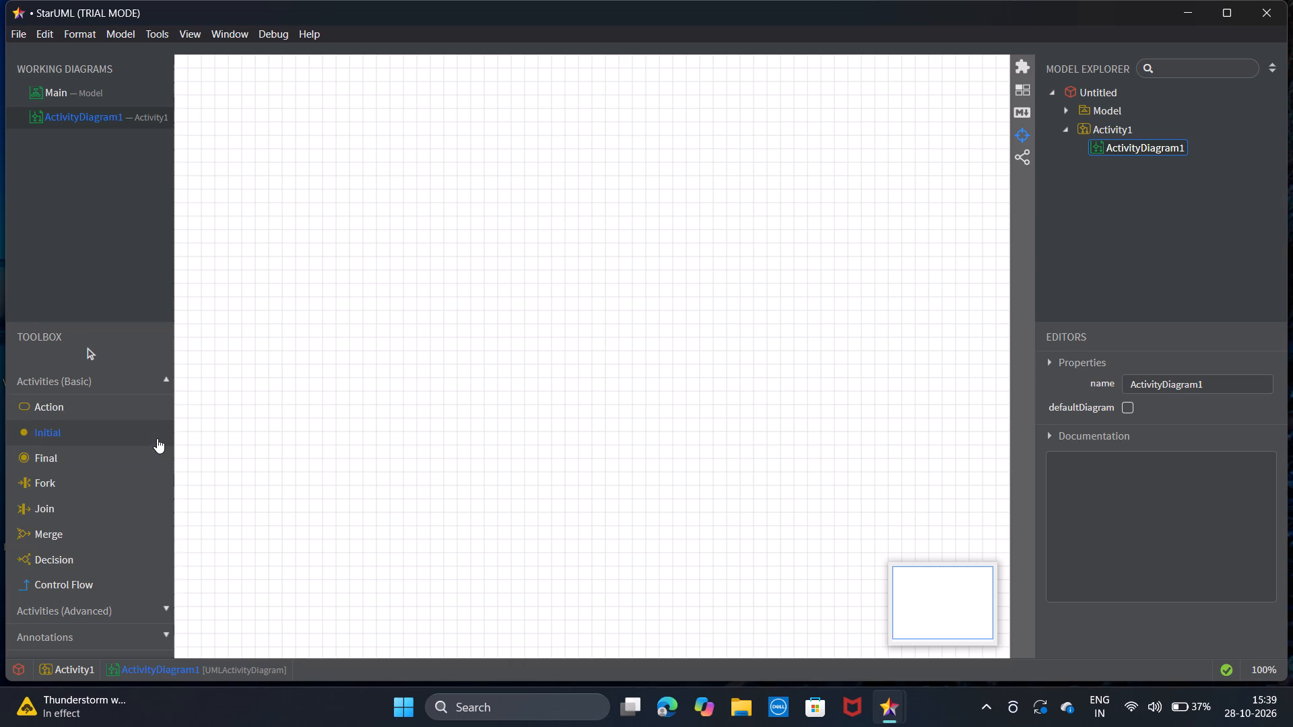
{"action": "left_click", "coordinate": [558, 73]}
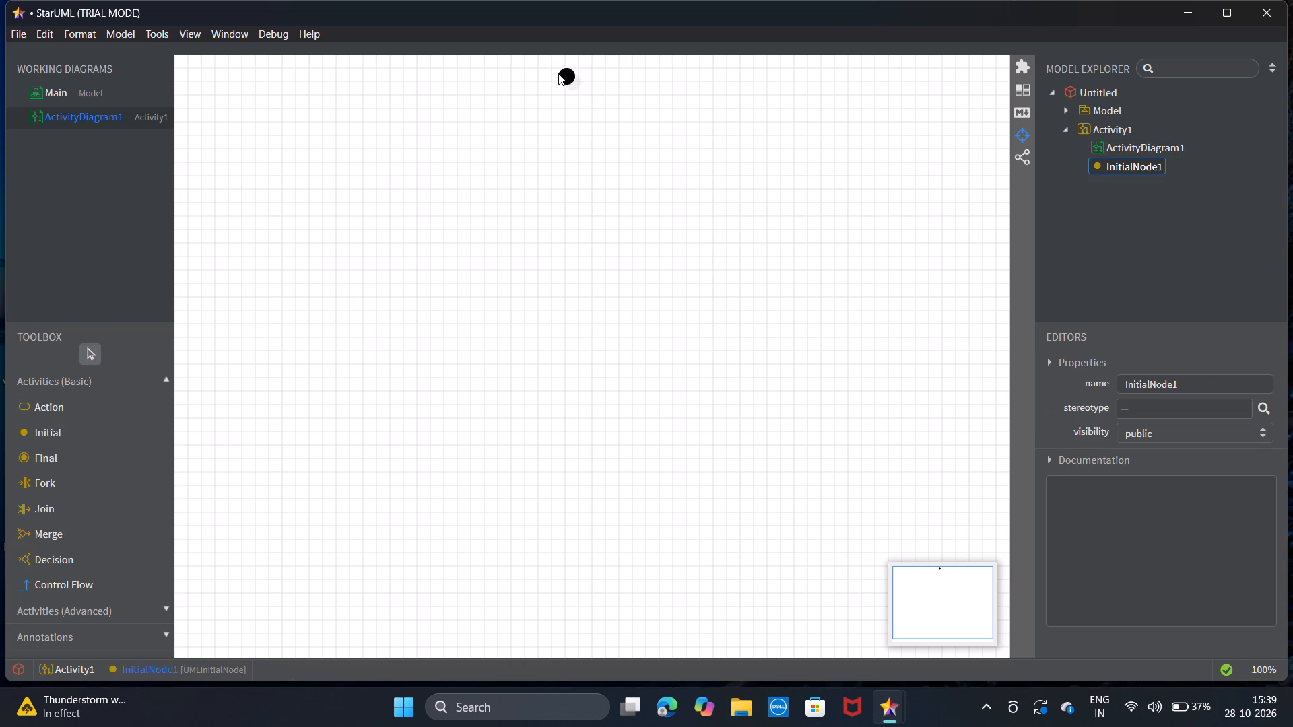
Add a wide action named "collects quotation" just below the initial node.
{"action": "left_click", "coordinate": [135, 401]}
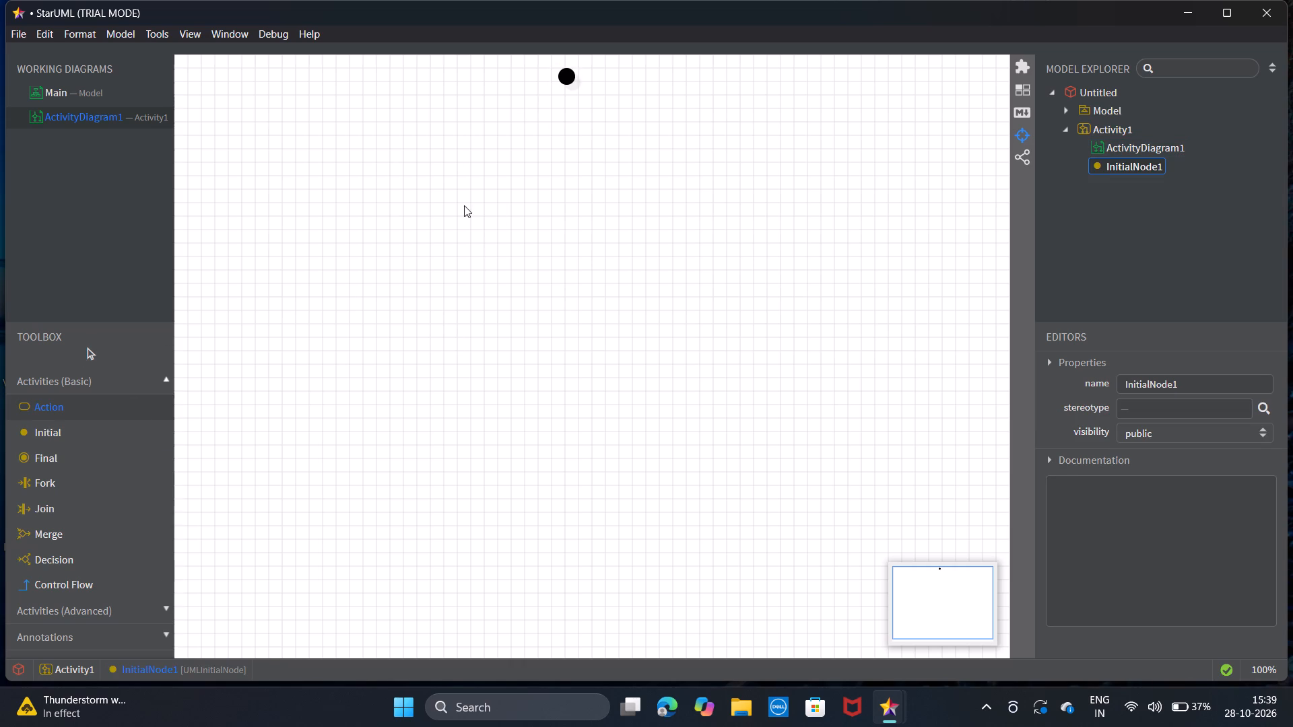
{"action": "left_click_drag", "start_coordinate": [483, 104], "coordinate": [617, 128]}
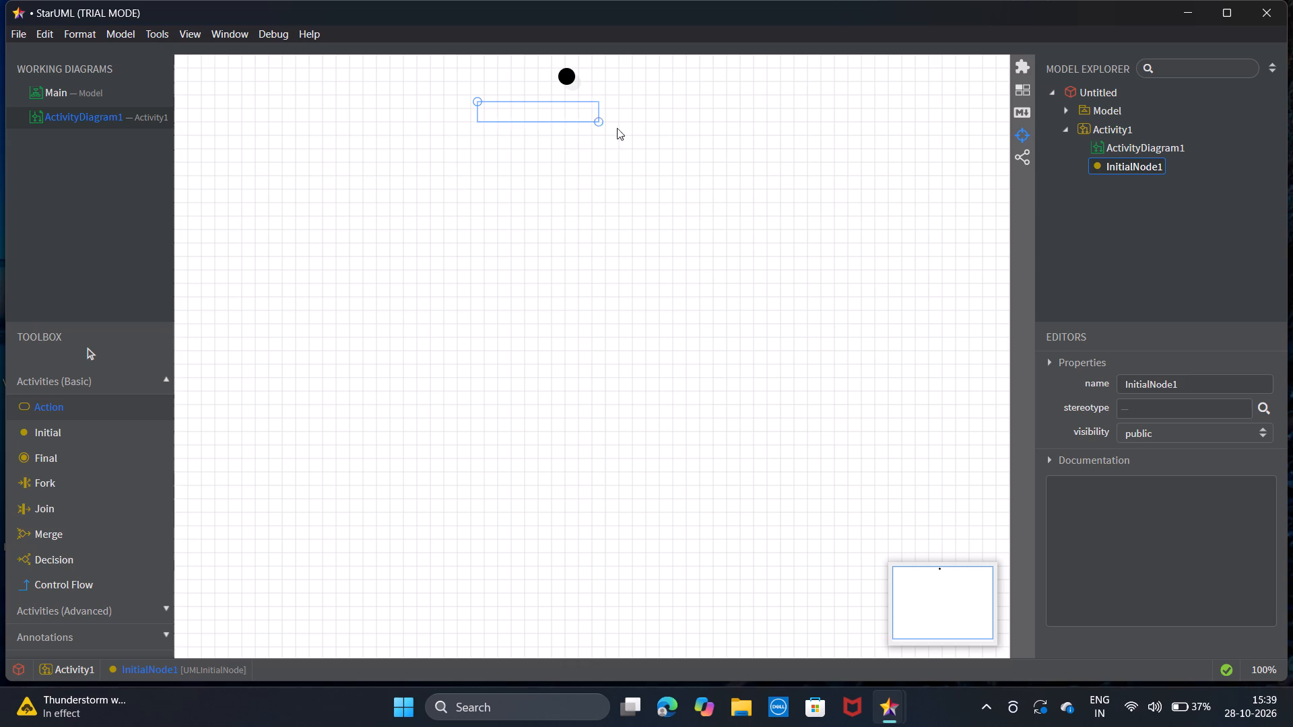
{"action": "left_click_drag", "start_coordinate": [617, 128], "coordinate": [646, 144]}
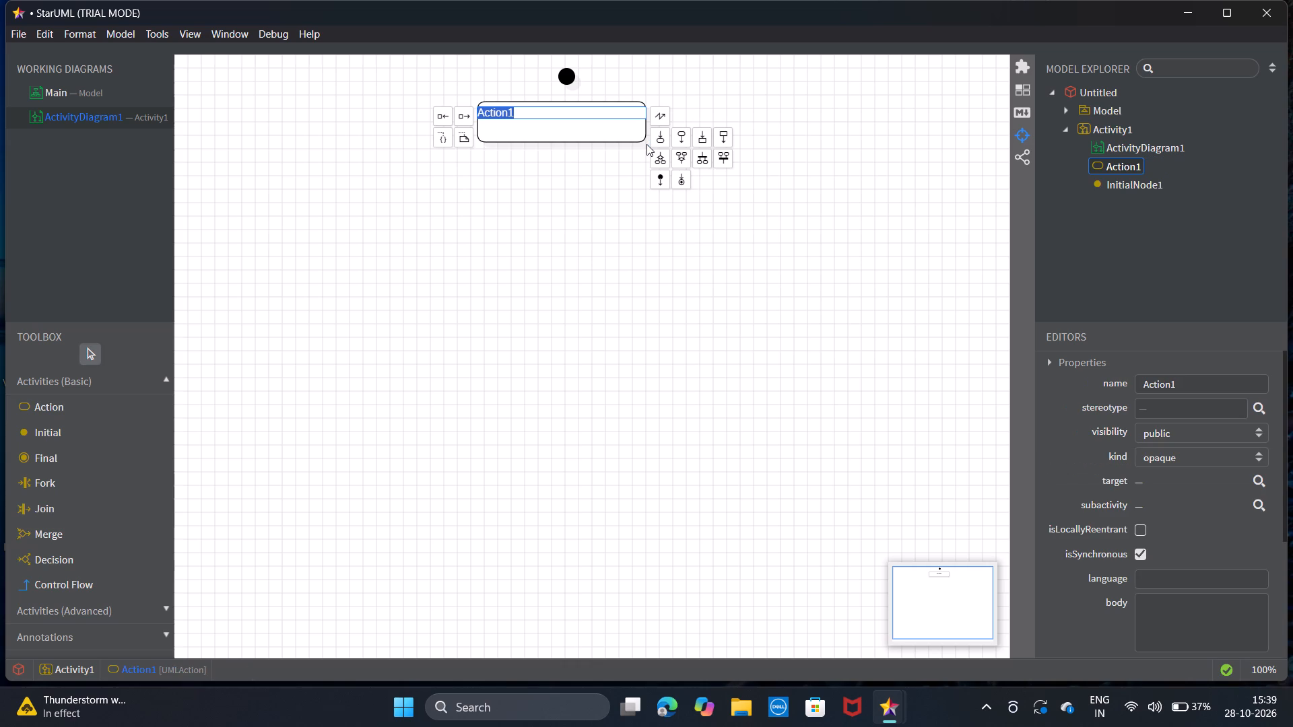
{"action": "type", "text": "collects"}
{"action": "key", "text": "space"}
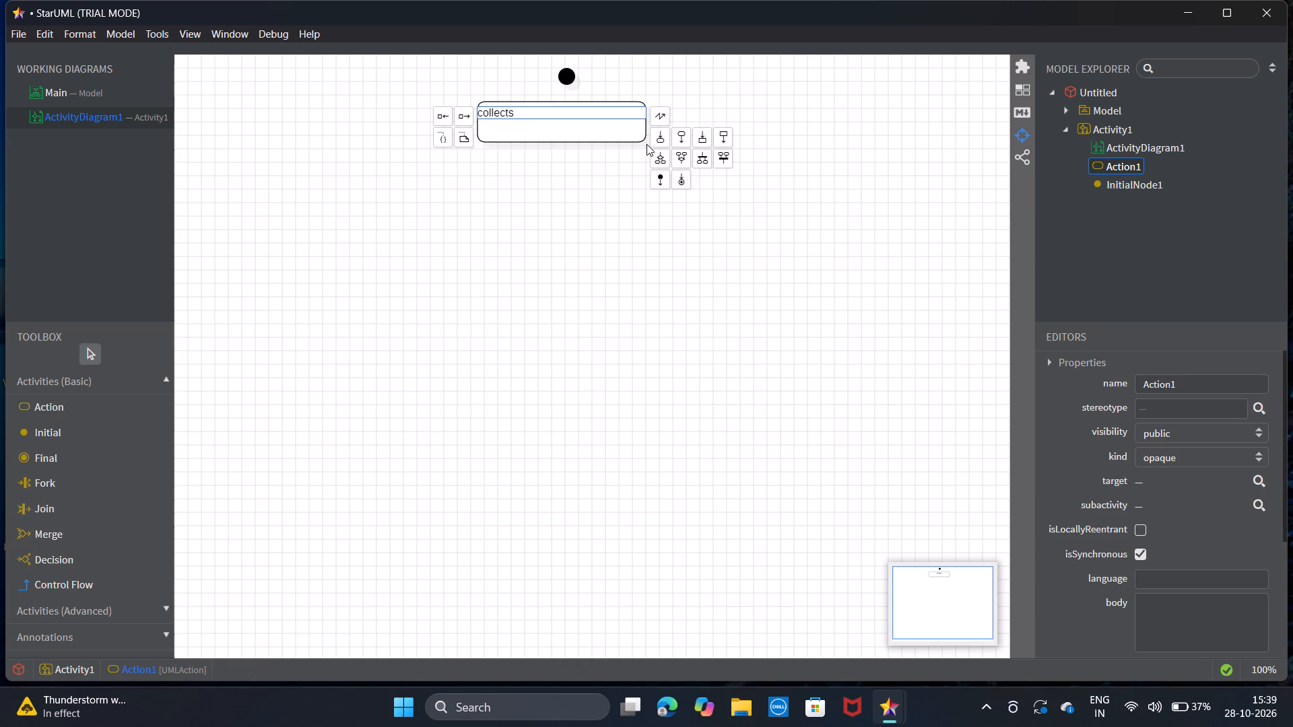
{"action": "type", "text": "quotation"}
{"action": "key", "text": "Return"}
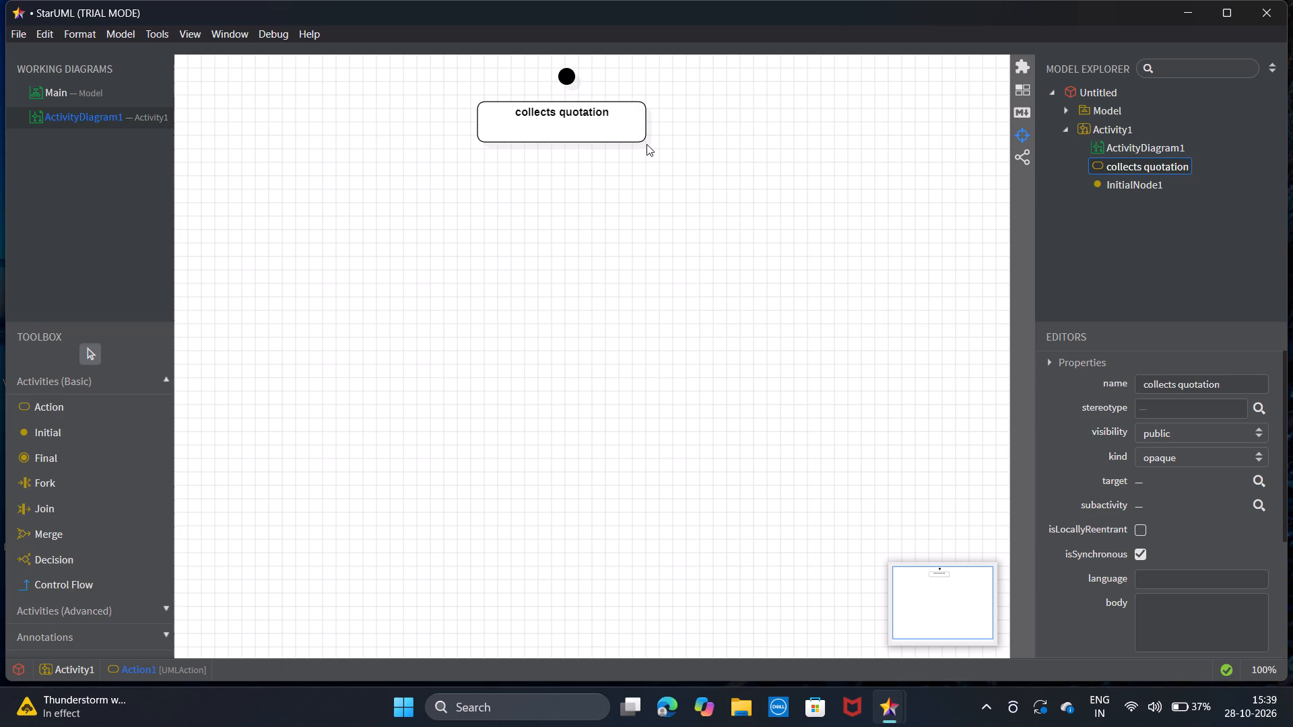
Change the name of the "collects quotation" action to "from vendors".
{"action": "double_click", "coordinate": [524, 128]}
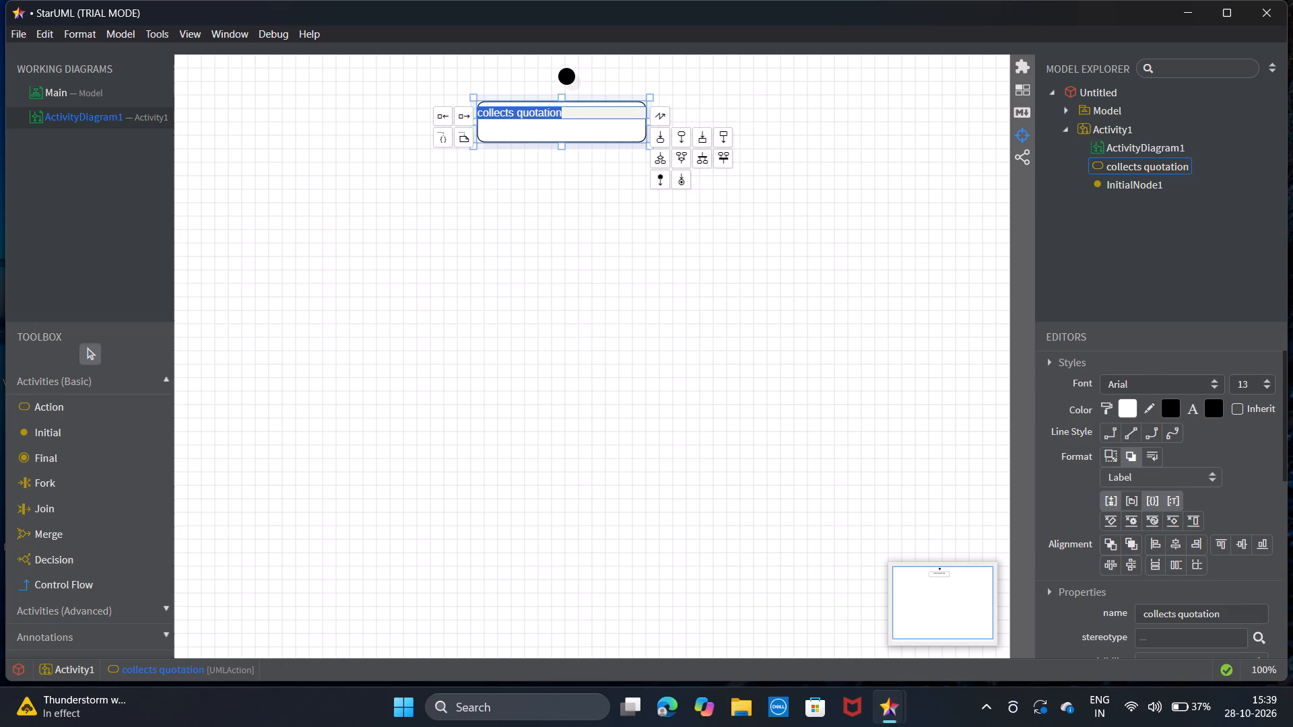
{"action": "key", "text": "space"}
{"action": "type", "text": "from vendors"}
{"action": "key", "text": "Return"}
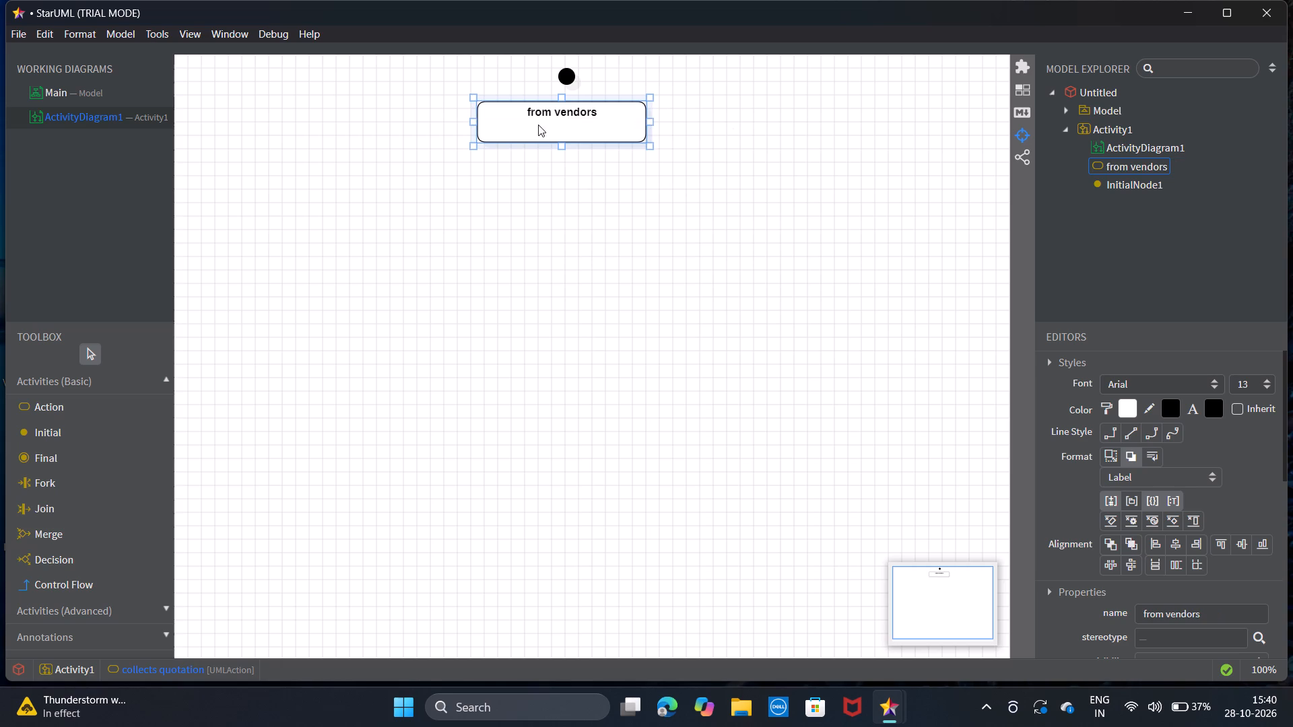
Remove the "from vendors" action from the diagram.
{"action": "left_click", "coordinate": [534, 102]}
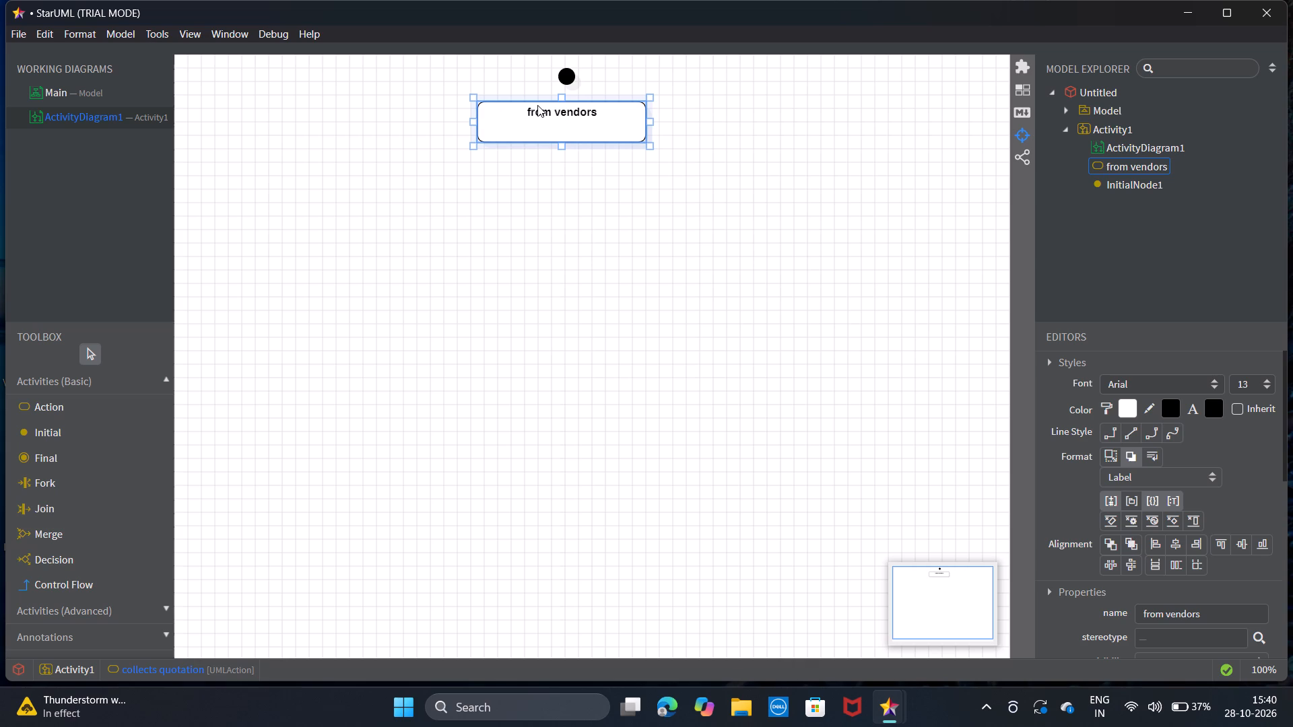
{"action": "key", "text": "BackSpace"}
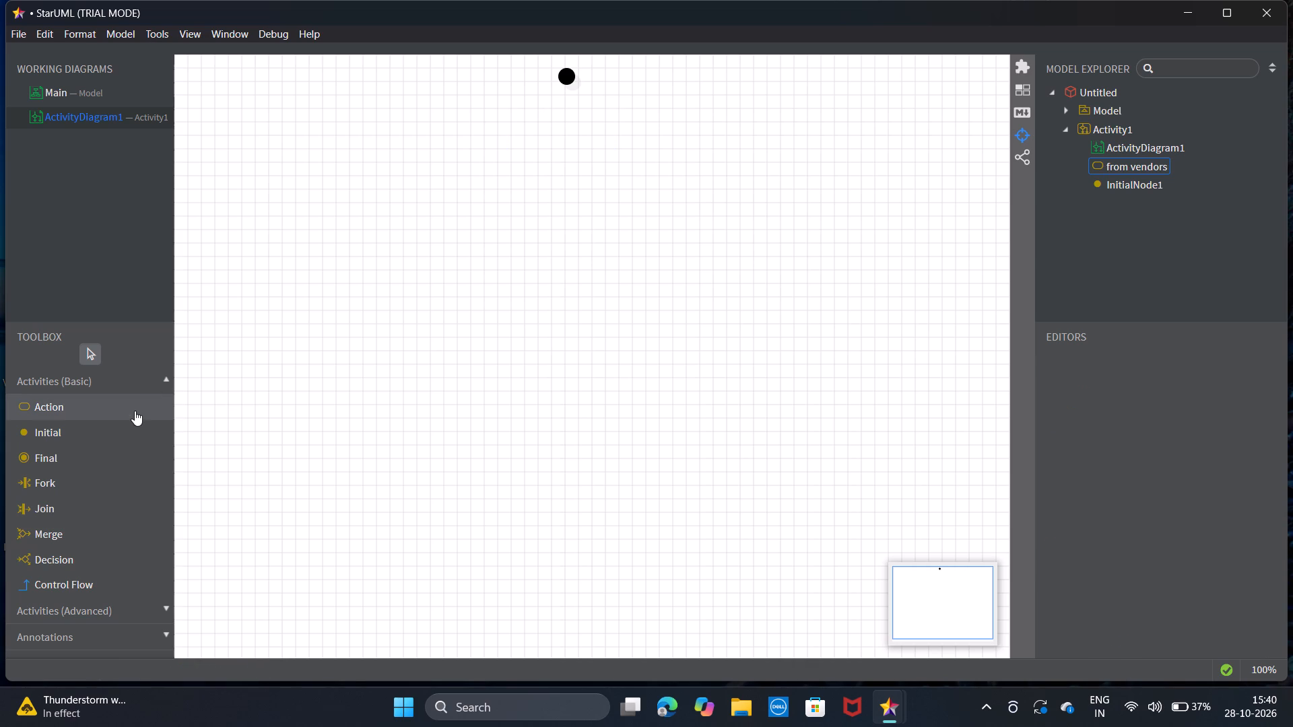
Add a wide action named "select quotation from vendors" just below the initial node.
{"action": "double_click", "coordinate": [131, 416]}
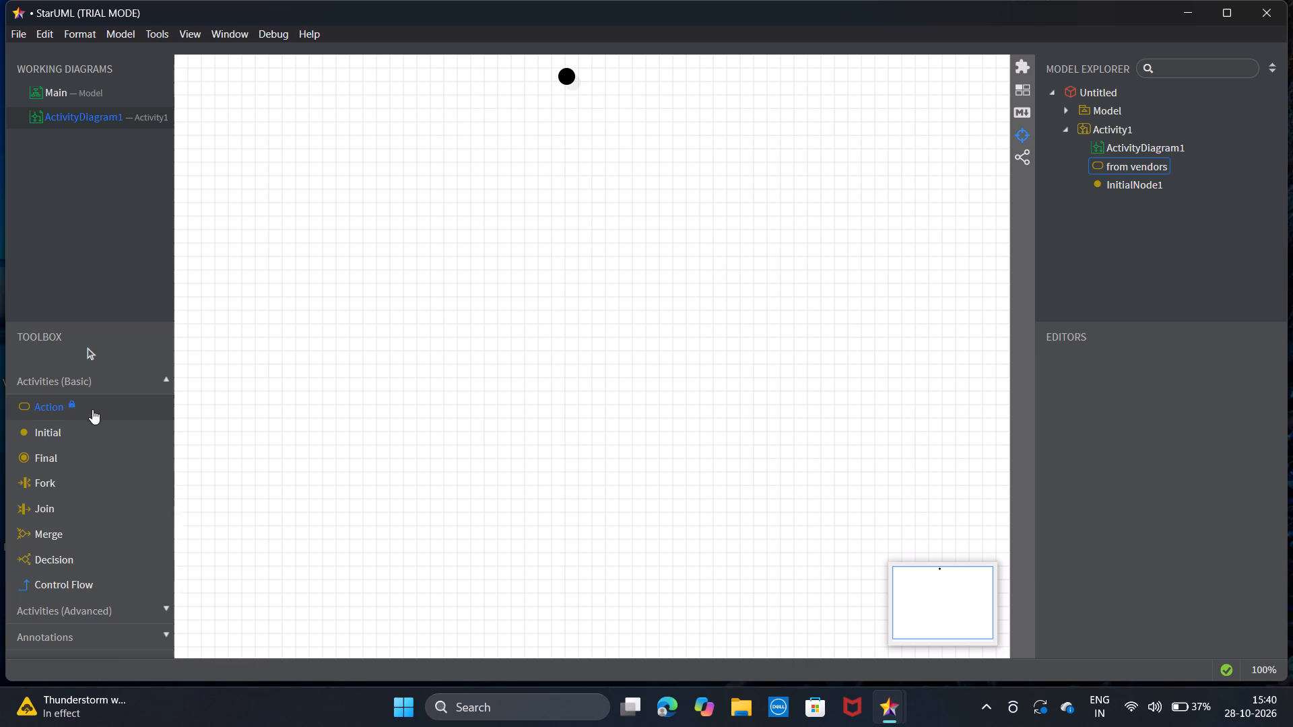
{"action": "left_click", "coordinate": [97, 407]}
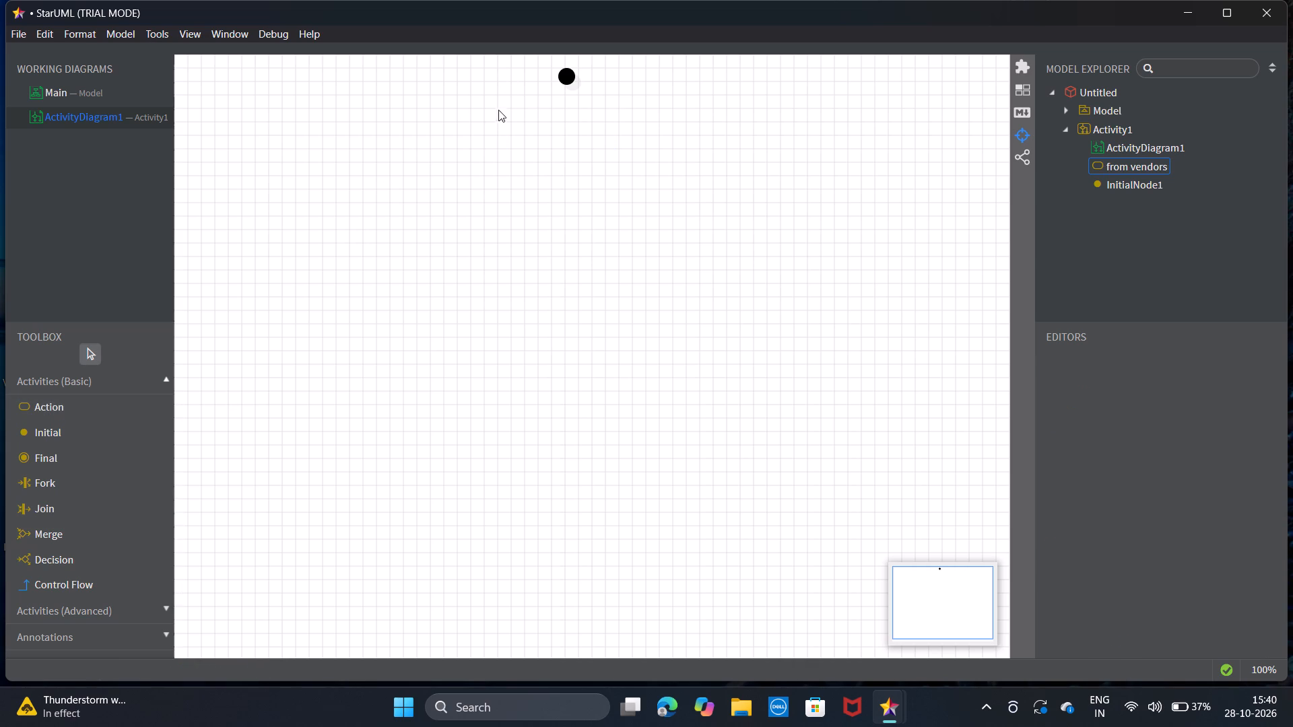
{"action": "left_click_drag", "start_coordinate": [498, 106], "coordinate": [649, 150]}
{"action": "left_click", "coordinate": [140, 399]}
{"action": "left_click_drag", "start_coordinate": [460, 114], "coordinate": [651, 178]}
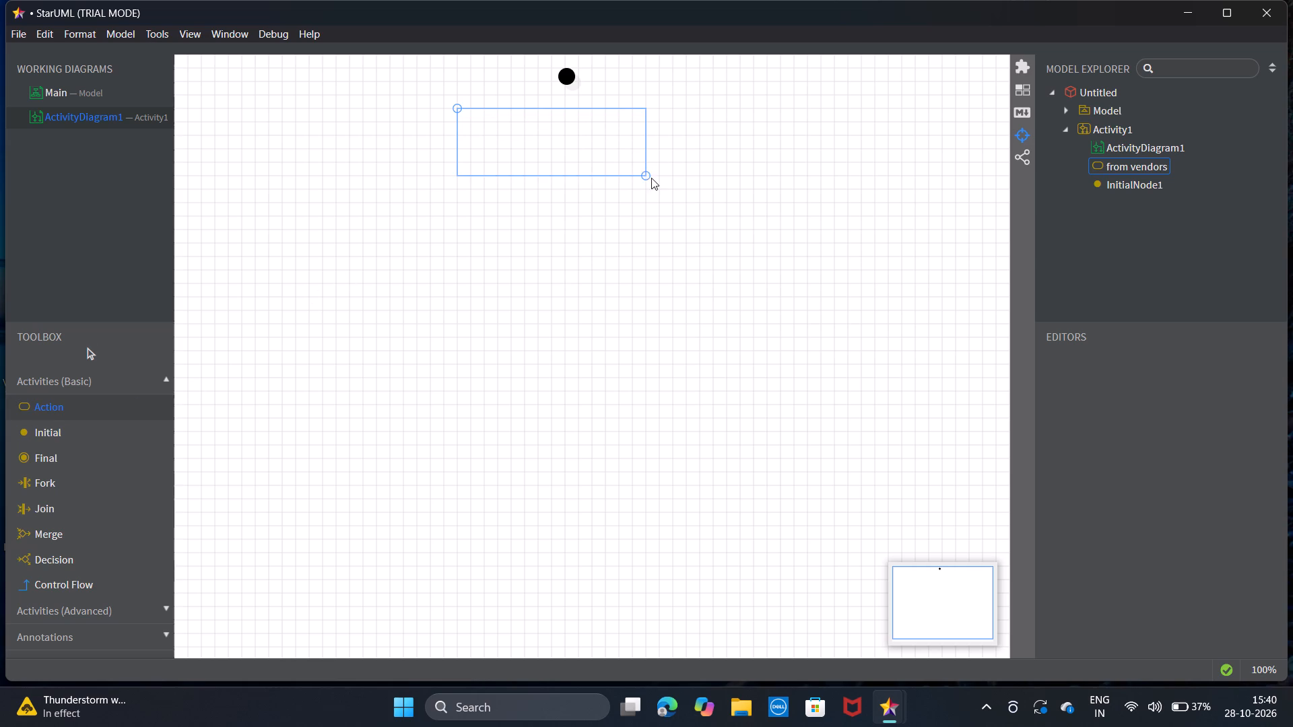
{"action": "left_click_drag", "start_coordinate": [651, 178], "coordinate": [684, 170]}
{"action": "type", "text": "select quotation from vendors"}
{"action": "key", "text": "Return"}
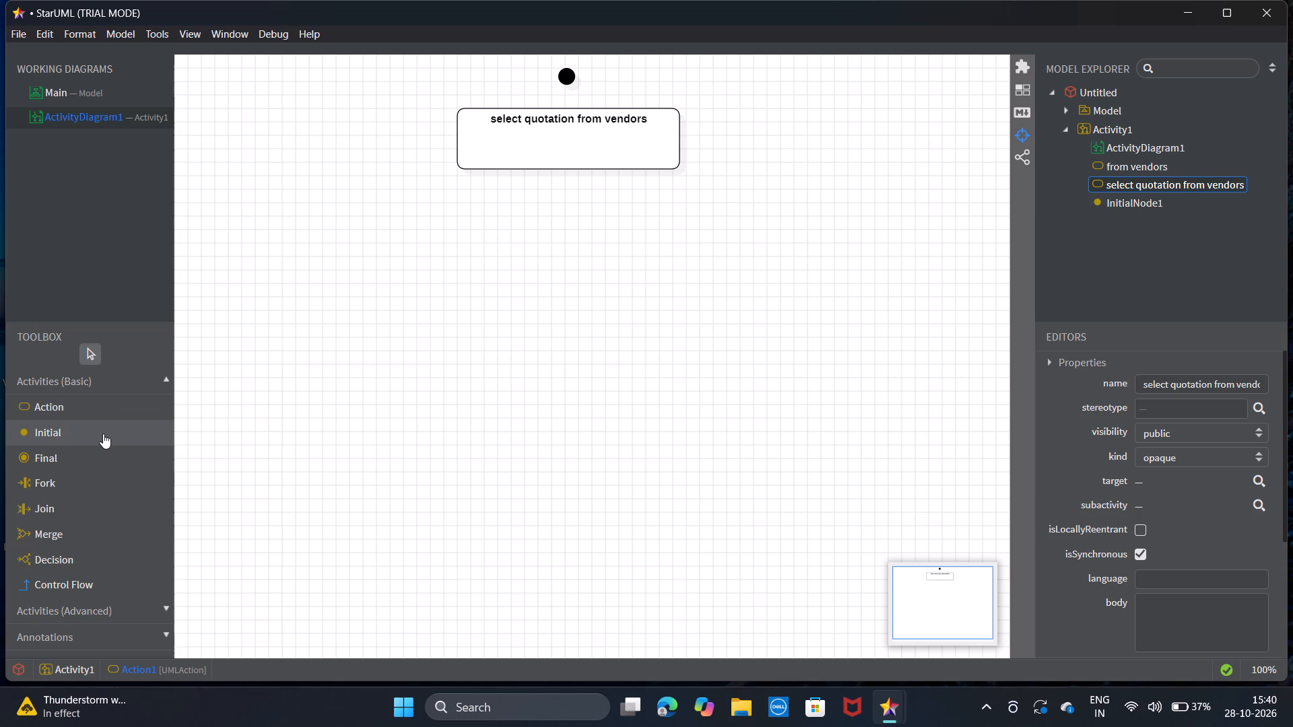
Place a Merge node centrally below the "select quotation from vendors" action.
{"action": "left_click", "coordinate": [100, 526]}
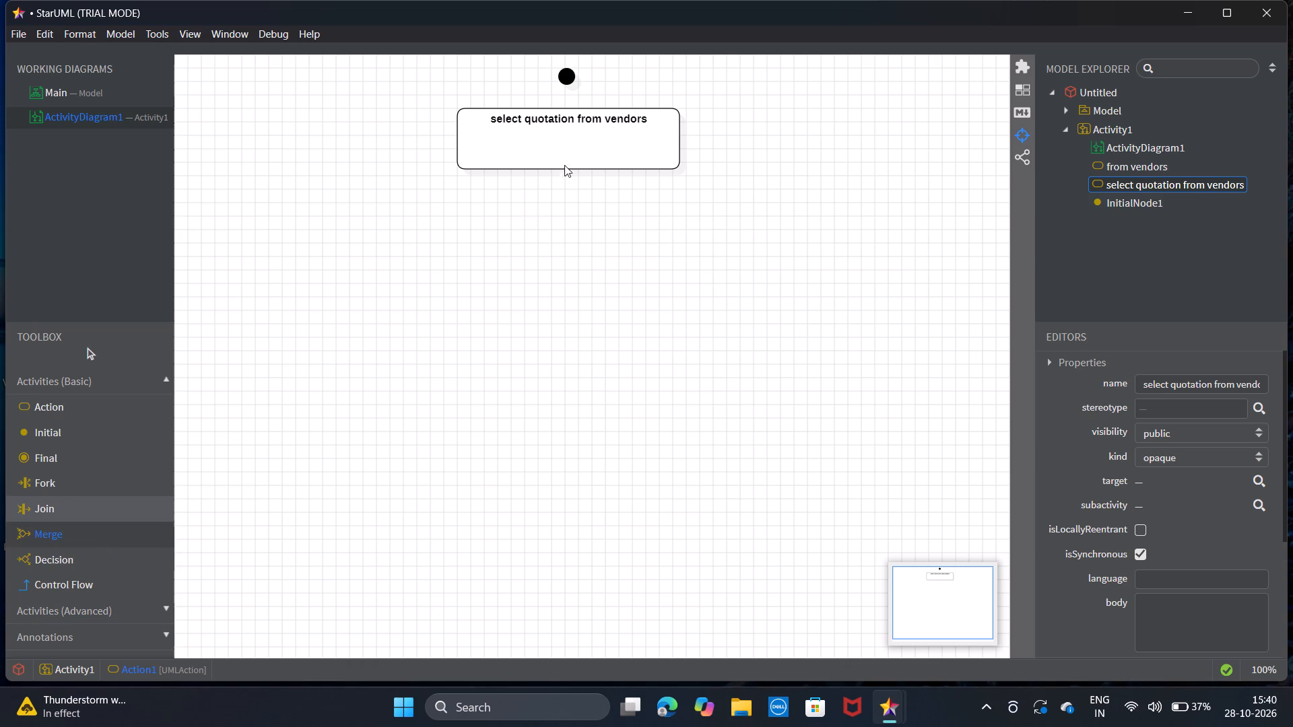
{"action": "left_click_drag", "start_coordinate": [552, 199], "coordinate": [565, 215]}
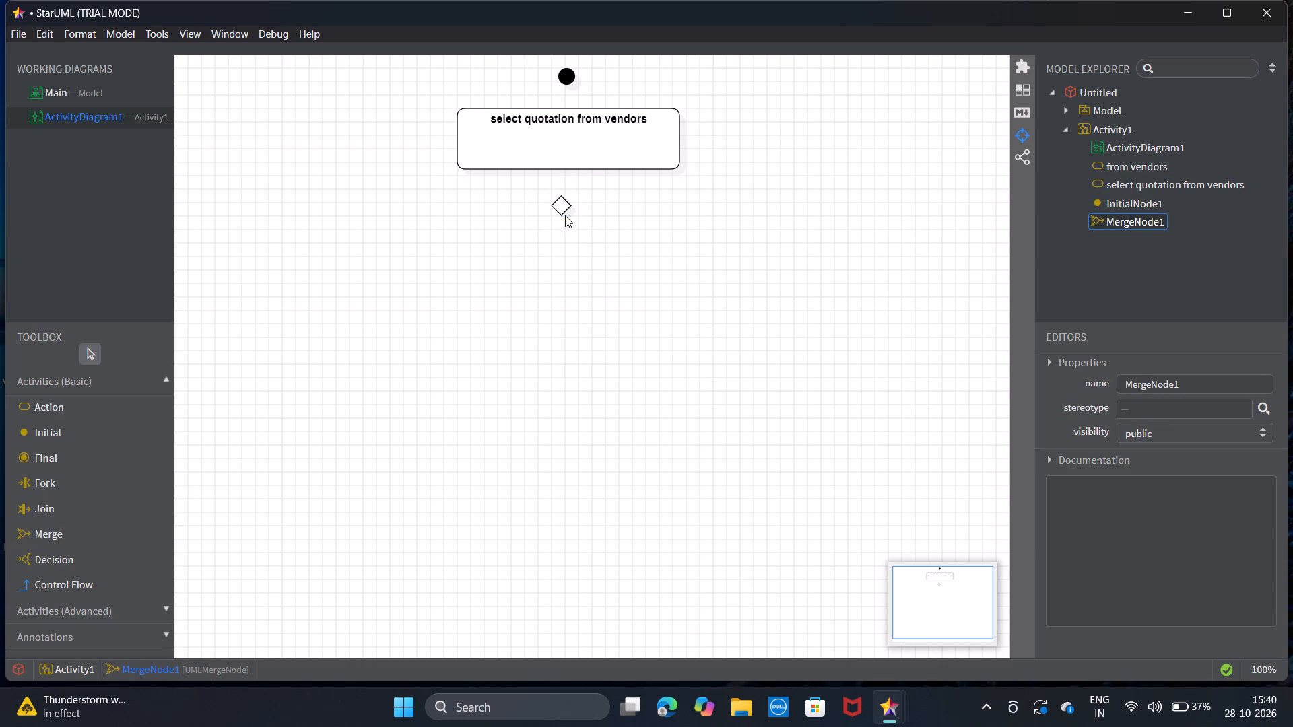
Enlarge the merge node into a wider, taller diamond below the "select quotation from vendors" action.
{"action": "left_click_drag", "start_coordinate": [561, 195], "coordinate": [561, 189]}
{"action": "left_click_drag", "start_coordinate": [561, 189], "coordinate": [560, 185]}
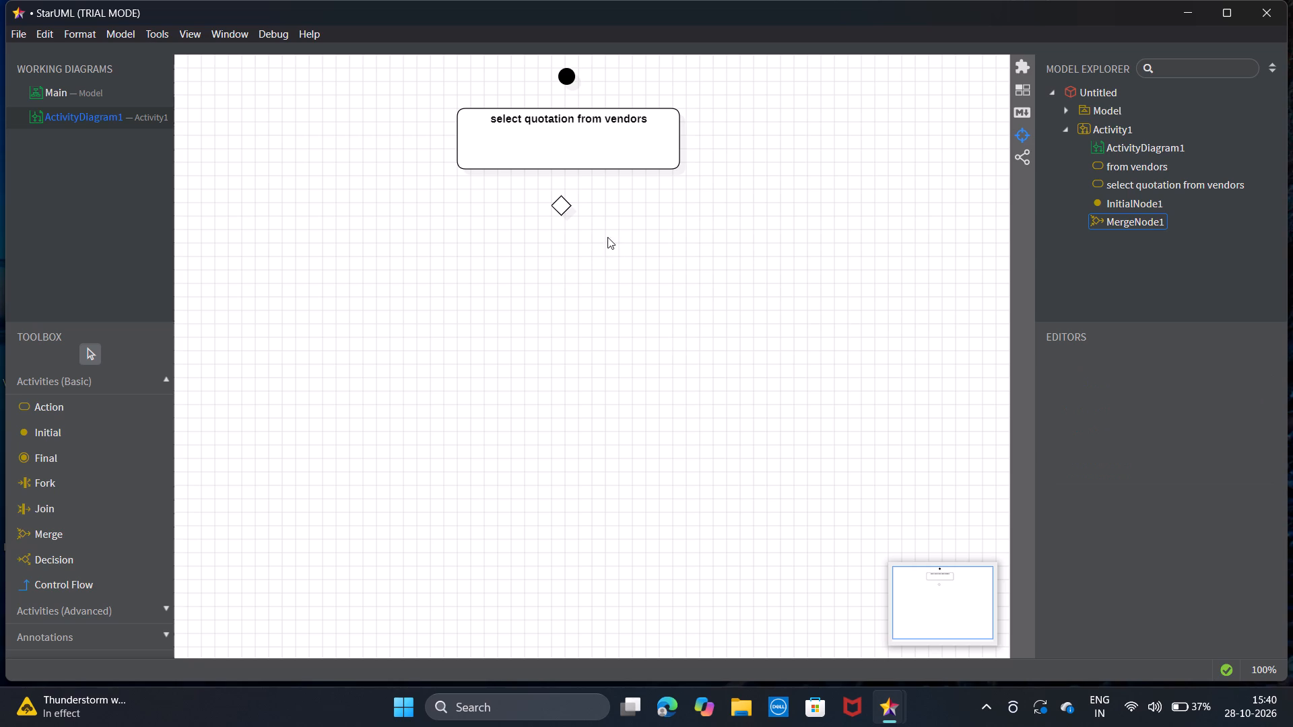
{"action": "double_click", "coordinate": [565, 203]}
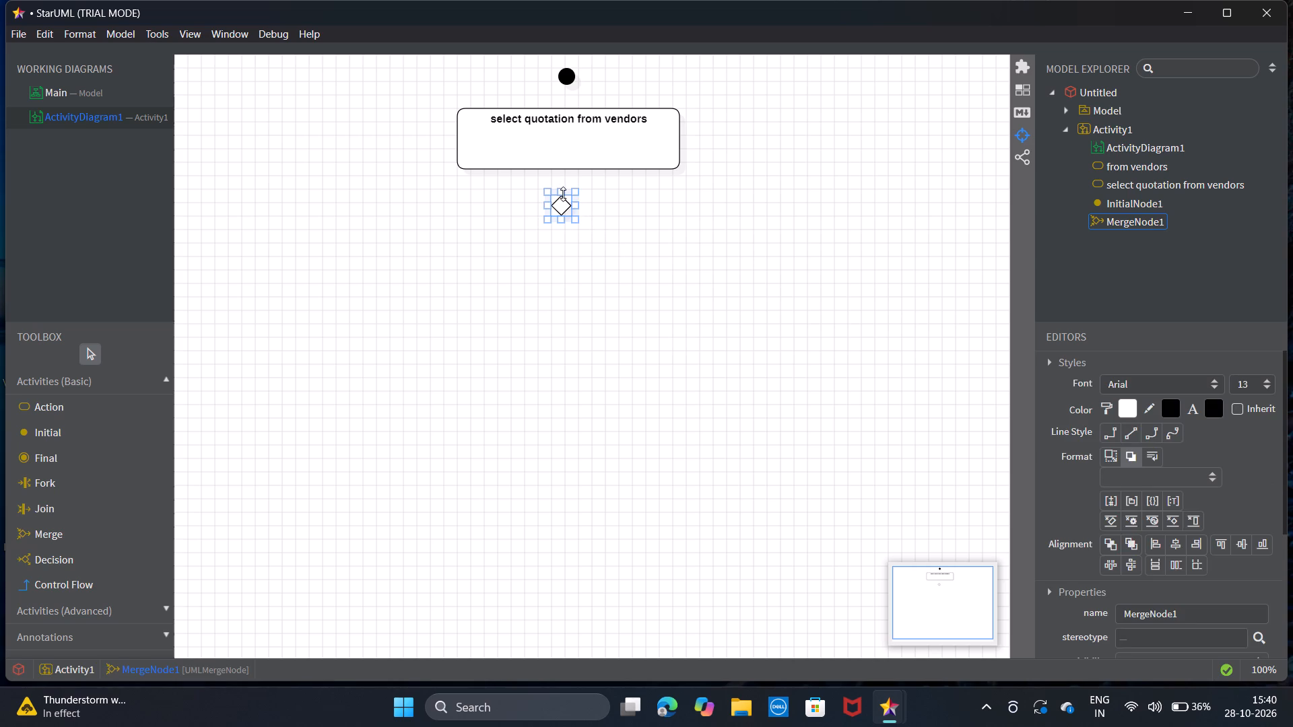
{"action": "left_click_drag", "start_coordinate": [563, 194], "coordinate": [563, 183]}
{"action": "left_click_drag", "start_coordinate": [562, 219], "coordinate": [557, 240]}
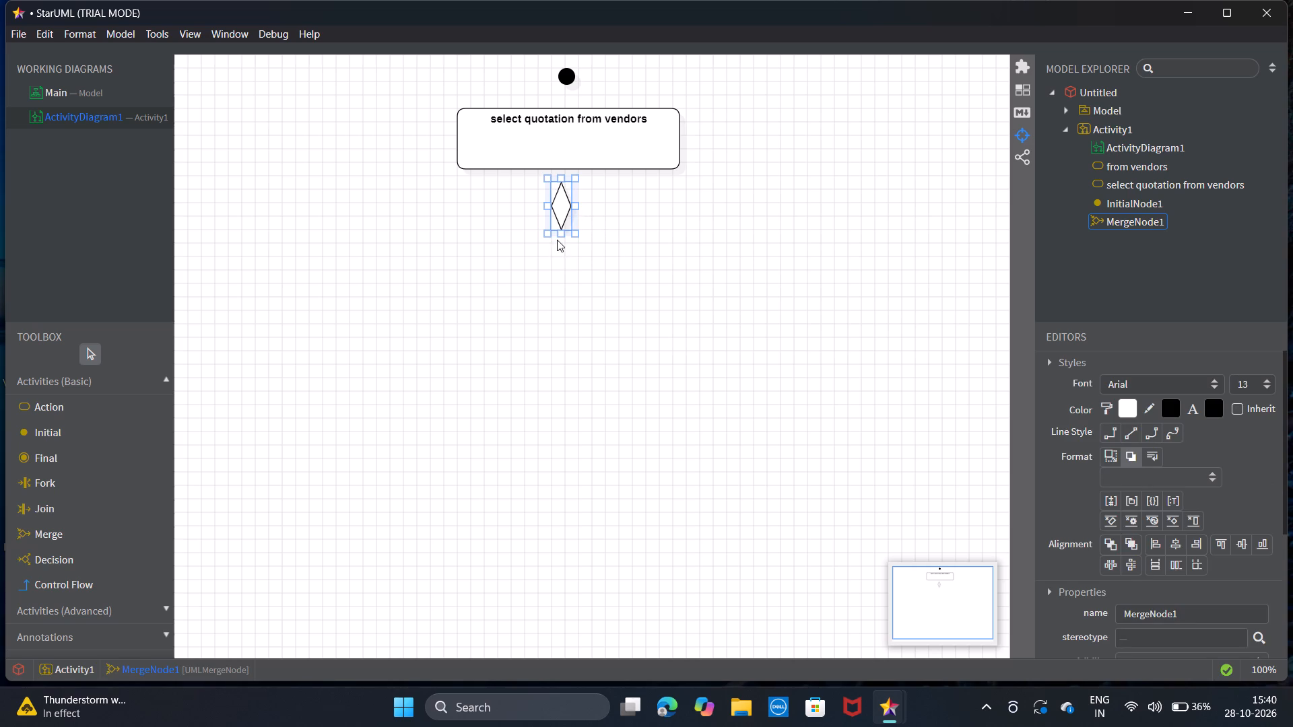
{"action": "left_click_drag", "start_coordinate": [572, 205], "coordinate": [596, 201]}
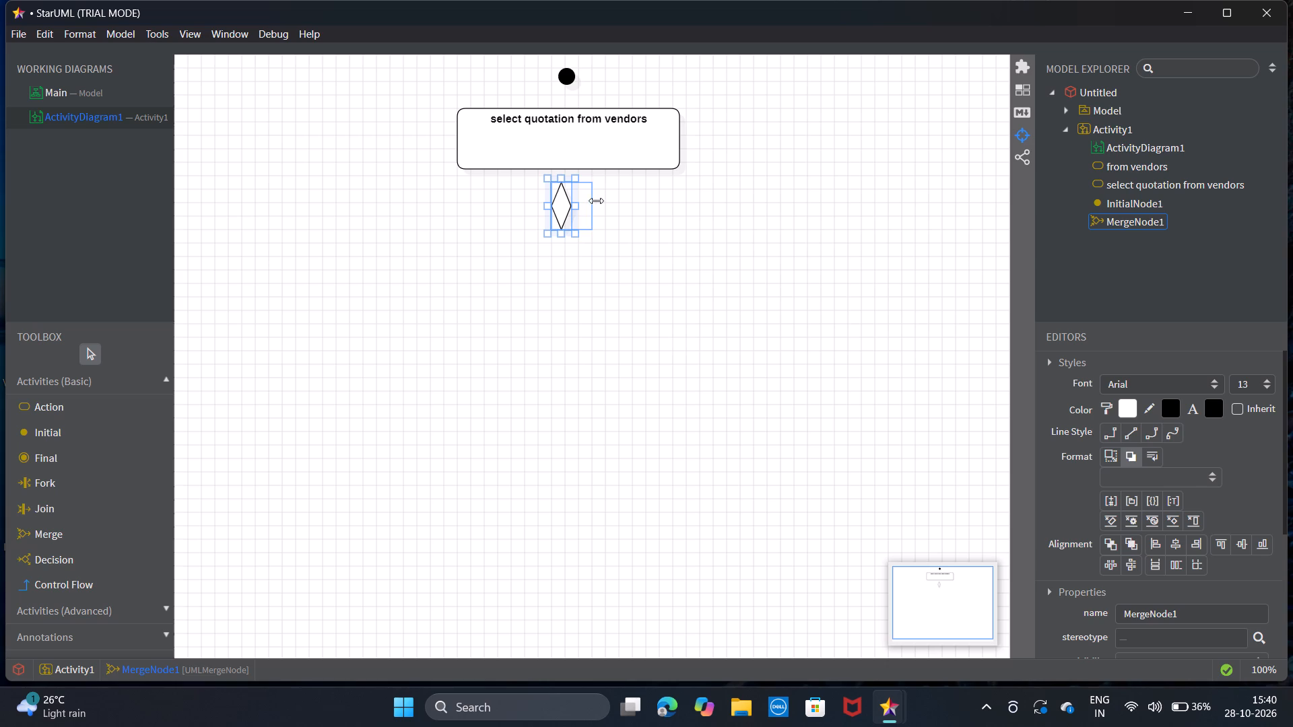
{"action": "left_click_drag", "start_coordinate": [596, 201], "coordinate": [598, 199]}
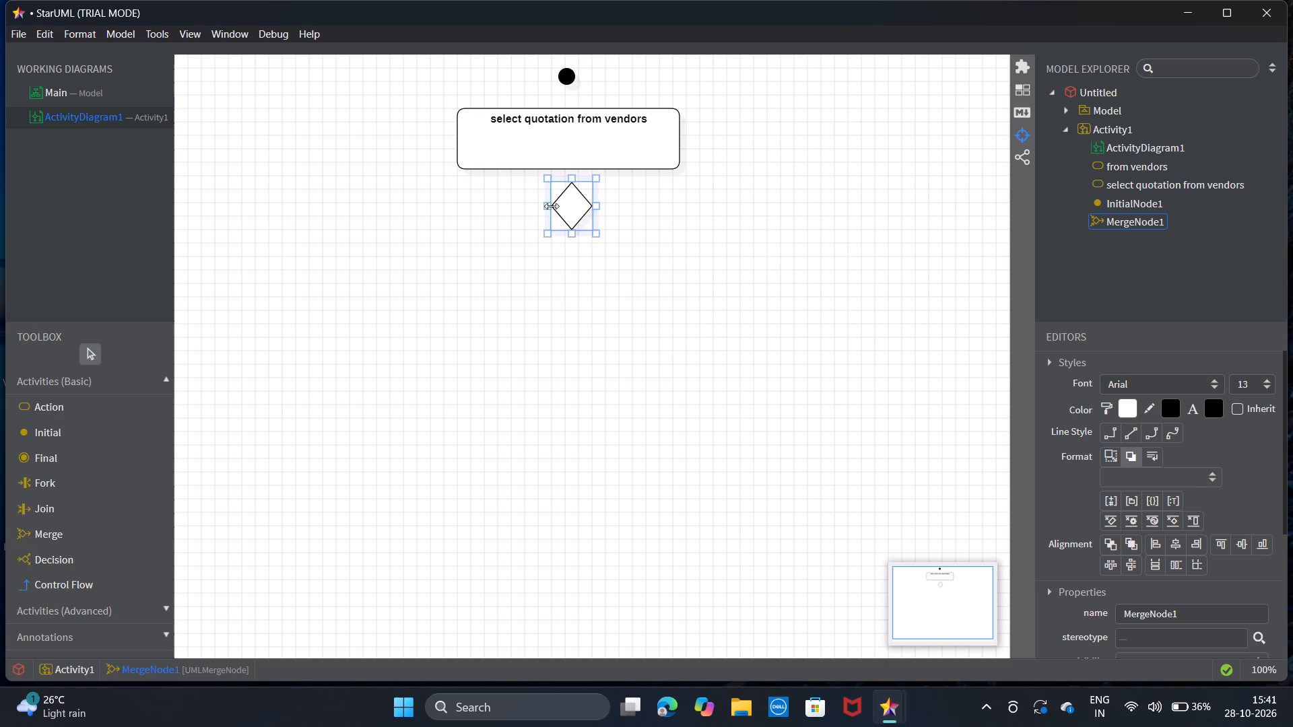
{"action": "left_click_drag", "start_coordinate": [549, 205], "coordinate": [536, 205]}
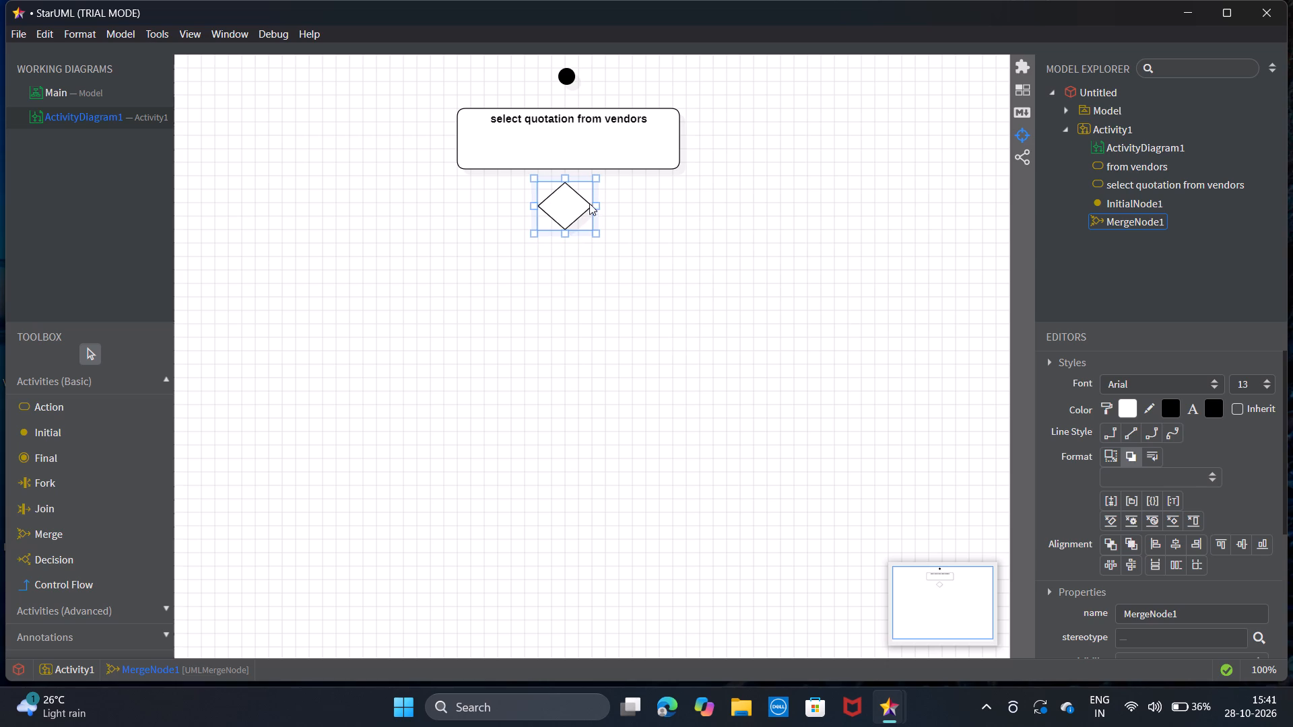
{"action": "left_click_drag", "start_coordinate": [593, 207], "coordinate": [602, 204]}
{"action": "left_click_drag", "start_coordinate": [602, 204], "coordinate": [611, 203]}
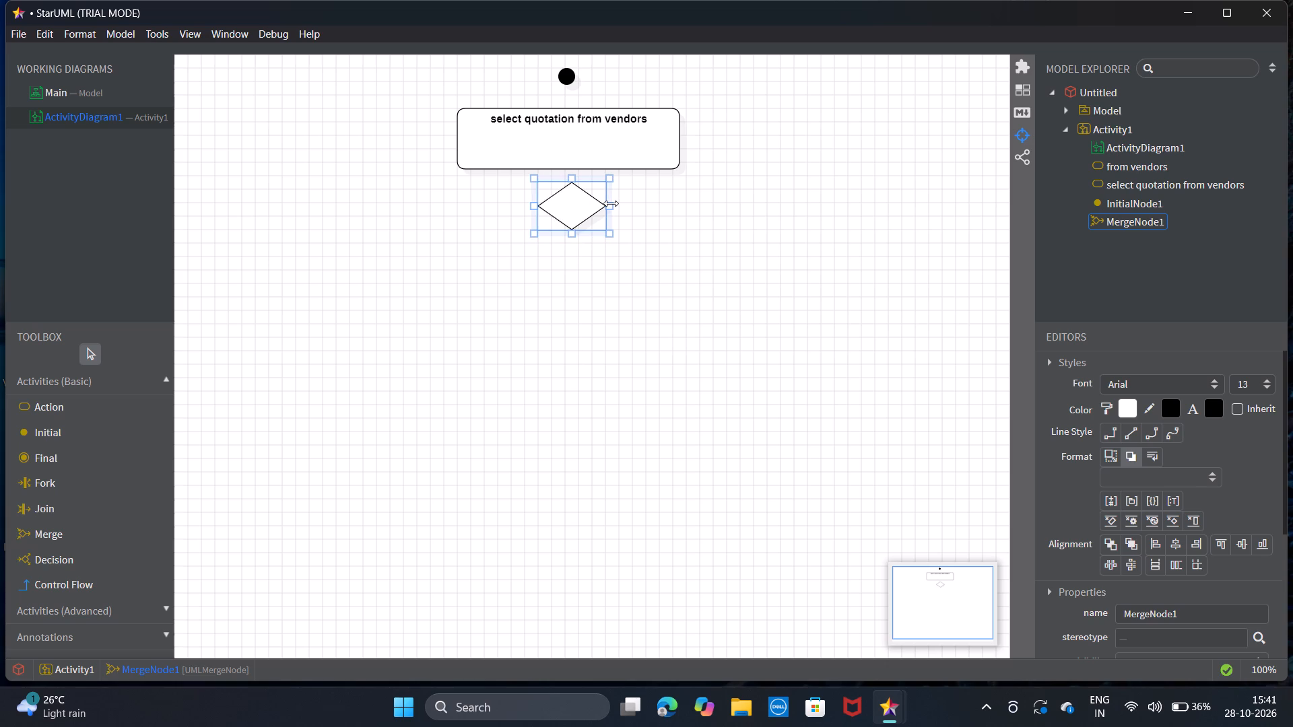
{"action": "left_click", "coordinate": [568, 230]}
{"action": "left_click_drag", "start_coordinate": [571, 237], "coordinate": [569, 248]}
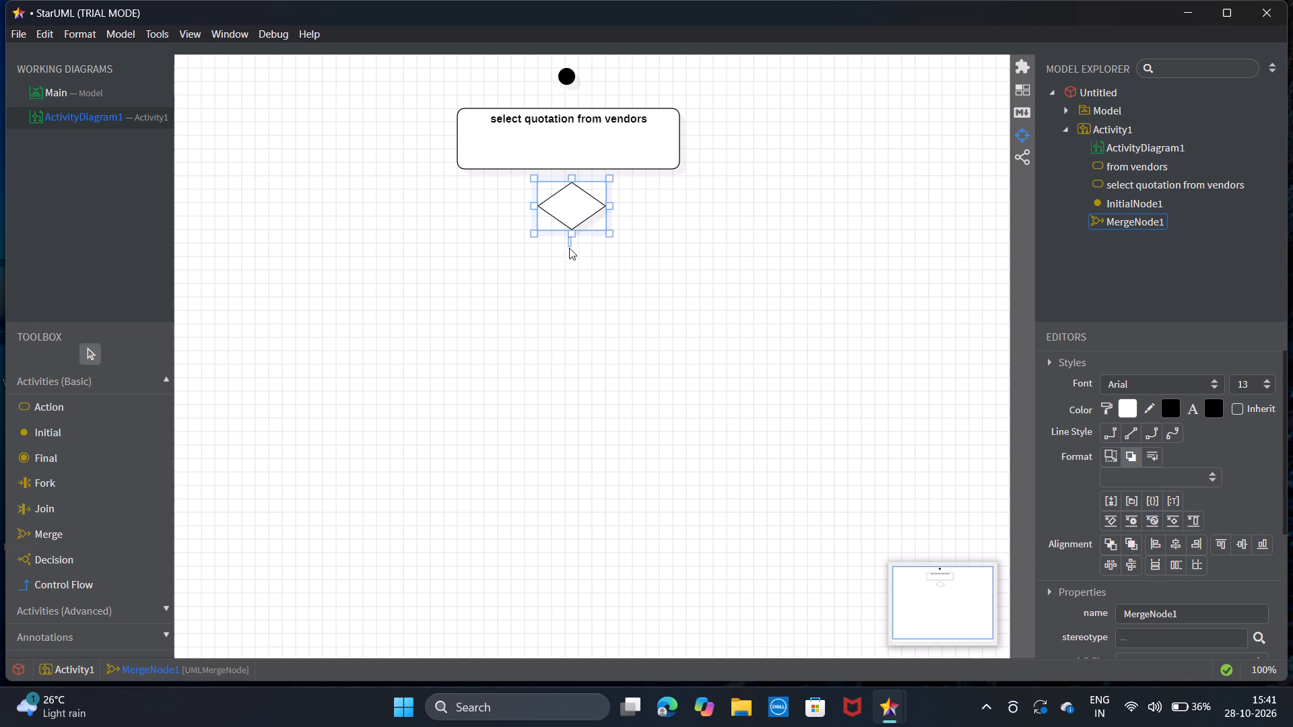
{"action": "left_click_drag", "start_coordinate": [569, 248], "coordinate": [570, 255]}
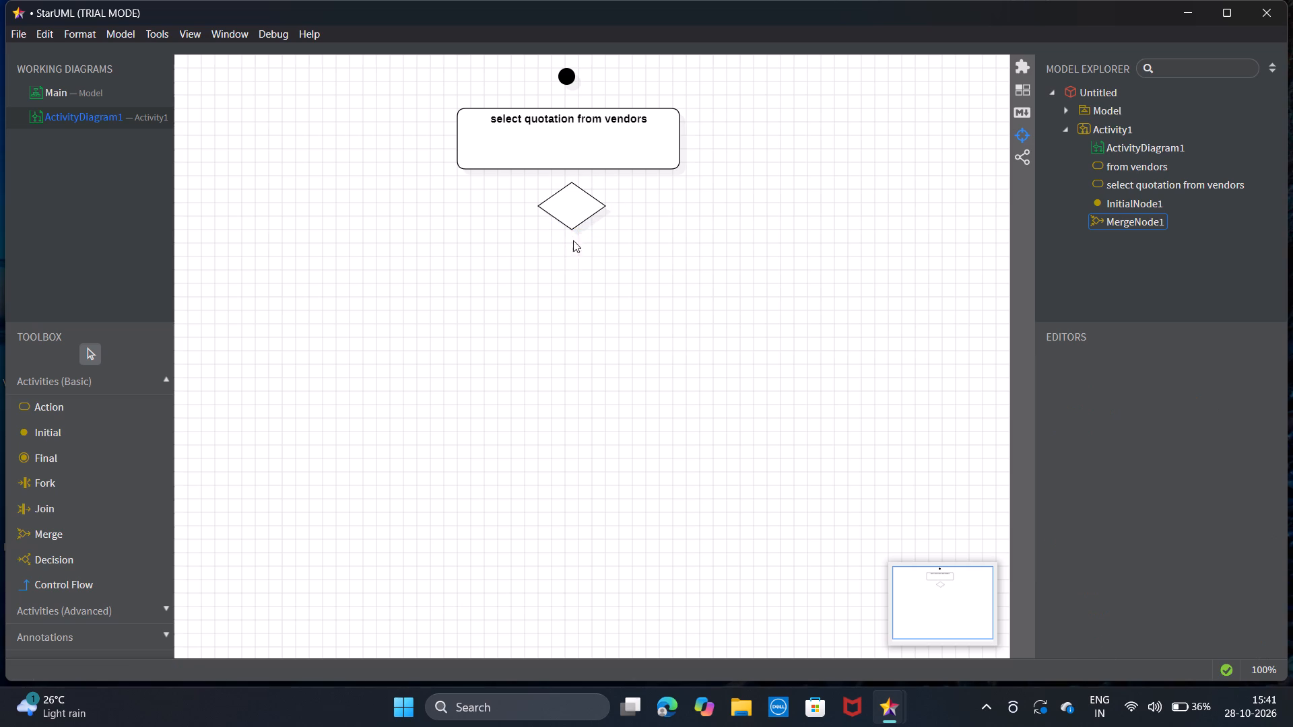
Nudge the merge node down to widen the gap below the action, and slightly left to centre it under the action.
{"action": "double_click", "coordinate": [568, 205]}
{"action": "key", "text": "Down"}
{"action": "key", "text": "Down"}
{"action": "key", "text": "Down"}
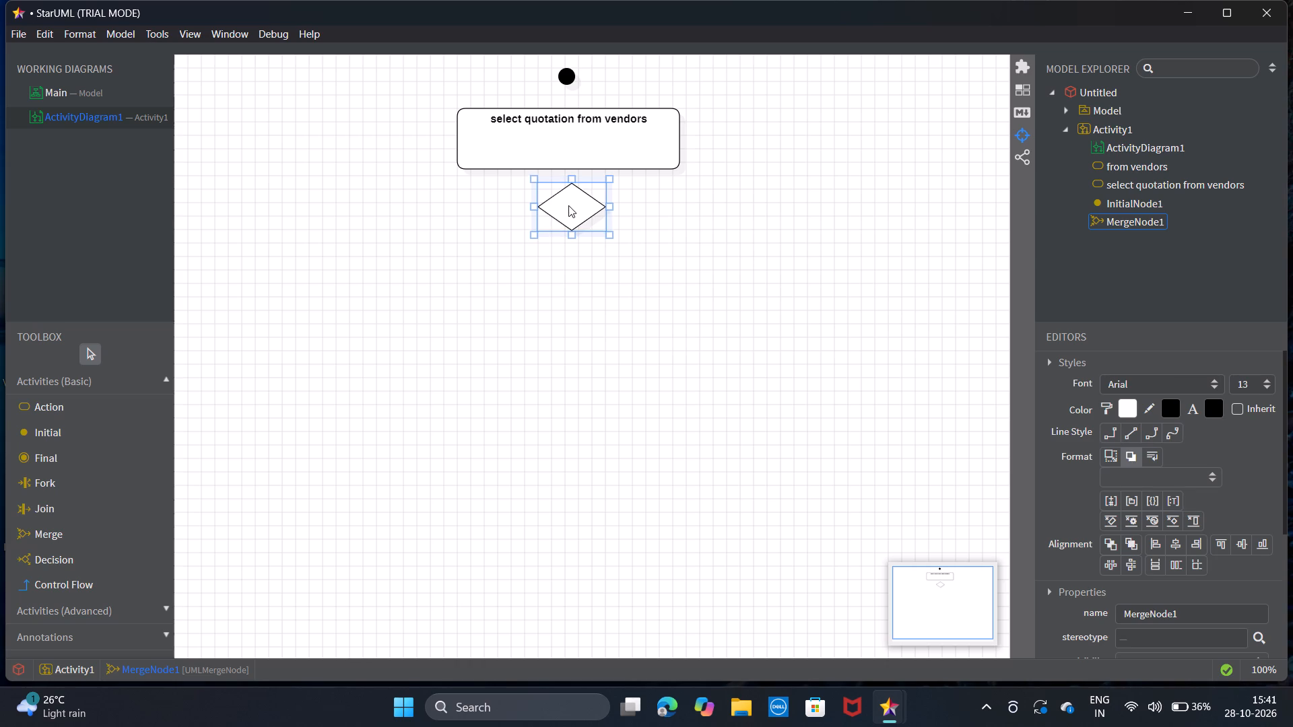
{"action": "key", "text": "Down"}
{"action": "key", "text": "Down"}
{"action": "key", "text": "Down"}
{"action": "key", "text": "Down"}
{"action": "key", "text": "Down"}
{"action": "key", "text": "Down"}
{"action": "key", "text": "Down"}
{"action": "key", "text": "Down"}
{"action": "key", "text": "Down"}
{"action": "key", "text": "Down"}
{"action": "key", "text": "Down"}
{"action": "key", "text": "Down"}
{"action": "key", "text": "Down"}
{"action": "key", "text": "Down"}
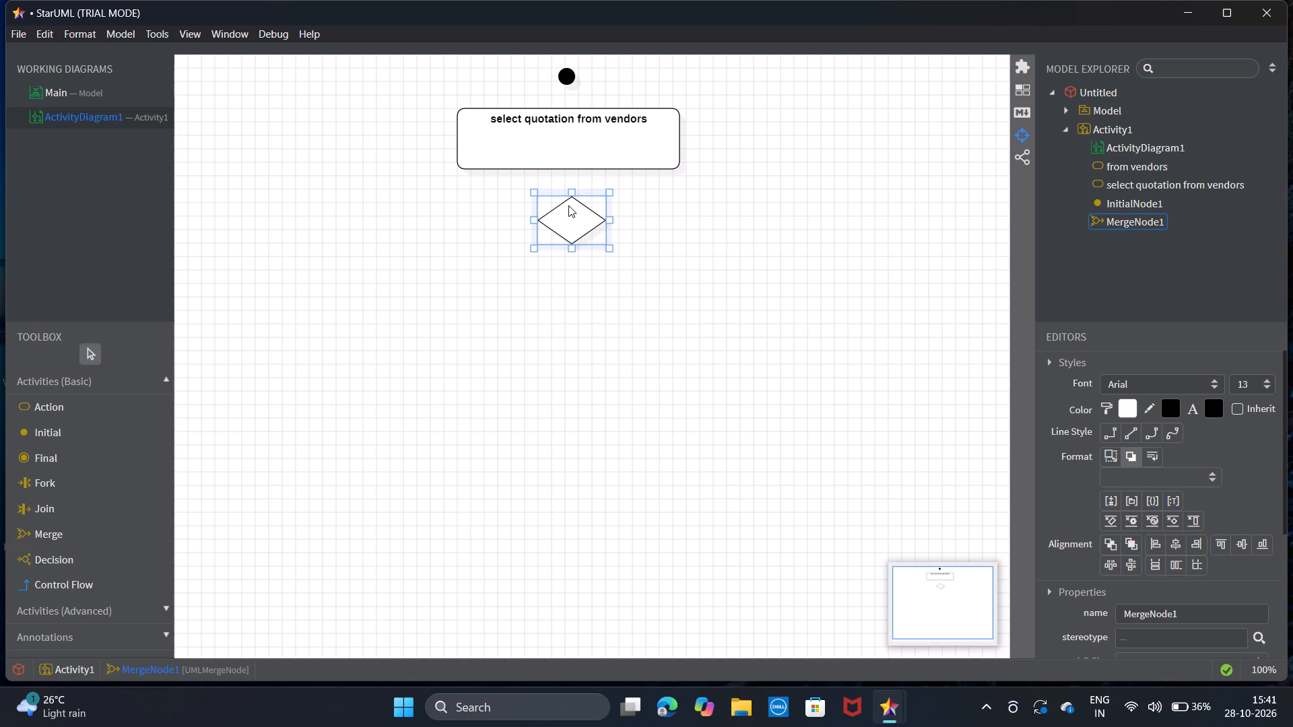
{"action": "key", "text": "Left"}
{"action": "key", "text": "Left"}
{"action": "key", "text": "Left"}
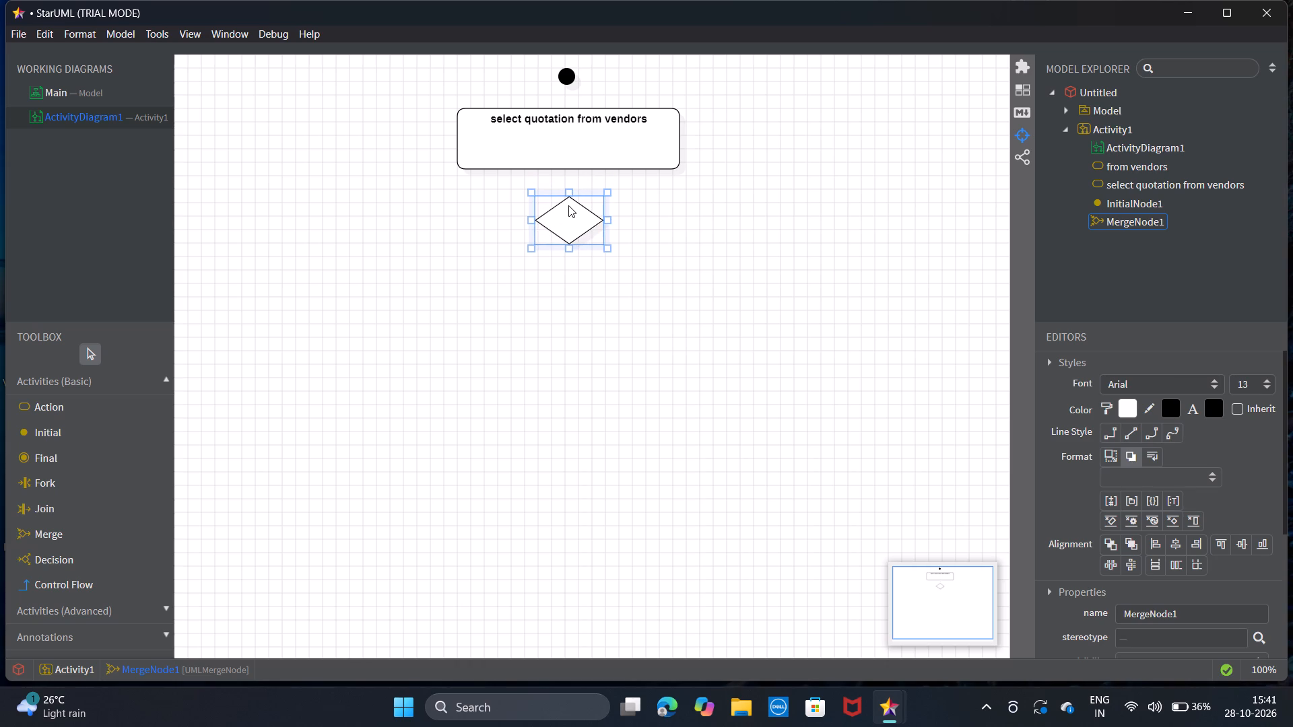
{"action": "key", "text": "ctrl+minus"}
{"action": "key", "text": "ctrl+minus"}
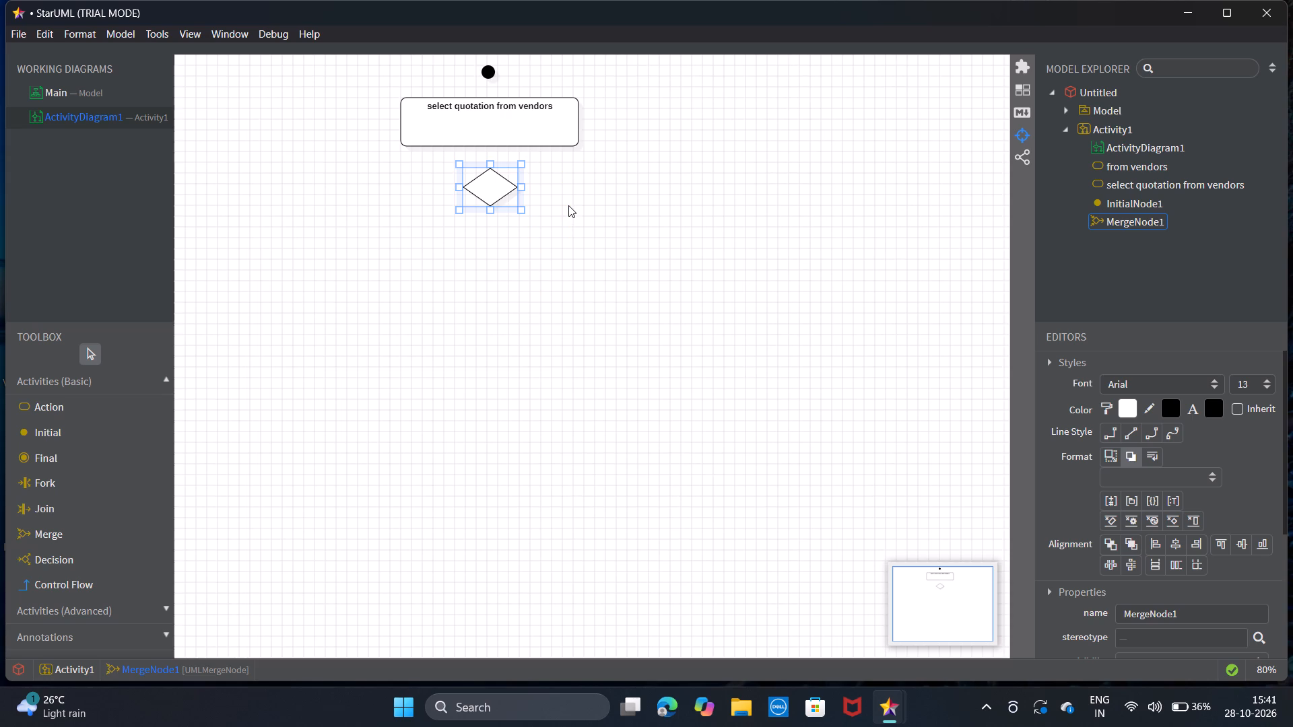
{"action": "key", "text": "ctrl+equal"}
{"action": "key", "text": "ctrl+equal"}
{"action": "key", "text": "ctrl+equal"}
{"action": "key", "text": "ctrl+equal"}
Add a wide action named "place order" just below the merge node.
{"action": "key", "text": "ctrl+shift+equal"}
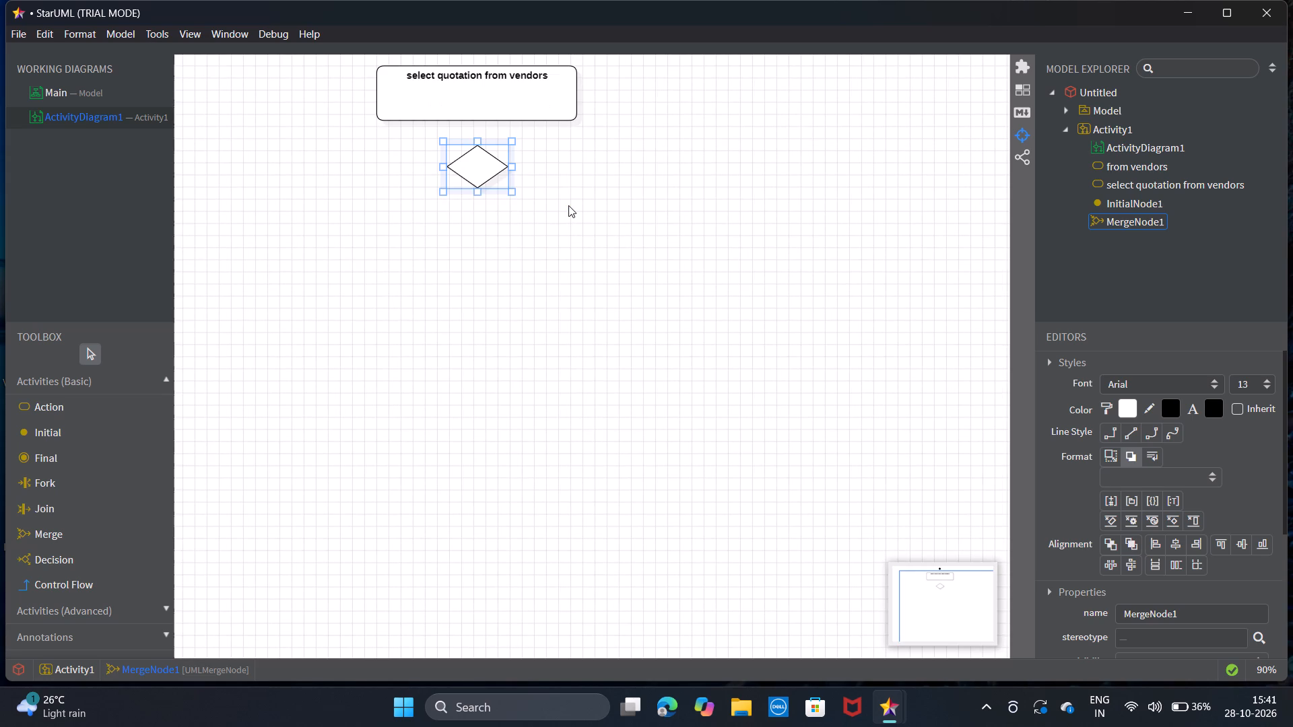
{"action": "key", "text": "equal"}
{"action": "left_click", "coordinate": [110, 413]}
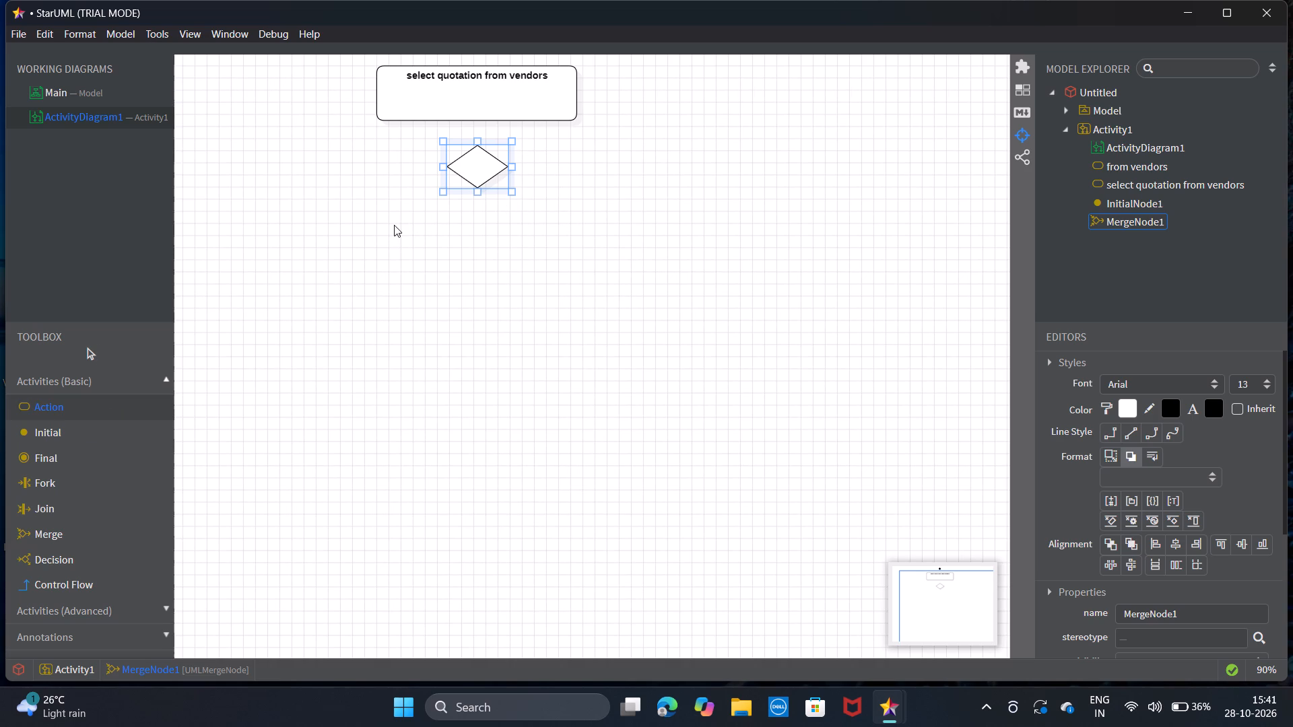
{"action": "left_click_drag", "start_coordinate": [403, 217], "coordinate": [565, 245]}
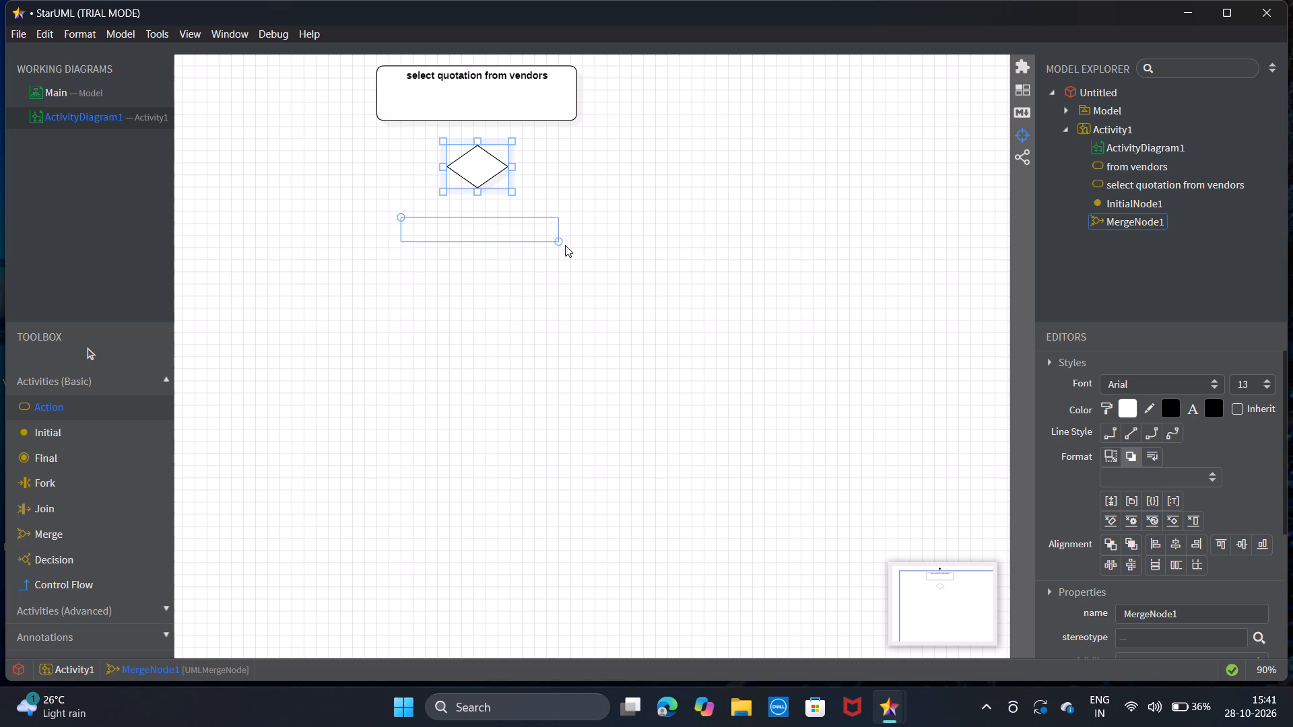
{"action": "left_click_drag", "start_coordinate": [565, 245], "coordinate": [574, 254]}
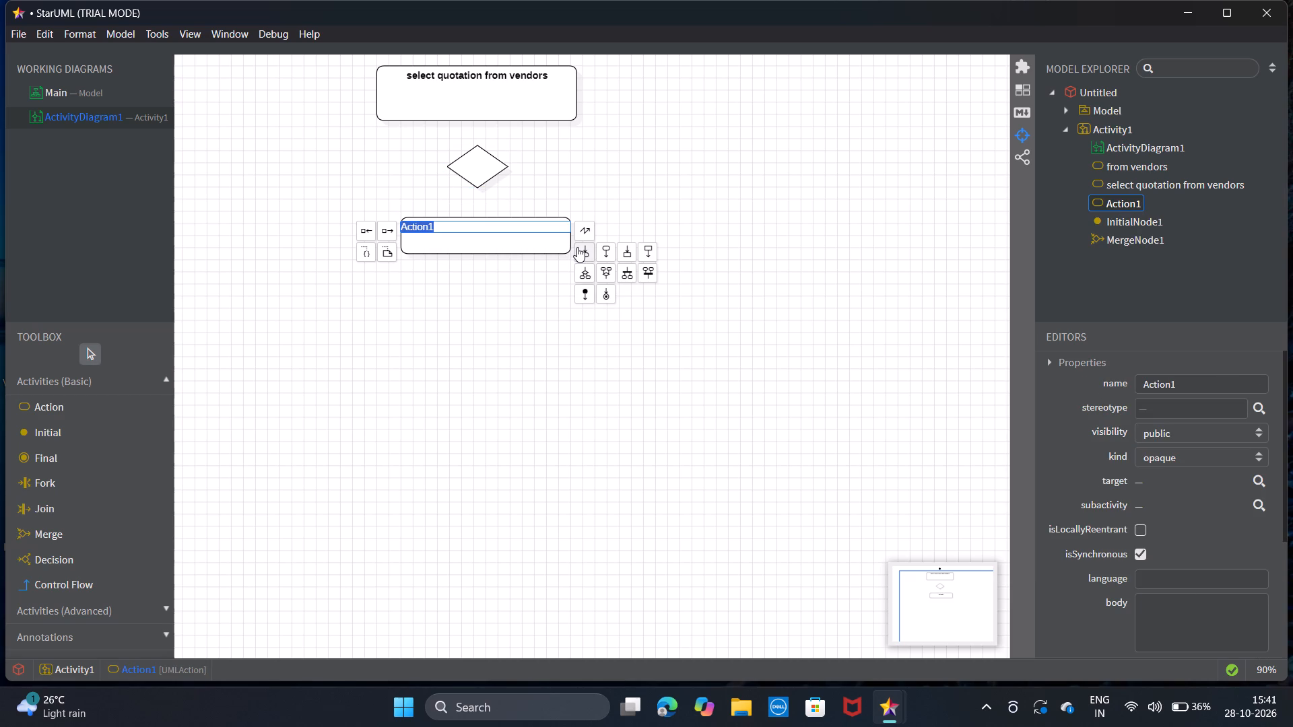
{"action": "type", "text": "place order"}
{"action": "key", "text": "Return"}
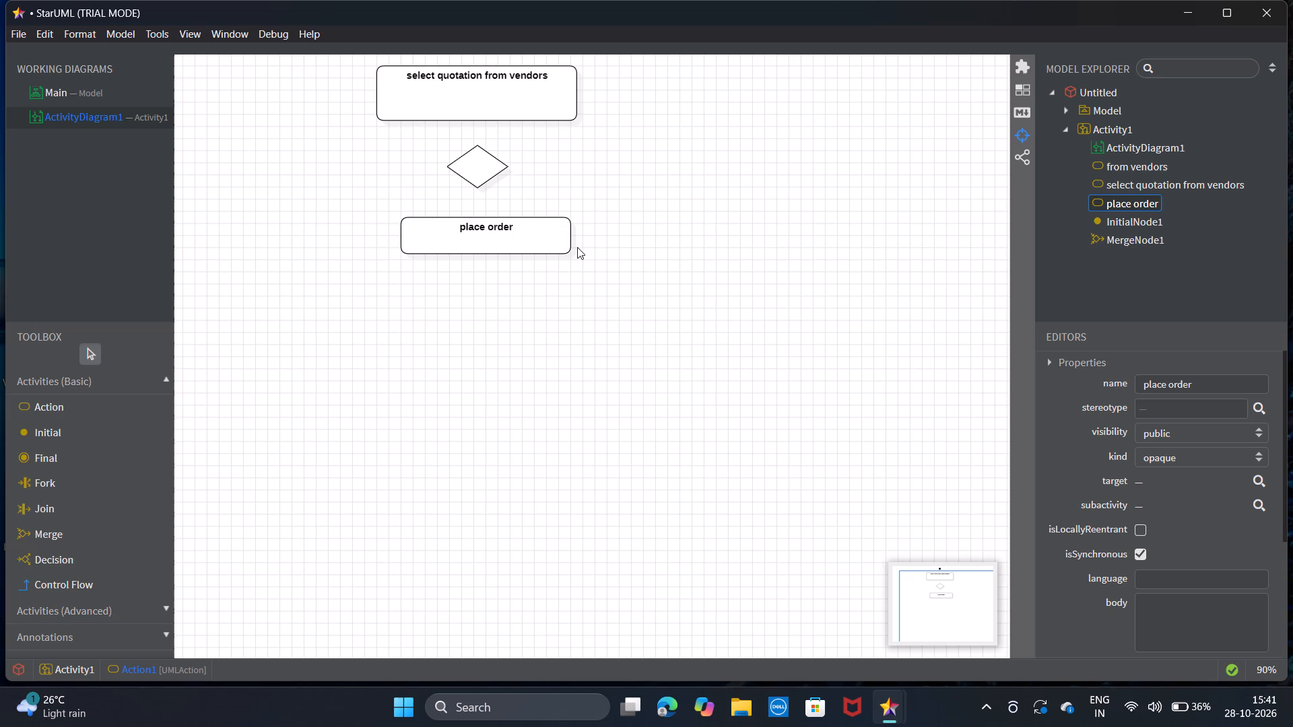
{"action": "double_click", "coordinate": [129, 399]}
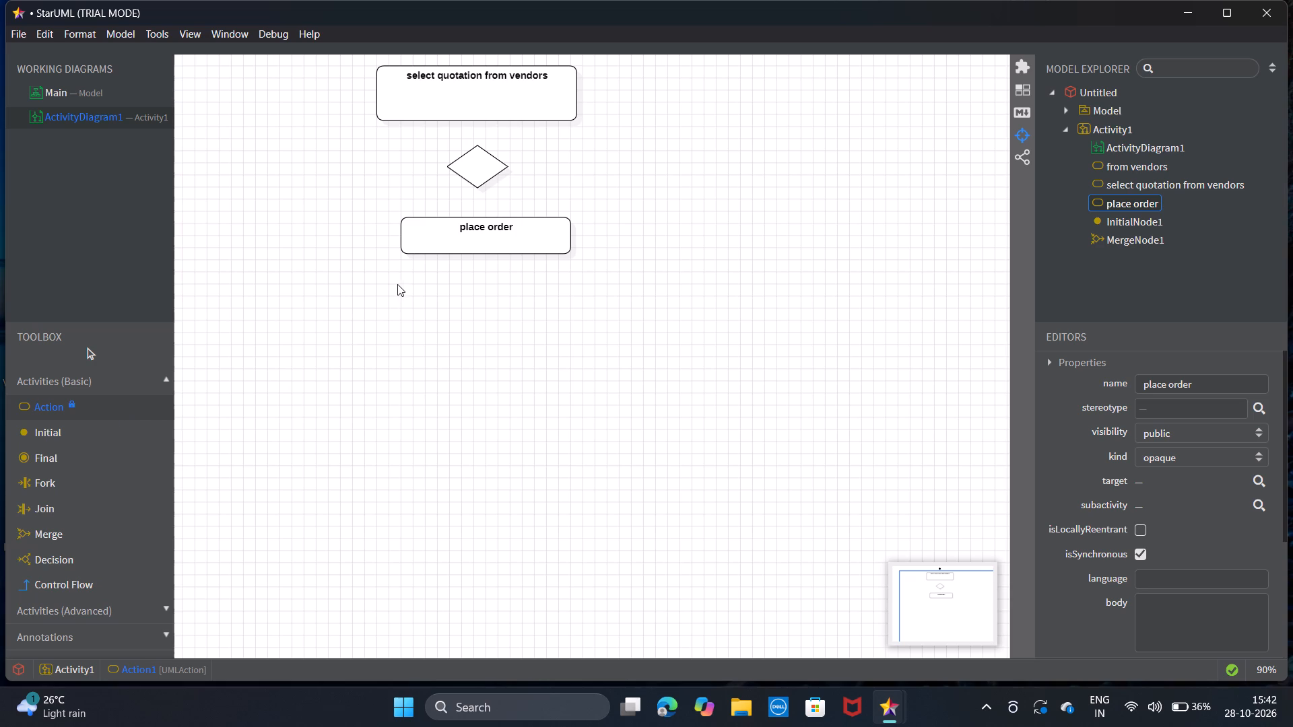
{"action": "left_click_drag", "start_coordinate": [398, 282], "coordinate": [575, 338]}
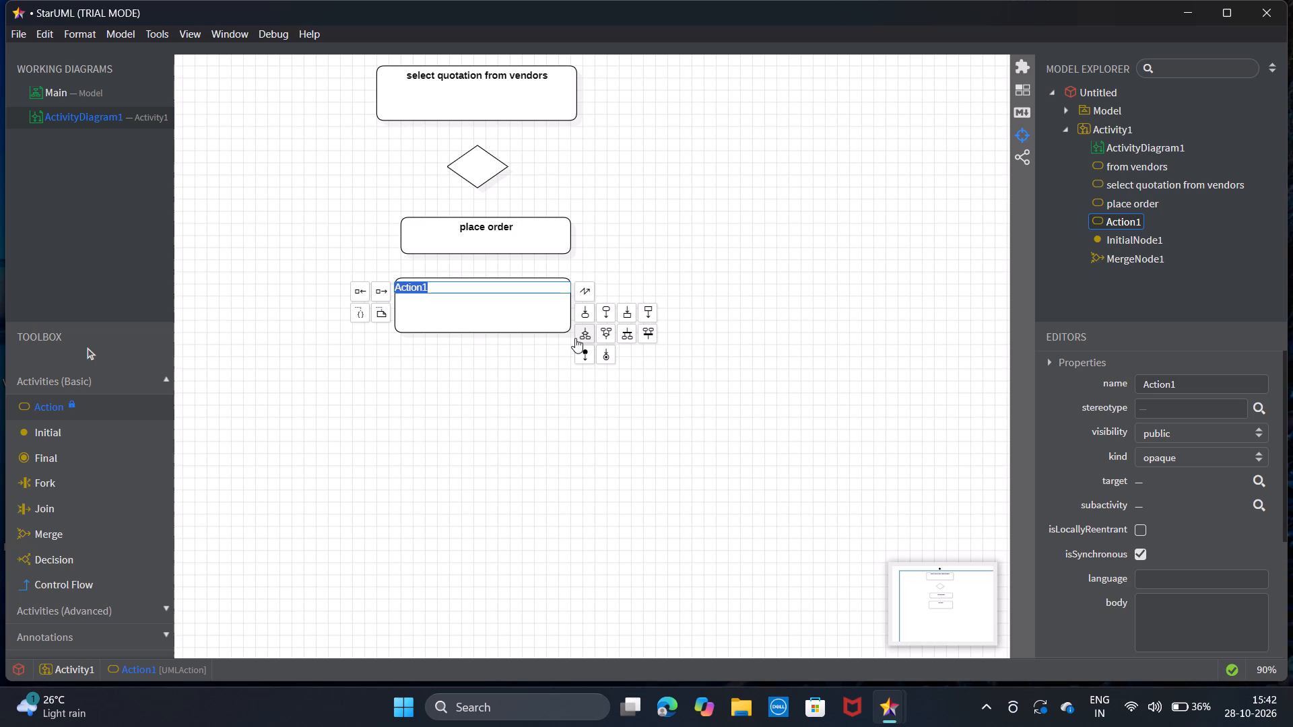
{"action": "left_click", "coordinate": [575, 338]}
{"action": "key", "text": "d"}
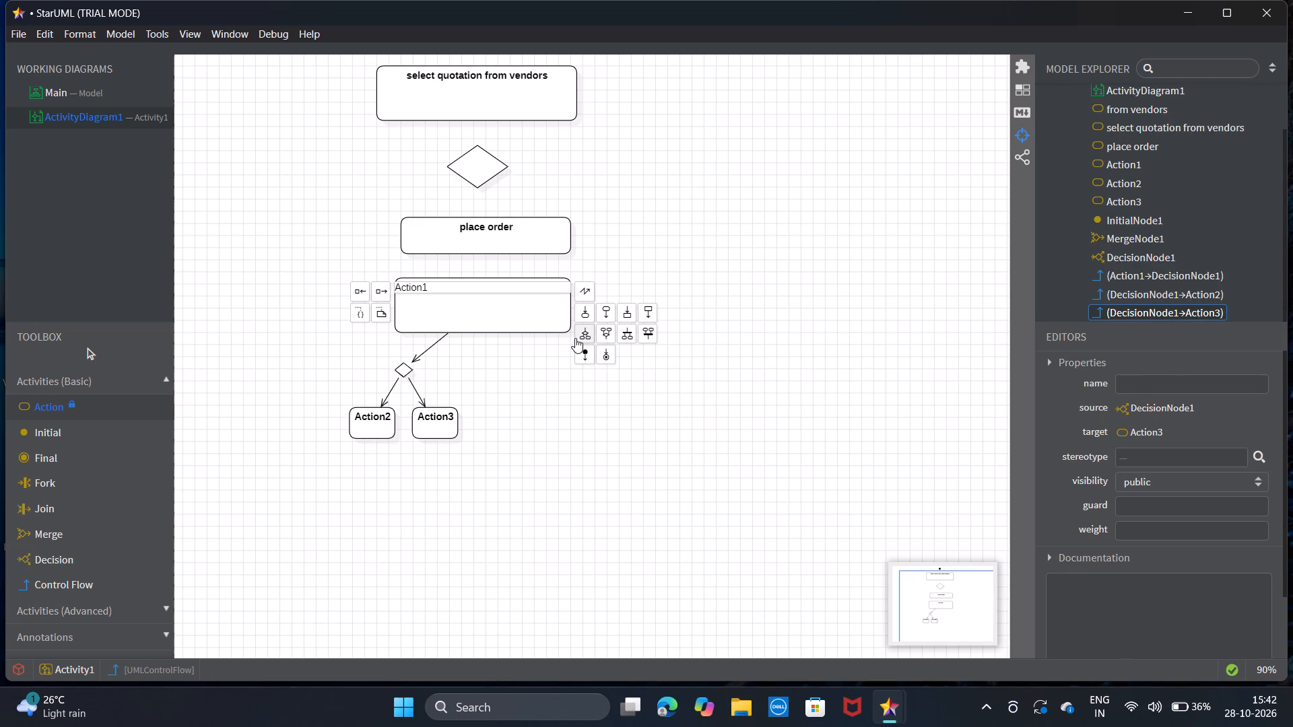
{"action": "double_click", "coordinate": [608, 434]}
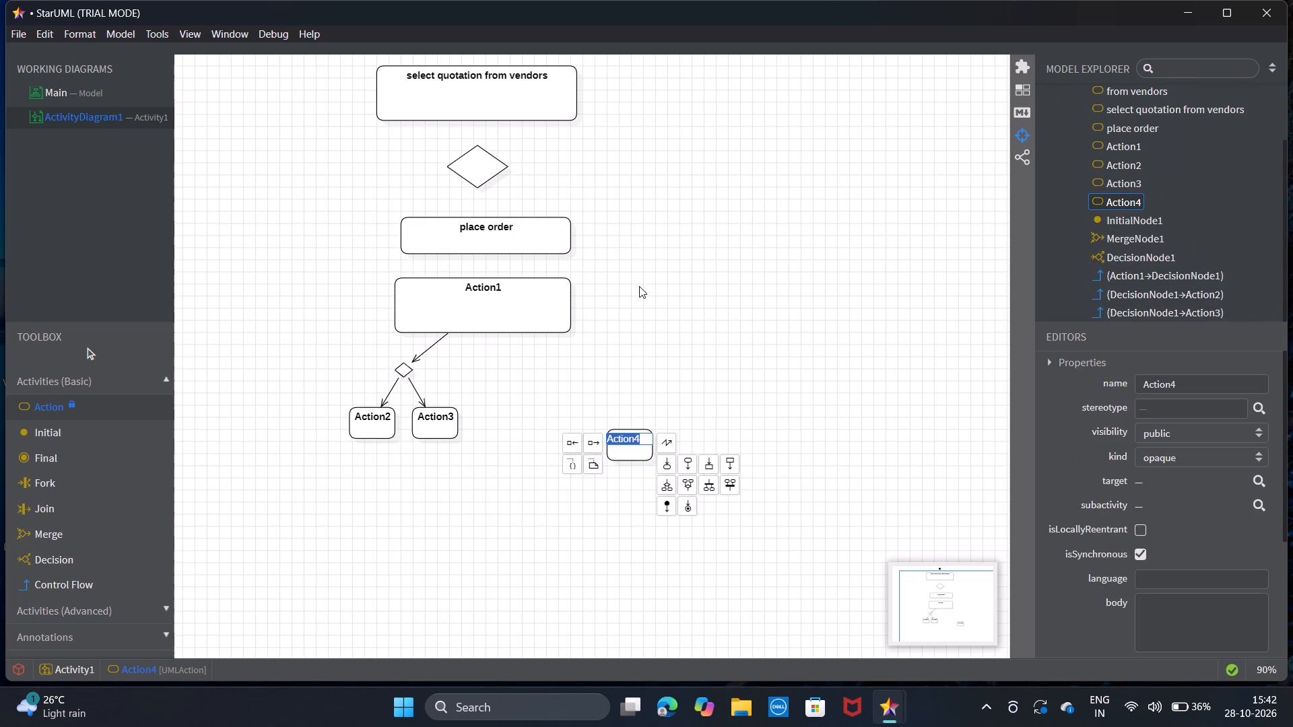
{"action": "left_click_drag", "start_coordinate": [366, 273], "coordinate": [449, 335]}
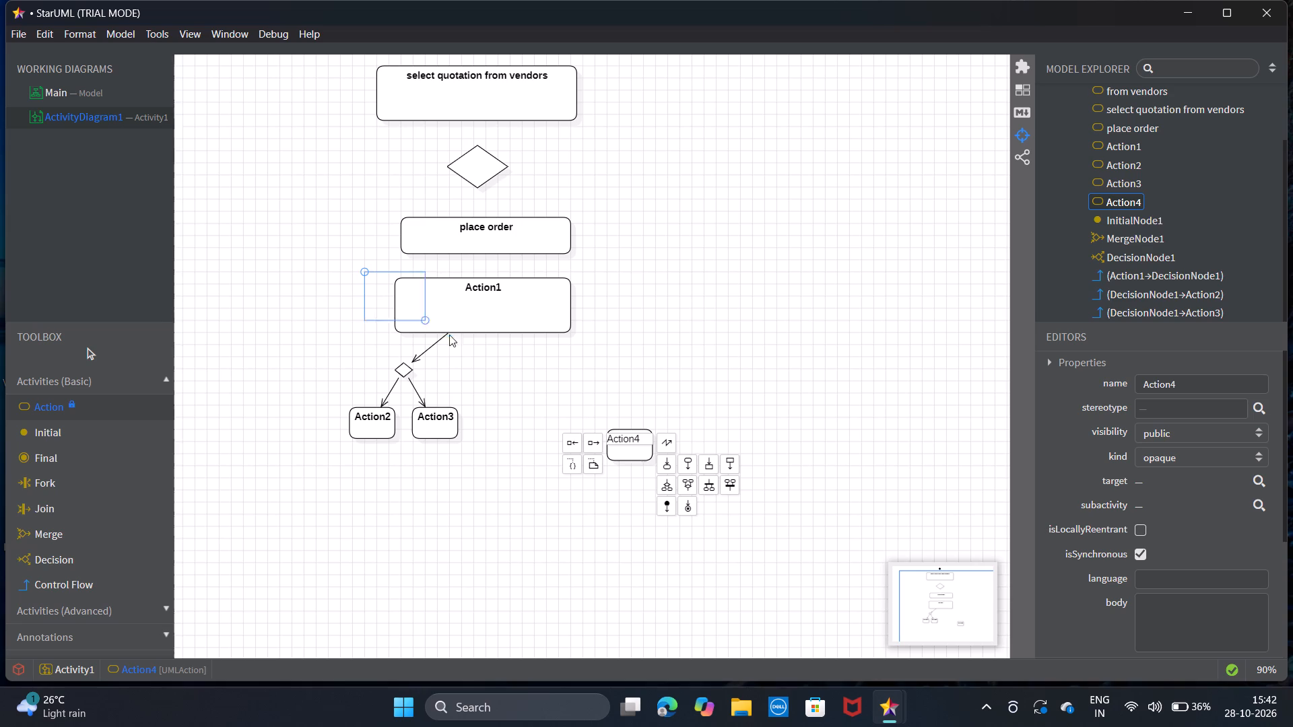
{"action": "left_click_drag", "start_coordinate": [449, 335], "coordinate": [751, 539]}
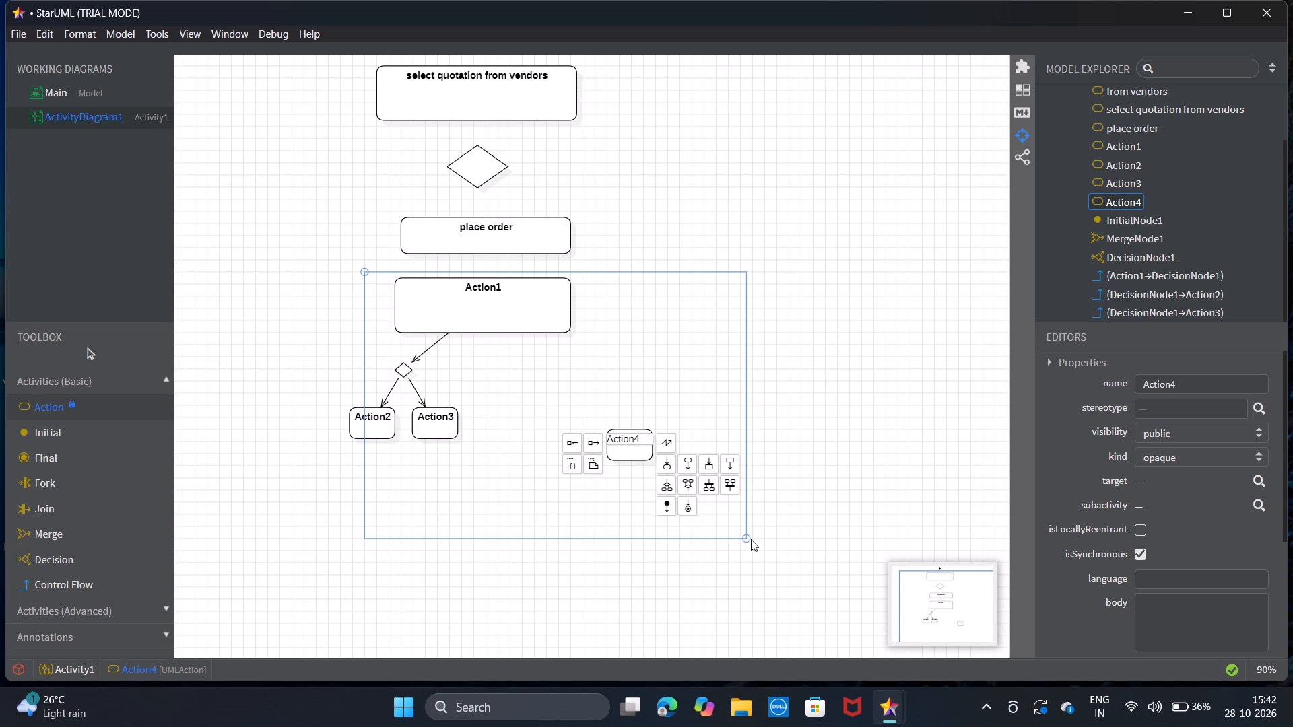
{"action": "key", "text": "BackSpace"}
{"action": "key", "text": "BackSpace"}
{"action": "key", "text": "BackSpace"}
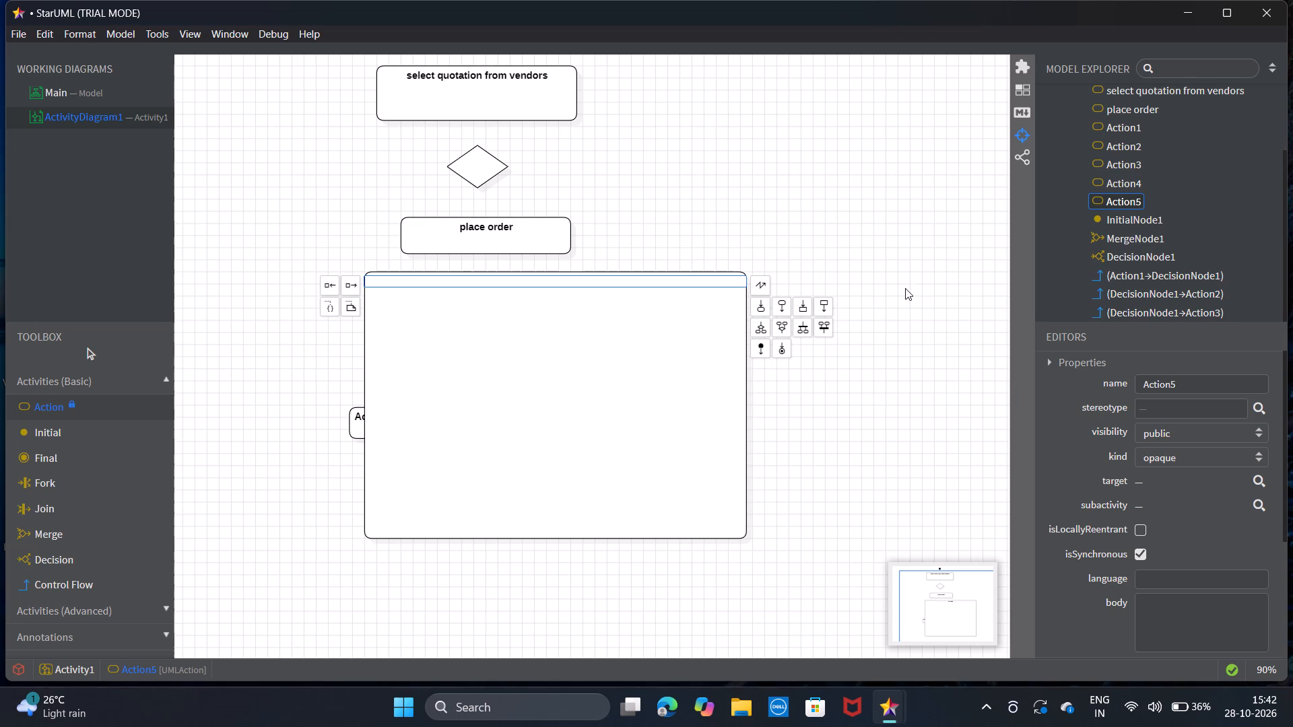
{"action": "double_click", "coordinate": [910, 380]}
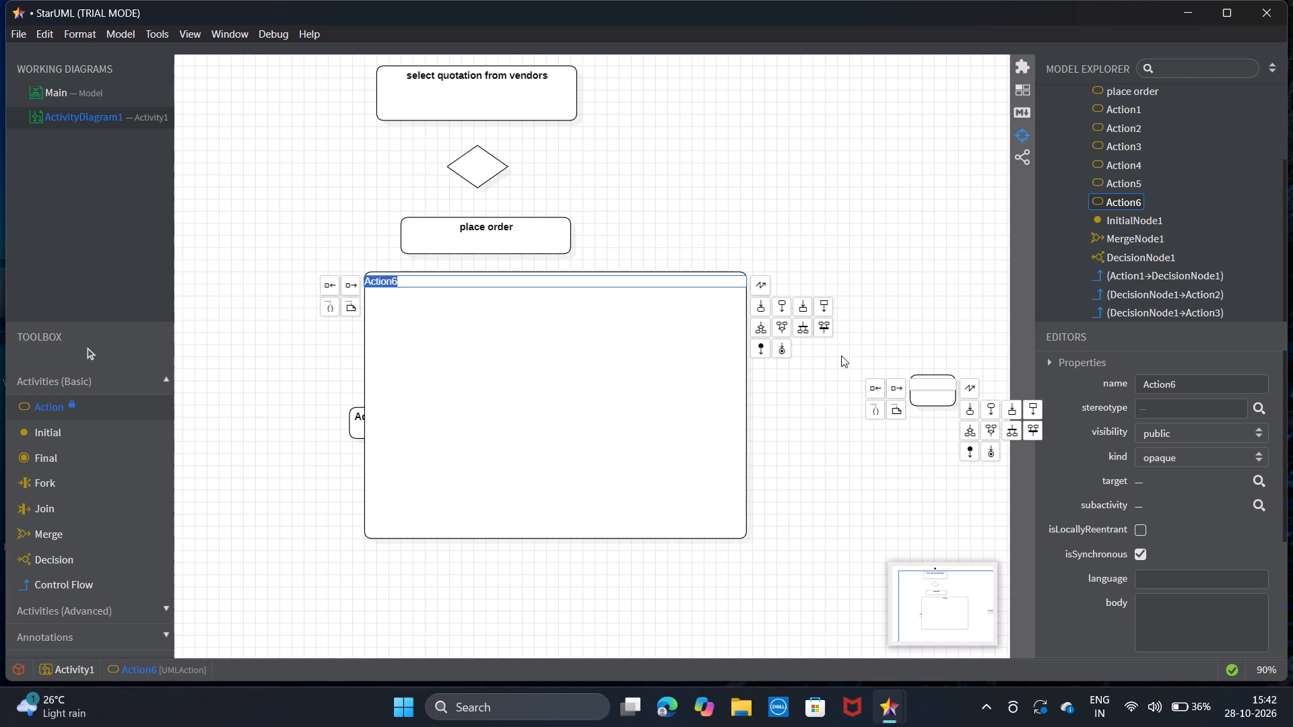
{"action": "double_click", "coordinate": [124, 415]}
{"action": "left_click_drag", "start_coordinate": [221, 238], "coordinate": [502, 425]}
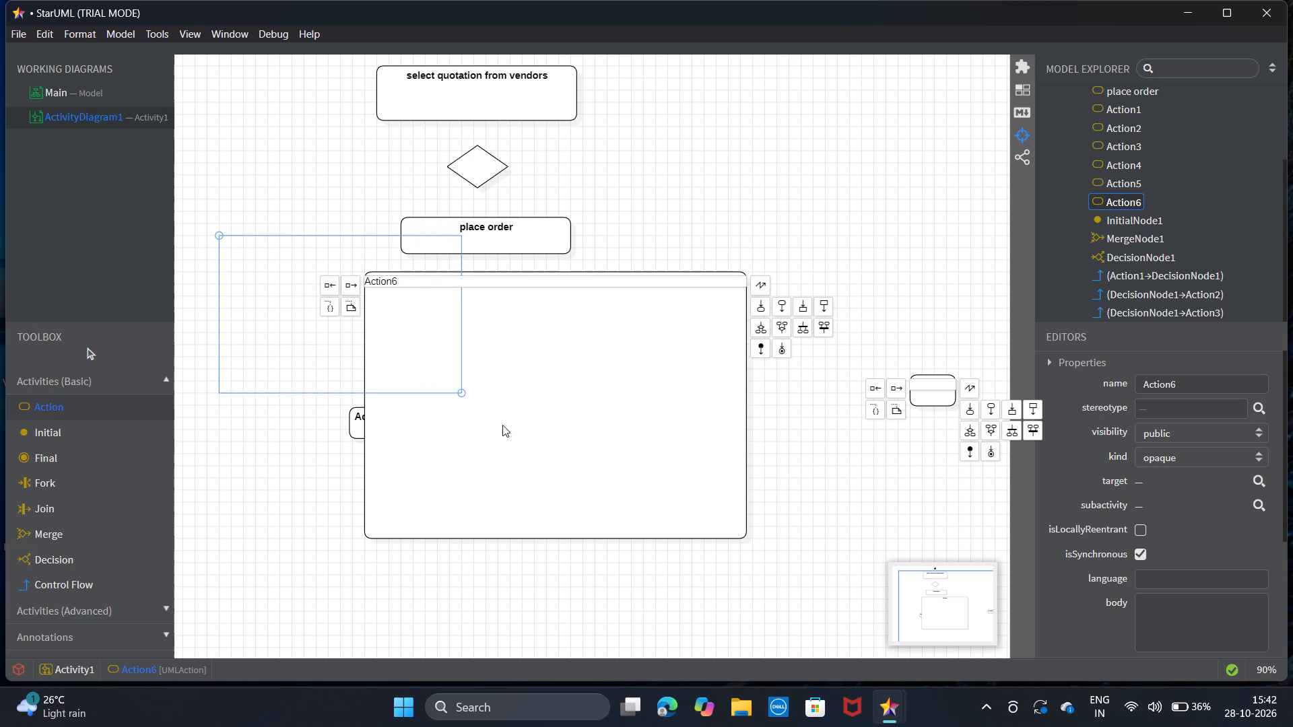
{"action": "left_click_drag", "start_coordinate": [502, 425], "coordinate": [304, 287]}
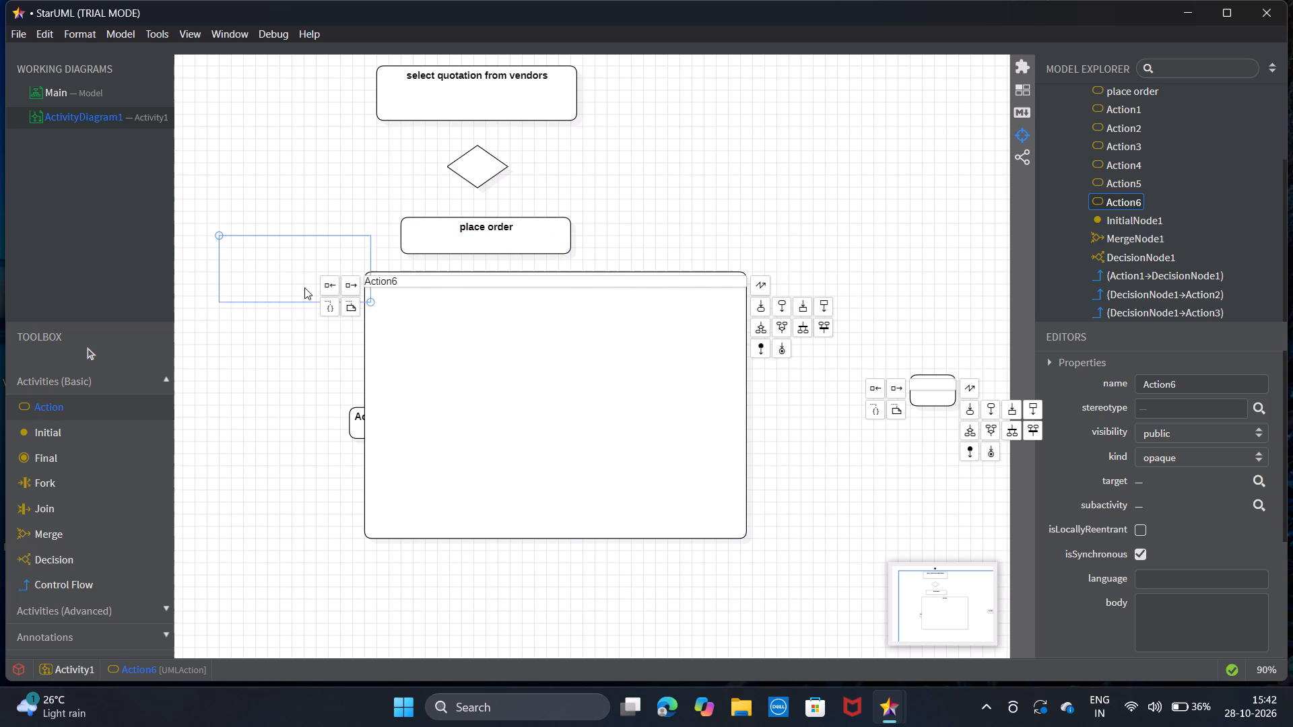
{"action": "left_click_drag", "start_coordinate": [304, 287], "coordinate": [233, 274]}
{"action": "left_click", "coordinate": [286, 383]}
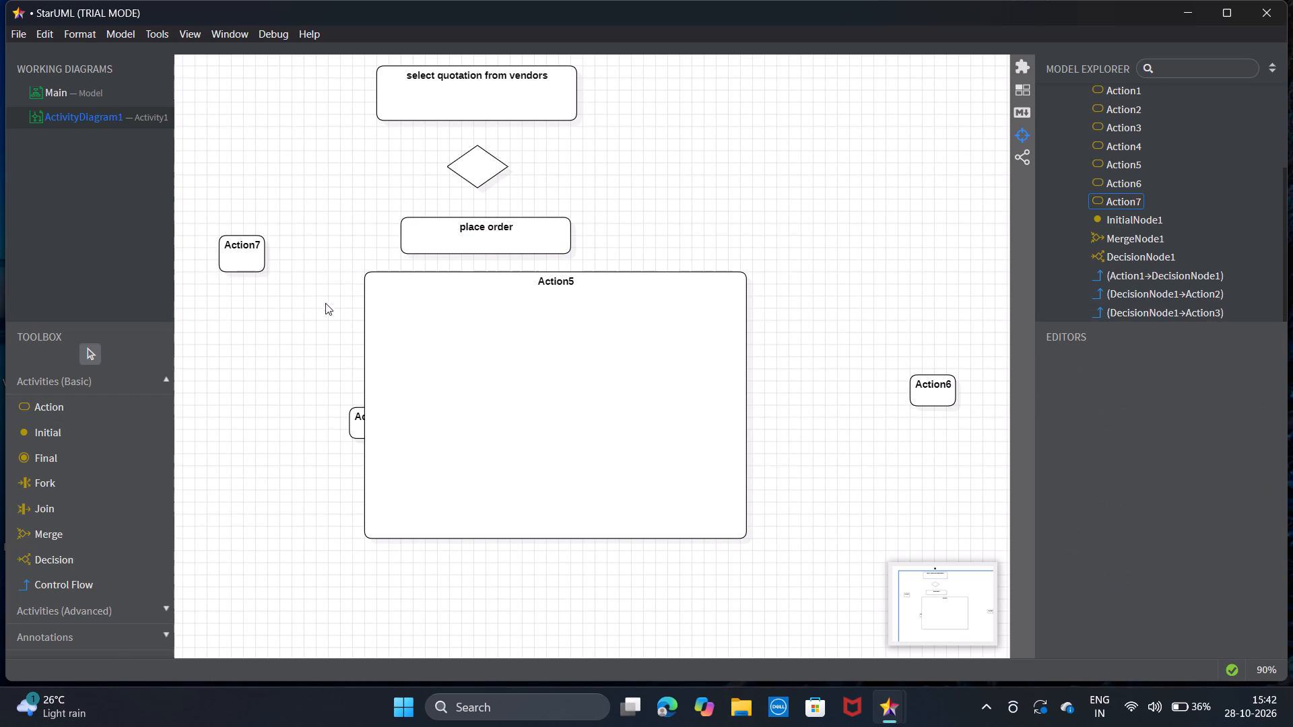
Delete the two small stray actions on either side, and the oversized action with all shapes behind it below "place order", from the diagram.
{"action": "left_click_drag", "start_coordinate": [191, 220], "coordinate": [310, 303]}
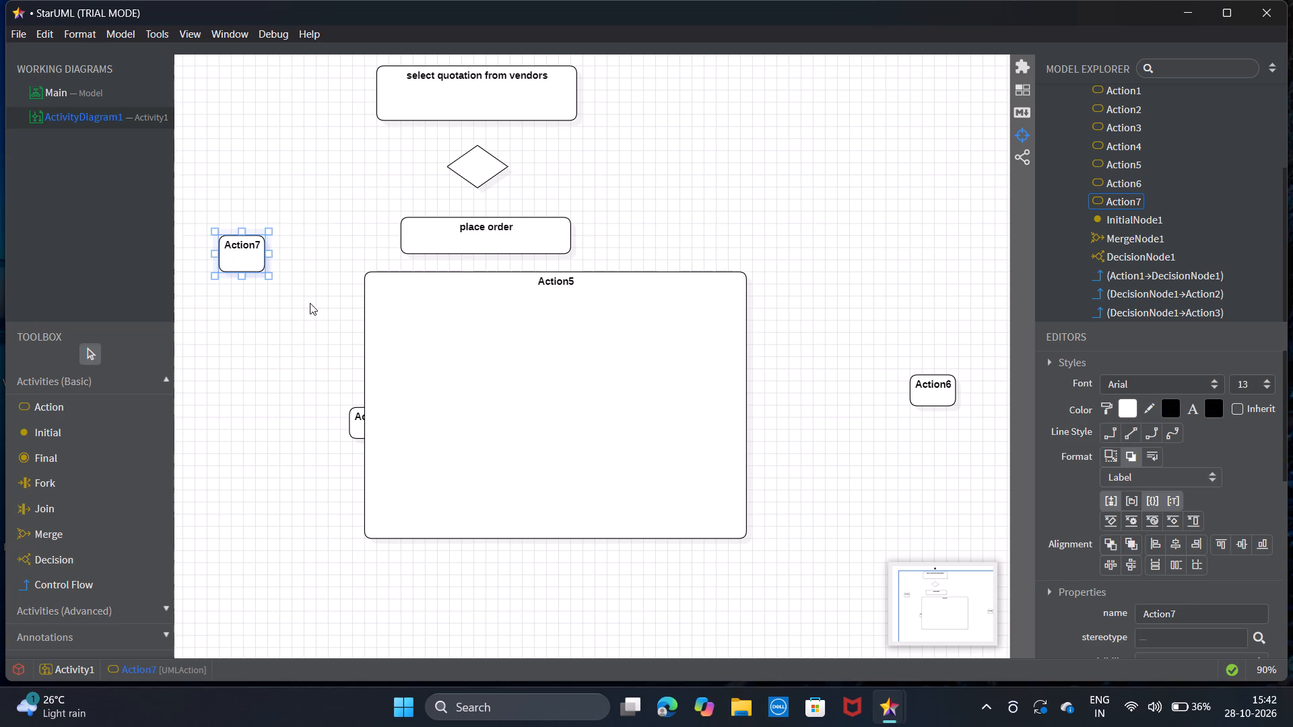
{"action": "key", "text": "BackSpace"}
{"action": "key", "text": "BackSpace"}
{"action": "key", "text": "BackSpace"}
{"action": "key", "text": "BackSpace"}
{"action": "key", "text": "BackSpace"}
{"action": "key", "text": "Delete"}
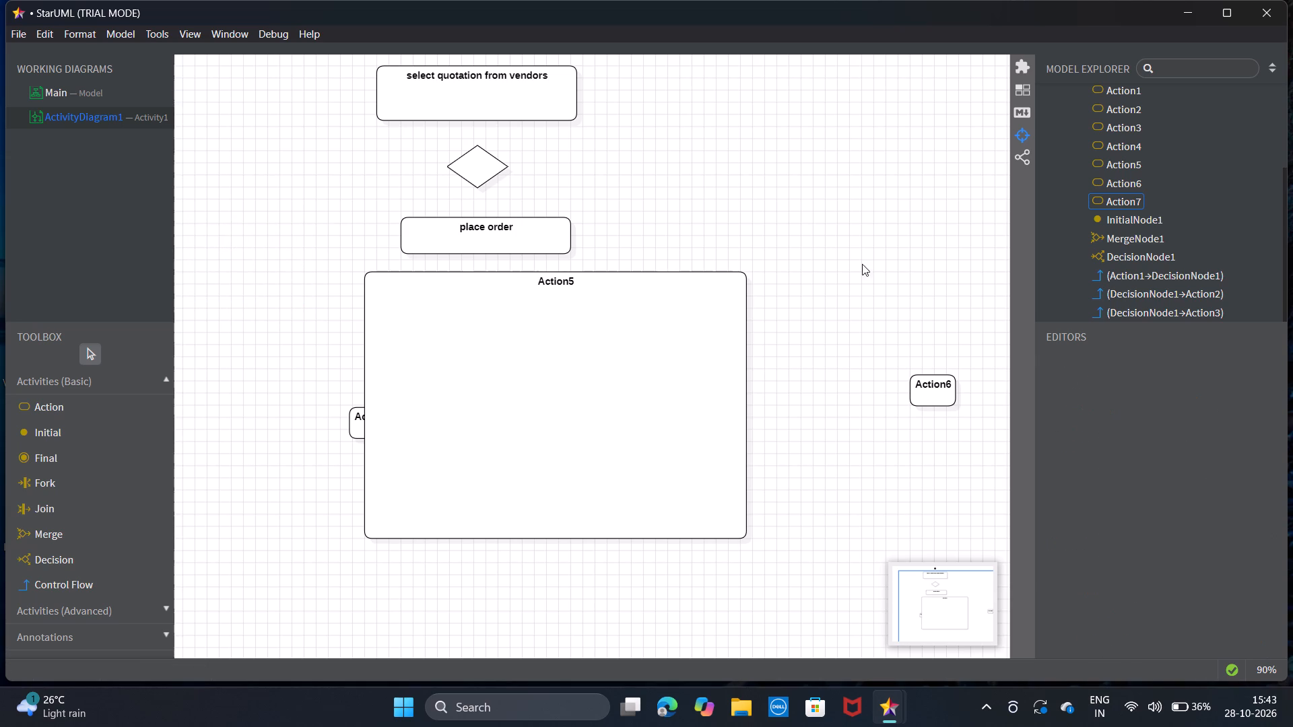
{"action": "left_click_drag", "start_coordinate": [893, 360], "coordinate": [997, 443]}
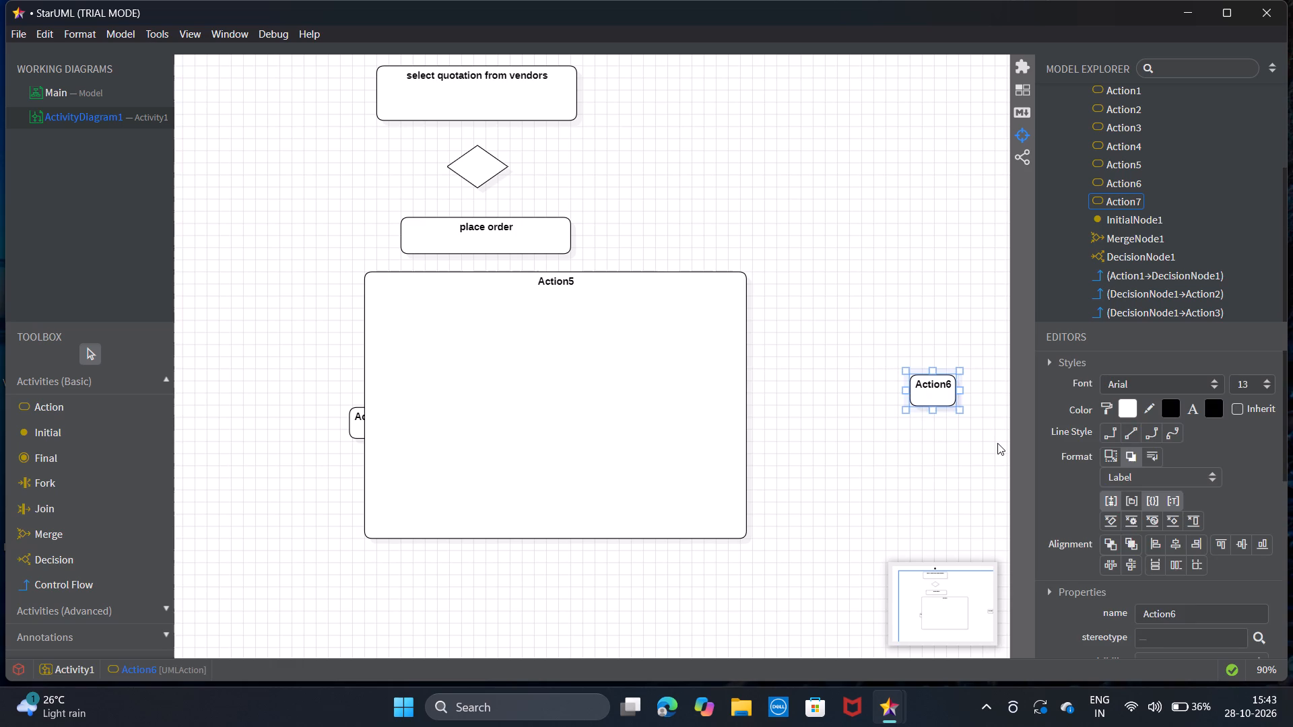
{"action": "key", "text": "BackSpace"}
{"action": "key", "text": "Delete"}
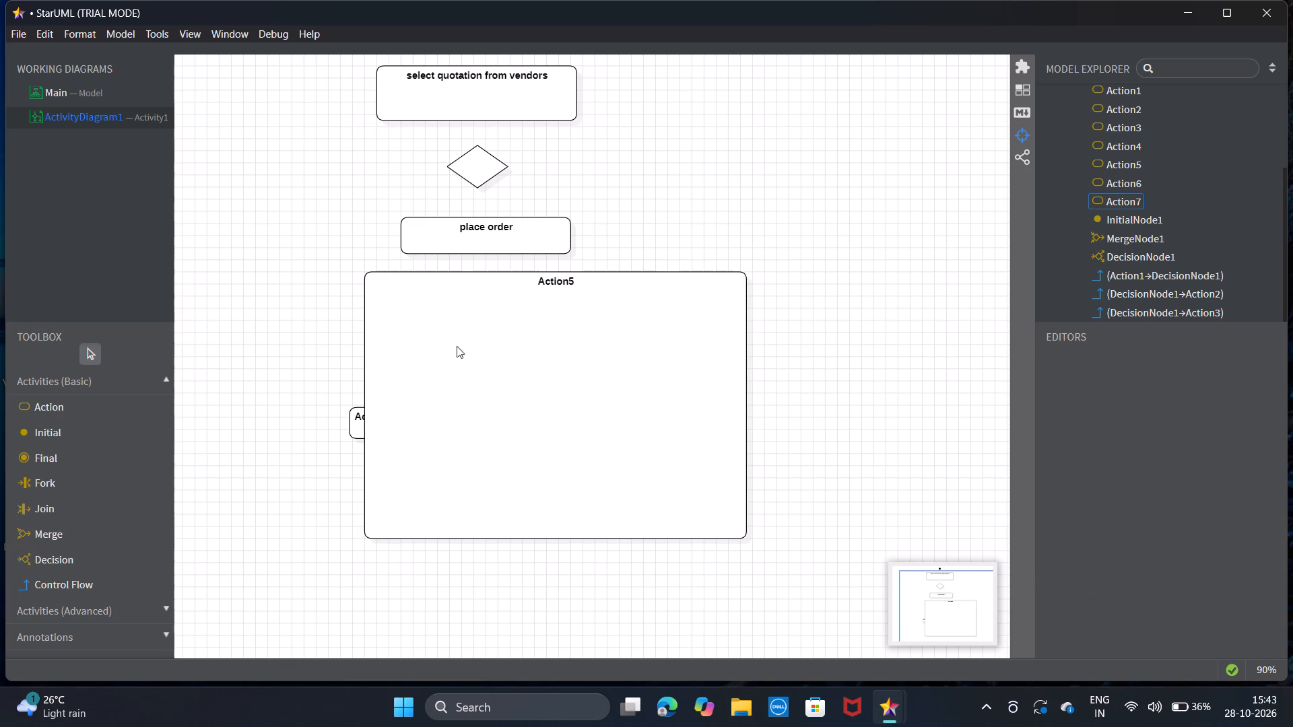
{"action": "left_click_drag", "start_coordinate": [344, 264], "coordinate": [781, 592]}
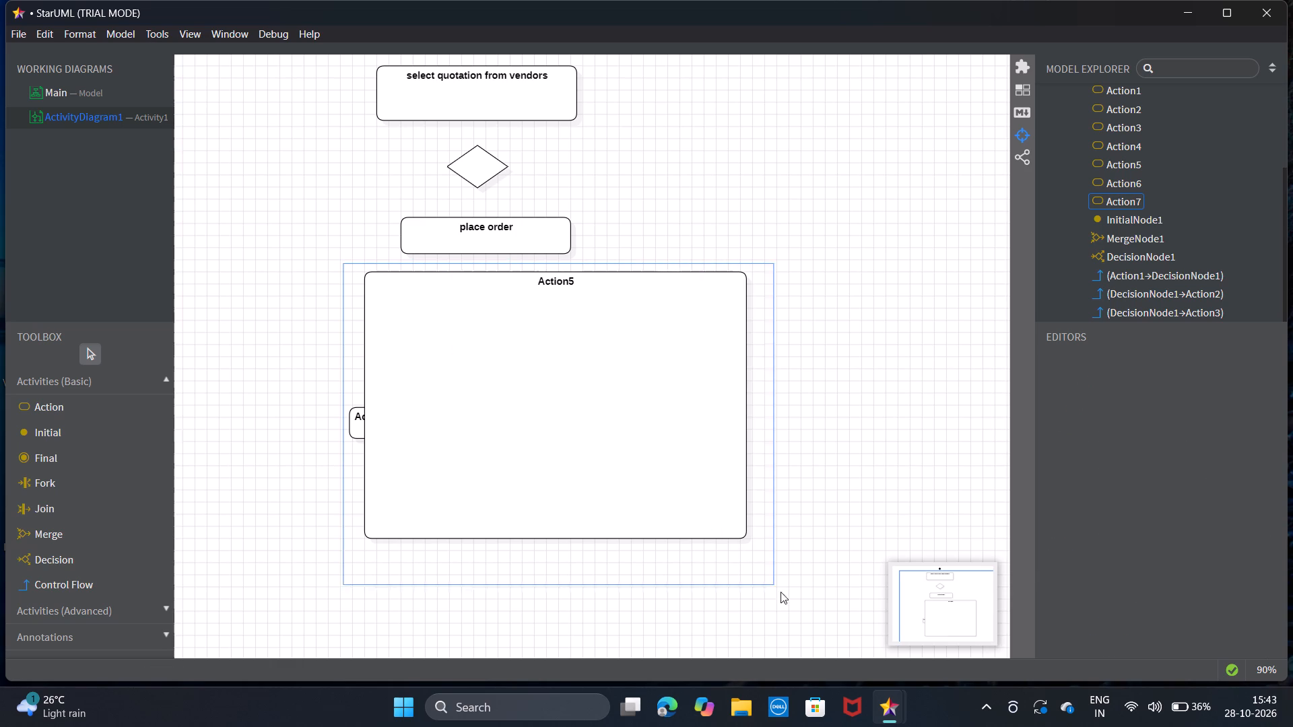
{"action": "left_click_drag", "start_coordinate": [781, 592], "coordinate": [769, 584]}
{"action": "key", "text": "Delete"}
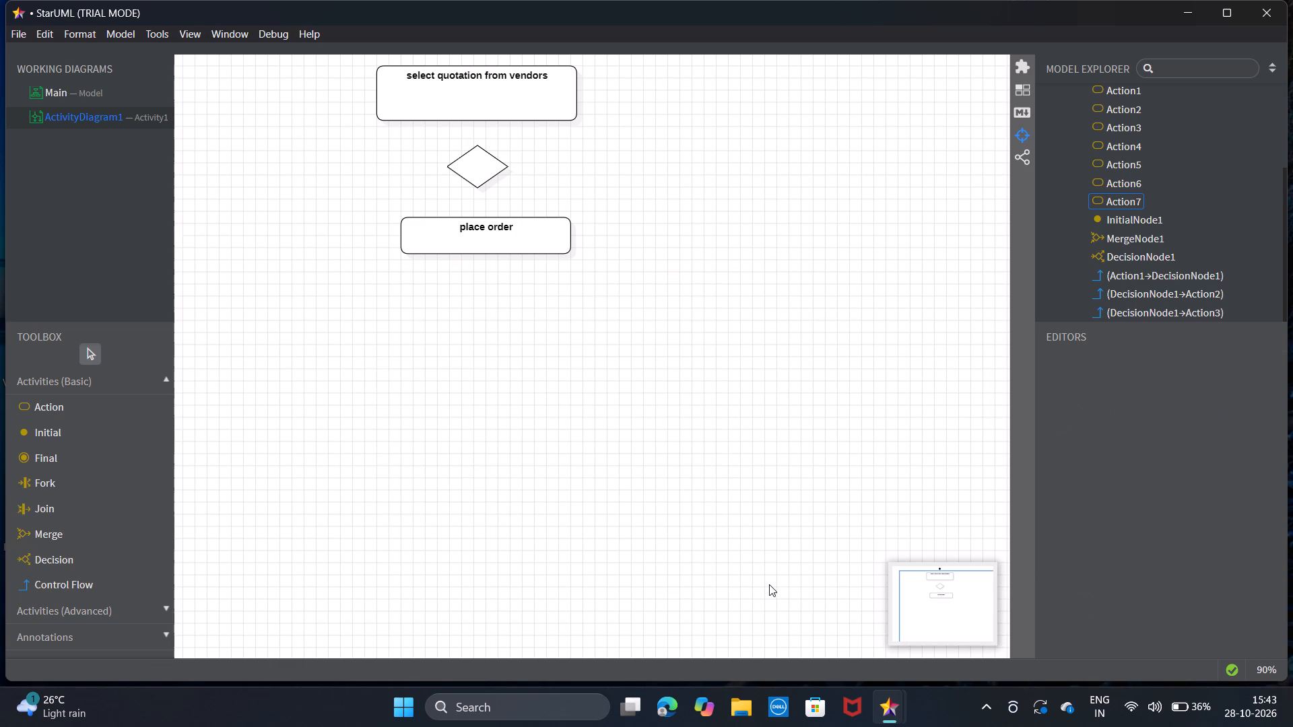
Add a wide action named "discount and mode of payment finalised" below the "place order" action.
{"action": "double_click", "coordinate": [141, 405]}
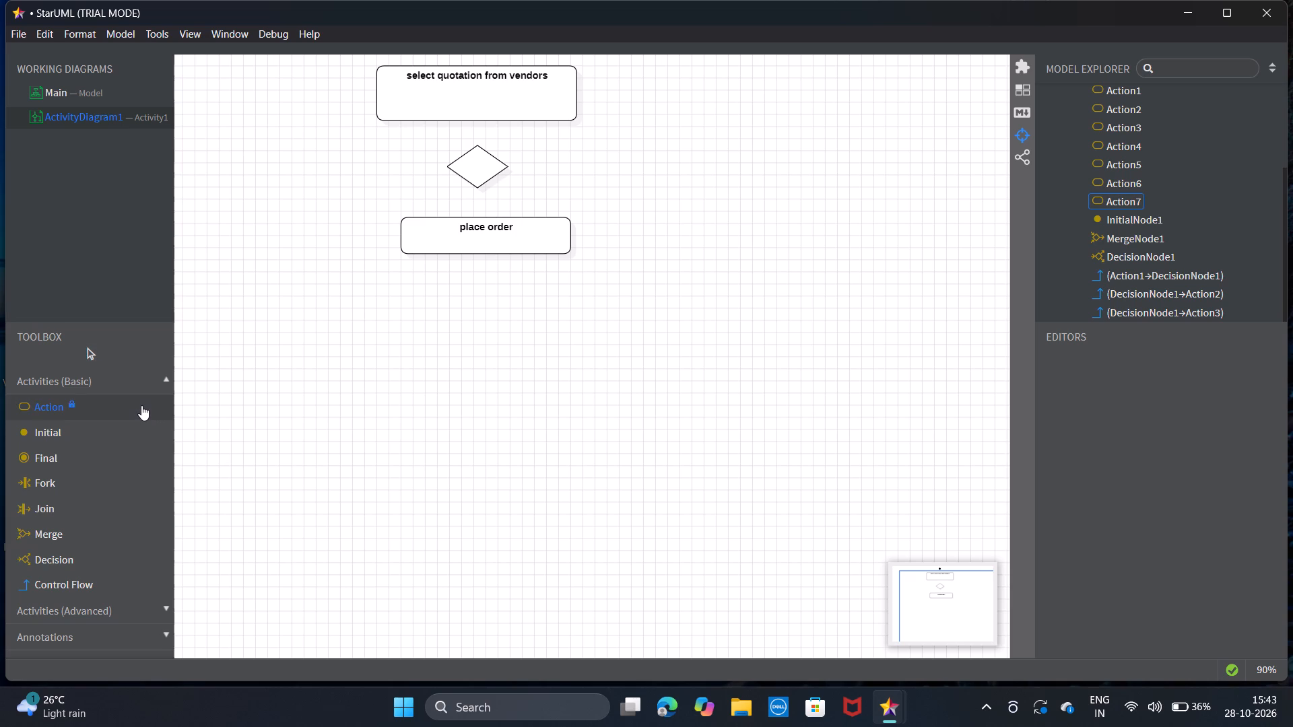
{"action": "left_click_drag", "start_coordinate": [390, 288], "coordinate": [438, 302]}
{"action": "left_click_drag", "start_coordinate": [438, 302], "coordinate": [601, 331]}
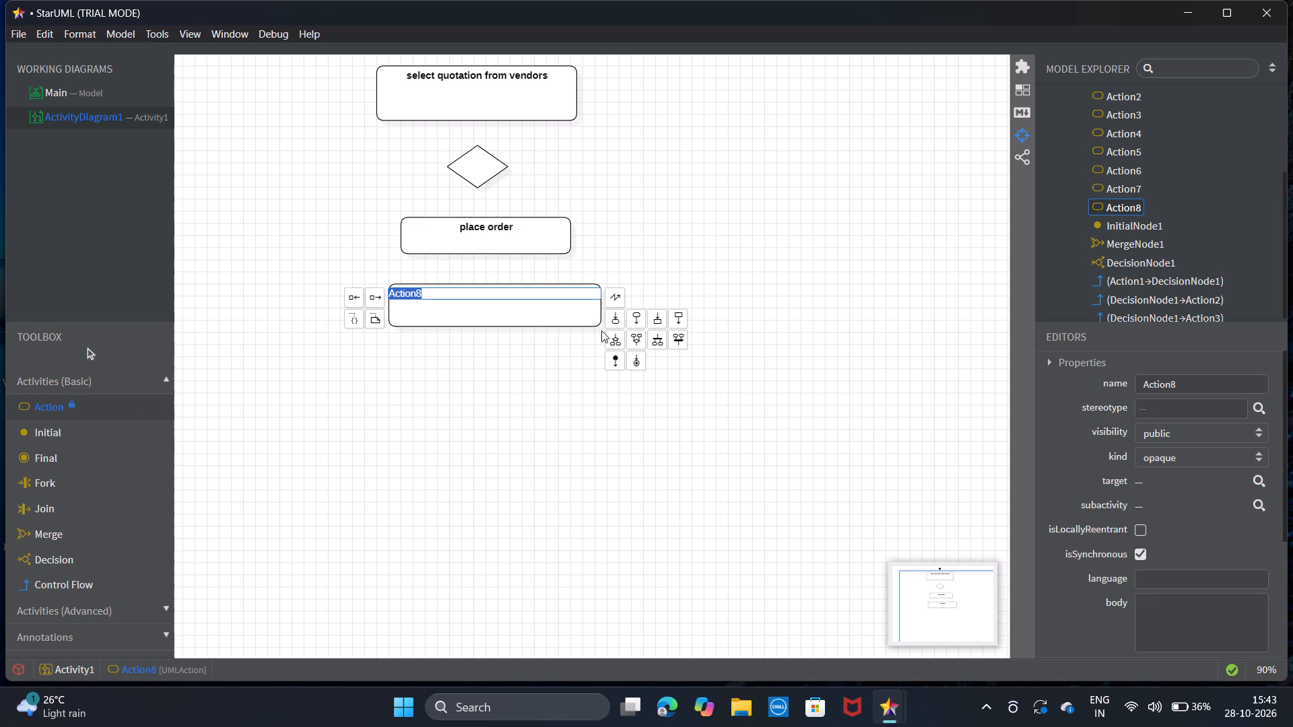
{"action": "type", "text": "discount"}
{"action": "key", "text": "space"}
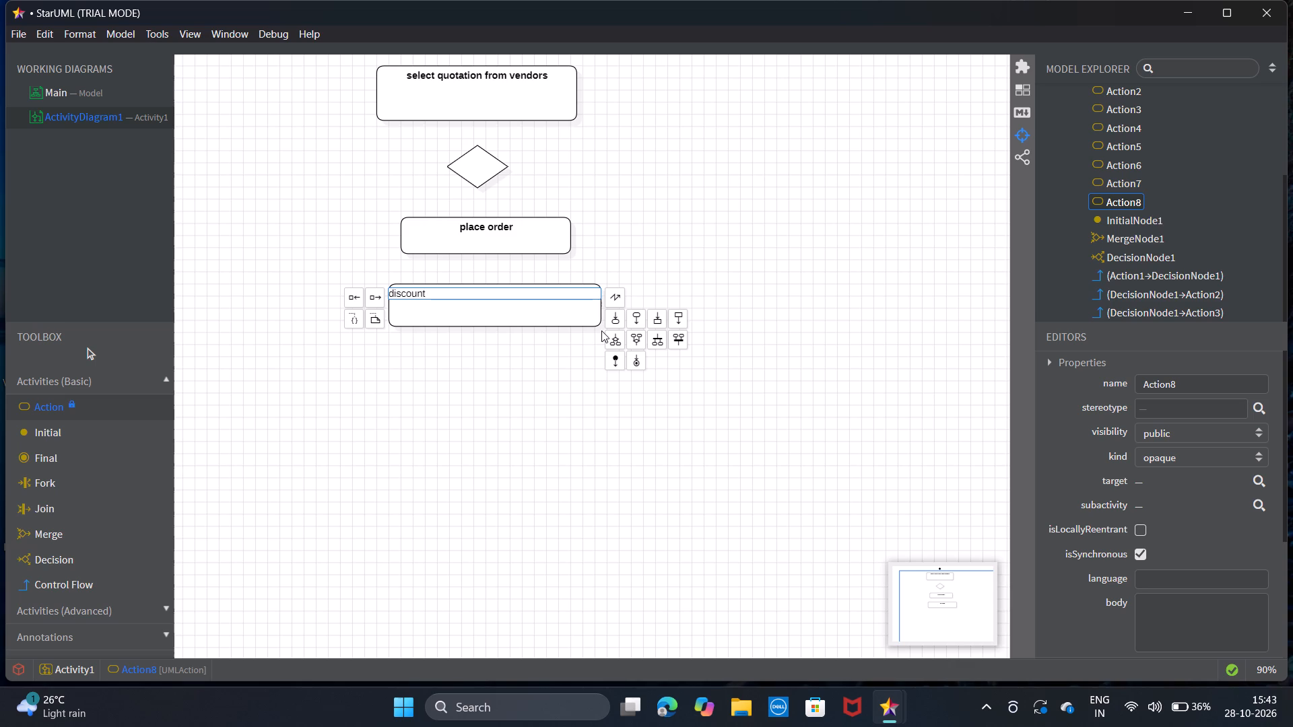
{"action": "type", "text": "and"}
{"action": "key", "text": "space"}
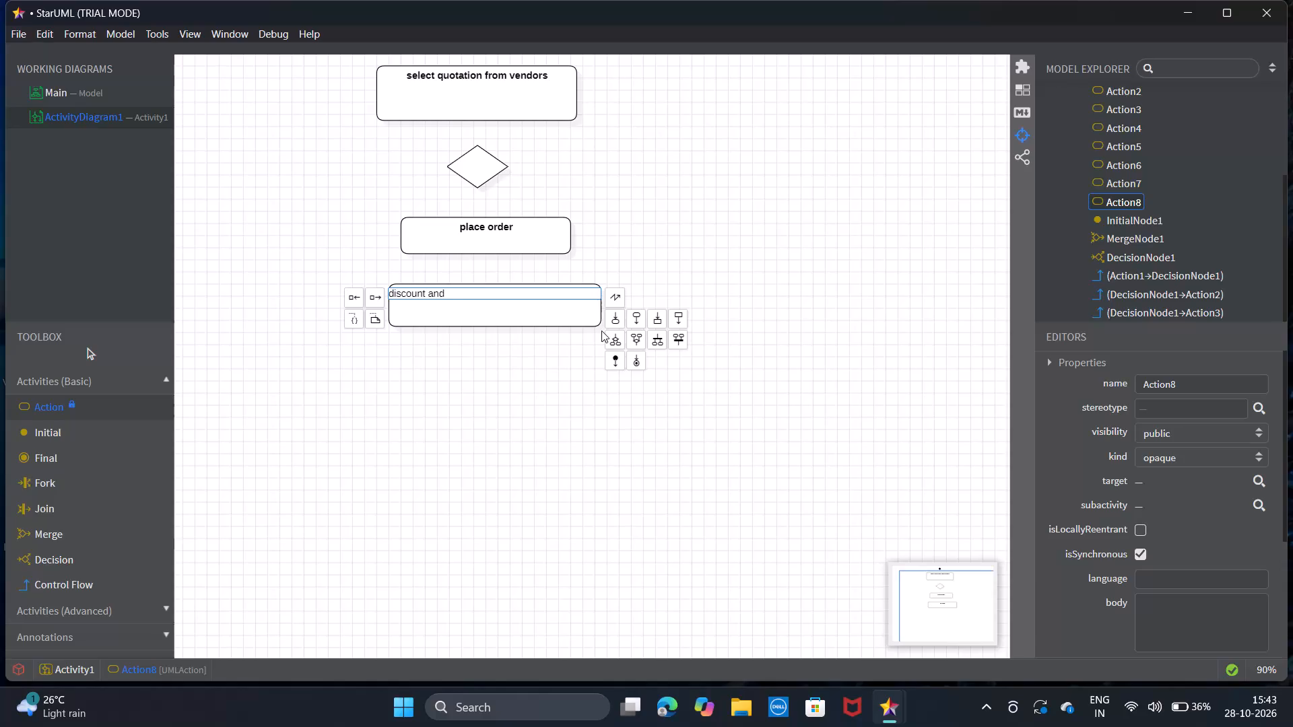
{"action": "type", "text": "mode of payment finalised"}
{"action": "key", "text": "Return"}
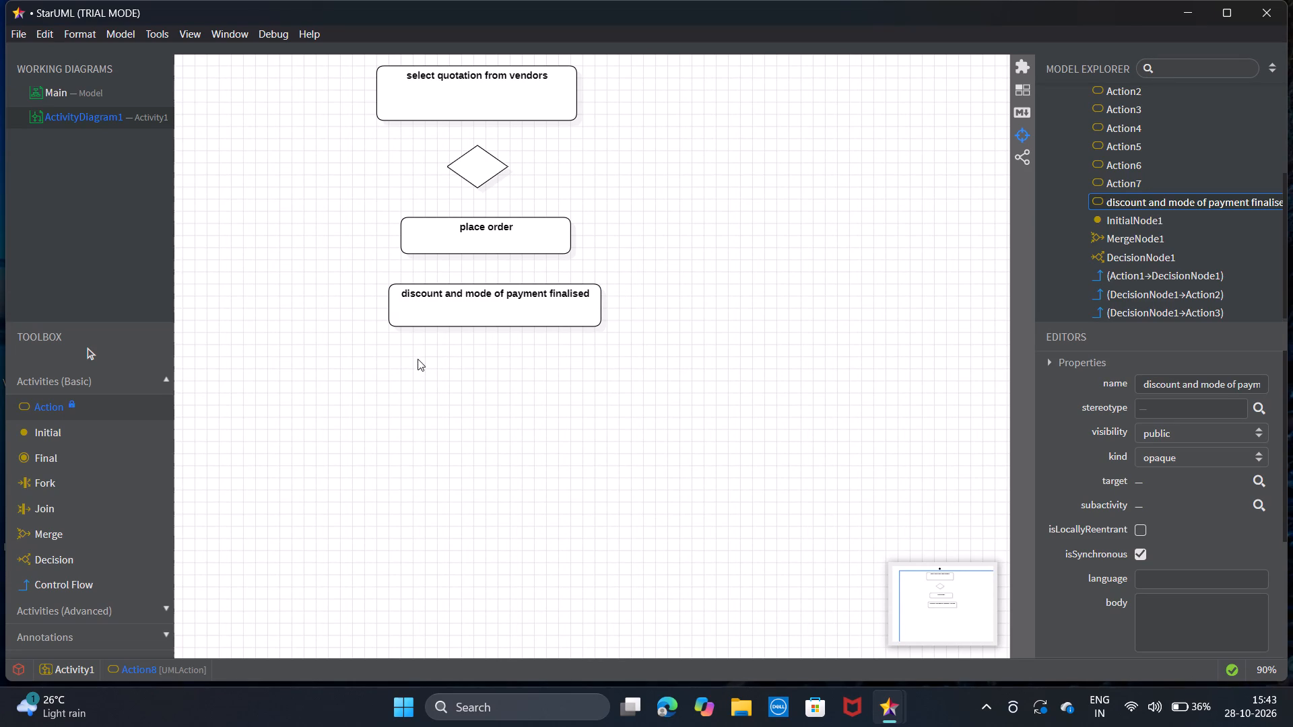
Add an action named "takes delivery" below the "discount and mode of payment finalised" action.
{"action": "left_click_drag", "start_coordinate": [408, 355], "coordinate": [581, 401]}
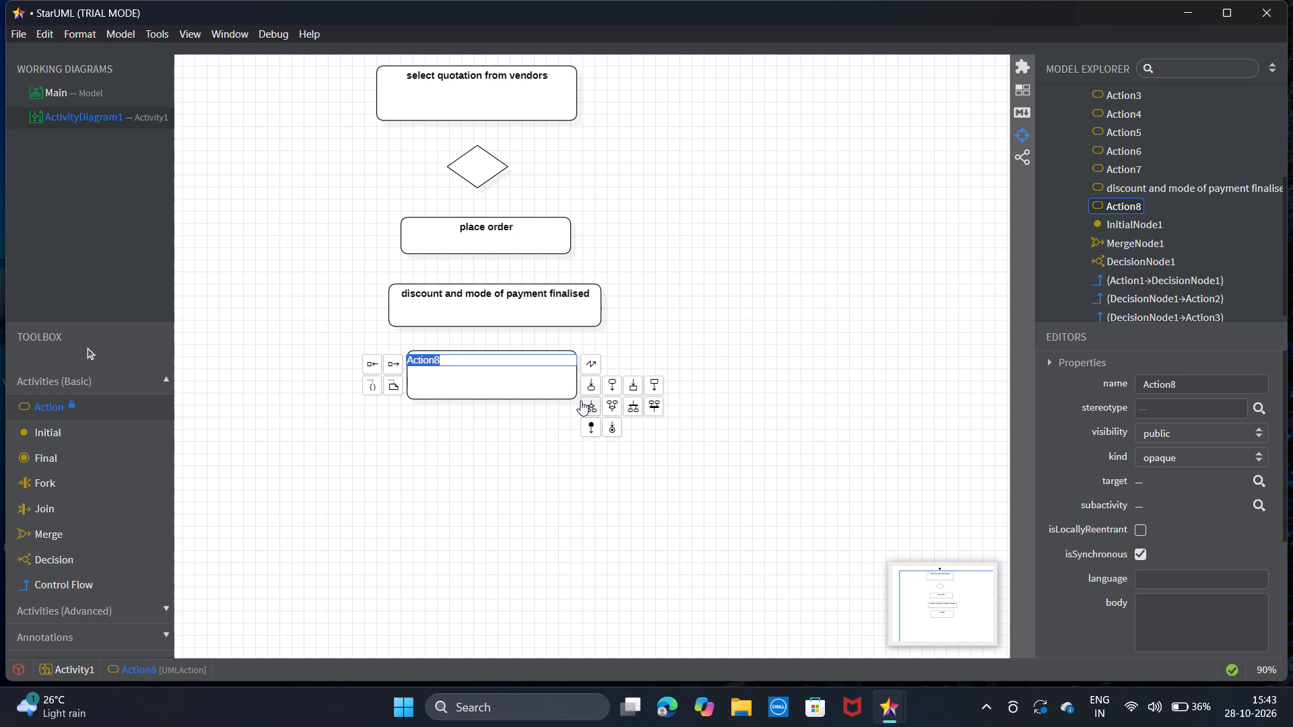
{"action": "type", "text": "takes delivery"}
{"action": "key", "text": "Return"}
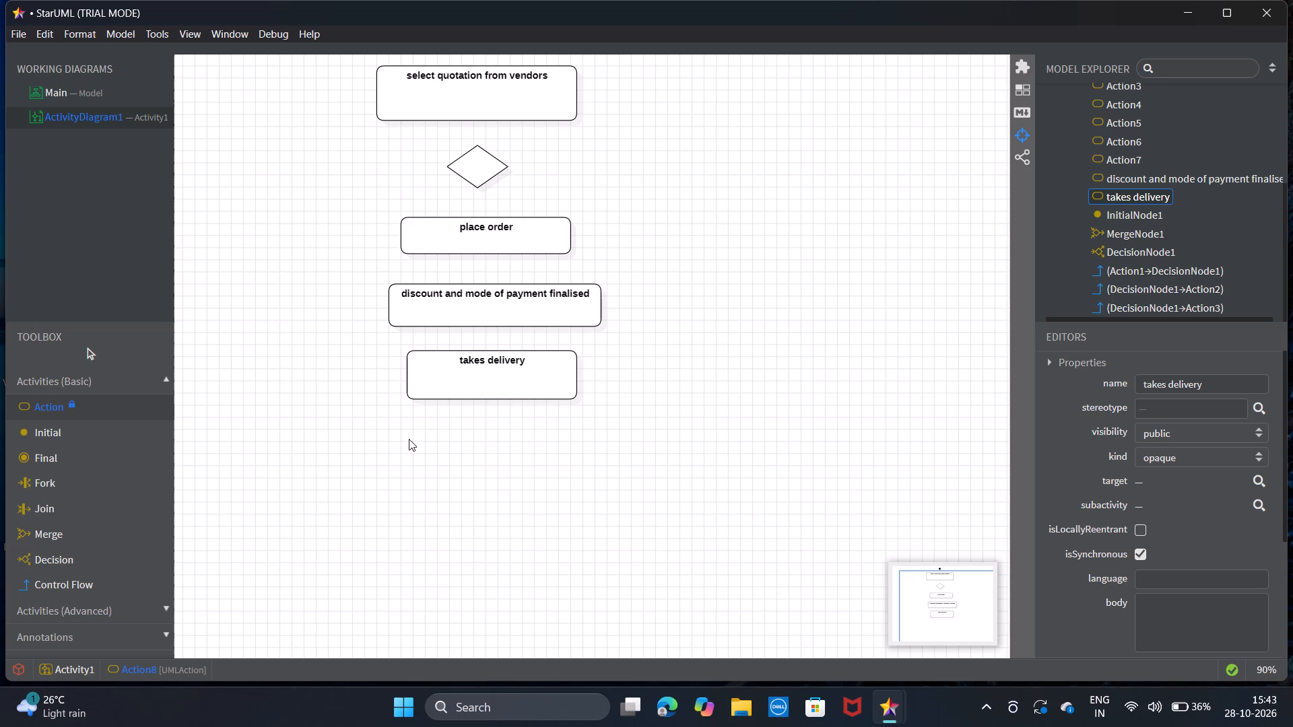
Add a wide action named "bill amount paid" below the "takes delivery" action.
{"action": "left_click_drag", "start_coordinate": [409, 439], "coordinate": [584, 461]}
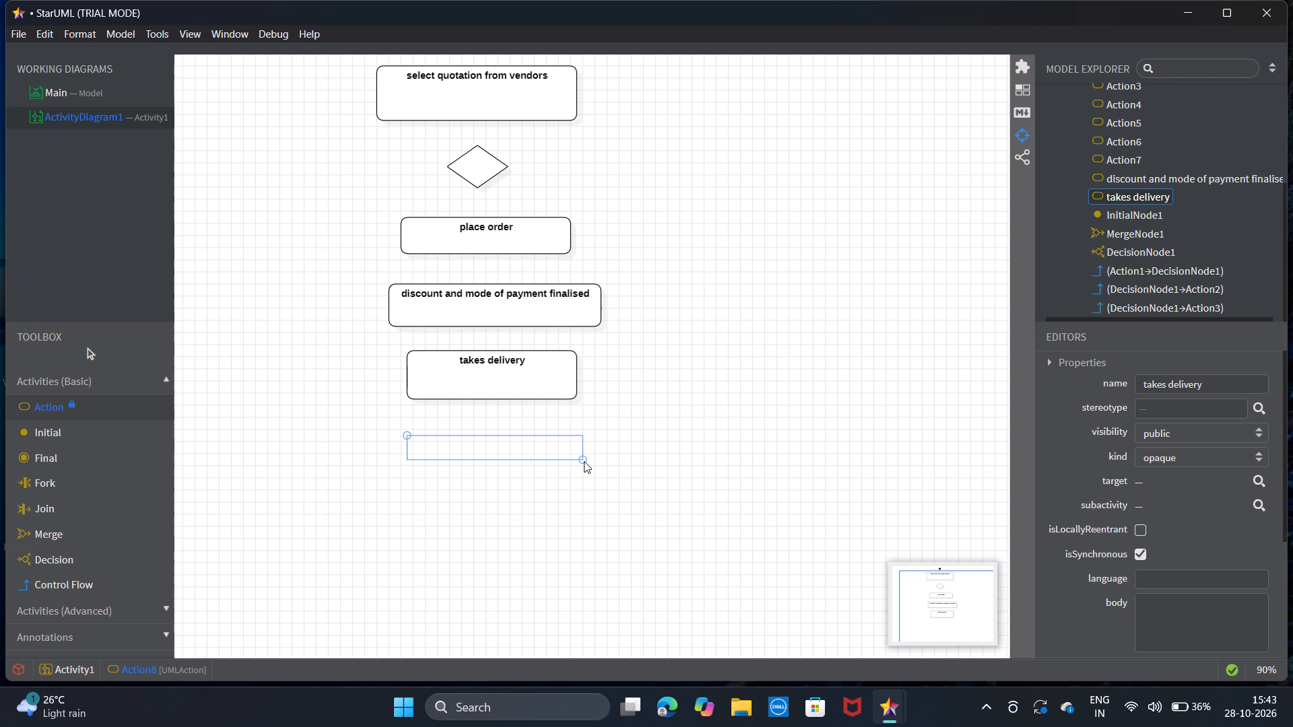
{"action": "left_click_drag", "start_coordinate": [584, 461], "coordinate": [582, 480]}
{"action": "type", "text": "bill"}
{"action": "key", "text": "space"}
{"action": "type", "text": "and"}
{"action": "key", "text": "space"}
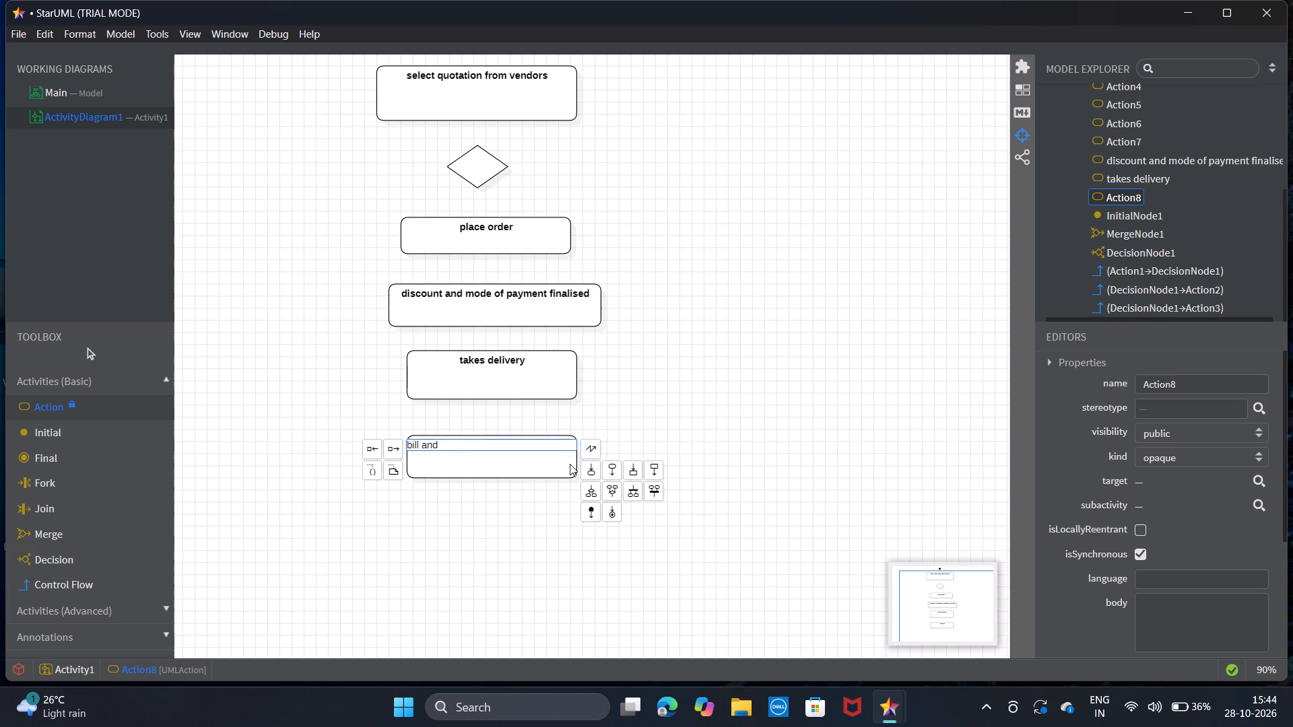
{"action": "key", "text": "BackSpace"}
{"action": "key", "text": "BackSpace"}
{"action": "key", "text": "BackSpace"}
{"action": "type", "text": "mount pais"}
{"action": "key", "text": "BackSpace"}
{"action": "key", "text": "d"}
{"action": "key", "text": "Return"}
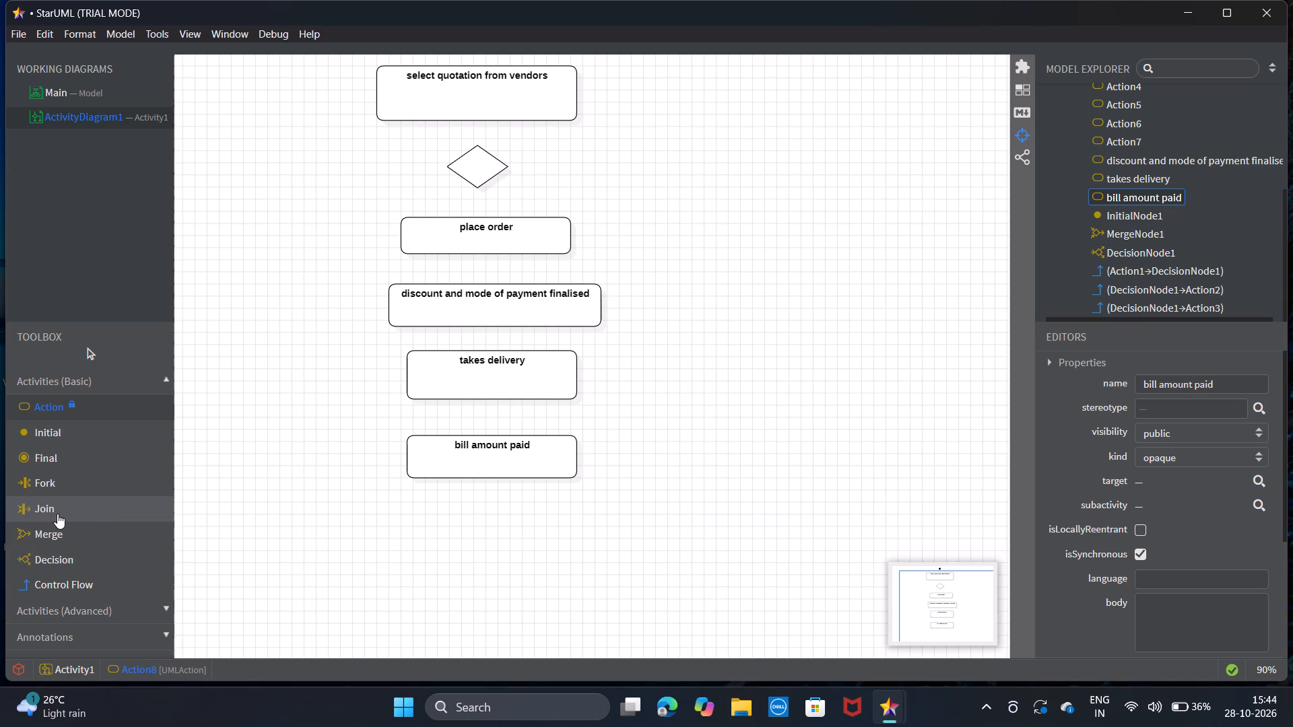
Add a final node centred just below the "bill amount paid" action.
{"action": "left_click", "coordinate": [69, 461]}
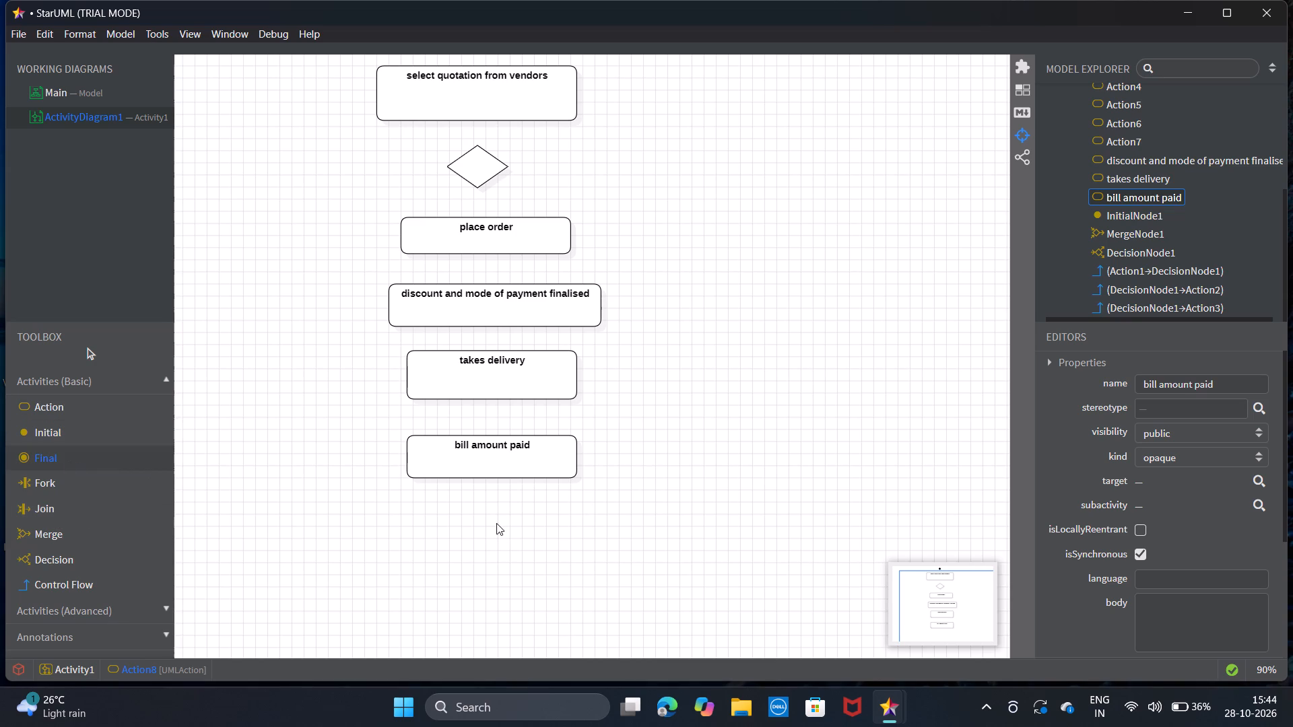
{"action": "left_click", "coordinate": [492, 522]}
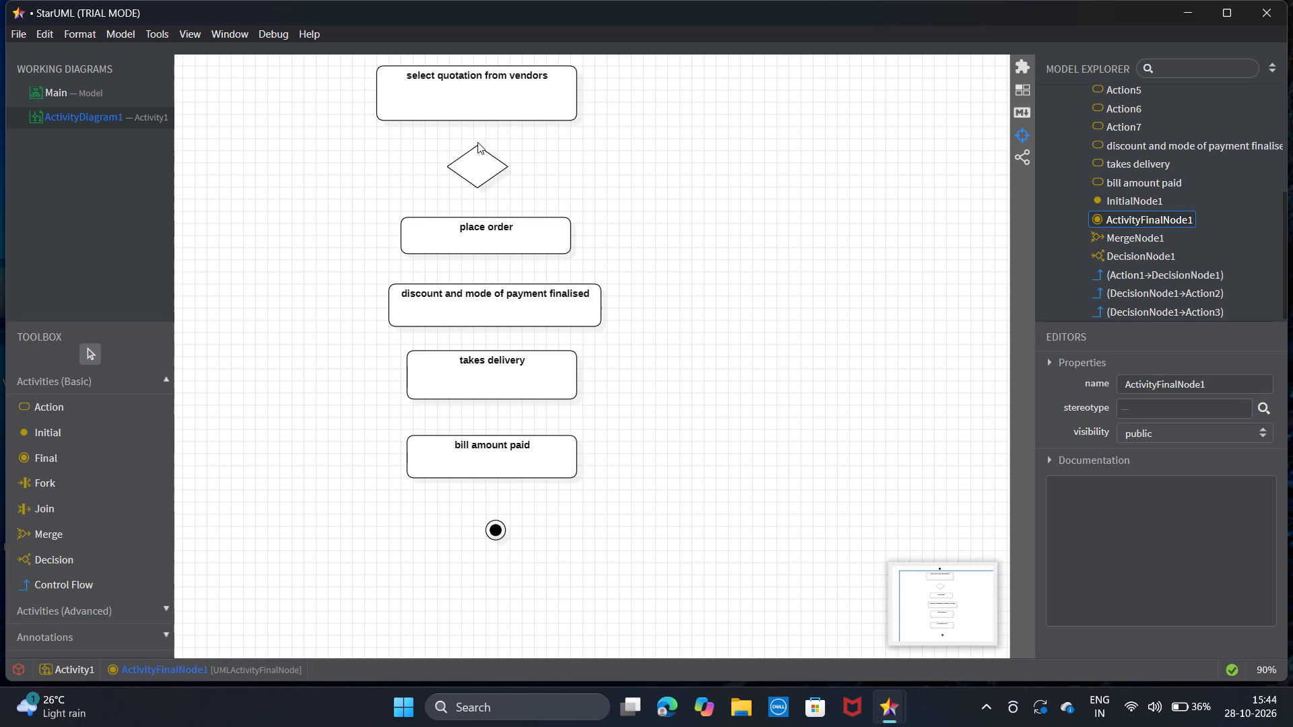
Move the "place order" action slightly closer to the merge node and narrow it from its right edge.
{"action": "left_click_drag", "start_coordinate": [468, 240], "coordinate": [457, 238]}
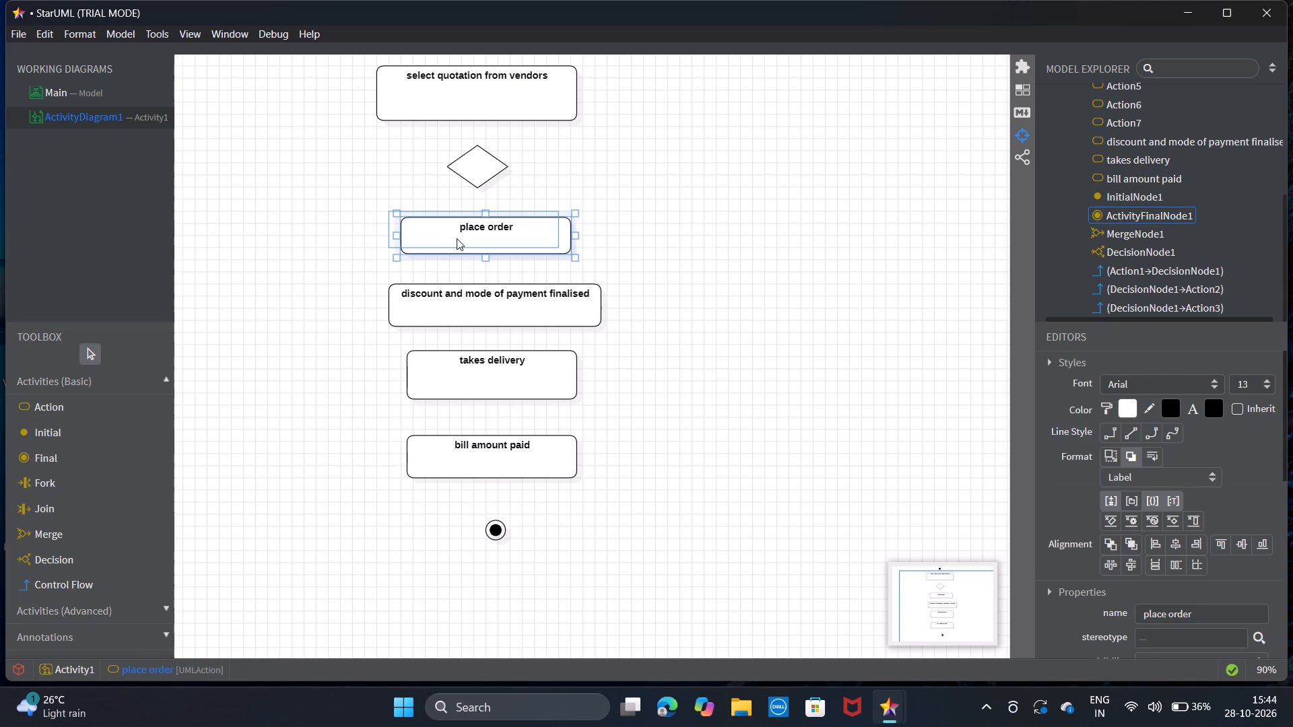
{"action": "left_click_drag", "start_coordinate": [457, 238], "coordinate": [458, 238]}
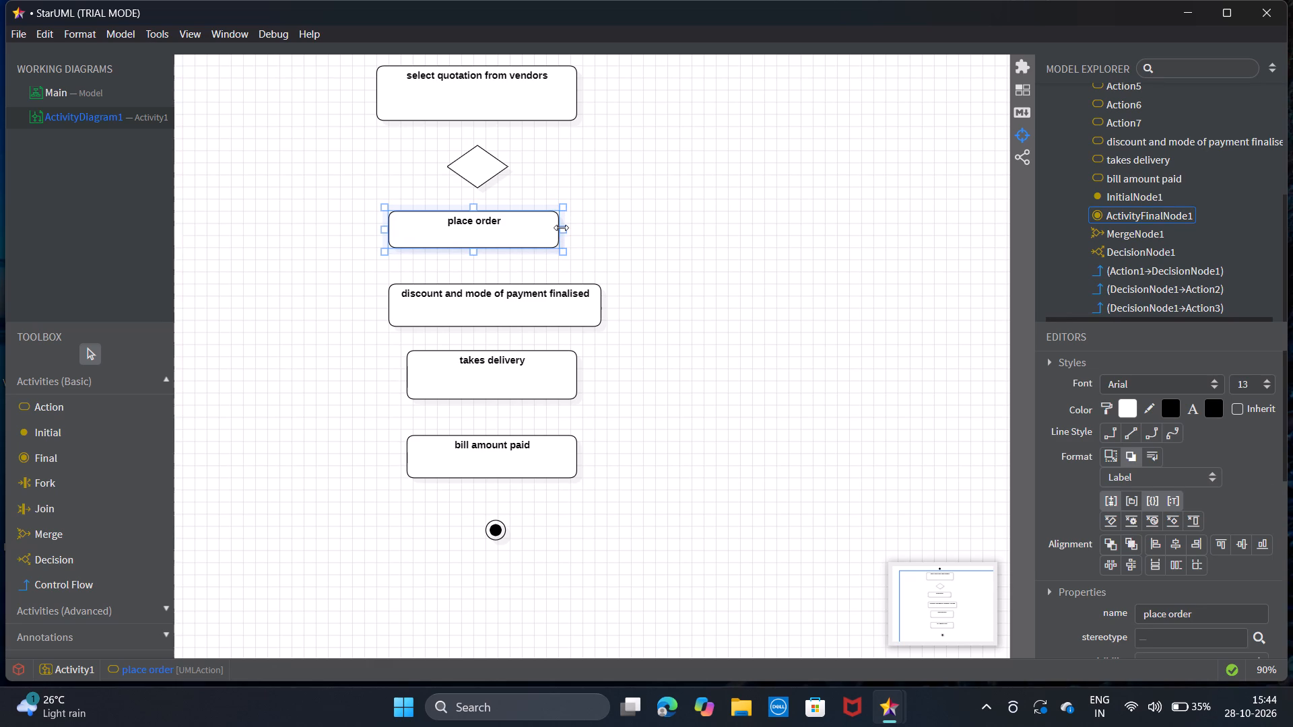
{"action": "left_click_drag", "start_coordinate": [561, 228], "coordinate": [545, 226]}
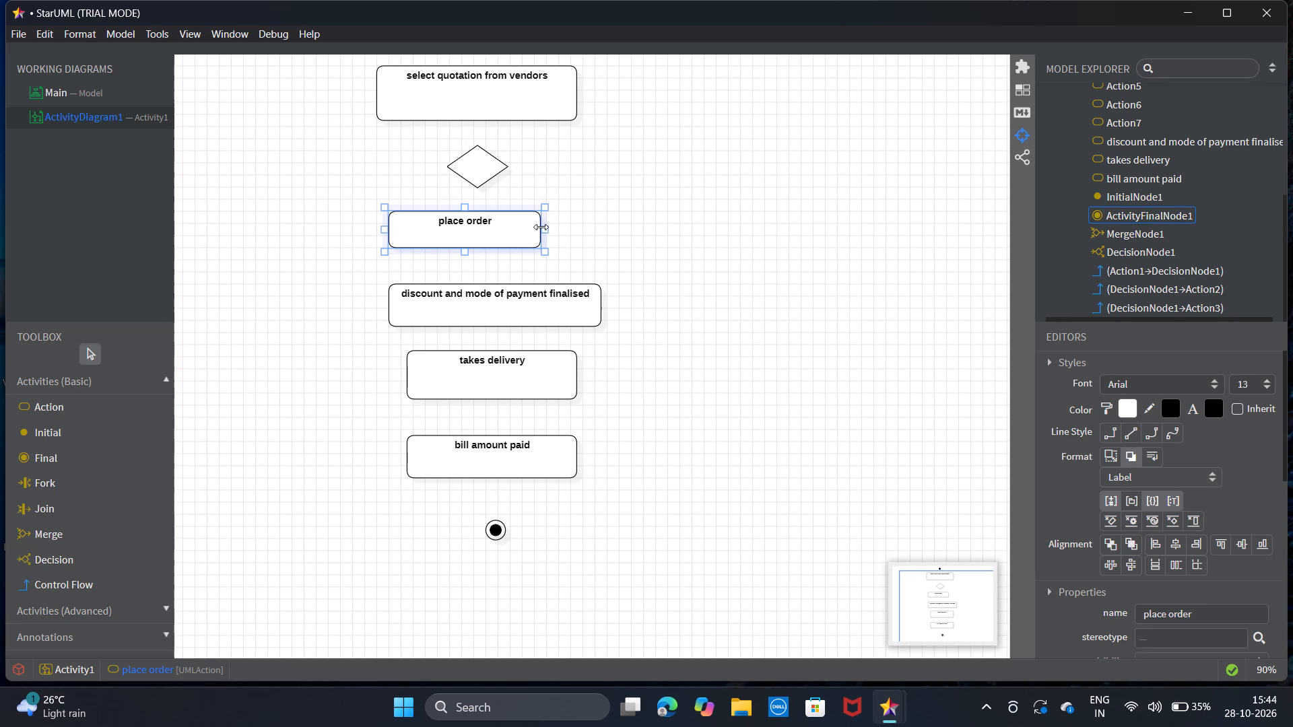
{"action": "left_click_drag", "start_coordinate": [542, 228], "coordinate": [535, 227]}
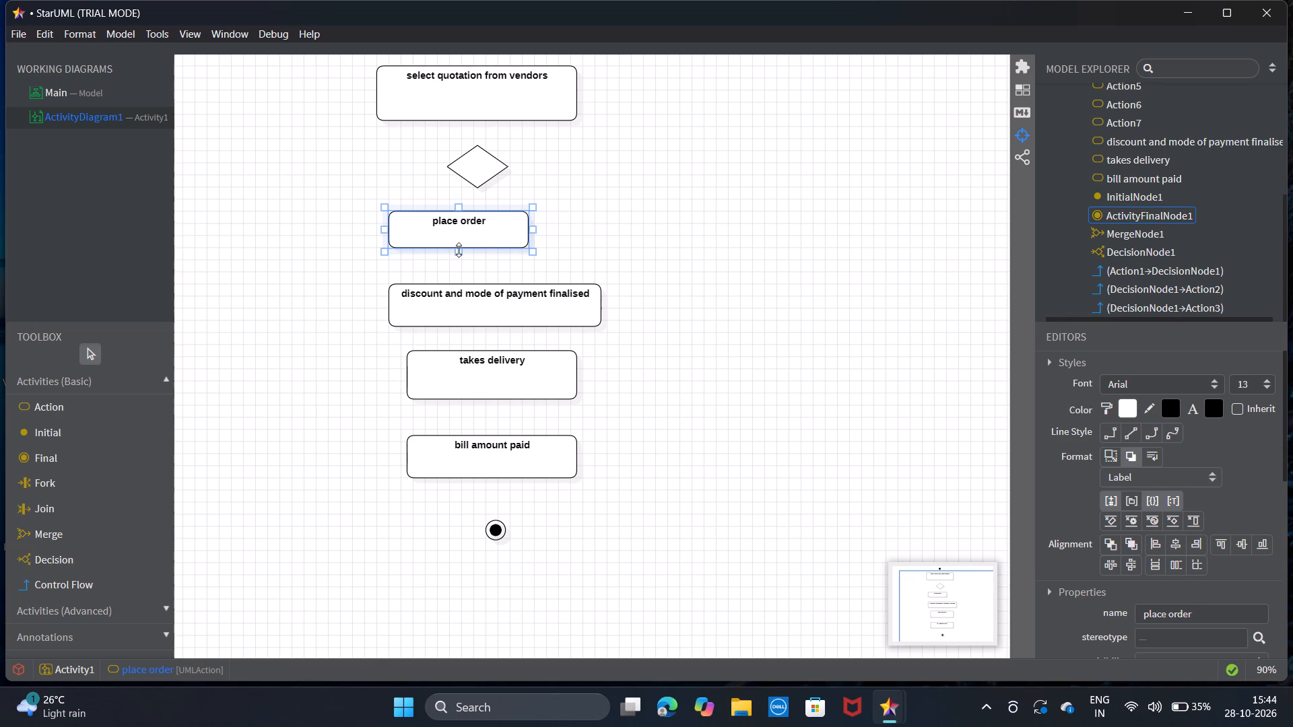
{"action": "left_click", "coordinate": [459, 247]}
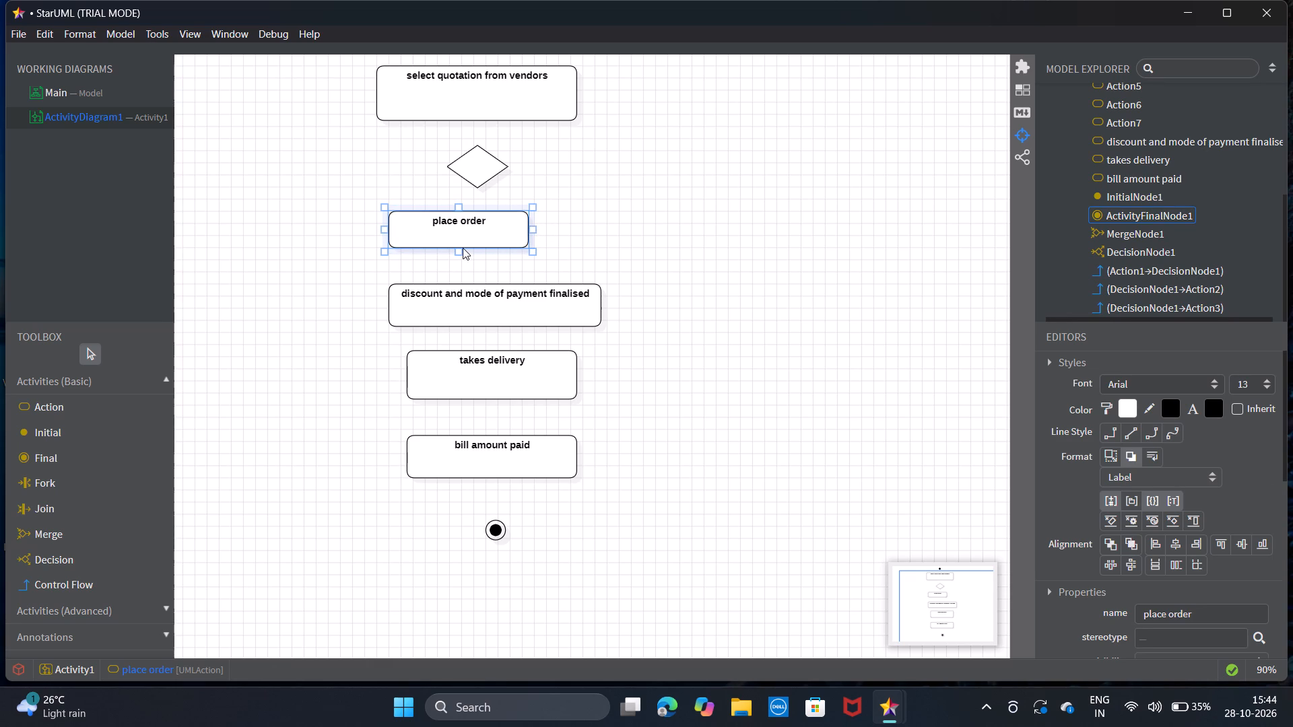
{"action": "left_click", "coordinate": [460, 246]}
Nudge the "place order" action rightward until it is centred beneath the merge node.
{"action": "key", "text": "Right"}
{"action": "key", "text": "Right"}
{"action": "key", "text": "Right"}
{"action": "key", "text": "Right"}
{"action": "key", "text": "Right"}
{"action": "key", "text": "Right"}
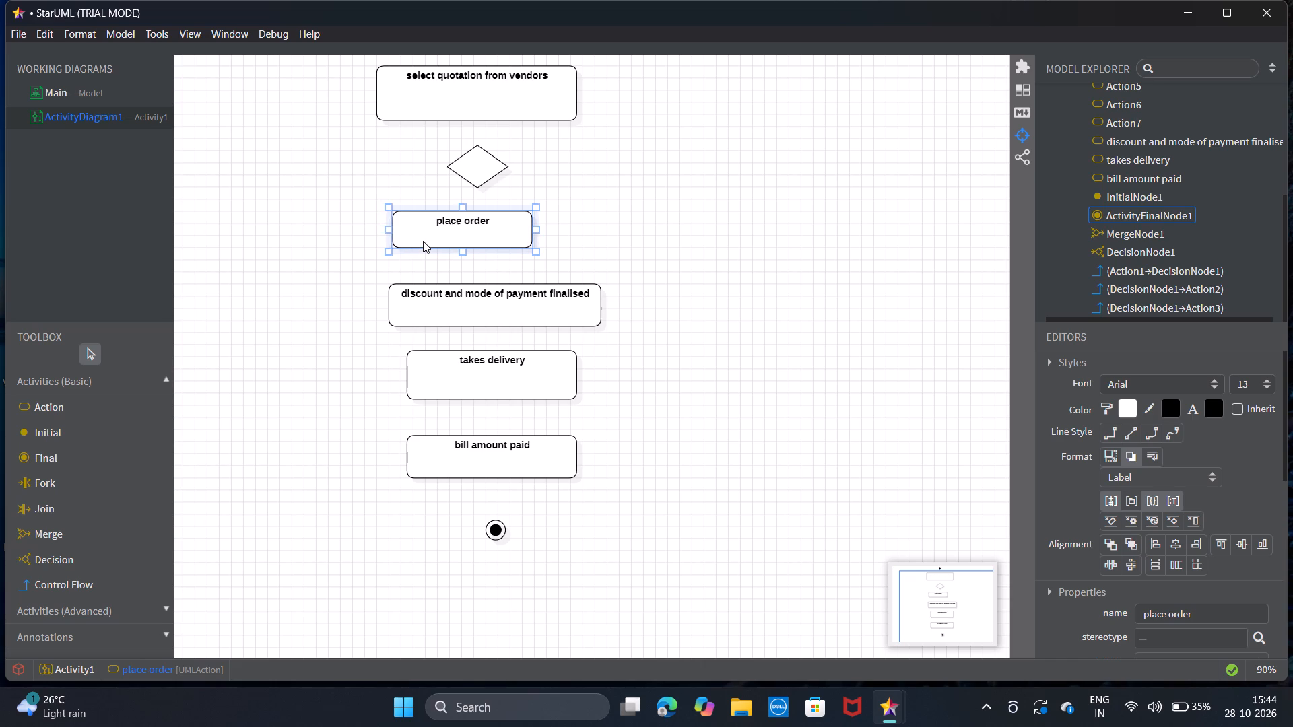
{"action": "key", "text": "Right"}
{"action": "key", "text": "Right"}
{"action": "key", "text": "Right"}
{"action": "key", "text": "Right"}
{"action": "key", "text": "Right"}
{"action": "key", "text": "Right"}
{"action": "key", "text": "Right"}
{"action": "key", "text": "Right"}
{"action": "key", "text": "Right"}
{"action": "key", "text": "Right"}
{"action": "key", "text": "Right"}
{"action": "key", "text": "Right"}
{"action": "key", "text": "Right"}
{"action": "key", "text": "Right"}
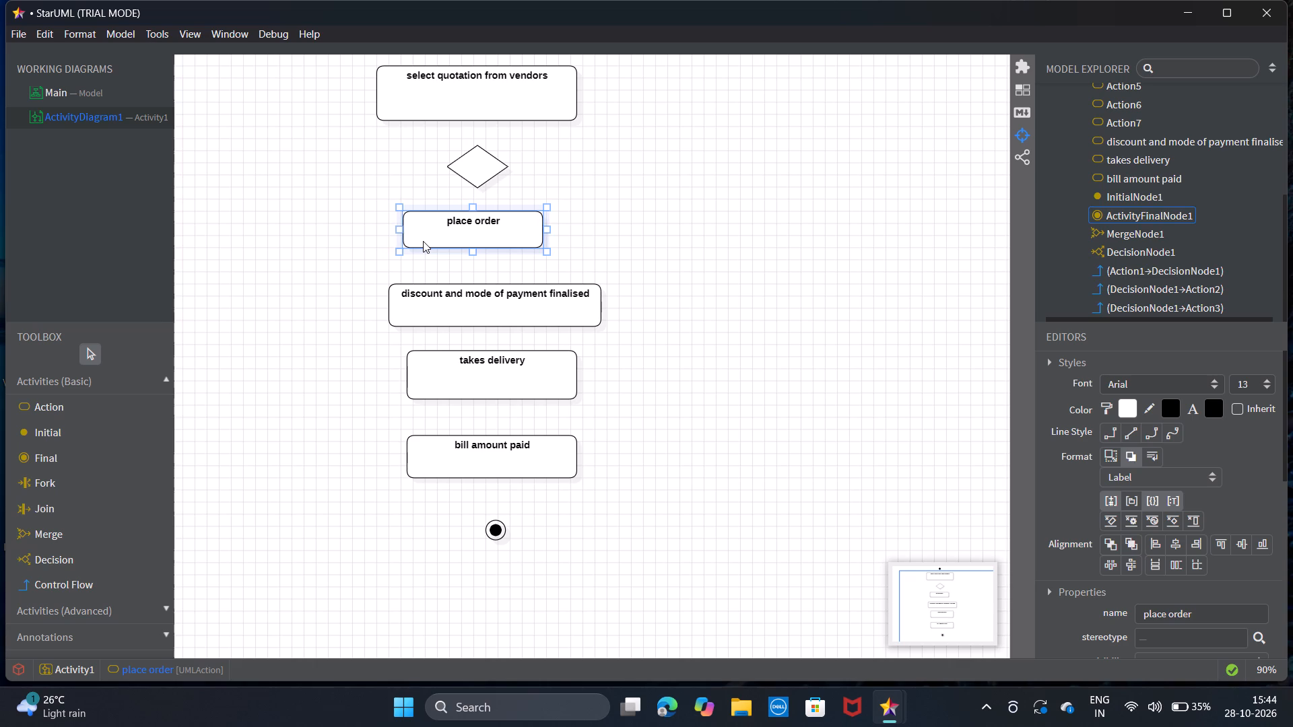
{"action": "key", "text": "Right"}
{"action": "key", "text": "Right"}
{"action": "key", "text": "Right"}
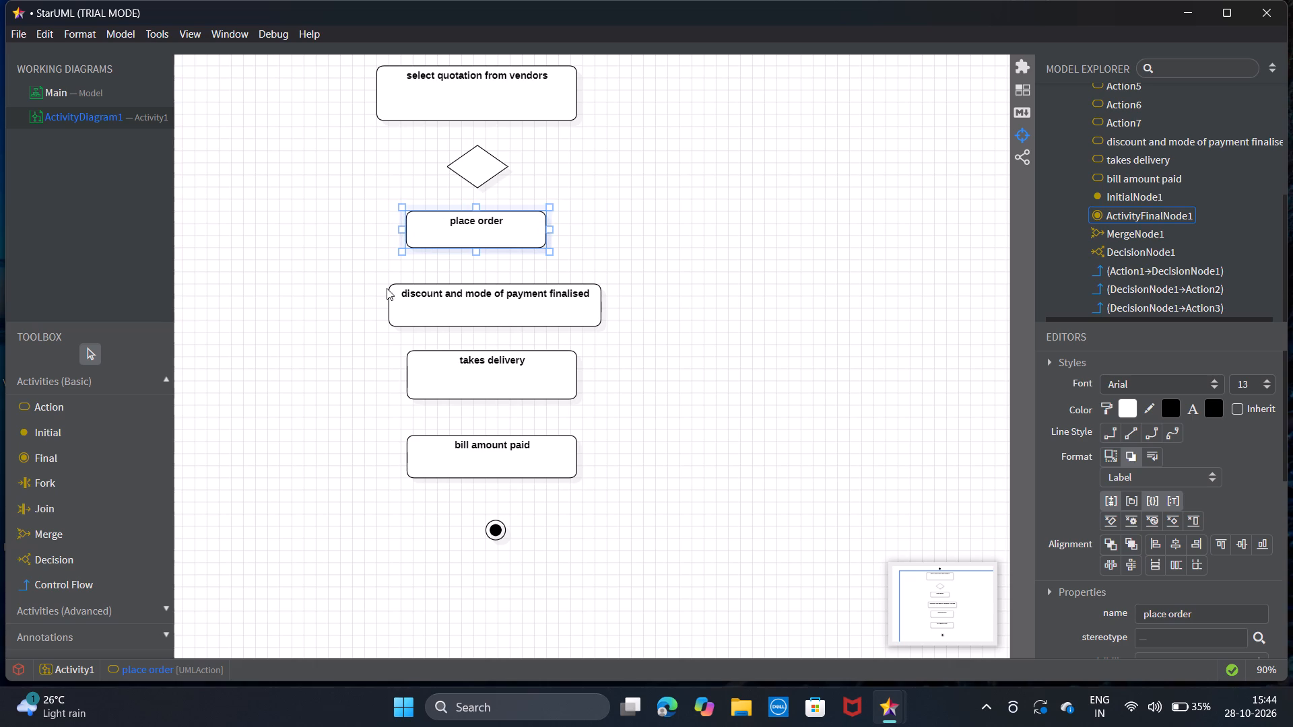
Nudge the "discount and mode of payment finalised" action leftward until it is centred beneath "place order".
{"action": "double_click", "coordinate": [389, 295]}
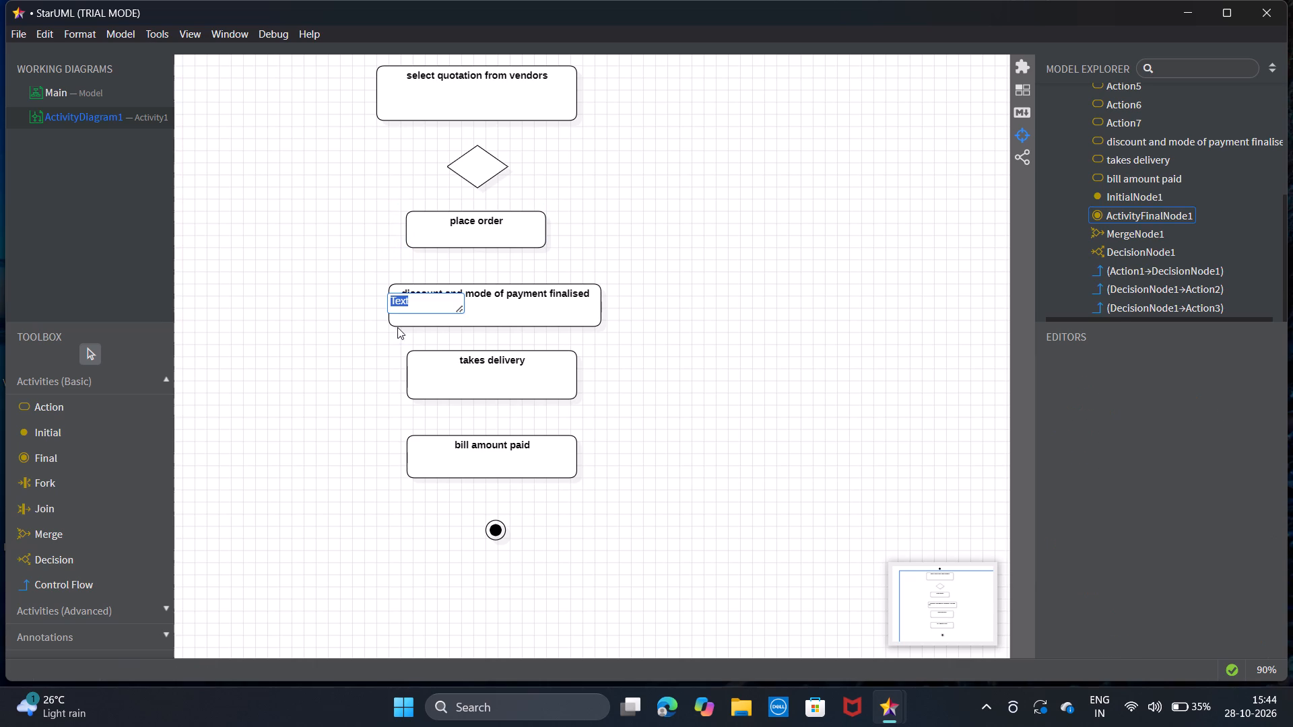
{"action": "left_click", "coordinate": [397, 320]}
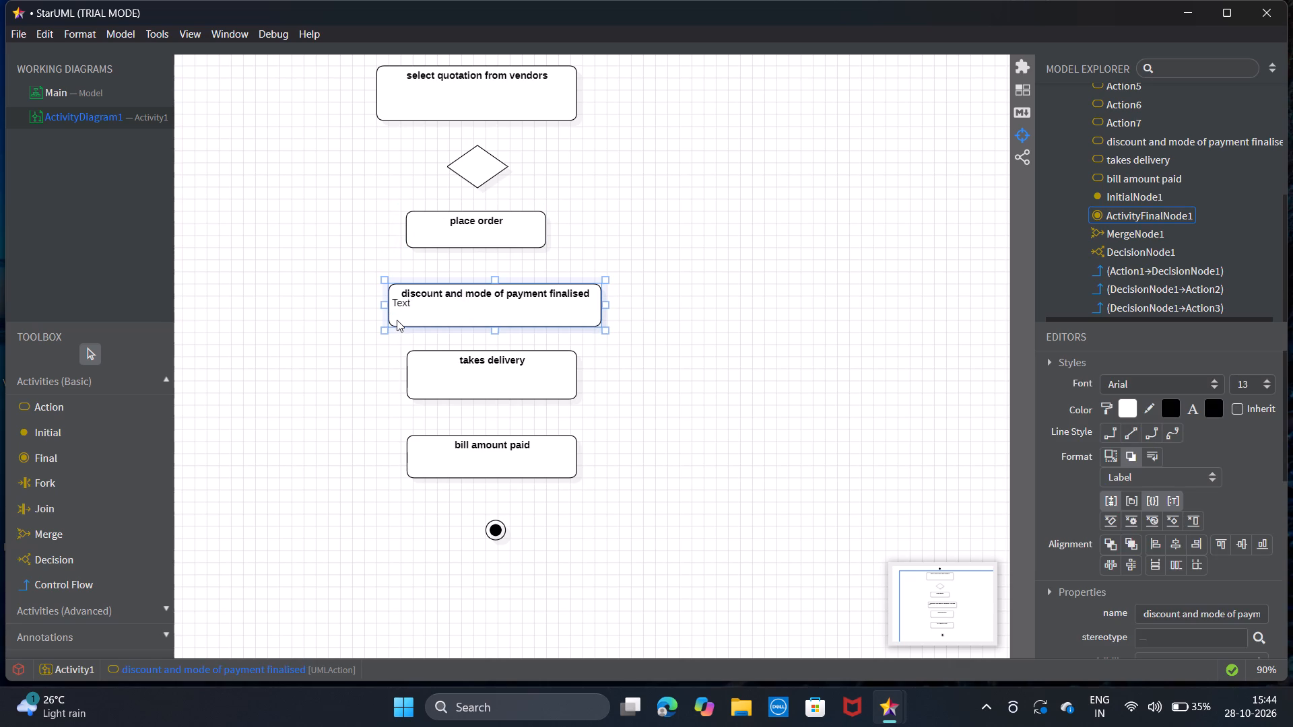
{"action": "key", "text": "Left"}
{"action": "key", "text": "Left"}
{"action": "key", "text": "Left"}
{"action": "key", "text": "Left"}
{"action": "key", "text": "Left"}
{"action": "key", "text": "Left"}
{"action": "key", "text": "Left"}
{"action": "key", "text": "Left"}
{"action": "key", "text": "Left"}
{"action": "key", "text": "Left"}
{"action": "key", "text": "Left"}
{"action": "key", "text": "Left"}
{"action": "key", "text": "Left"}
{"action": "key", "text": "Left"}
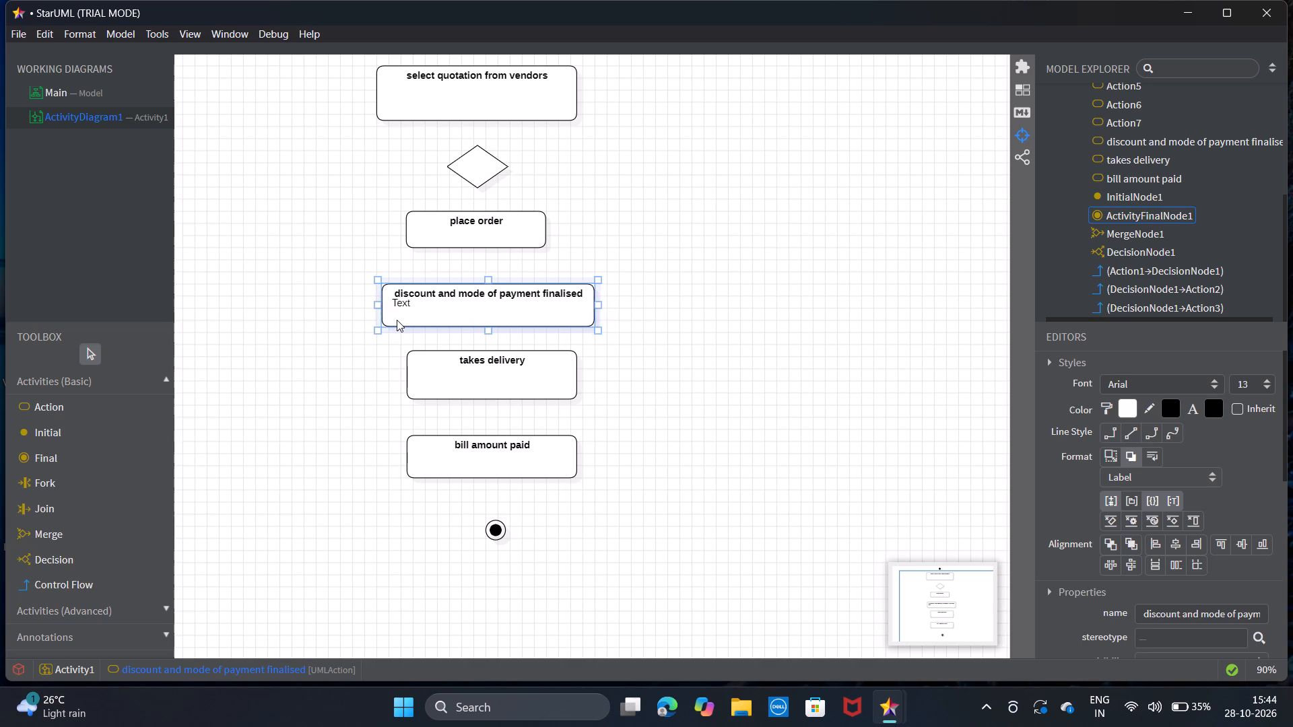
{"action": "key", "text": "Left"}
{"action": "key", "text": "Left"}
{"action": "key", "text": "Left"}
{"action": "key", "text": "Left"}
{"action": "key", "text": "Left"}
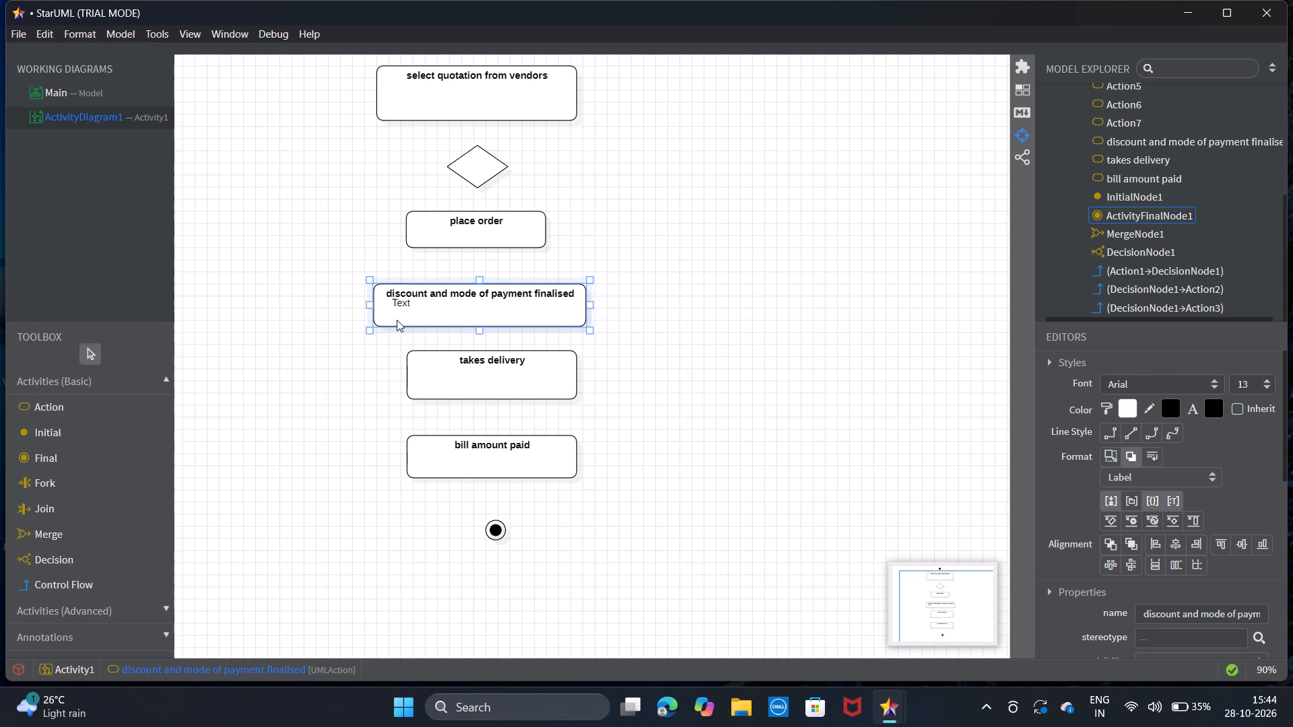
Delete the stray text label lying over the "discount and mode of payment finalised" action.
{"action": "left_click", "coordinate": [347, 329]}
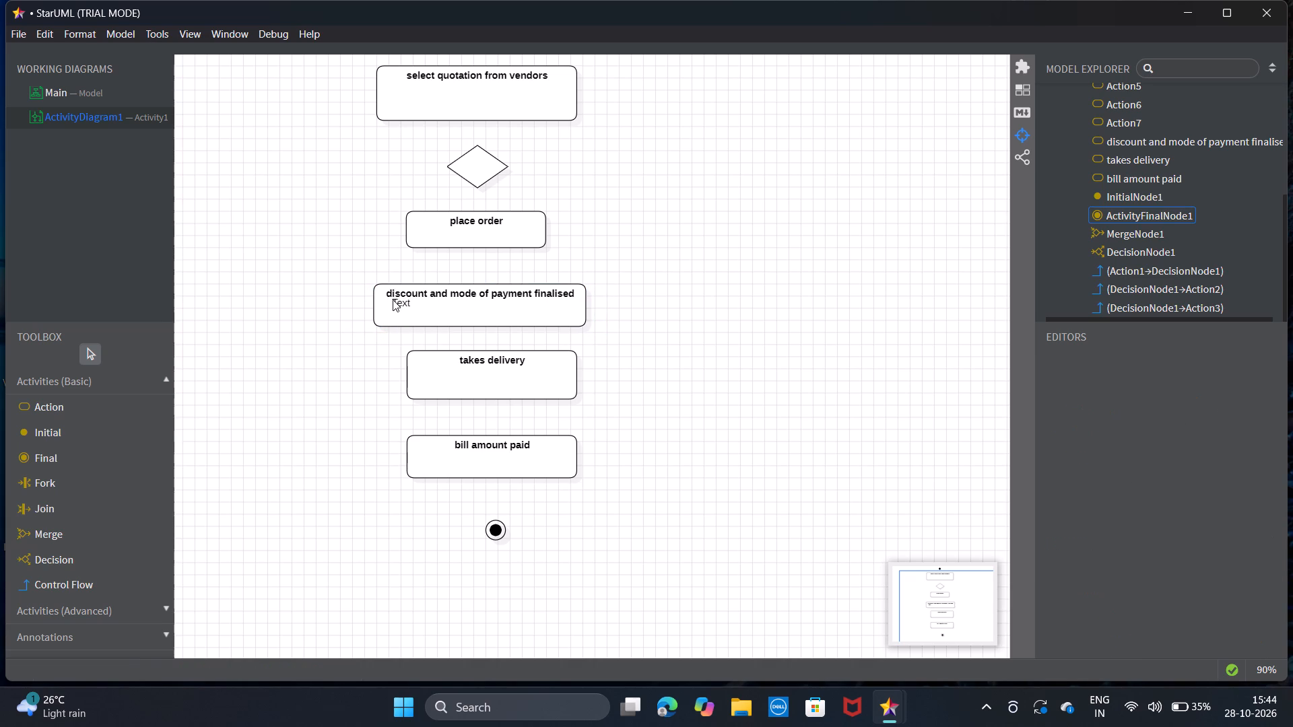
{"action": "left_click", "coordinate": [400, 308]}
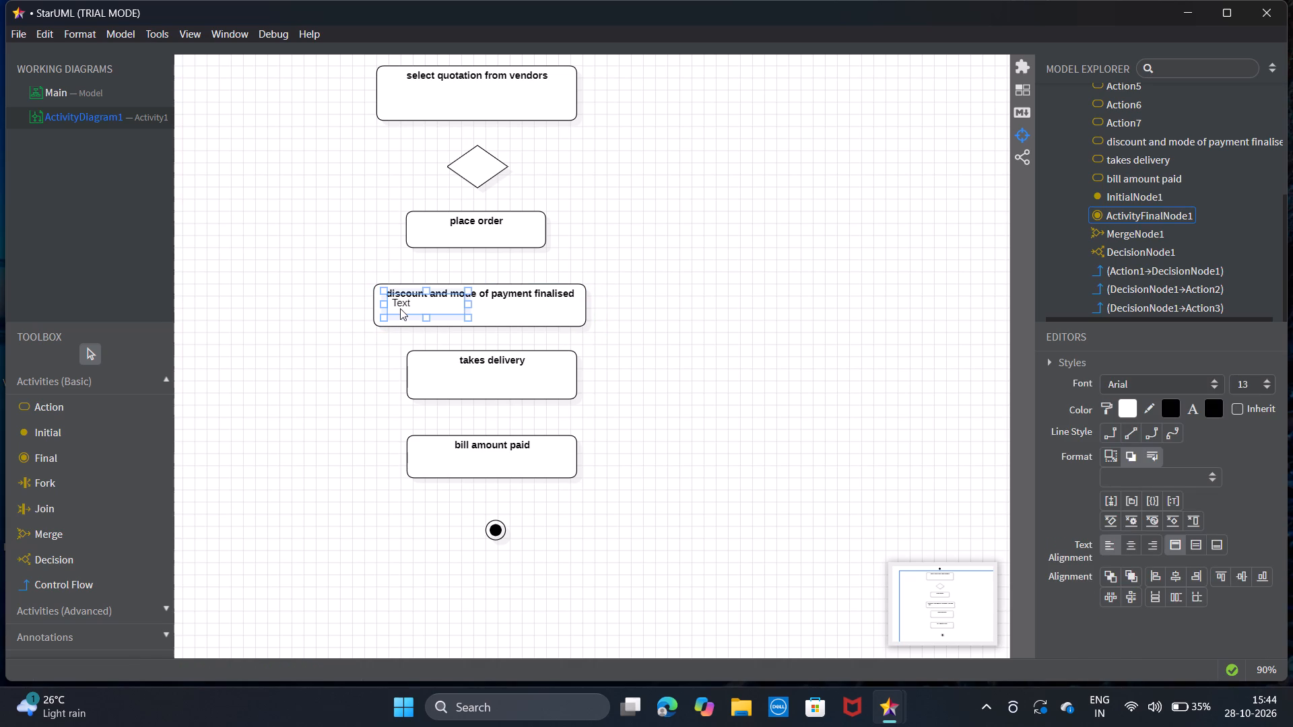
{"action": "key", "text": "BackSpace"}
{"action": "key", "text": "Delete"}
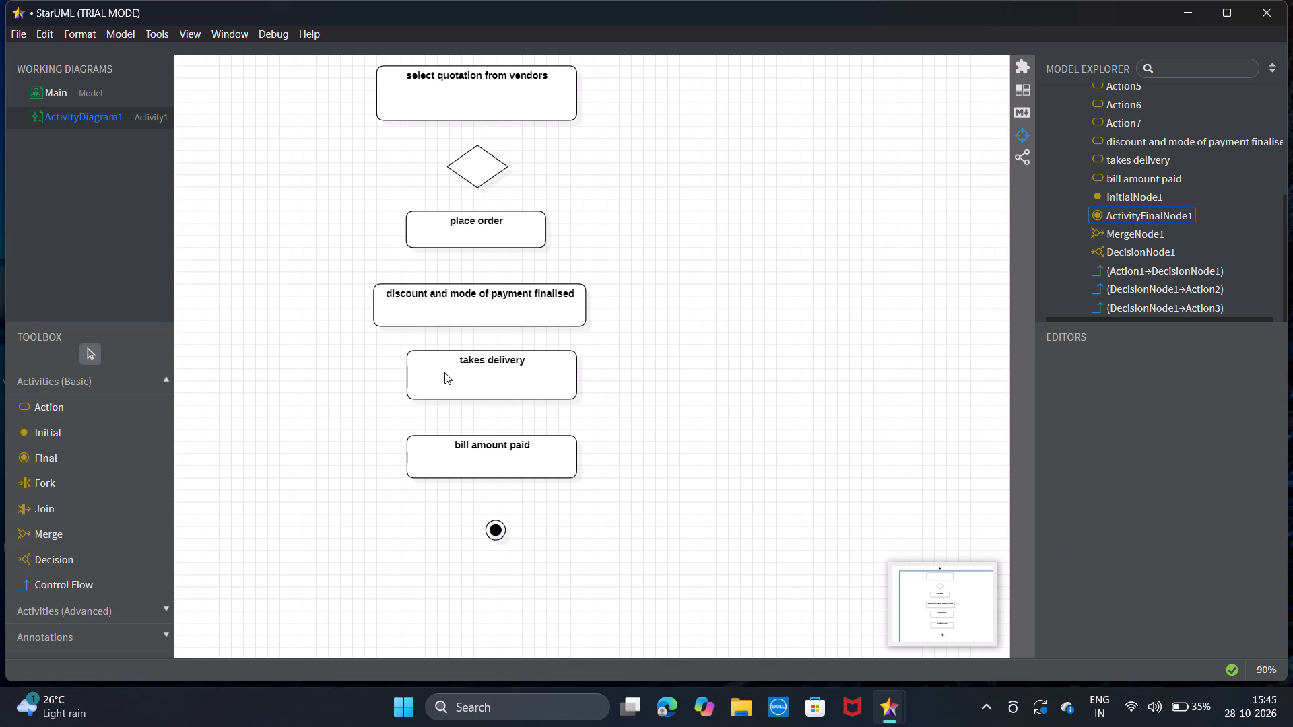
Shrink the "takes delivery" action by reducing its height from the bottom and its width from the left edge.
{"action": "double_click", "coordinate": [434, 382]}
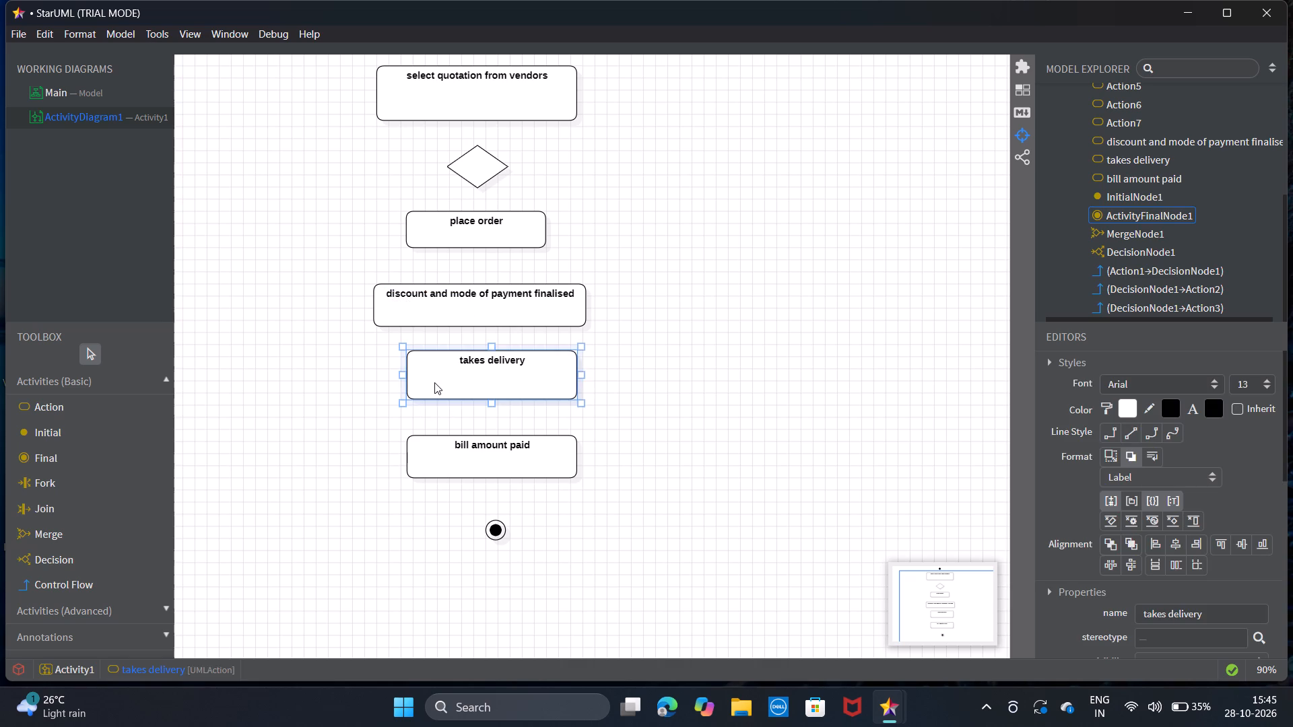
{"action": "left_click_drag", "start_coordinate": [491, 401], "coordinate": [488, 382]}
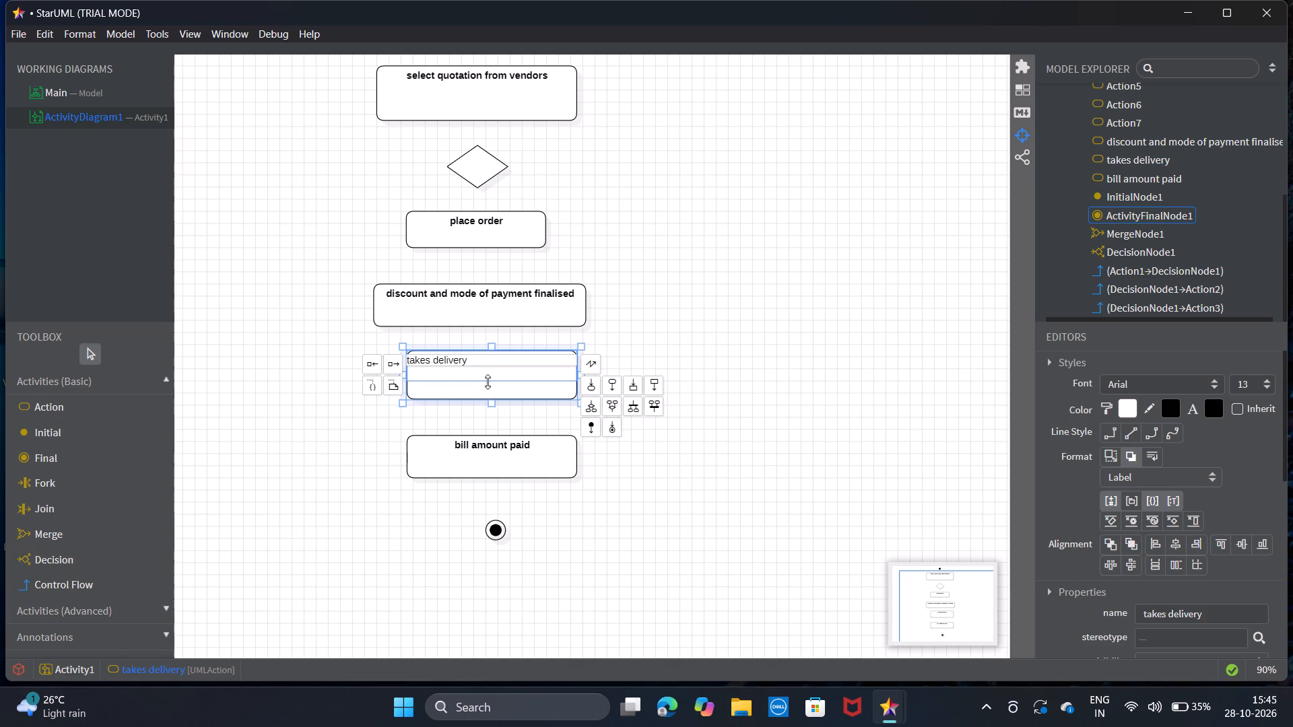
{"action": "left_click_drag", "start_coordinate": [488, 382], "coordinate": [489, 384]}
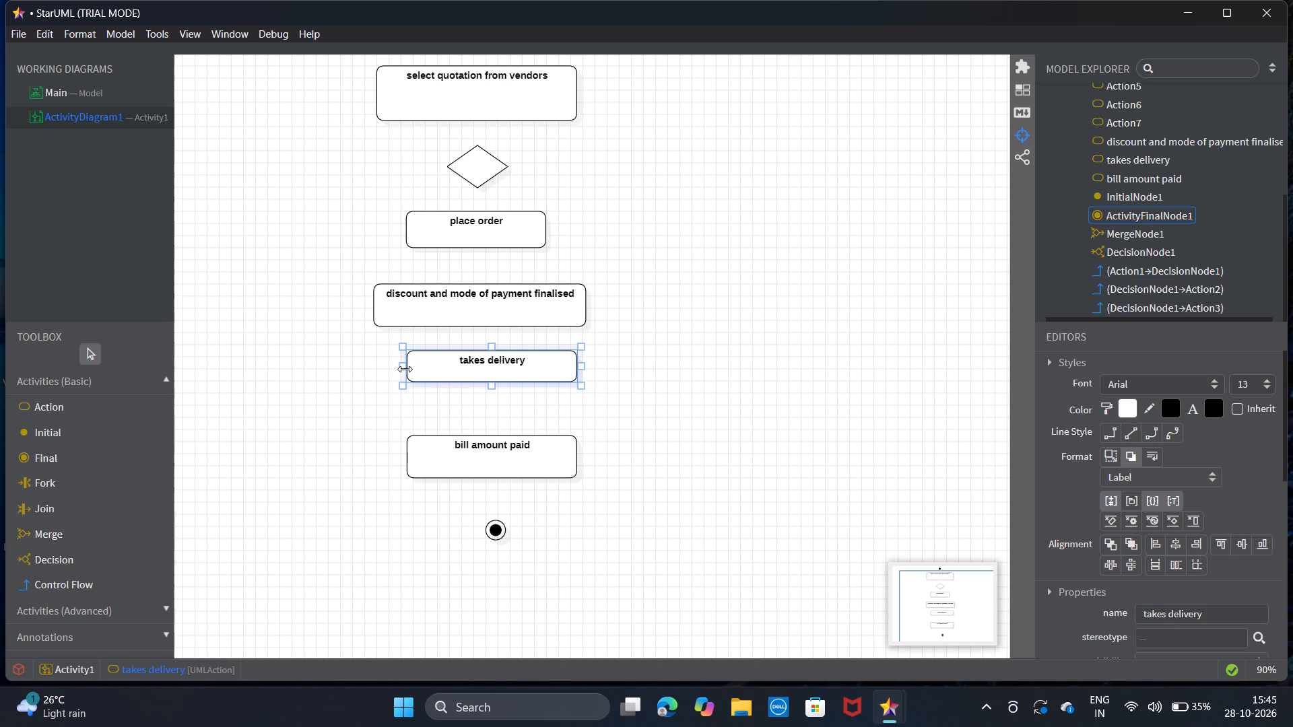
{"action": "left_click_drag", "start_coordinate": [403, 369], "coordinate": [430, 366]}
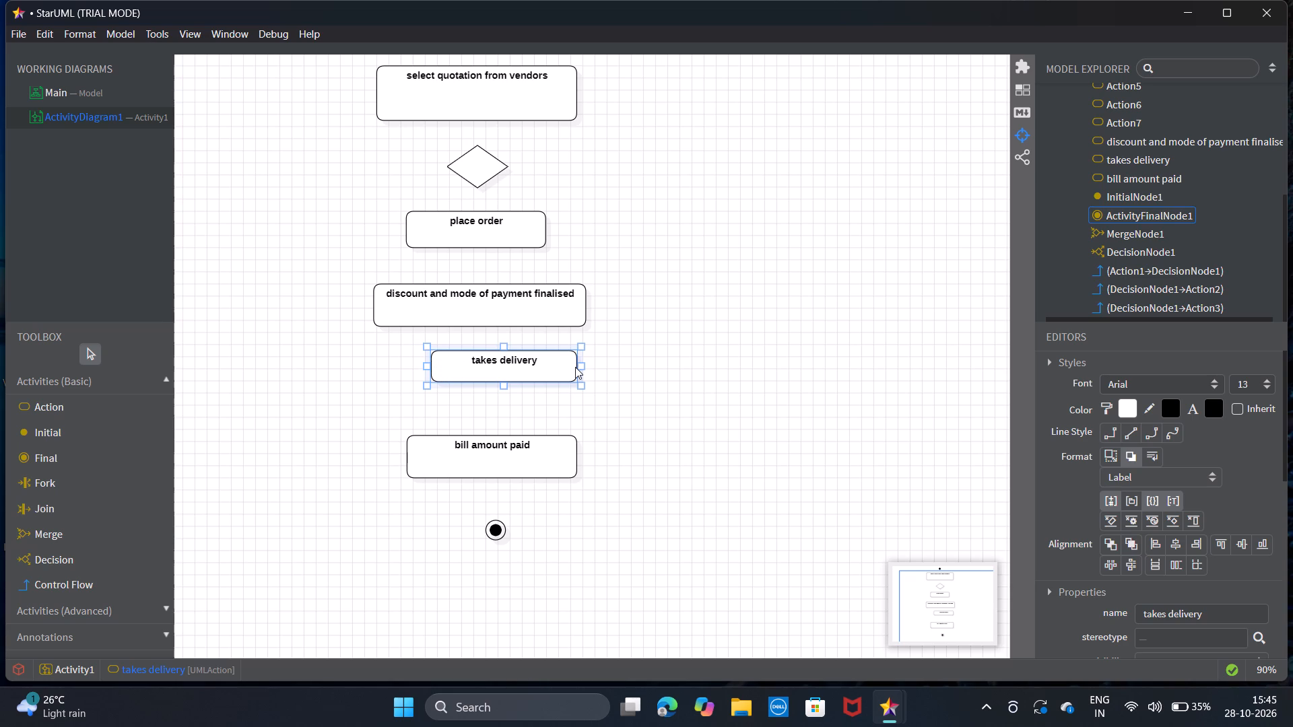
{"action": "left_click", "coordinate": [428, 363]}
{"action": "left_click_drag", "start_coordinate": [430, 365], "coordinate": [447, 361]}
{"action": "left_click_drag", "start_coordinate": [447, 361], "coordinate": [444, 360]}
Nudge the "takes delivery" action leftward until it is centred beneath "discount and mode of payment finalised".
{"action": "key", "text": "Left"}
{"action": "key", "text": "Left"}
{"action": "key", "text": "Left"}
{"action": "key", "text": "Left"}
{"action": "key", "text": "Left"}
{"action": "key", "text": "Left"}
{"action": "key", "text": "Left"}
{"action": "key", "text": "Left"}
{"action": "key", "text": "Left"}
{"action": "key", "text": "Left"}
{"action": "key", "text": "Left"}
{"action": "key", "text": "Left"}
{"action": "key", "text": "Left"}
{"action": "key", "text": "Left"}
{"action": "key", "text": "Left"}
{"action": "key", "text": "Left"}
{"action": "key", "text": "Left"}
{"action": "key", "text": "Left"}
{"action": "key", "text": "Left"}
{"action": "key", "text": "Left"}
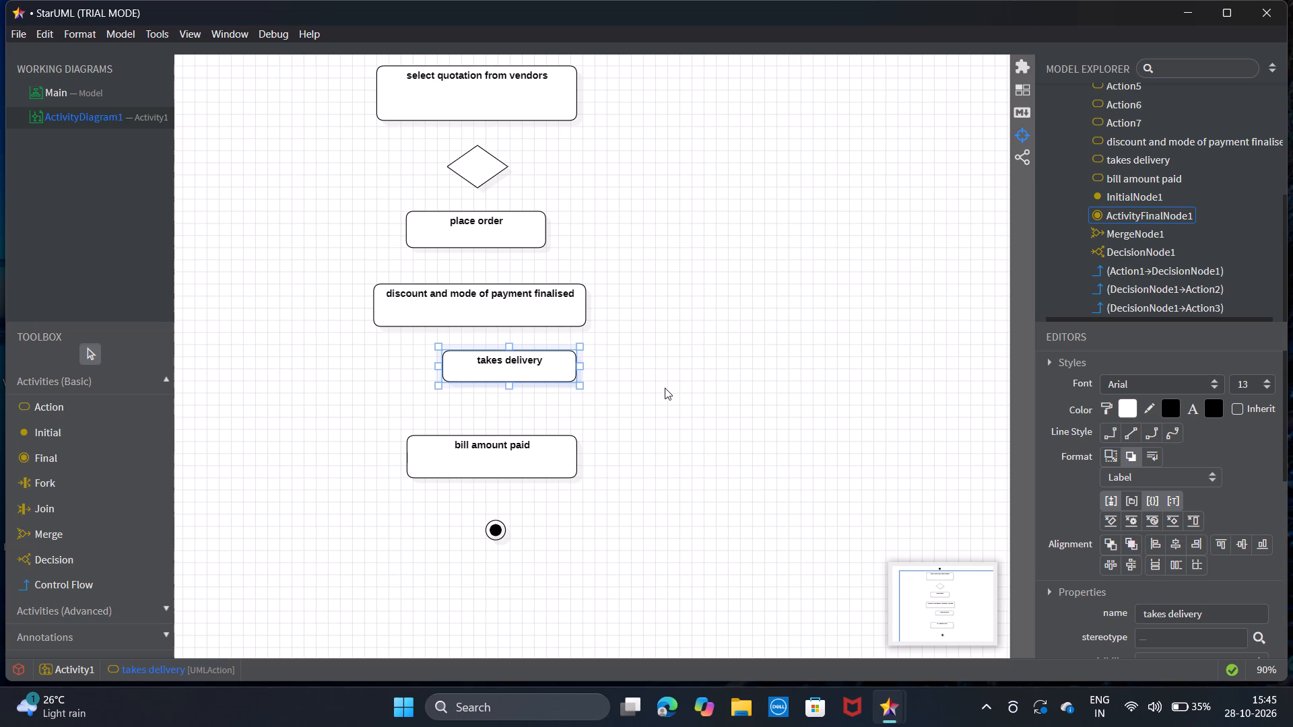
{"action": "key", "text": "Left"}
{"action": "key", "text": "Left"}
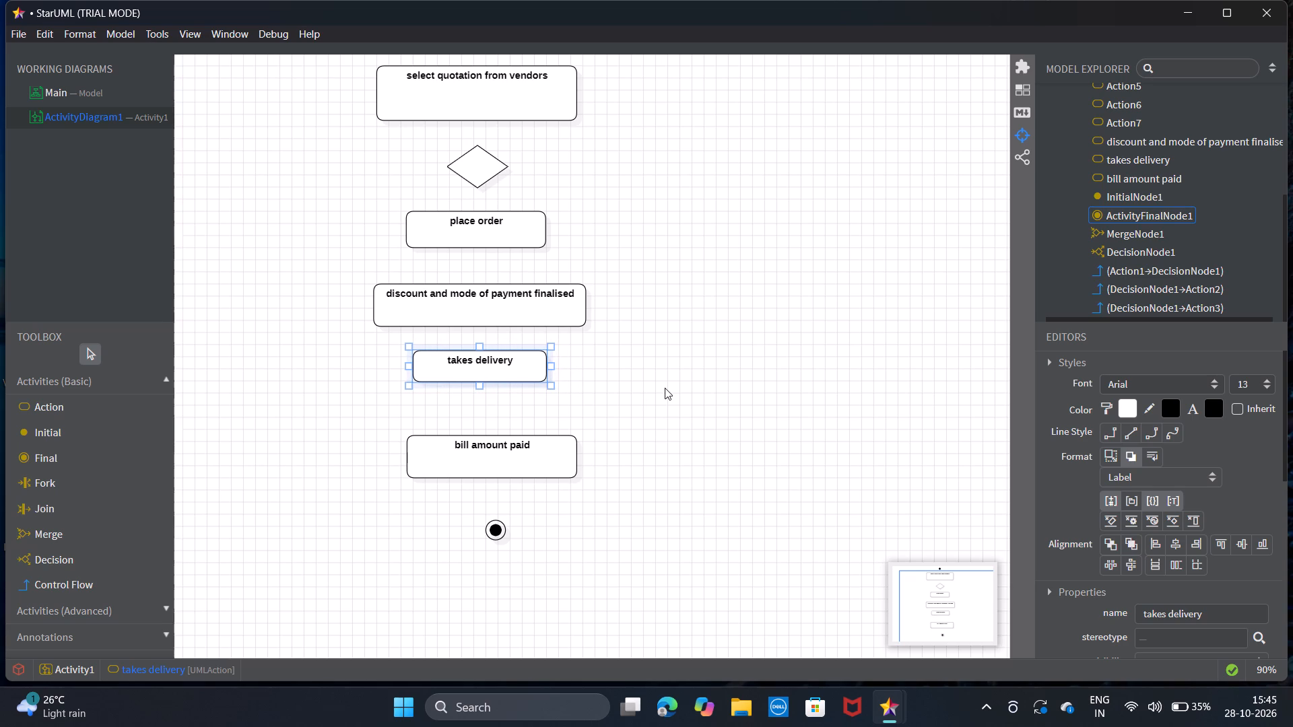
{"action": "key", "text": "Left"}
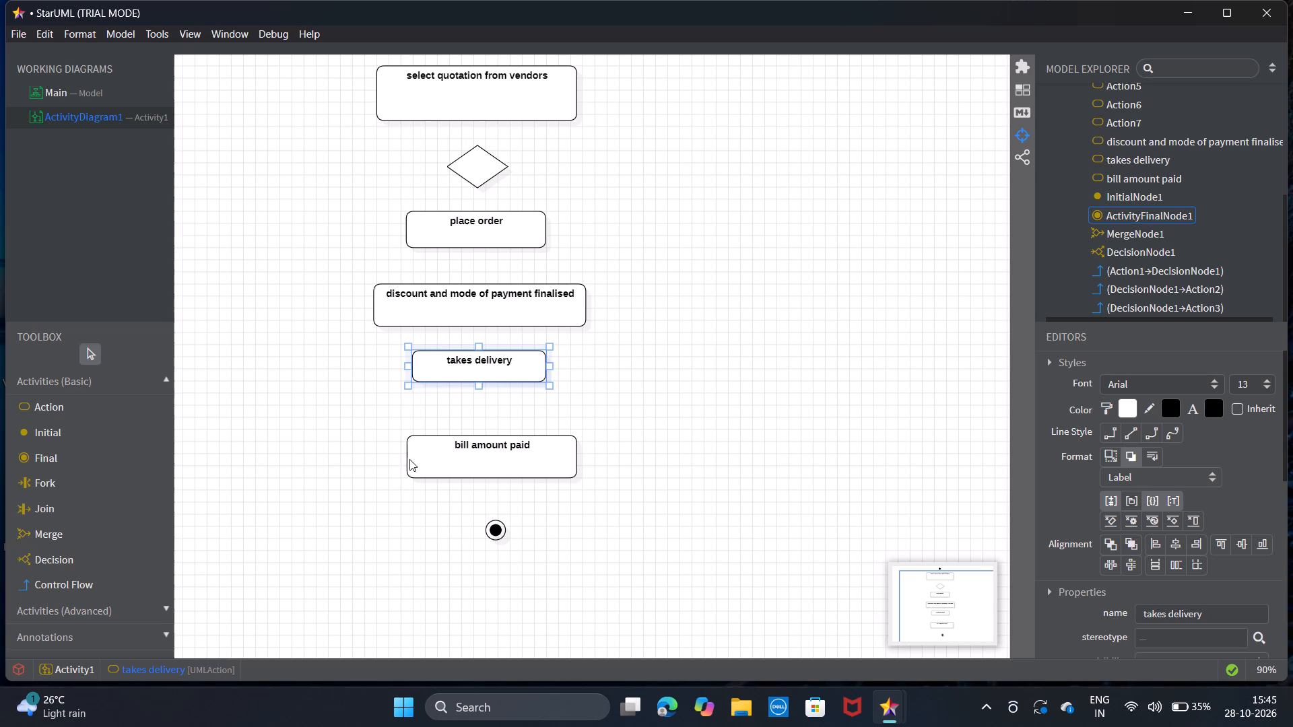
Reduce the height of the "bill amount paid" action from its lower edge.
{"action": "double_click", "coordinate": [410, 455]}
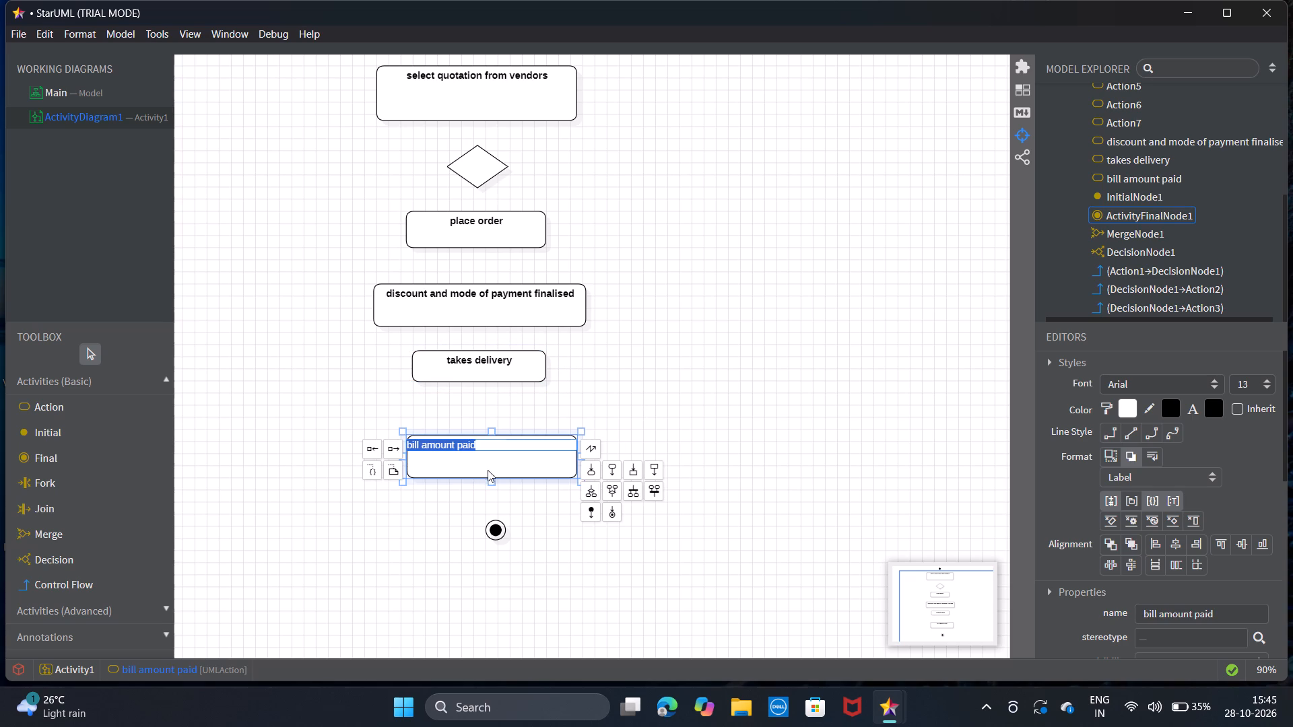
{"action": "left_click_drag", "start_coordinate": [492, 479], "coordinate": [493, 464]}
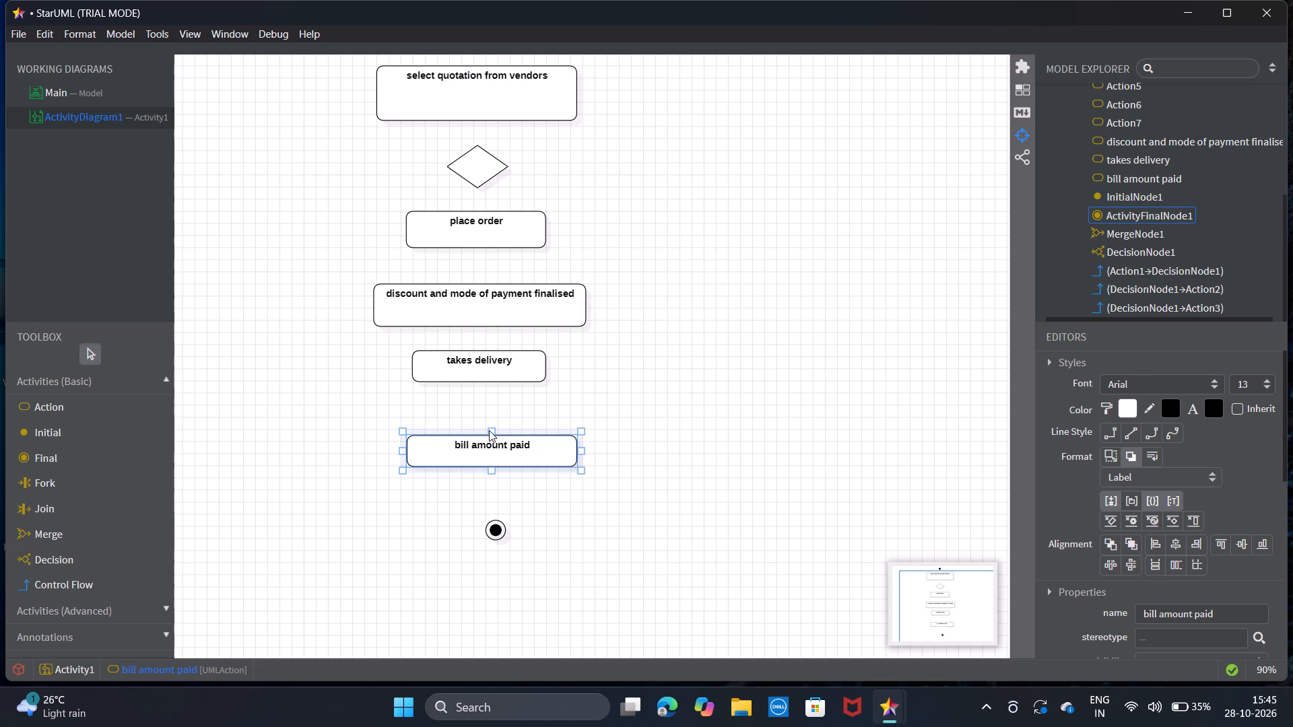
Nudge the "bill amount paid" action up and leftward until it sits just beneath "takes delivery", roughly centred.
{"action": "key", "text": "Up"}
{"action": "key", "text": "Up"}
{"action": "key", "text": "Up"}
{"action": "key", "text": "Up"}
{"action": "key", "text": "Up"}
{"action": "key", "text": "Up"}
{"action": "key", "text": "Up"}
{"action": "key", "text": "Up"}
{"action": "key", "text": "Up"}
{"action": "key", "text": "Up"}
{"action": "key", "text": "Up"}
{"action": "key", "text": "Up"}
{"action": "key", "text": "Up"}
{"action": "key", "text": "Up"}
{"action": "key", "text": "Up"}
{"action": "key", "text": "Up"}
{"action": "key", "text": "Up"}
{"action": "key", "text": "Up"}
{"action": "key", "text": "Up"}
{"action": "key", "text": "Up"}
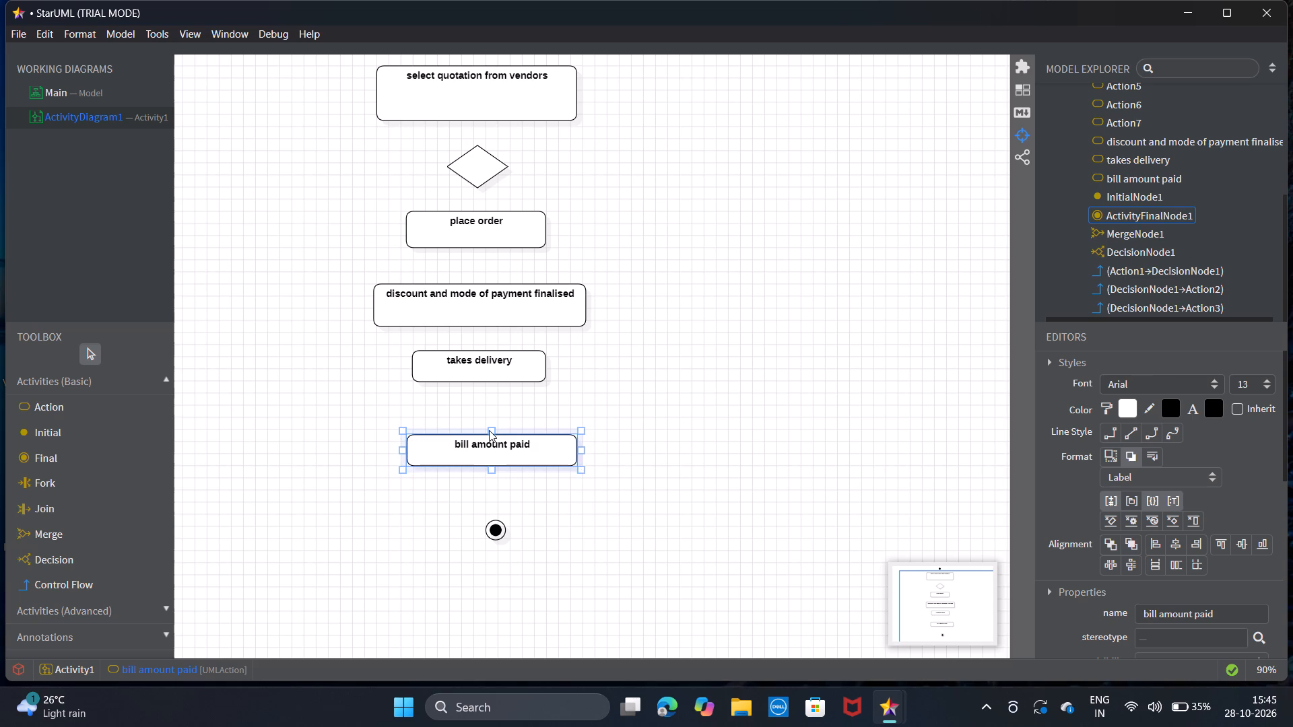
{"action": "key", "text": "Down"}
{"action": "key", "text": "Down"}
{"action": "key", "text": "Down"}
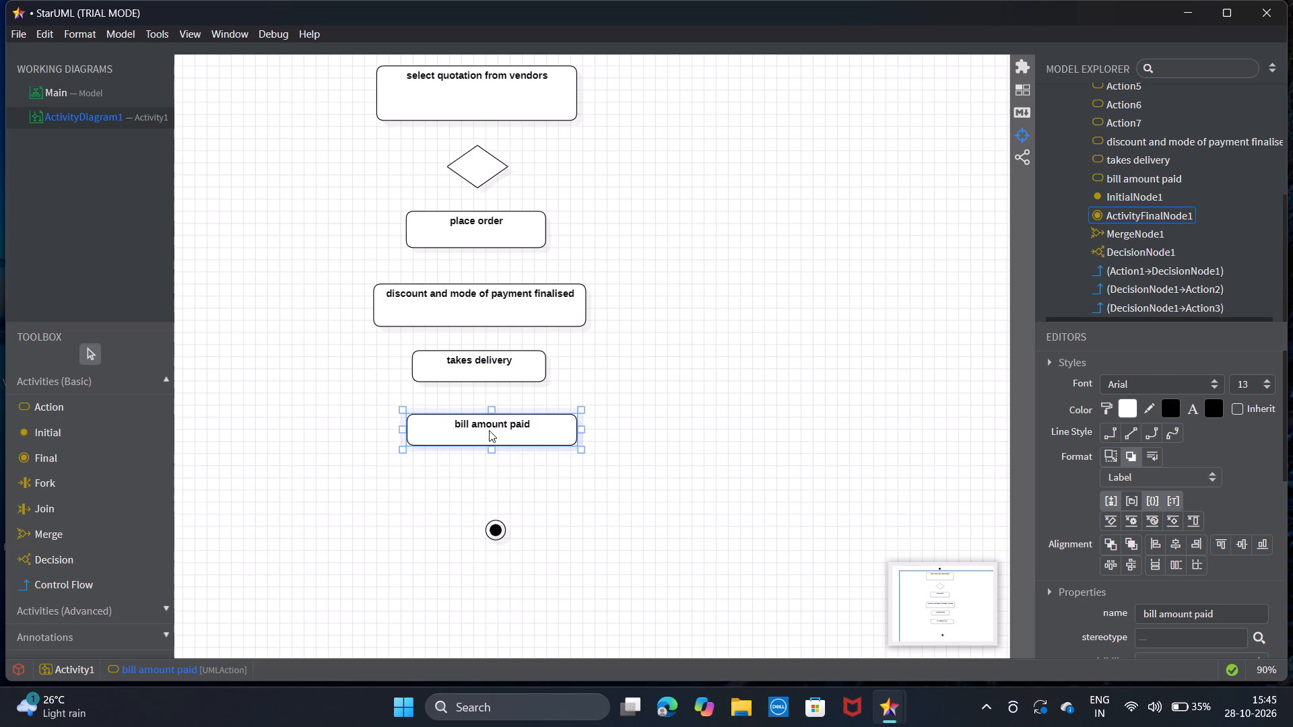
{"action": "key", "text": "Left"}
{"action": "key", "text": "Left"}
{"action": "key", "text": "Left"}
{"action": "key", "text": "Left"}
{"action": "key", "text": "Left"}
{"action": "key", "text": "Left"}
{"action": "key", "text": "Left"}
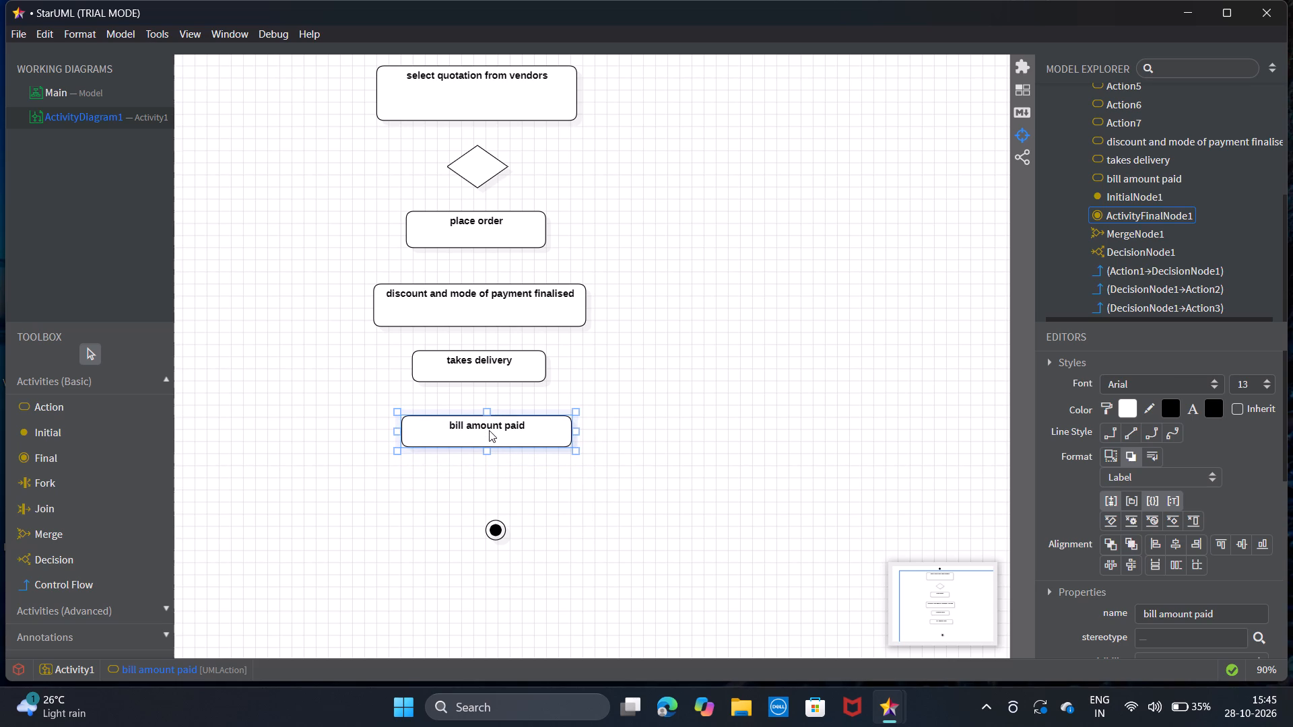
{"action": "key", "text": "Left"}
{"action": "key", "text": "Left"}
{"action": "key", "text": "Left"}
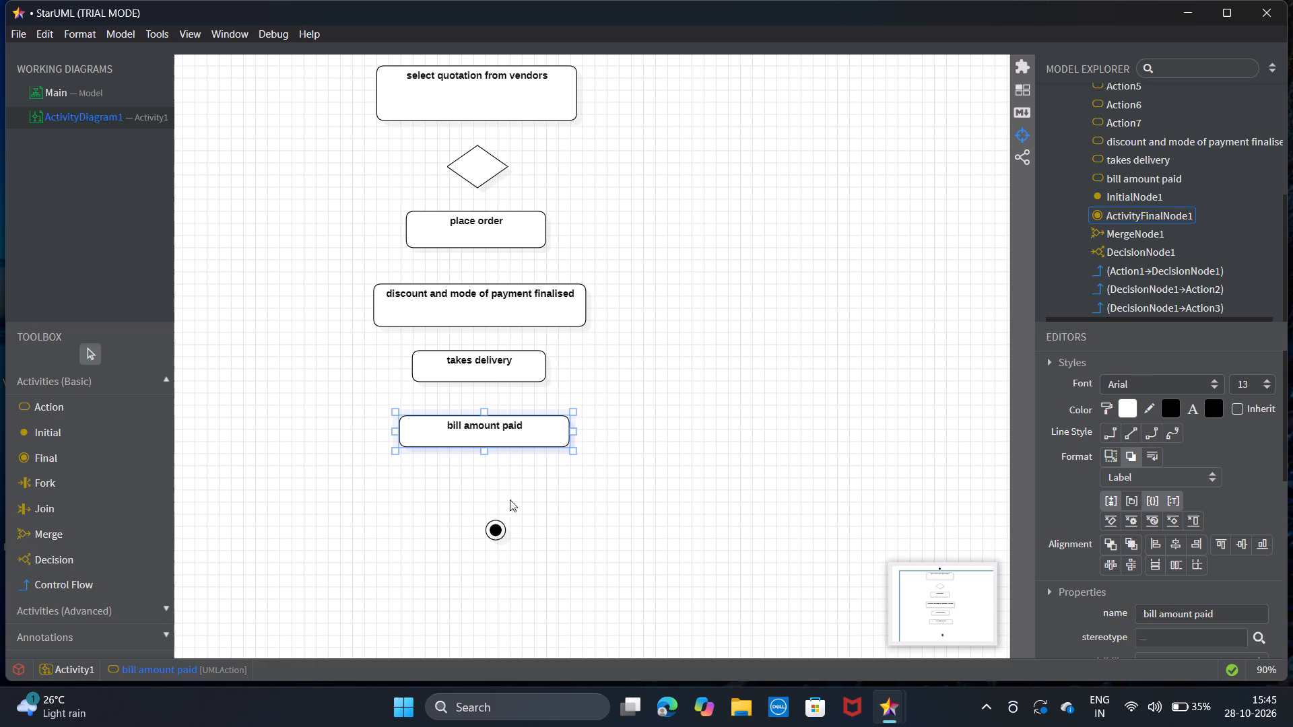
Nudge the final node up and leftward until it is centred just beneath the "bill amount paid" action.
{"action": "double_click", "coordinate": [496, 533]}
{"action": "key", "text": "Up"}
{"action": "key", "text": "Up"}
{"action": "key", "text": "Up"}
{"action": "key", "text": "Up"}
{"action": "key", "text": "Up"}
{"action": "key", "text": "Up"}
{"action": "key", "text": "Up"}
{"action": "key", "text": "Up"}
{"action": "key", "text": "Up"}
{"action": "key", "text": "Up"}
{"action": "key", "text": "Up"}
{"action": "key", "text": "Up"}
{"action": "key", "text": "Up"}
{"action": "key", "text": "Up"}
{"action": "key", "text": "Up"}
{"action": "key", "text": "Up"}
{"action": "key", "text": "Up"}
{"action": "key", "text": "Up"}
{"action": "key", "text": "Up"}
{"action": "key", "text": "Up"}
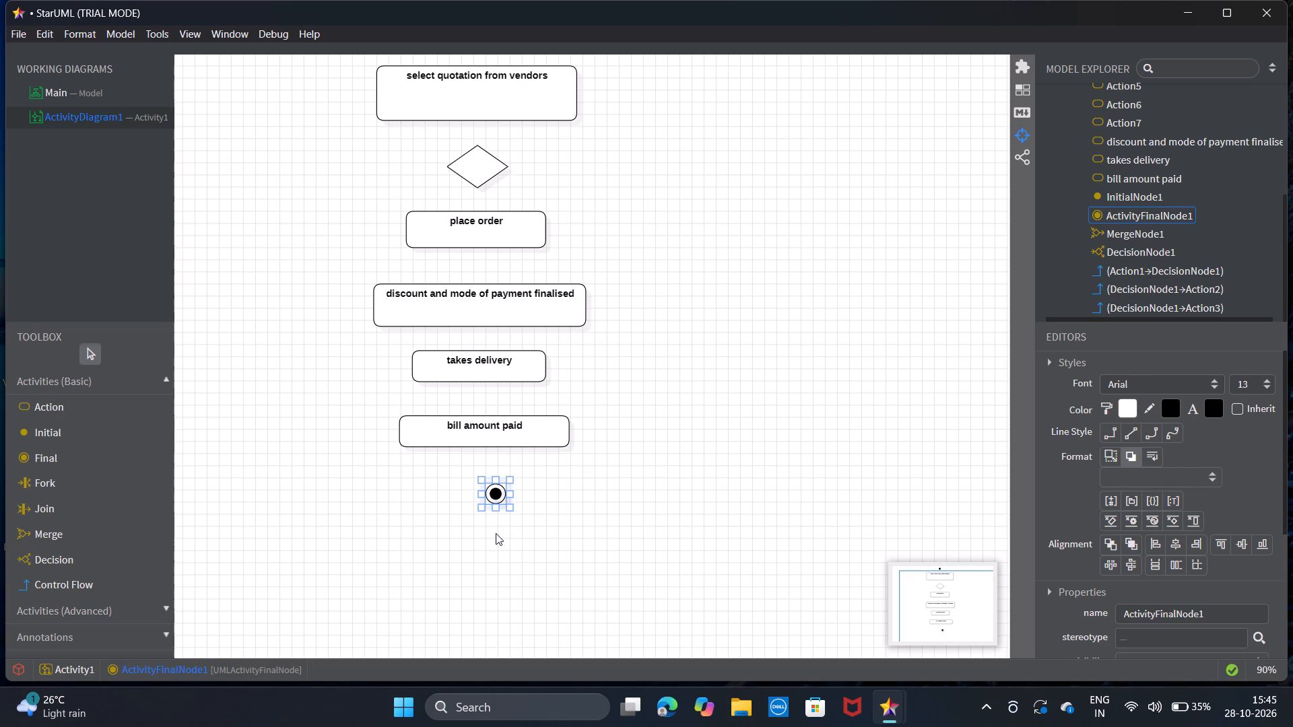
{"action": "key", "text": "Left"}
{"action": "key", "text": "Left"}
{"action": "key", "text": "Left"}
{"action": "key", "text": "Left"}
{"action": "key", "text": "Left"}
{"action": "key", "text": "Left"}
{"action": "key", "text": "Left"}
{"action": "key", "text": "Left"}
{"action": "key", "text": "Left"}
{"action": "key", "text": "Left"}
{"action": "key", "text": "Left"}
{"action": "key", "text": "Left"}
{"action": "key", "text": "Left"}
{"action": "key", "text": "Left"}
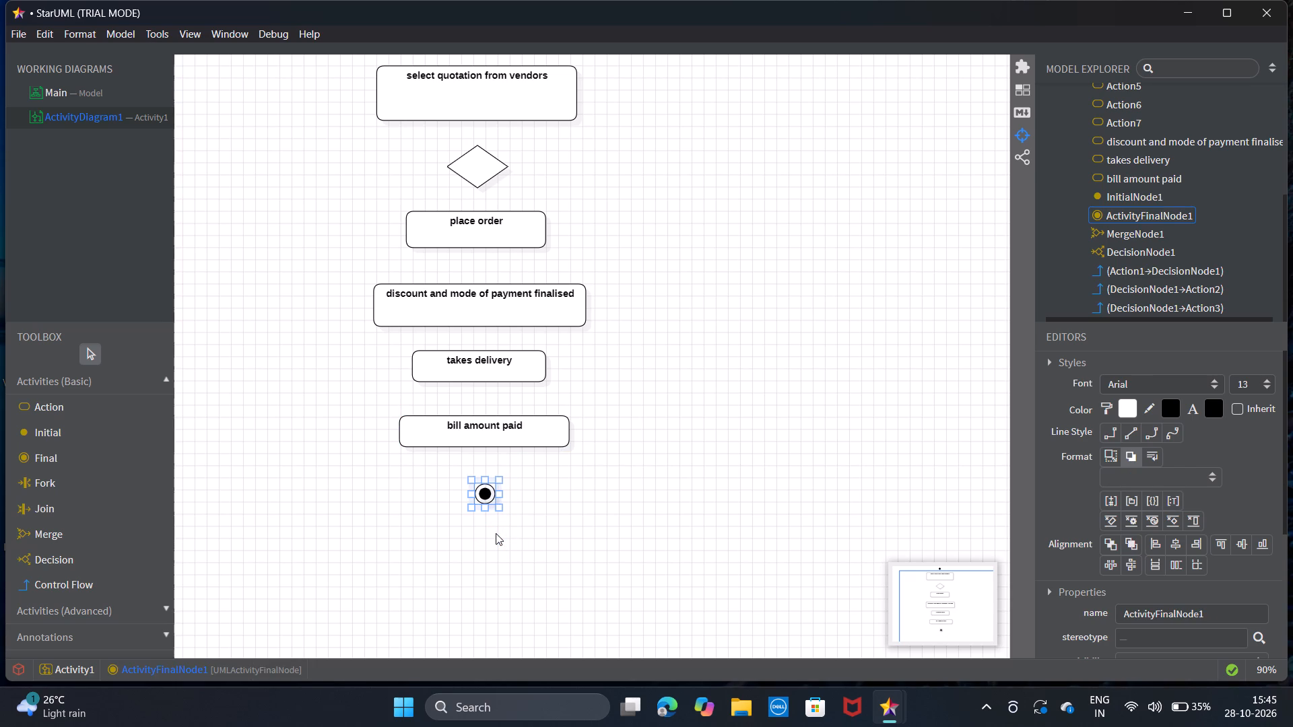
{"action": "left_click", "coordinate": [721, 518]}
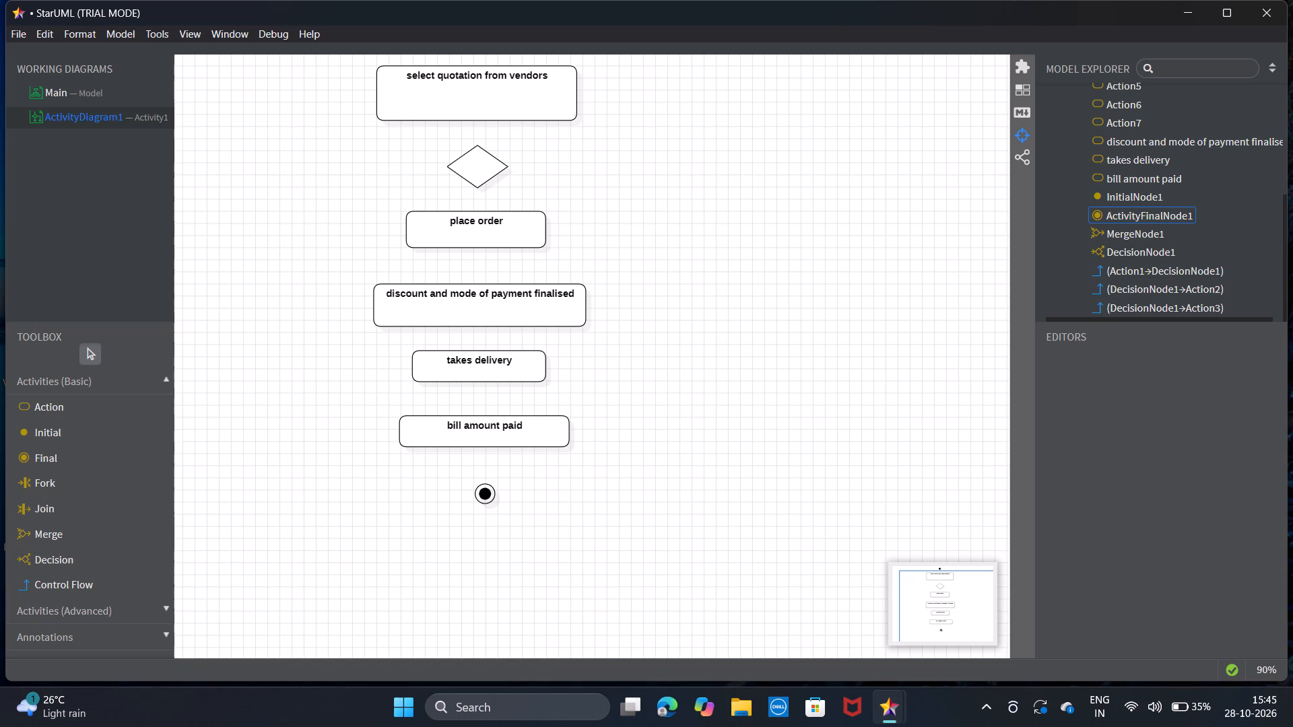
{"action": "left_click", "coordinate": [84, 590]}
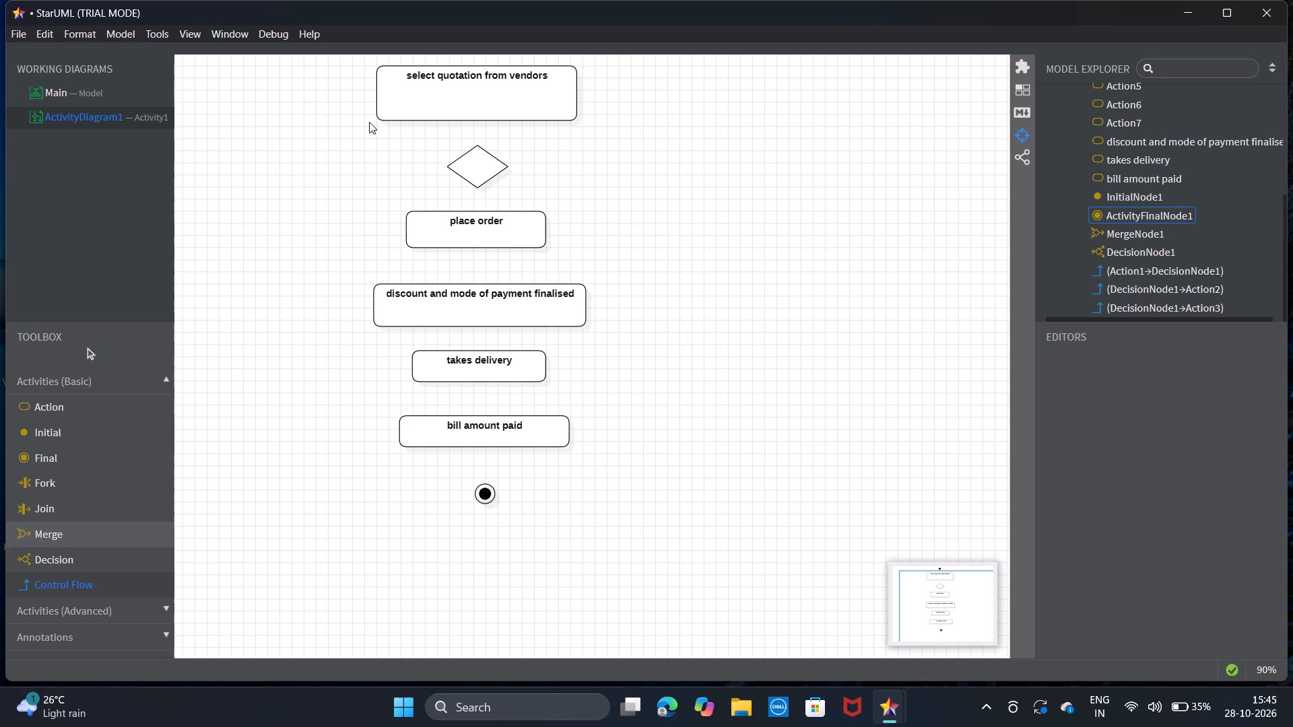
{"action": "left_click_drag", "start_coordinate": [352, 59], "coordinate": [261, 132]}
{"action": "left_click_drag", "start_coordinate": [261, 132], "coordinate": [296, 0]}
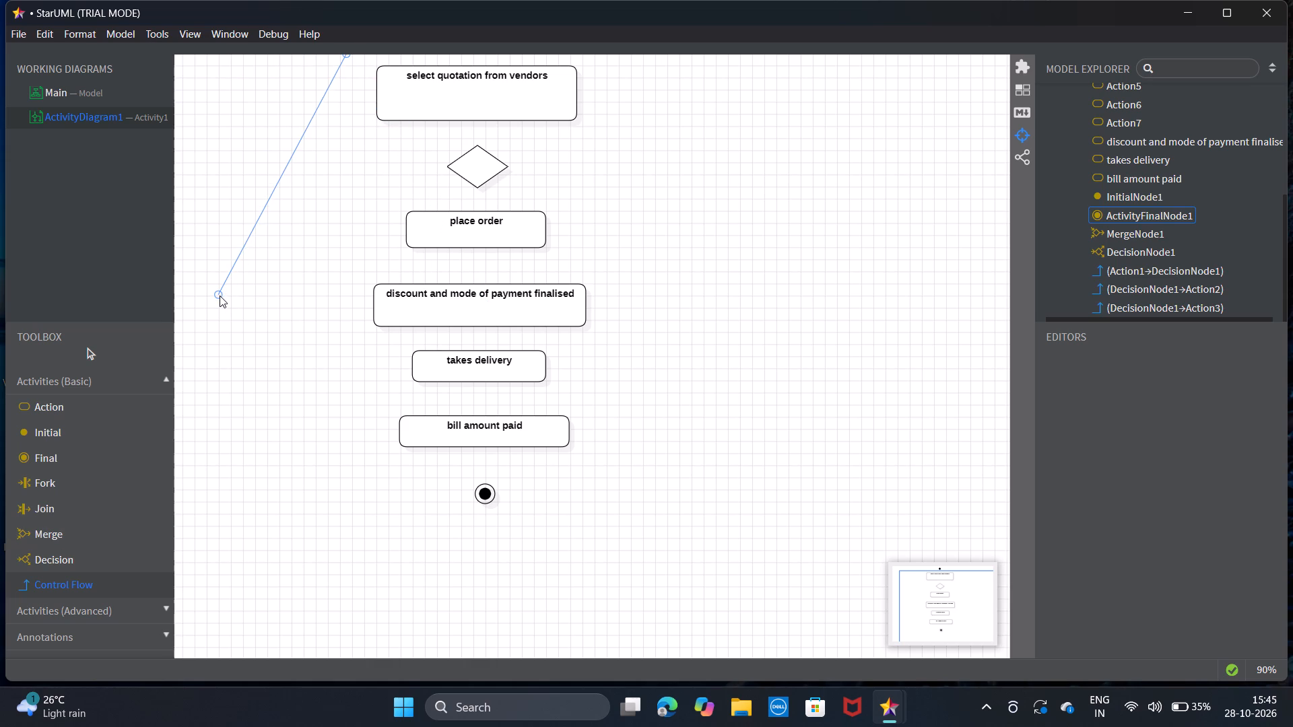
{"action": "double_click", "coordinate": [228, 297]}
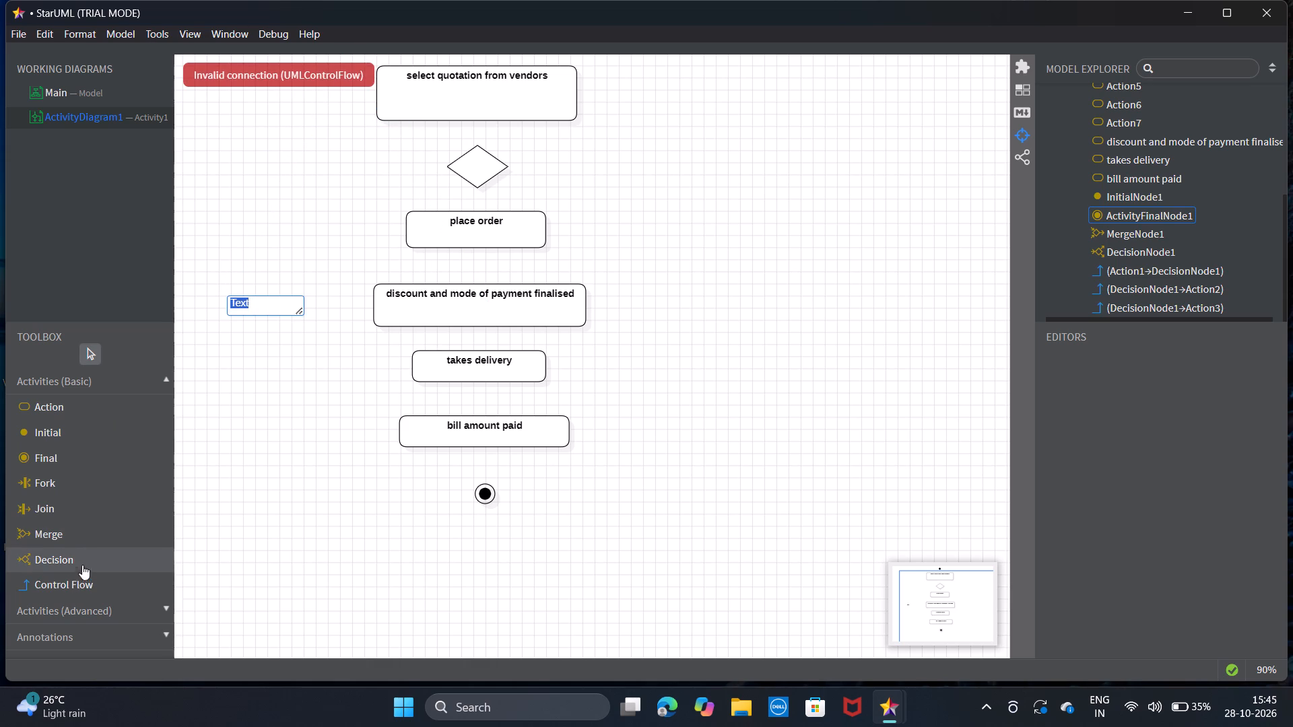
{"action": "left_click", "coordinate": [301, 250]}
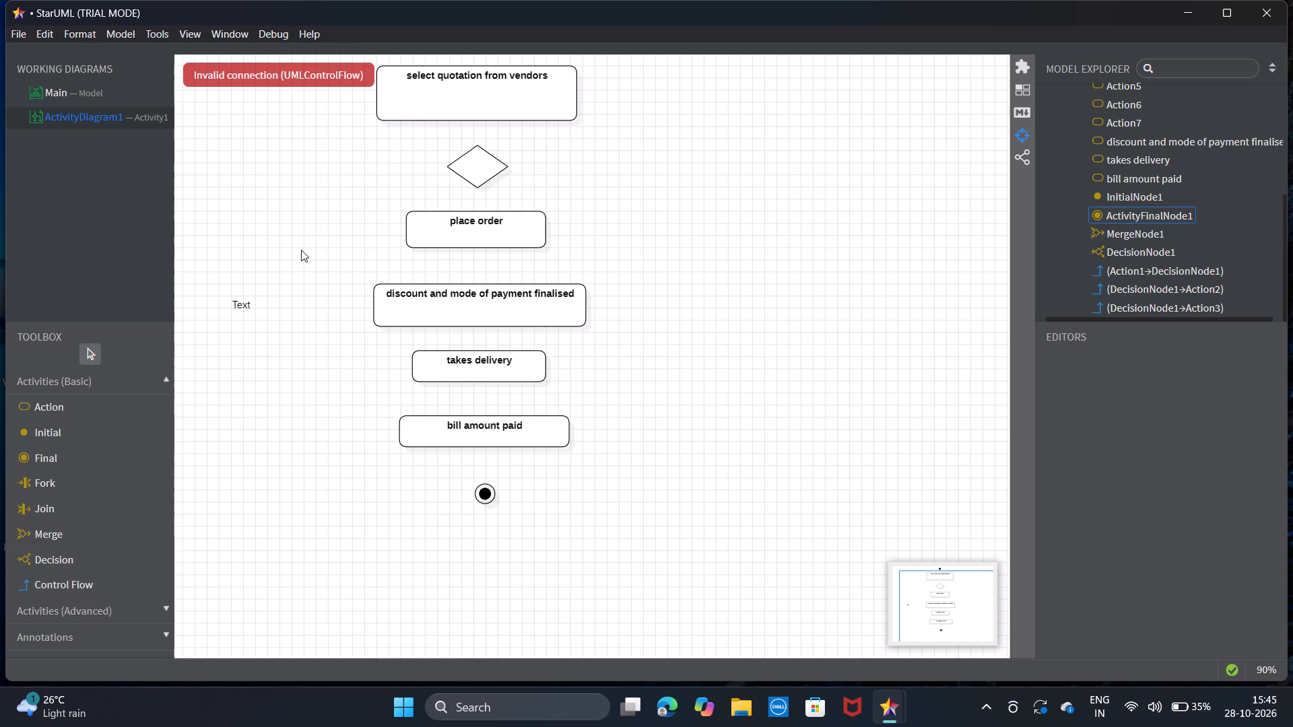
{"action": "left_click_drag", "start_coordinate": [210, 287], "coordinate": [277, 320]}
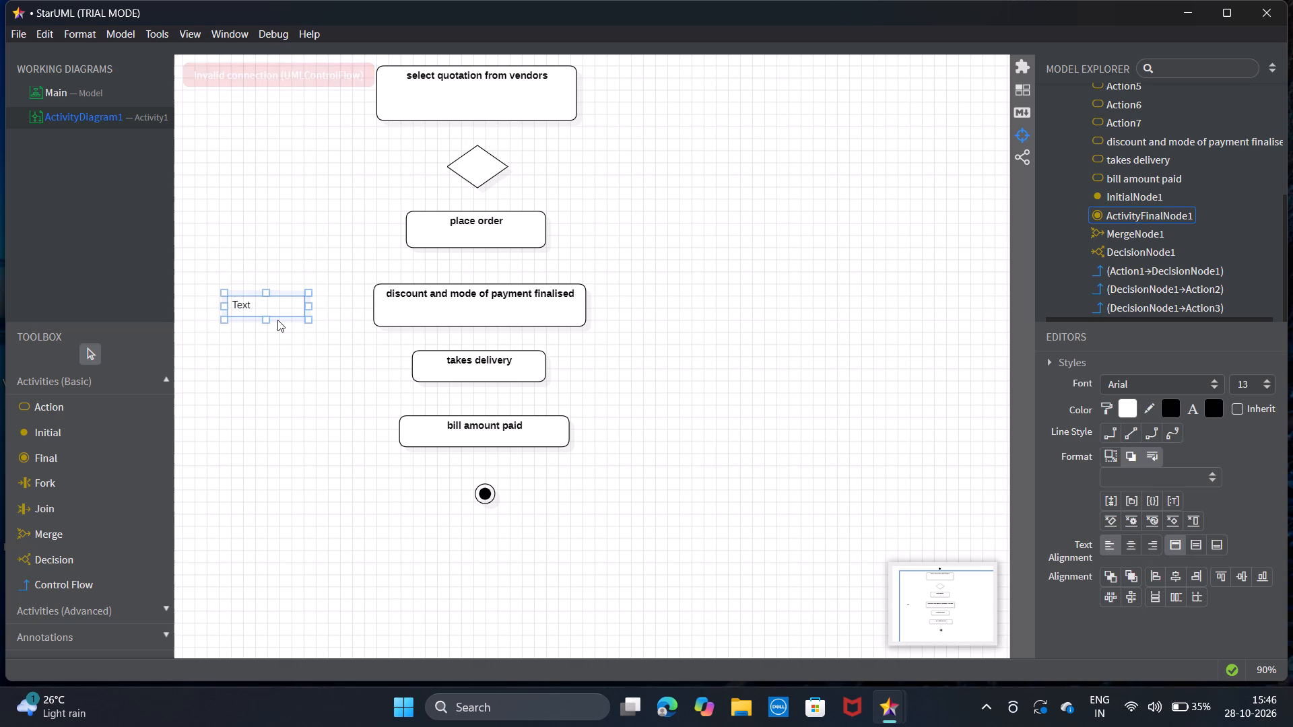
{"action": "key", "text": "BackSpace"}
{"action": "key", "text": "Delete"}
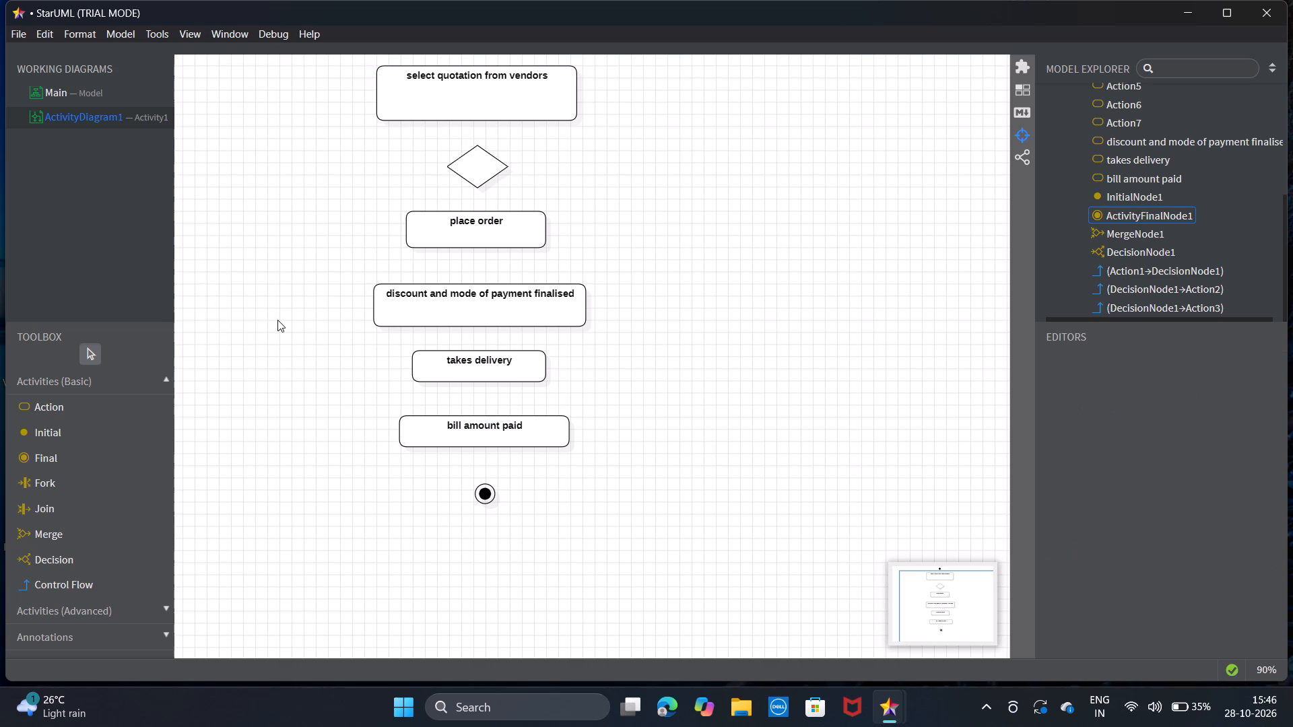
Move all shapes from "select quotation from vendors" through the final node downward together, leaving more space above them.
{"action": "left_click_drag", "start_coordinate": [317, 56], "coordinate": [379, 104]}
{"action": "left_click_drag", "start_coordinate": [379, 104], "coordinate": [664, 525]}
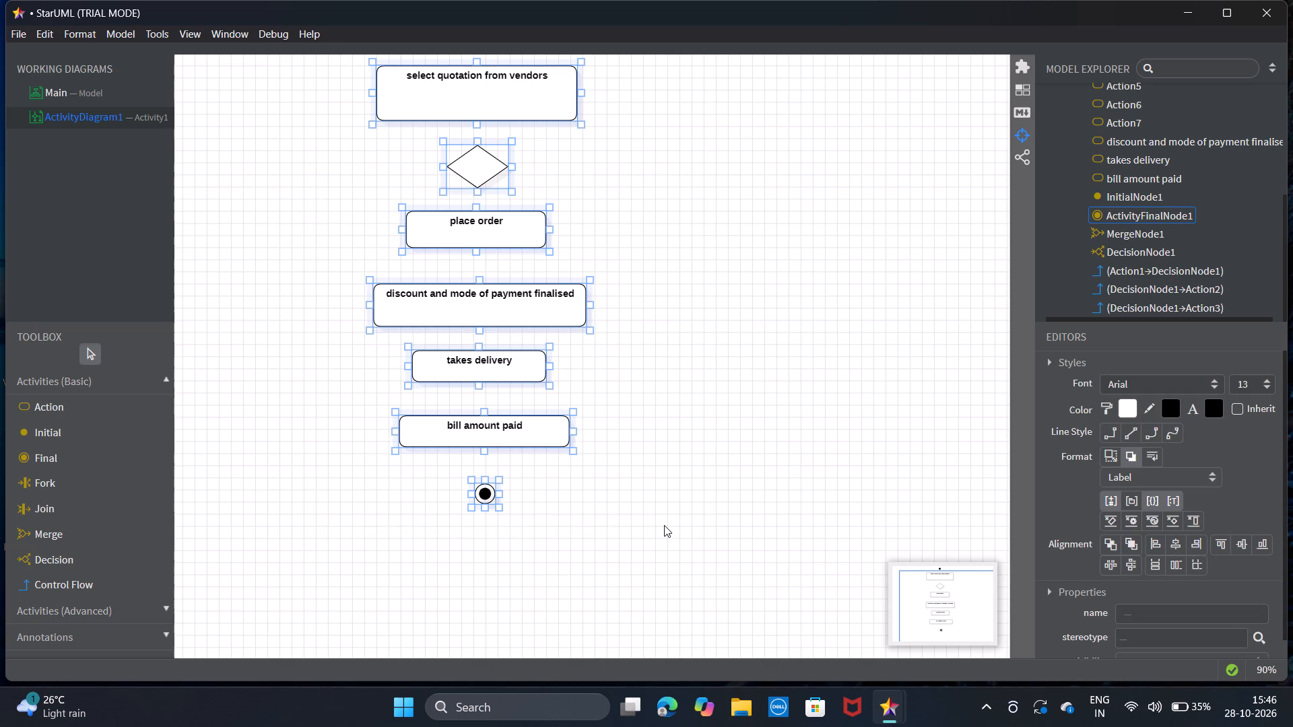
{"action": "key", "text": "Down"}
{"action": "key", "text": "Down"}
{"action": "key", "text": "Down"}
{"action": "key", "text": "Down"}
{"action": "key", "text": "Down"}
{"action": "key", "text": "Down"}
{"action": "key", "text": "Down"}
{"action": "key", "text": "Down"}
{"action": "key", "text": "Down"}
{"action": "key", "text": "Down"}
{"action": "key", "text": "Down"}
{"action": "key", "text": "Down"}
{"action": "key", "text": "Down"}
{"action": "key", "text": "Down"}
{"action": "key", "text": "Down"}
{"action": "key", "text": "Down"}
{"action": "key", "text": "Down"}
{"action": "key", "text": "Down"}
{"action": "key", "text": "Down"}
{"action": "key", "text": "Down"}
{"action": "key", "text": "Down"}
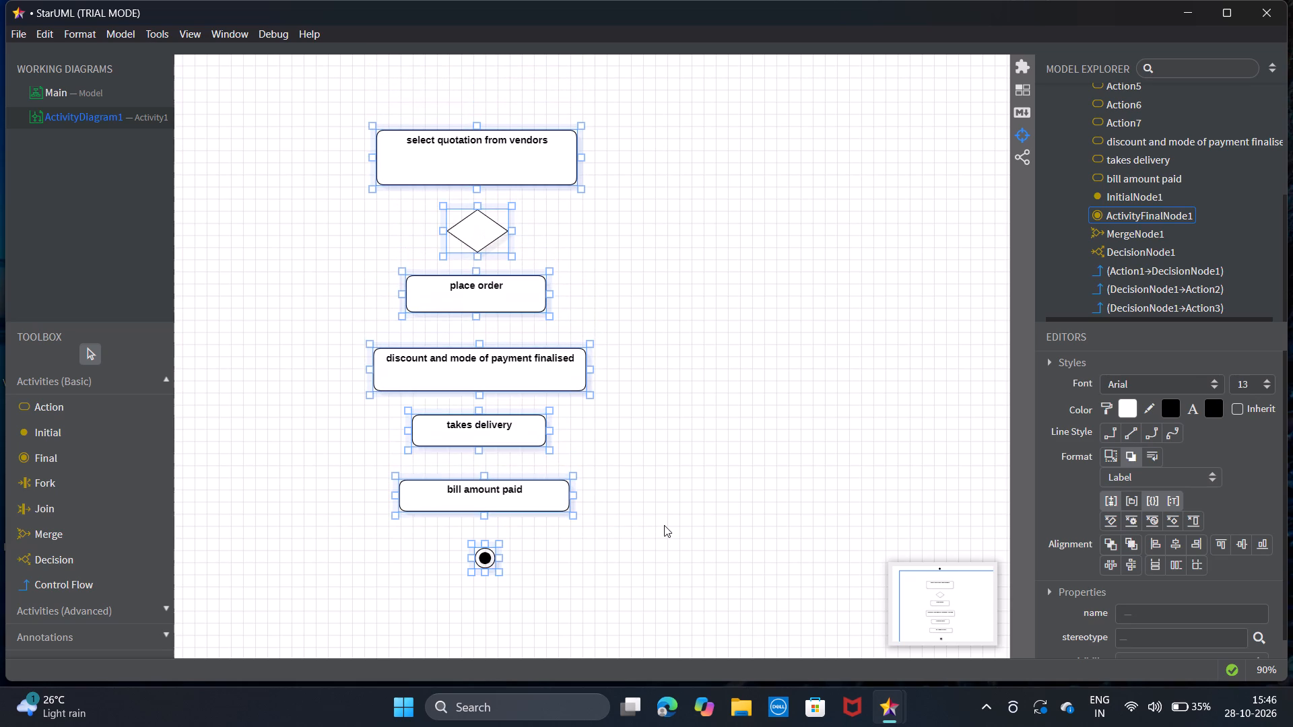
{"action": "key", "text": "Down"}
{"action": "key", "text": "Down"}
{"action": "key", "text": "Down"}
{"action": "key", "text": "Down"}
{"action": "key", "text": "Down"}
{"action": "key", "text": "Down"}
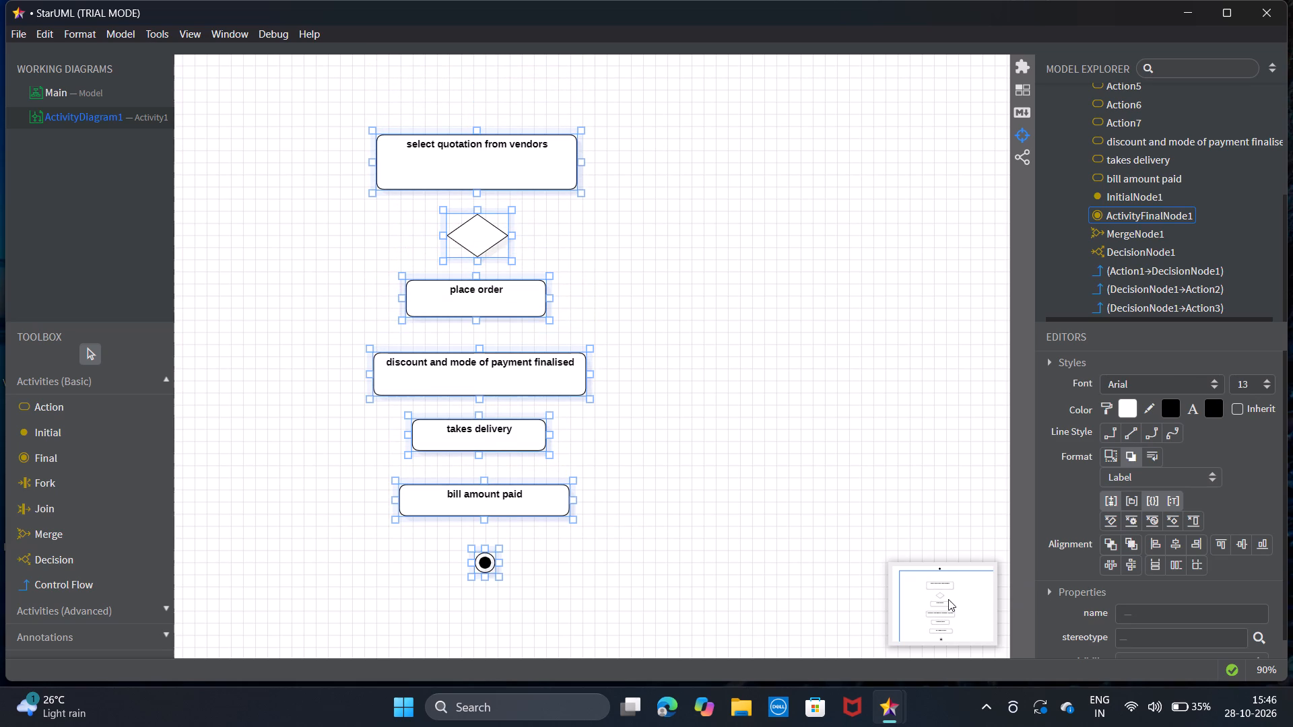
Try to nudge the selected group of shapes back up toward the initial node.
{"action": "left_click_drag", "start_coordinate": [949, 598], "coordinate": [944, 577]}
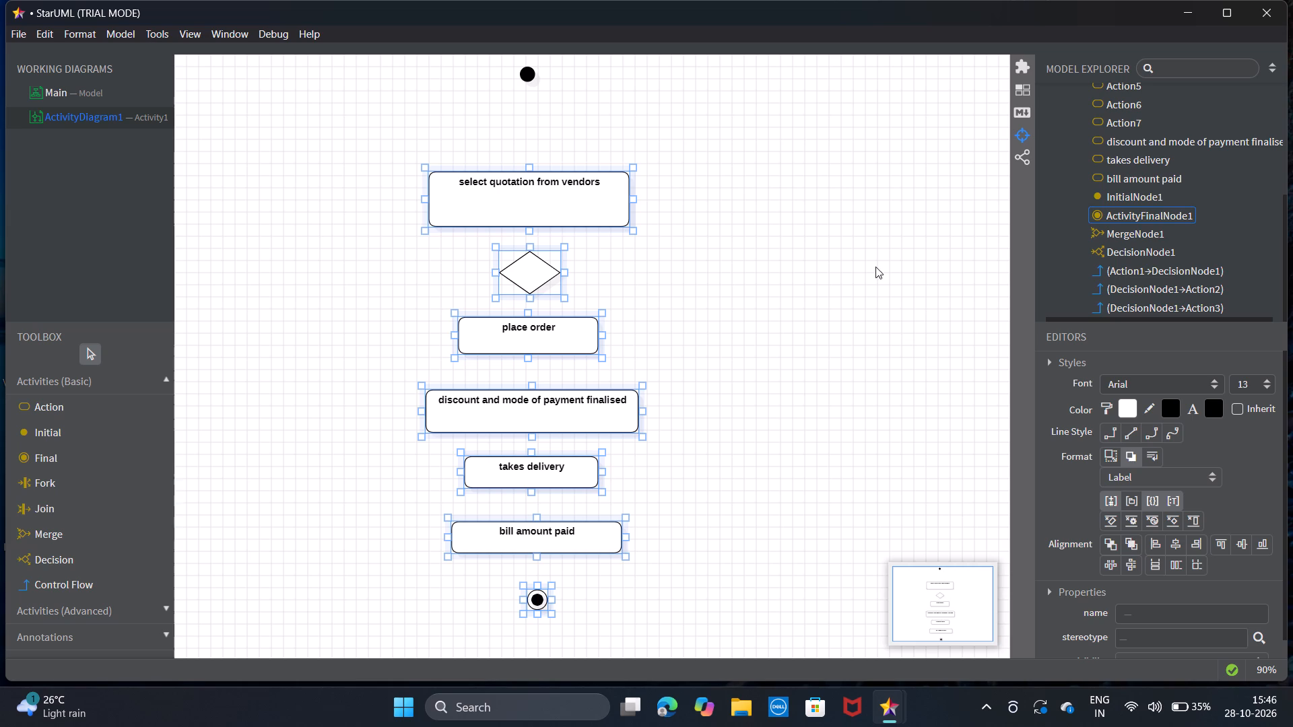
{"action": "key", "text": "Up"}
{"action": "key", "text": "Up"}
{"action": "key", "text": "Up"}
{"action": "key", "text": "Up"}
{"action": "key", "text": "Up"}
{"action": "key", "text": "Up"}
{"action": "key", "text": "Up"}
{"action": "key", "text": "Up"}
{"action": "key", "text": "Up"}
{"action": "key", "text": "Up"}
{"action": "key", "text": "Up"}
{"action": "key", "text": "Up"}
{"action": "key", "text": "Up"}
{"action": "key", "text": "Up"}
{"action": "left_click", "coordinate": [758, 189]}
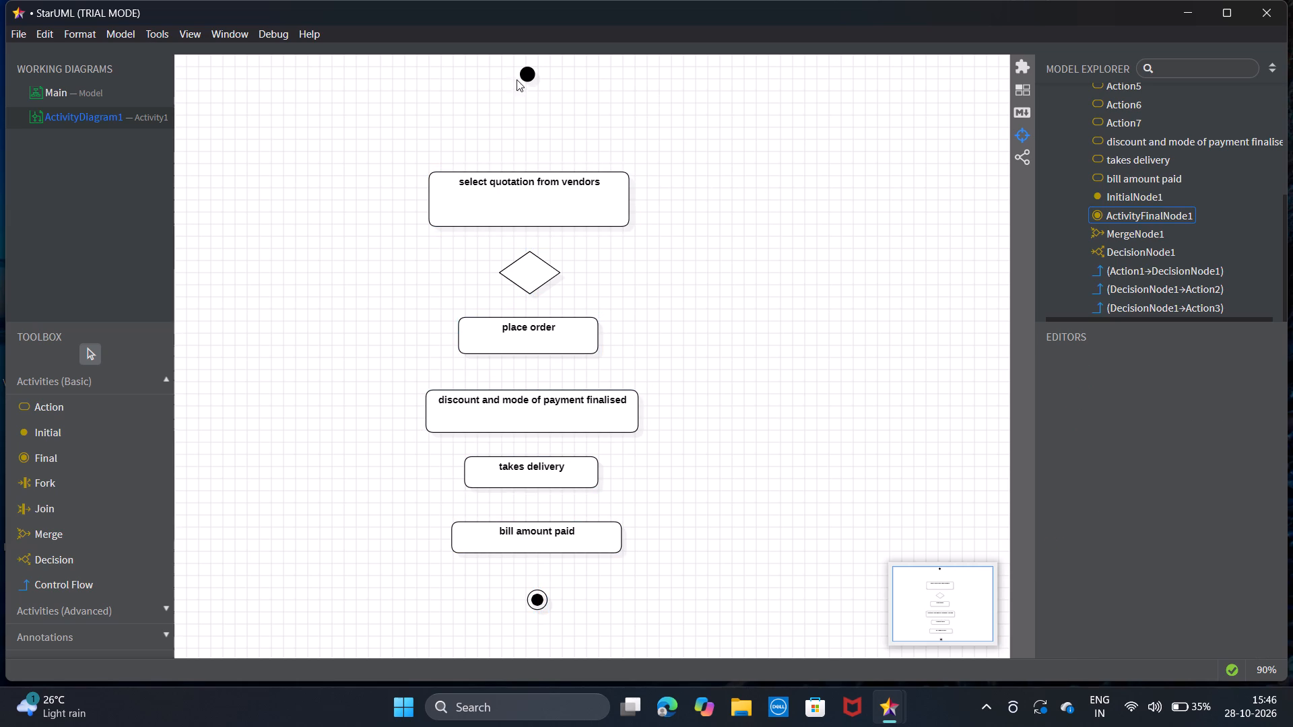
Nudge the initial node down until it sits a short distance above the "select quotation from vendors" action.
{"action": "left_click_drag", "start_coordinate": [508, 67], "coordinate": [554, 92]}
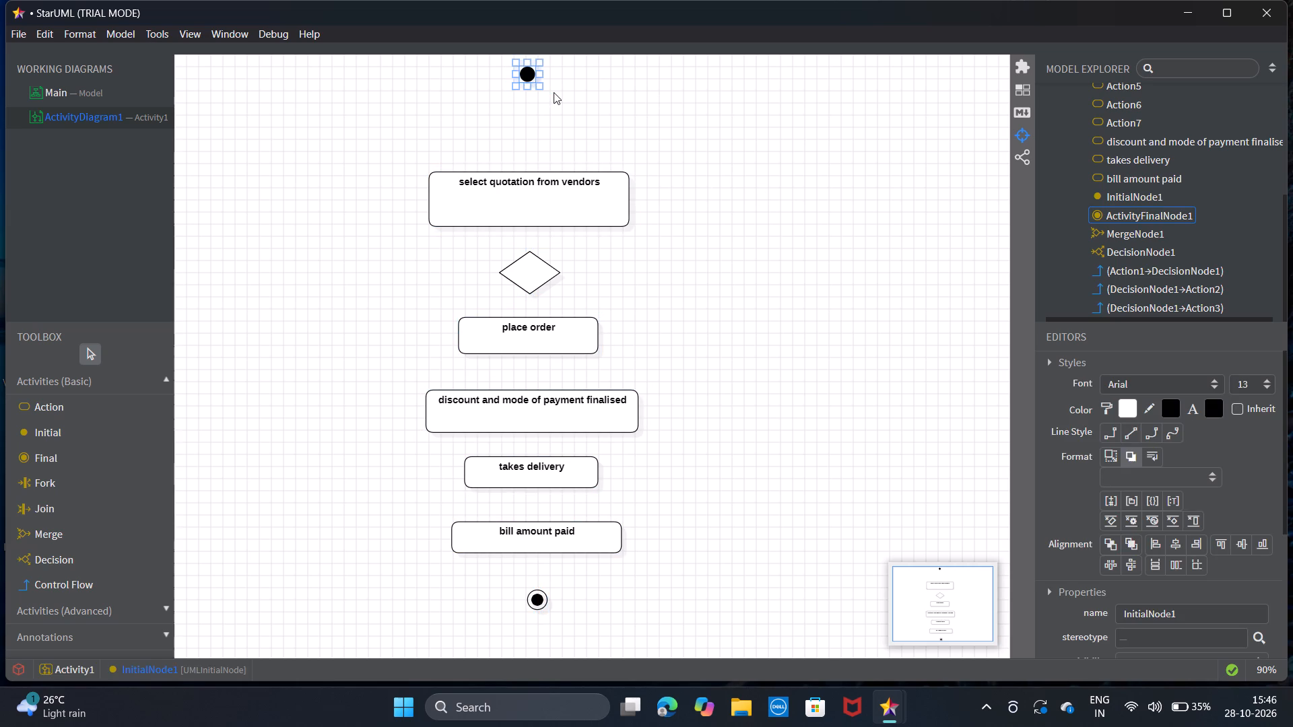
{"action": "key", "text": "Down"}
{"action": "key", "text": "Down"}
{"action": "key", "text": "Down"}
{"action": "key", "text": "Down"}
{"action": "key", "text": "Down"}
{"action": "key", "text": "Down"}
{"action": "key", "text": "Down"}
{"action": "key", "text": "Down"}
{"action": "key", "text": "Down"}
{"action": "key", "text": "Down"}
{"action": "key", "text": "Down"}
{"action": "key", "text": "Down"}
{"action": "key", "text": "Down"}
{"action": "key", "text": "Down"}
{"action": "key", "text": "Down"}
{"action": "key", "text": "Down"}
{"action": "key", "text": "Down"}
{"action": "key", "text": "Down"}
{"action": "key", "text": "Down"}
{"action": "key", "text": "Down"}
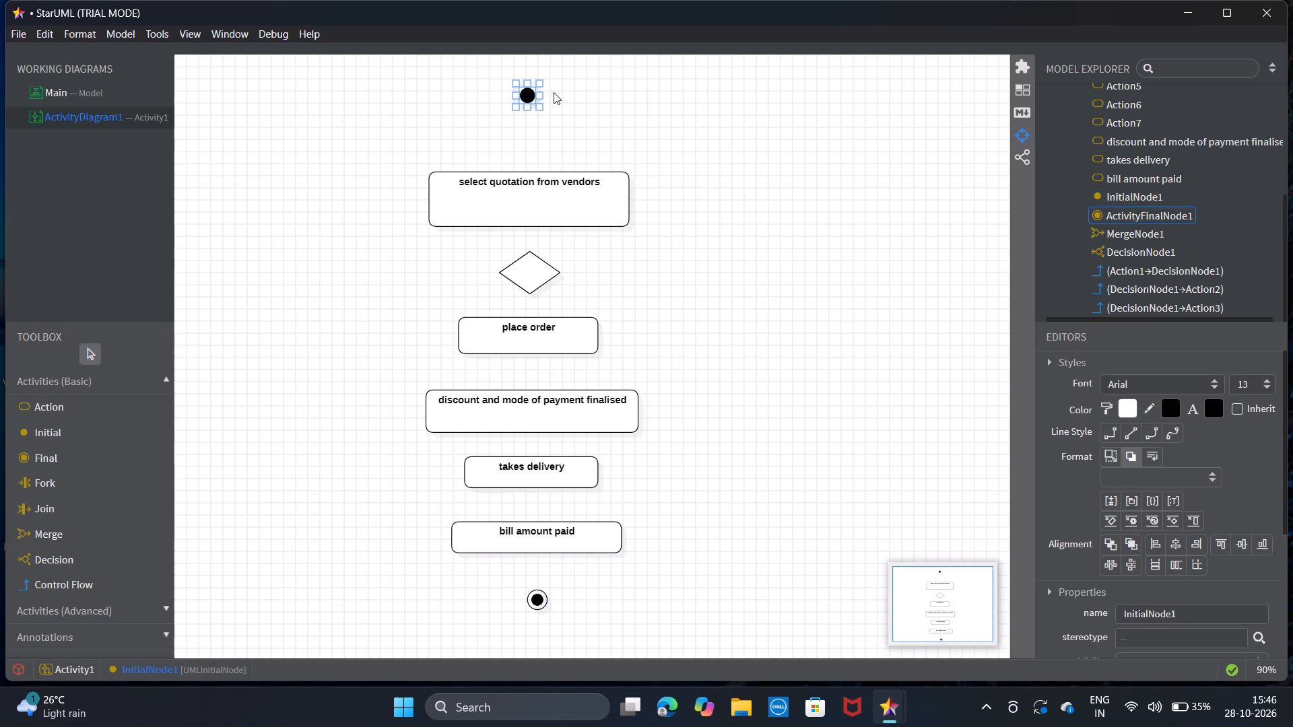
{"action": "key", "text": "Down"}
{"action": "key", "text": "Down"}
{"action": "key", "text": "Down"}
{"action": "key", "text": "Down"}
{"action": "key", "text": "Down"}
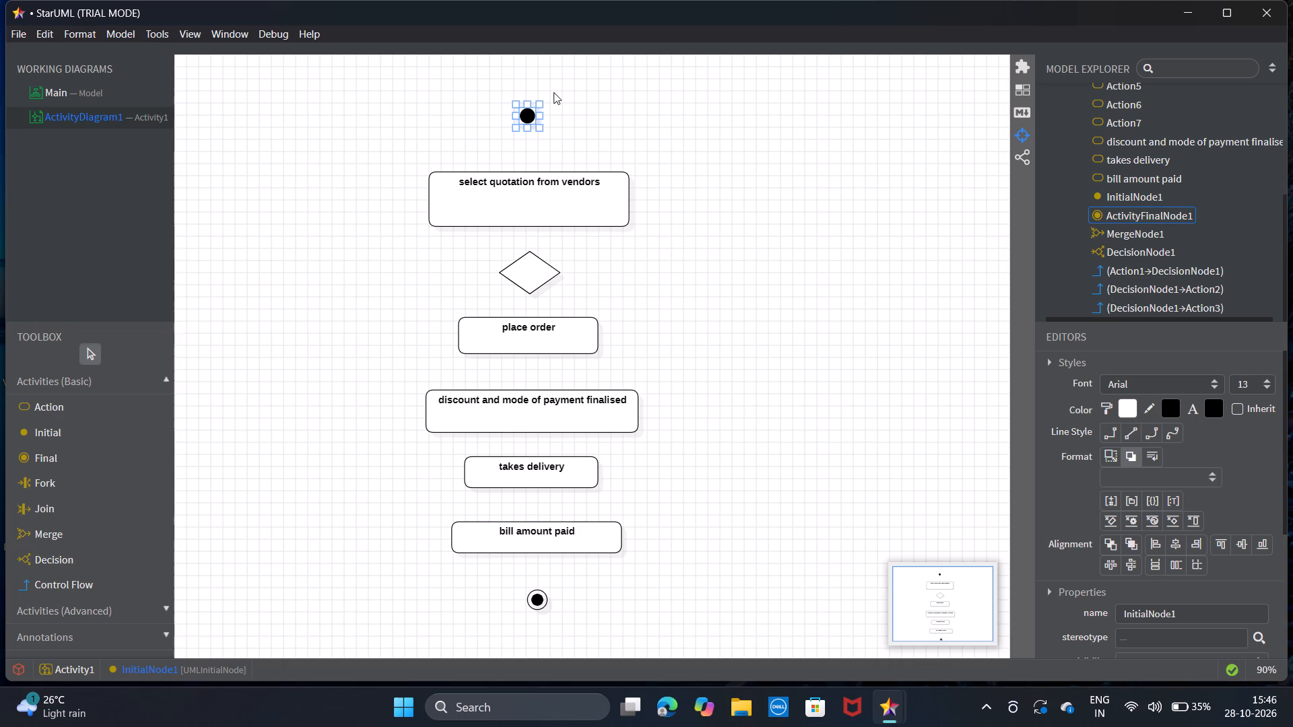
{"action": "key", "text": "Down"}
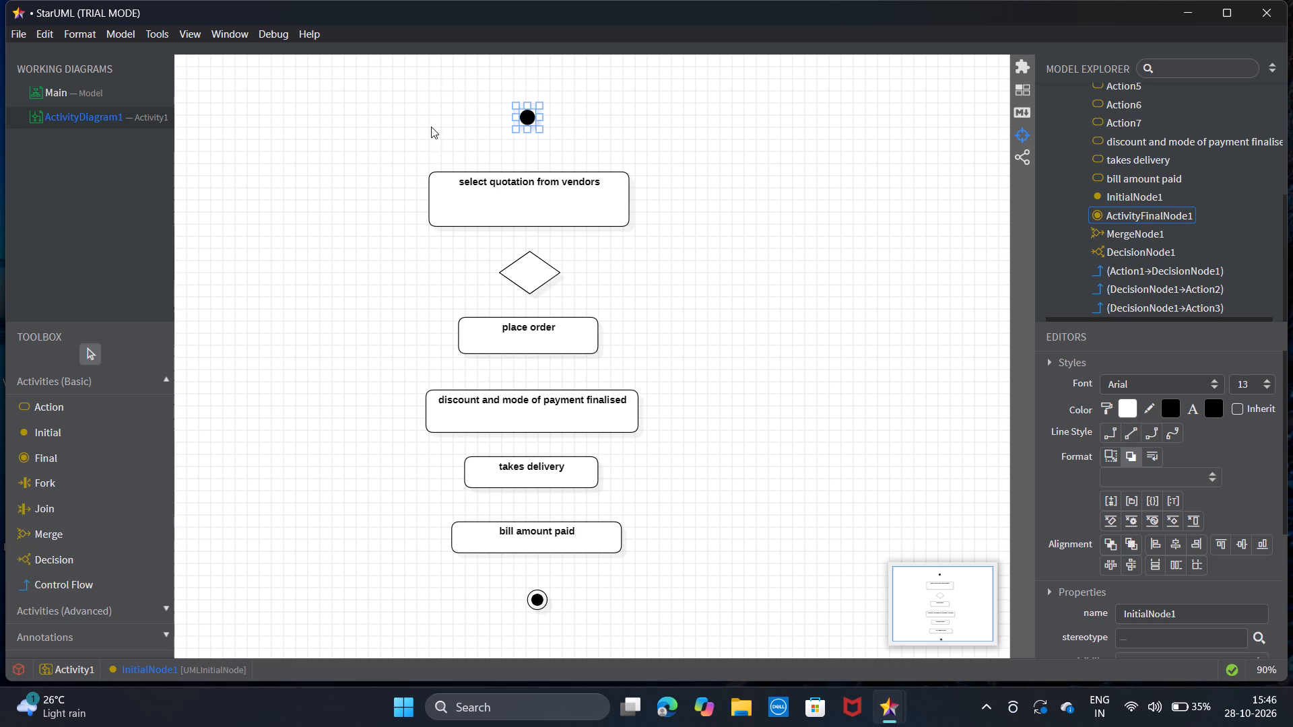
{"action": "left_click", "coordinate": [428, 131]}
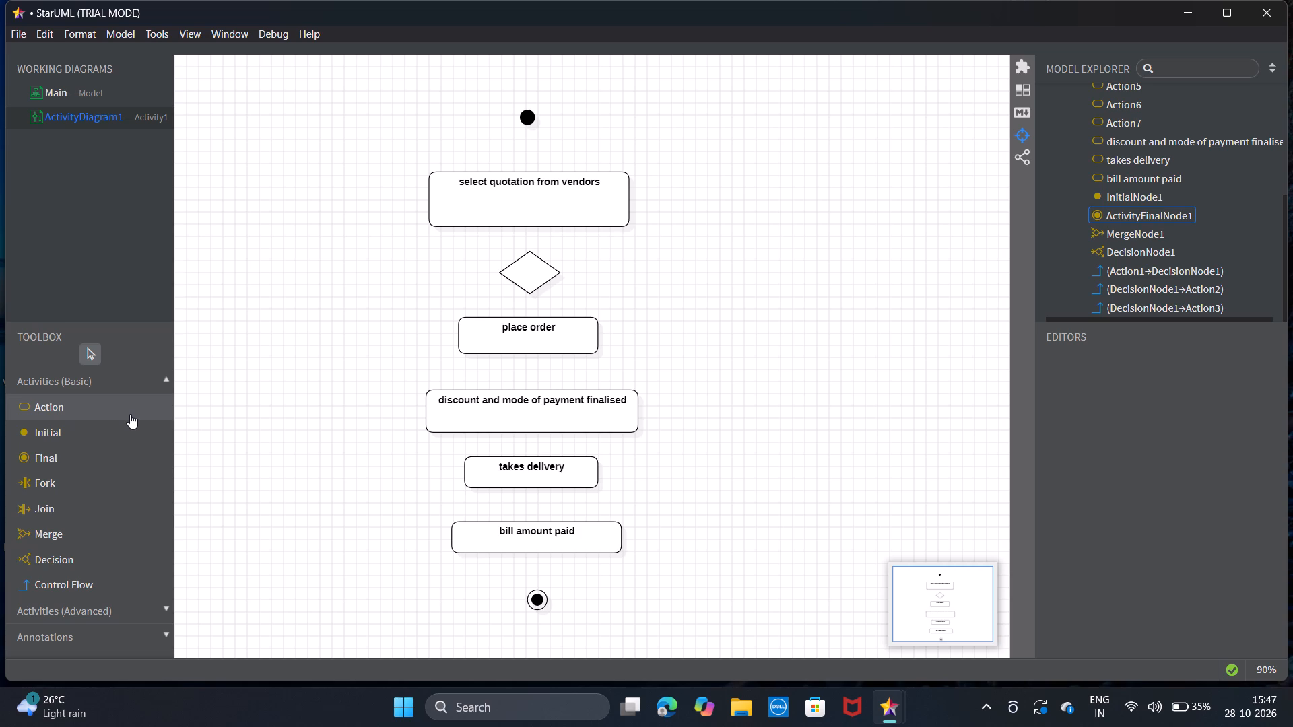
Draw a control flow from the initial node to the "select quotation from vendors" action.
{"action": "left_click", "coordinate": [87, 593]}
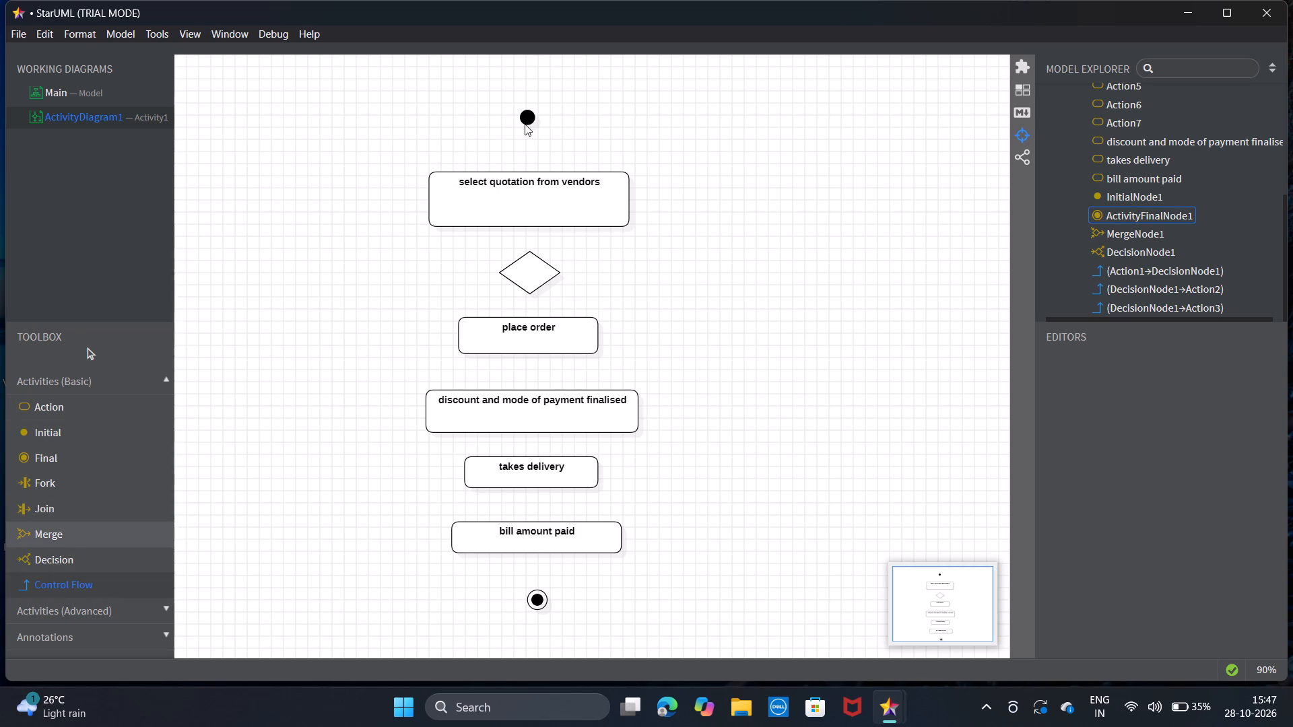
{"action": "left_click_drag", "start_coordinate": [525, 124], "coordinate": [521, 178]}
{"action": "left_click", "coordinate": [521, 178]}
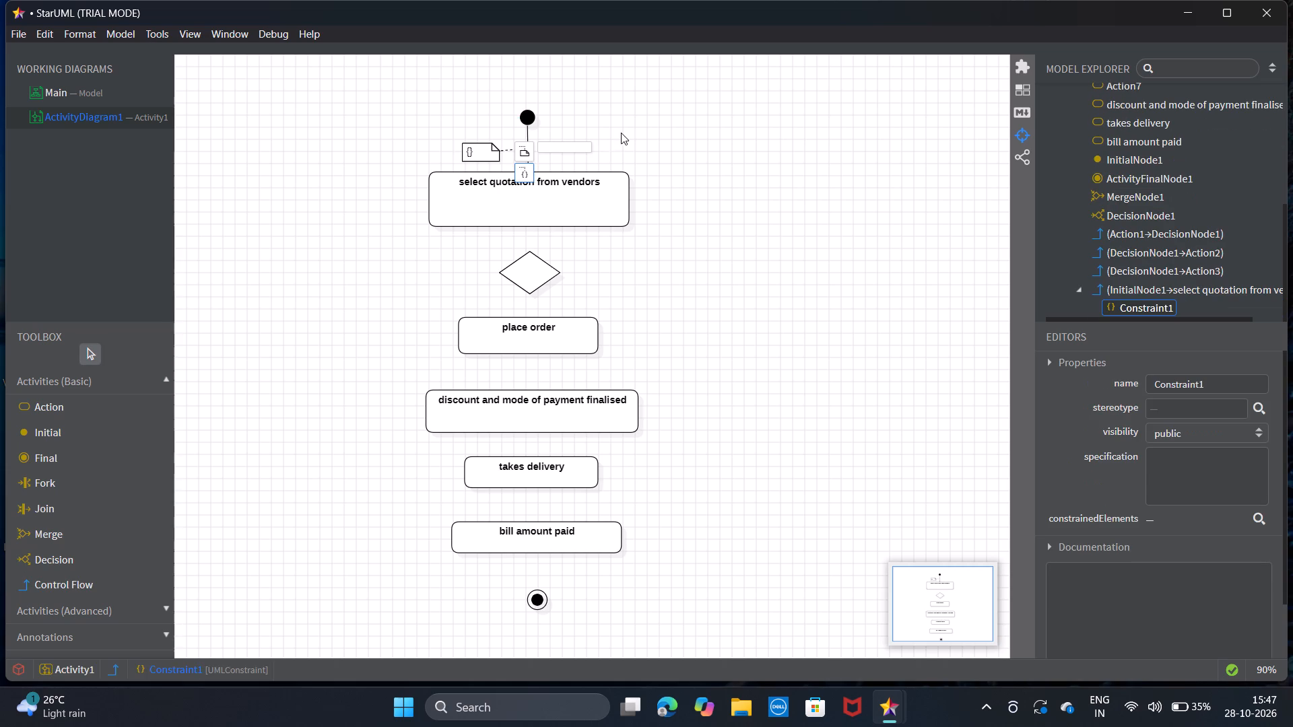
Delete the stray constraint note attached to the control flow below the initial node.
{"action": "left_click", "coordinate": [624, 132]}
{"action": "left_click_drag", "start_coordinate": [446, 139], "coordinate": [530, 166]}
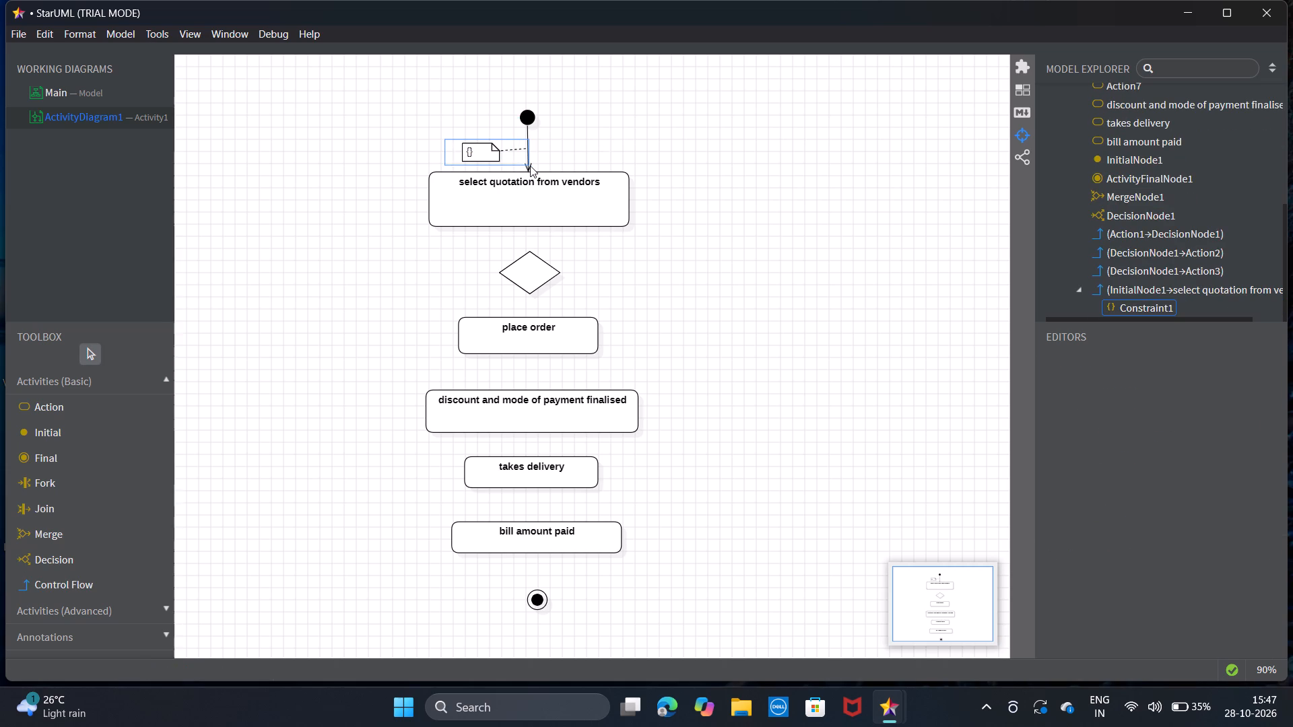
{"action": "left_click_drag", "start_coordinate": [530, 166], "coordinate": [525, 164]}
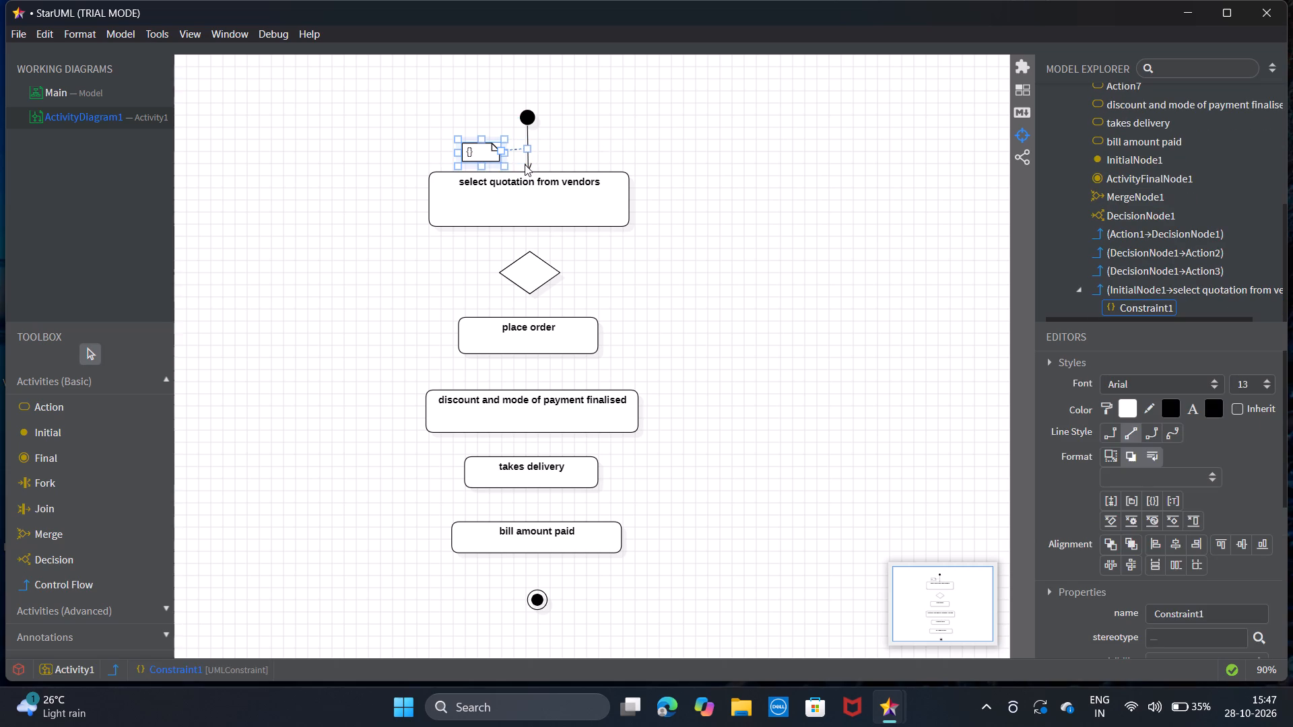
{"action": "key", "text": "BackSpace"}
{"action": "key", "text": "Delete"}
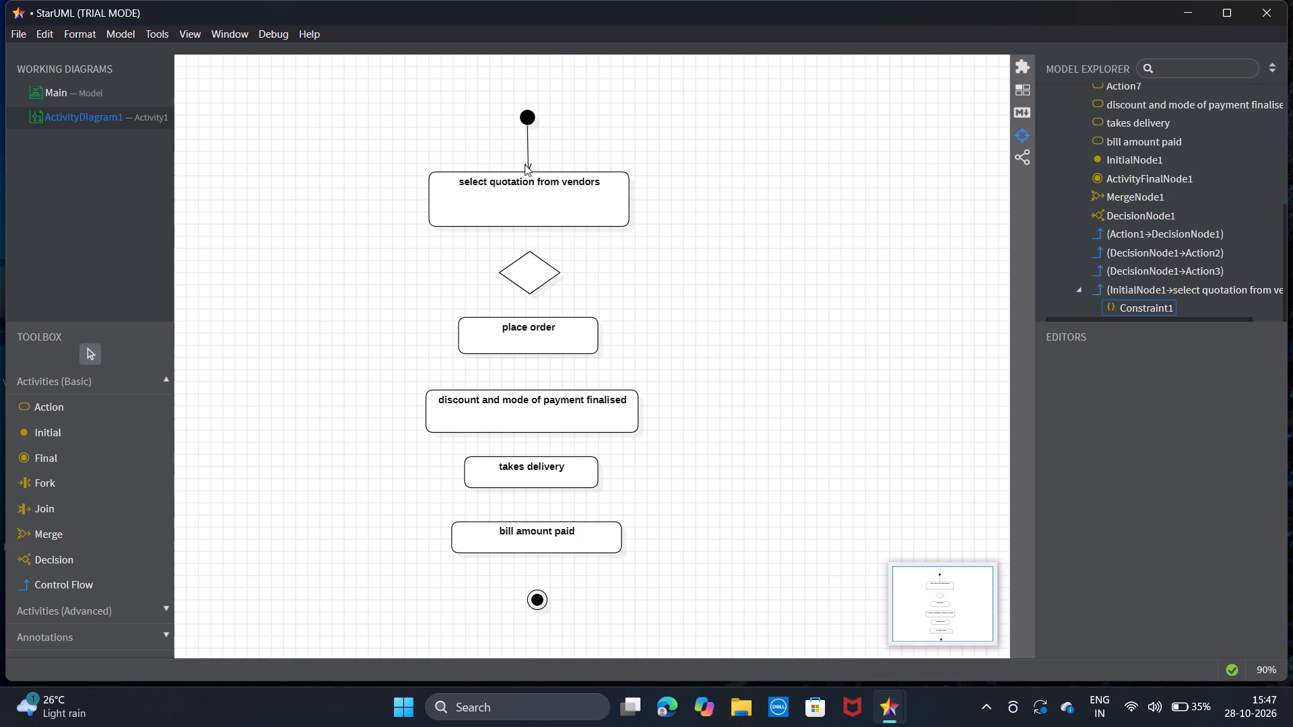
Draw control flows from "select quotation from vendors" to the diamond and from the diamond to "place order", naming the second one "no".
{"action": "double_click", "coordinate": [102, 579]}
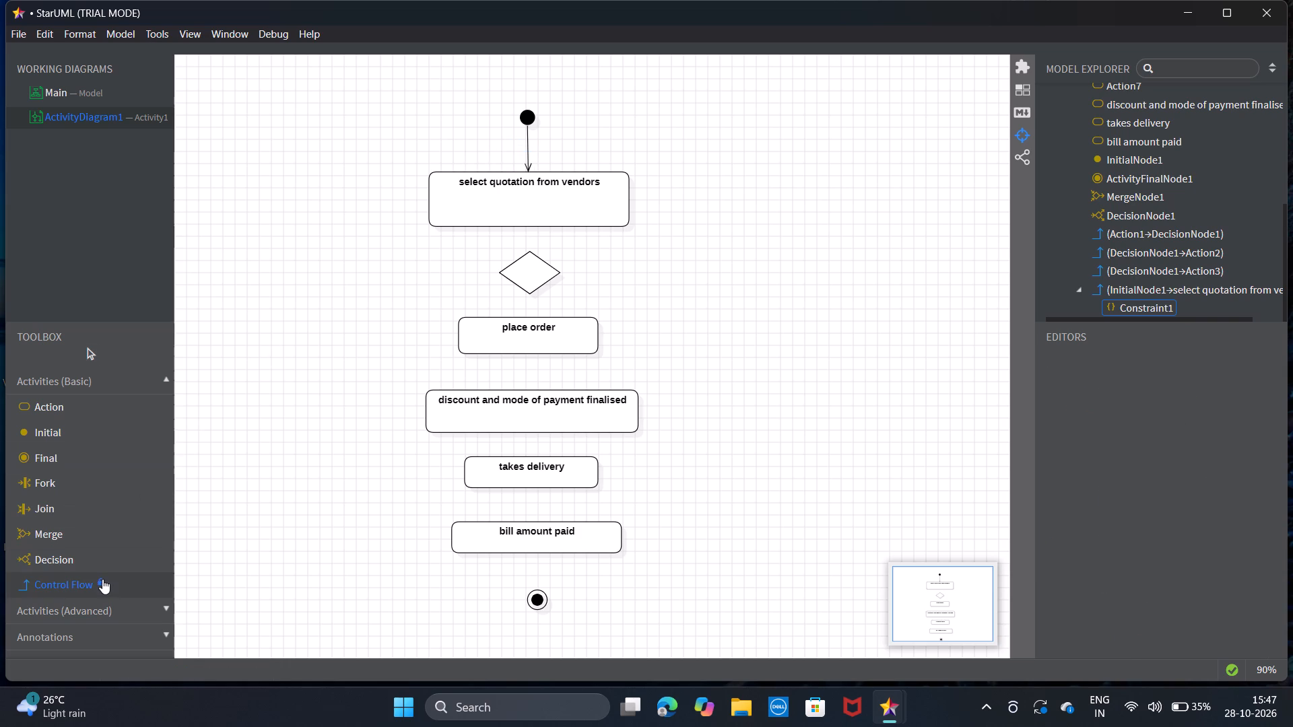
{"action": "left_click_drag", "start_coordinate": [531, 226], "coordinate": [530, 252]}
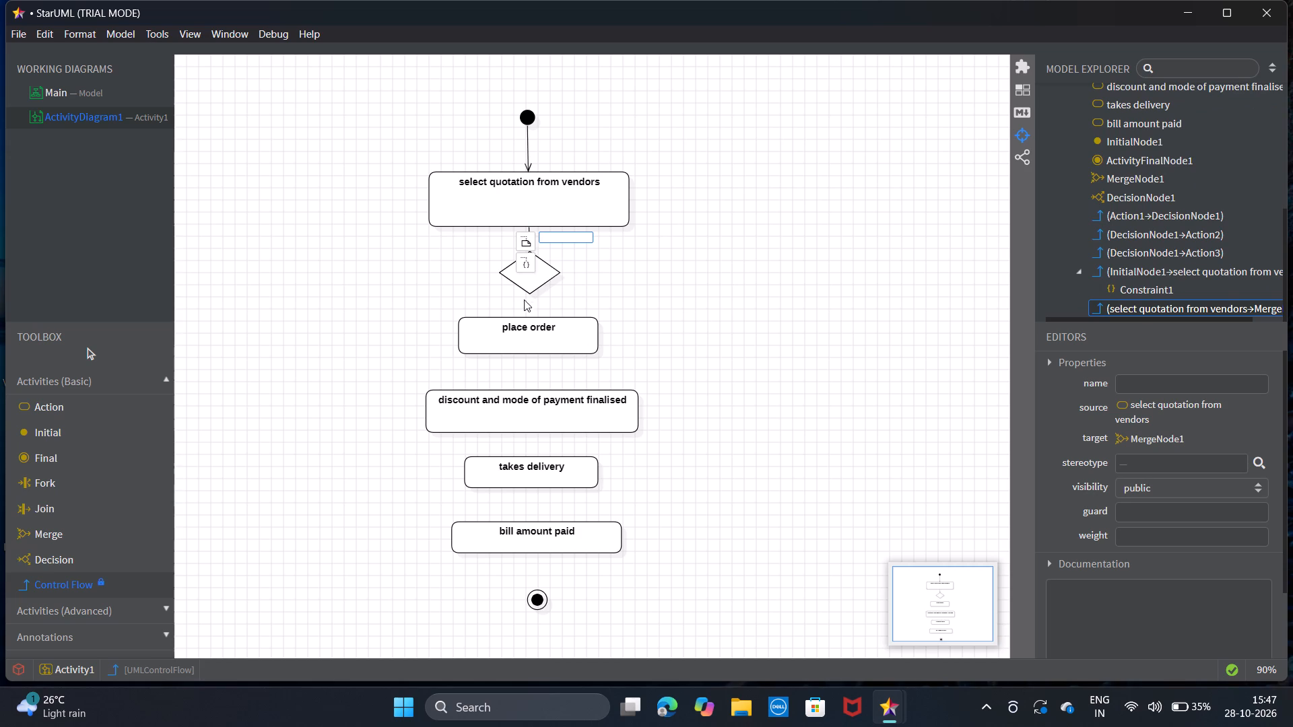
{"action": "left_click_drag", "start_coordinate": [531, 296], "coordinate": [530, 322]}
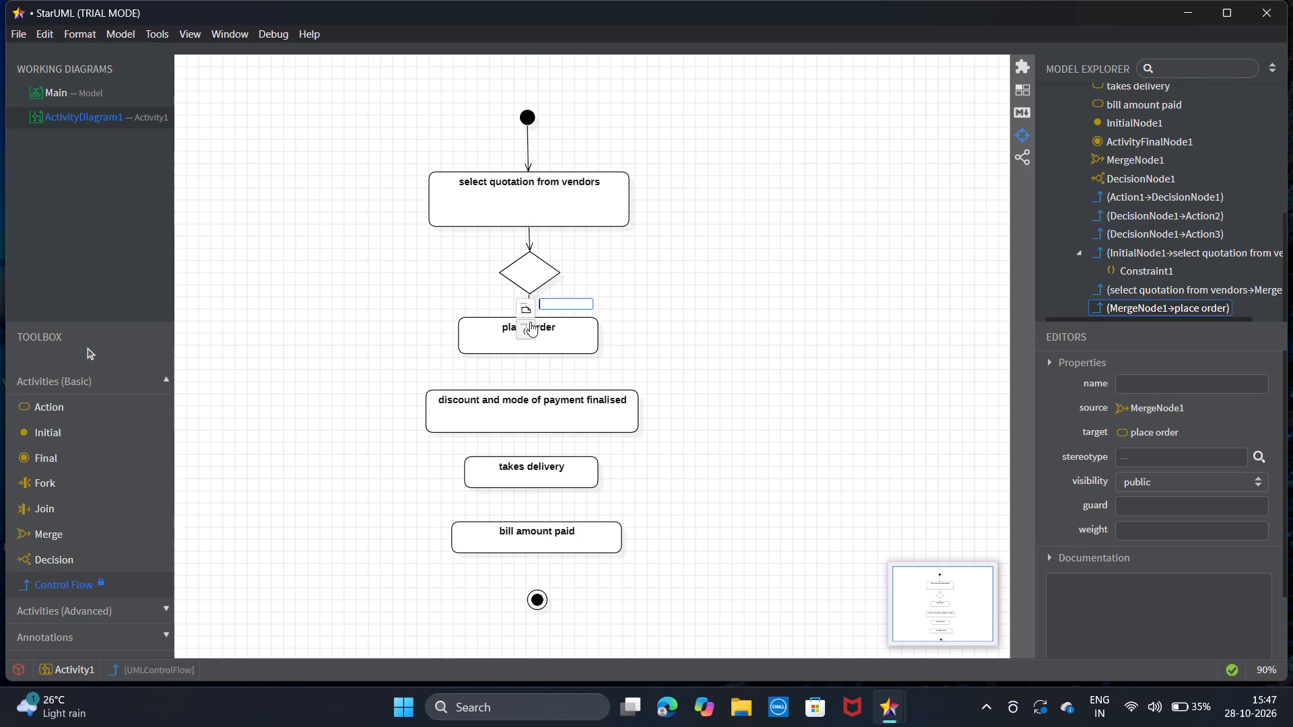
{"action": "type", "text": "no"}
{"action": "key", "text": "Return"}
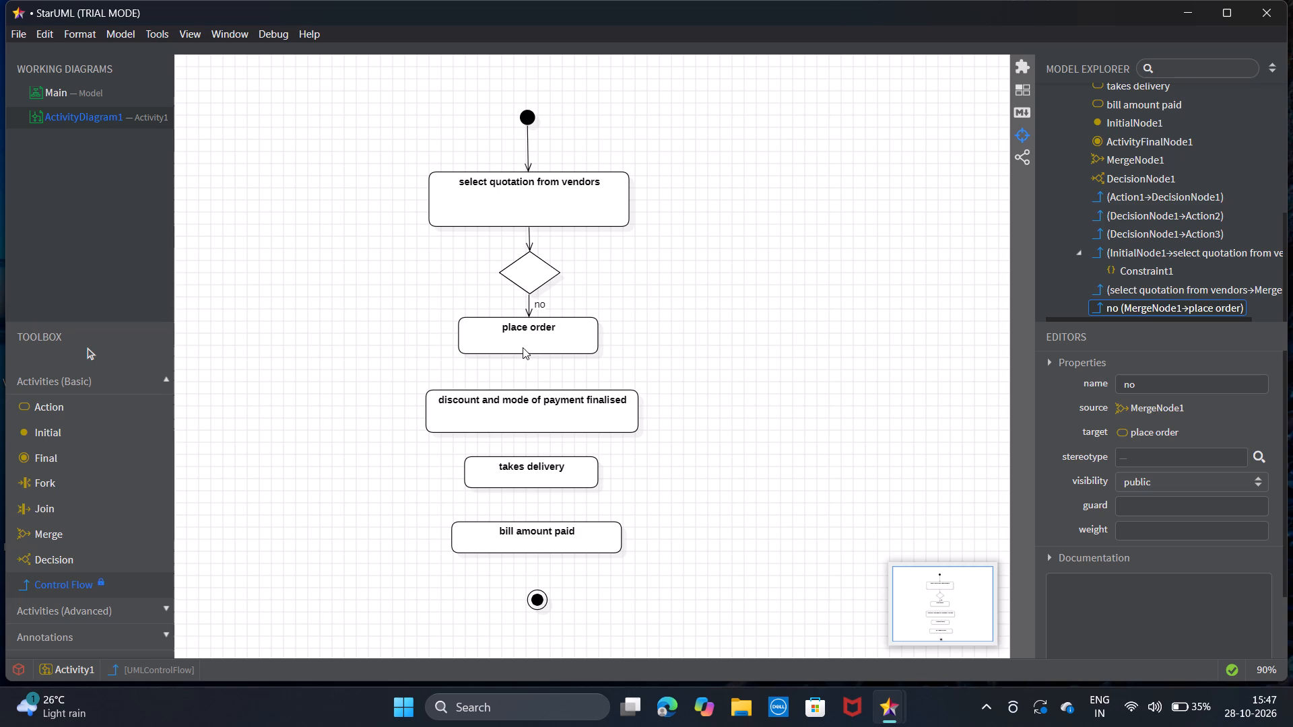
Connect "place order", "discount and mode of payment finalised", "takes delivery", "bill amount paid" and the final node in sequence with control flows.
{"action": "left_click_drag", "start_coordinate": [531, 355], "coordinate": [525, 388]}
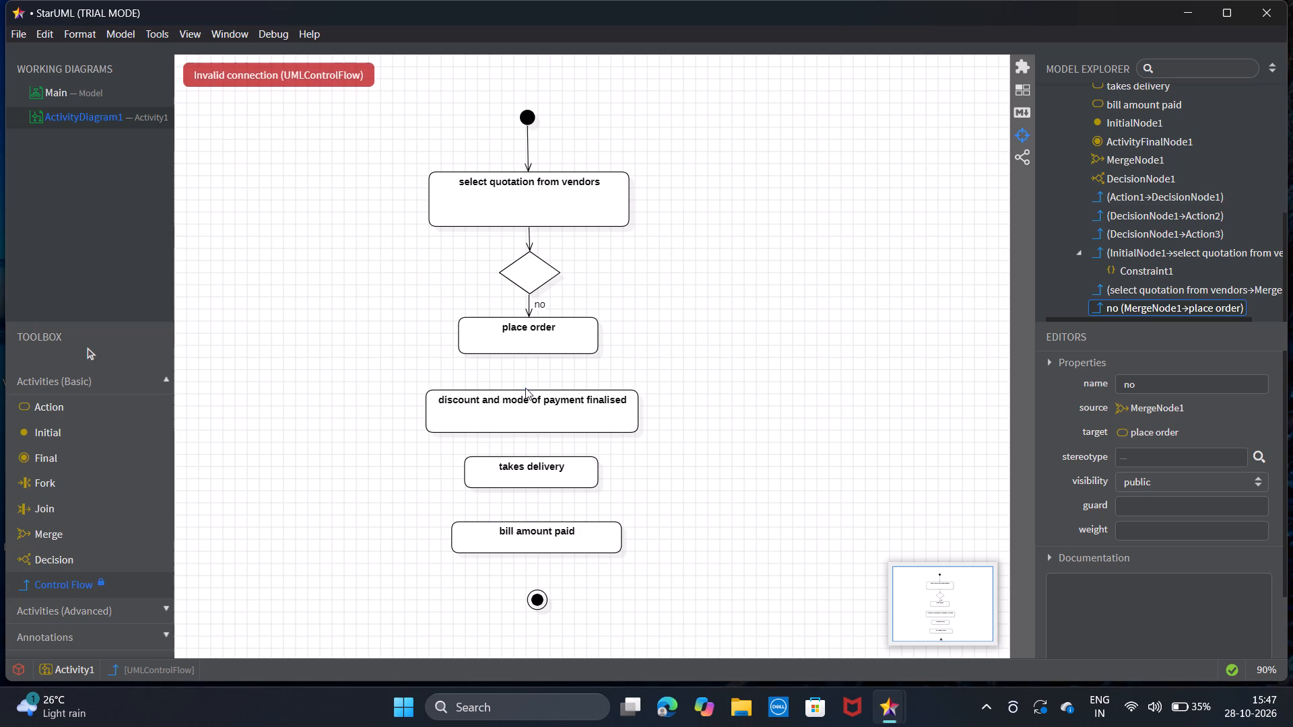
{"action": "left_click_drag", "start_coordinate": [528, 355], "coordinate": [528, 396]}
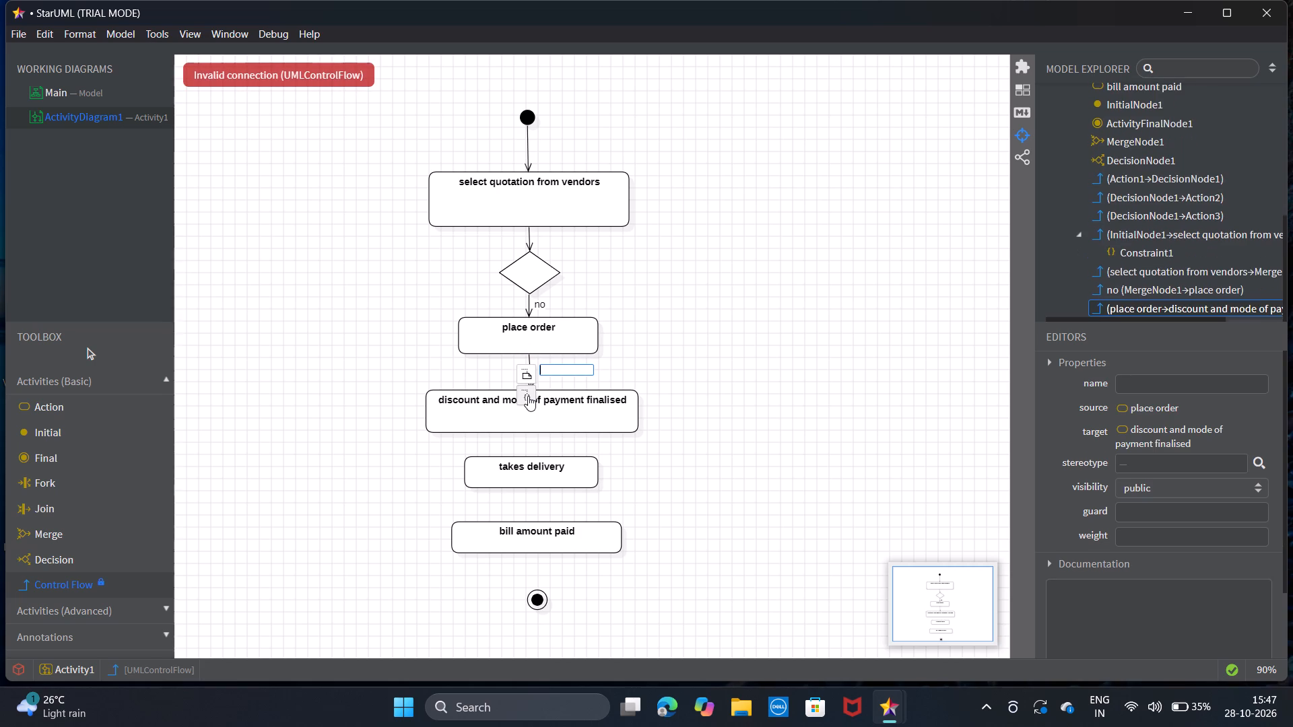
{"action": "left_click_drag", "start_coordinate": [533, 431], "coordinate": [533, 444]}
{"action": "left_click_drag", "start_coordinate": [533, 444], "coordinate": [532, 457]}
{"action": "left_click_drag", "start_coordinate": [532, 486], "coordinate": [529, 525]}
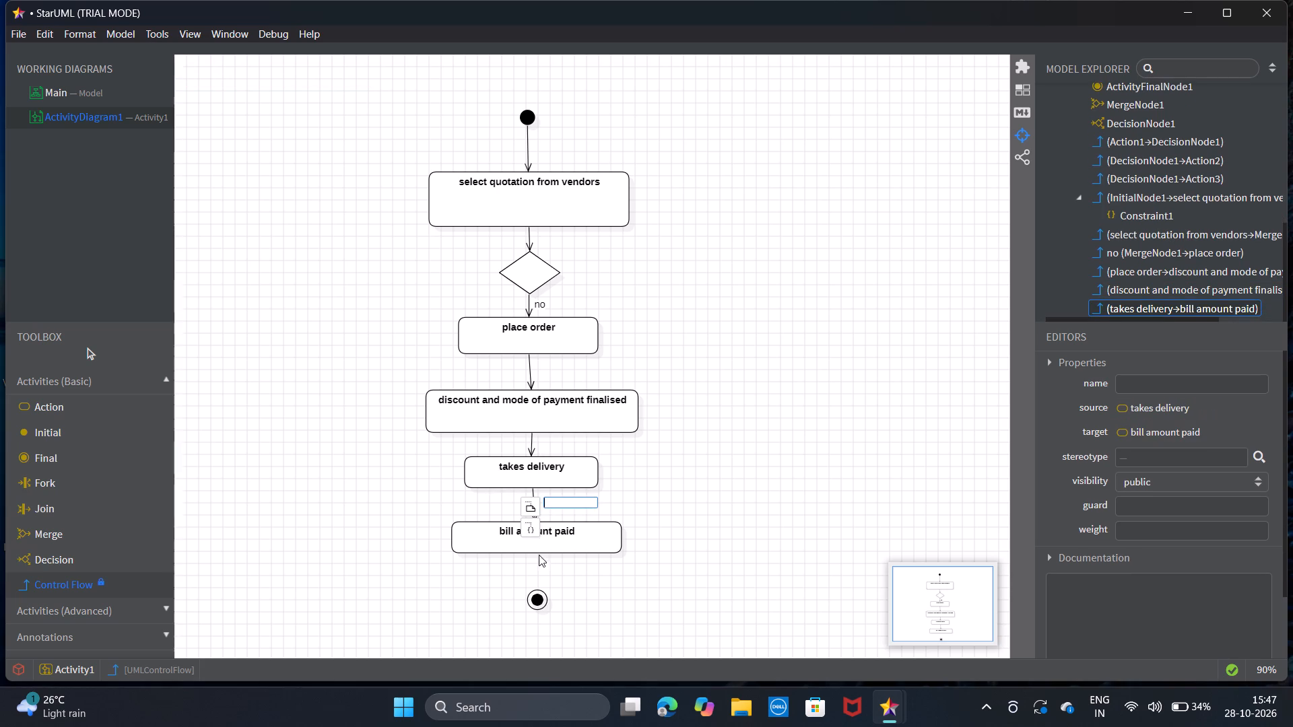
{"action": "left_click_drag", "start_coordinate": [539, 552], "coordinate": [536, 594]}
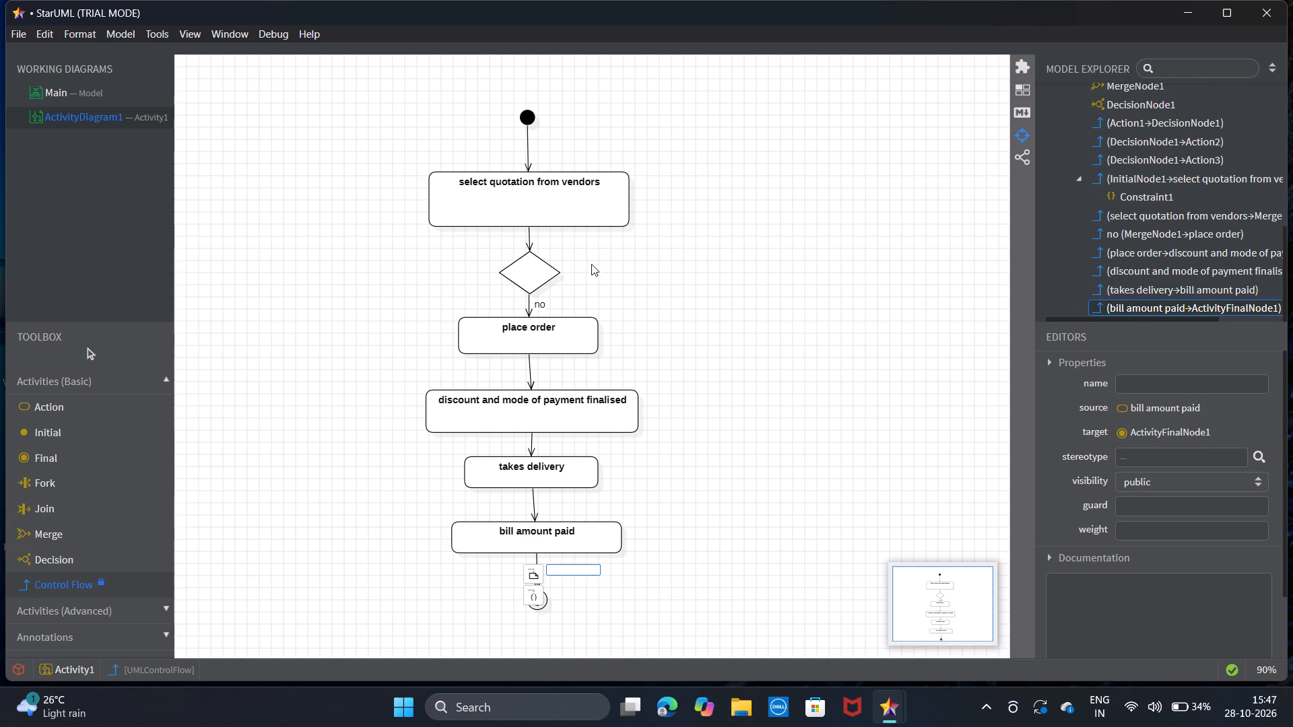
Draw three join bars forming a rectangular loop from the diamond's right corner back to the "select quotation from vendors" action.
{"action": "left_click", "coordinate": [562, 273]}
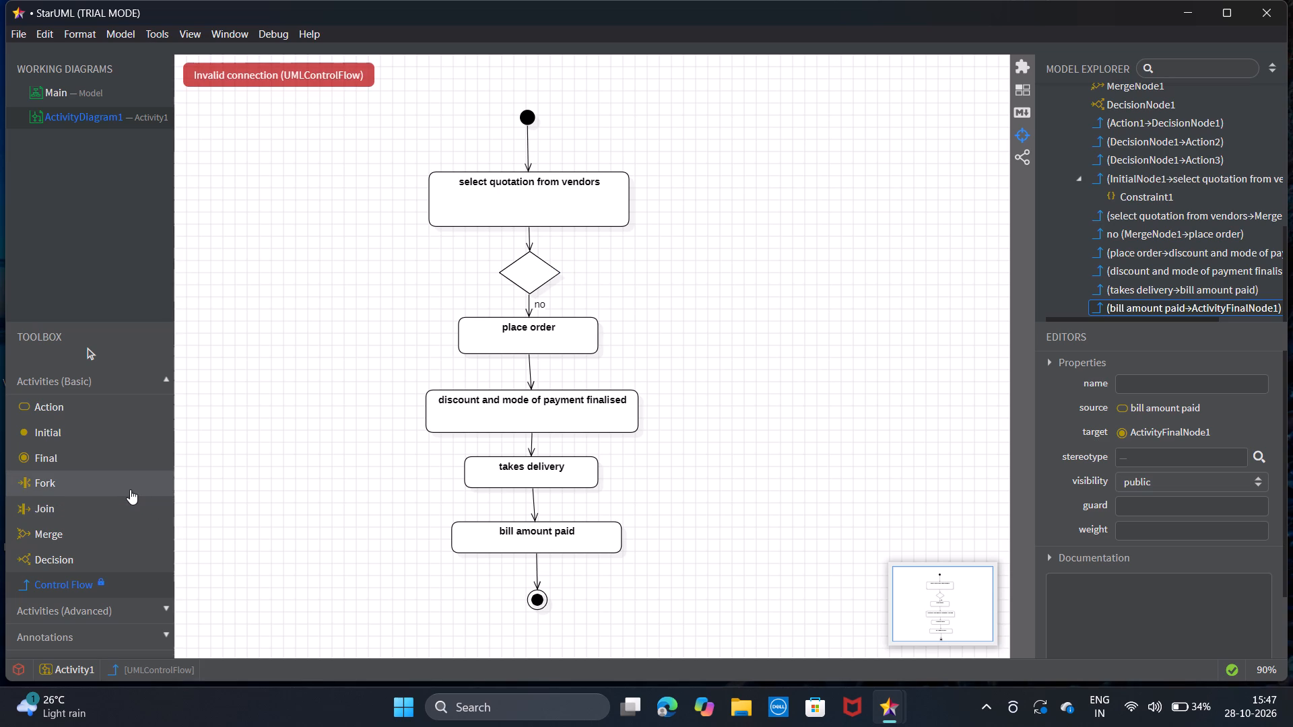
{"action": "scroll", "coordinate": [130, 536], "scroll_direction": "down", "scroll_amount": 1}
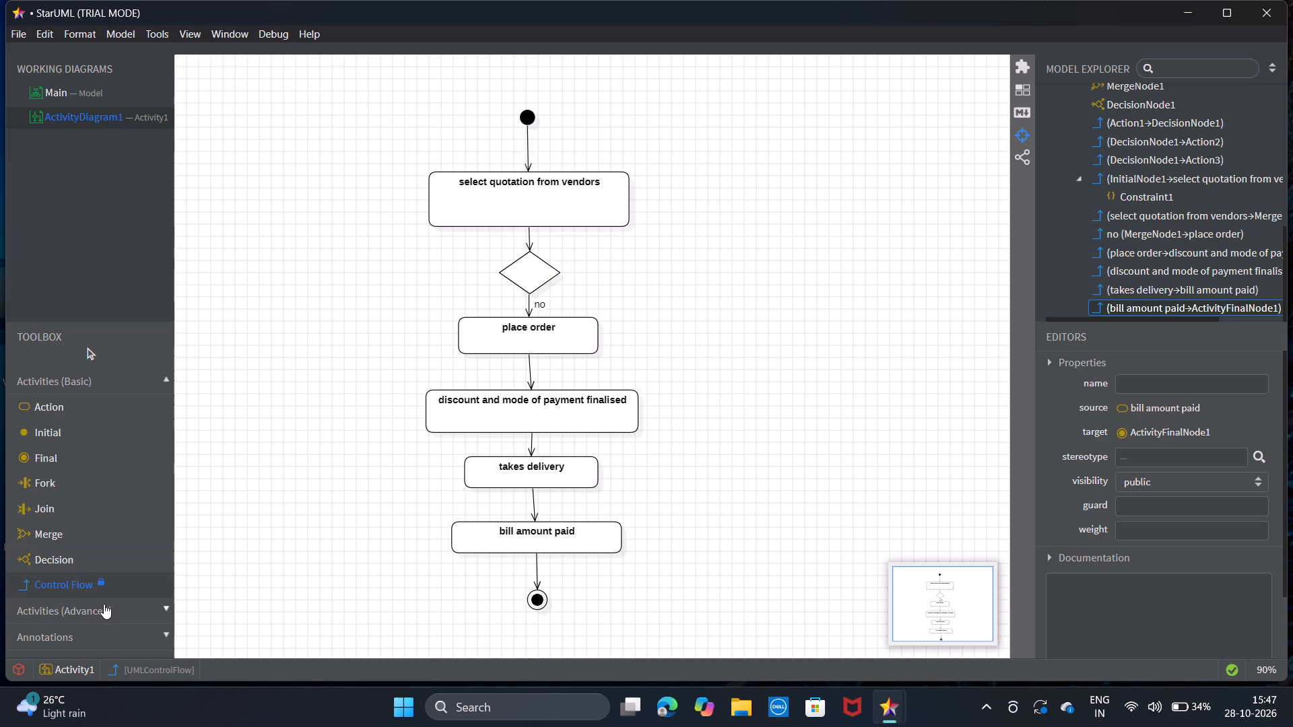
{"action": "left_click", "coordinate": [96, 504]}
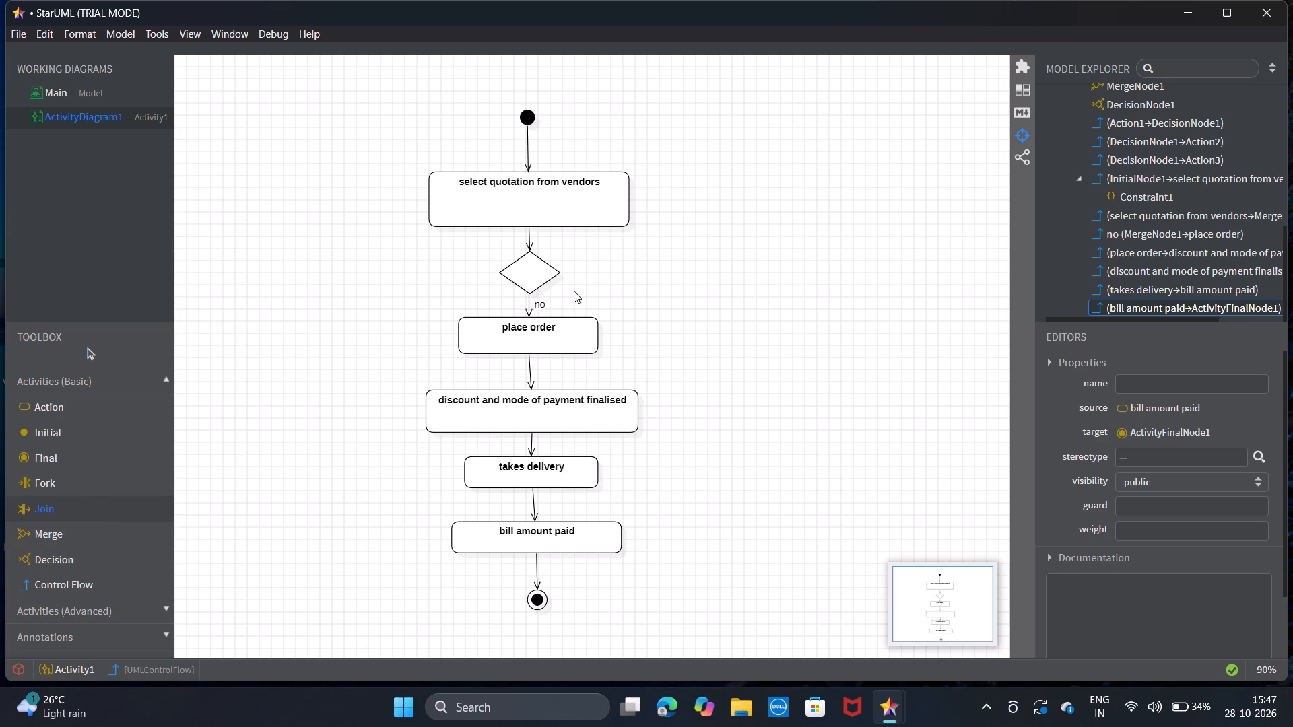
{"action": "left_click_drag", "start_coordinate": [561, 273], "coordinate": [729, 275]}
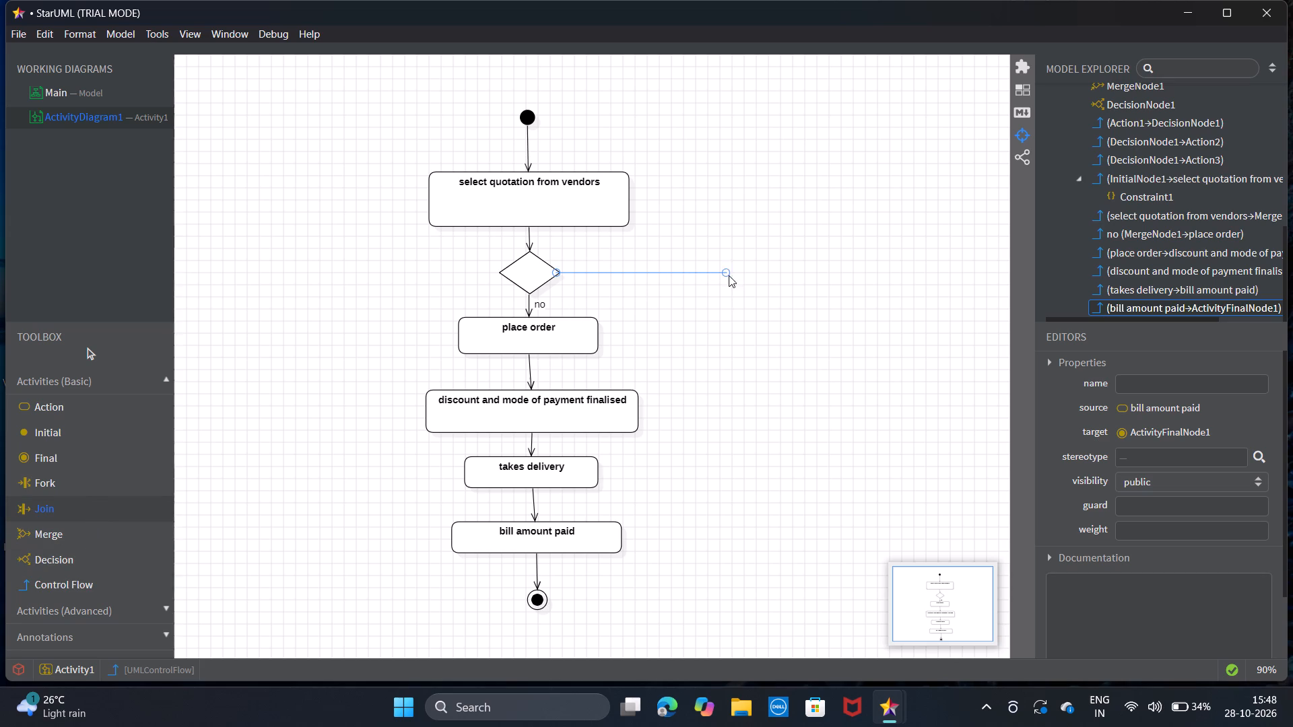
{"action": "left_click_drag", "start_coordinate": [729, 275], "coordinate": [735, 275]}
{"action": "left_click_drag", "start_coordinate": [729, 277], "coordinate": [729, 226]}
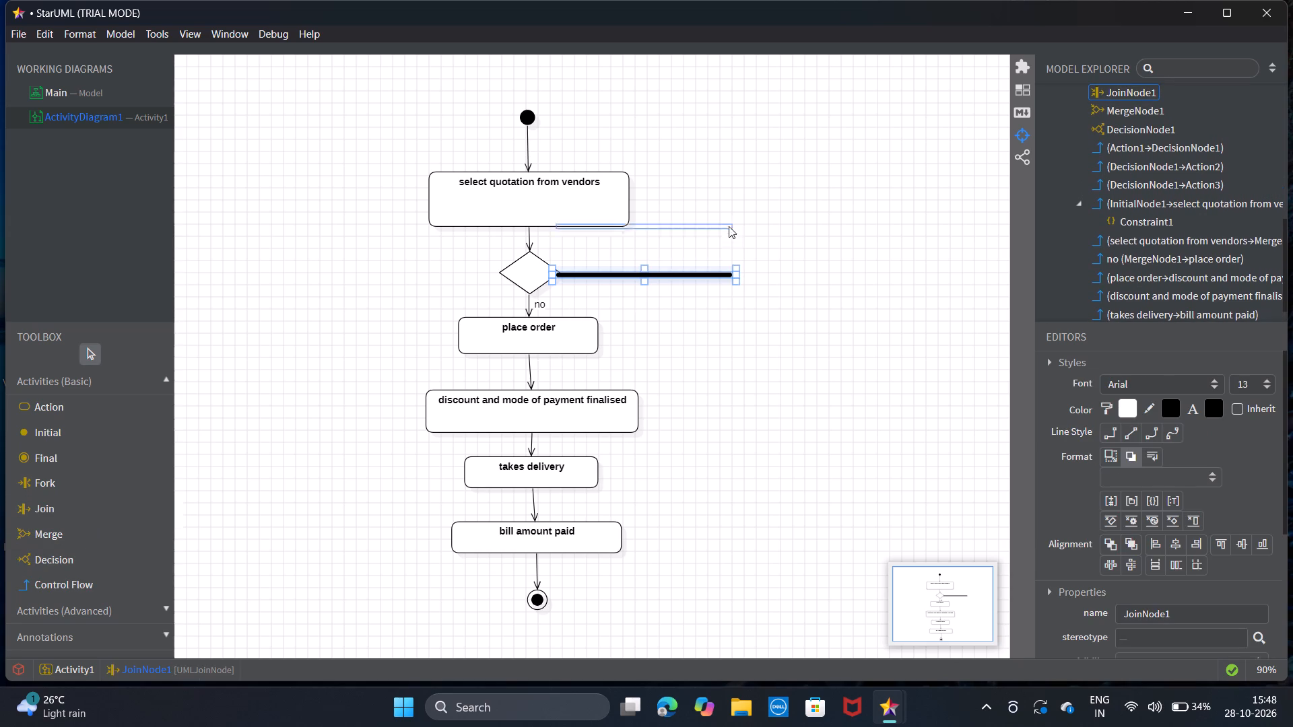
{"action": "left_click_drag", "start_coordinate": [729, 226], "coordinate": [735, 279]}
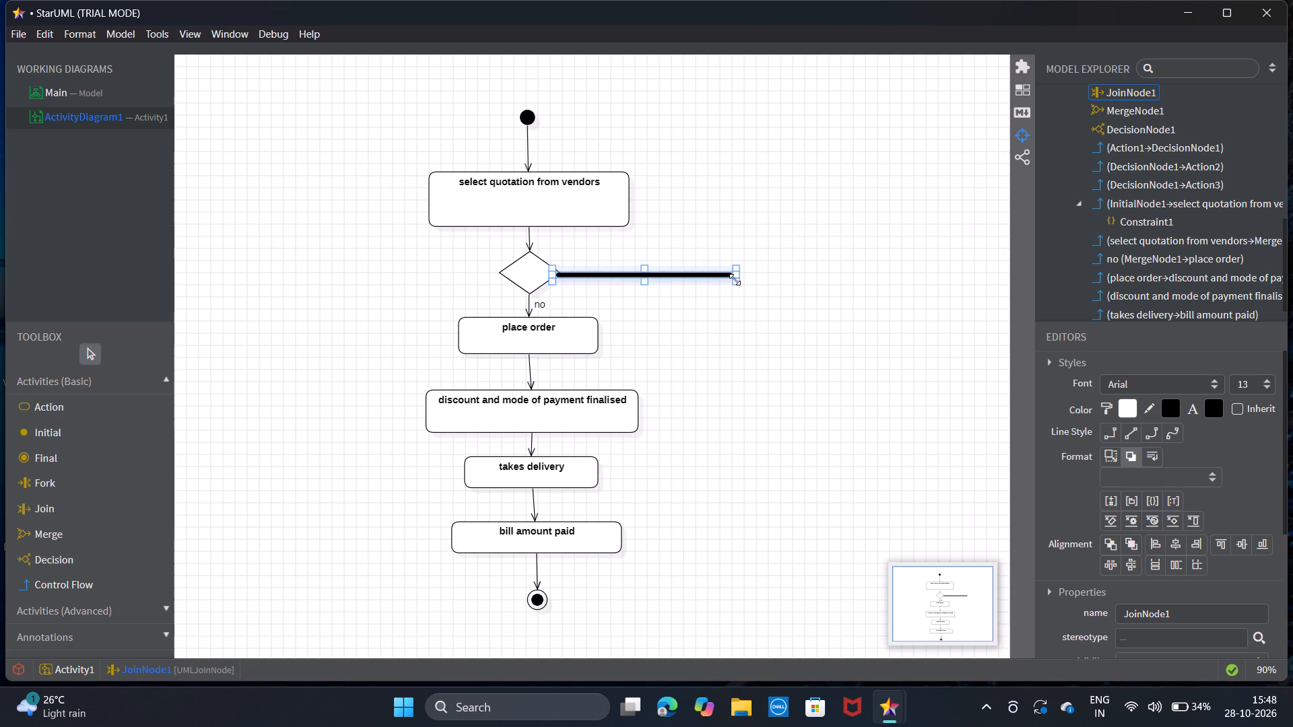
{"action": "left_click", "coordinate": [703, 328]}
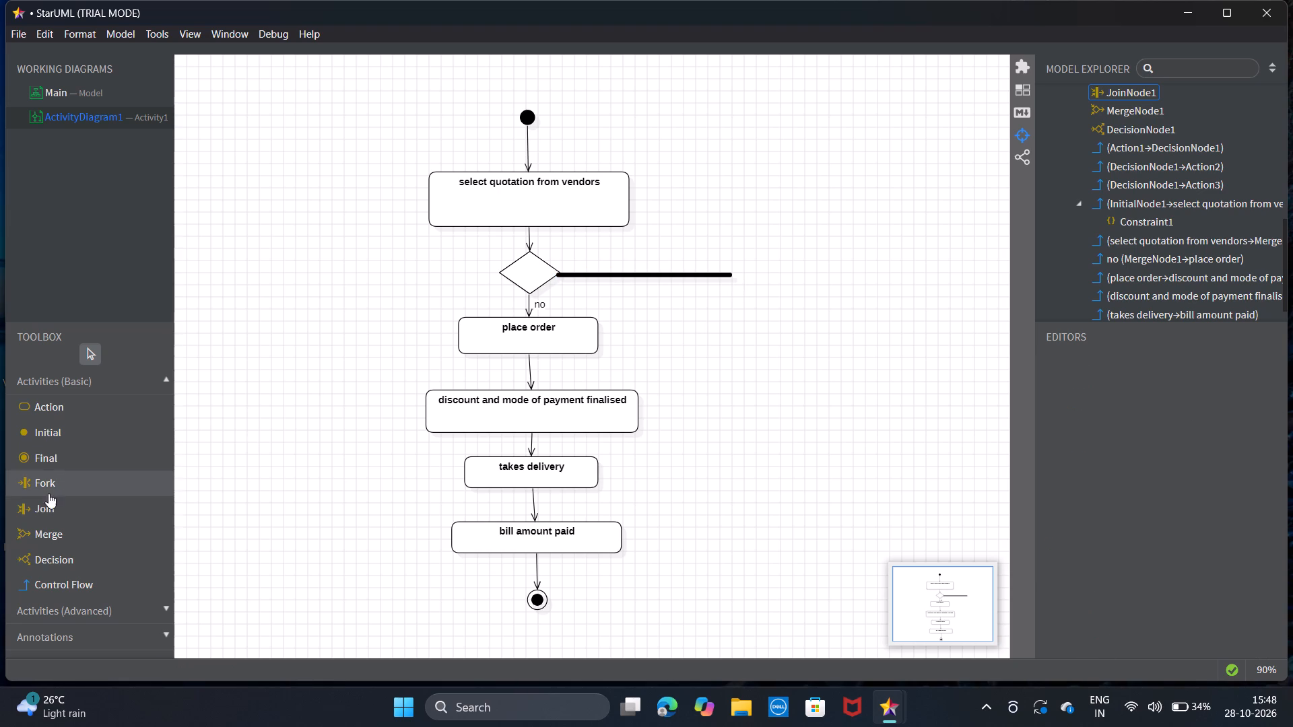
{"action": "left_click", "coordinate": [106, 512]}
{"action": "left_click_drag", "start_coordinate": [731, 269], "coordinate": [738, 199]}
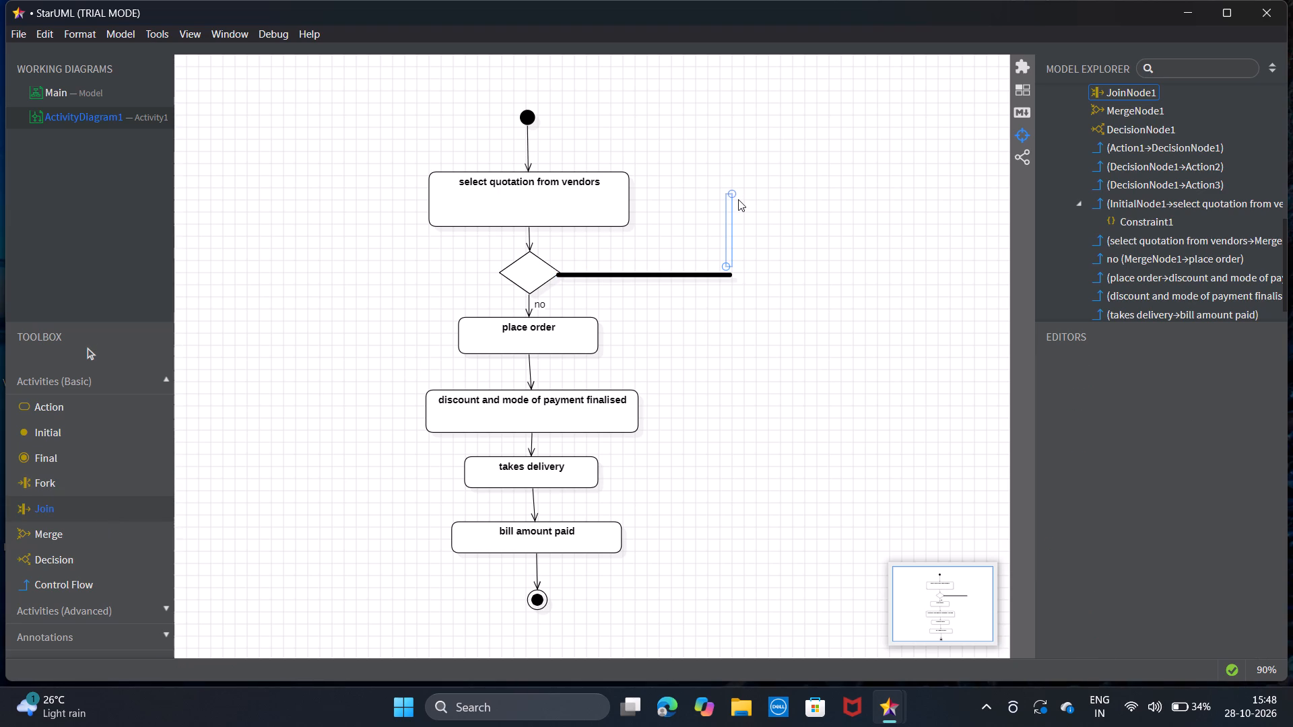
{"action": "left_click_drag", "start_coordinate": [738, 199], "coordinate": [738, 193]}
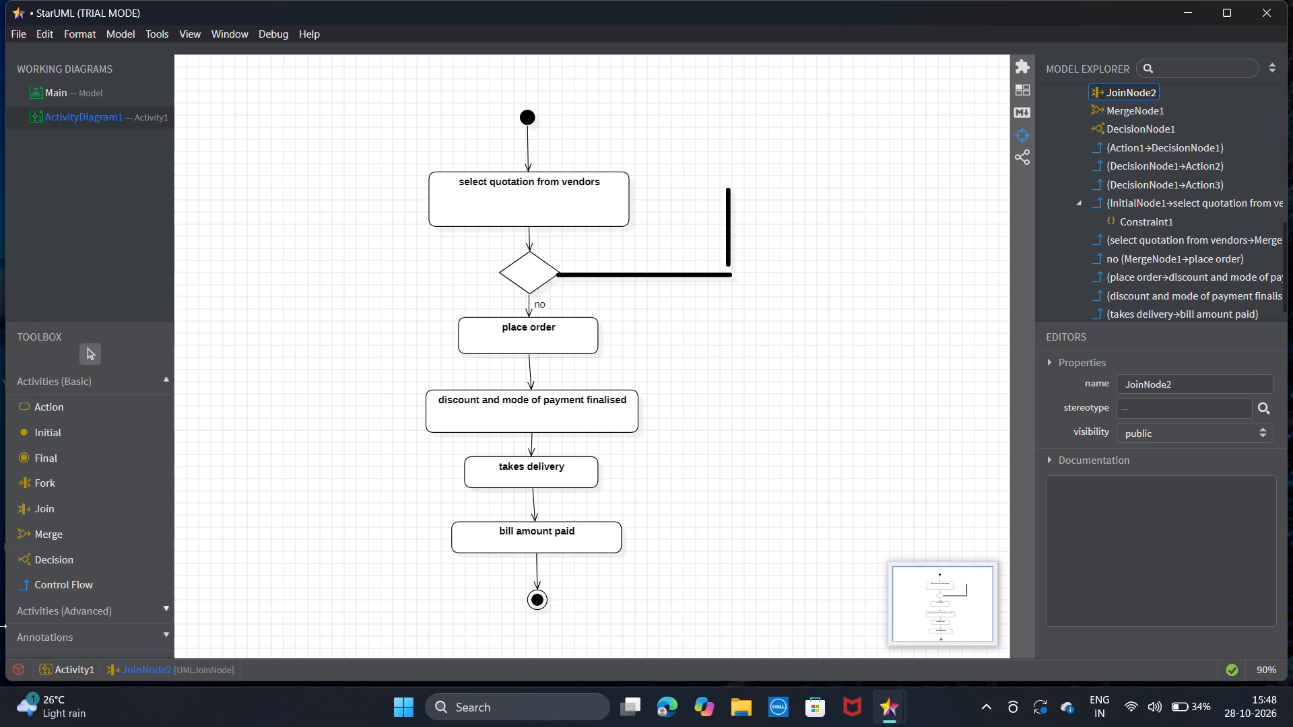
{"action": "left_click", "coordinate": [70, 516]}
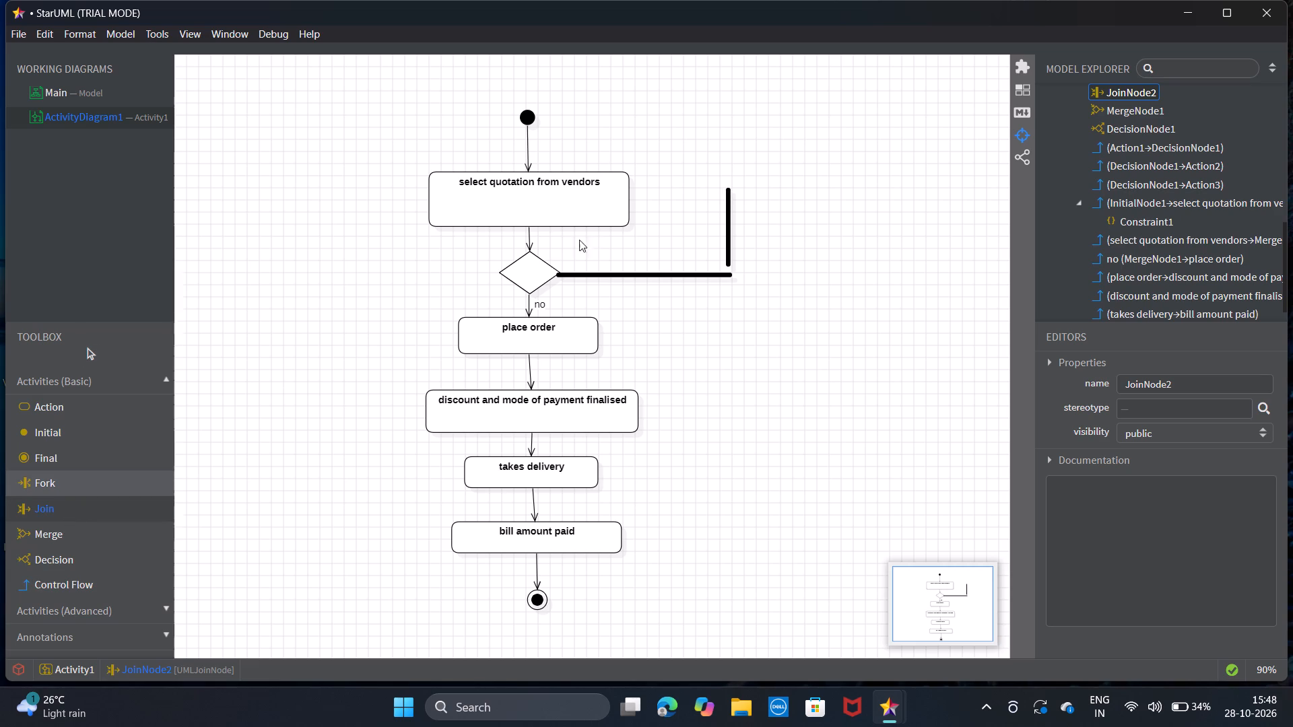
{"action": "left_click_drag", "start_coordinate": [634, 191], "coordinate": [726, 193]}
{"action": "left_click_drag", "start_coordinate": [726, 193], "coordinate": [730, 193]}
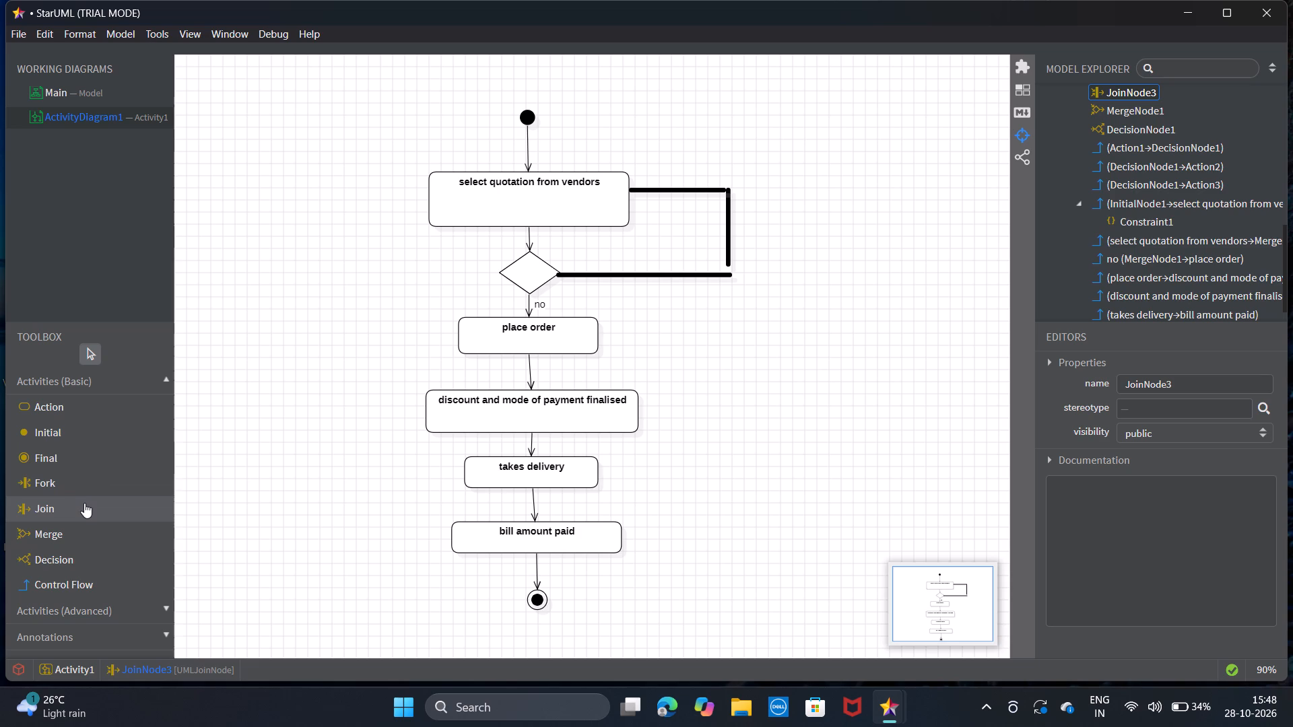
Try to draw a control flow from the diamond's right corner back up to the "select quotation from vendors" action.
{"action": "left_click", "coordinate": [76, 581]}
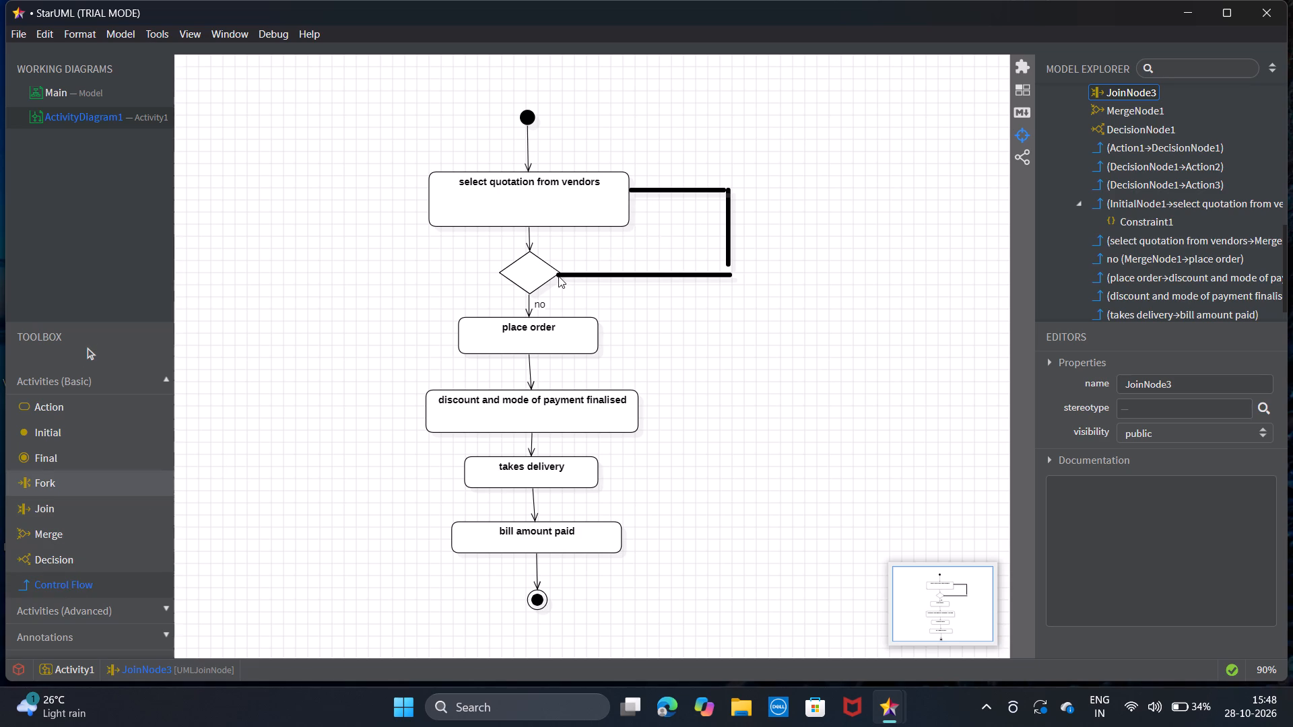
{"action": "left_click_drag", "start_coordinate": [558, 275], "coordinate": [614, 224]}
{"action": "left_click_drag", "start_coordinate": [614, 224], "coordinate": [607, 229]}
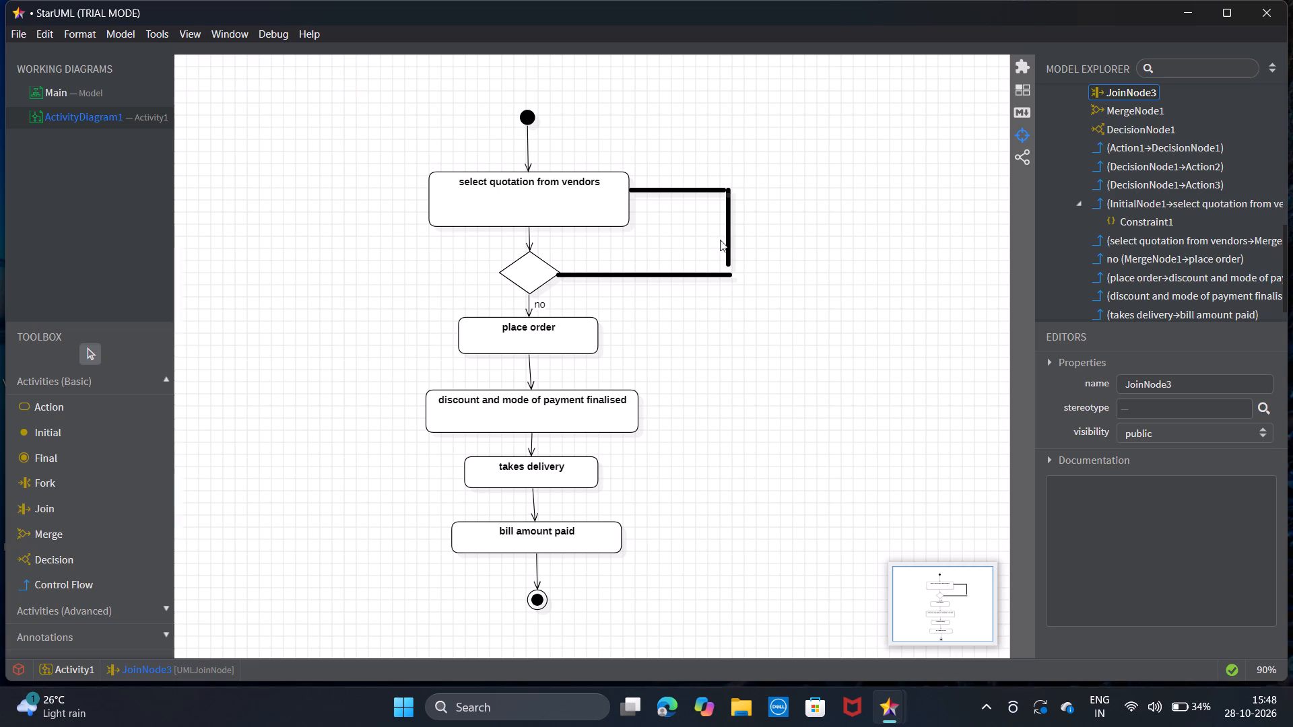
Rename the control flow between the diamond and "place order" to "yes".
{"action": "double_click", "coordinate": [537, 304]}
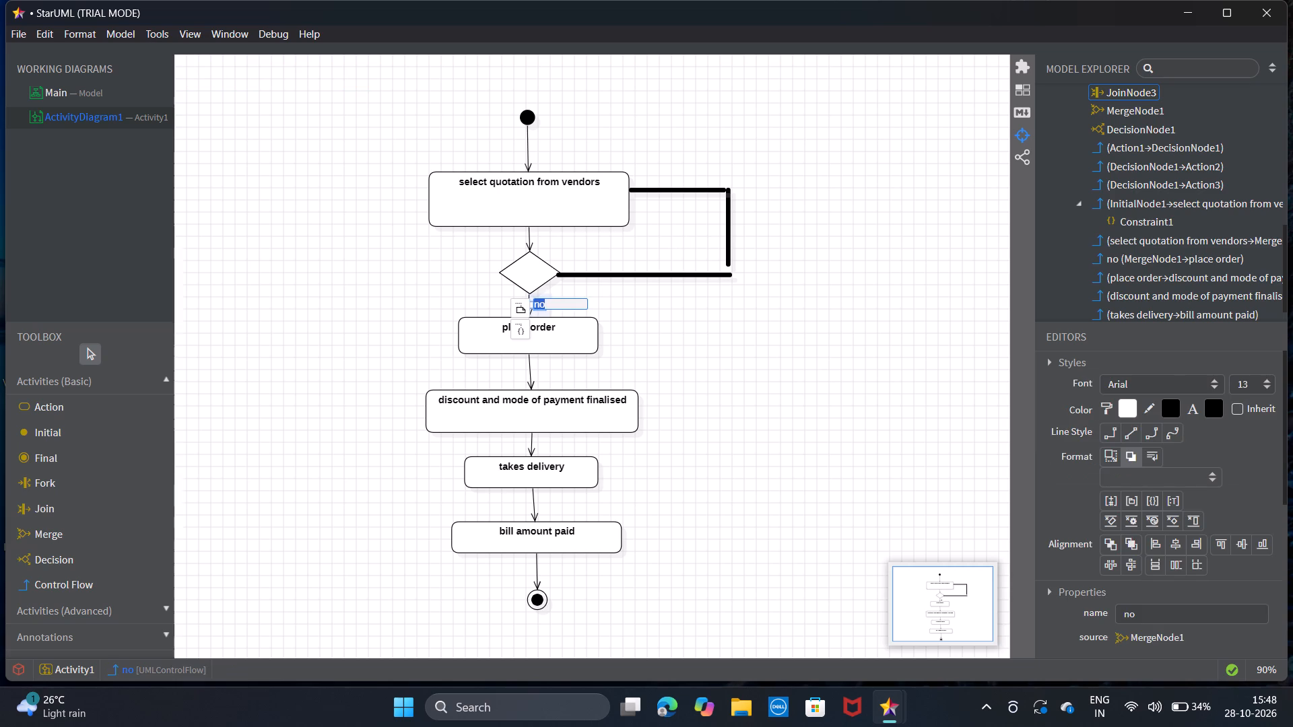
{"action": "type", "text": "yes"}
{"action": "key", "text": "Return"}
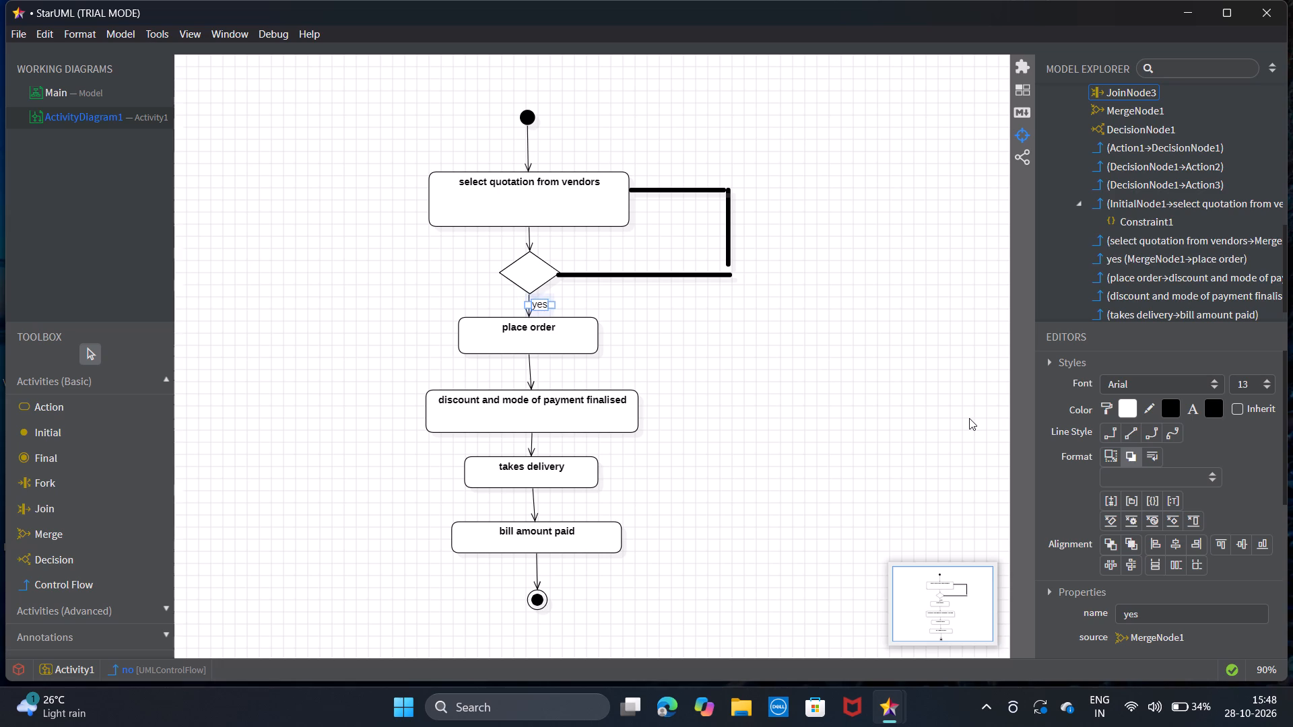
{"action": "key", "text": "Return"}
{"action": "key", "text": "Return"}
{"action": "left_click", "coordinate": [906, 423]}
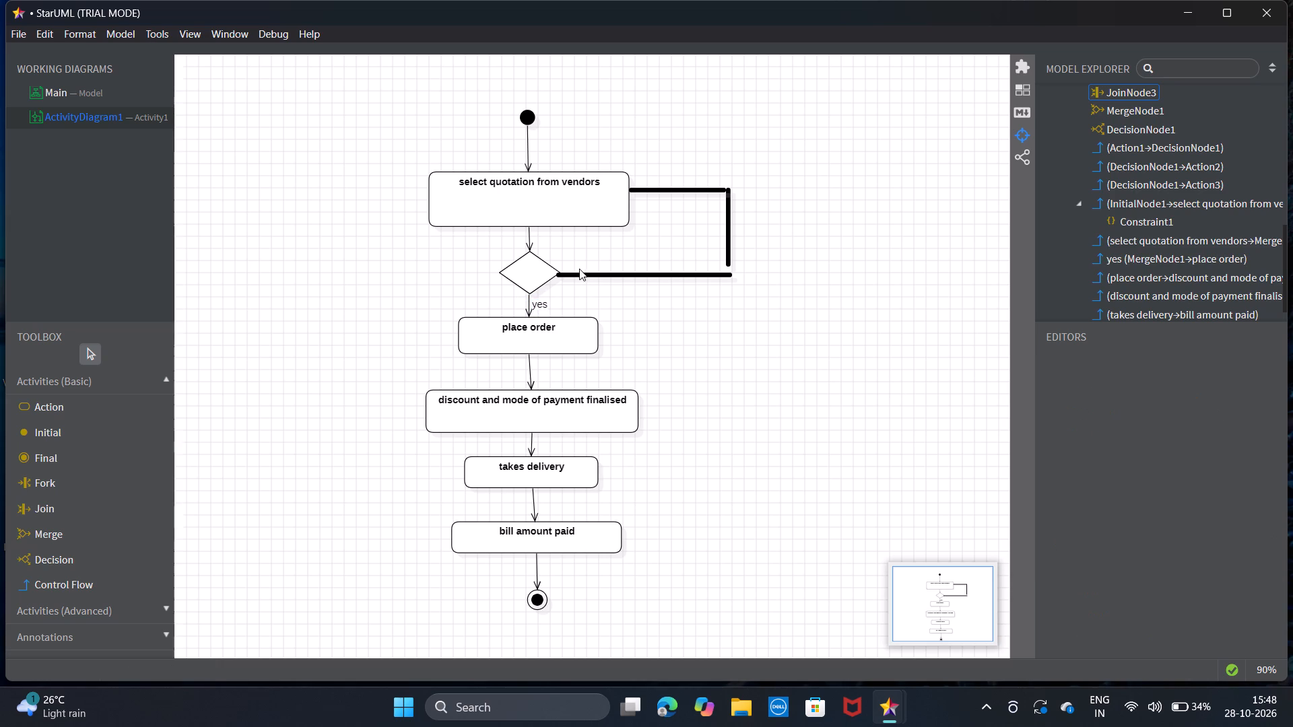
Delete the three join bars that form the loop between the diamond and the "select quotation from vendors" action.
{"action": "left_click_drag", "start_coordinate": [569, 265], "coordinate": [789, 291]}
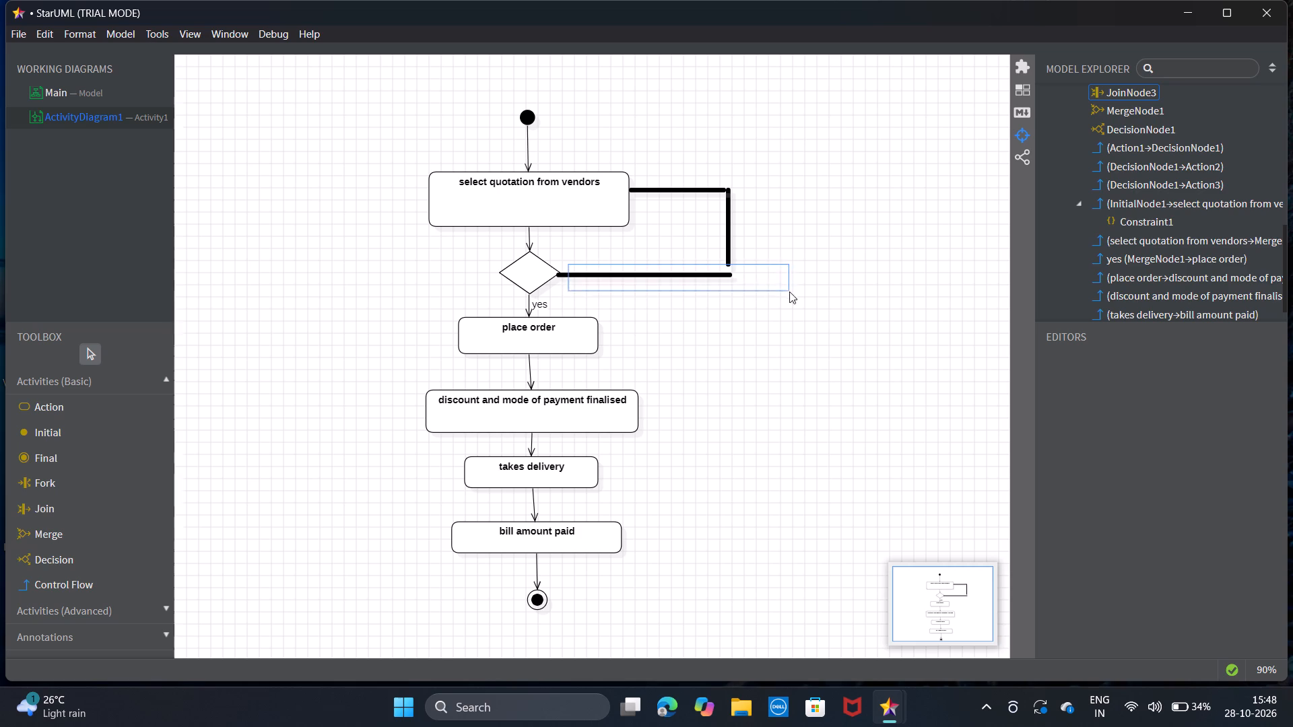
{"action": "left_click_drag", "start_coordinate": [789, 291], "coordinate": [766, 287]}
{"action": "key", "text": "BackSpace"}
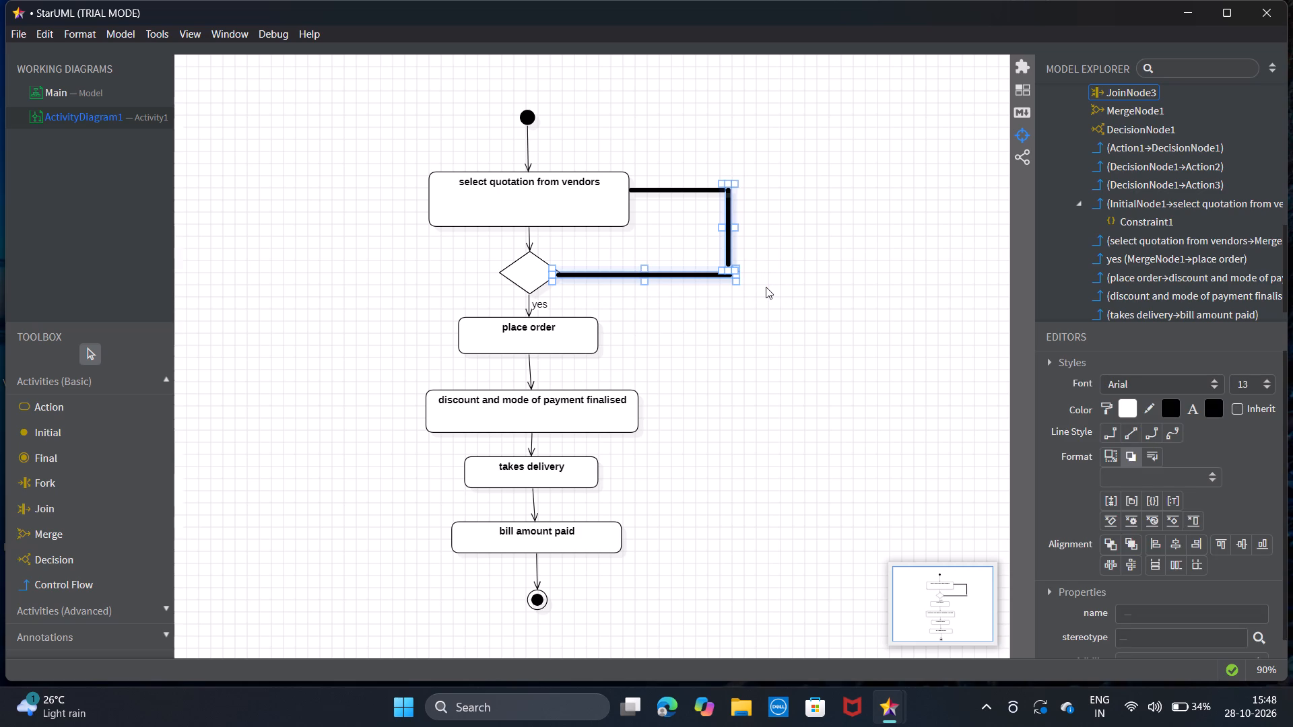
{"action": "key", "text": "Delete"}
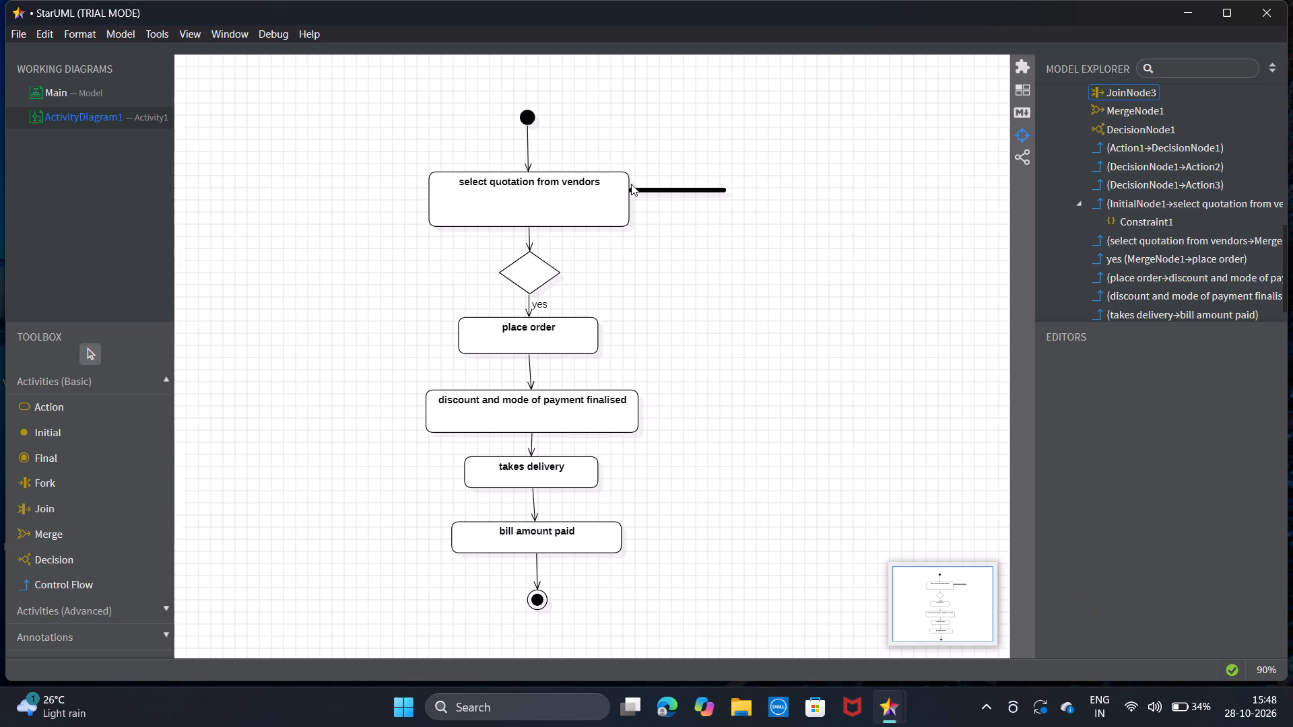
{"action": "left_click_drag", "start_coordinate": [634, 174], "coordinate": [735, 186]}
{"action": "left_click_drag", "start_coordinate": [735, 186], "coordinate": [762, 211]}
{"action": "key", "text": "BackSpace"}
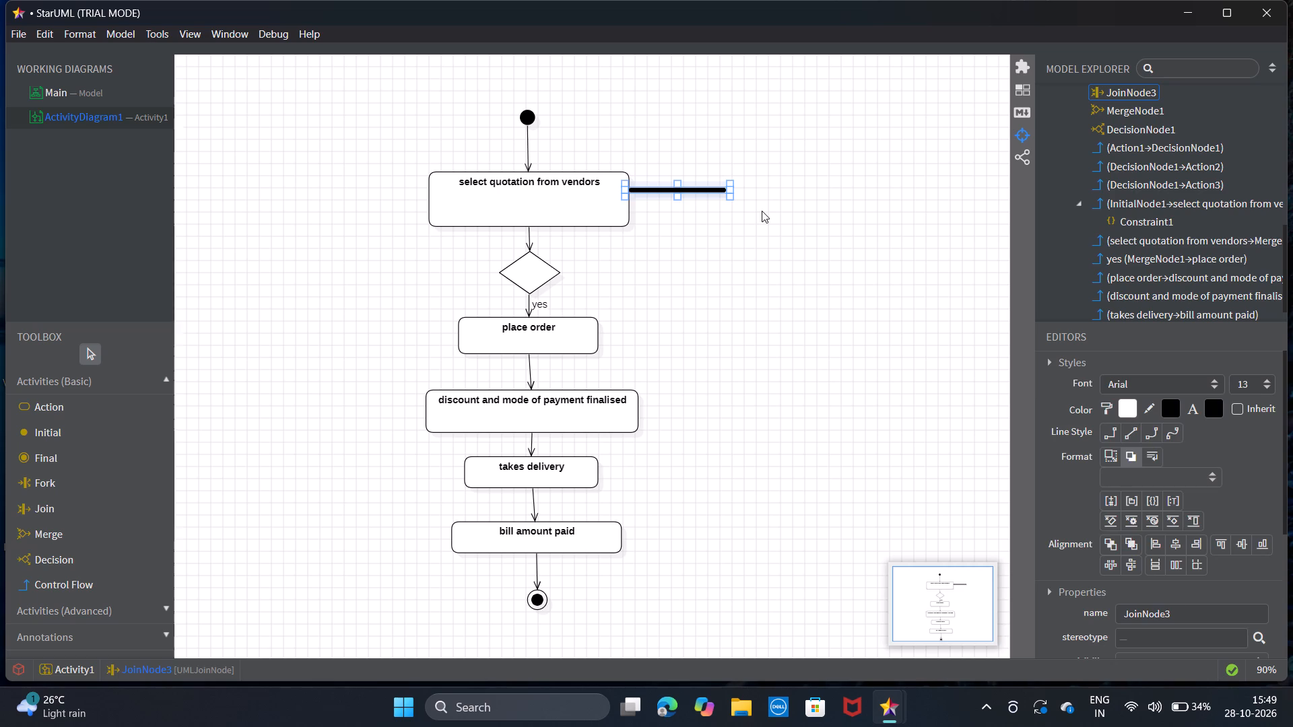
{"action": "key", "text": "Delete"}
{"action": "key", "text": "BackSpace"}
{"action": "key", "text": "BackSpace"}
{"action": "key", "text": "BackSpace"}
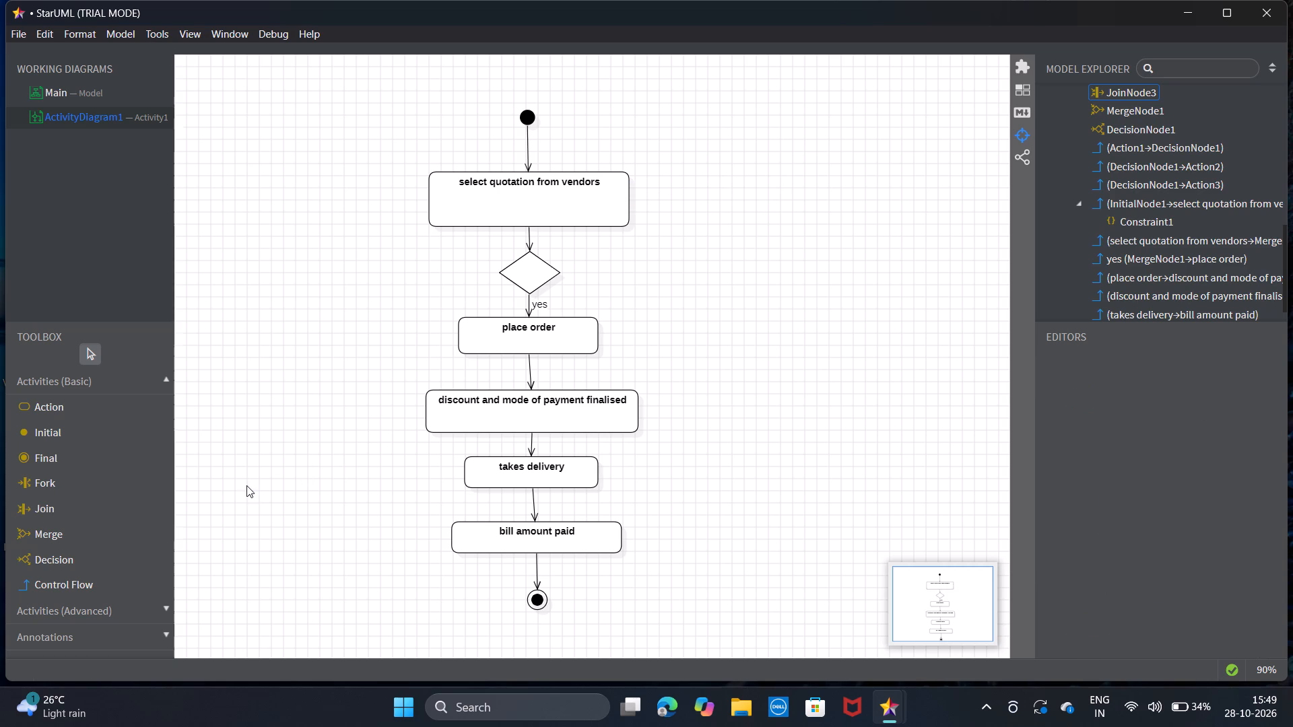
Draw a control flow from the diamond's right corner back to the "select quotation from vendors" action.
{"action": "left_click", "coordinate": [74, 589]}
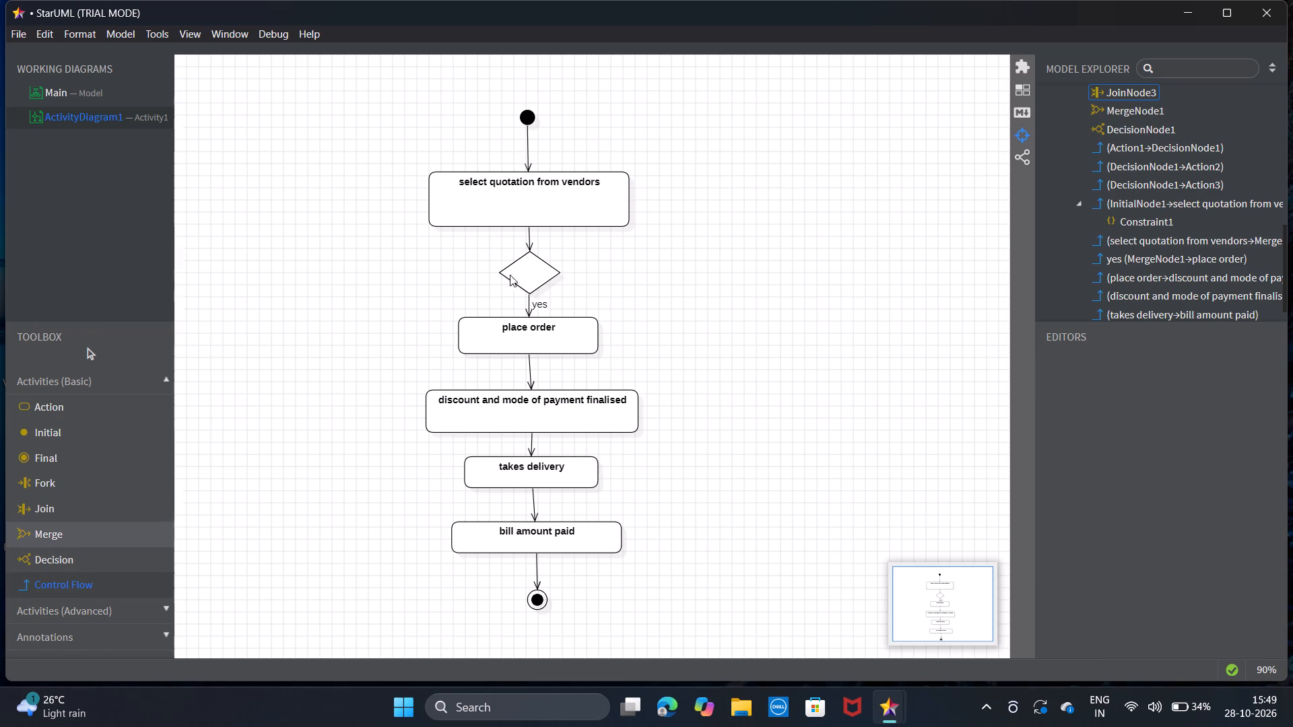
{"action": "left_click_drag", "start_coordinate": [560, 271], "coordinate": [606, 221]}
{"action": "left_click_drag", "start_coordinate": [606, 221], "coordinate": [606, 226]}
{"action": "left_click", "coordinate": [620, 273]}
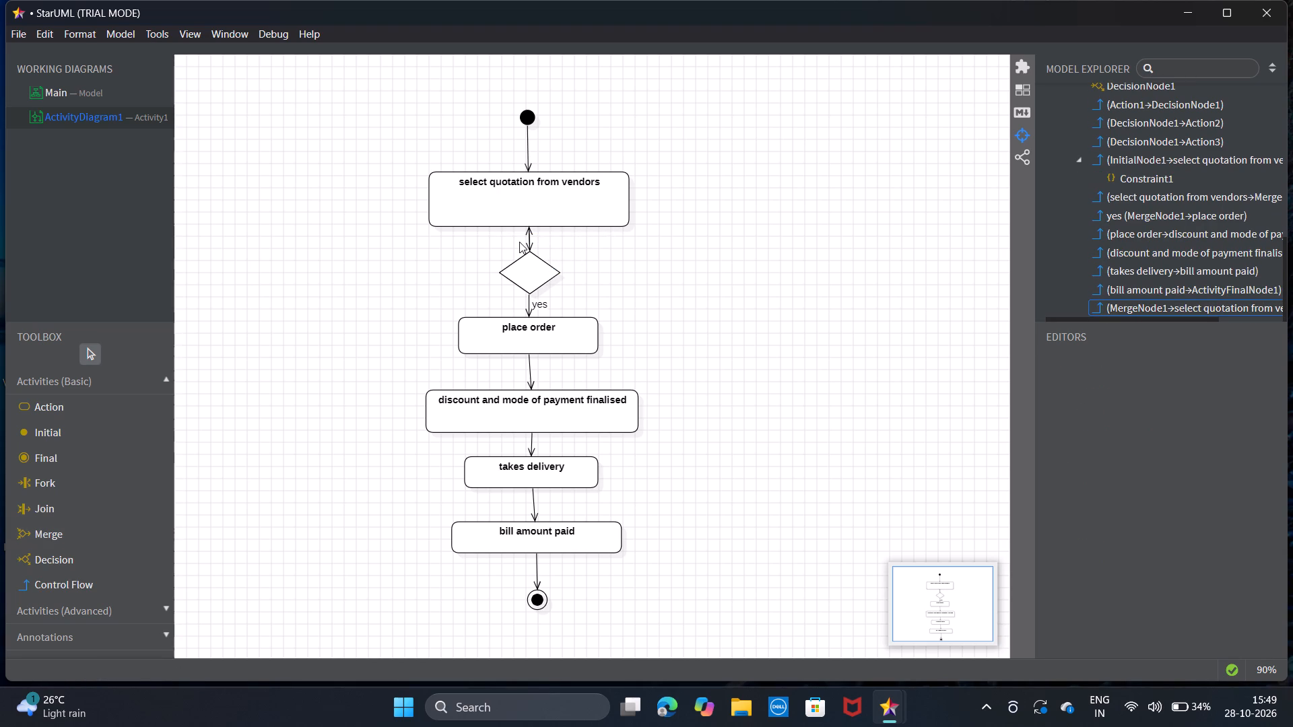
Delete the overlapping control flows between the "select quotation from vendors" action and the diamond.
{"action": "left_click_drag", "start_coordinate": [520, 230], "coordinate": [538, 230]}
{"action": "left_click_drag", "start_coordinate": [538, 230], "coordinate": [539, 232]}
{"action": "key", "text": "BackSpace"}
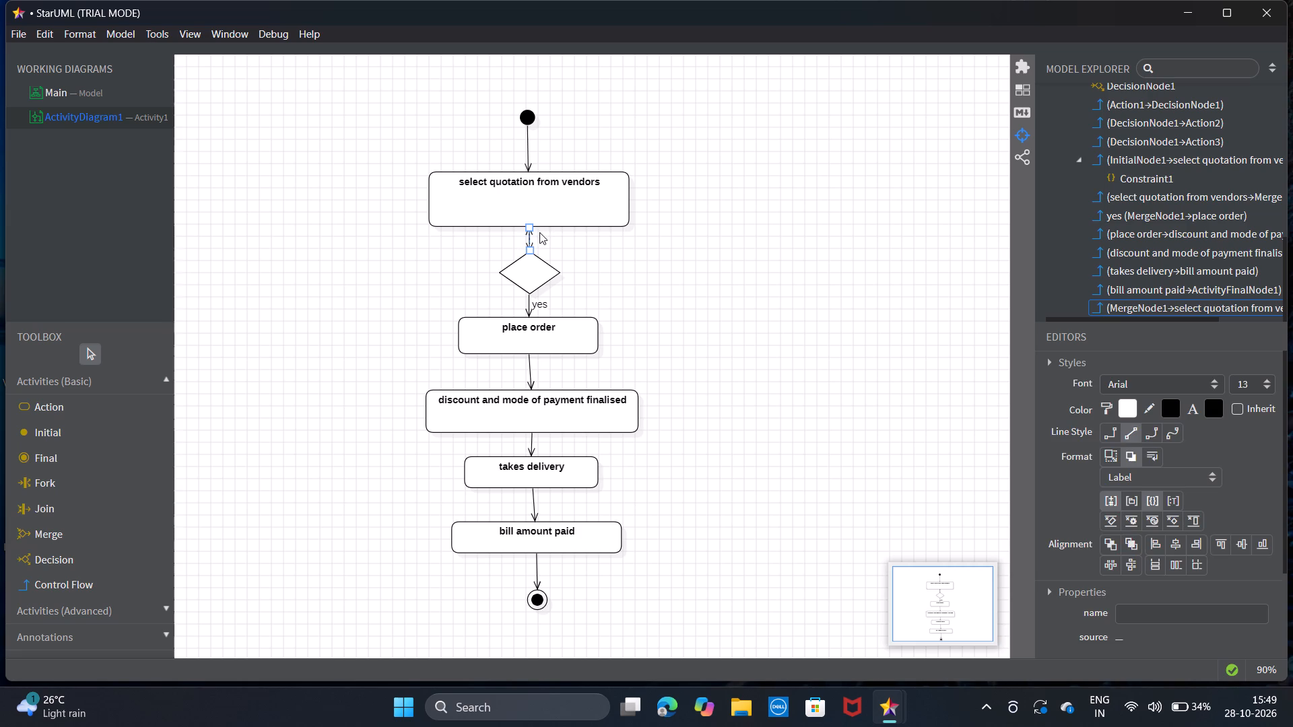
{"action": "key", "text": "Delete"}
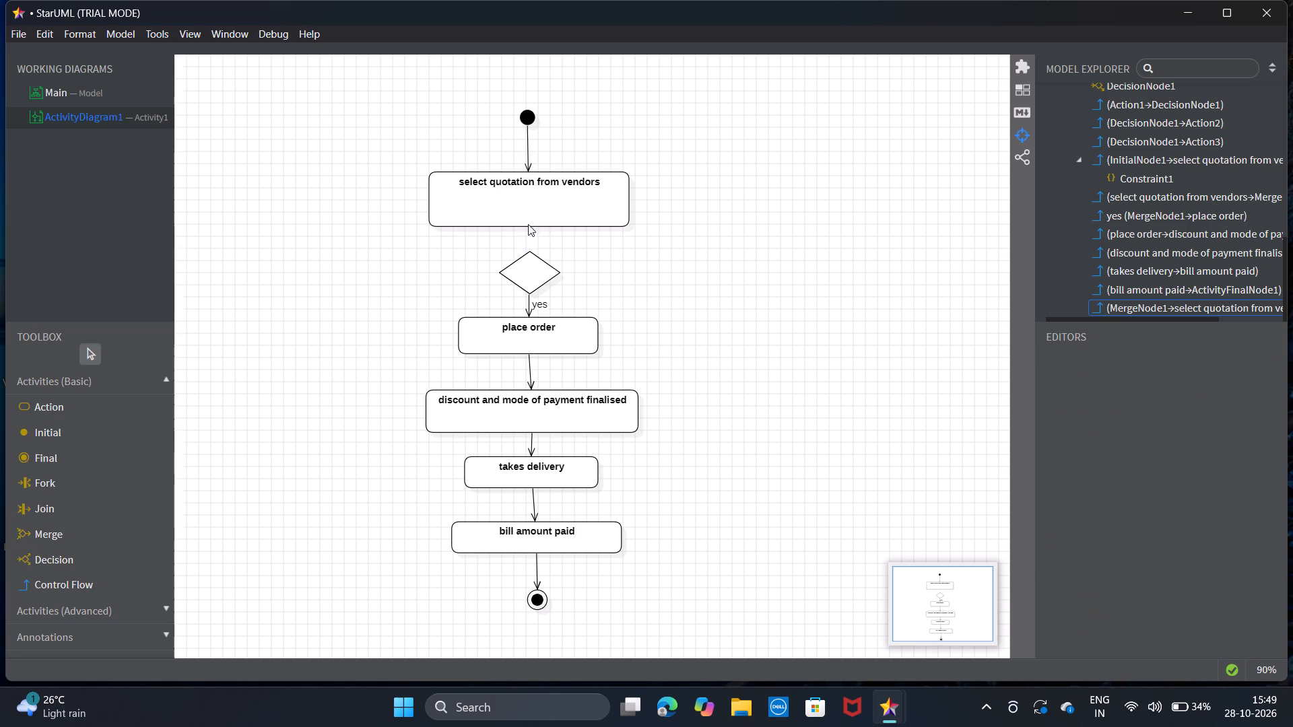
Draw a control flow from the "select quotation from vendors" action down to the diamond.
{"action": "left_click", "coordinate": [79, 580]}
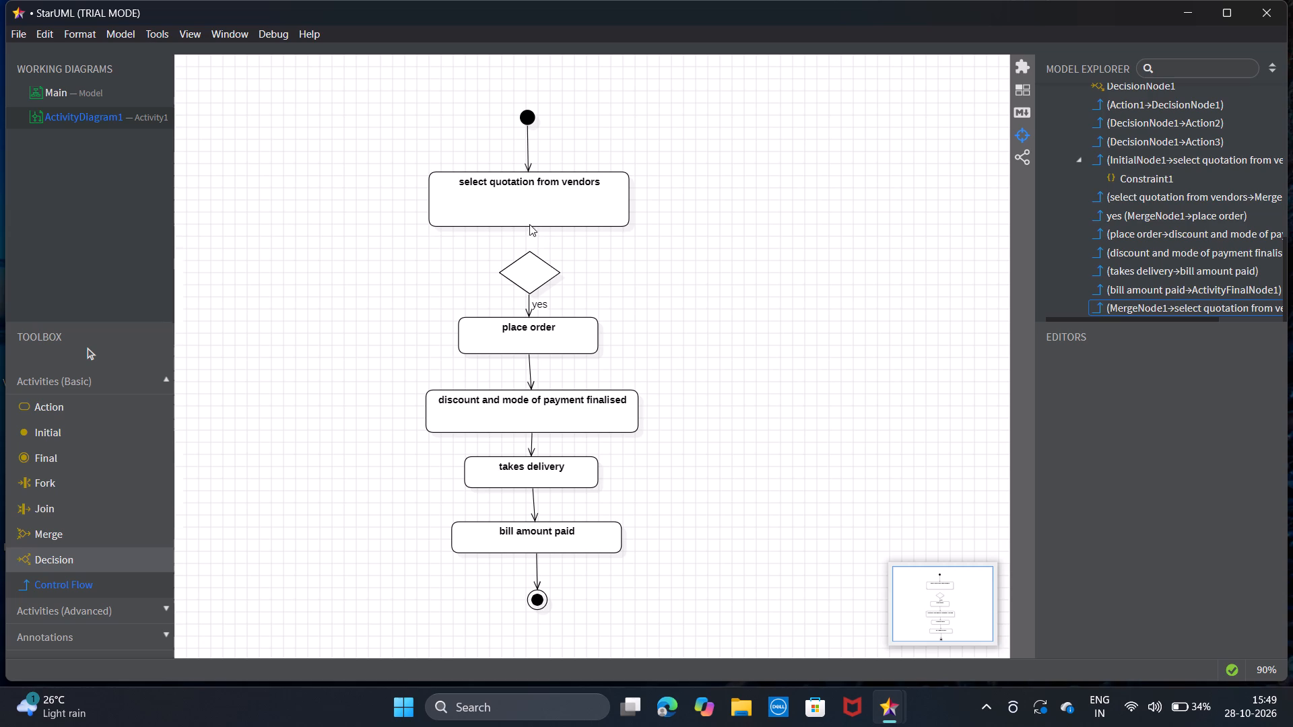
{"action": "left_click_drag", "start_coordinate": [529, 224], "coordinate": [530, 250]}
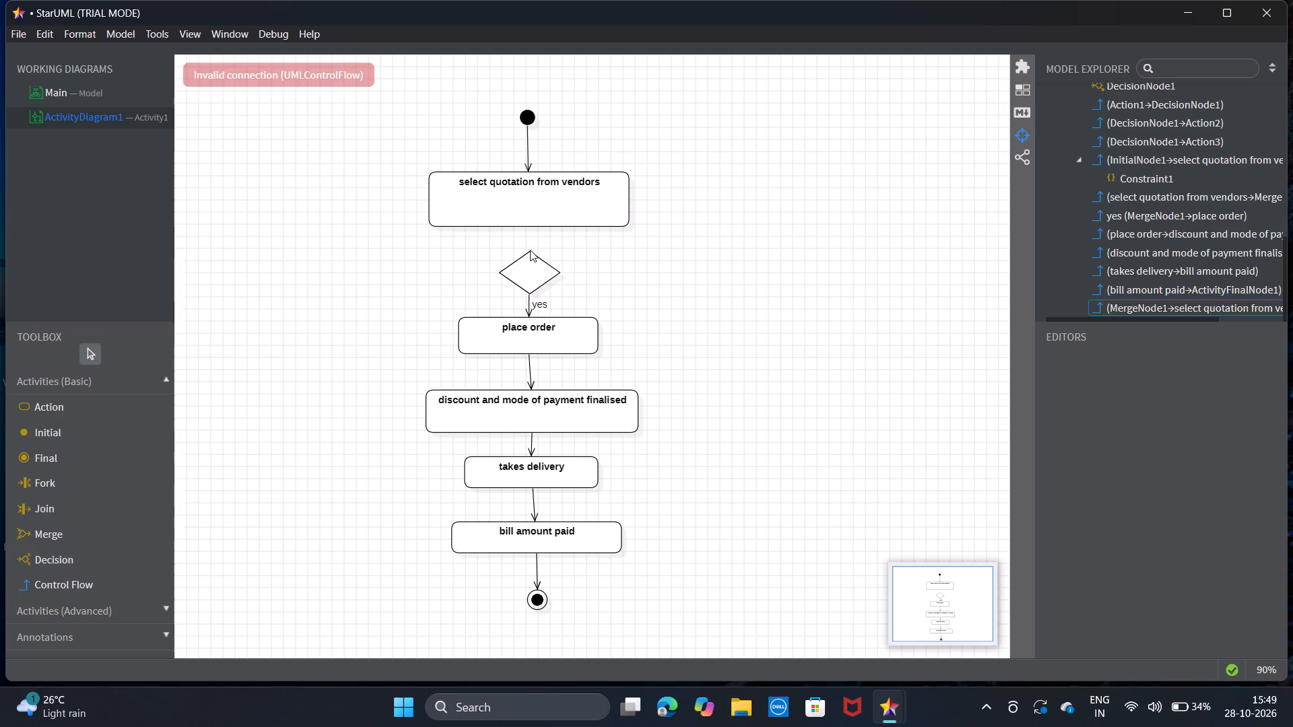
{"action": "left_click", "coordinate": [90, 573]}
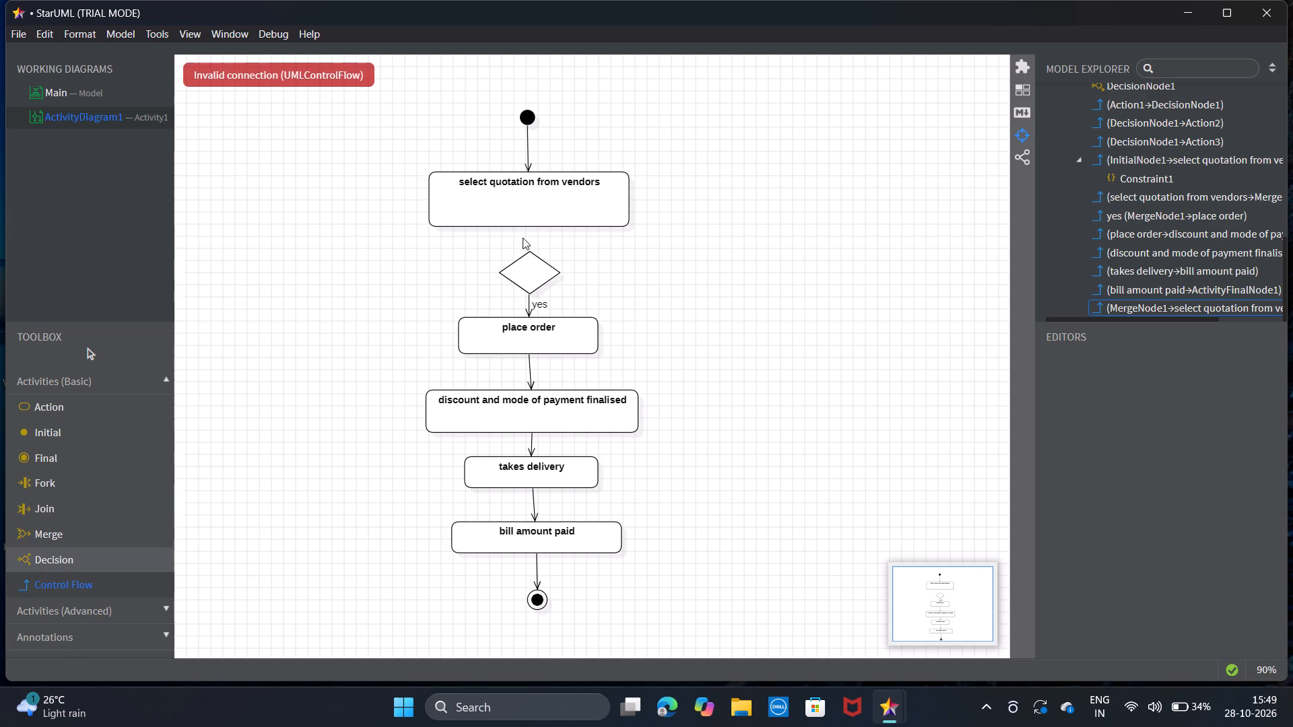
{"action": "left_click_drag", "start_coordinate": [531, 226], "coordinate": [533, 254]}
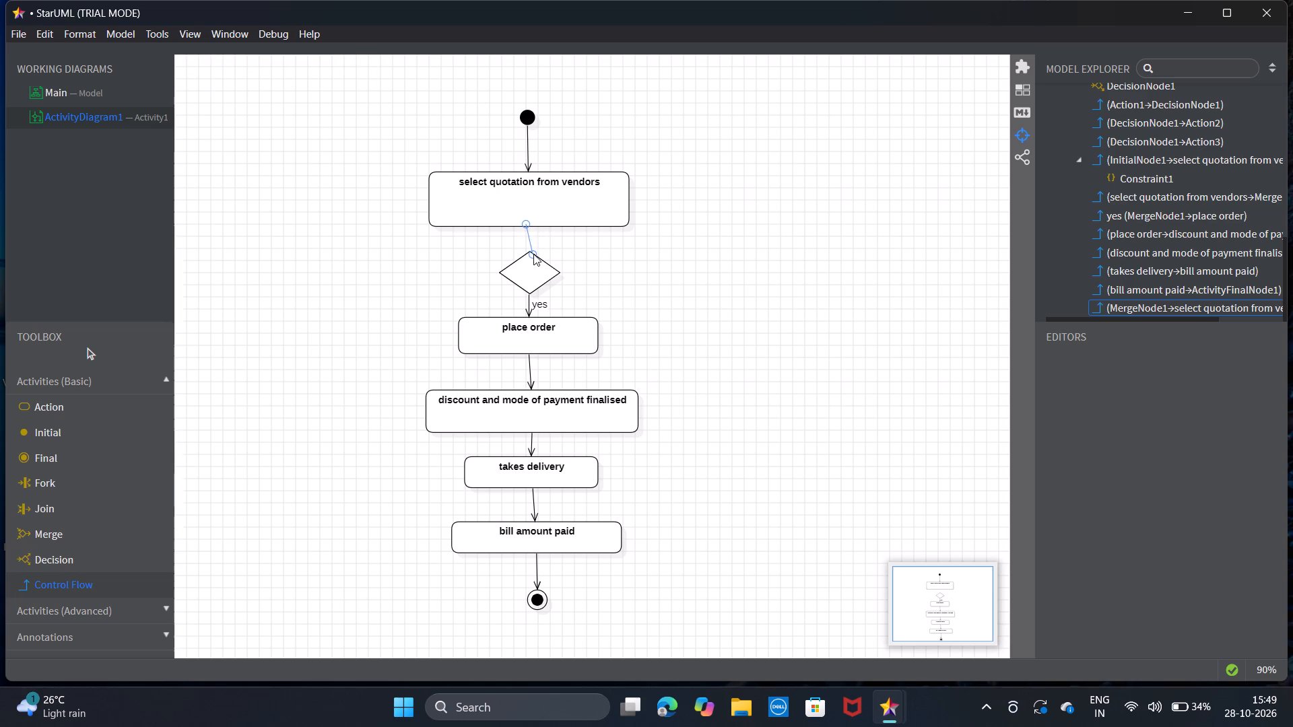
{"action": "left_click_drag", "start_coordinate": [533, 254], "coordinate": [531, 252]}
{"action": "left_click", "coordinate": [613, 254]}
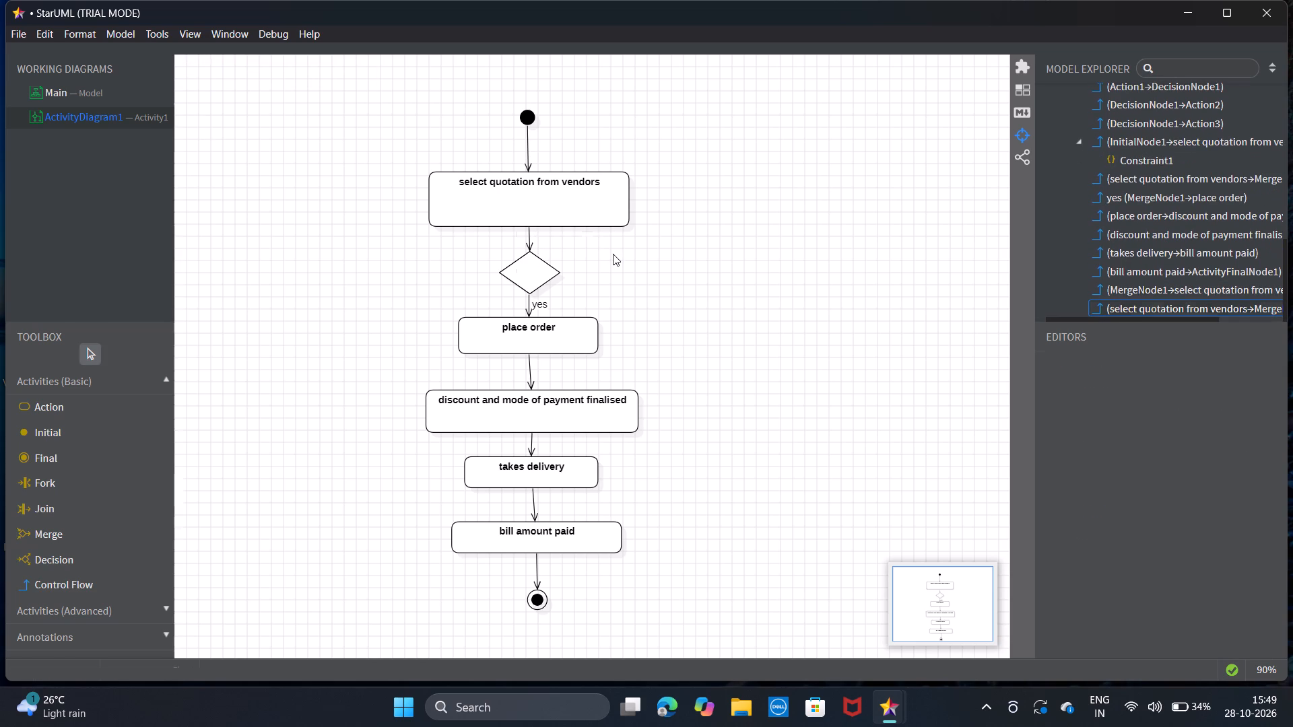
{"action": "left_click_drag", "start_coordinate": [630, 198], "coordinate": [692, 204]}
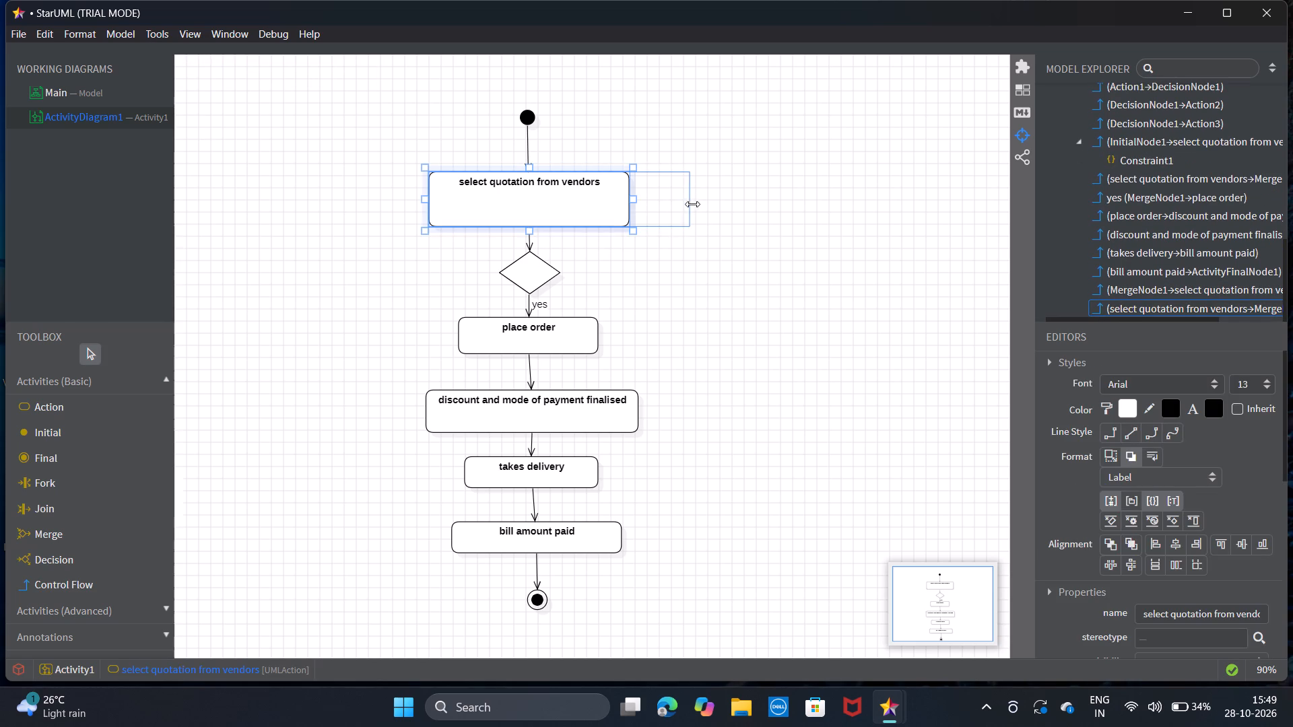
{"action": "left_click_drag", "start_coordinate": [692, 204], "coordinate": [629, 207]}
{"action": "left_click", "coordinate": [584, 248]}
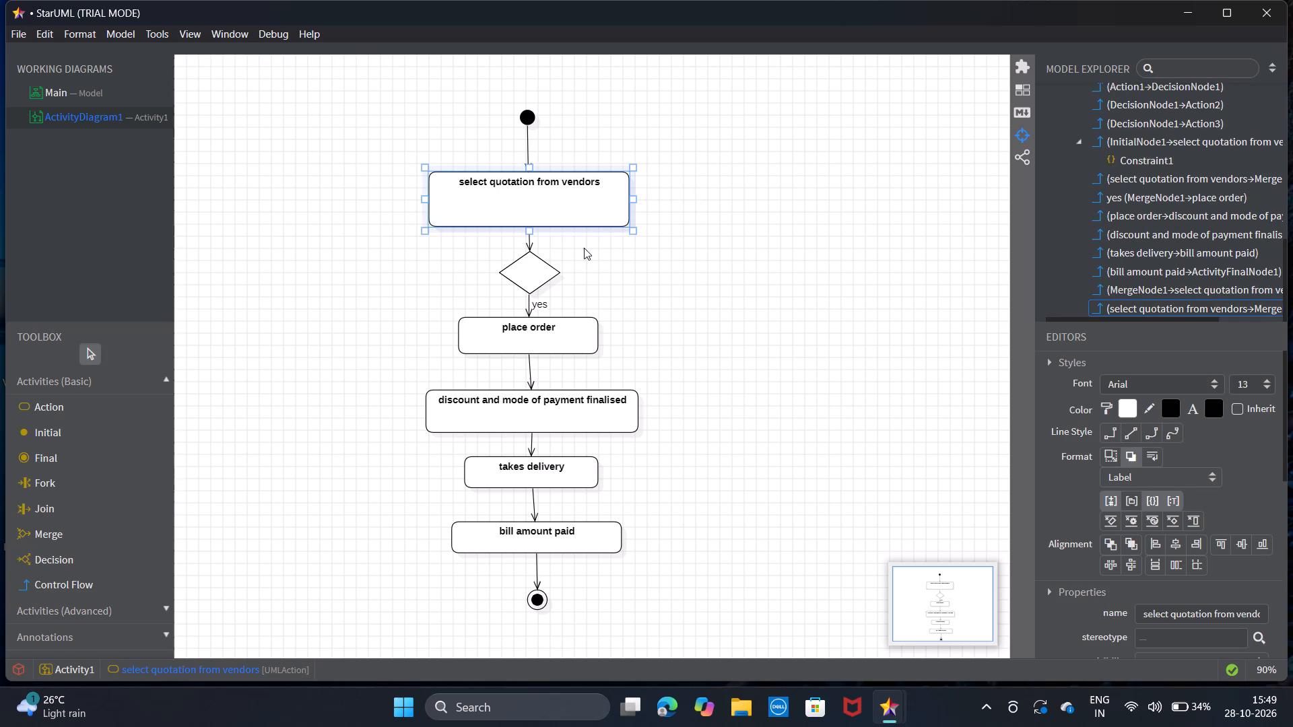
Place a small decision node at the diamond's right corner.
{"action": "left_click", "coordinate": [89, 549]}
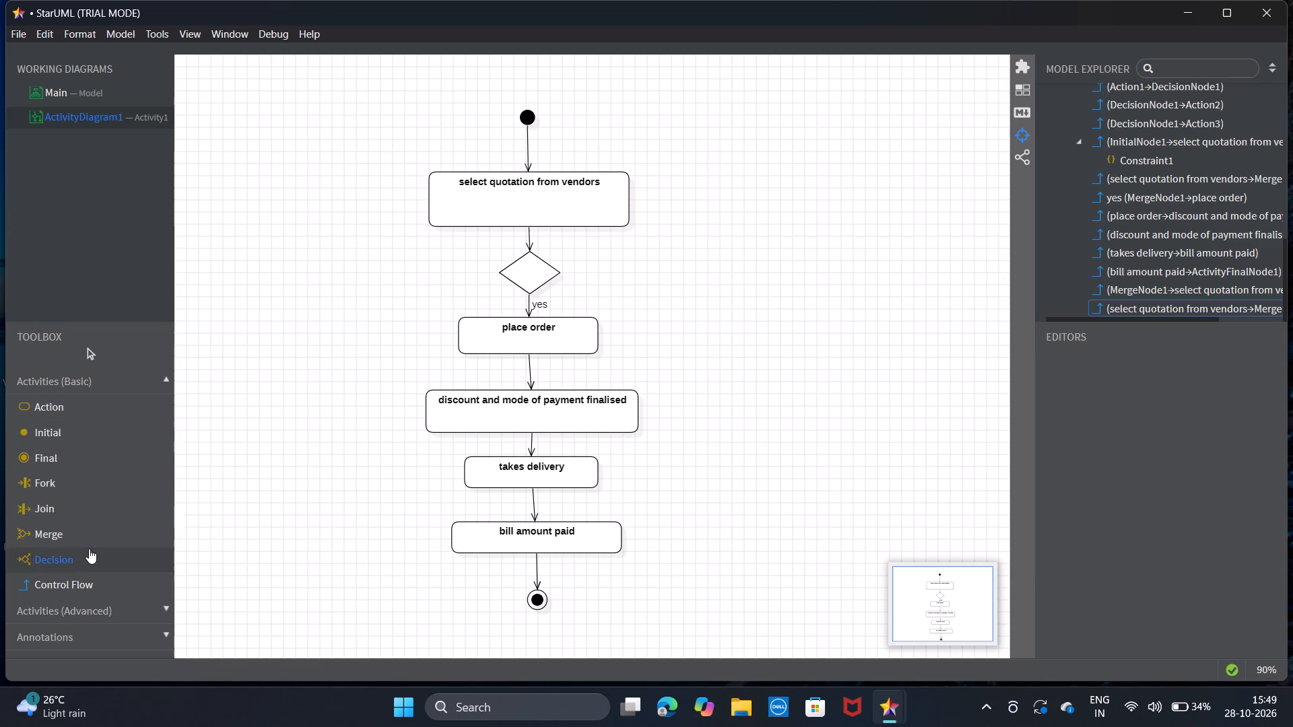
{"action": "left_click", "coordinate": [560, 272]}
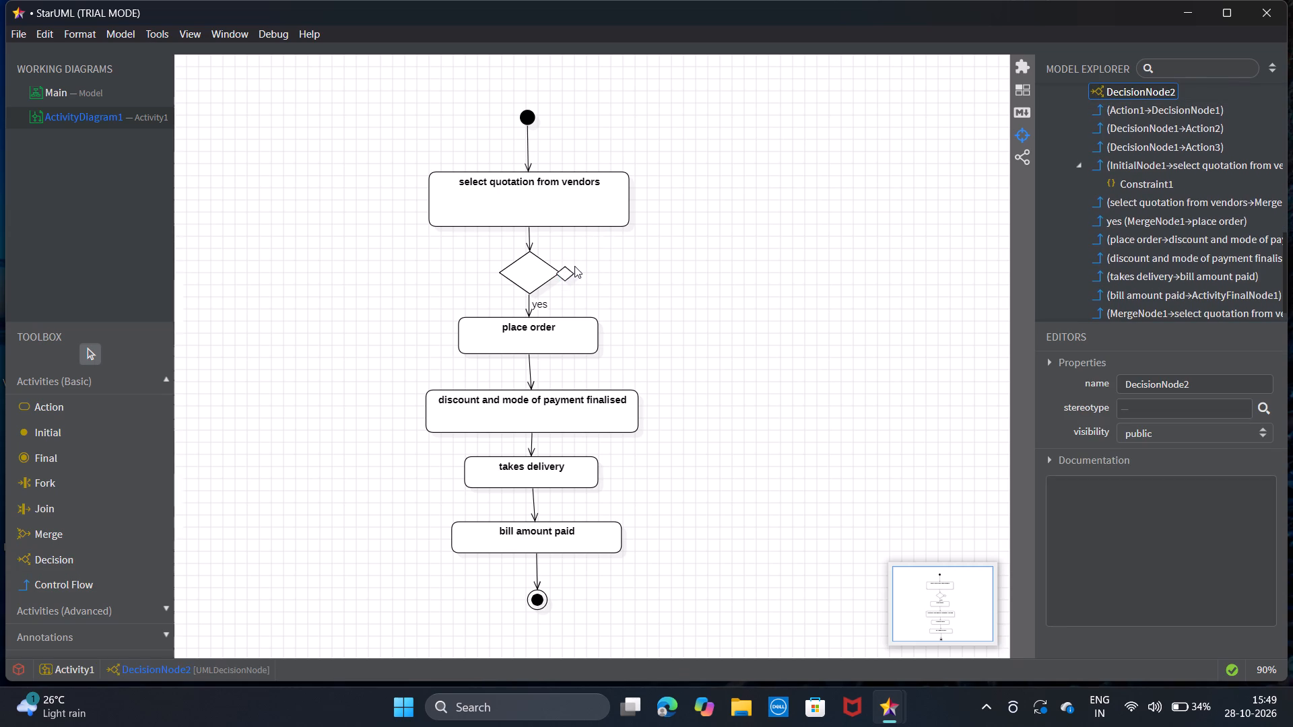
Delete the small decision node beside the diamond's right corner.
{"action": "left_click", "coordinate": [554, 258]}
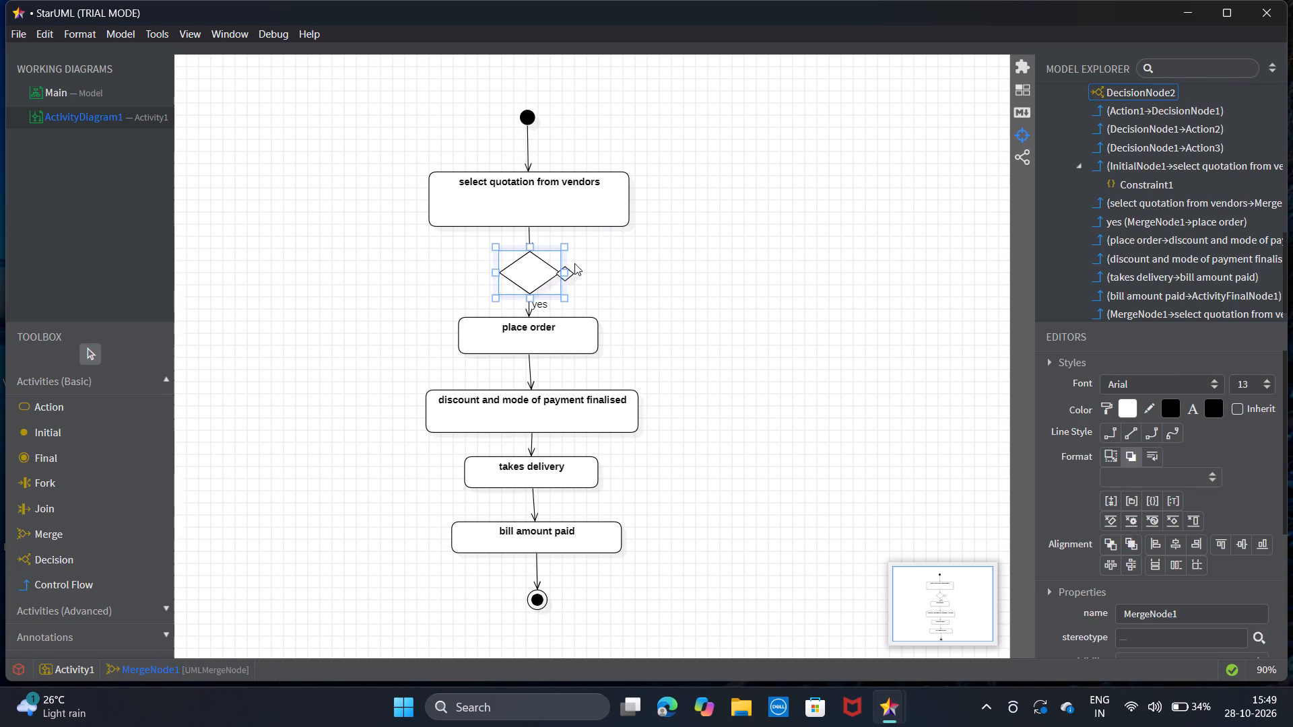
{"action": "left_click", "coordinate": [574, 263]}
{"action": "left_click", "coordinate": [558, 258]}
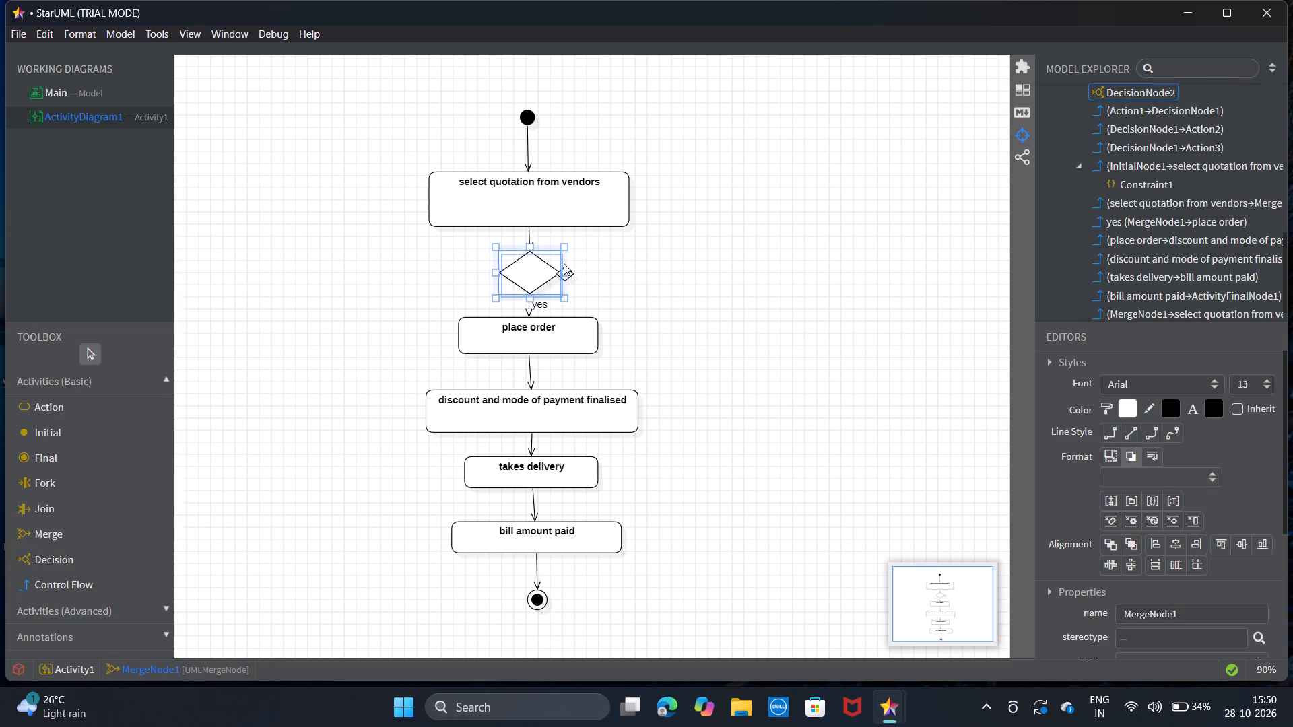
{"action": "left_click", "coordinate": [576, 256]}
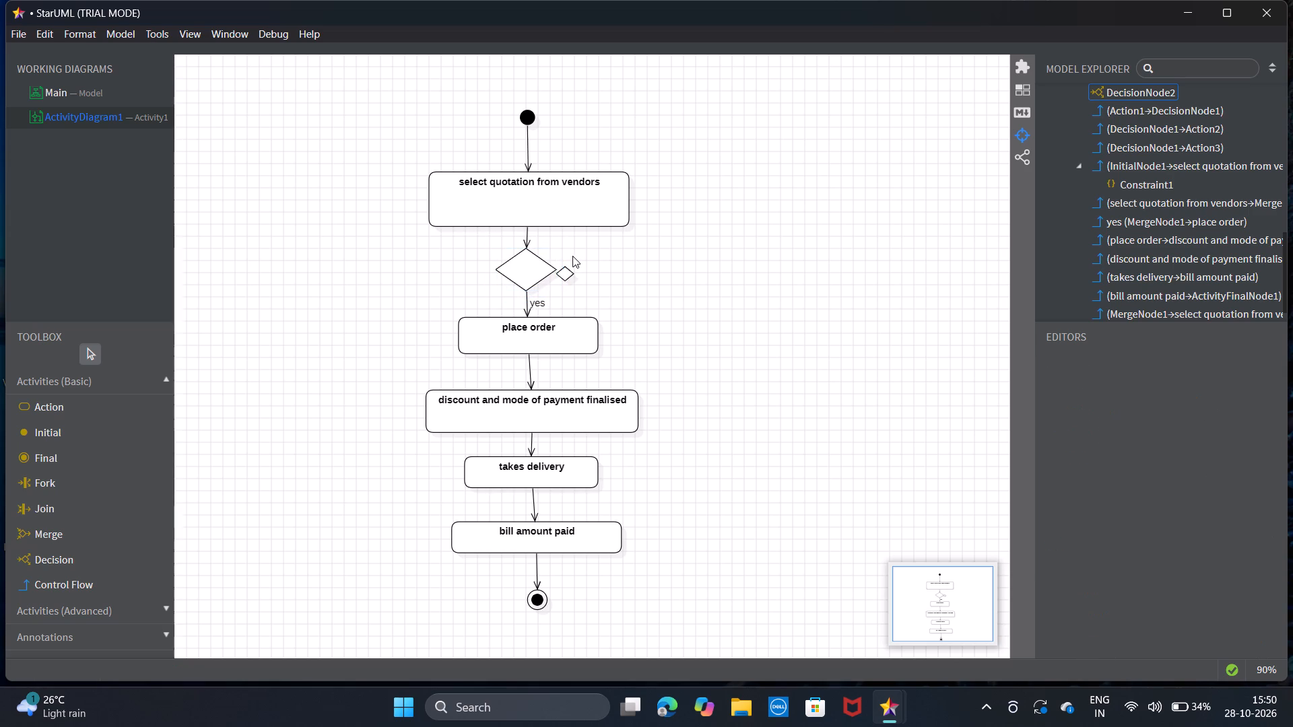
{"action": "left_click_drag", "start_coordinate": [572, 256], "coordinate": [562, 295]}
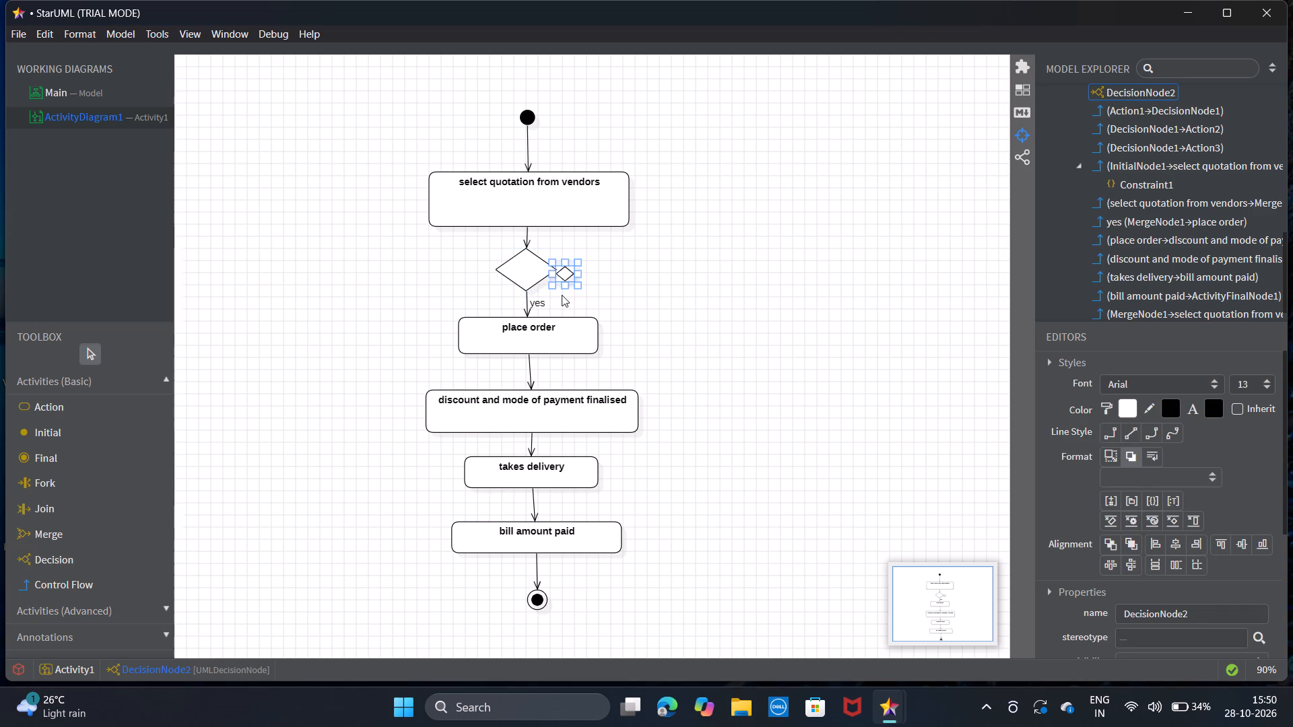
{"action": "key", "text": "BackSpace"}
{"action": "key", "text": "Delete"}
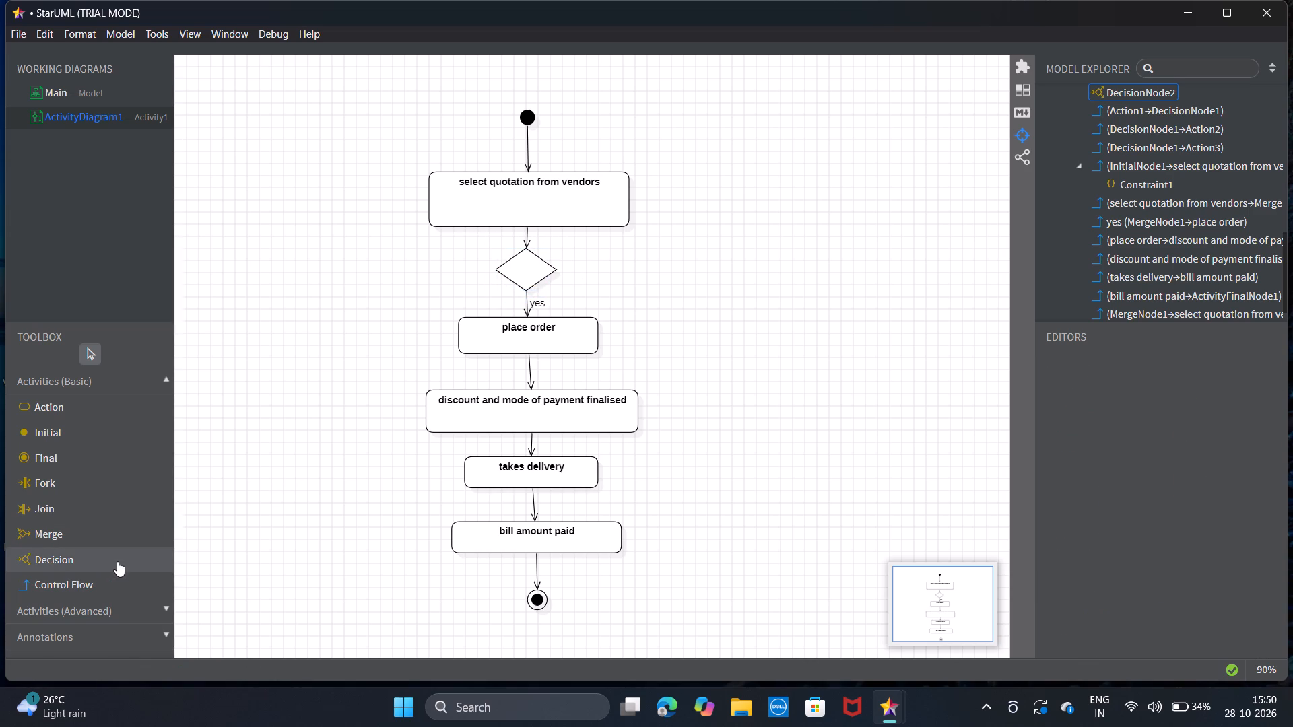
Draw a horizontal fork bar extending outward from the diamond's right corner.
{"action": "left_click", "coordinate": [83, 482]}
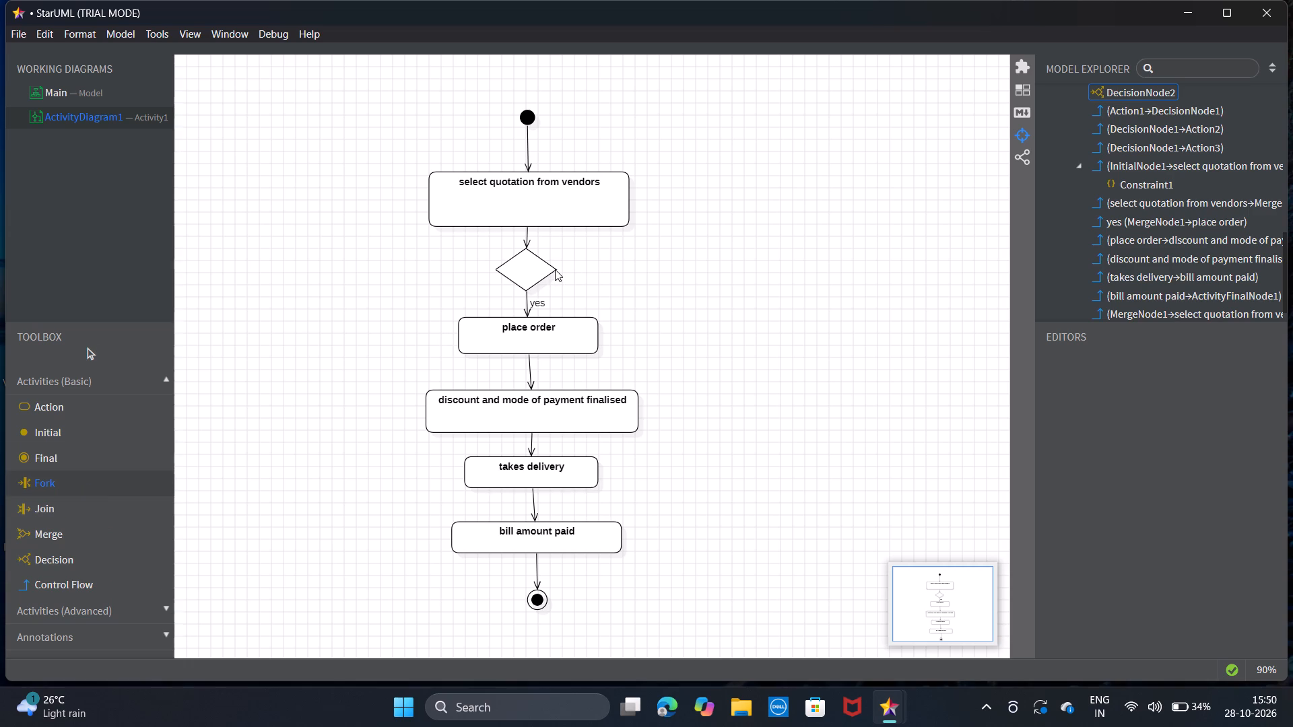
{"action": "left_click_drag", "start_coordinate": [557, 268], "coordinate": [655, 274]}
{"action": "left_click_drag", "start_coordinate": [655, 274], "coordinate": [694, 272]}
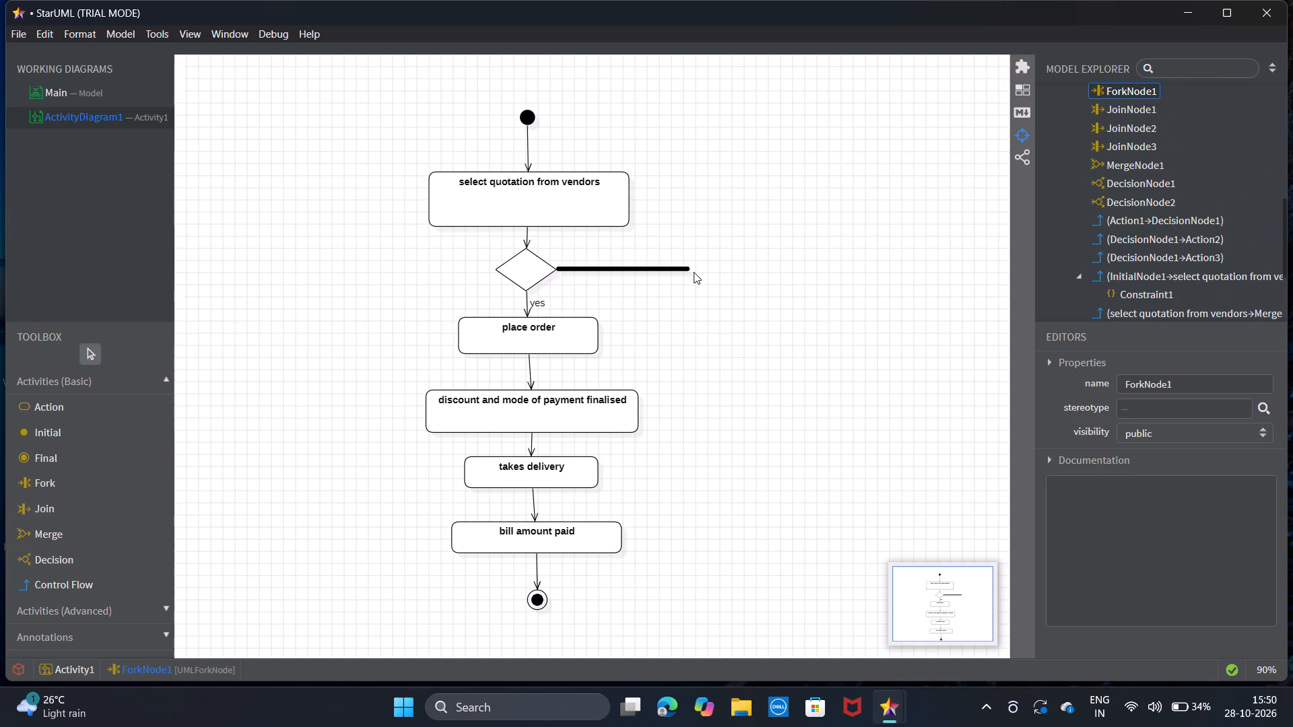
{"action": "left_click", "coordinate": [690, 269]}
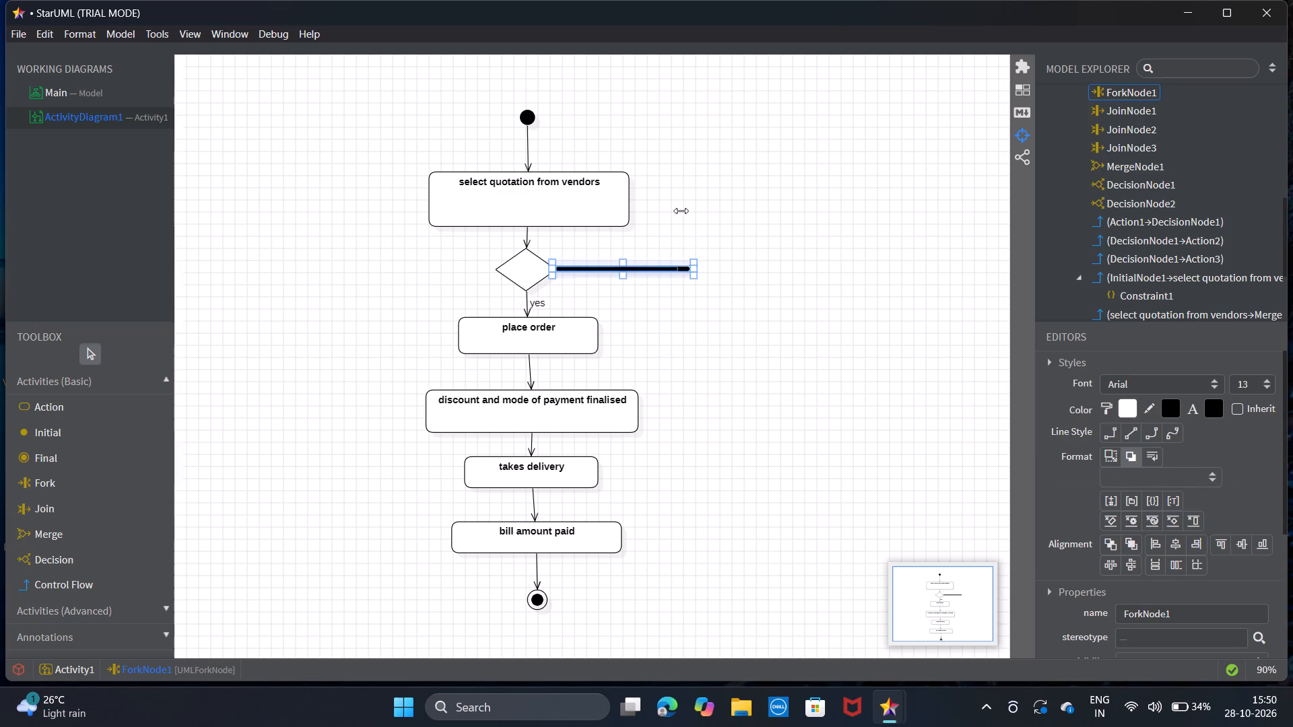
{"action": "left_click", "coordinate": [700, 284]}
Draw a control flow from the fork bar back to the "select quotation from vendors" action.
{"action": "left_click", "coordinate": [139, 592]}
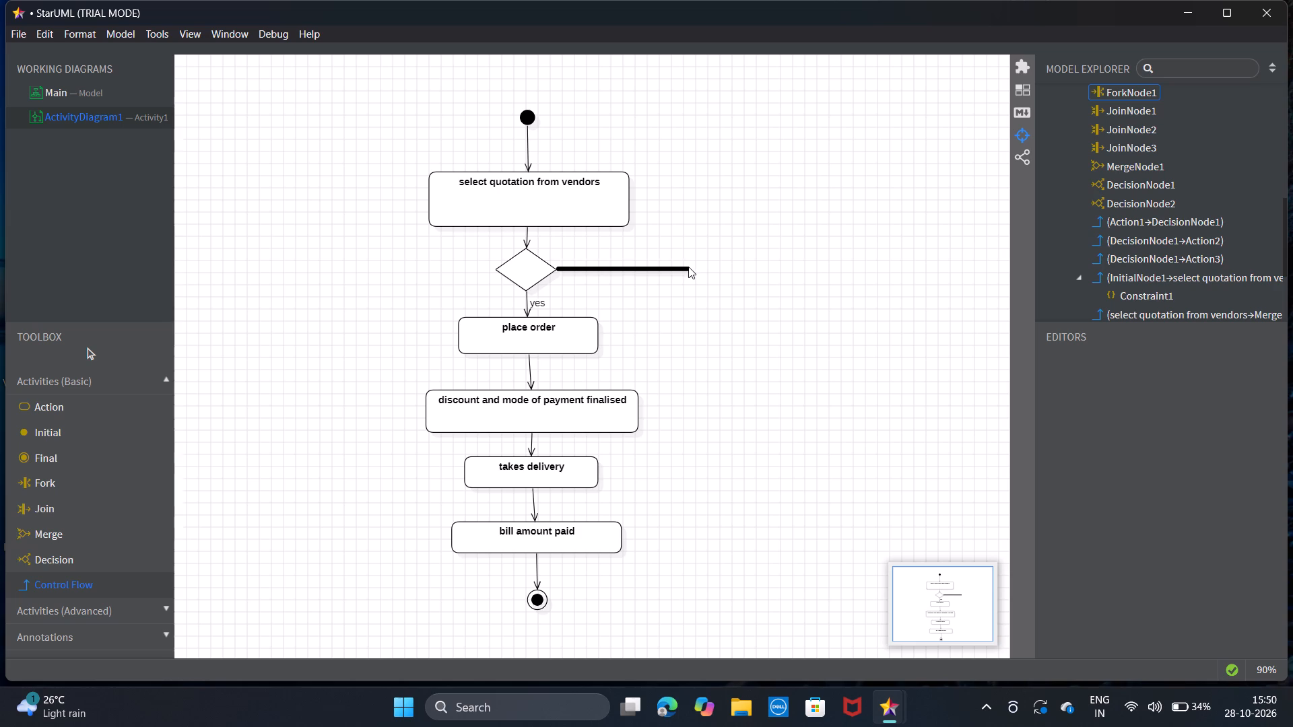
{"action": "left_click_drag", "start_coordinate": [688, 267], "coordinate": [628, 202]}
{"action": "left_click", "coordinate": [679, 240]}
Add a text label reading "no" above the fork bar, beside the control flow to "select quotation from vendors".
{"action": "double_click", "coordinate": [618, 246]}
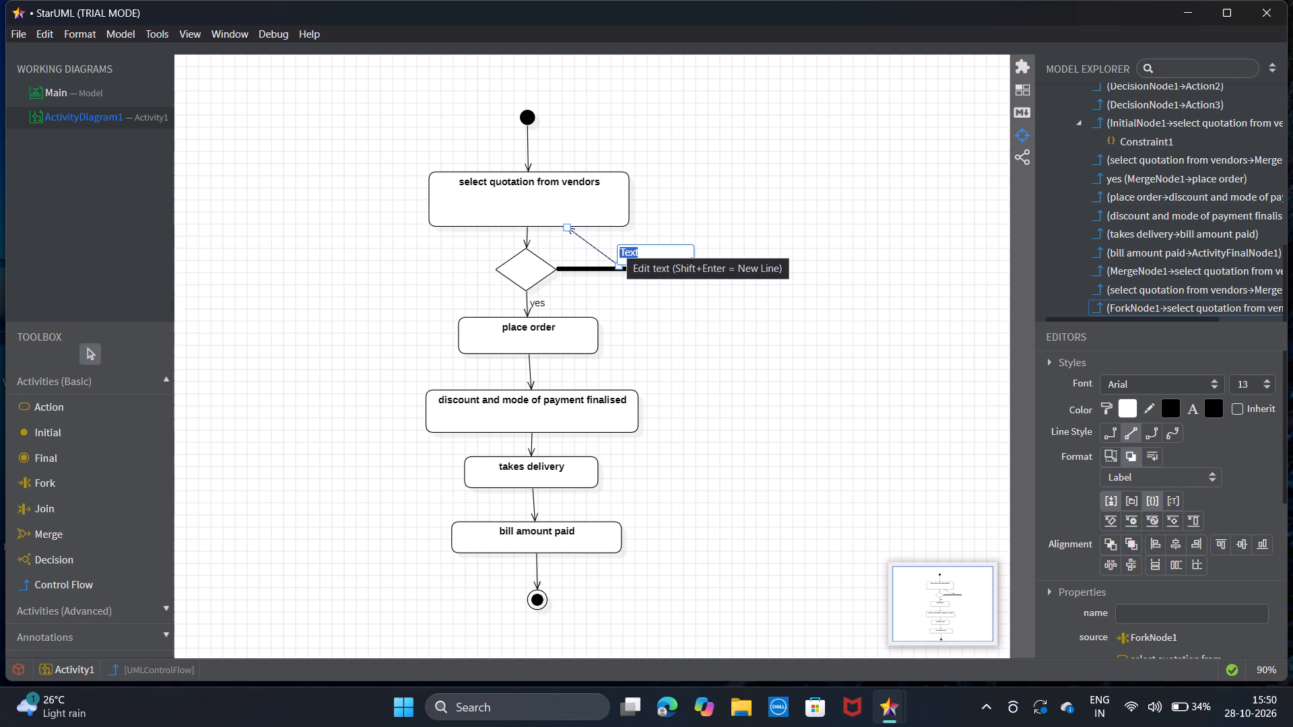
{"action": "type", "text": "no"}
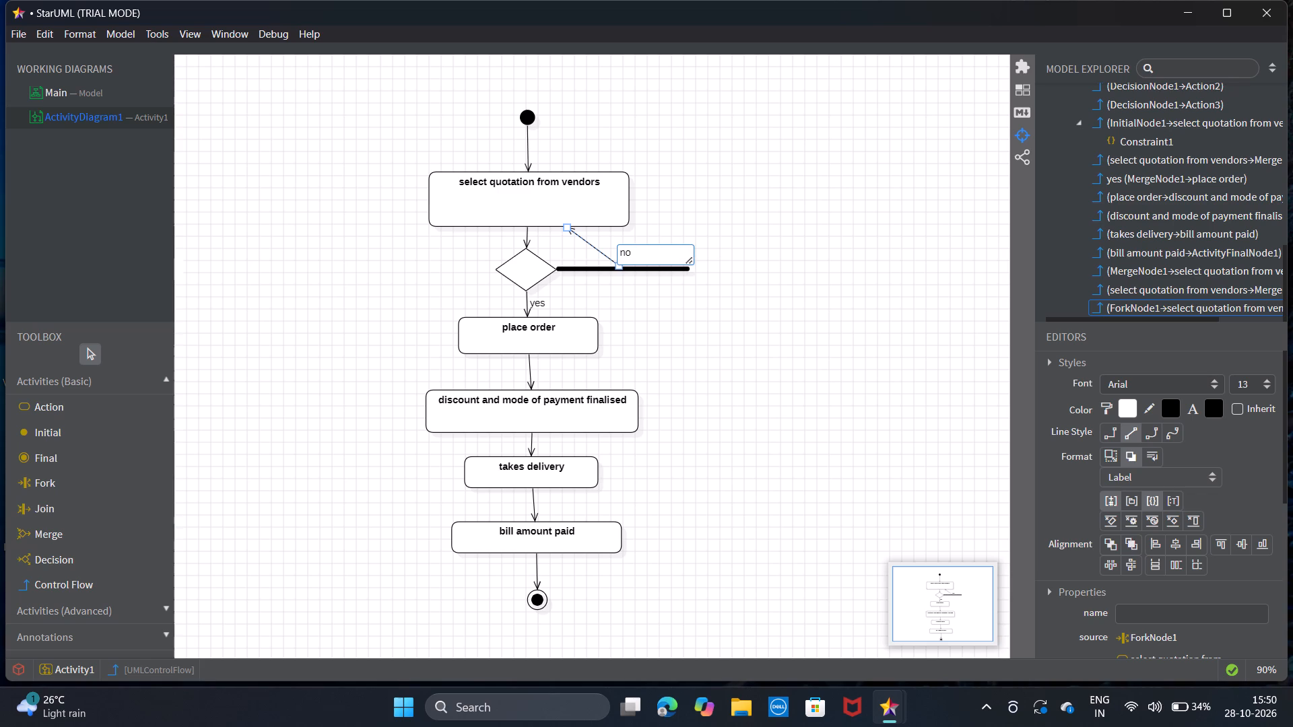
{"action": "key", "text": "Return"}
Delete the fork bar beside the diamond together with its control flow to "select quotation from vendors".
{"action": "left_click", "coordinate": [616, 259]}
{"action": "left_click_drag", "start_coordinate": [560, 262], "coordinate": [568, 266]}
{"action": "left_click_drag", "start_coordinate": [568, 266], "coordinate": [576, 276]}
{"action": "key", "text": "BackSpace"}
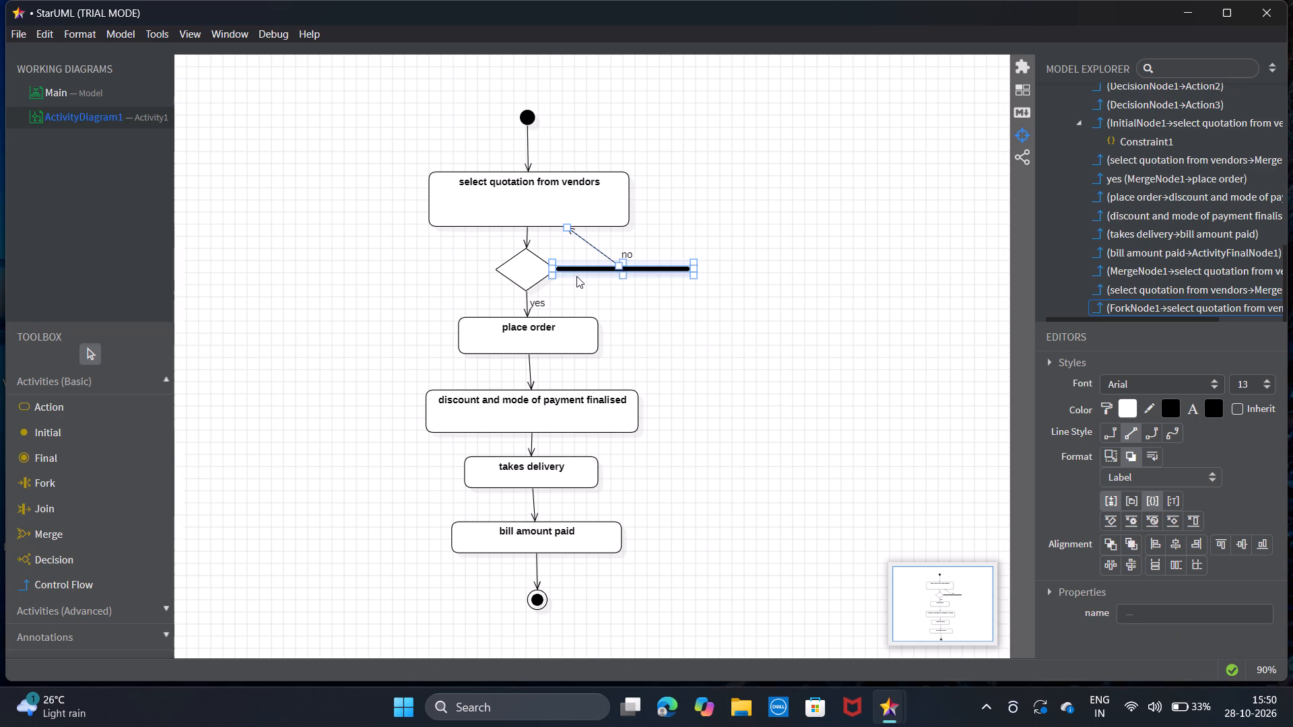
{"action": "key", "text": "Delete"}
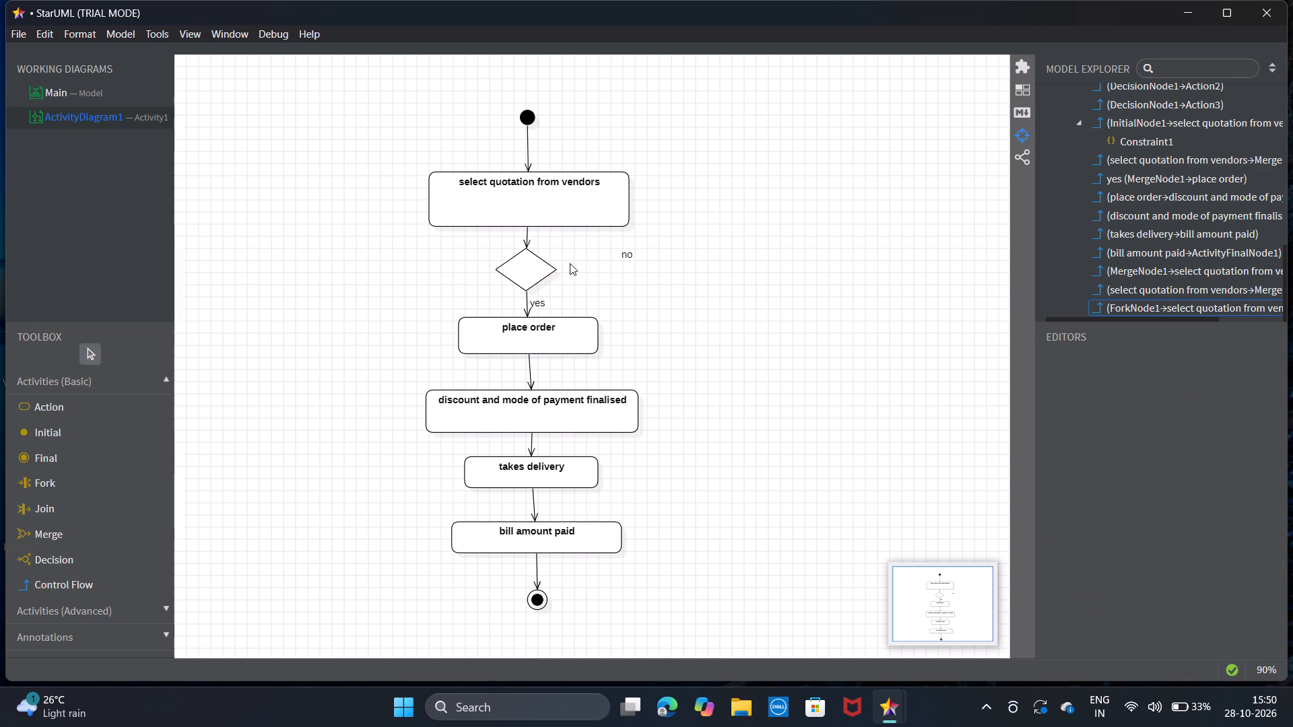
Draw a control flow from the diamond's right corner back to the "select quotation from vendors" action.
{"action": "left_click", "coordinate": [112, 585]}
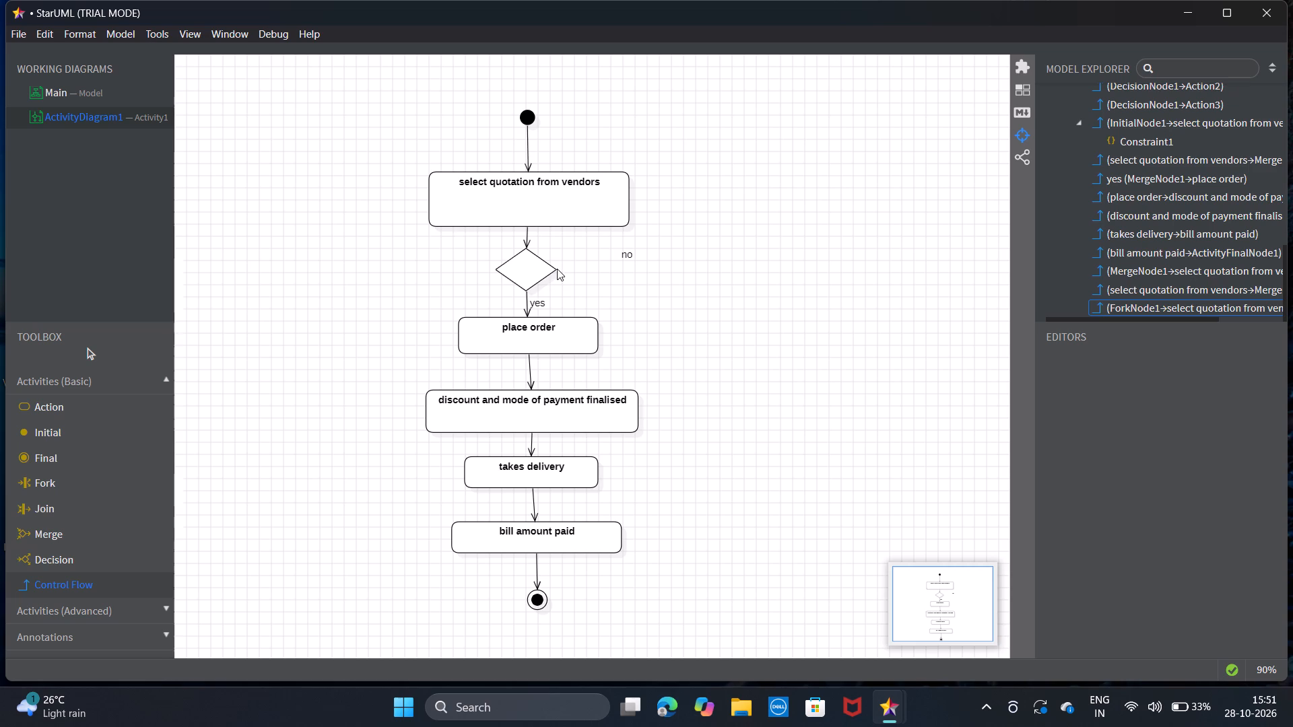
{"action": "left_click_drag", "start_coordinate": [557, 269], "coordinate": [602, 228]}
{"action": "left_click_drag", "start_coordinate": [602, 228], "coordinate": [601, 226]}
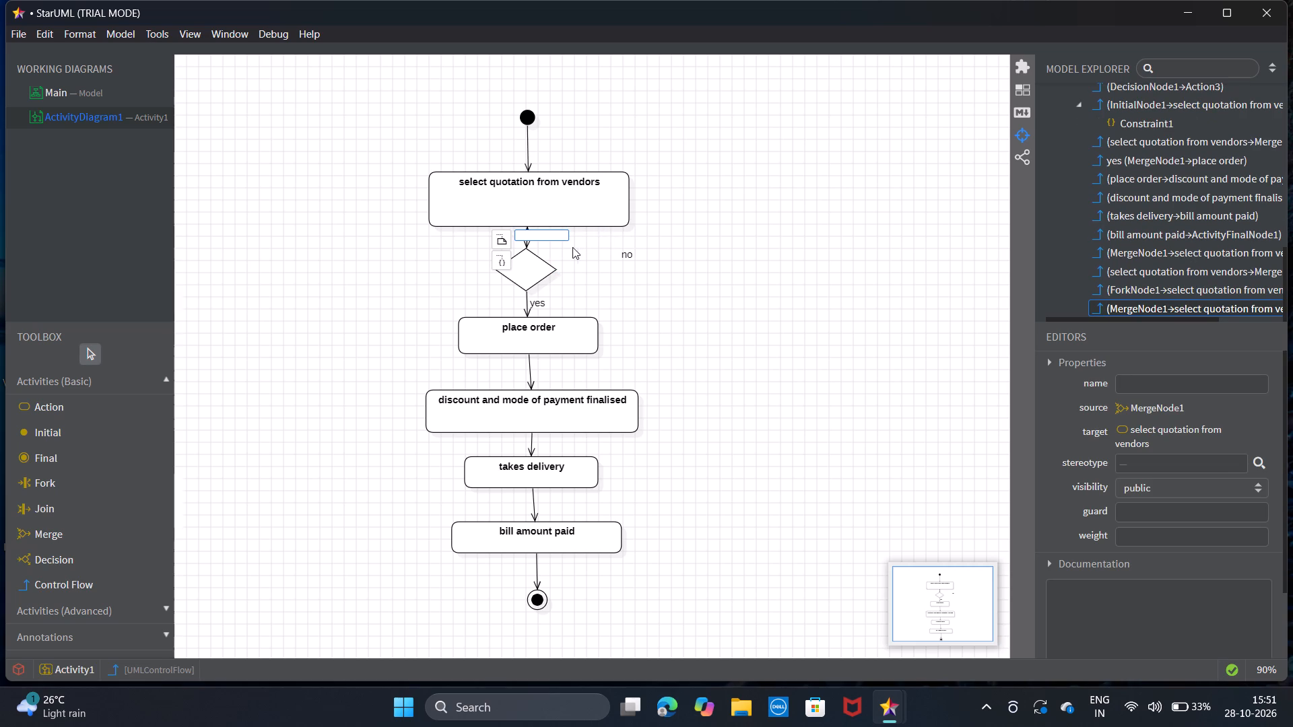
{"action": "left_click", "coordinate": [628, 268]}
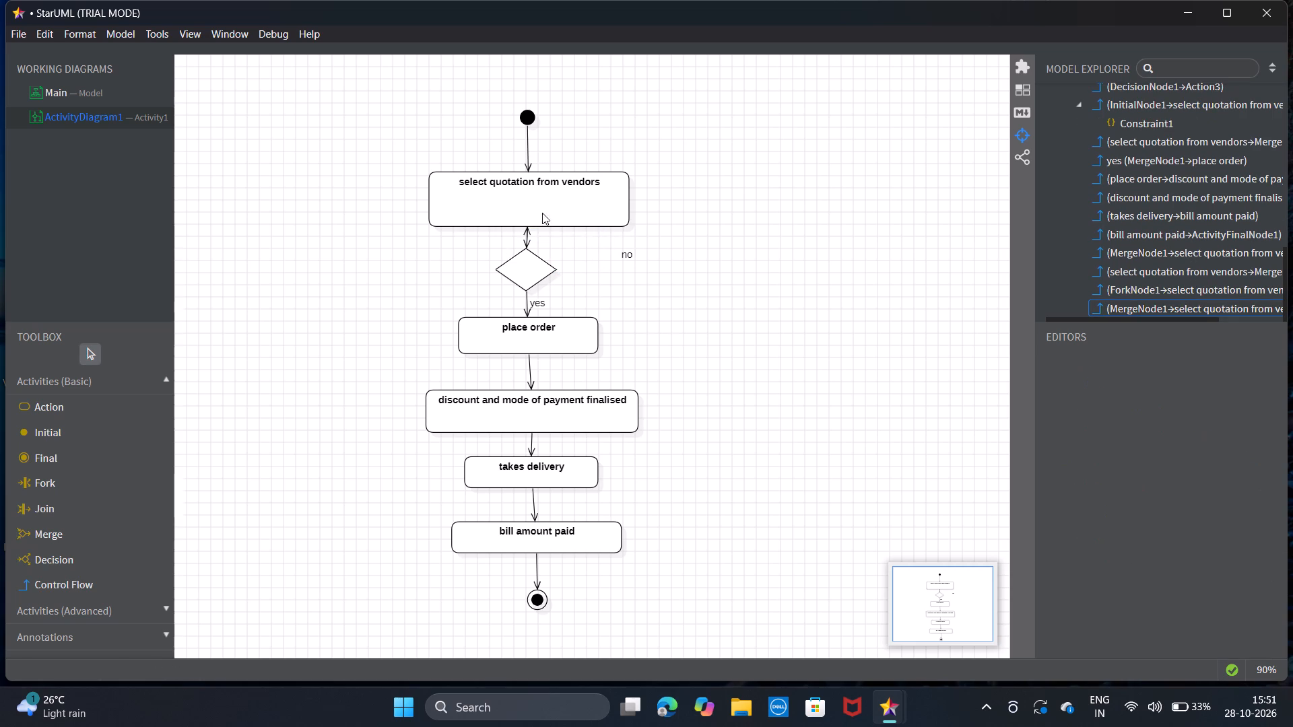
Delete the overlapping control flows between the "select quotation from vendors" action and the diamond.
{"action": "left_click_drag", "start_coordinate": [510, 232], "coordinate": [546, 237]}
{"action": "left_click_drag", "start_coordinate": [546, 237], "coordinate": [545, 233]}
{"action": "key", "text": "BackSpace"}
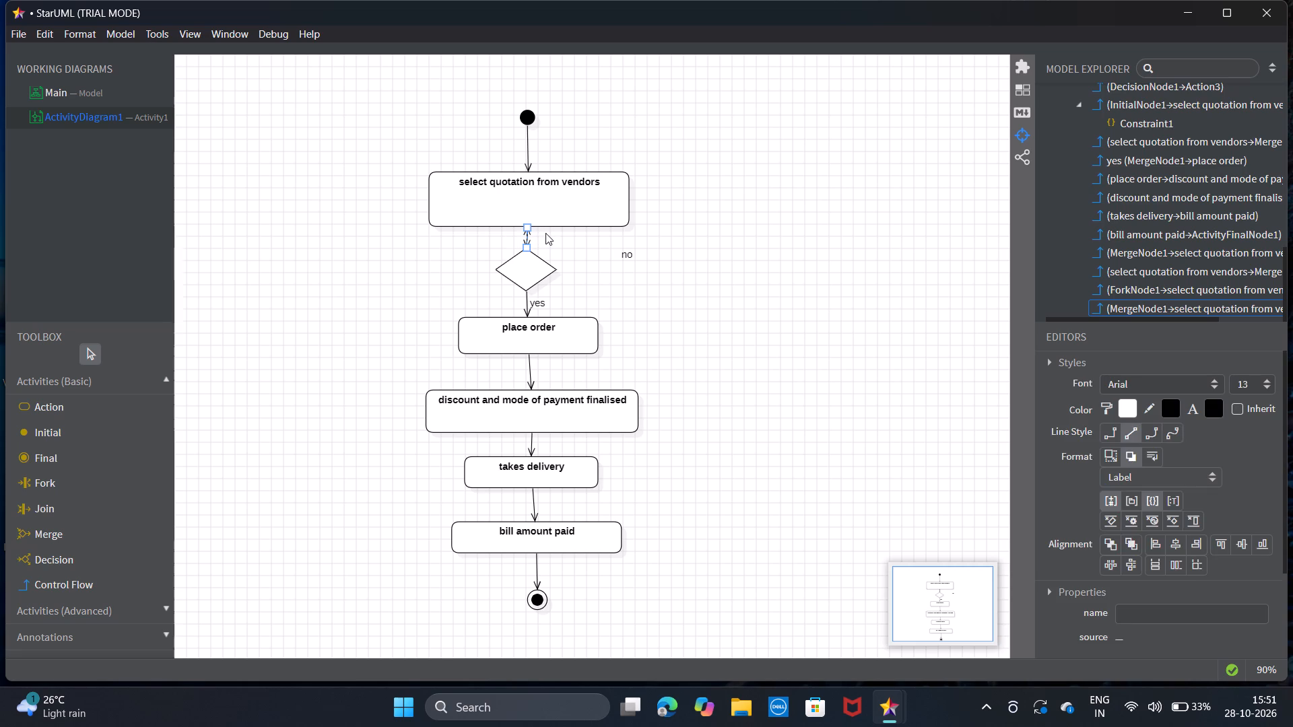
{"action": "key", "text": "BackSpace"}
{"action": "key", "text": "Delete"}
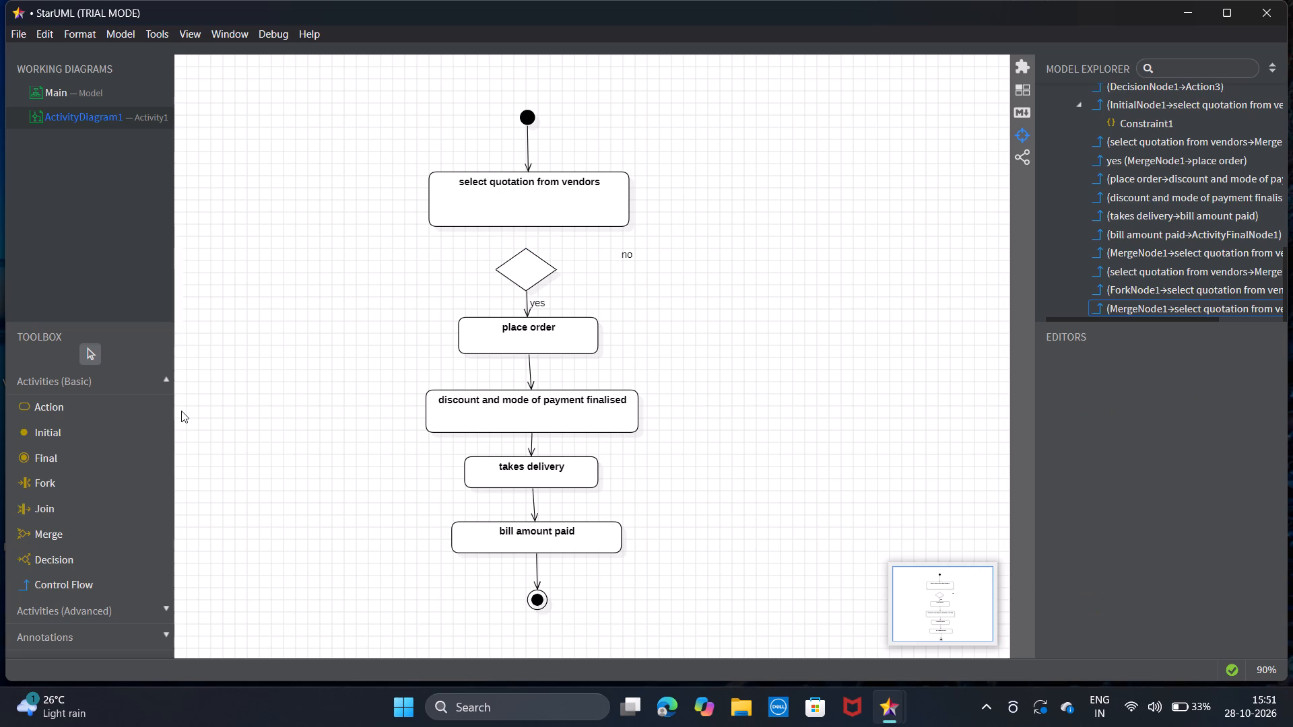
Redraw a single control flow from the "select quotation from vendors" action down to the diamond's top corner.
{"action": "left_click", "coordinate": [117, 592]}
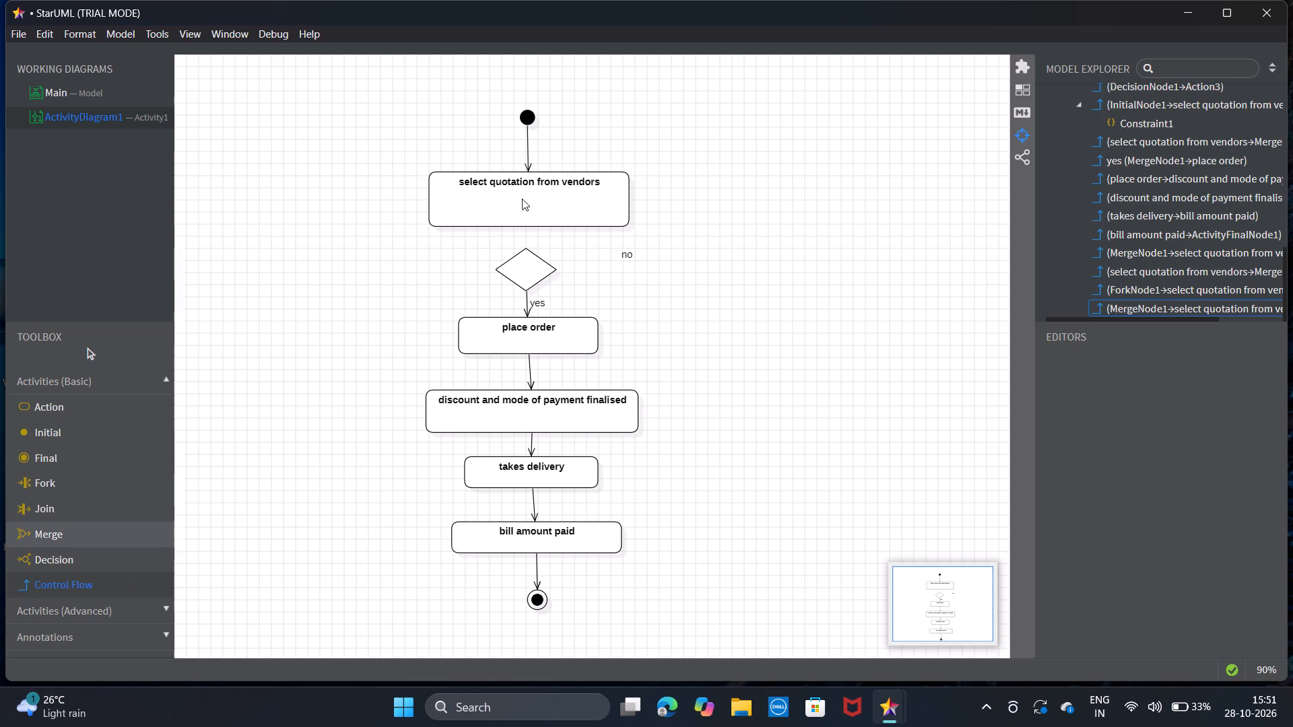
{"action": "left_click_drag", "start_coordinate": [527, 226], "coordinate": [527, 248]}
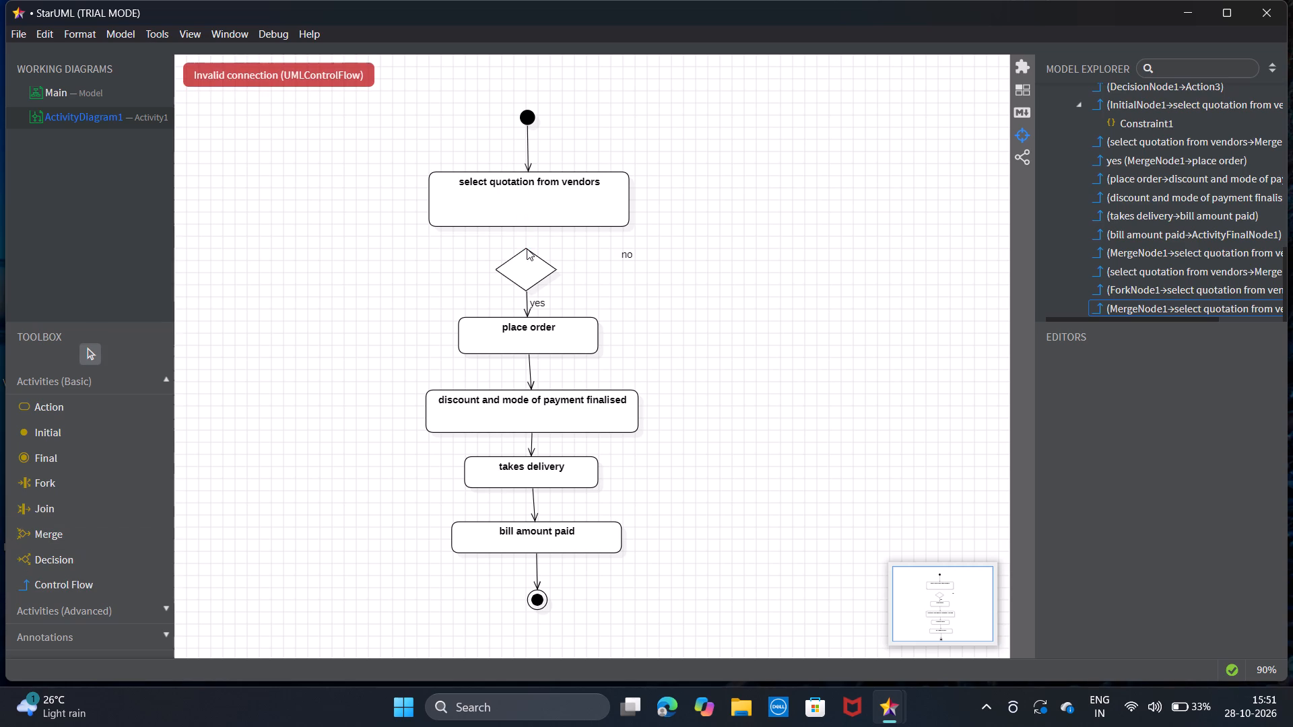
{"action": "double_click", "coordinate": [126, 578]}
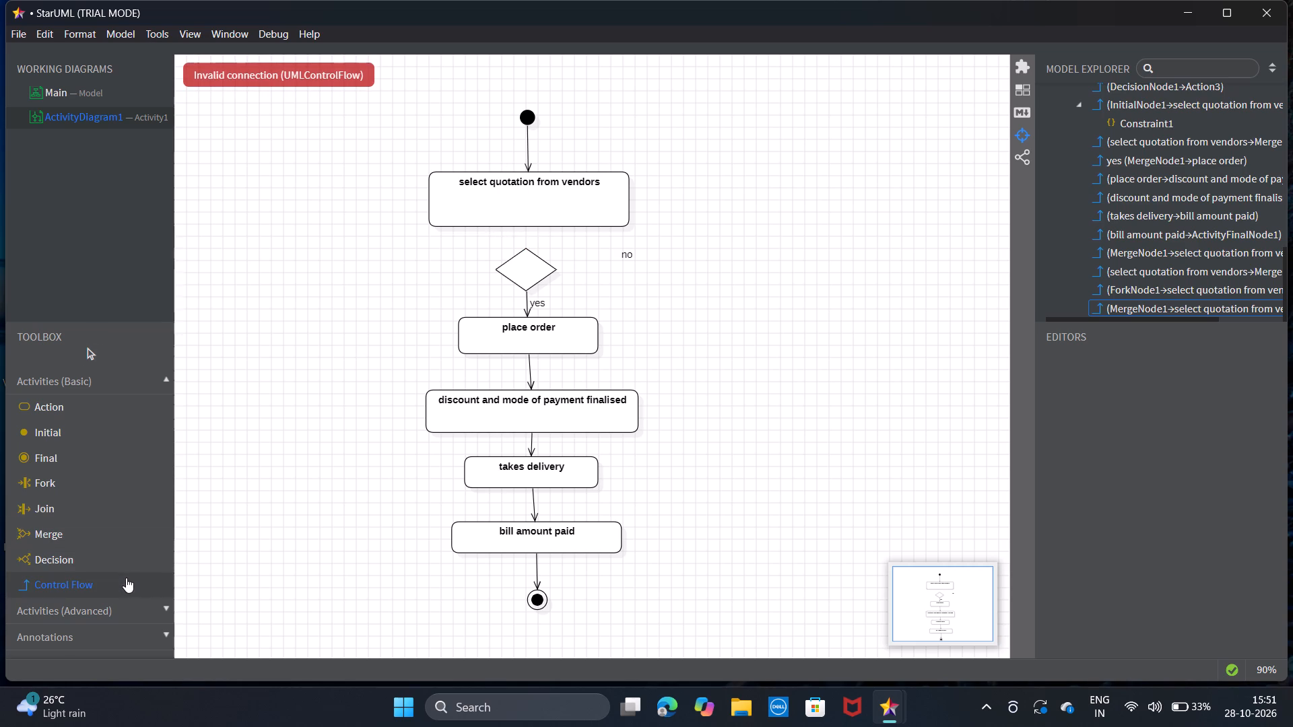
{"action": "left_click_drag", "start_coordinate": [524, 227], "coordinate": [525, 250]}
{"action": "left_click_drag", "start_coordinate": [525, 250], "coordinate": [527, 253]}
{"action": "left_click", "coordinate": [642, 286]}
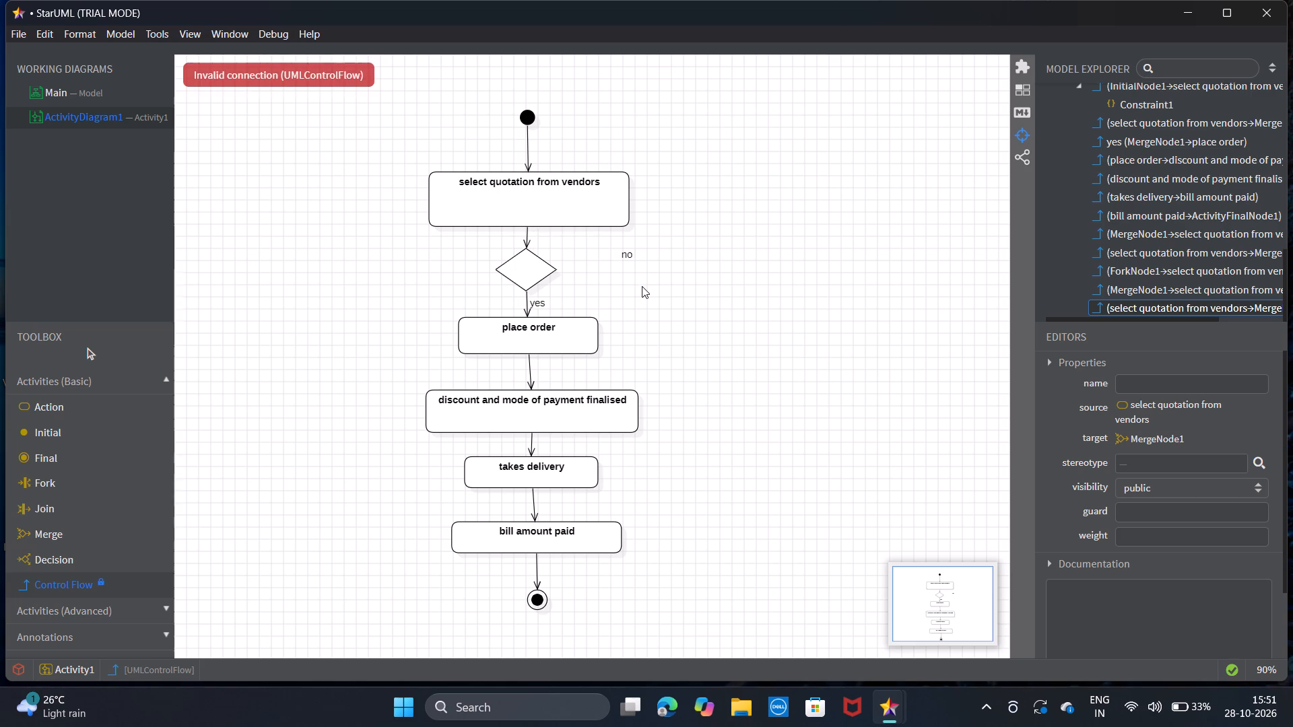
{"action": "left_click", "coordinate": [63, 589]}
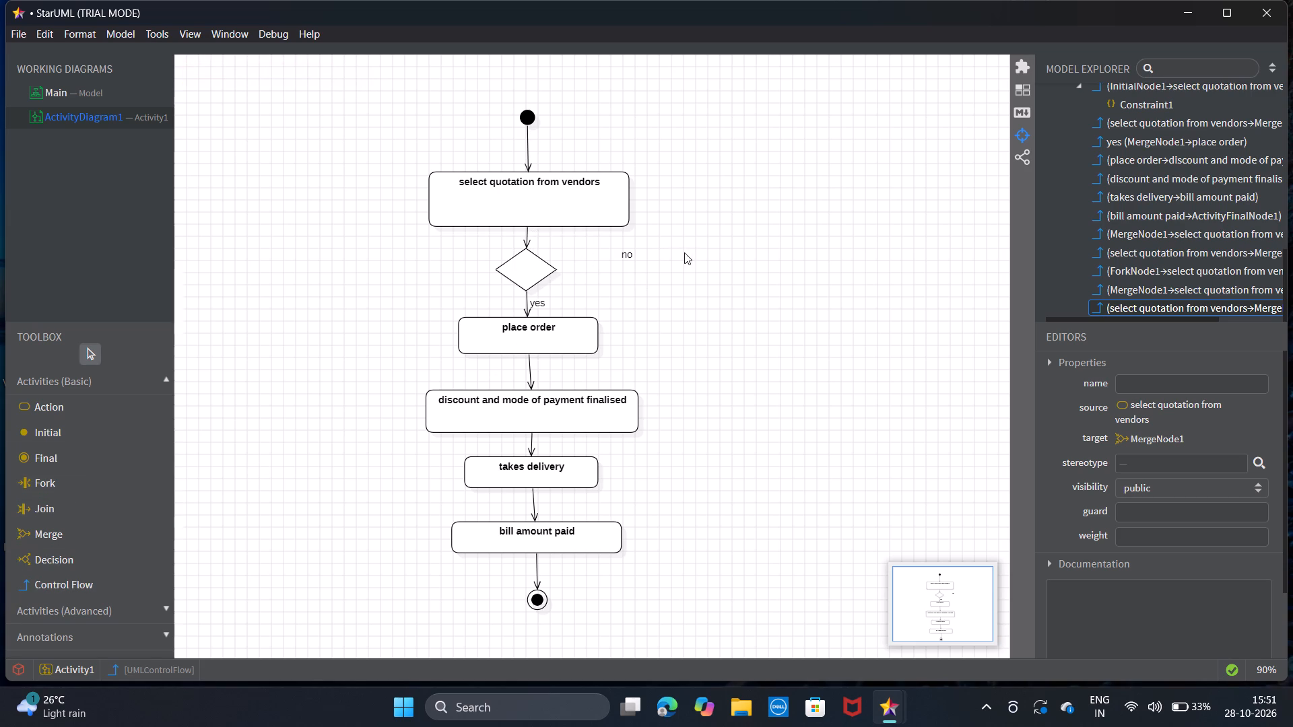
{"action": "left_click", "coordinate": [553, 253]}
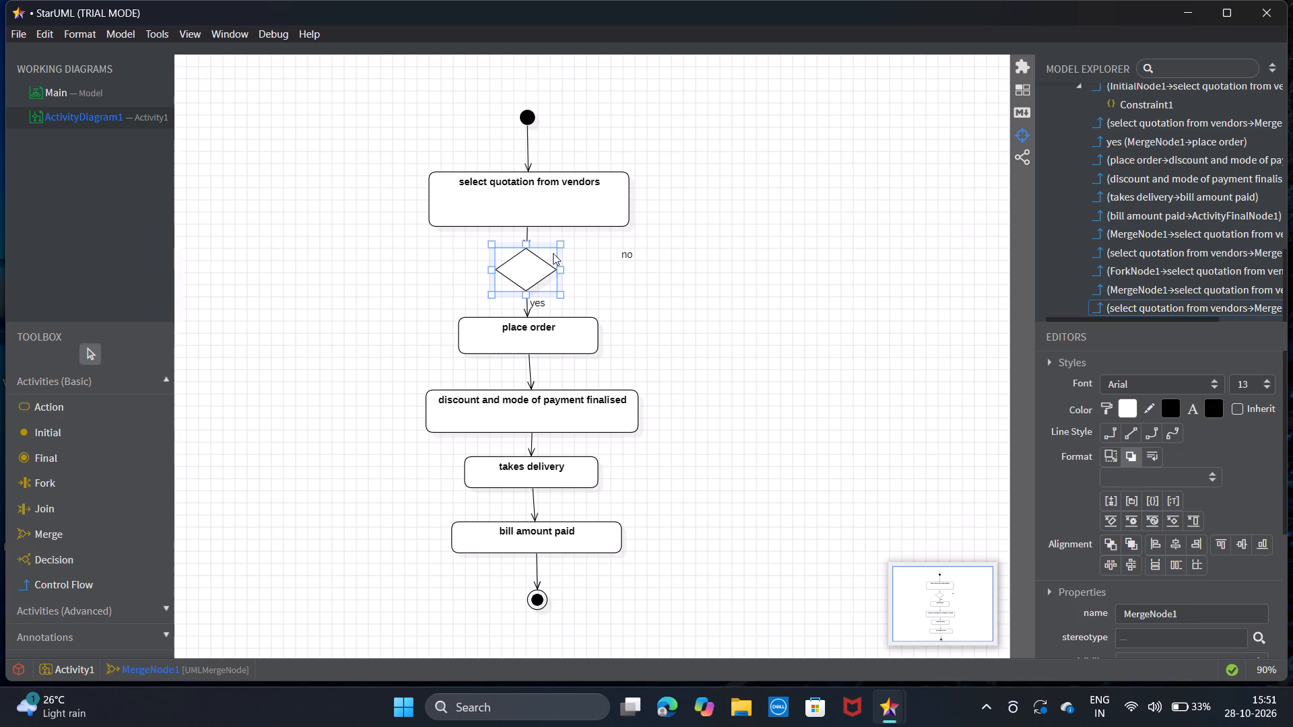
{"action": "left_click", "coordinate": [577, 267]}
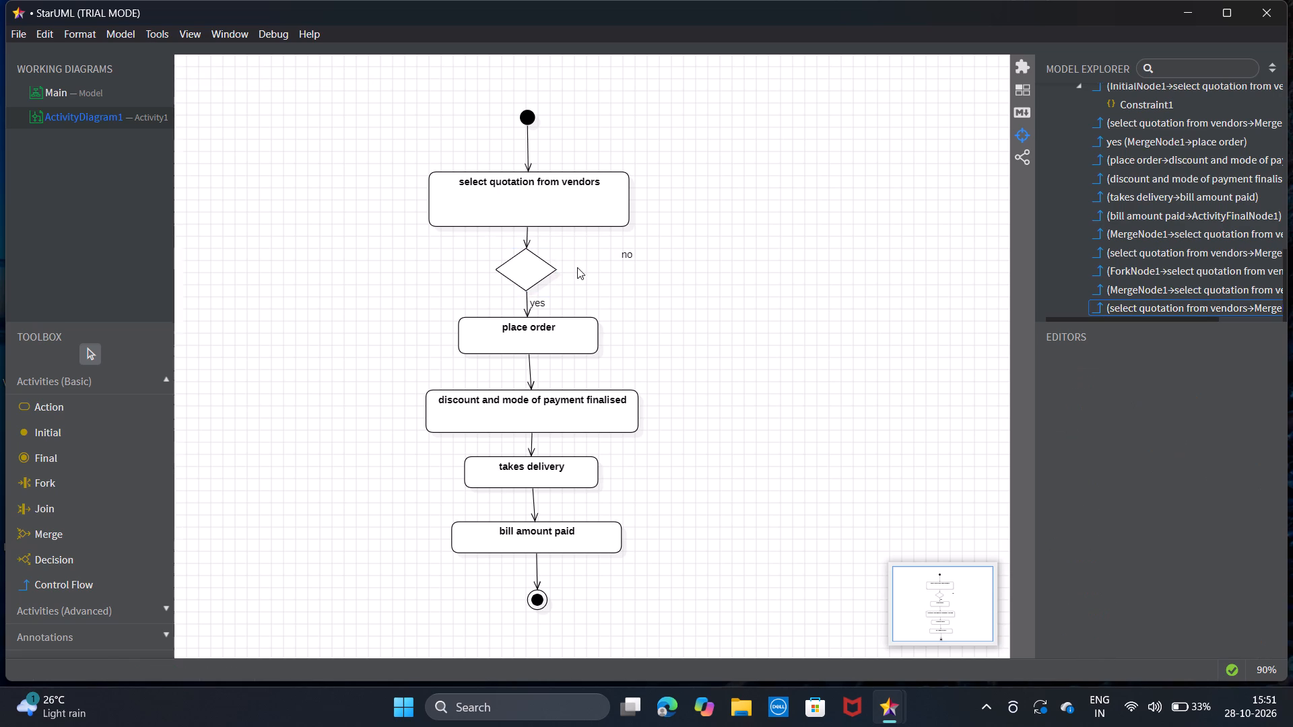
Place a text annotation reading "if satisfied with norms?" on the diamond's left side.
{"action": "scroll", "coordinate": [55, 594], "scroll_direction": "down", "scroll_amount": 5}
{"action": "left_click", "coordinate": [89, 631]}
{"action": "scroll", "coordinate": [89, 631], "scroll_direction": "down", "scroll_amount": 1}
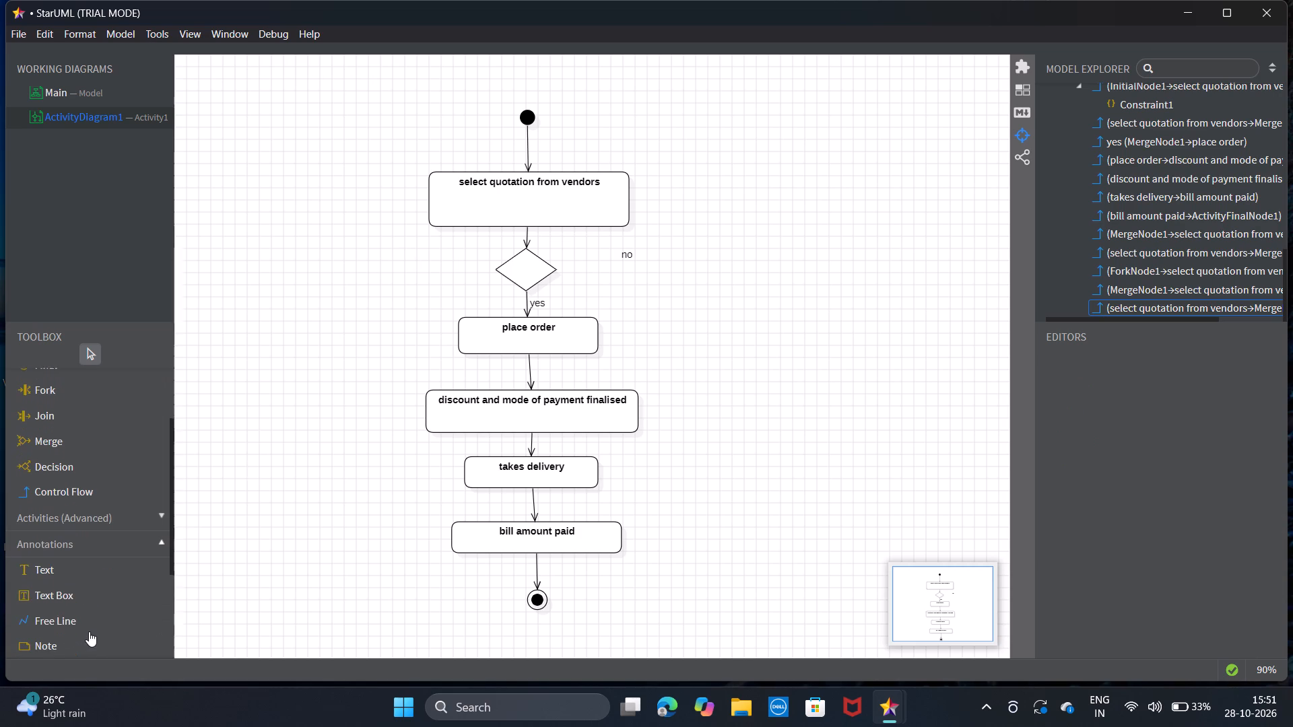
{"action": "scroll", "coordinate": [89, 631], "scroll_direction": "down", "scroll_amount": 1}
{"action": "left_click", "coordinate": [112, 565]}
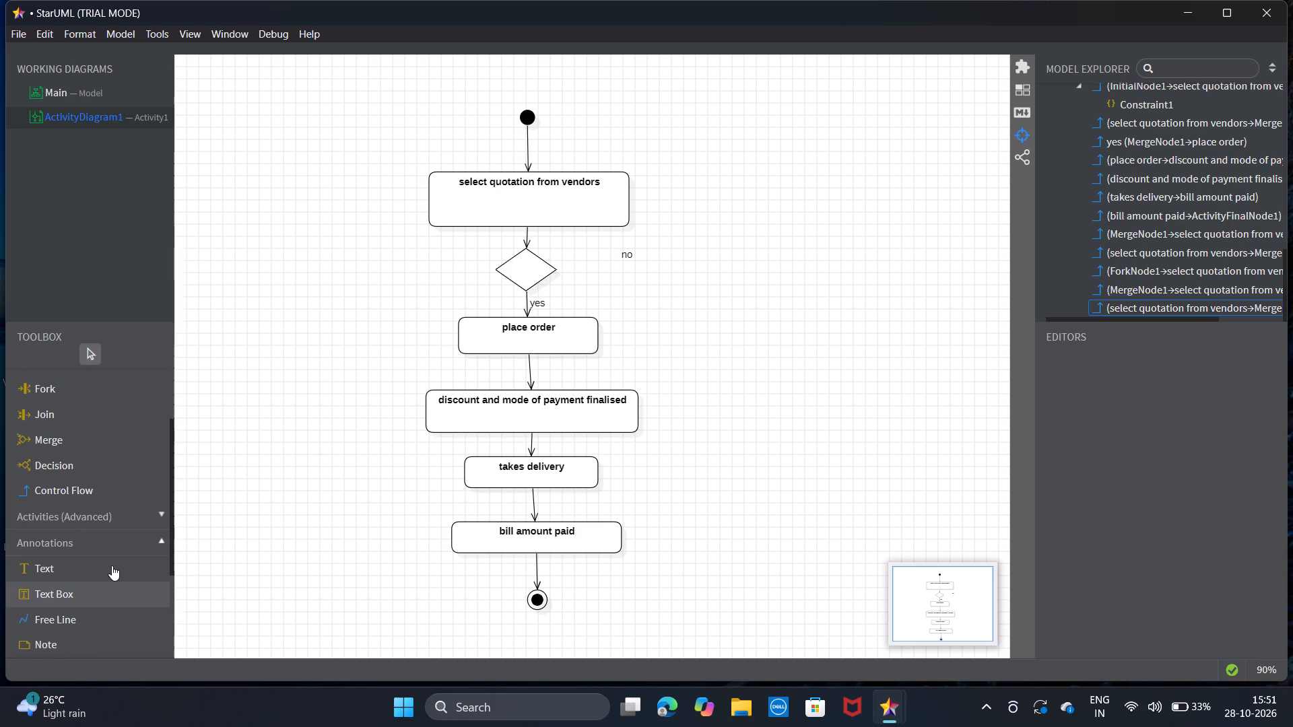
{"action": "double_click", "coordinate": [430, 266]}
{"action": "type", "text": "if satisfied with"}
{"action": "key", "text": "space"}
{"action": "type", "text": "norms"}
{"action": "key", "text": "shift+question"}
{"action": "key", "text": "Return"}
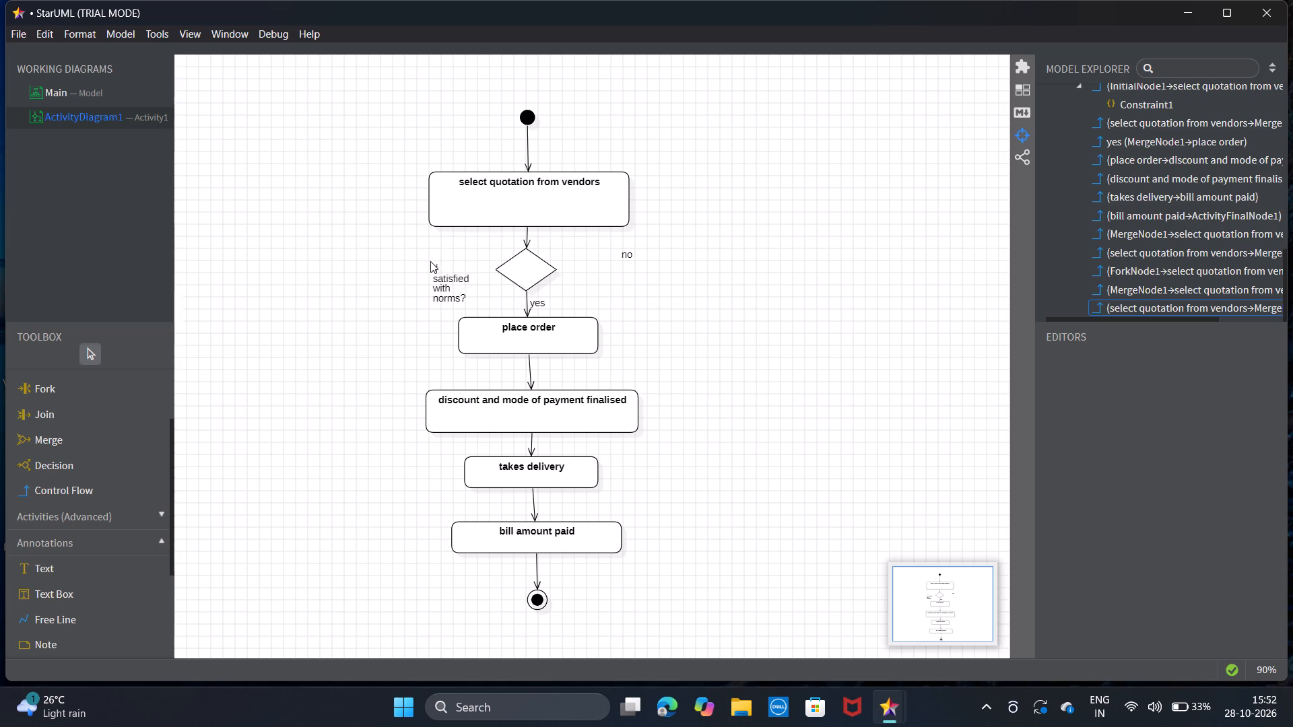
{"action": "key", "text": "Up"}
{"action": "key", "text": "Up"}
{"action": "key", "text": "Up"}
Extend the top edge of the "if satisfied with norms?" annotation upward so its text sits higher beside the diamond.
{"action": "double_click", "coordinate": [435, 276]}
{"action": "key", "text": "Up"}
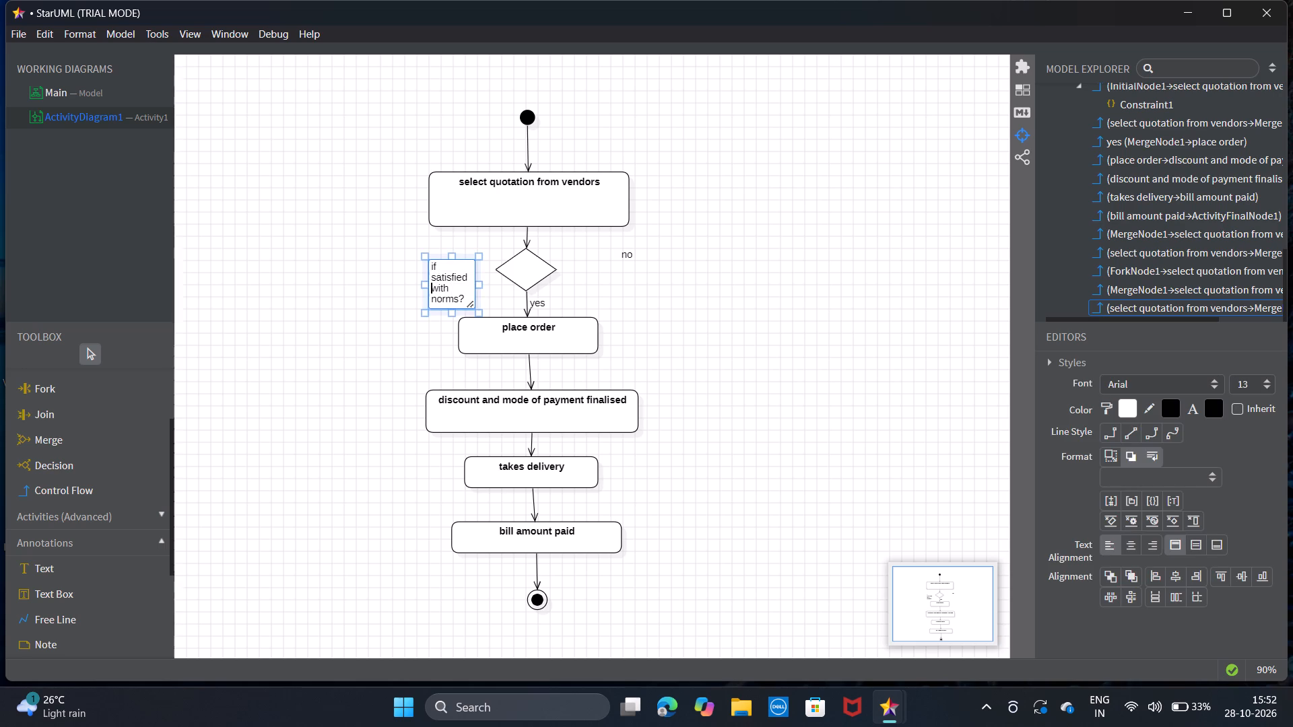
{"action": "key", "text": "Down"}
{"action": "key", "text": "Up"}
{"action": "key", "text": "Up"}
{"action": "key", "text": "Up"}
{"action": "key", "text": "Up"}
{"action": "key", "text": "Up"}
{"action": "key", "text": "Up"}
{"action": "key", "text": "Up"}
{"action": "left_click_drag", "start_coordinate": [453, 254], "coordinate": [453, 244]}
{"action": "left_click_drag", "start_coordinate": [453, 244], "coordinate": [453, 244]}
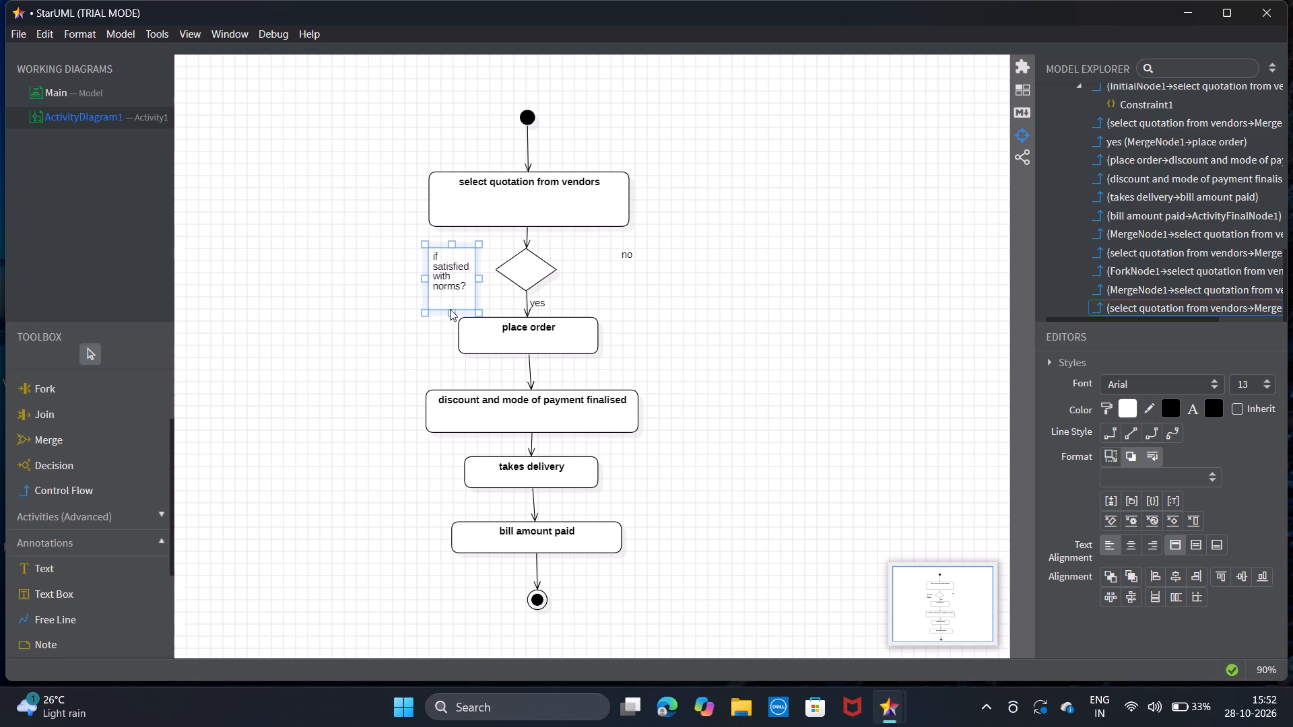
Shorten the "if satisfied with norms?" annotation's frame to fit its four text lines, keeping it beside the diamond.
{"action": "left_click_drag", "start_coordinate": [450, 309], "coordinate": [450, 301]}
{"action": "left_click_drag", "start_coordinate": [449, 300], "coordinate": [449, 289]}
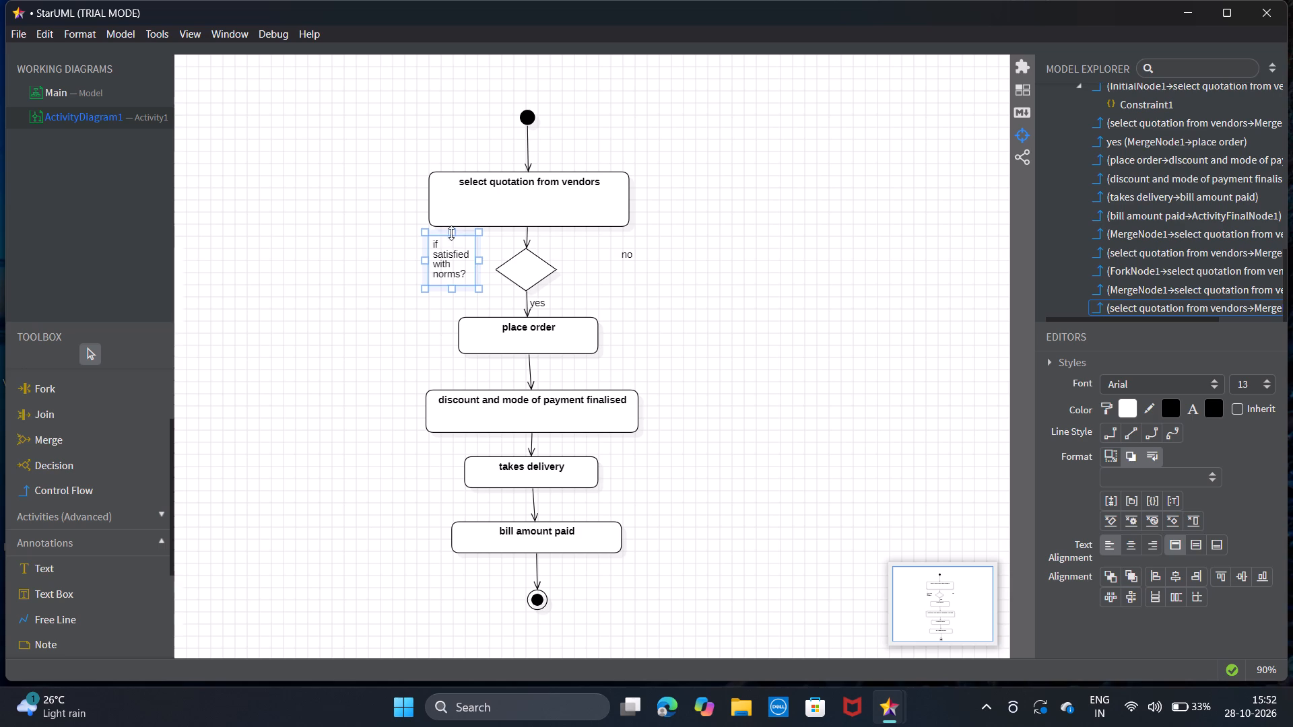
{"action": "left_click_drag", "start_coordinate": [451, 233], "coordinate": [455, 246]}
{"action": "left_click_drag", "start_coordinate": [455, 246], "coordinate": [455, 243]}
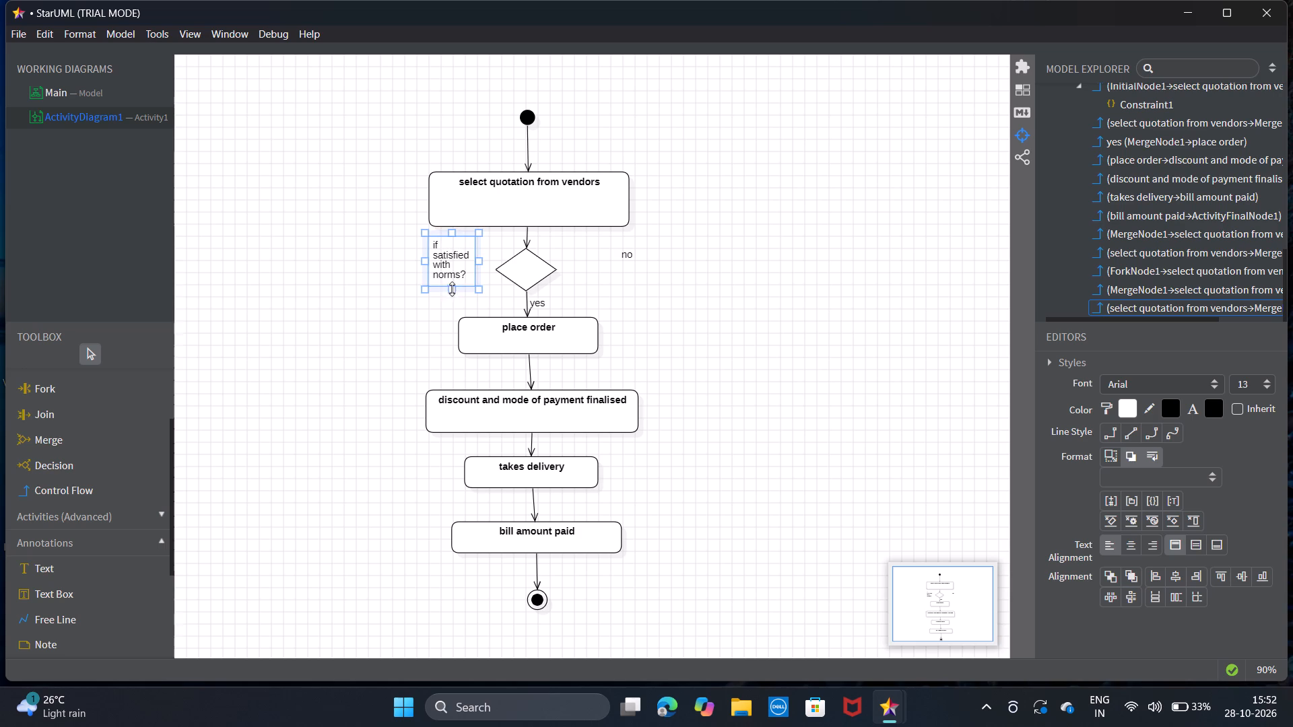
{"action": "left_click_drag", "start_coordinate": [451, 287], "coordinate": [453, 301]}
{"action": "left_click_drag", "start_coordinate": [453, 301], "coordinate": [451, 299]}
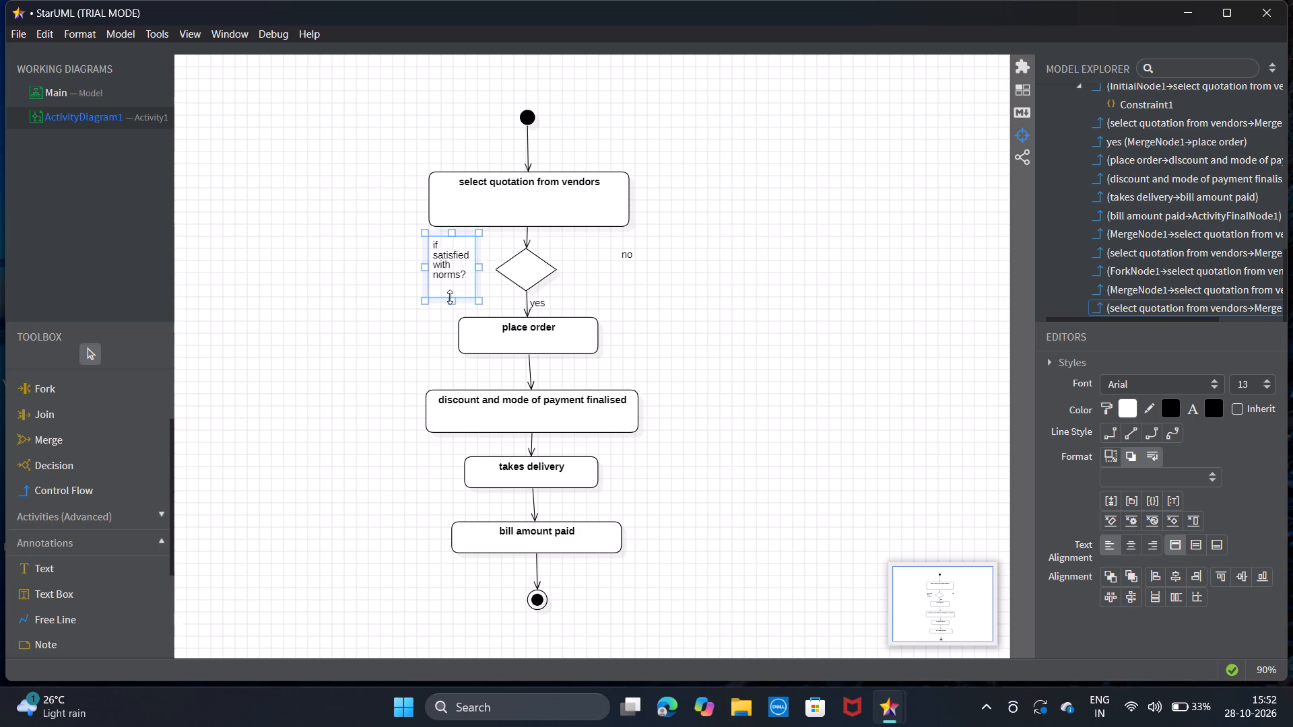
{"action": "left_click_drag", "start_coordinate": [450, 297], "coordinate": [450, 287]}
Move the "if satisfied with norms?" annotation across to the diamond's right side, just below the "no" label.
{"action": "key", "text": "Down"}
{"action": "key", "text": "Down"}
{"action": "key", "text": "Down"}
{"action": "key", "text": "Down"}
{"action": "key", "text": "Down"}
{"action": "key", "text": "Down"}
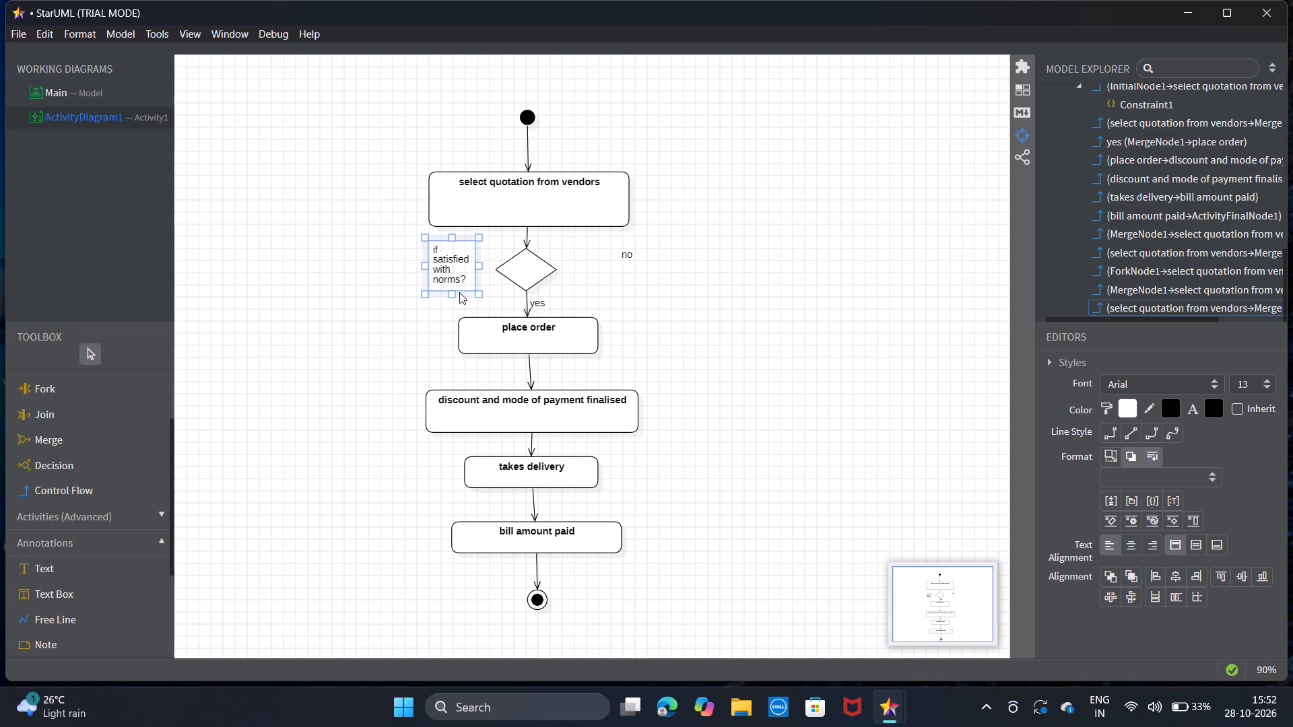
{"action": "key", "text": "Down"}
{"action": "key", "text": "Down"}
{"action": "key", "text": "Down"}
{"action": "key", "text": "Down"}
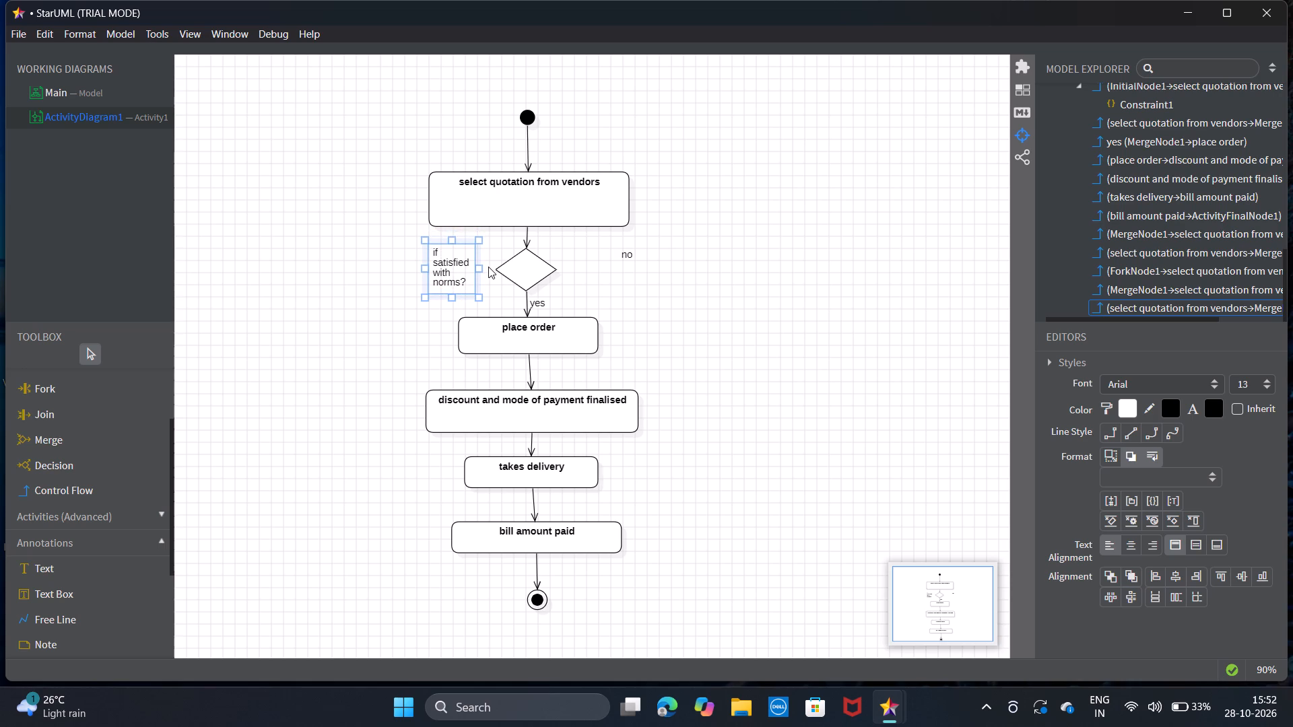
{"action": "key", "text": "Right"}
{"action": "key", "text": "Right"}
{"action": "key", "text": "Right"}
{"action": "key", "text": "Right"}
{"action": "key", "text": "Right"}
{"action": "key", "text": "Right"}
{"action": "key", "text": "Right"}
{"action": "key", "text": "Right"}
{"action": "key", "text": "Right"}
{"action": "key", "text": "Right"}
{"action": "key", "text": "Right"}
{"action": "key", "text": "Right"}
{"action": "key", "text": "Right"}
{"action": "key", "text": "Right"}
{"action": "key", "text": "Right"}
{"action": "key", "text": "Right"}
{"action": "key", "text": "Right"}
{"action": "key", "text": "Right"}
{"action": "key", "text": "Right"}
{"action": "key", "text": "Right"}
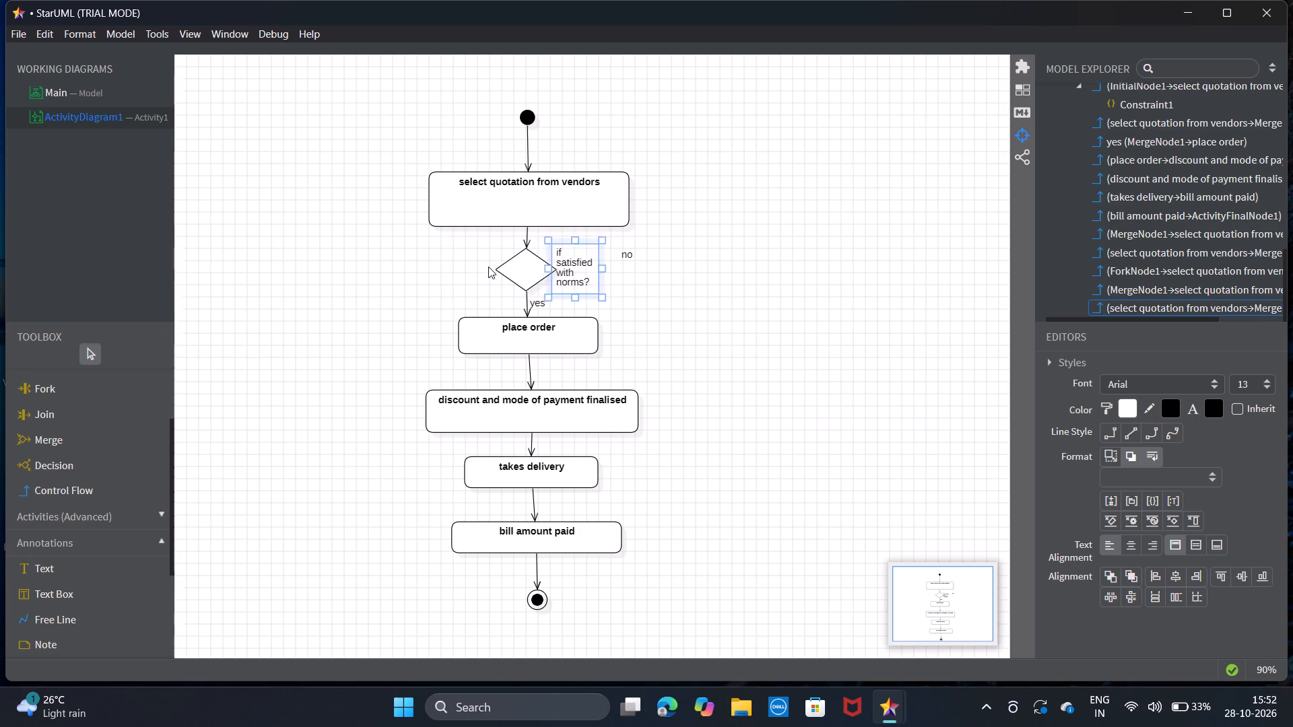
{"action": "key", "text": "Right"}
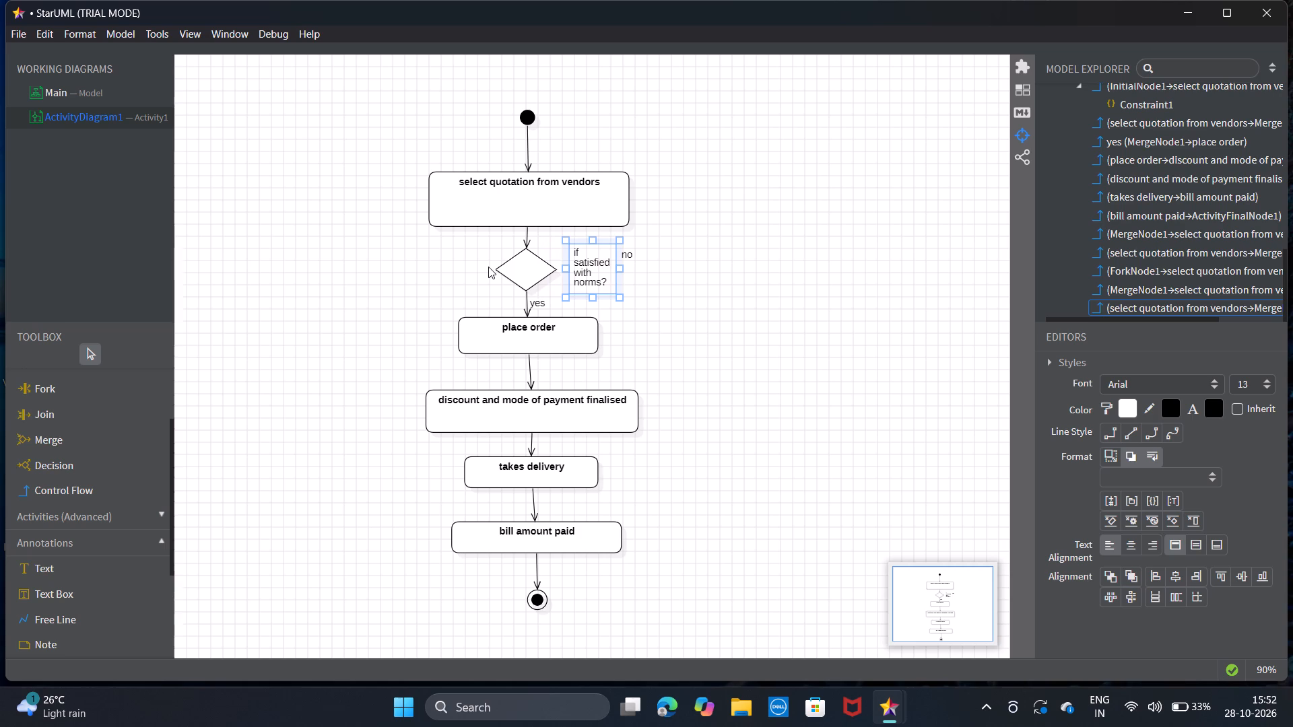
{"action": "key", "text": "Right"}
{"action": "key", "text": "Right"}
{"action": "key", "text": "Right"}
{"action": "key", "text": "Right"}
{"action": "key", "text": "Right"}
{"action": "key", "text": "Right"}
{"action": "key", "text": "Right"}
{"action": "key", "text": "Right"}
{"action": "key", "text": "Right"}
{"action": "key", "text": "Right"}
{"action": "key", "text": "Right"}
{"action": "key", "text": "Right"}
{"action": "key", "text": "Right"}
{"action": "key", "text": "Right"}
{"action": "key", "text": "Right"}
{"action": "key", "text": "Right"}
{"action": "key", "text": "Right"}
{"action": "key", "text": "Right"}
{"action": "key", "text": "Right"}
{"action": "key", "text": "Right"}
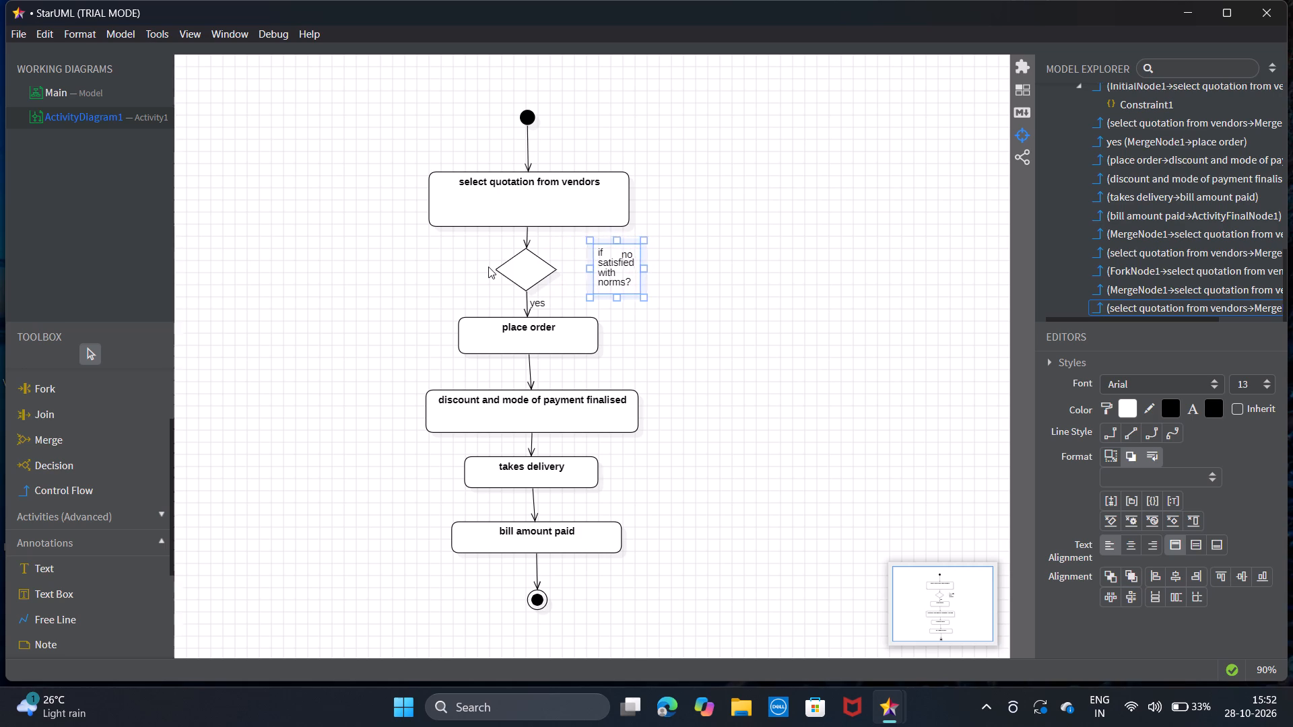
{"action": "key", "text": "Down"}
{"action": "key", "text": "Down"}
{"action": "key", "text": "Right"}
{"action": "key", "text": "Right"}
{"action": "key", "text": "Right"}
{"action": "key", "text": "Right"}
{"action": "key", "text": "Right"}
{"action": "key", "text": "Right"}
{"action": "key", "text": "Right"}
{"action": "key", "text": "Right"}
{"action": "key", "text": "Right"}
{"action": "key", "text": "Right"}
{"action": "key", "text": "Right"}
{"action": "key", "text": "Right"}
{"action": "key", "text": "Right"}
{"action": "key", "text": "Right"}
{"action": "key", "text": "Right"}
{"action": "key", "text": "Right"}
{"action": "key", "text": "Right"}
{"action": "key", "text": "Right"}
{"action": "key", "text": "Right"}
{"action": "key", "text": "Right"}
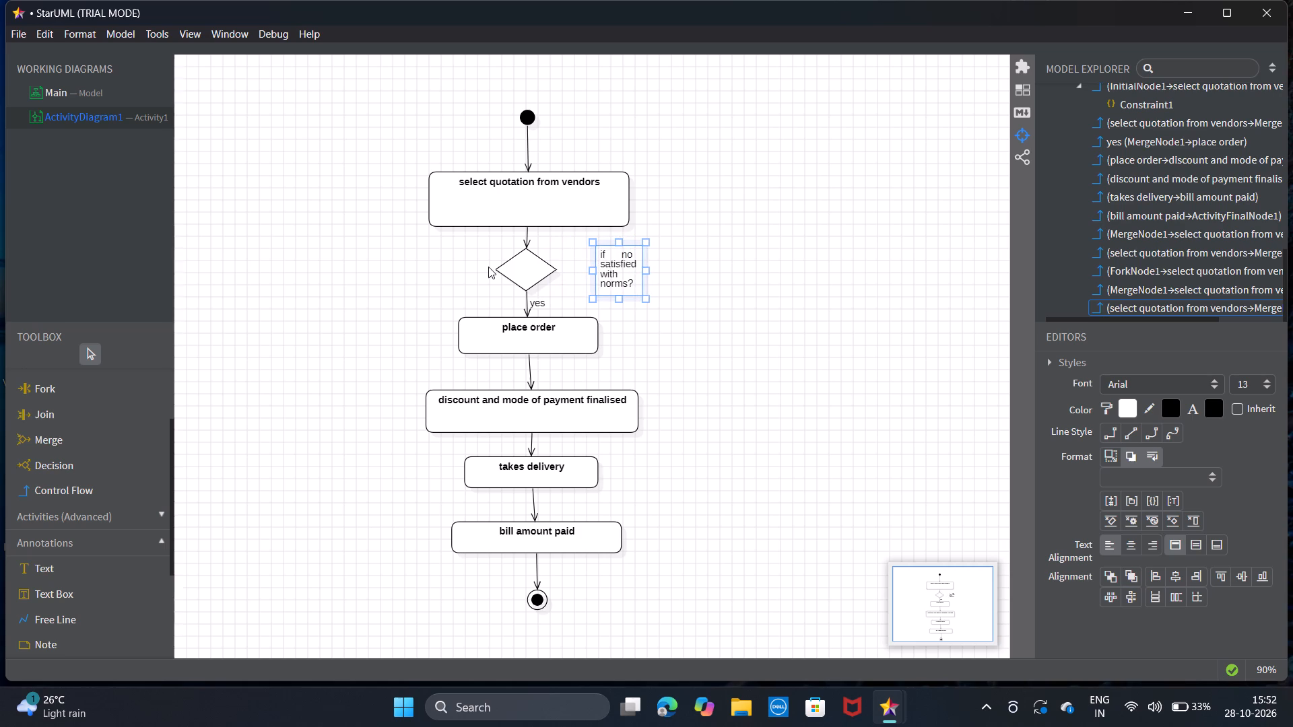
{"action": "key", "text": "Down"}
{"action": "key", "text": "Down"}
{"action": "key", "text": "Down"}
{"action": "key", "text": "Down"}
{"action": "key", "text": "Down"}
{"action": "key", "text": "Down"}
{"action": "key", "text": "Down"}
{"action": "key", "text": "Down"}
{"action": "key", "text": "Down"}
{"action": "key", "text": "Down"}
{"action": "key", "text": "Down"}
{"action": "key", "text": "Down"}
{"action": "key", "text": "Down"}
{"action": "key", "text": "Down"}
{"action": "key", "text": "Down"}
{"action": "key", "text": "Down"}
{"action": "key", "text": "Down"}
{"action": "key", "text": "Down"}
{"action": "key", "text": "Down"}
{"action": "key", "text": "Down"}
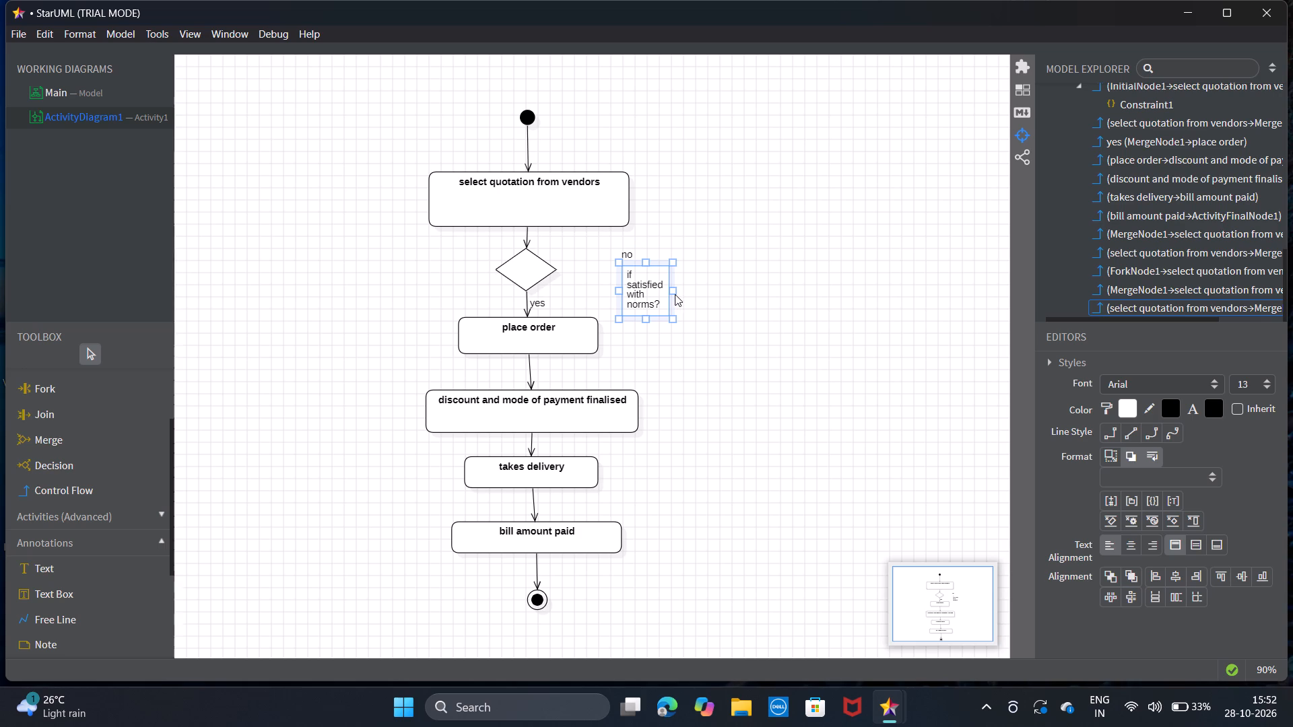
{"action": "left_click", "coordinate": [798, 282]}
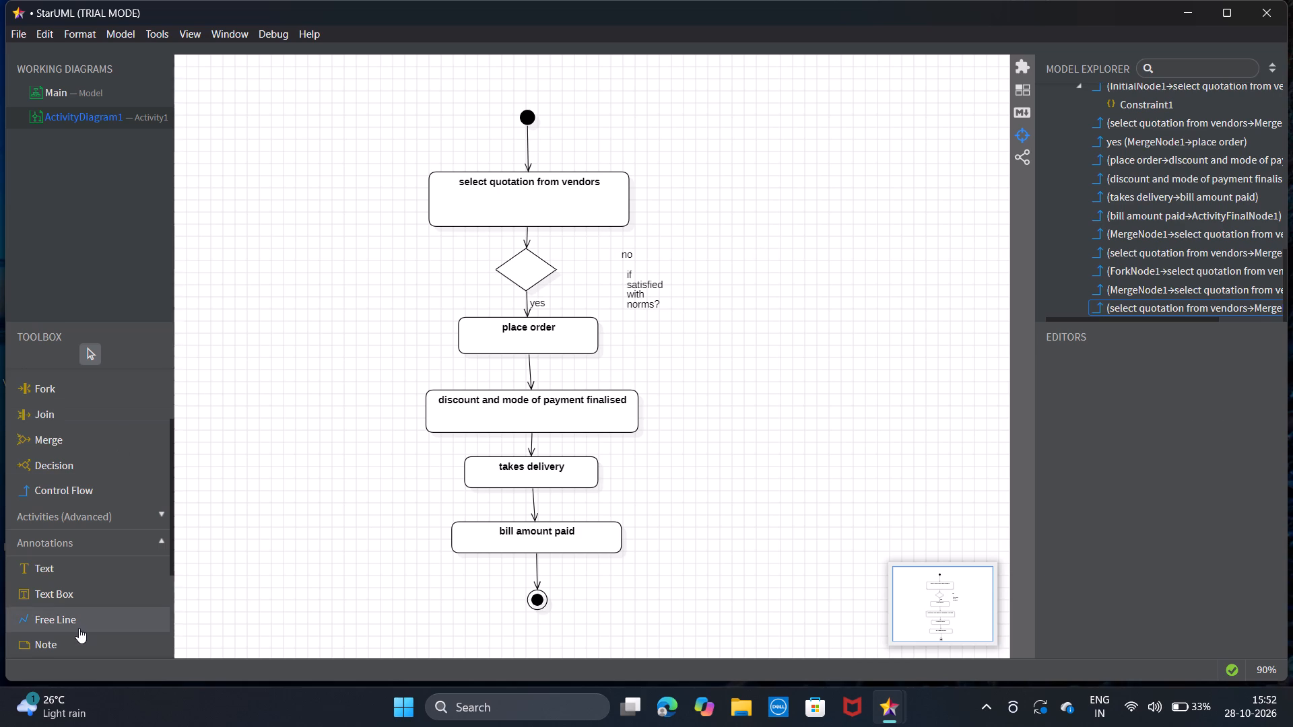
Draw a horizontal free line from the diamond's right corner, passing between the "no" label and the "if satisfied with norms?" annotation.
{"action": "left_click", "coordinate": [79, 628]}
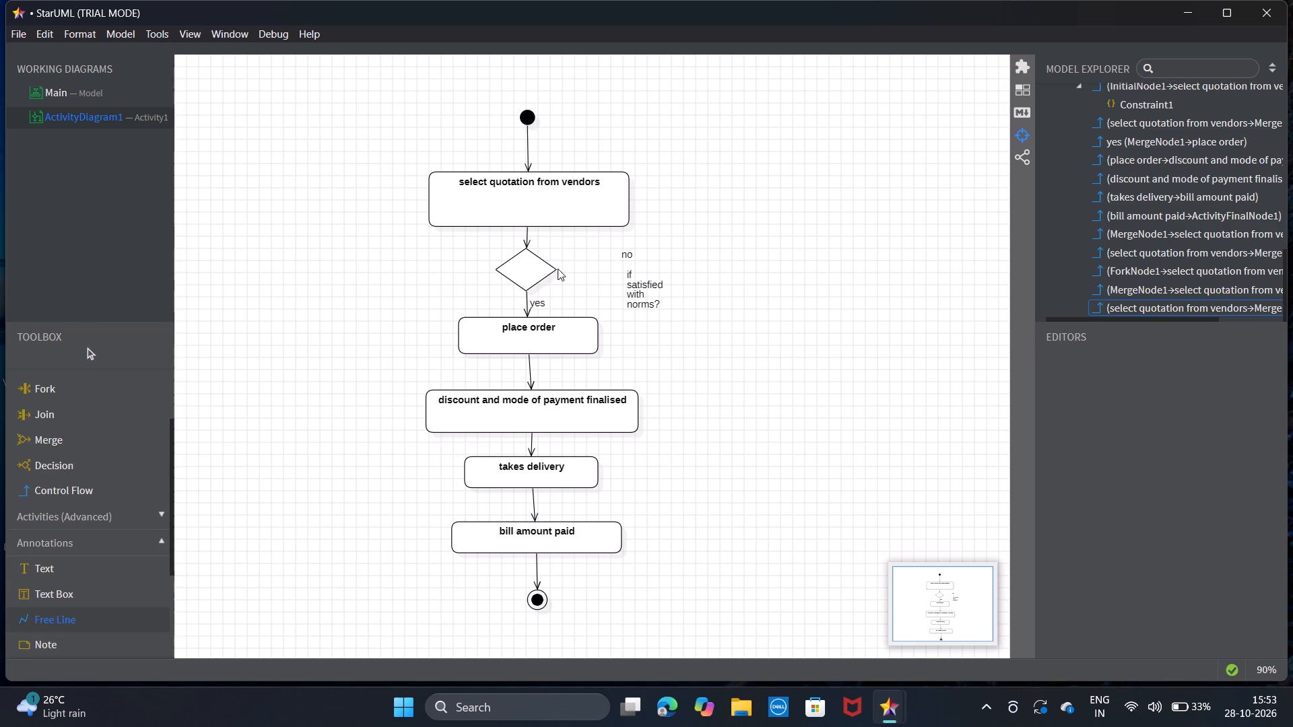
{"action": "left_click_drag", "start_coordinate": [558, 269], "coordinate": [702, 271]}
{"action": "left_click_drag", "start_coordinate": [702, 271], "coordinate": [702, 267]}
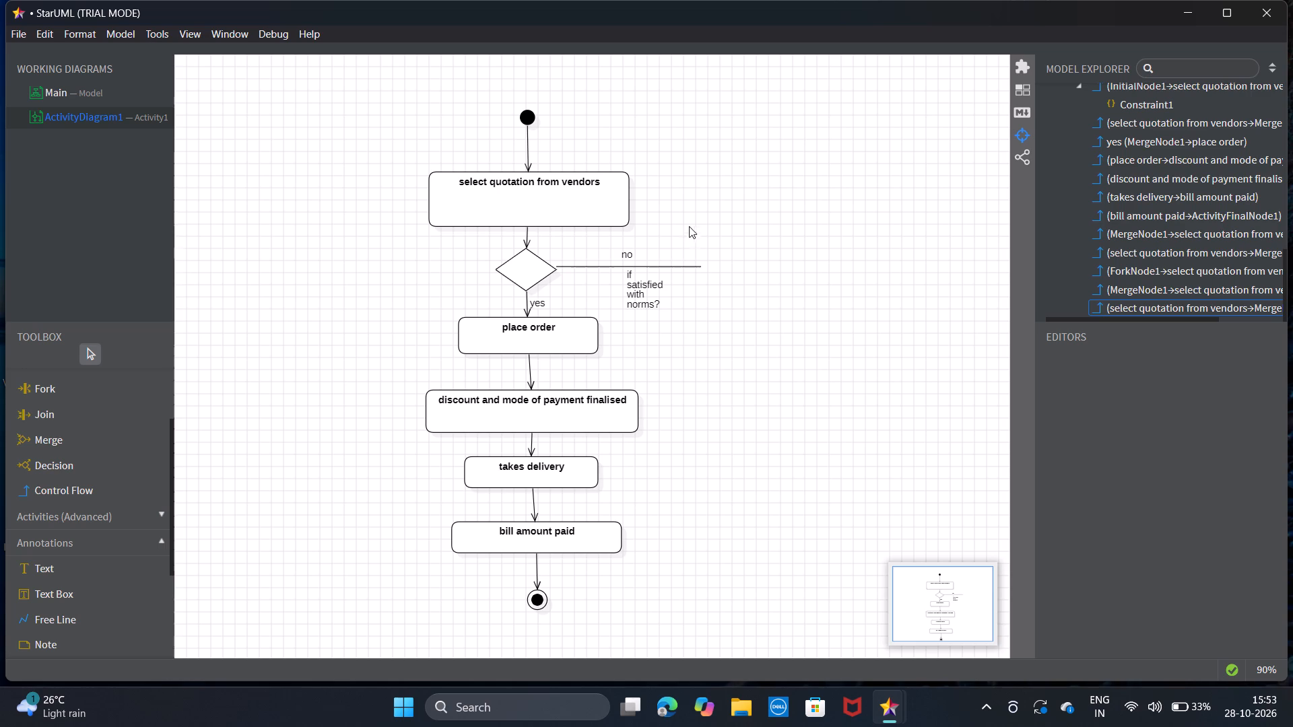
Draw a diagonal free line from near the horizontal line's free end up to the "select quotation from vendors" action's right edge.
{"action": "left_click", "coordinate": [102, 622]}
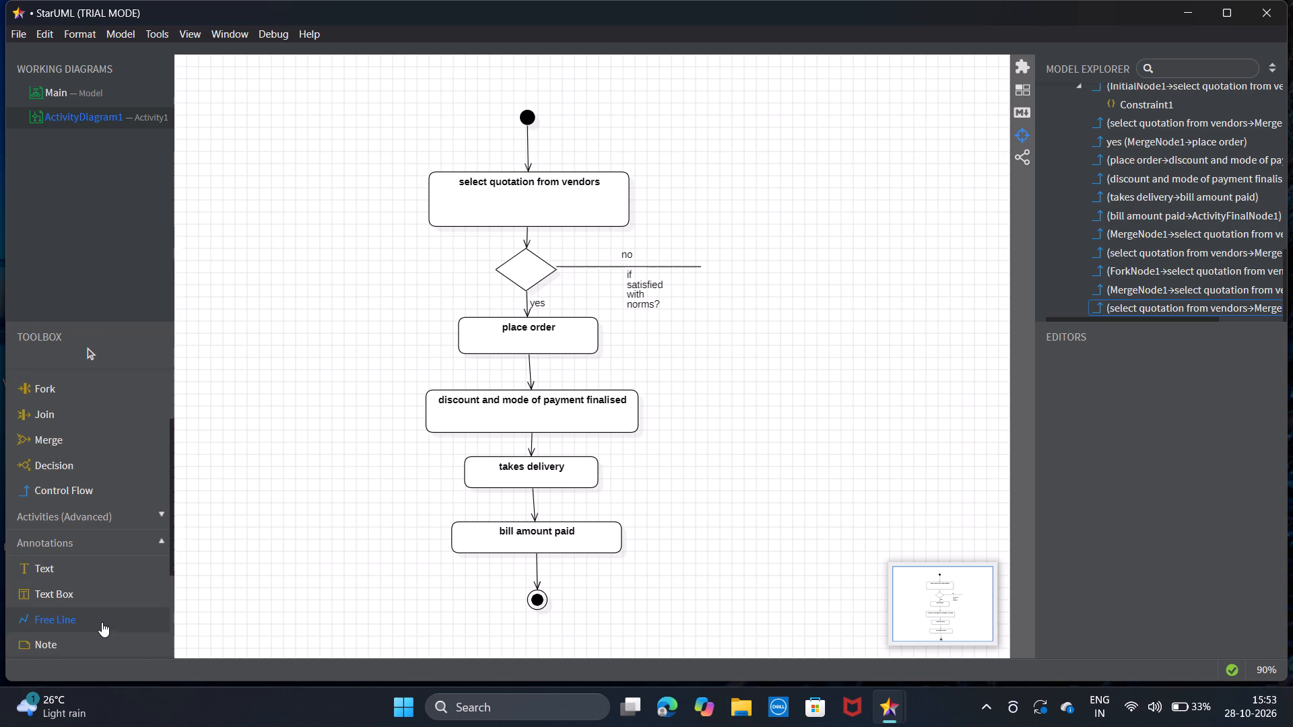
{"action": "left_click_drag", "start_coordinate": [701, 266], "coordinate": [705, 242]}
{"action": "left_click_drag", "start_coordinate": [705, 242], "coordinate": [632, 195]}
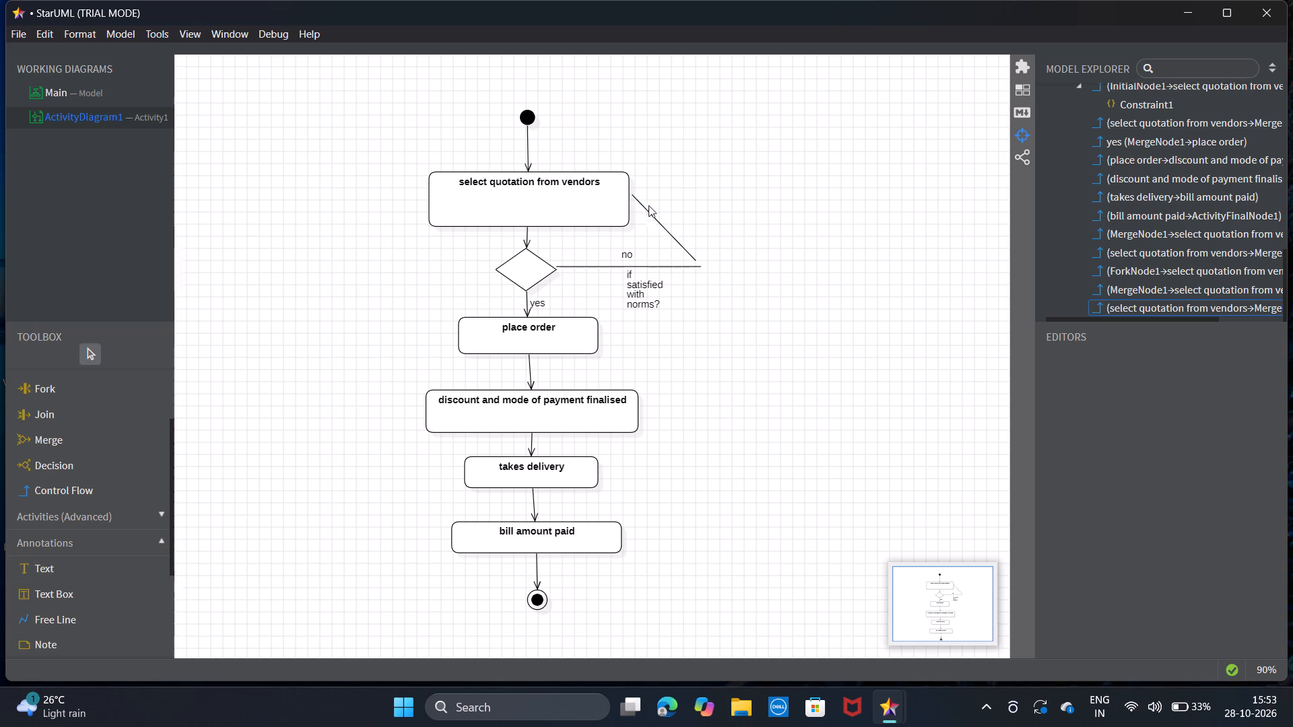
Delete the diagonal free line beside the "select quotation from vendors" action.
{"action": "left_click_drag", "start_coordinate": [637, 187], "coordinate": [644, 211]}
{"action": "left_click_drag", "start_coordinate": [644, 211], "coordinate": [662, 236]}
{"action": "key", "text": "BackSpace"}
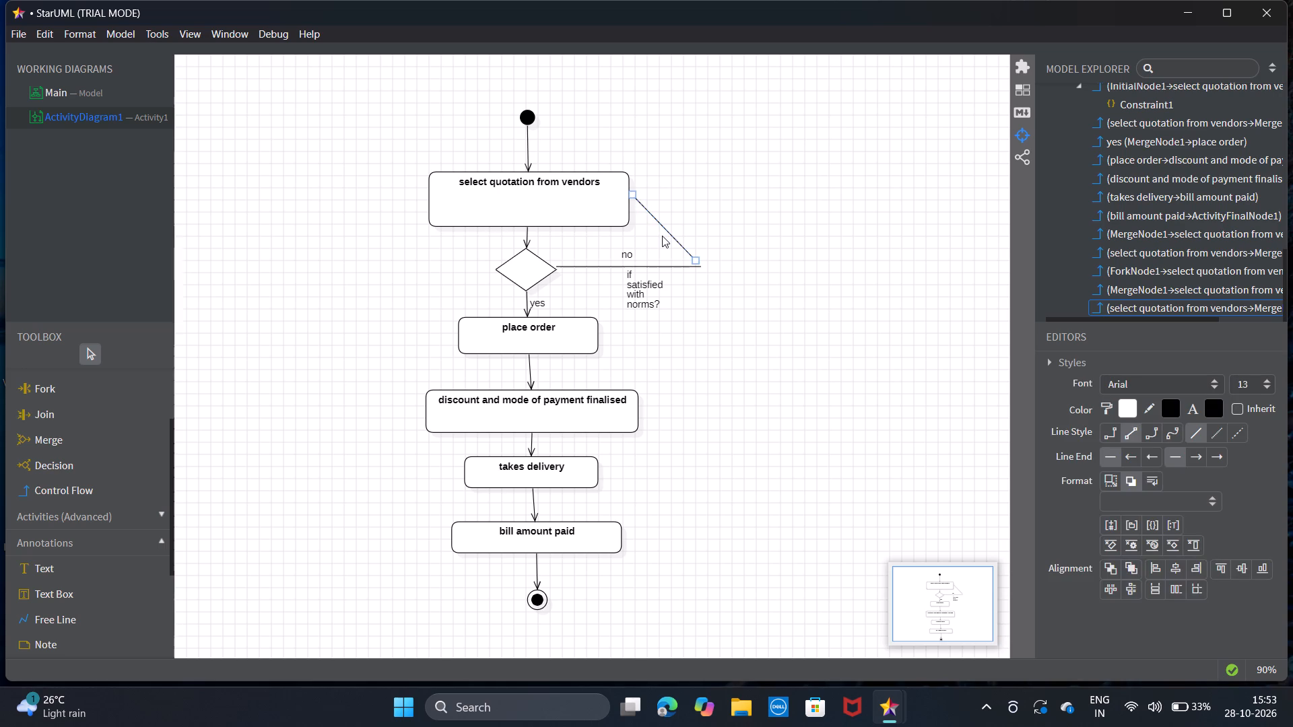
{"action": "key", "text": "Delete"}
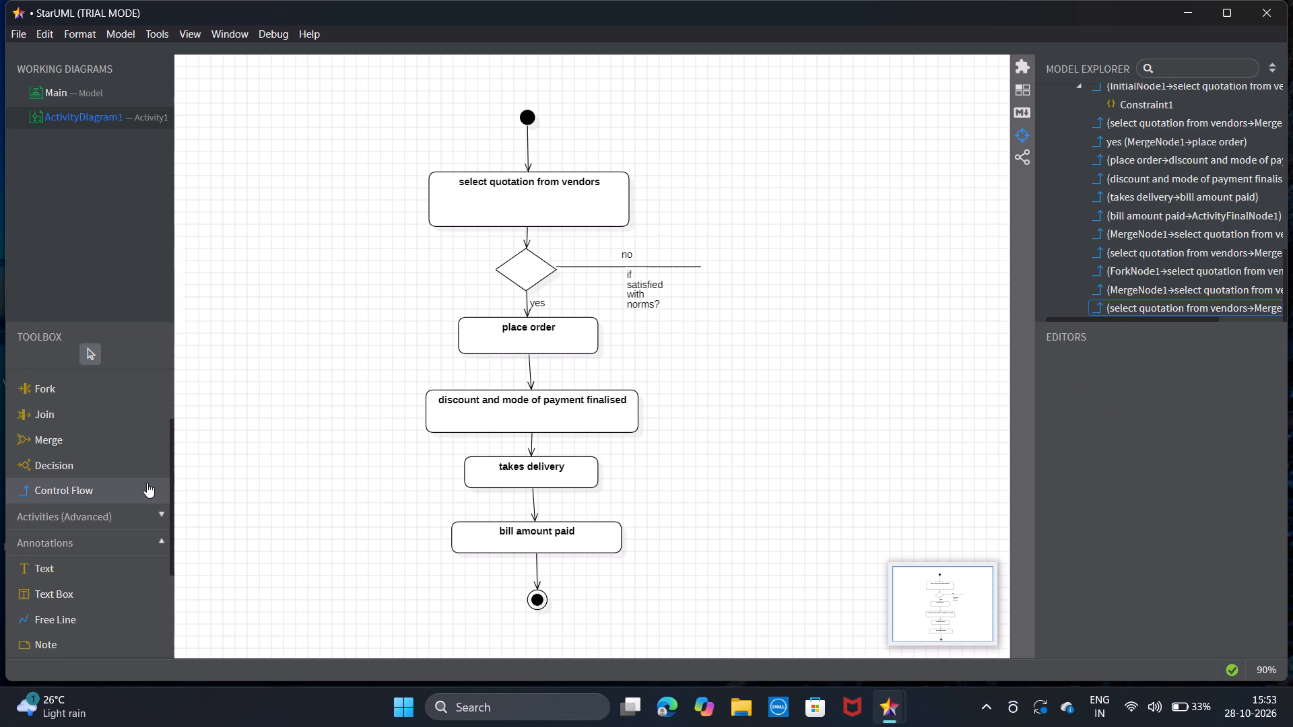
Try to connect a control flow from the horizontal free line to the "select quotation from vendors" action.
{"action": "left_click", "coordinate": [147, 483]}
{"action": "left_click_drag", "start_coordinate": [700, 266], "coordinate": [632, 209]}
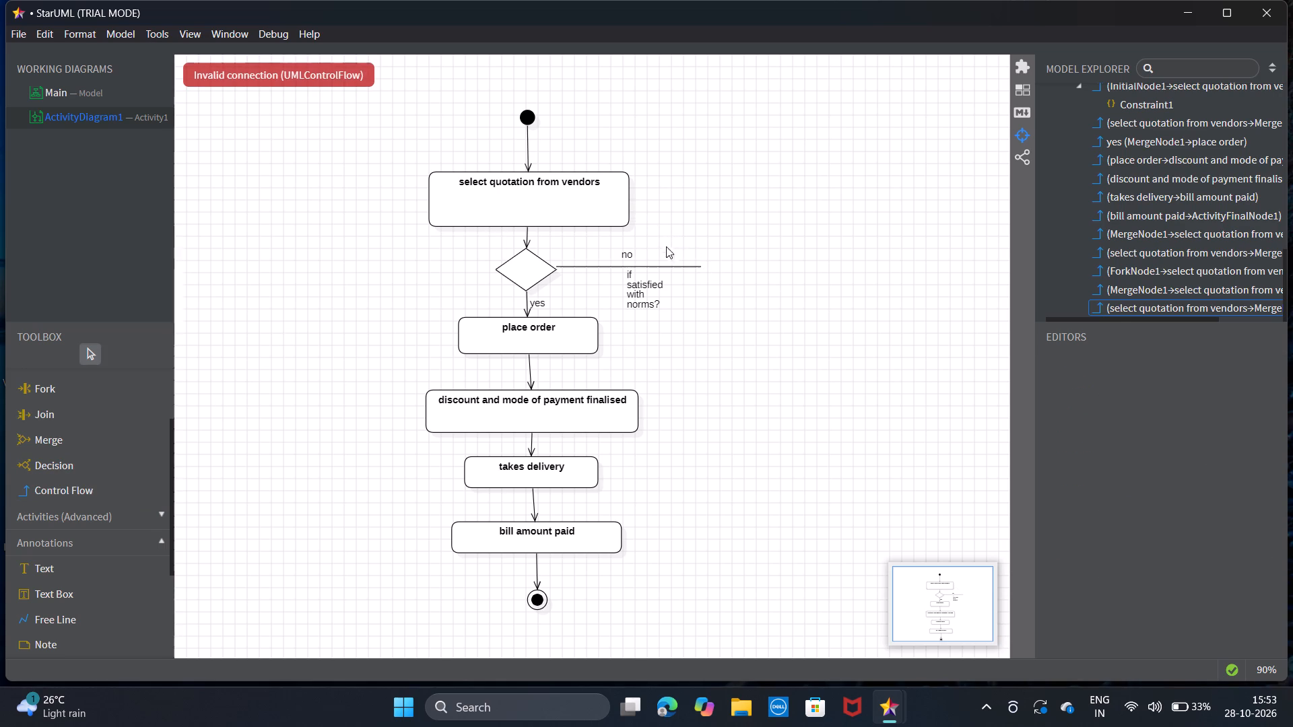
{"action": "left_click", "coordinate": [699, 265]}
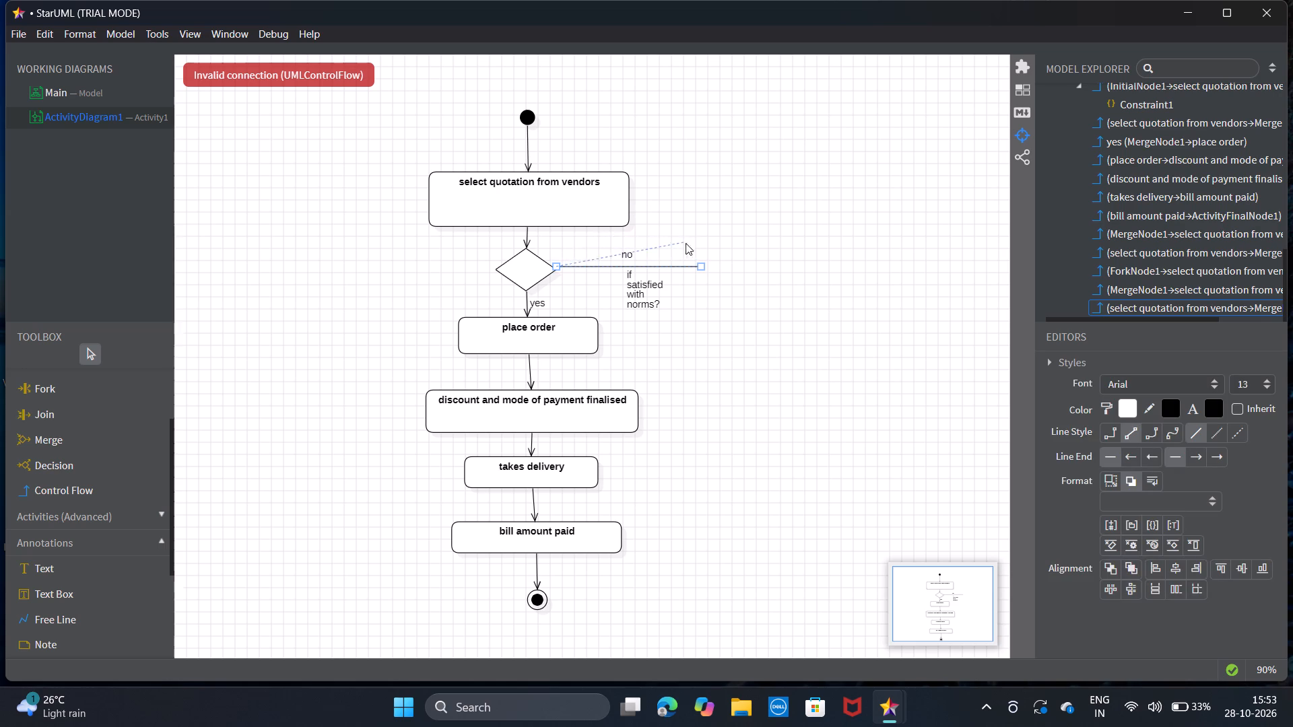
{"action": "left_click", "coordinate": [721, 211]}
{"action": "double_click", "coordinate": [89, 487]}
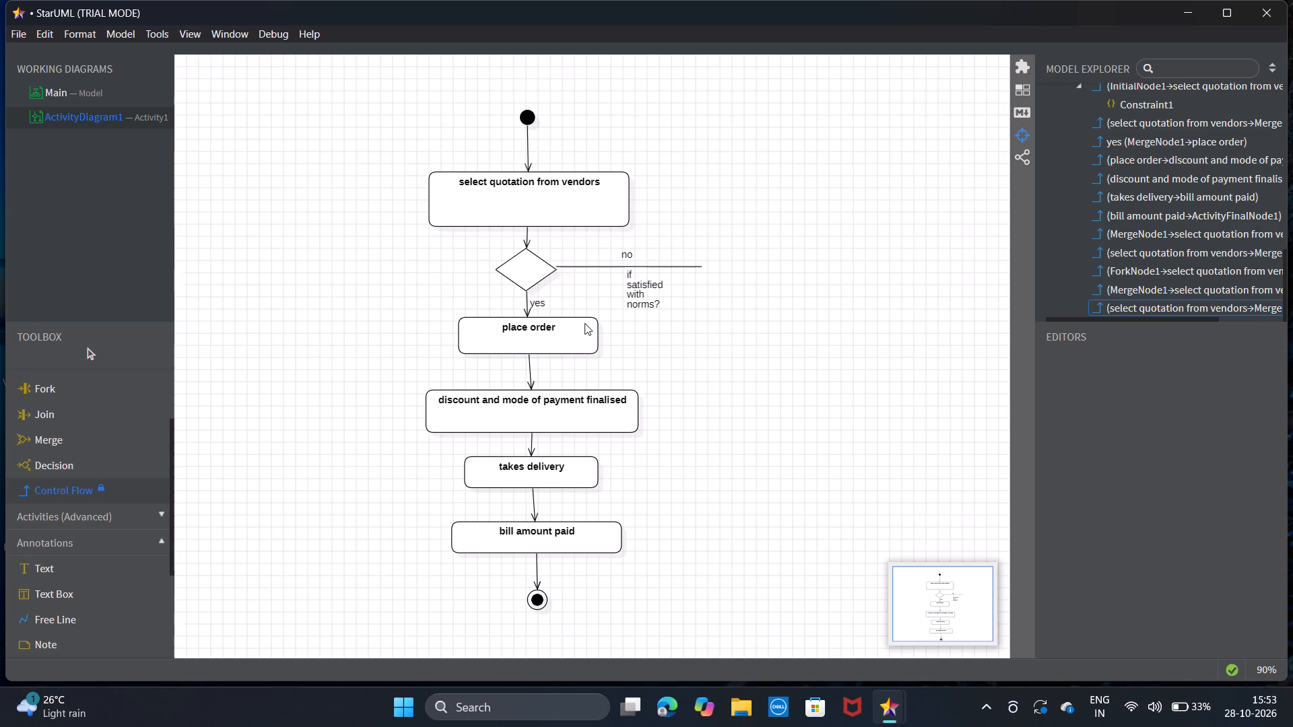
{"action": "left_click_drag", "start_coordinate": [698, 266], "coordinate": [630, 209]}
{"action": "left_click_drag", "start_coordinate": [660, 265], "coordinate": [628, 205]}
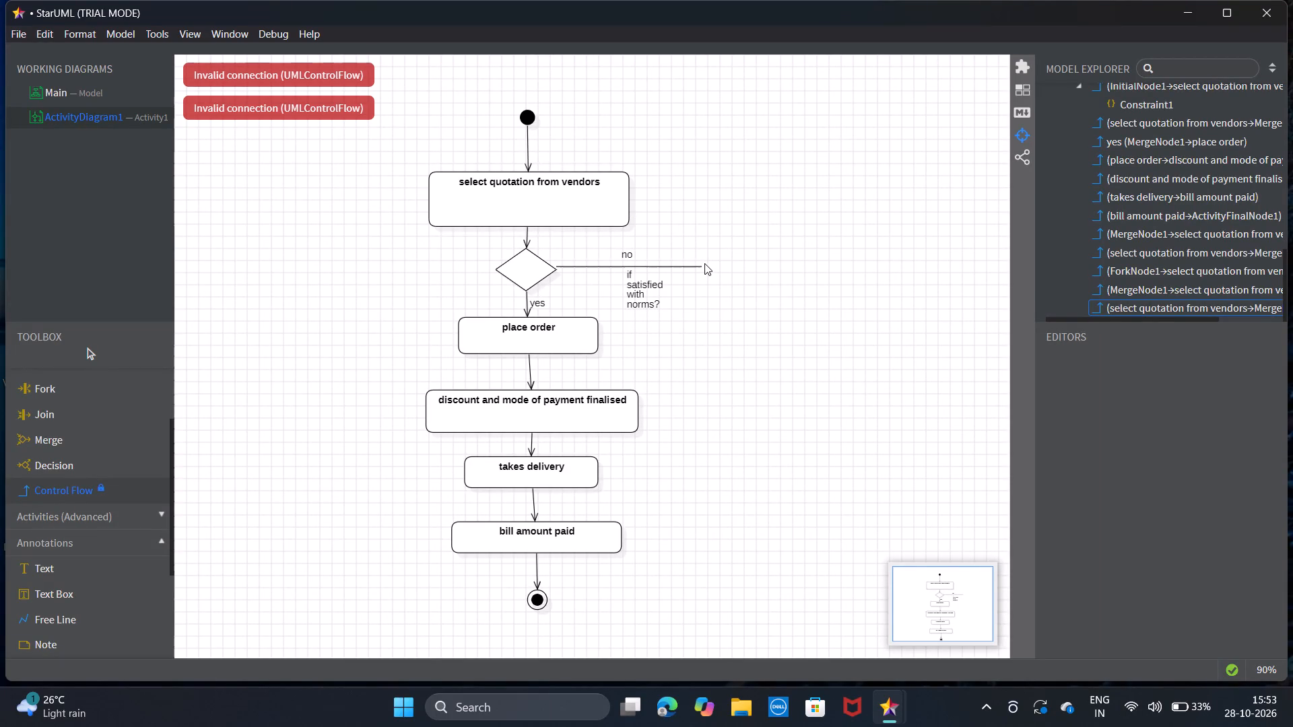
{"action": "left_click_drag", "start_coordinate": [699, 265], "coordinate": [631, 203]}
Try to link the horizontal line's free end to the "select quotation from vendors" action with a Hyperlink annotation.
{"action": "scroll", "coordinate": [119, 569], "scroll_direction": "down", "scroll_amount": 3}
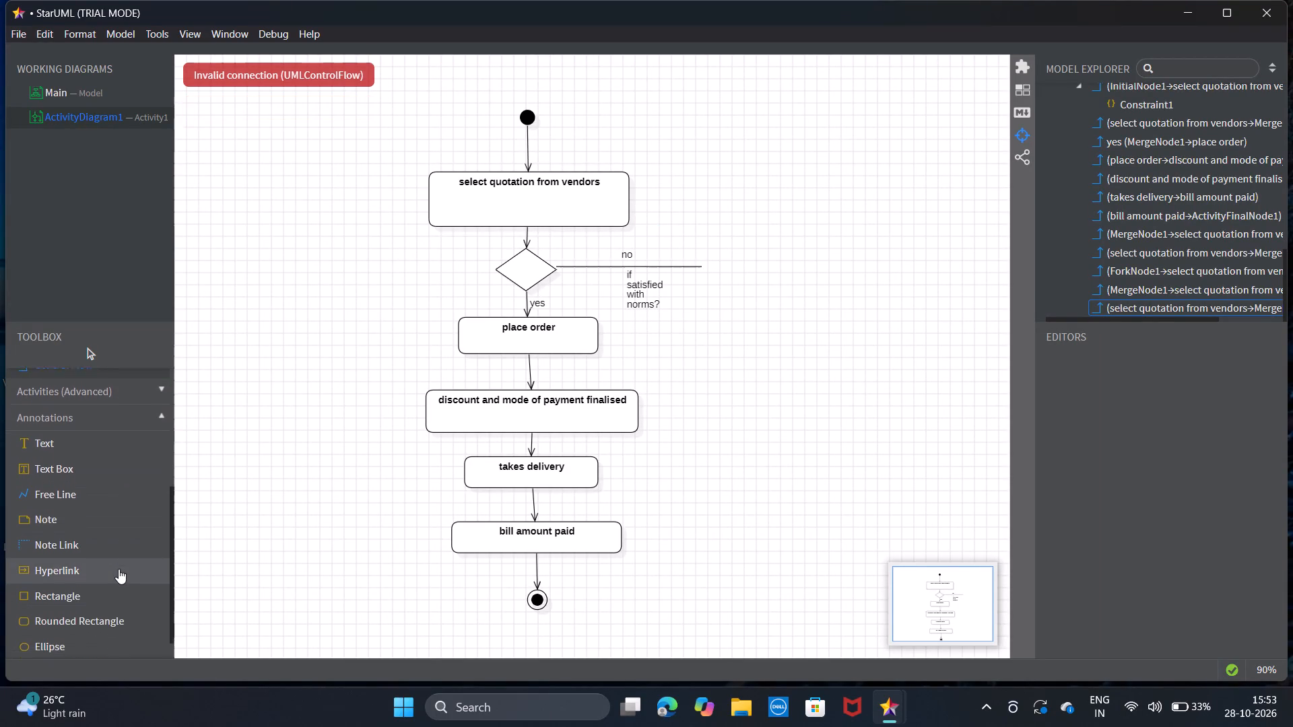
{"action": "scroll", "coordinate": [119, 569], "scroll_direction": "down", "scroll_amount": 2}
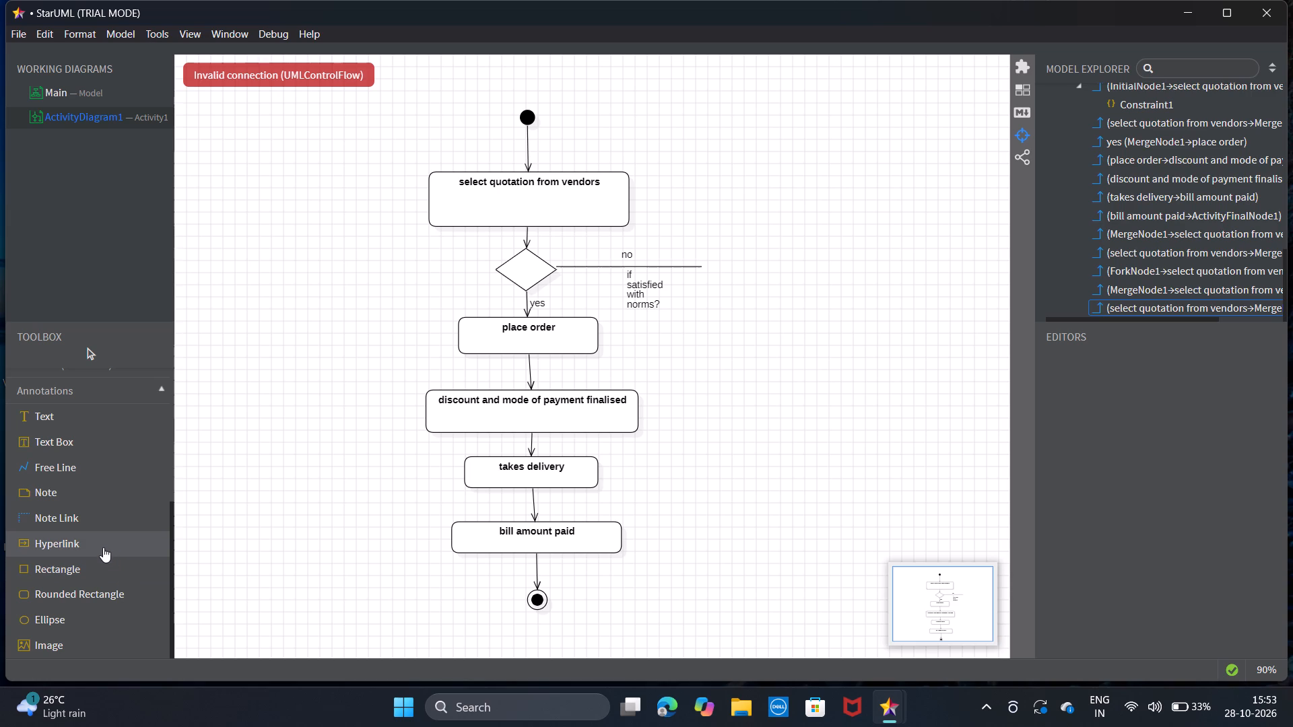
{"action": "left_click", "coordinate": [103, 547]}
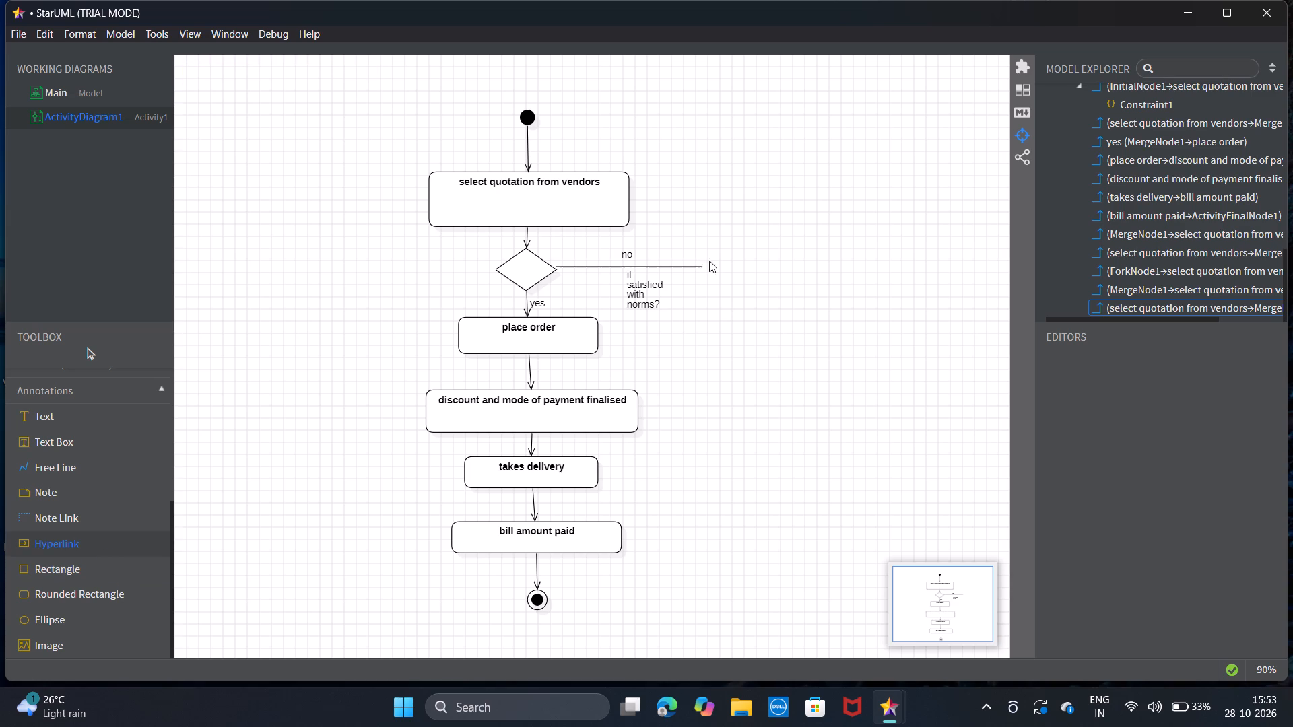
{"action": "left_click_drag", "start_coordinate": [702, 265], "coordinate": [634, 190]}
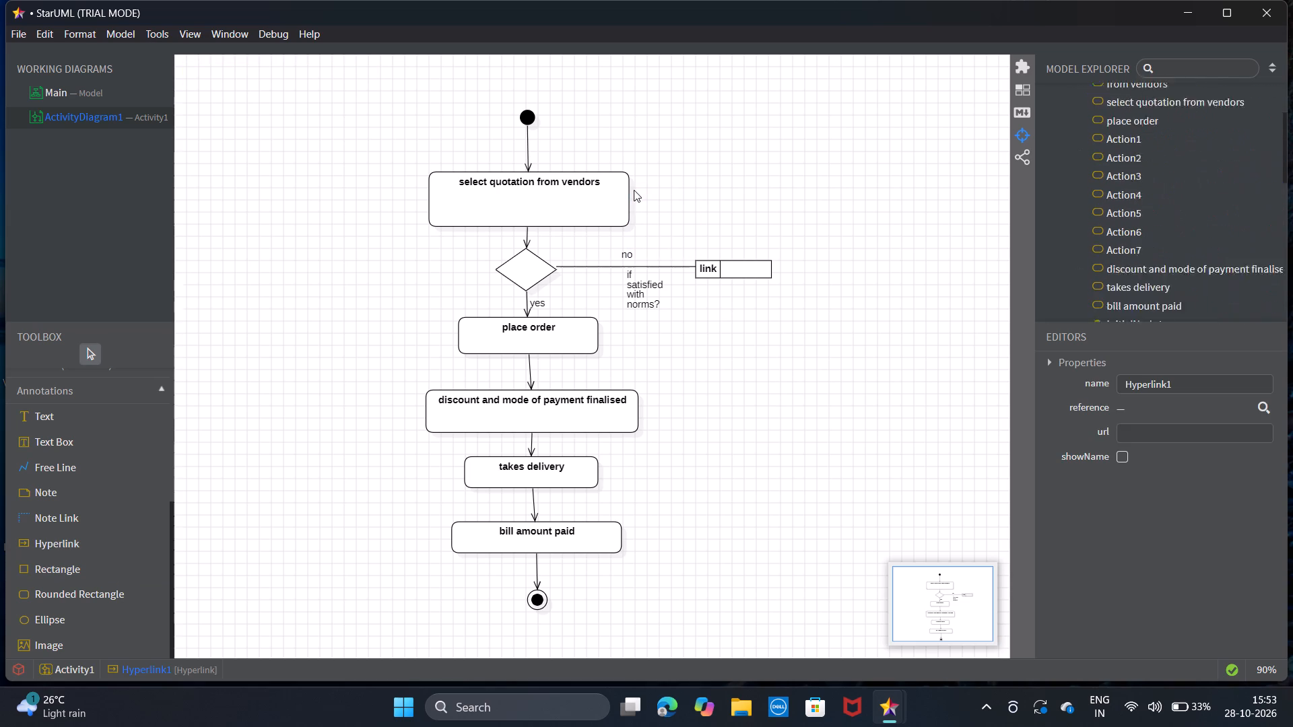
Delete the "no" label to the right of the diamond.
{"action": "left_click_drag", "start_coordinate": [691, 254], "coordinate": [739, 296]}
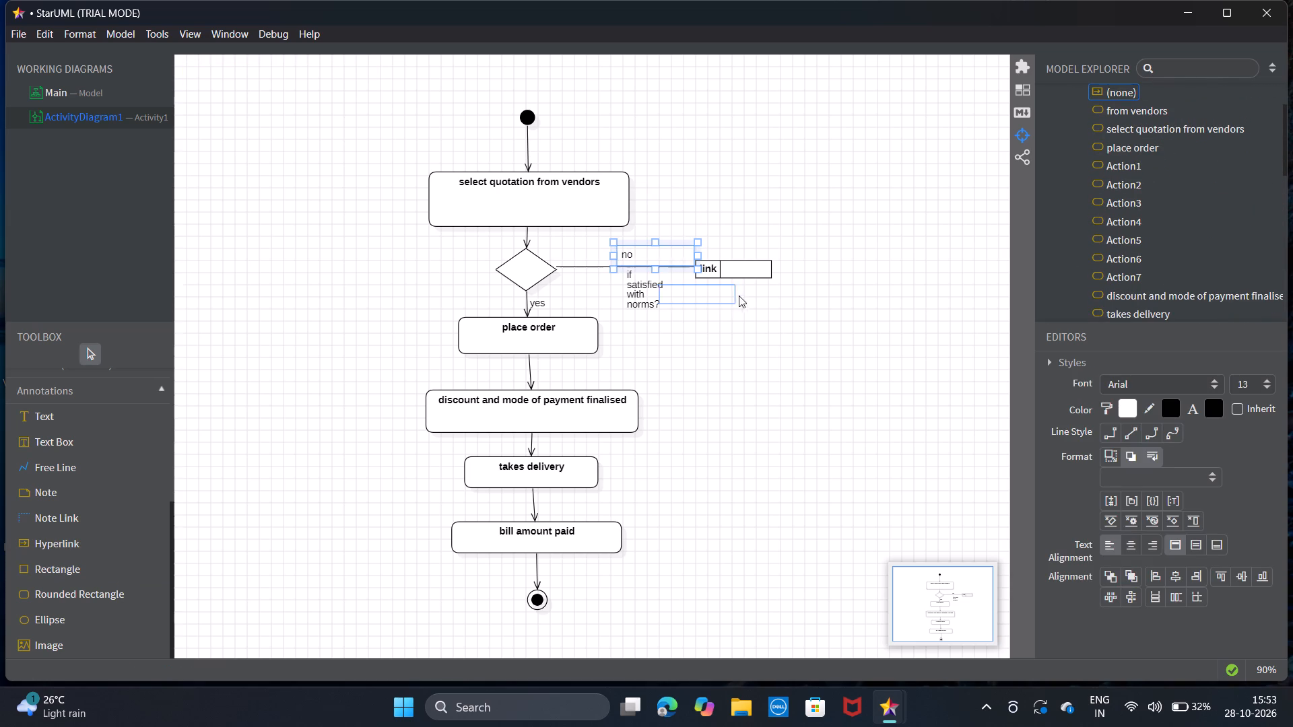
{"action": "left_click_drag", "start_coordinate": [739, 296], "coordinate": [766, 266]}
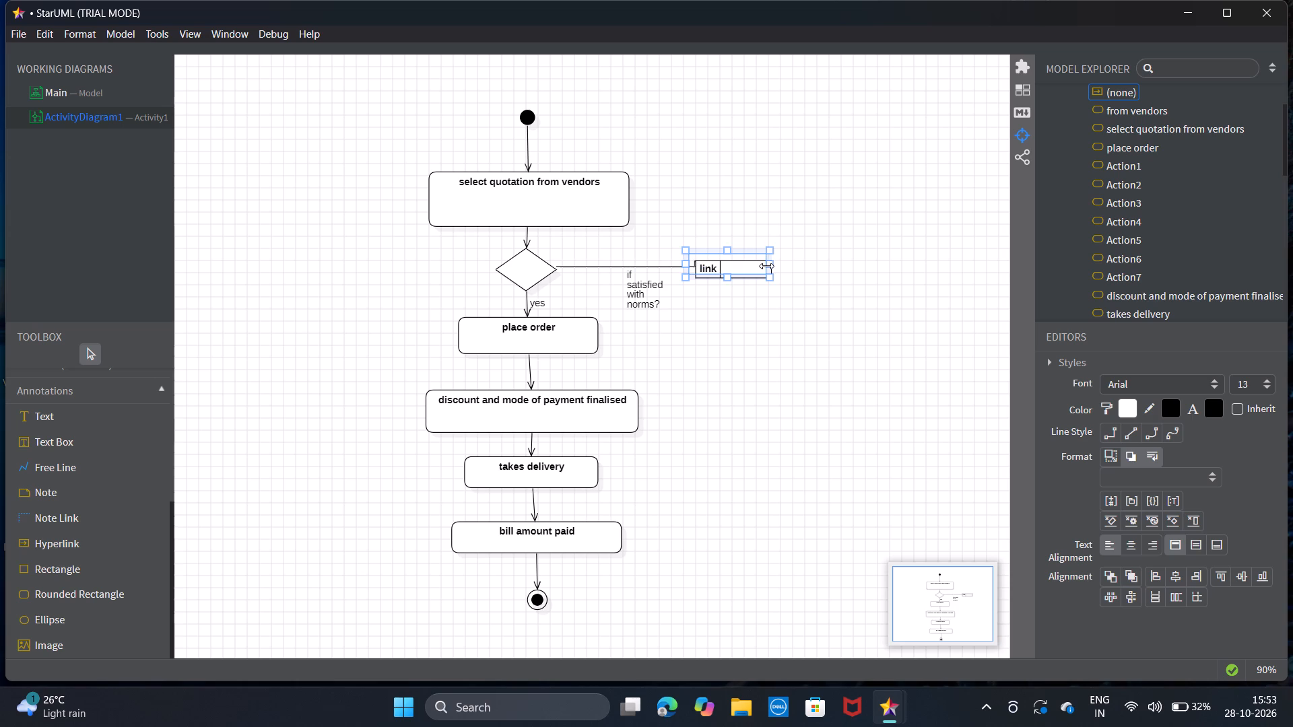
{"action": "key", "text": "BackSpace"}
{"action": "key", "text": "Delete"}
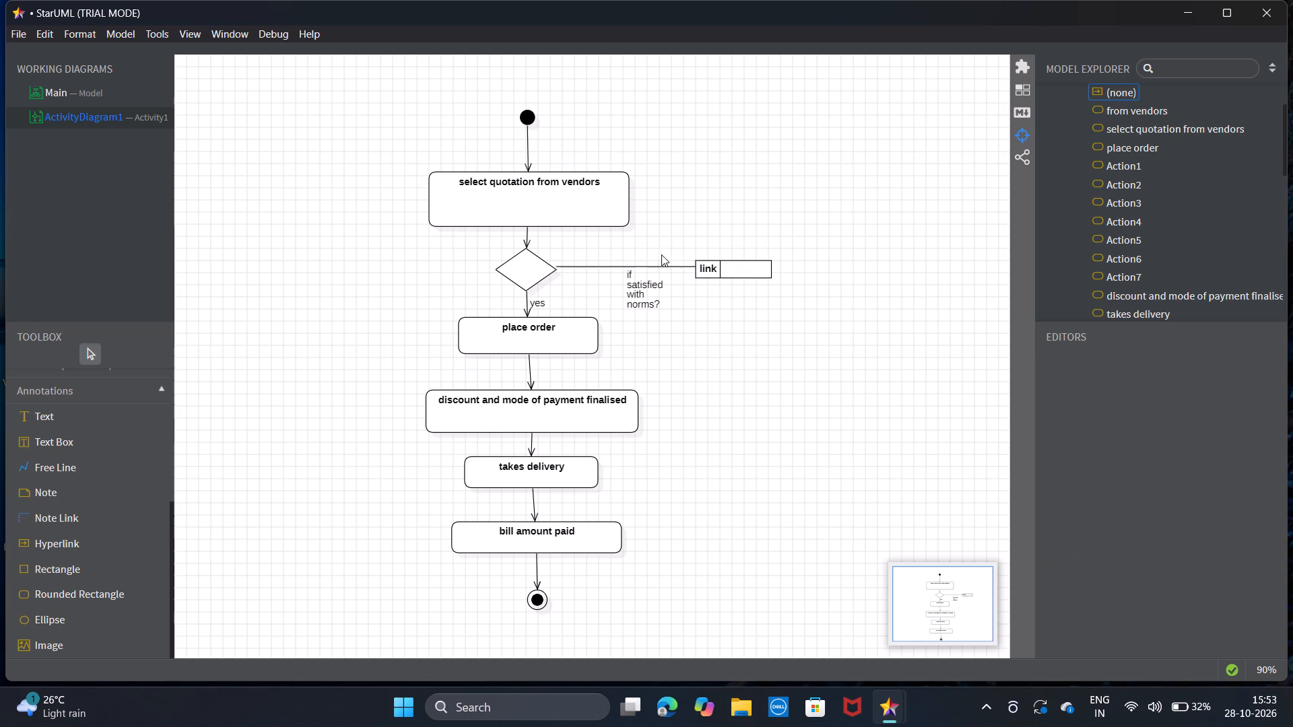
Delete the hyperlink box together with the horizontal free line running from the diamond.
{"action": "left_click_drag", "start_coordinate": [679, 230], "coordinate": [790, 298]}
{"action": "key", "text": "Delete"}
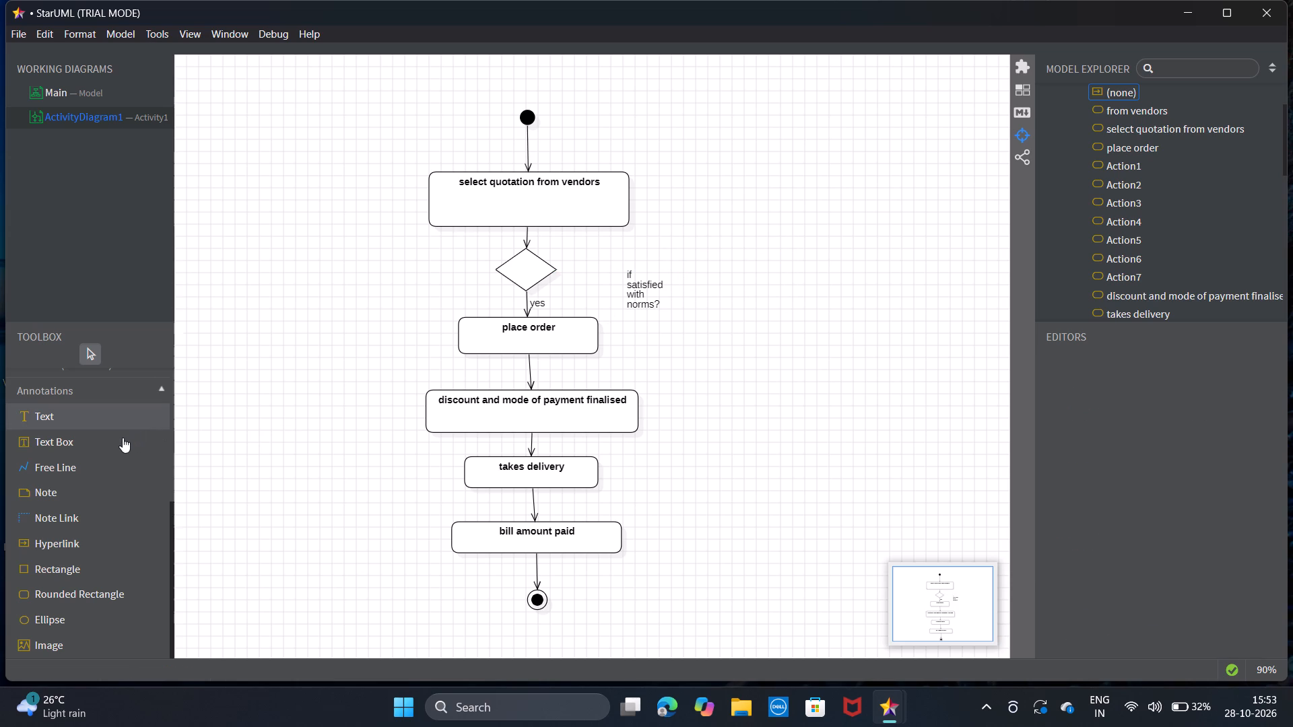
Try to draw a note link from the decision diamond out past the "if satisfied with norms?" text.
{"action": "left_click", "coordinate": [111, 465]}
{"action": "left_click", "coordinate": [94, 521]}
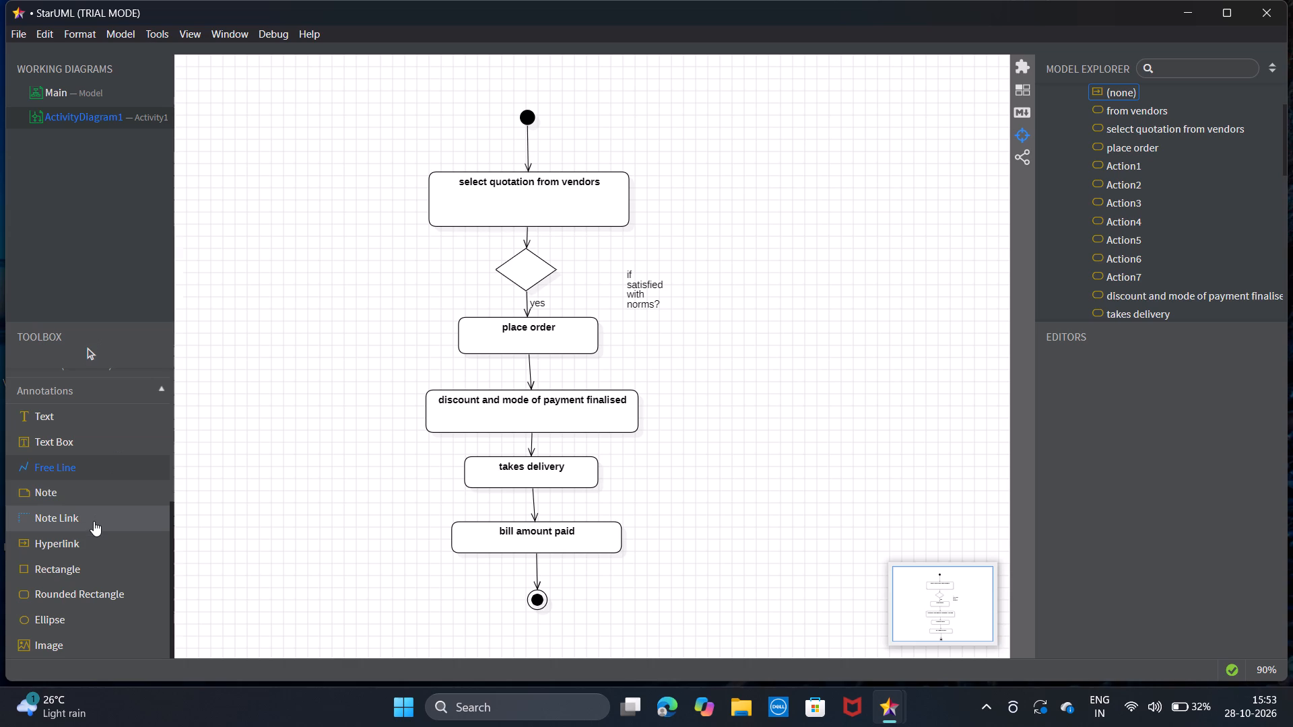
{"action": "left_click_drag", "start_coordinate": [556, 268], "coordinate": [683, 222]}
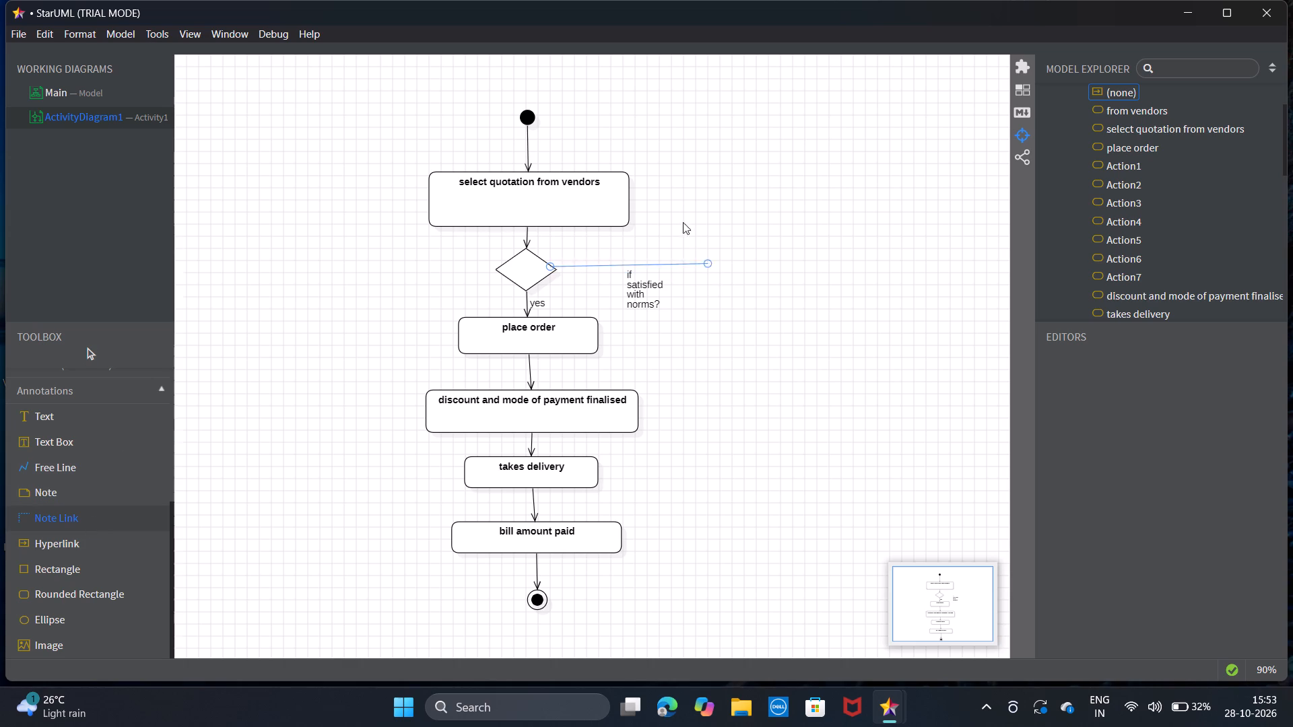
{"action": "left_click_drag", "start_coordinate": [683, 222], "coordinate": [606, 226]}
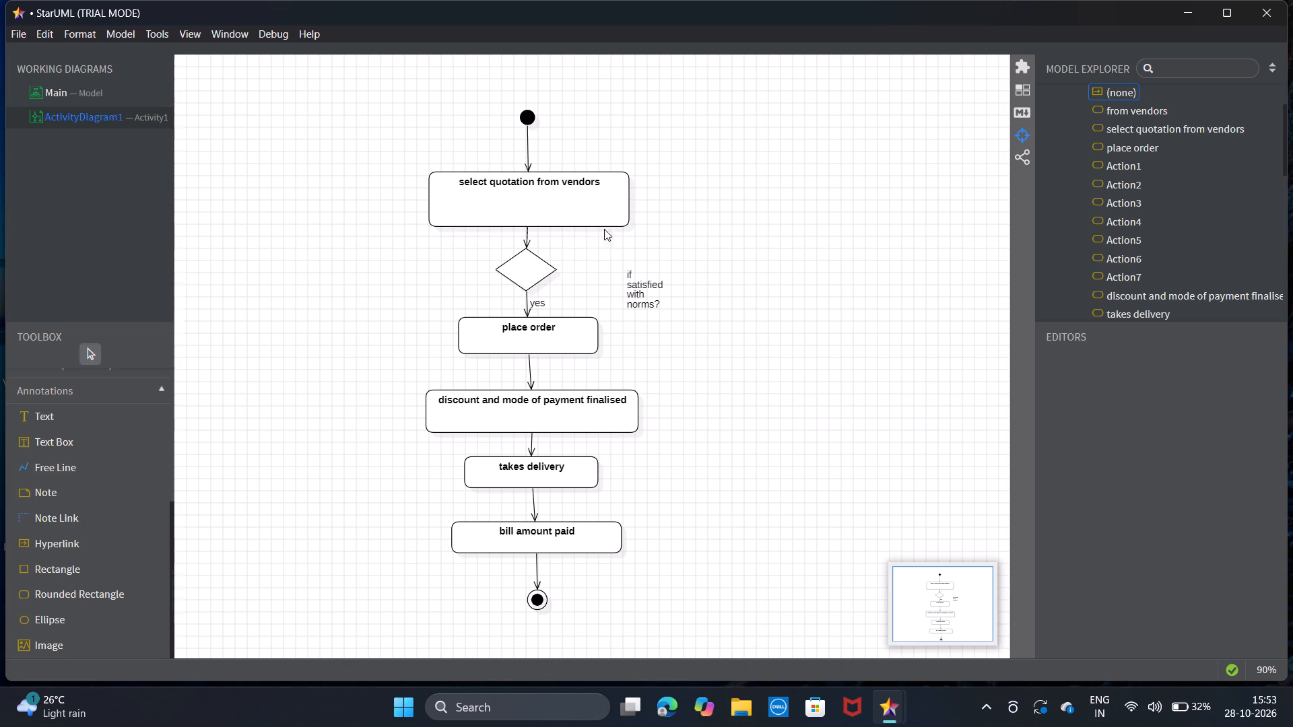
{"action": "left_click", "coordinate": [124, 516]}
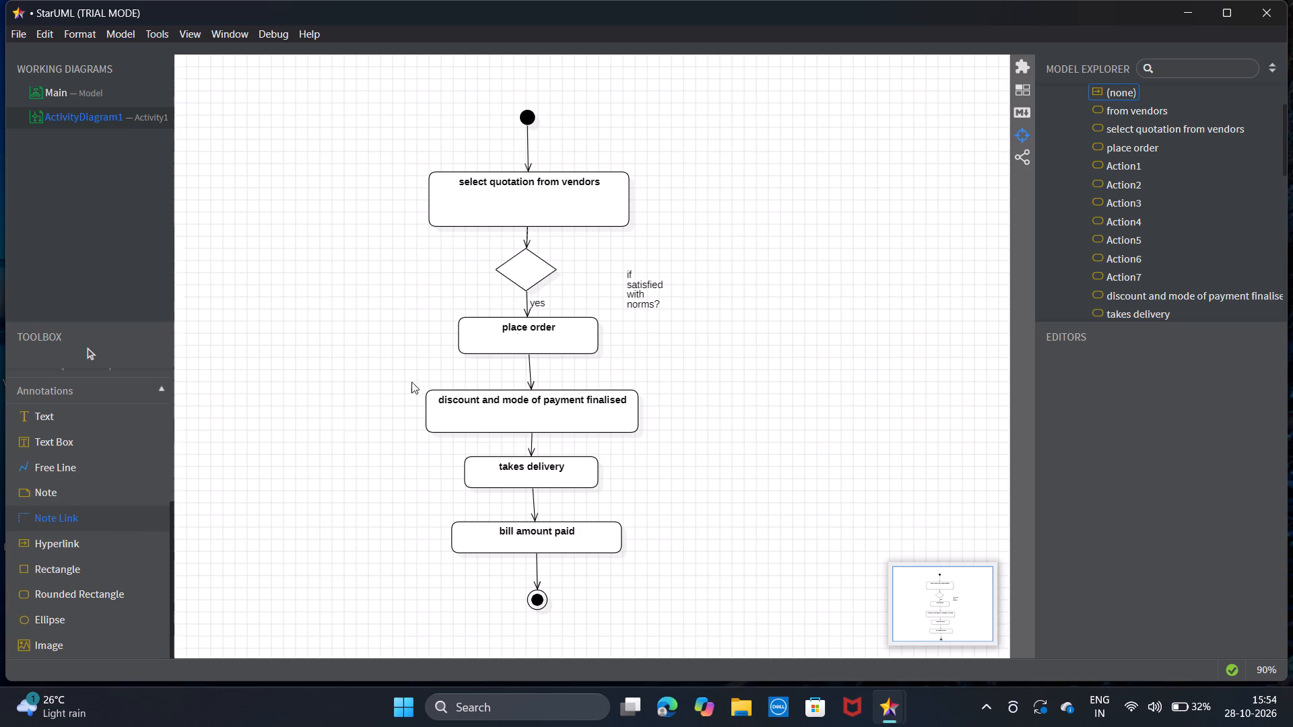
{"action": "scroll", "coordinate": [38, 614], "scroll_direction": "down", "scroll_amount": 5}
Draw three free lines running from the decision diamond outward, upward and back to the "select quotation from vendors" action.
{"action": "left_click", "coordinate": [73, 475]}
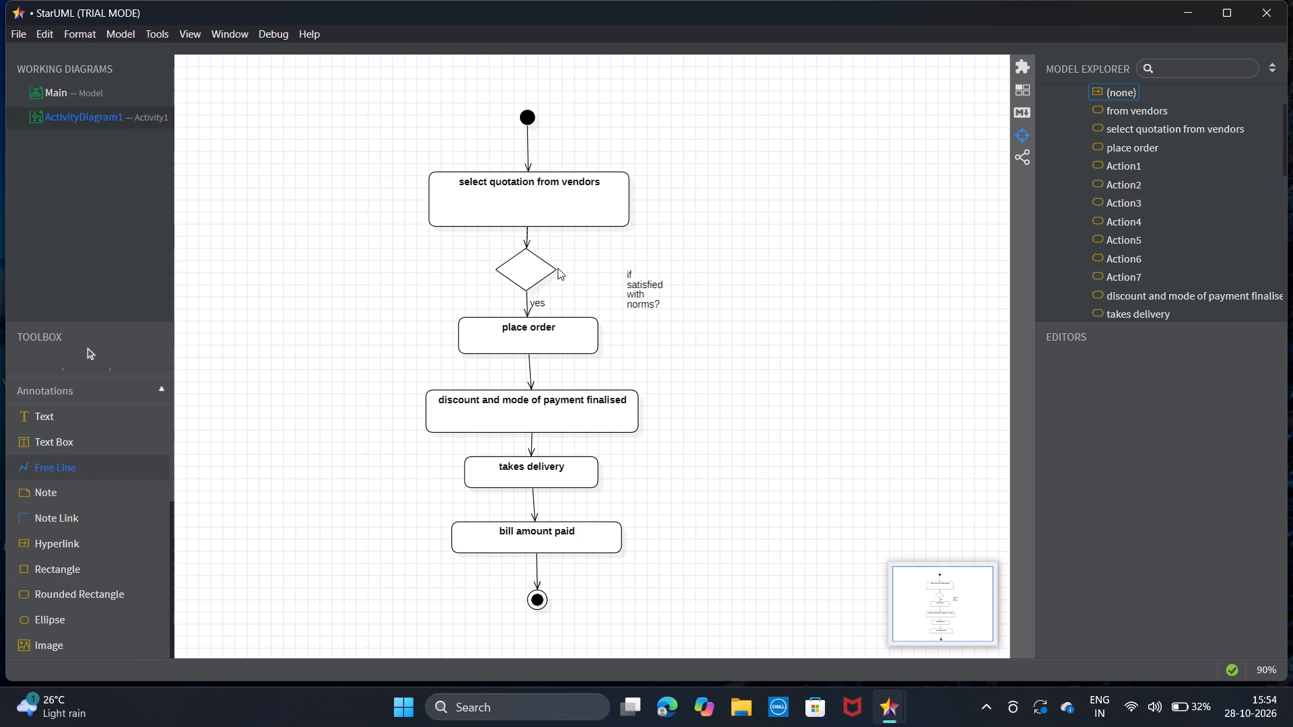
{"action": "left_click_drag", "start_coordinate": [558, 268], "coordinate": [712, 266]}
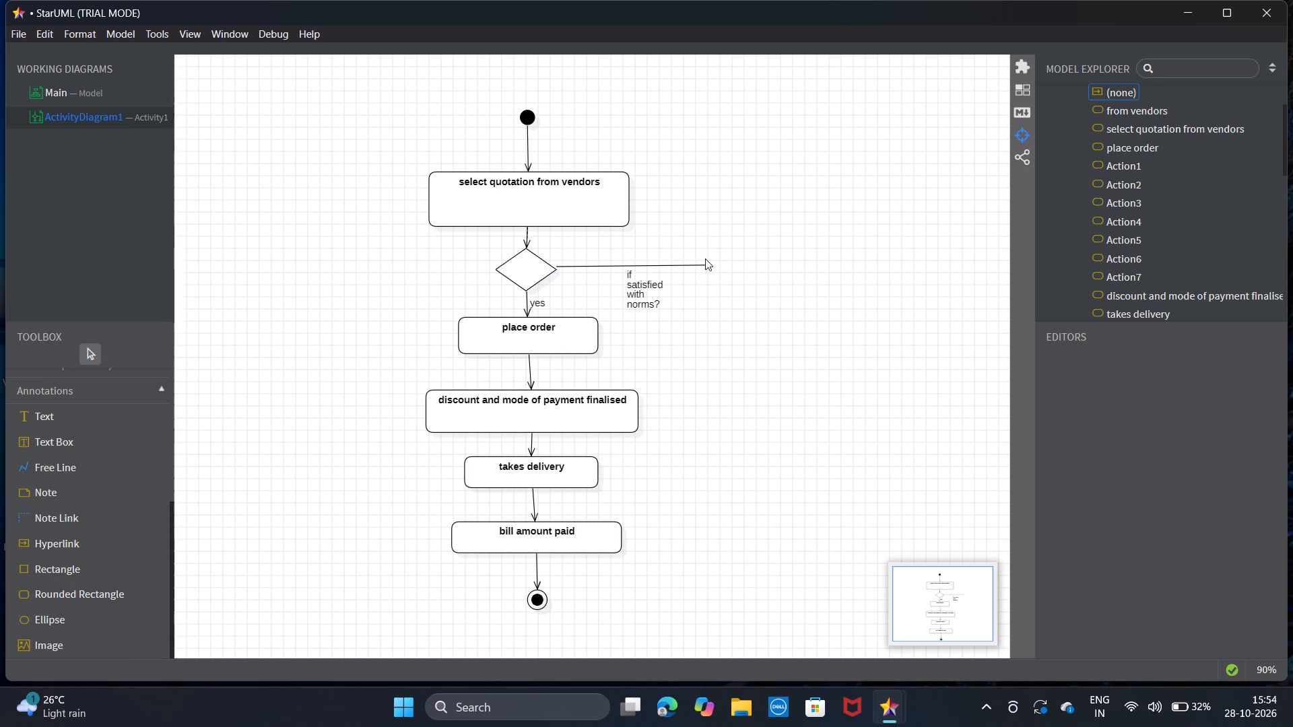
{"action": "left_click", "coordinate": [90, 471]}
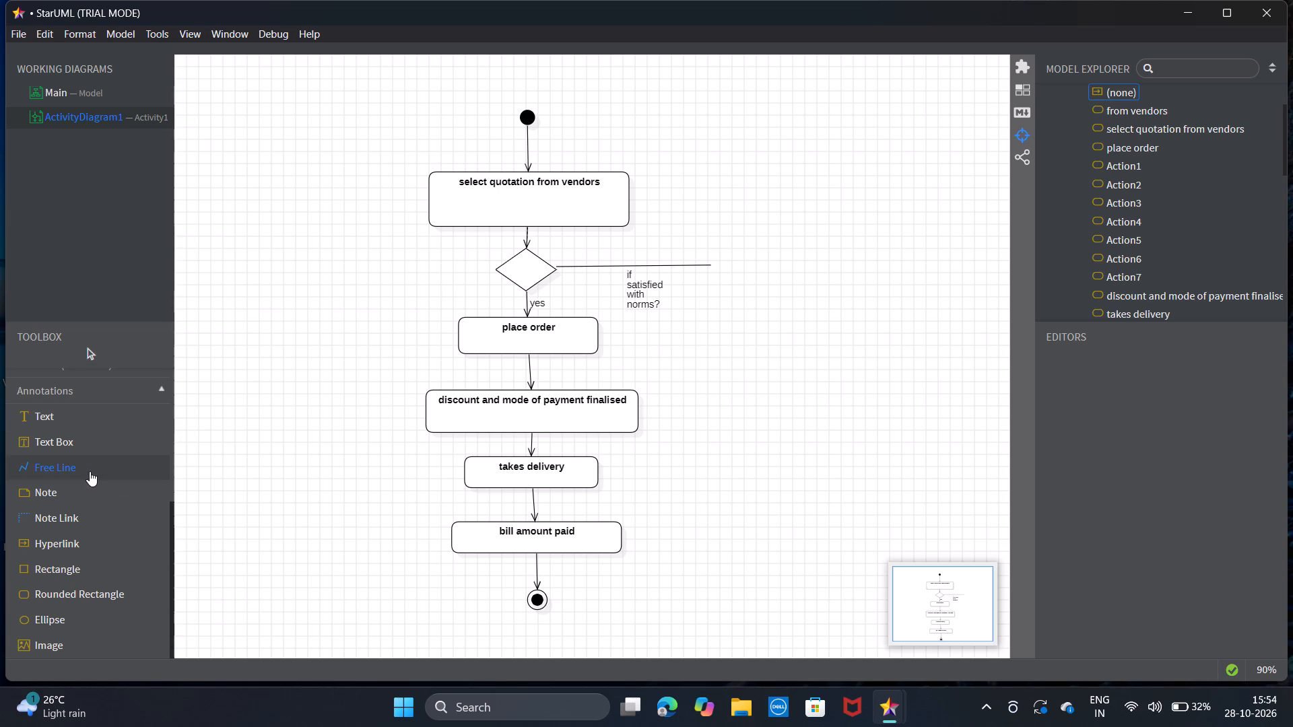
{"action": "left_click_drag", "start_coordinate": [710, 265], "coordinate": [712, 231]}
{"action": "left_click_drag", "start_coordinate": [712, 231], "coordinate": [702, 188]}
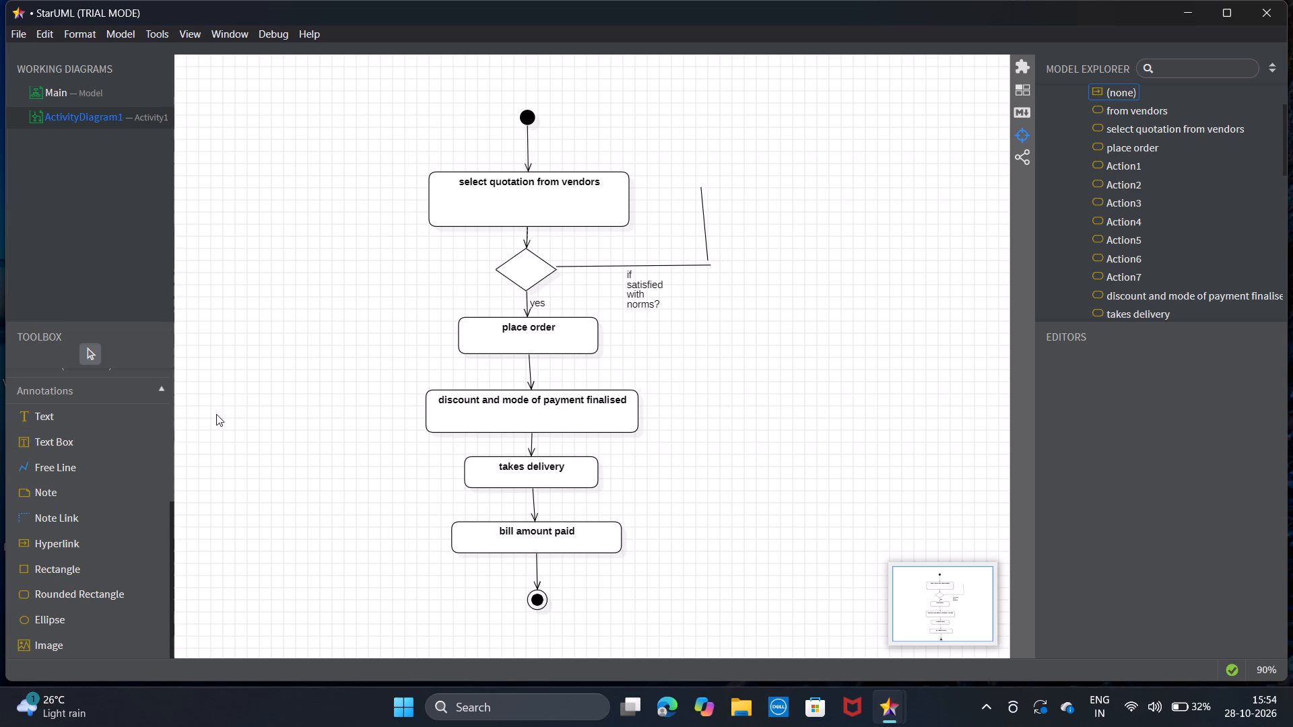
{"action": "double_click", "coordinate": [116, 471]}
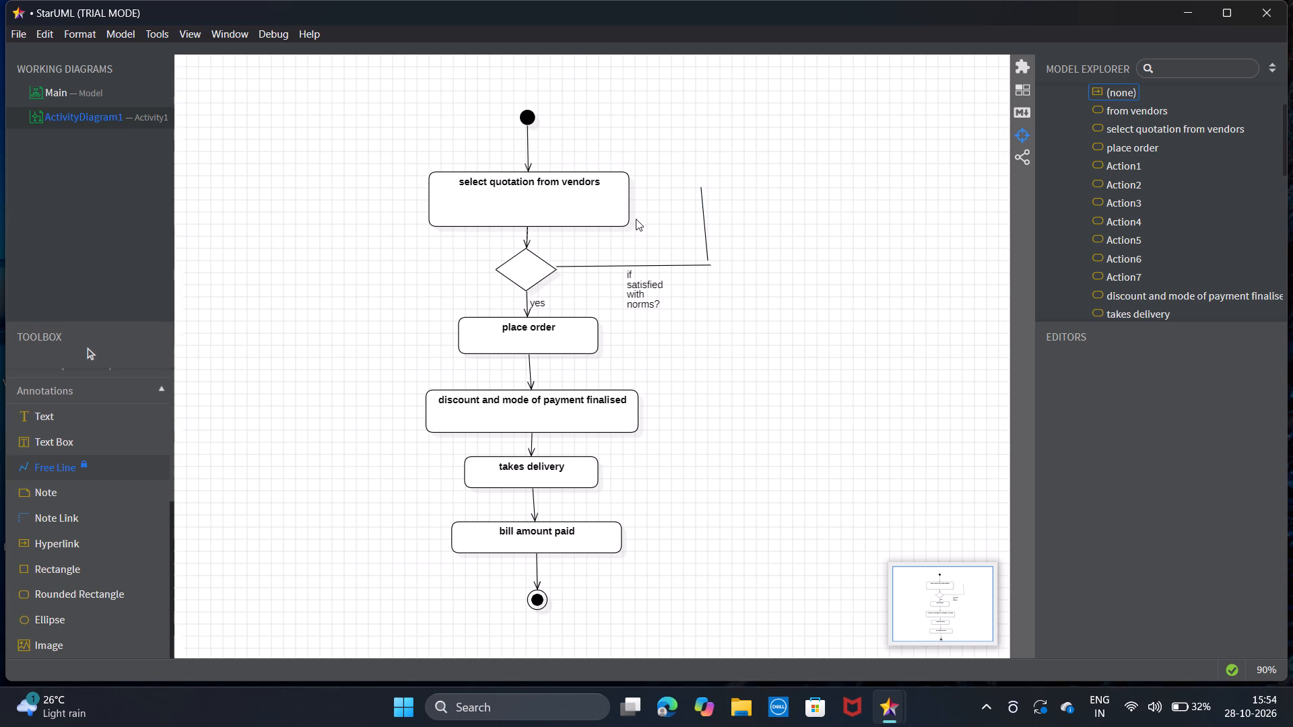
{"action": "left_click_drag", "start_coordinate": [700, 188], "coordinate": [654, 198]}
{"action": "left_click_drag", "start_coordinate": [654, 198], "coordinate": [629, 187]}
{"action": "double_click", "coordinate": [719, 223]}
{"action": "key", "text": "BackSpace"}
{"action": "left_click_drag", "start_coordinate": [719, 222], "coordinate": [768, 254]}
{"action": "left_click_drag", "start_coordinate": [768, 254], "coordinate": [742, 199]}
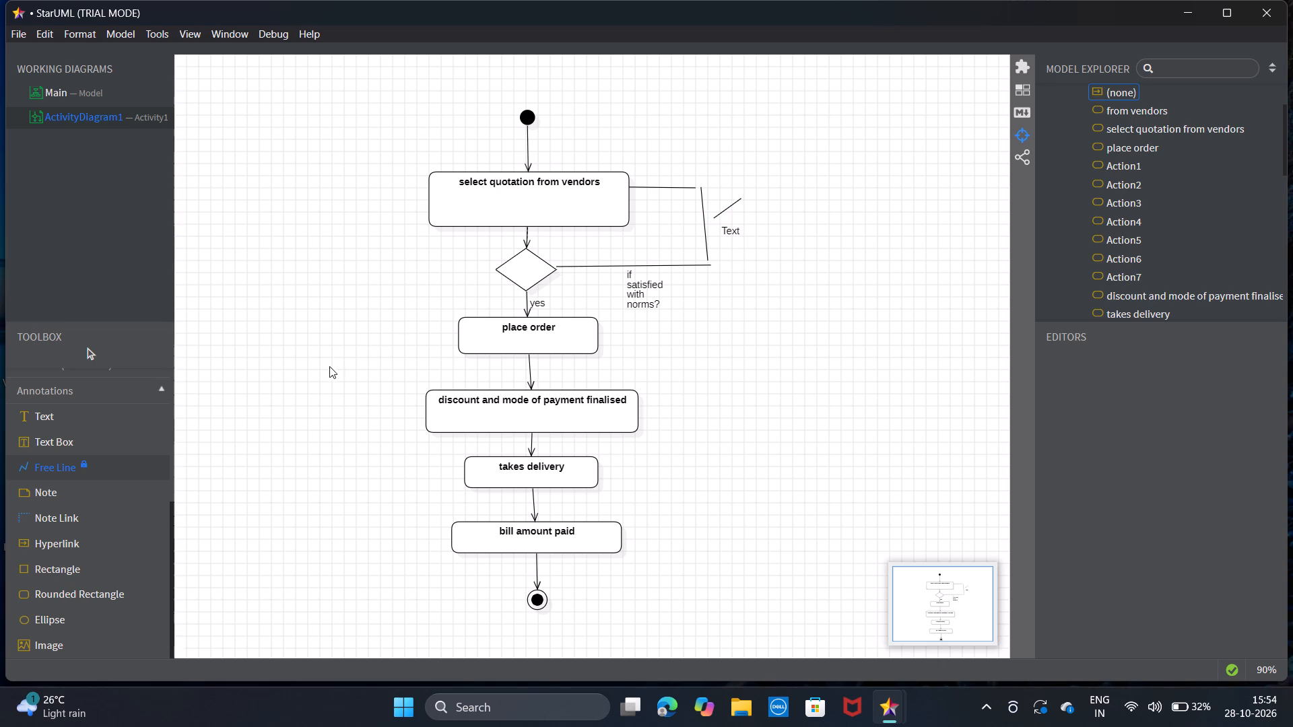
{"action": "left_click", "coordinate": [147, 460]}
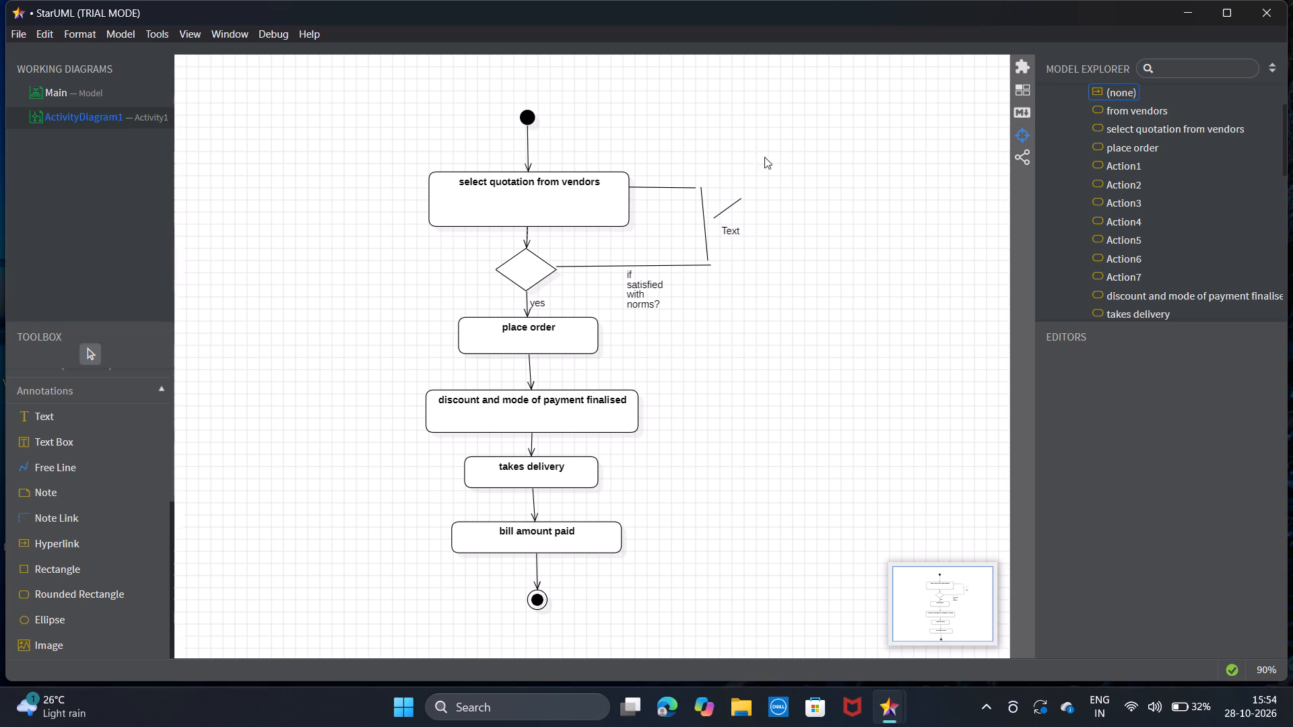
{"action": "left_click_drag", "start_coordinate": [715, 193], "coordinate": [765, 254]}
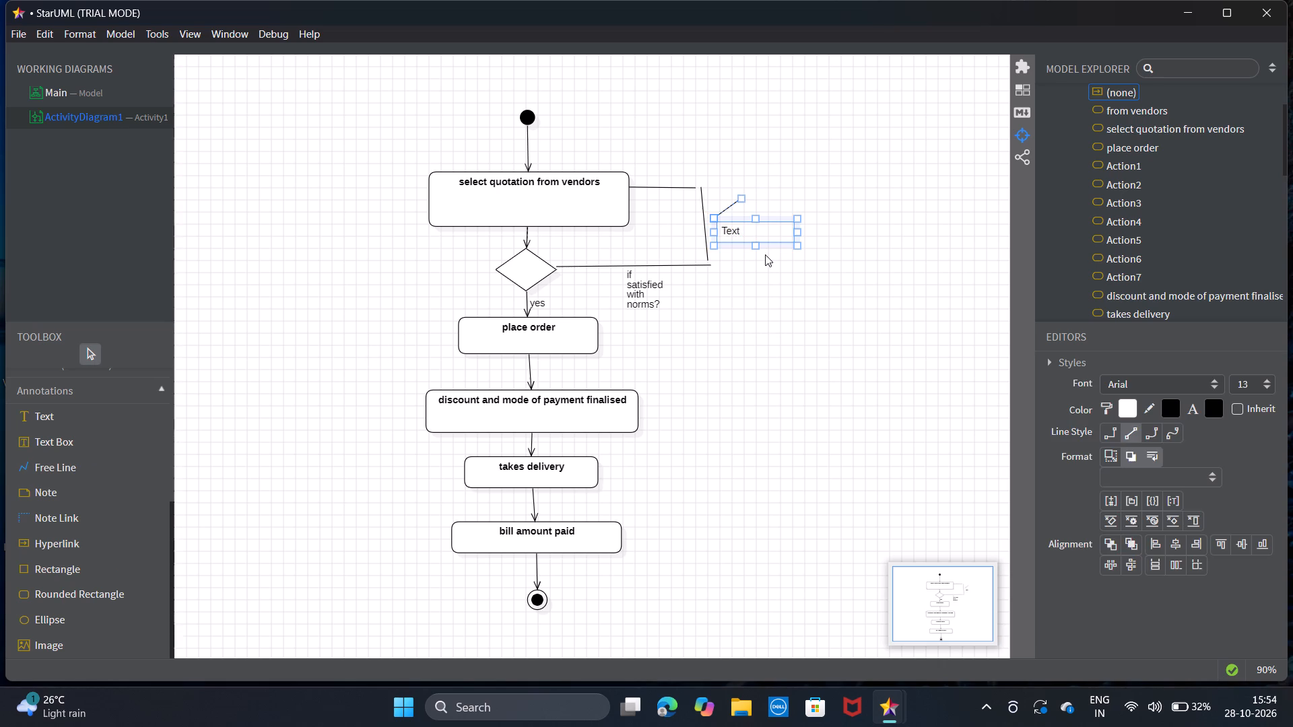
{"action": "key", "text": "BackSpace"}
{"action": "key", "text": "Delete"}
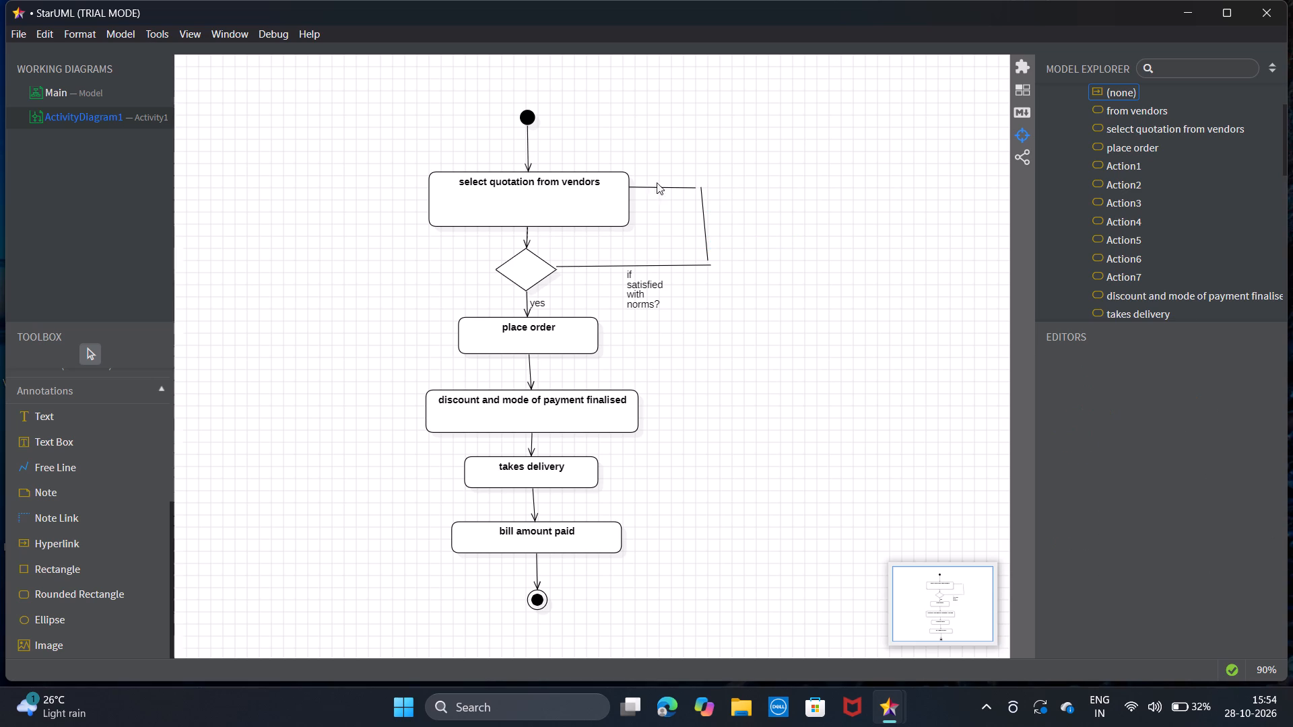
Add a "no" text label beside the vertical free line and nudge it slightly closer to the line.
{"action": "left_click", "coordinate": [150, 418]}
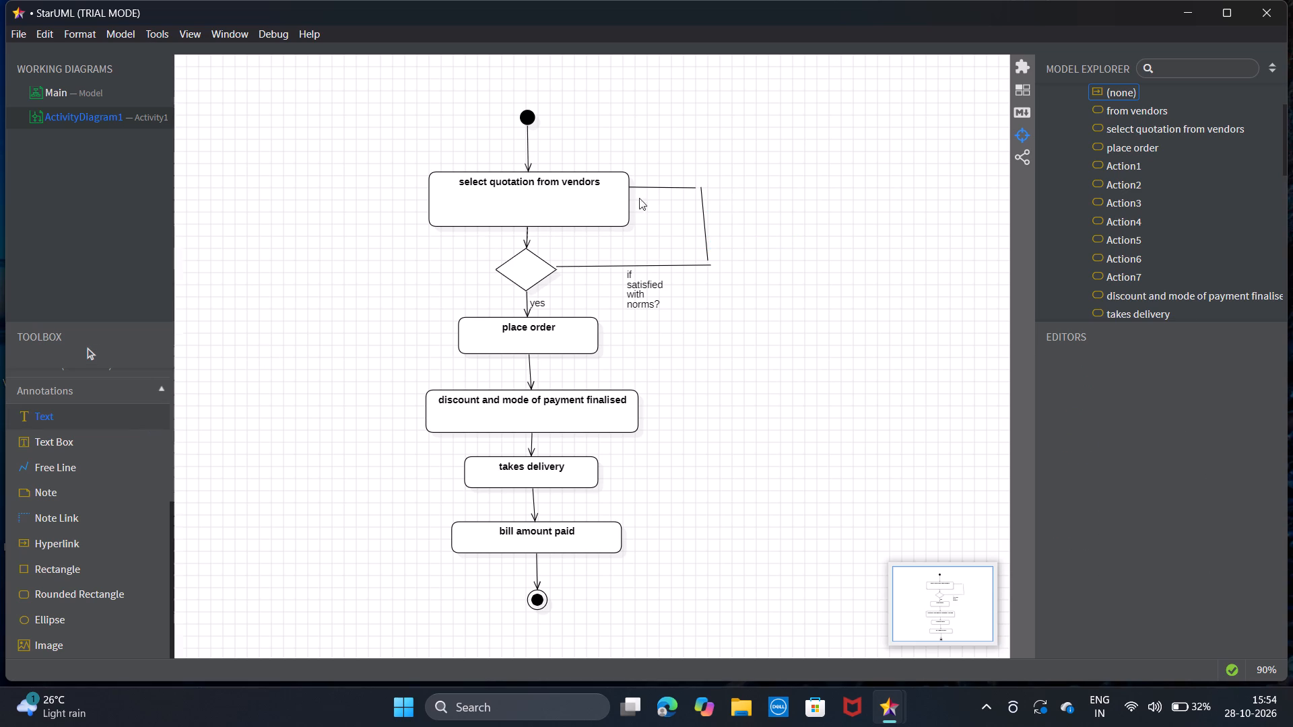
{"action": "double_click", "coordinate": [723, 208]}
{"action": "type", "text": "no"}
{"action": "key", "text": "Return"}
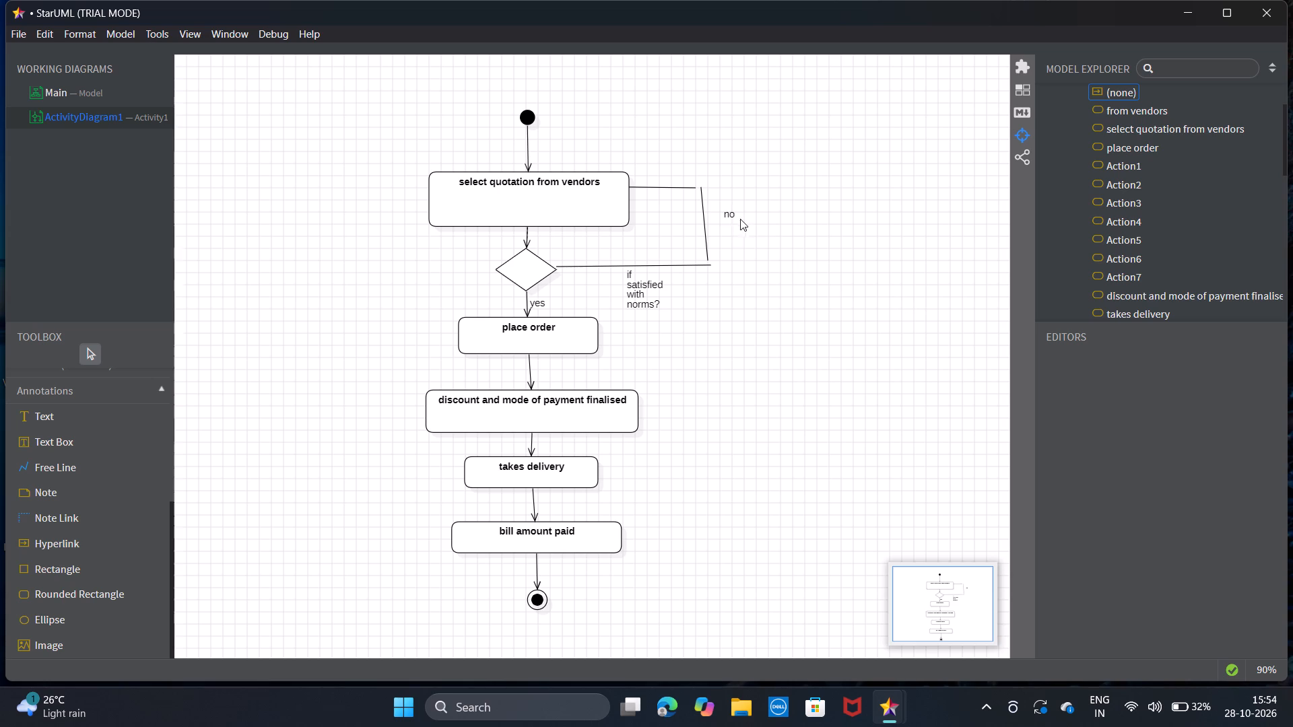
{"action": "left_click_drag", "start_coordinate": [715, 207], "coordinate": [745, 224]}
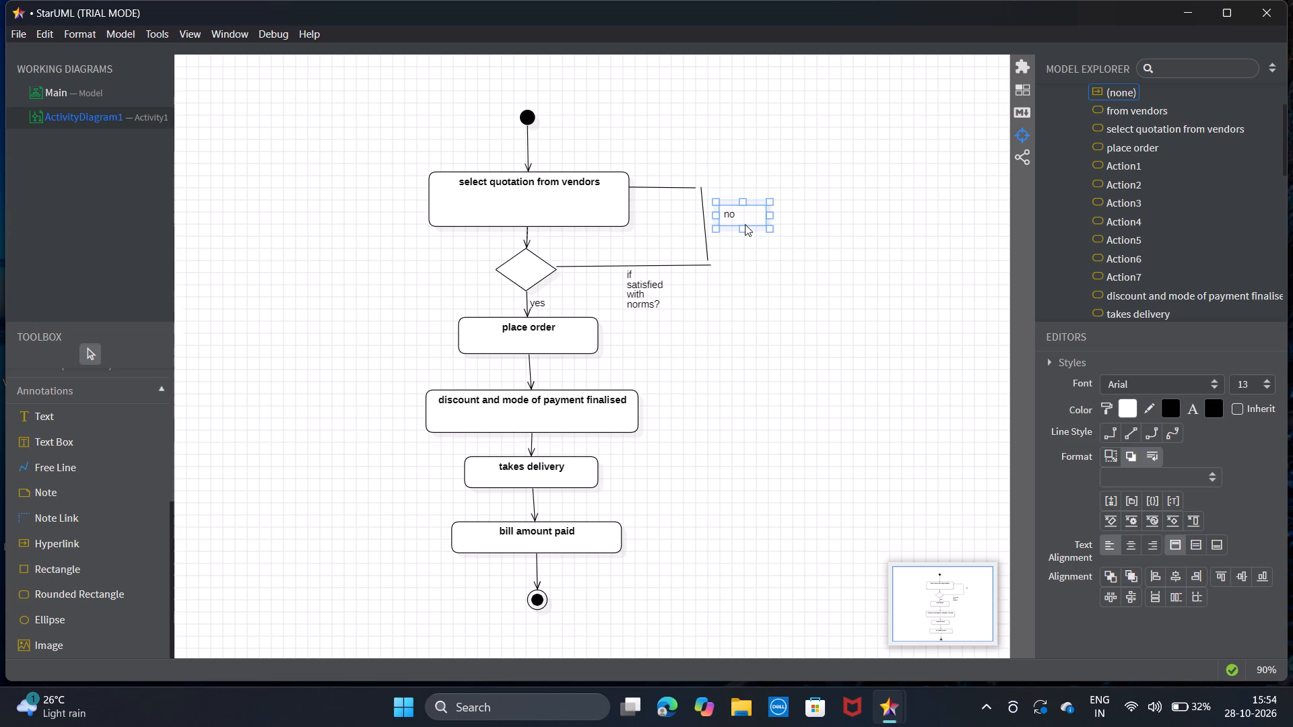
{"action": "key", "text": "Left"}
{"action": "key", "text": "Left"}
{"action": "key", "text": "Left"}
{"action": "key", "text": "Left"}
{"action": "key", "text": "Left"}
{"action": "key", "text": "Left"}
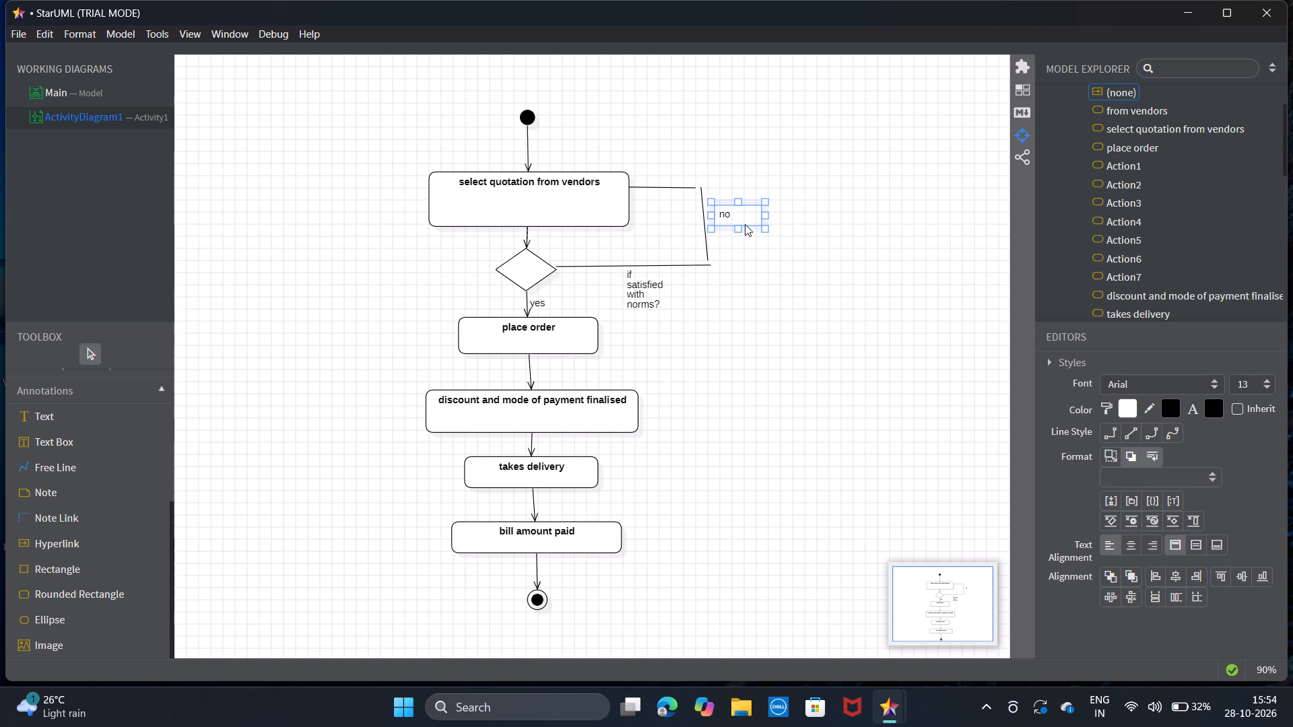
{"action": "key", "text": "Return"}
{"action": "left_click", "coordinate": [886, 273]}
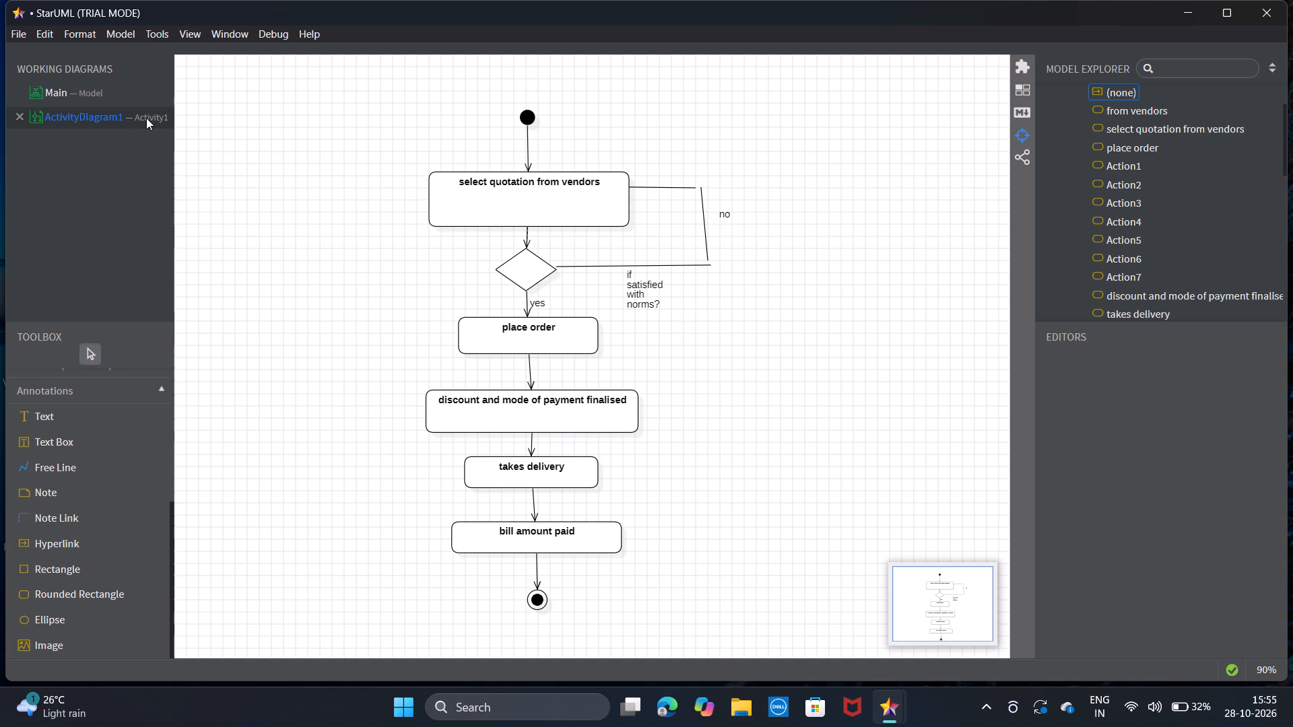
Save the project in the Book Bank folder as "activity (order book)".
{"action": "key", "text": "ctrl+s"}
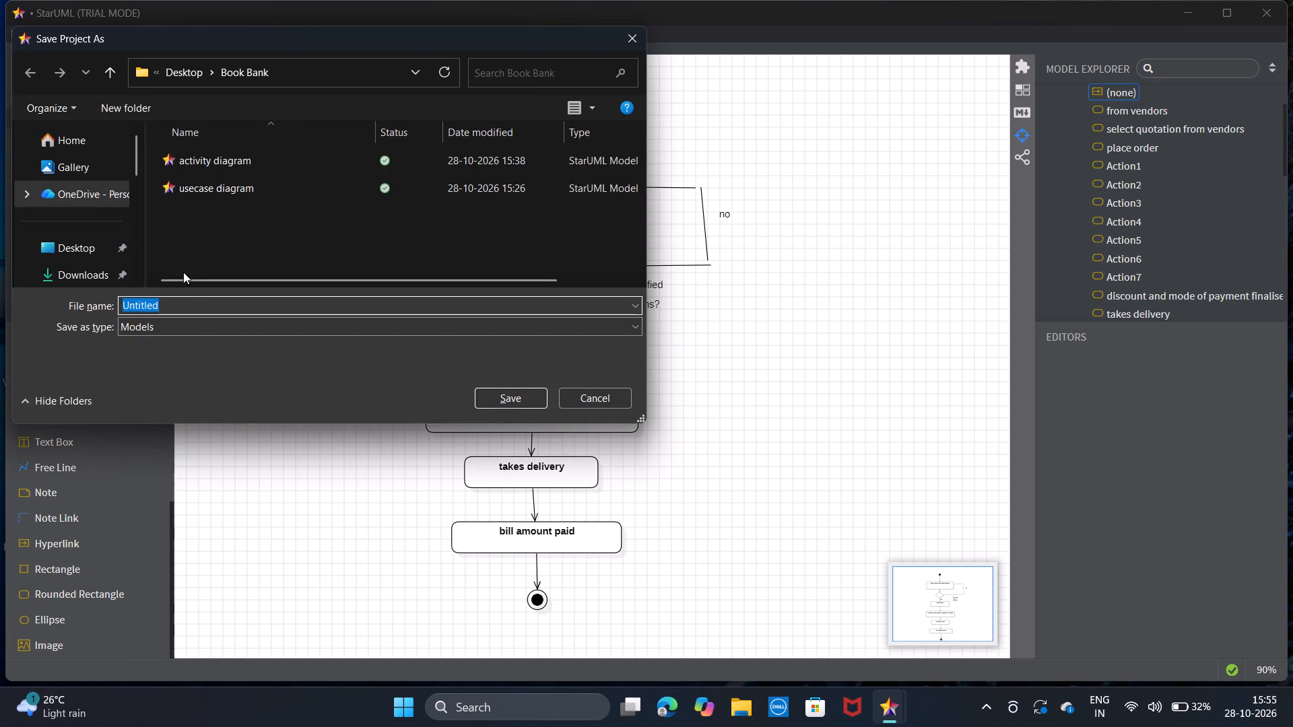
{"action": "key", "text": "a"}
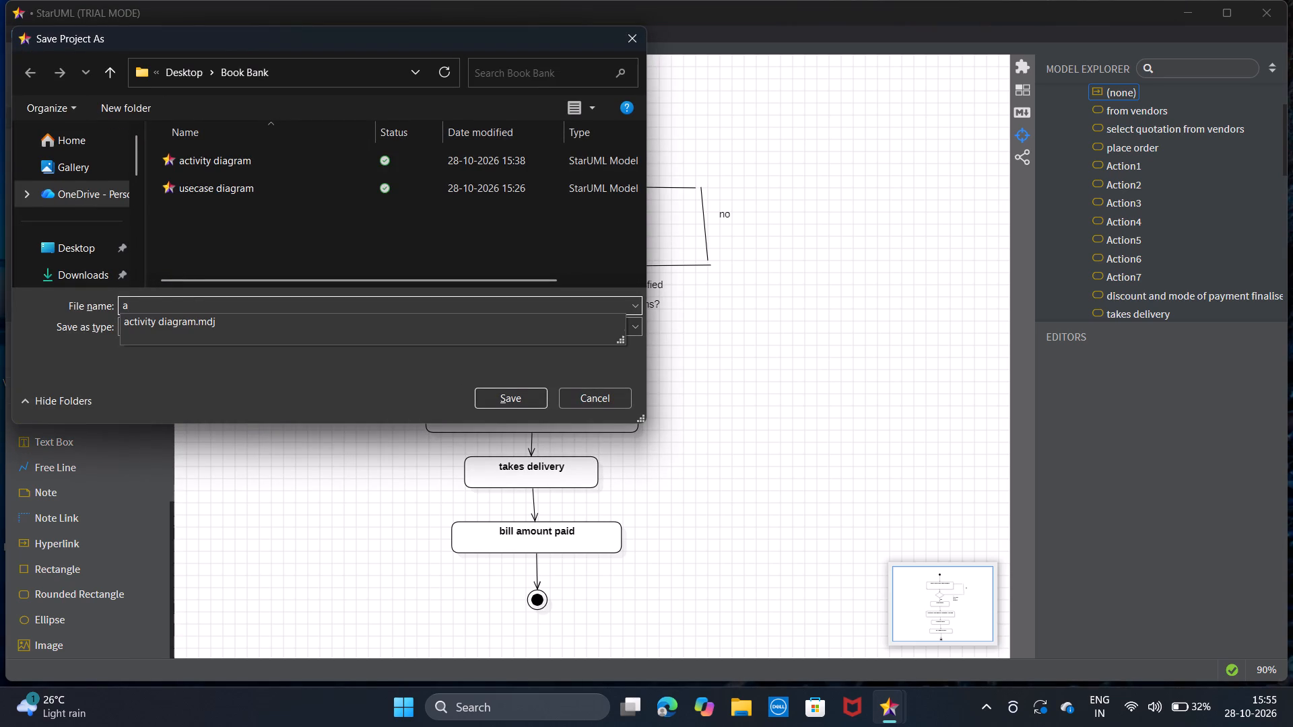
{"action": "key", "text": "c"}
{"action": "key", "text": "t"}
{"action": "type", "text": "ivity"}
{"action": "key", "text": "space"}
{"action": "key", "text": "shift+parenleft"}
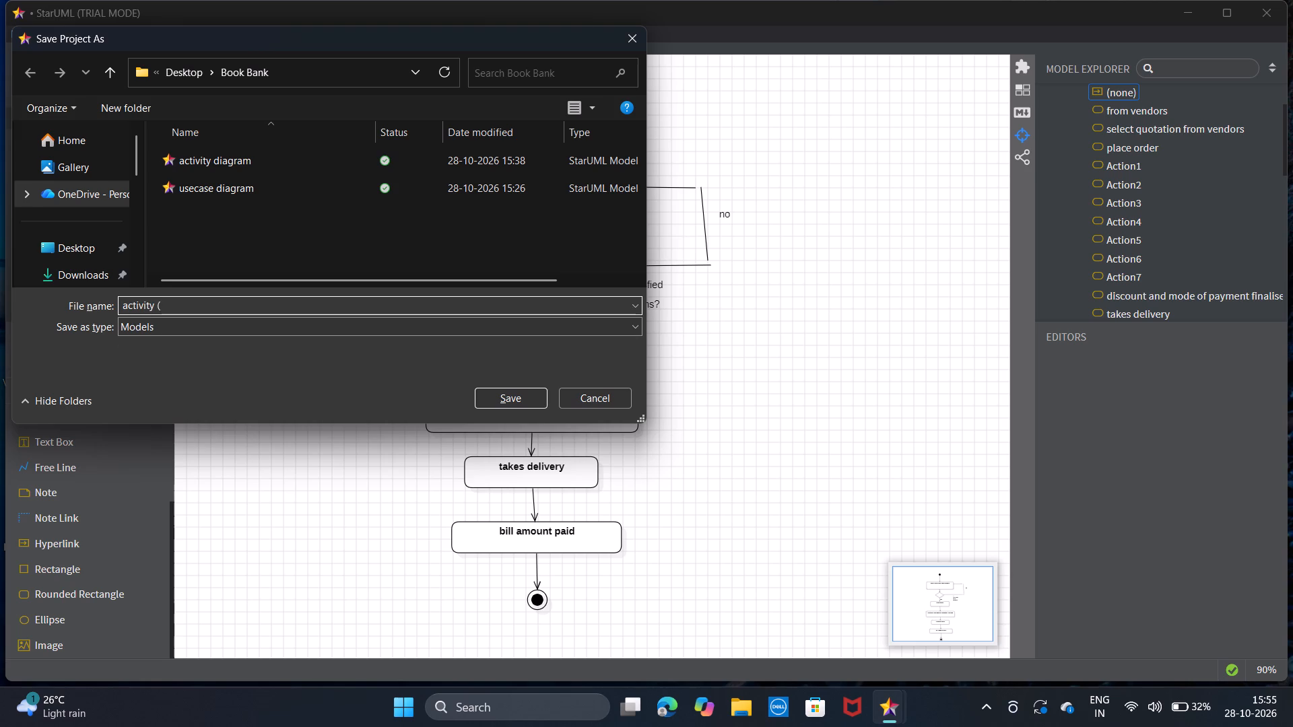
{"action": "type", "text": "order book"}
{"action": "key", "text": "shift+parenright"}
{"action": "key", "text": "Return"}
{"action": "key", "text": "Return"}
{"action": "key", "text": "Return"}
{"action": "key", "text": "Return"}
{"action": "key", "text": "Return"}
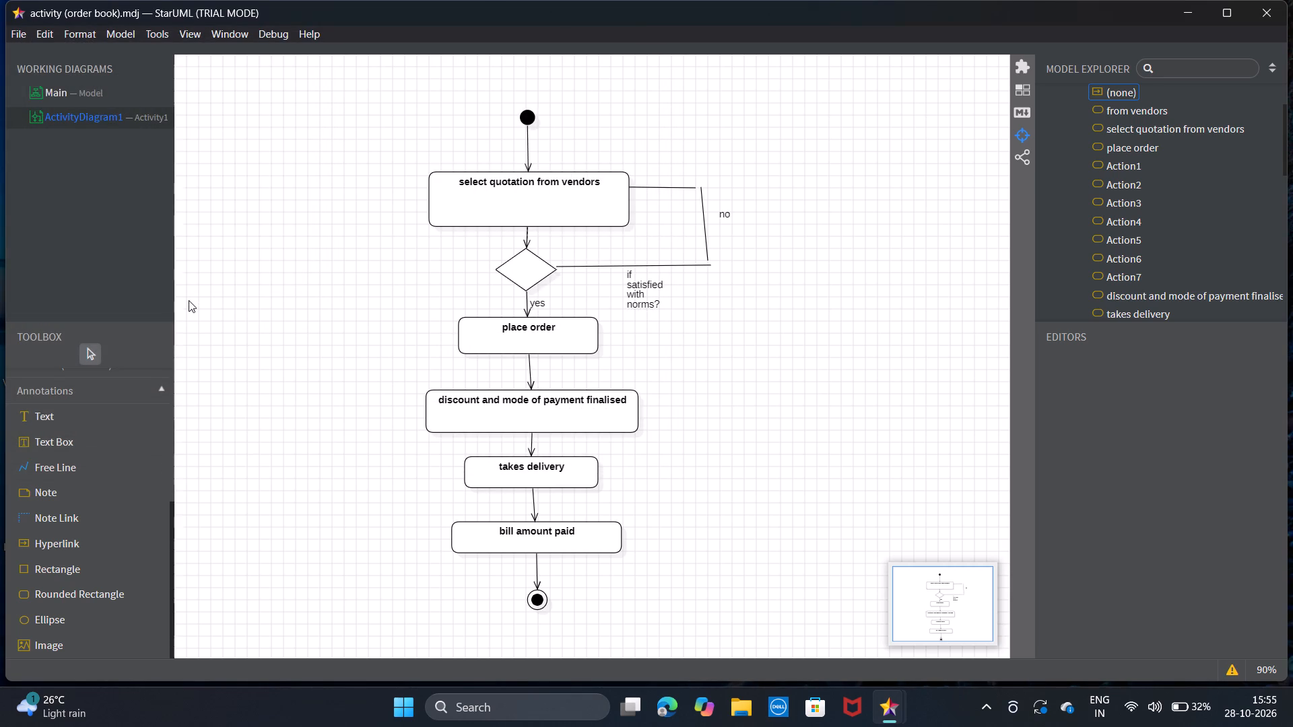
Start a new project and dismiss the license activation dialog.
{"action": "left_click", "coordinate": [13, 32]}
{"action": "left_click", "coordinate": [36, 57]}
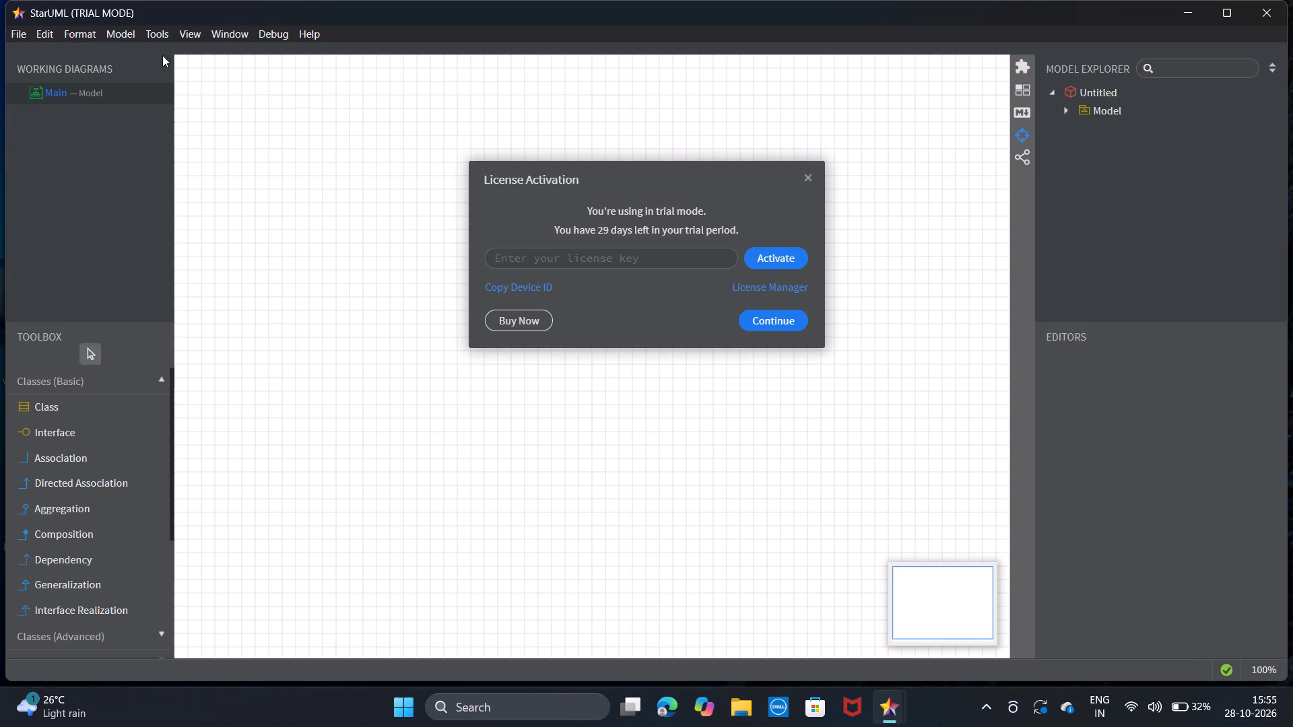
{"action": "left_click", "coordinate": [814, 180]}
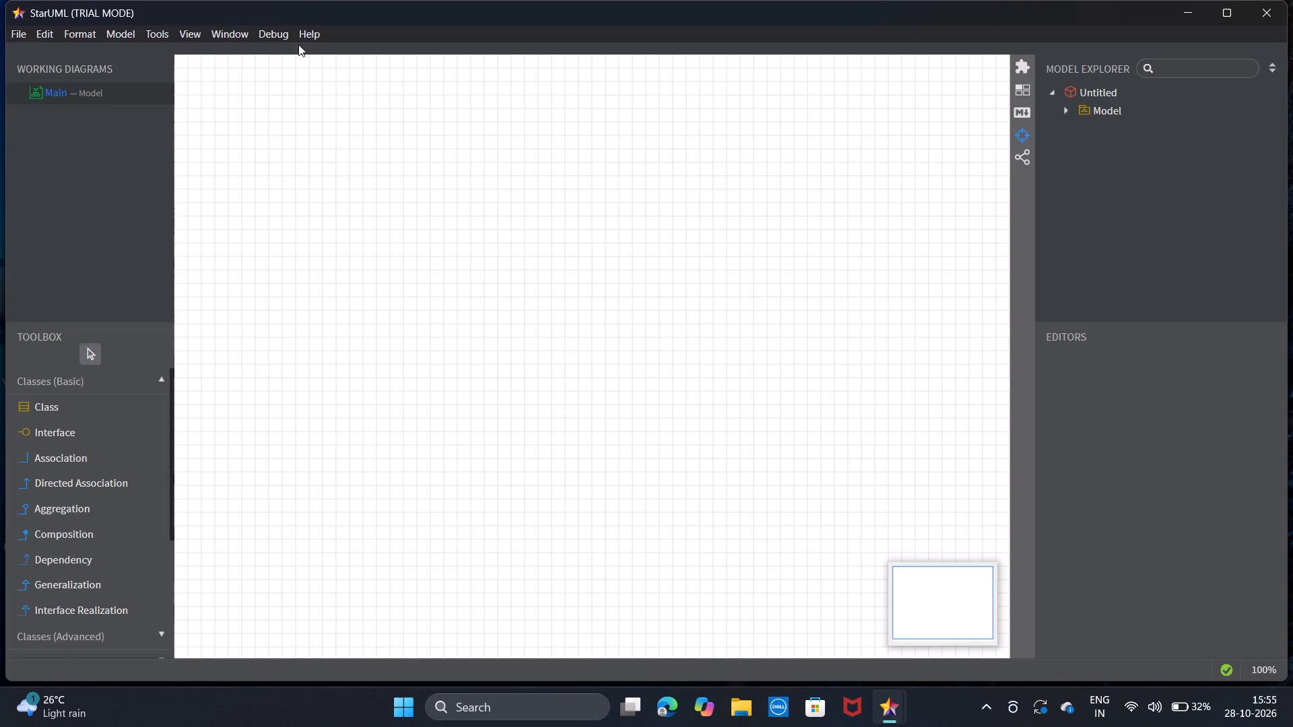
Add an activity diagram to the new project.
{"action": "left_click", "coordinate": [124, 33]}
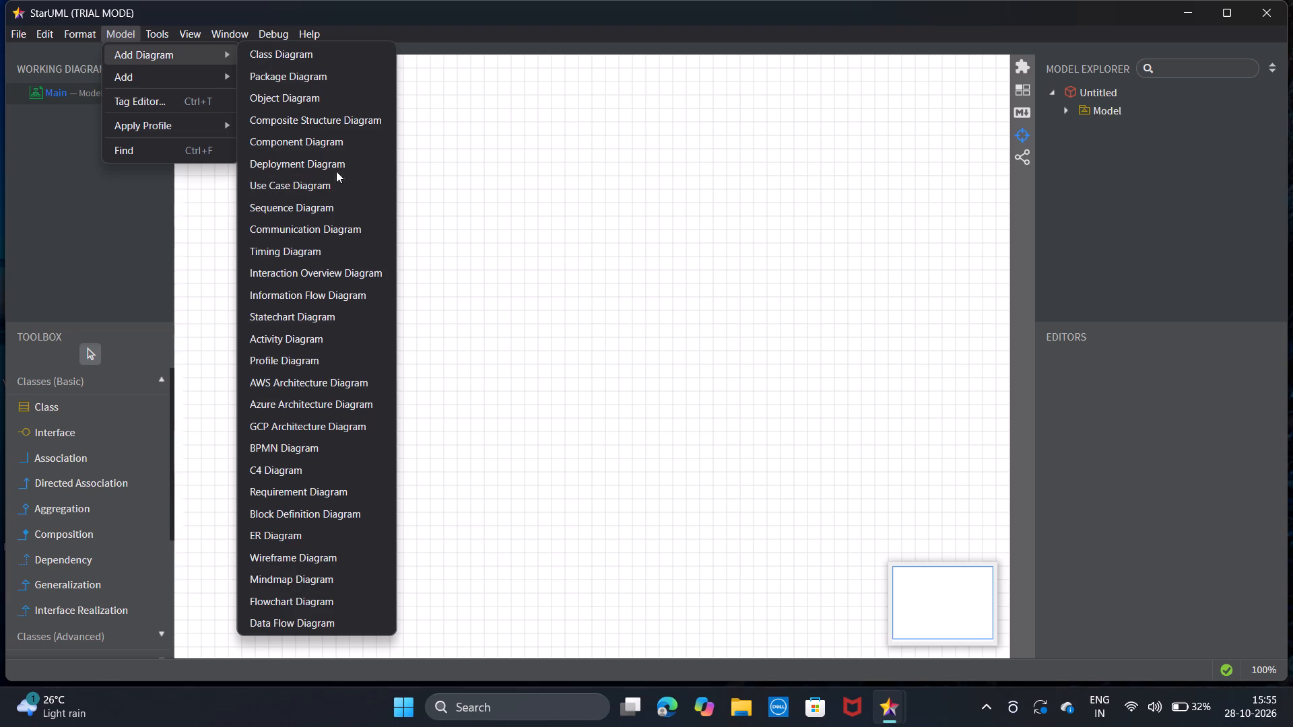
{"action": "left_click", "coordinate": [335, 347]}
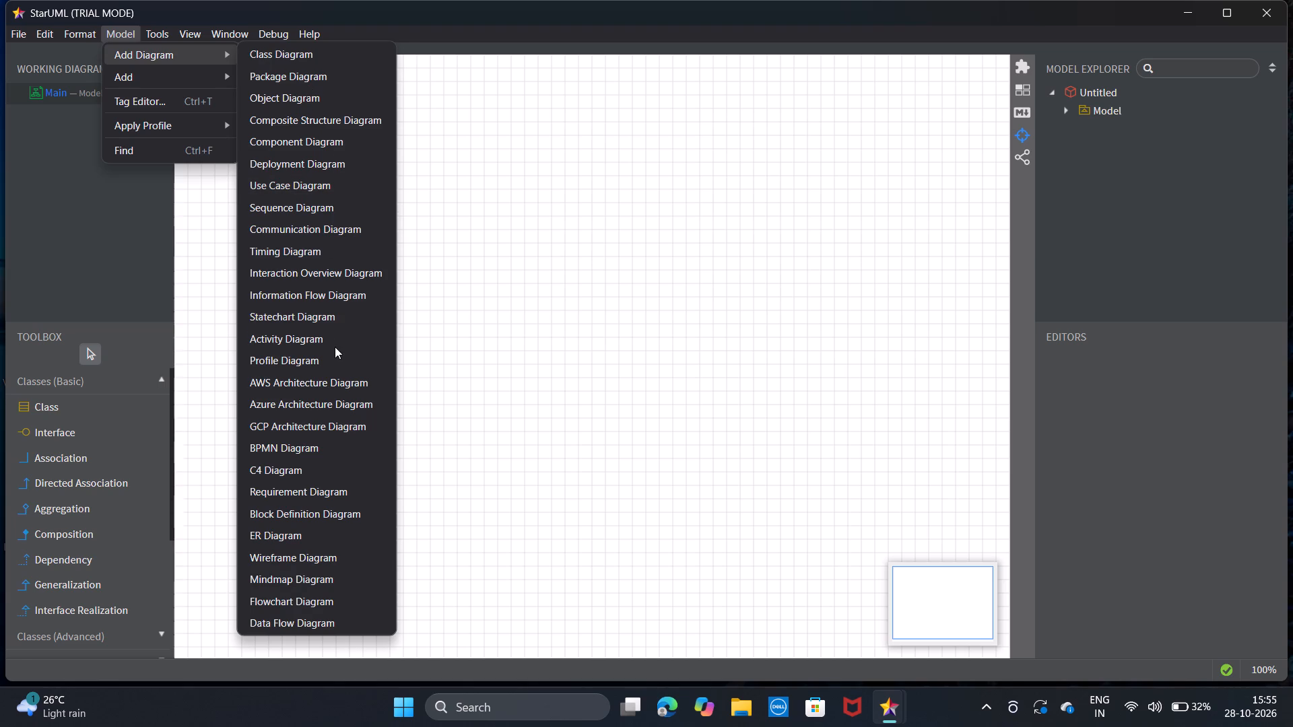
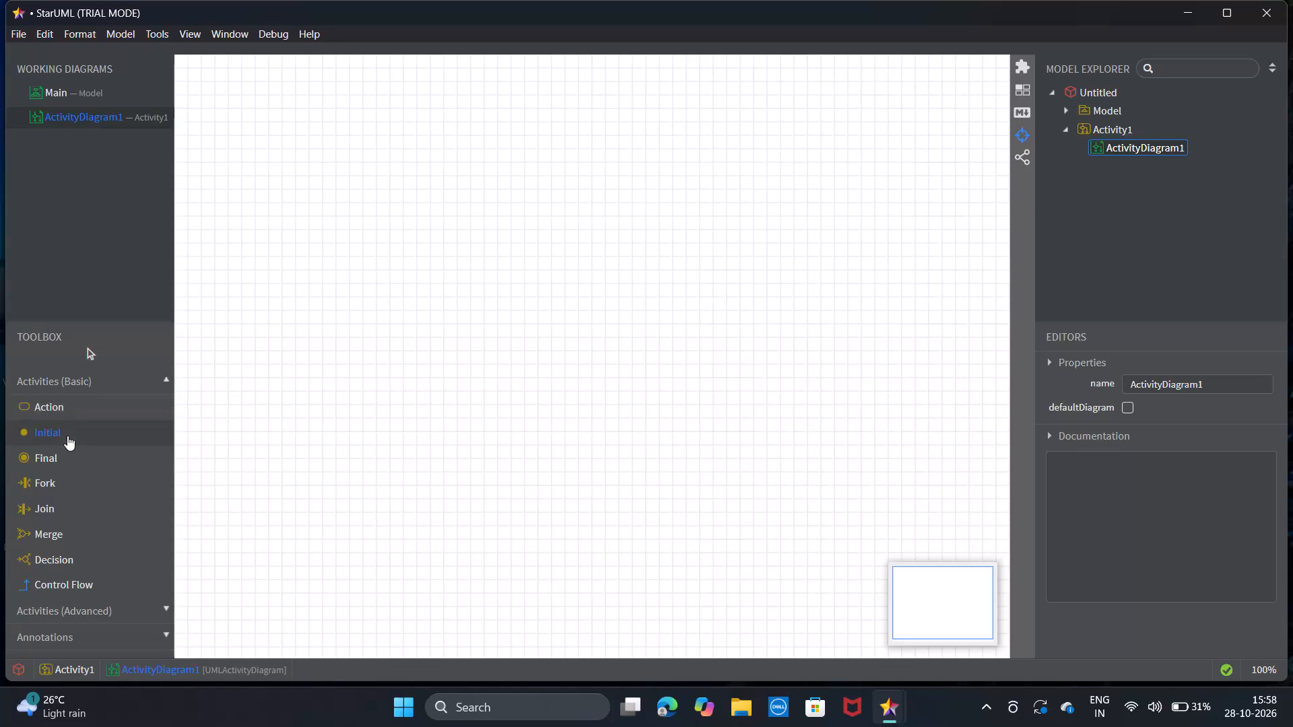
Place an initial node near the top centre of the empty activity diagram.
{"action": "left_click", "coordinate": [492, 73]}
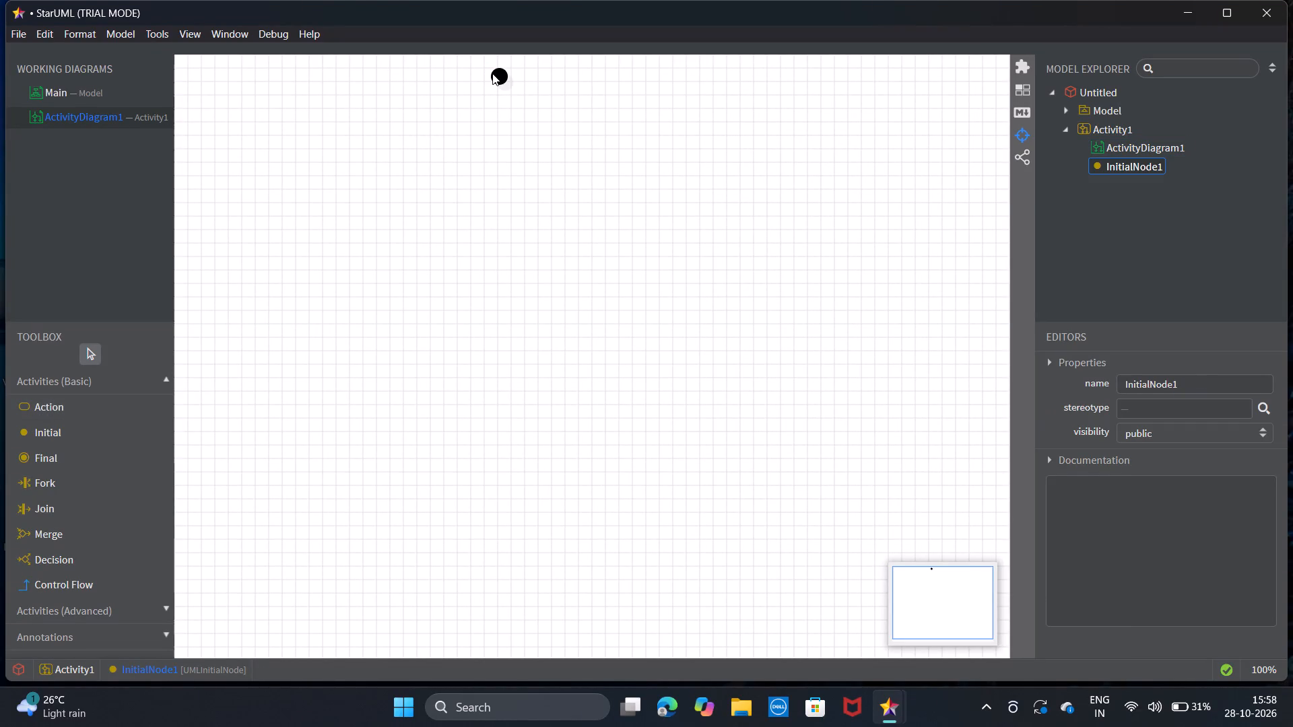
Draw an action just below the initial node and name it "shows id and library card".
{"action": "left_click", "coordinate": [112, 405]}
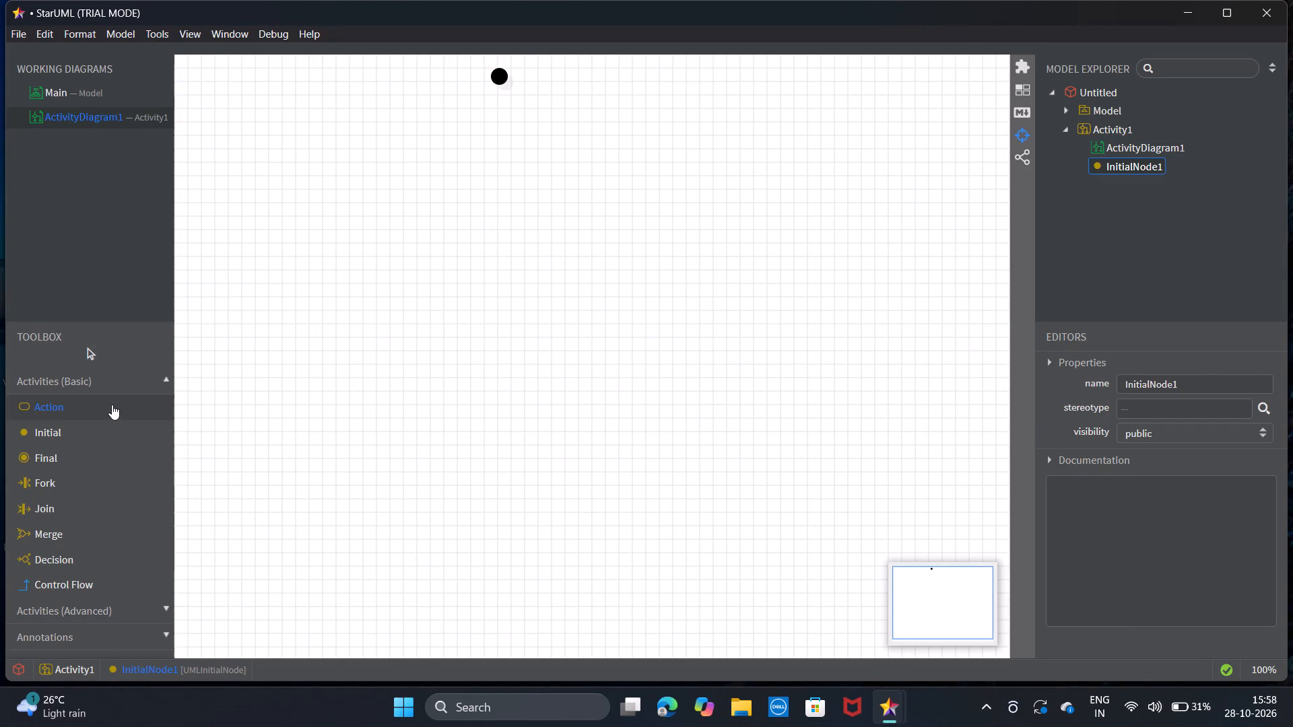
{"action": "left_click_drag", "start_coordinate": [453, 108], "coordinate": [496, 121]}
{"action": "left_click_drag", "start_coordinate": [496, 121], "coordinate": [567, 156]}
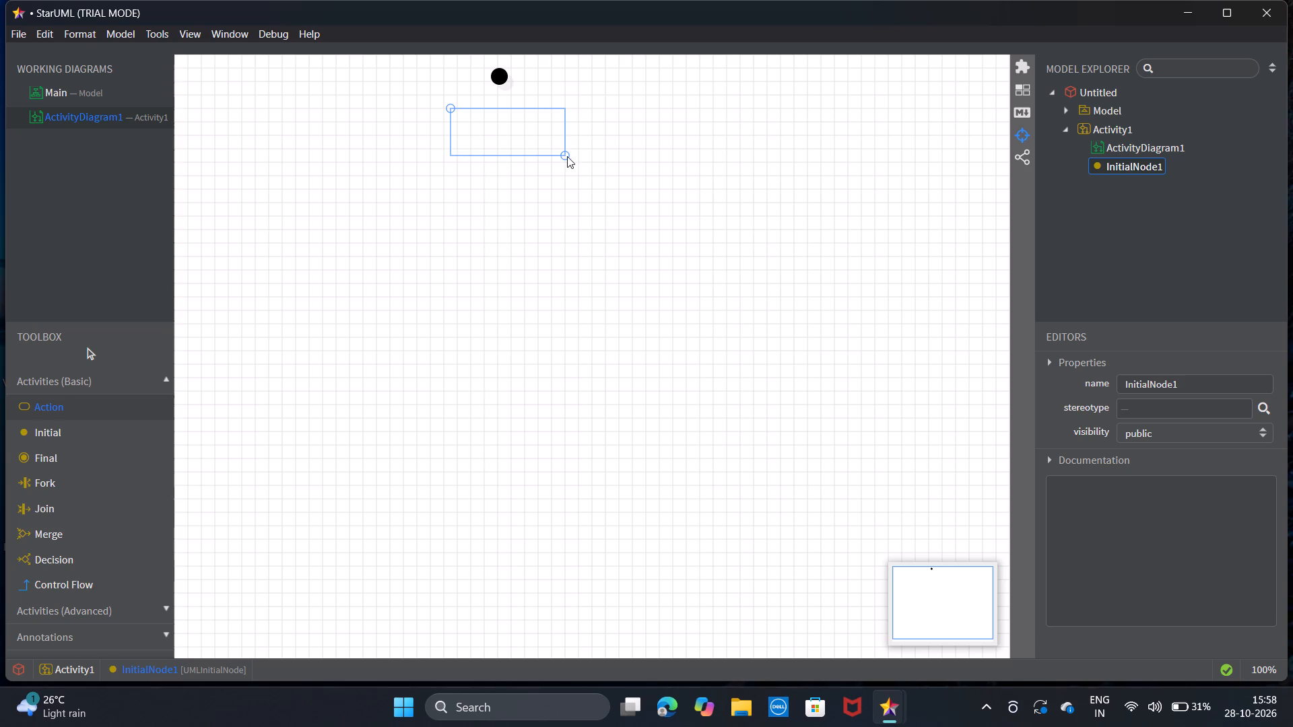
{"action": "left_click_drag", "start_coordinate": [567, 156], "coordinate": [583, 153]}
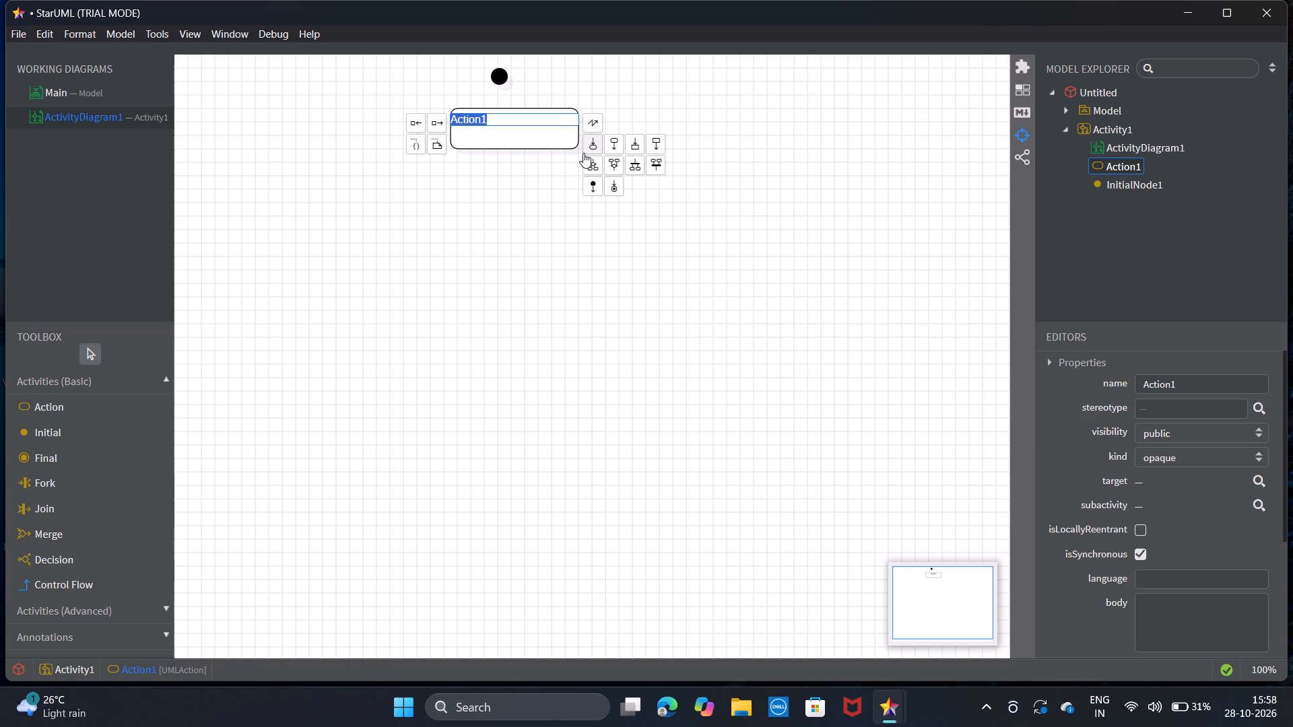
{"action": "type", "text": "shows id and library card"}
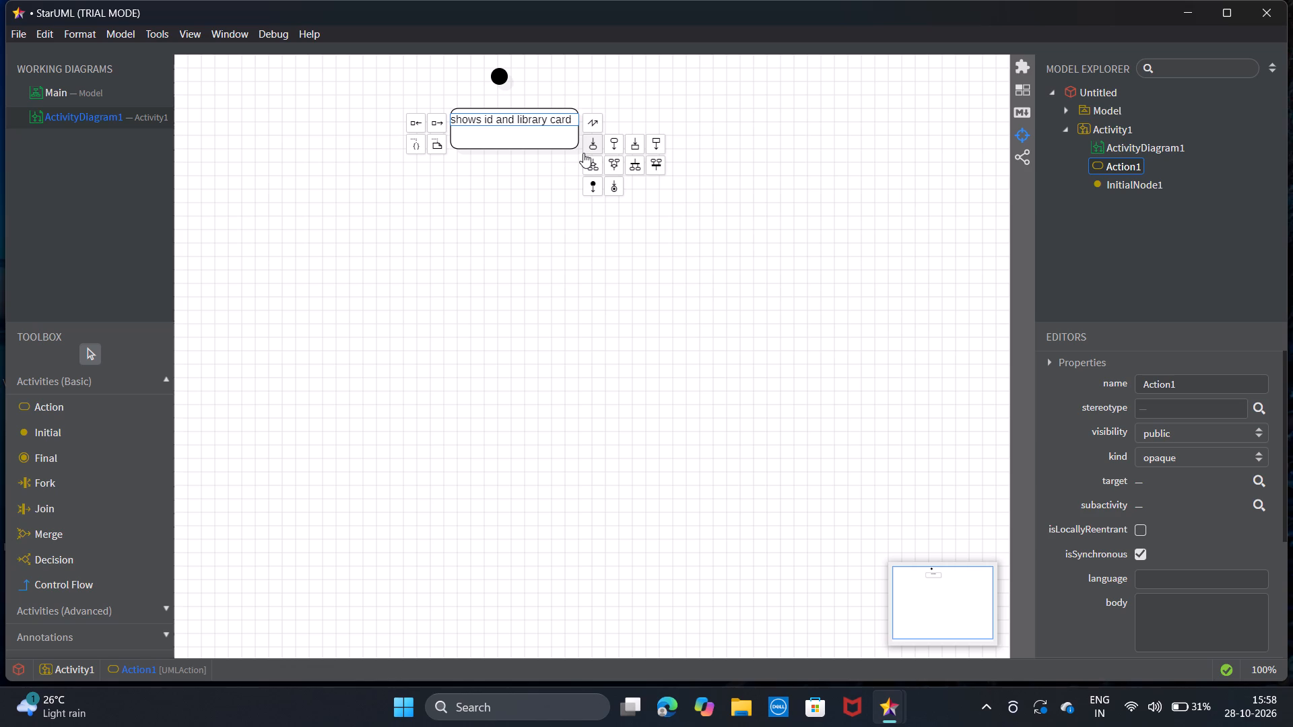
{"action": "key", "text": "Return"}
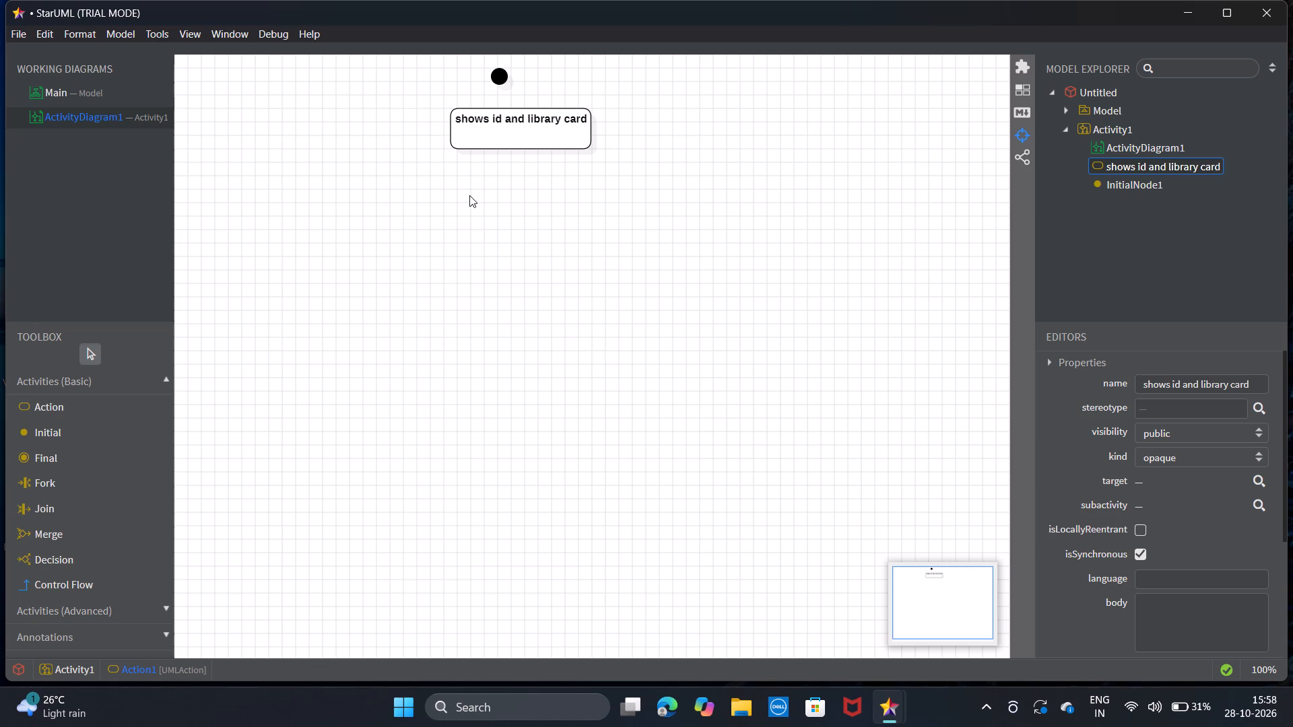
Draw a second action below "shows id and library card" and name it "librarian makes entry".
{"action": "left_click", "coordinate": [102, 413]}
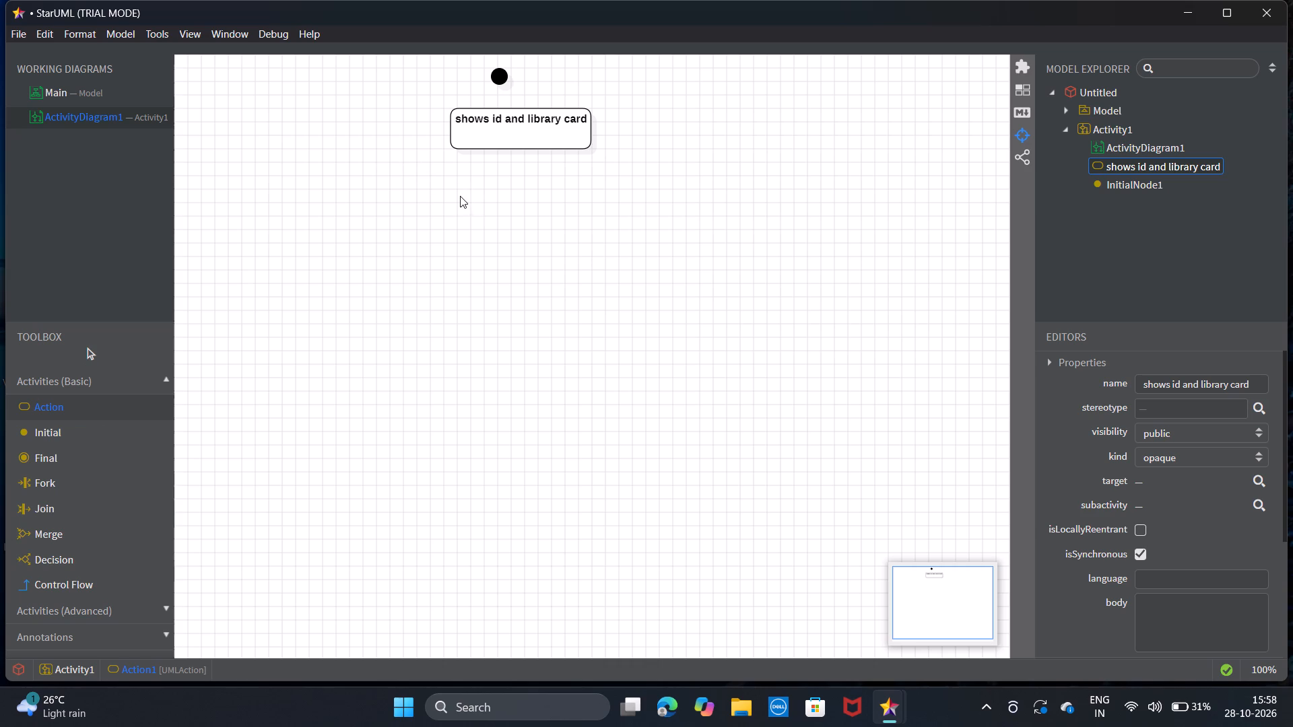
{"action": "left_click_drag", "start_coordinate": [452, 178], "coordinate": [488, 189]}
{"action": "left_click_drag", "start_coordinate": [488, 189], "coordinate": [586, 223]}
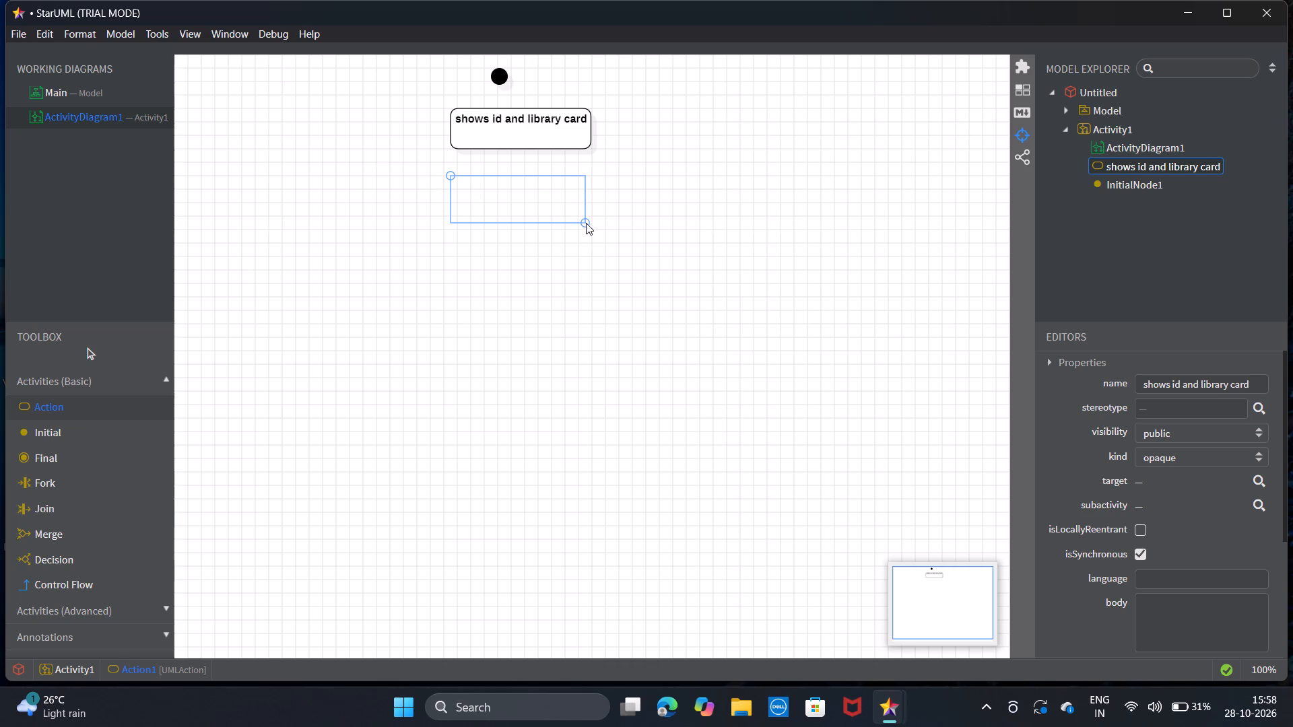
{"action": "left_click_drag", "start_coordinate": [586, 223], "coordinate": [586, 230]}
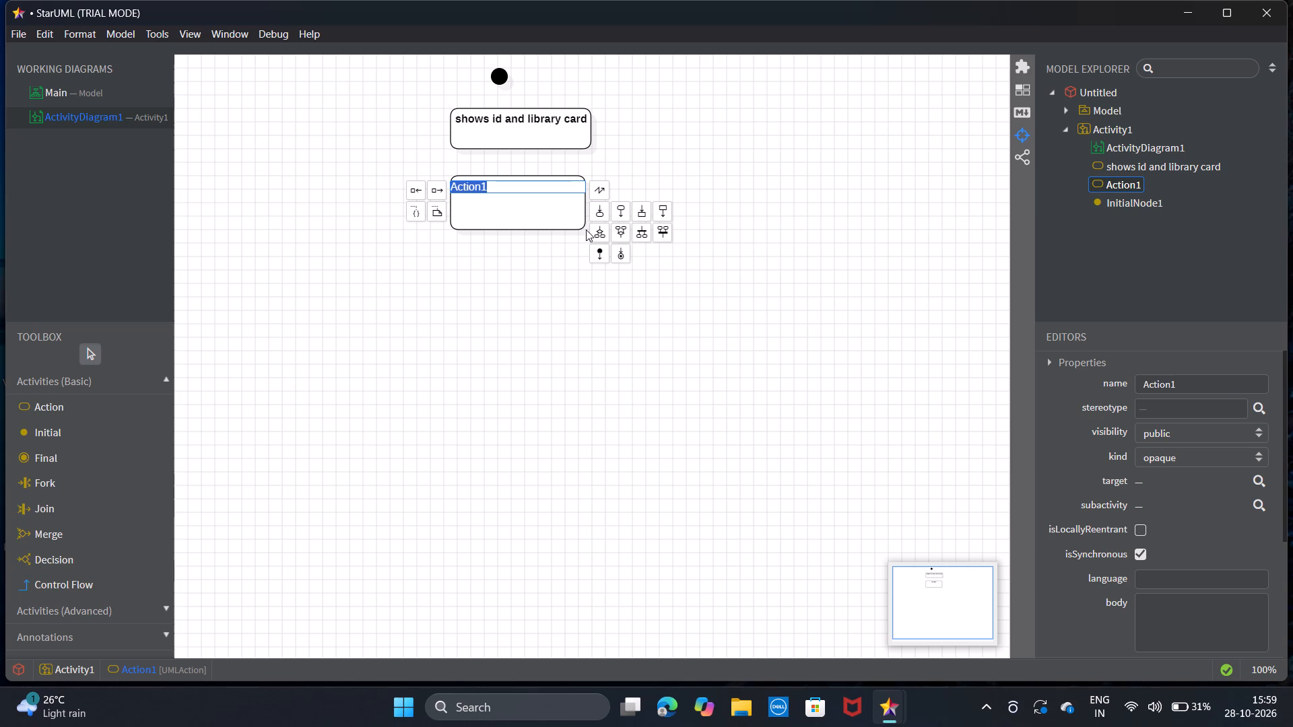
{"action": "type", "text": "librarian makes entry"}
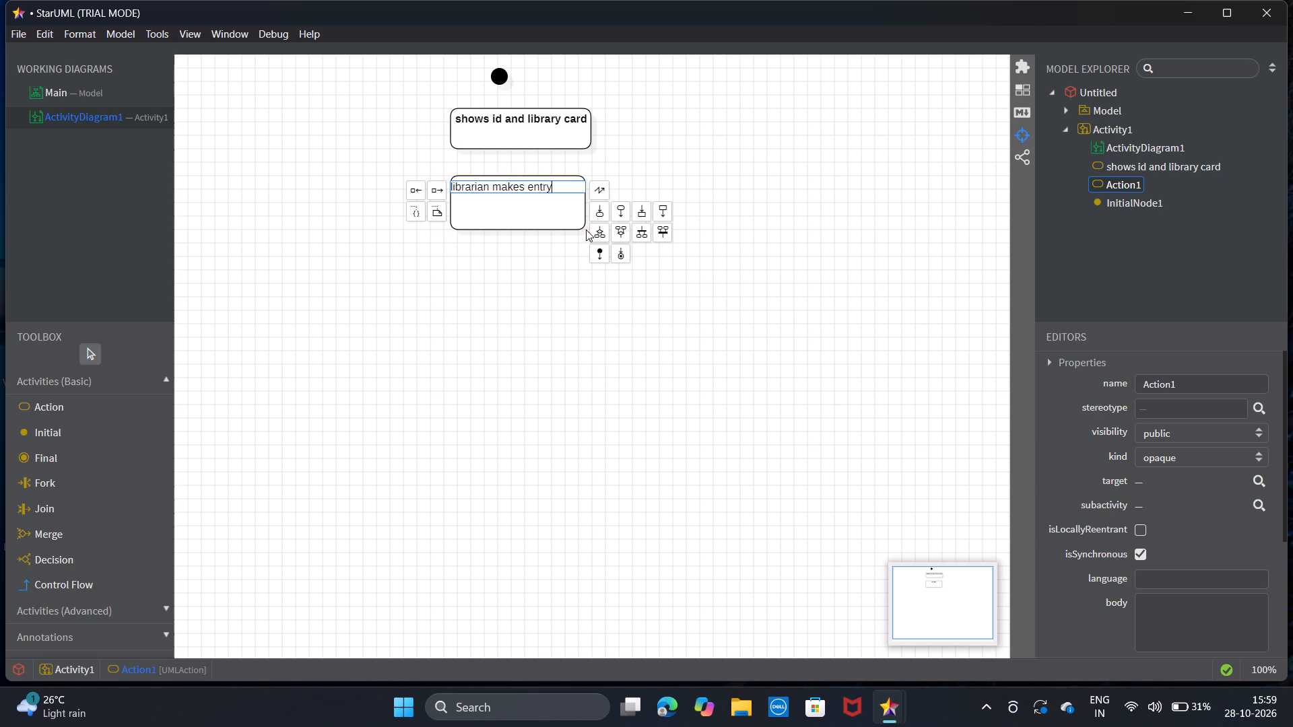
{"action": "key", "text": "Return"}
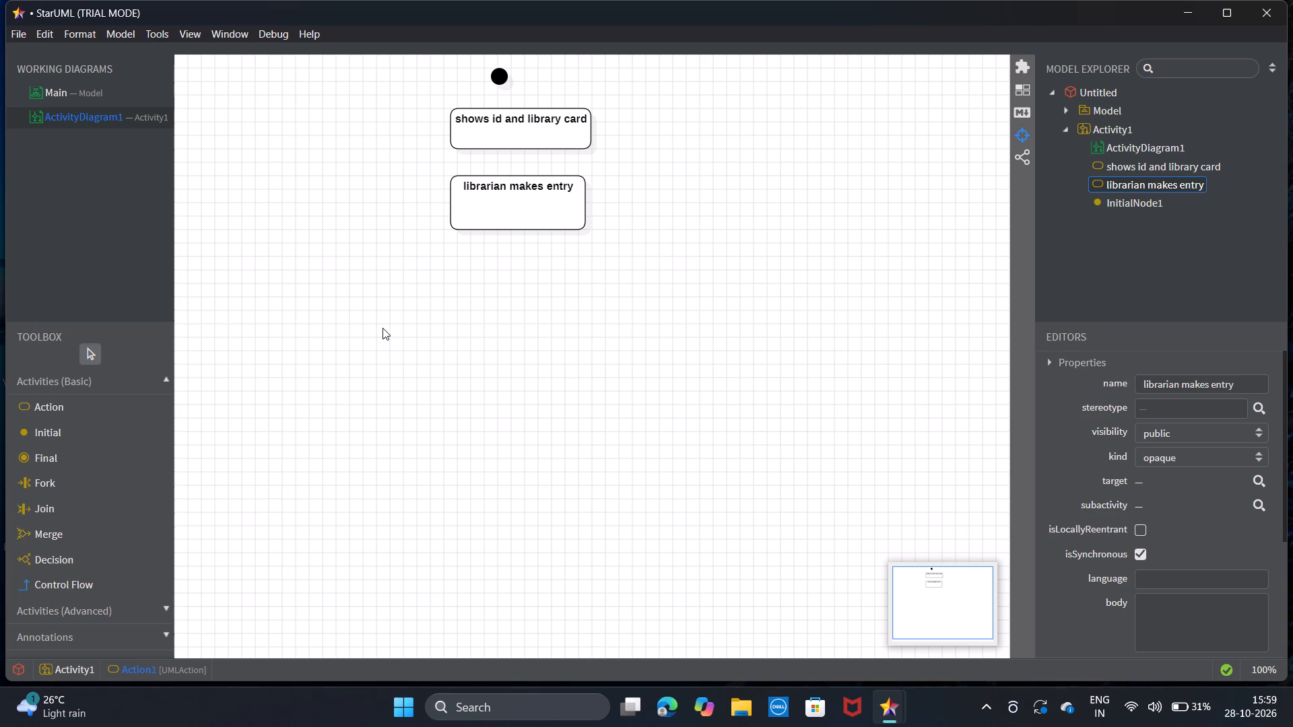
Add a decision node below "librarian makes entry" and enlarge it to a wide diamond centred under that action.
{"action": "left_click", "coordinate": [94, 559]}
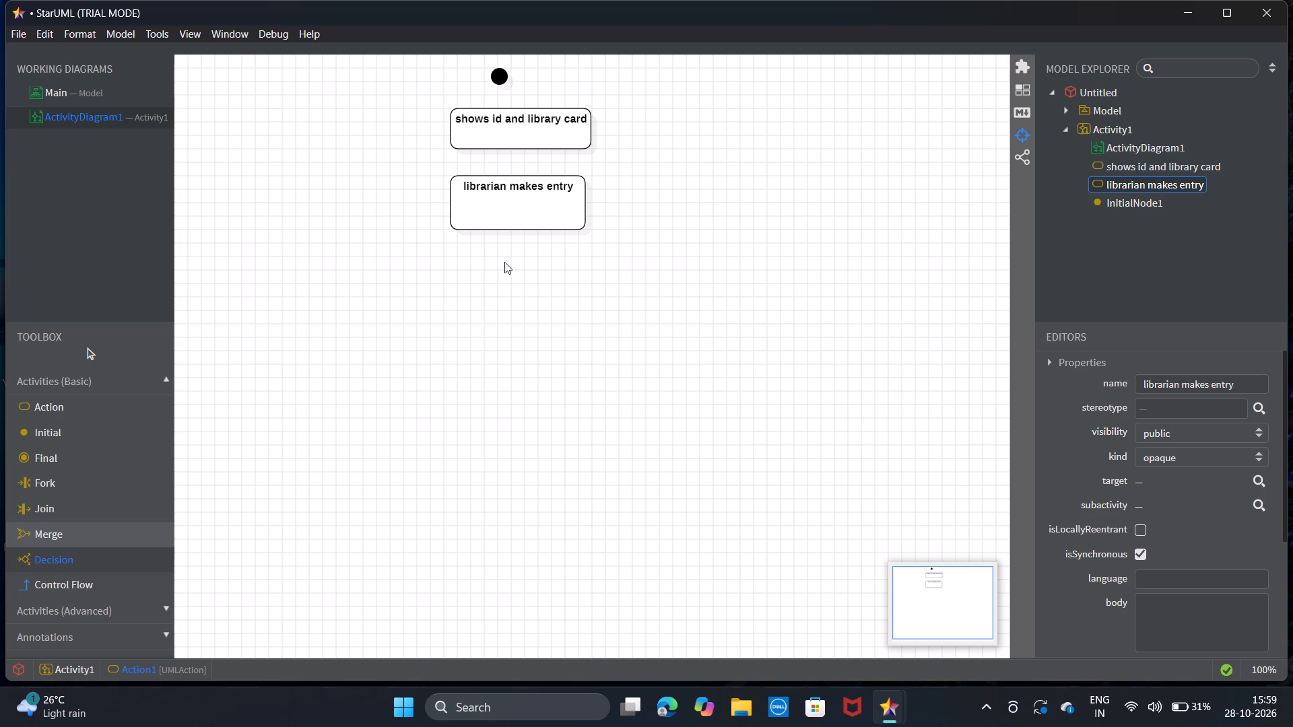
{"action": "double_click", "coordinate": [504, 262]}
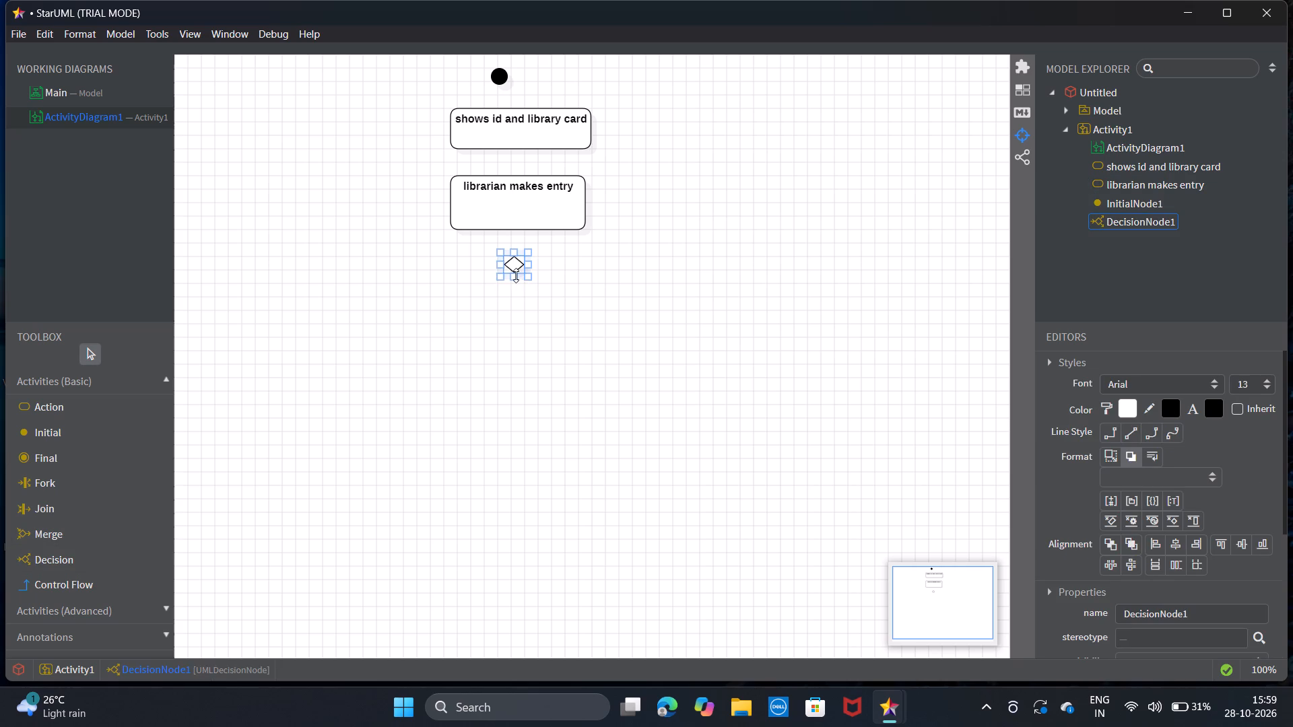
{"action": "left_click_drag", "start_coordinate": [516, 275], "coordinate": [511, 327]}
{"action": "left_click_drag", "start_coordinate": [511, 327], "coordinate": [511, 318]}
{"action": "left_click_drag", "start_coordinate": [525, 283], "coordinate": [531, 282]}
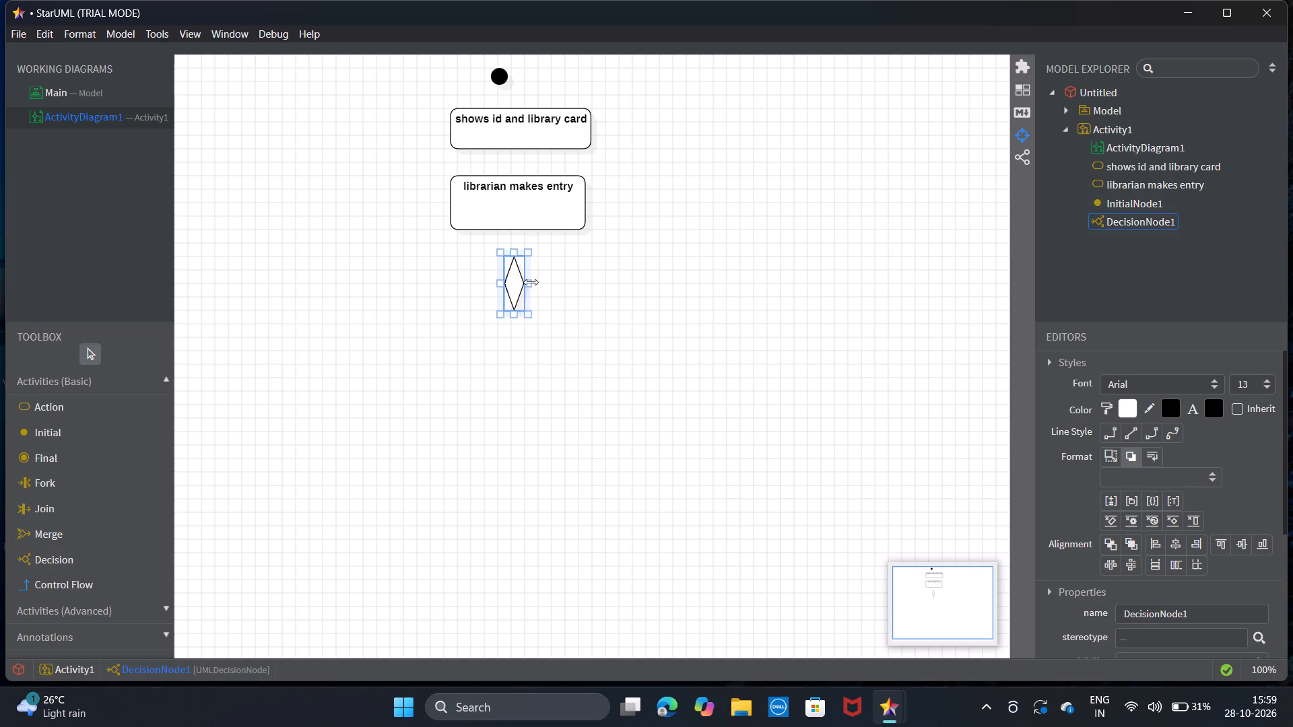
{"action": "left_click_drag", "start_coordinate": [531, 282], "coordinate": [557, 282]}
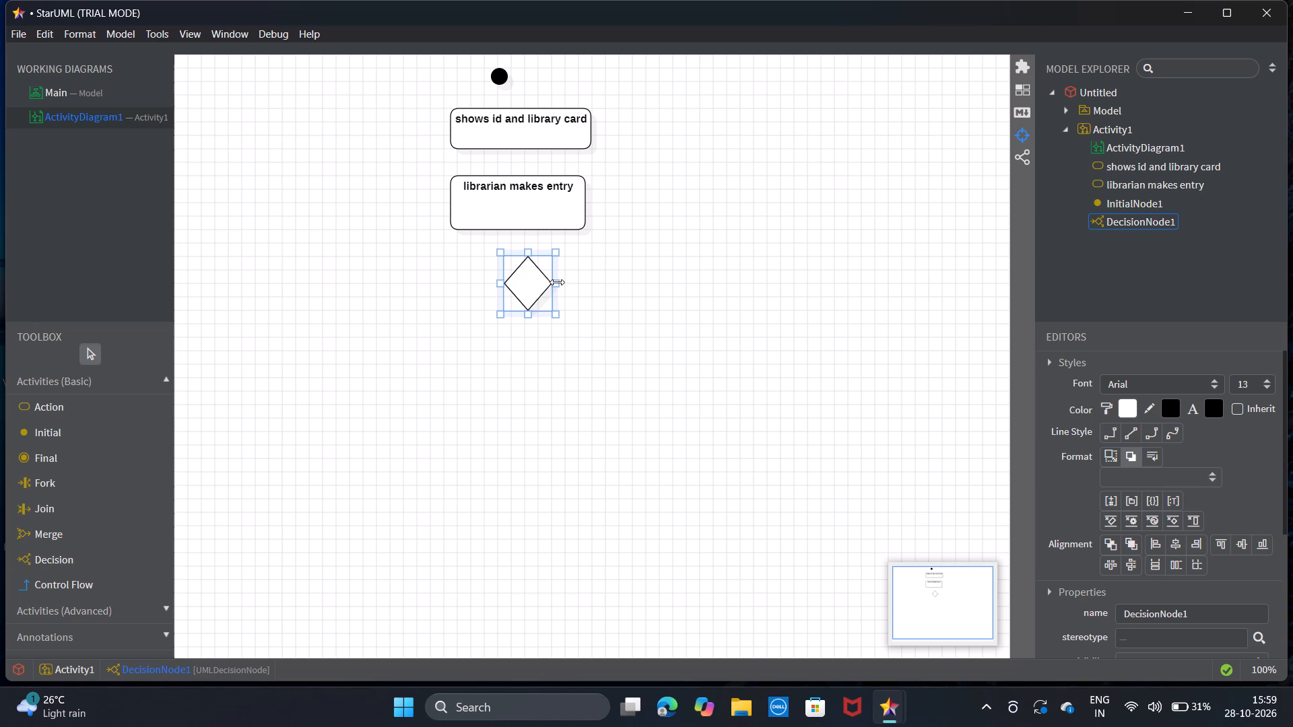
{"action": "left_click_drag", "start_coordinate": [504, 280], "coordinate": [490, 281]}
{"action": "left_click_drag", "start_coordinate": [490, 281], "coordinate": [488, 281]}
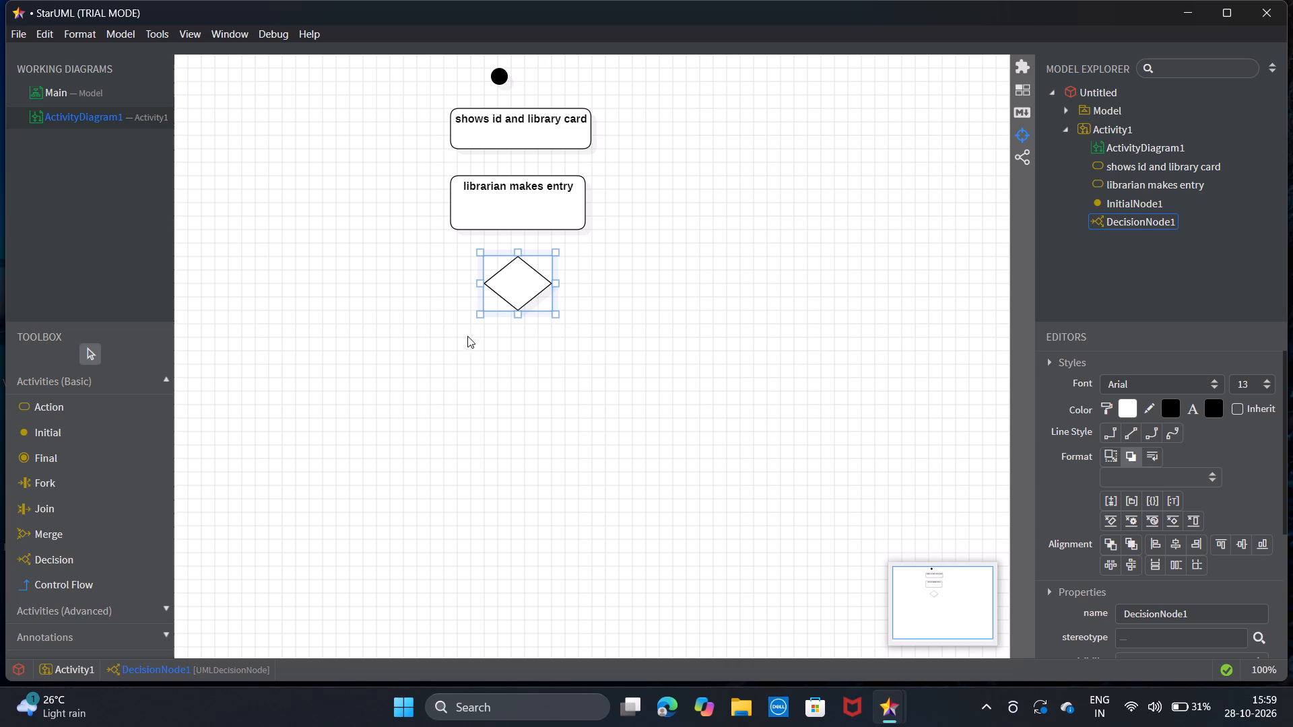
Draw an action below the decision diamond, leaving a gap, and name it "librarian approves transactions".
{"action": "left_click", "coordinate": [145, 407]}
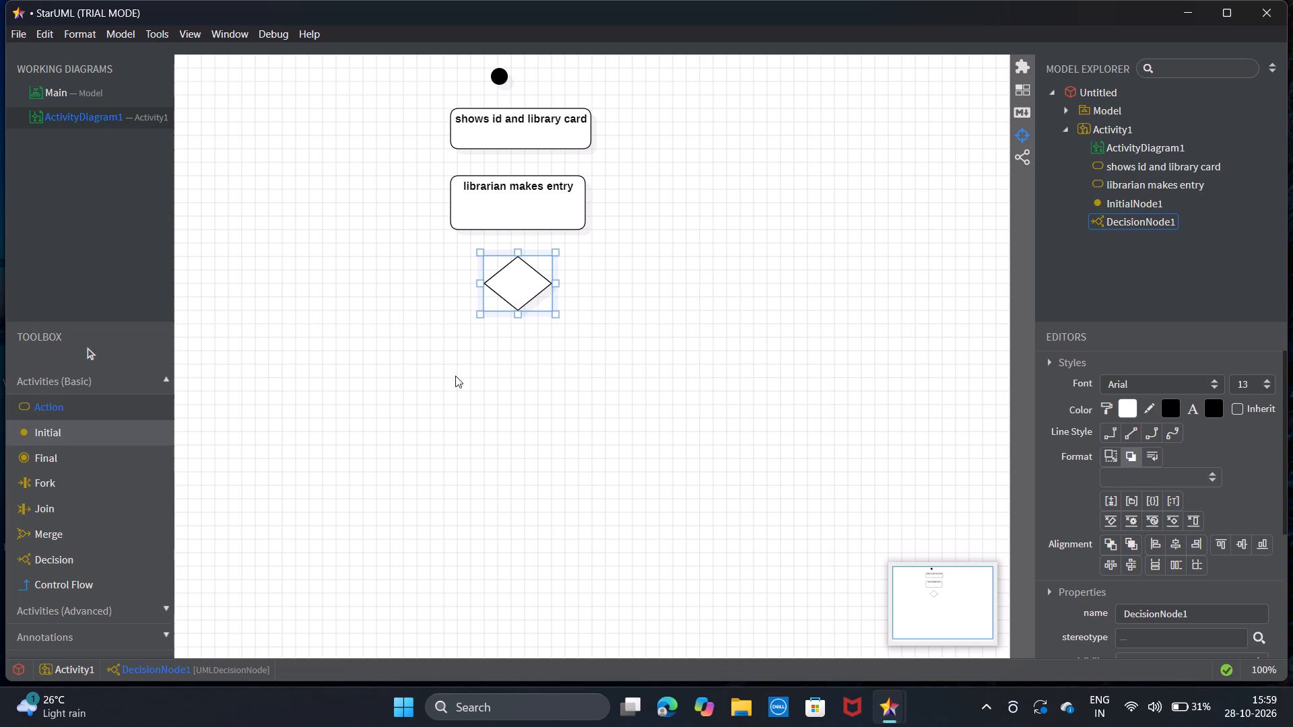
{"action": "left_click_drag", "start_coordinate": [455, 376], "coordinate": [583, 452]}
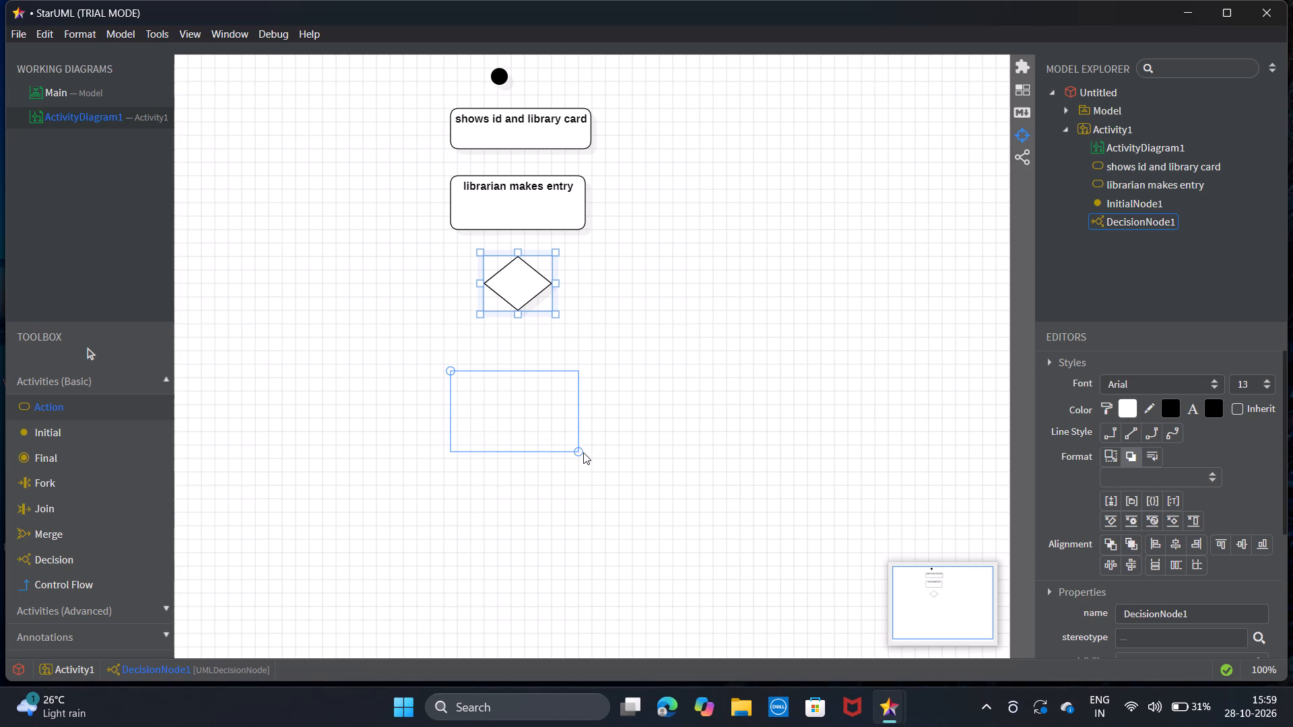
{"action": "left_click_drag", "start_coordinate": [583, 452], "coordinate": [583, 451]}
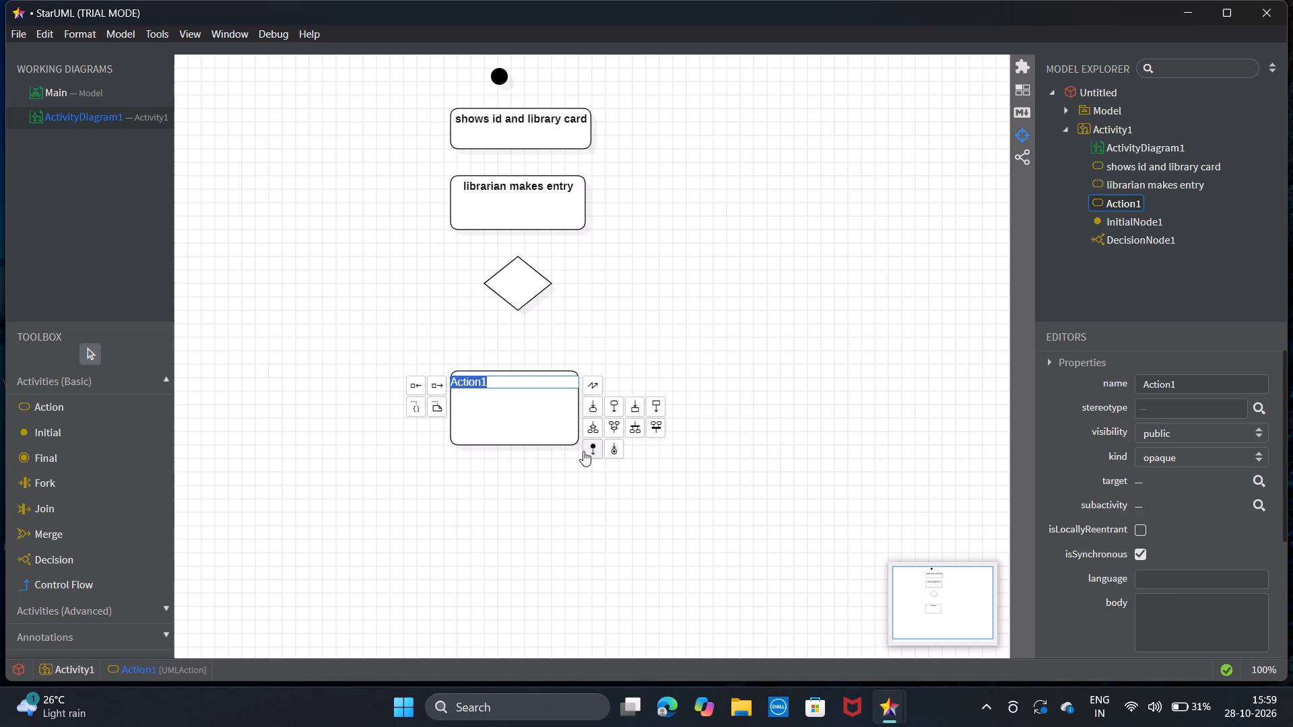
{"action": "type", "text": "librarian appro"}
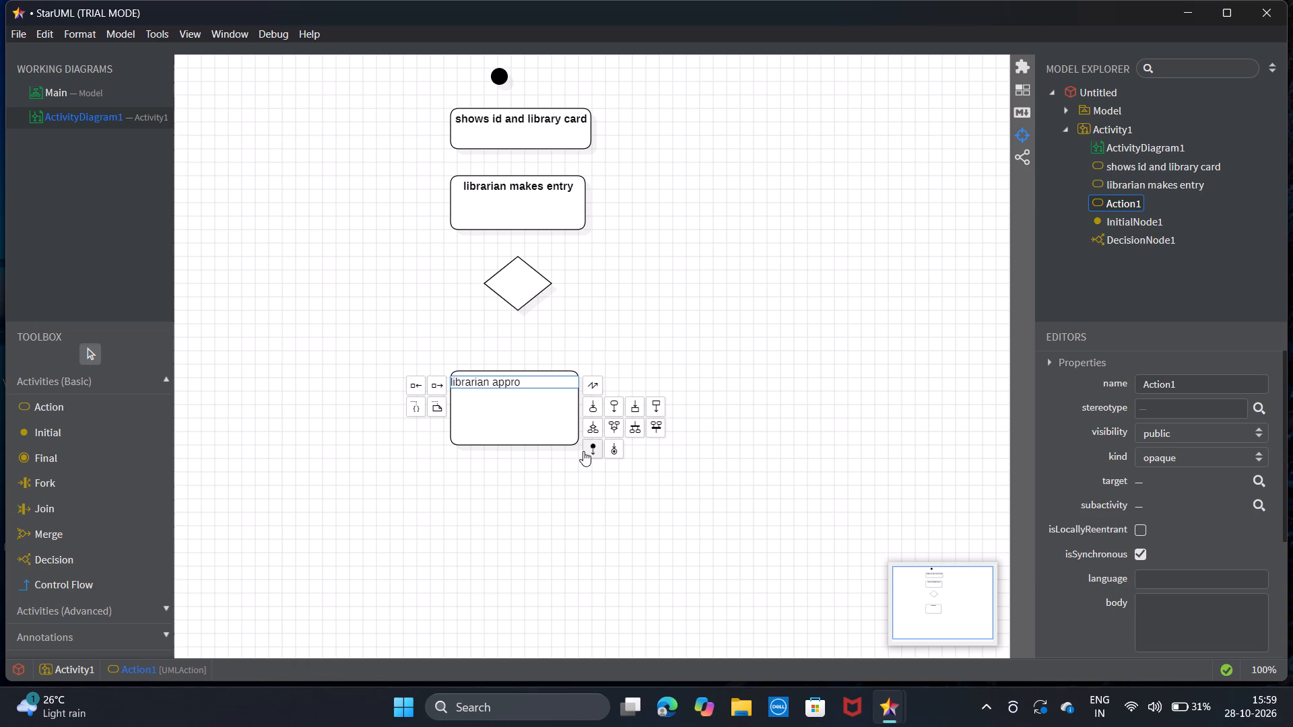
{"action": "type", "text": "ves"}
{"action": "key", "text": "space"}
{"action": "type", "text": "transactions"}
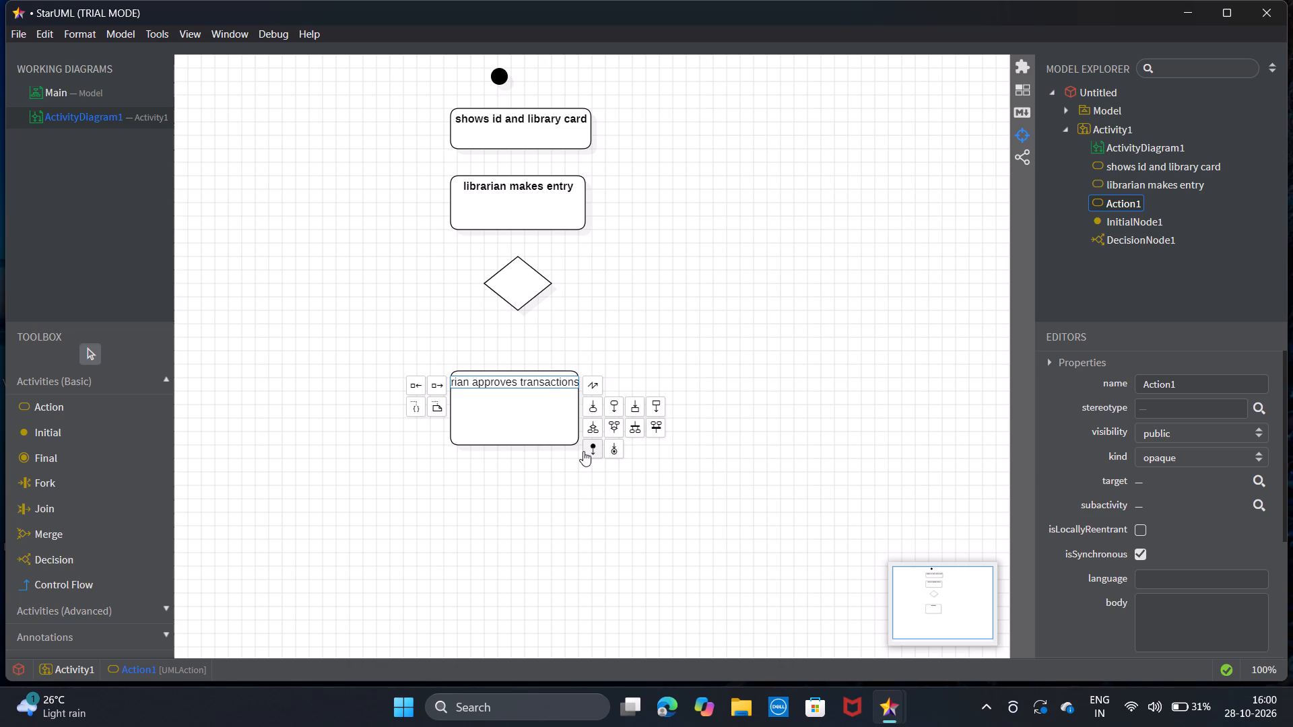
{"action": "key", "text": "Return"}
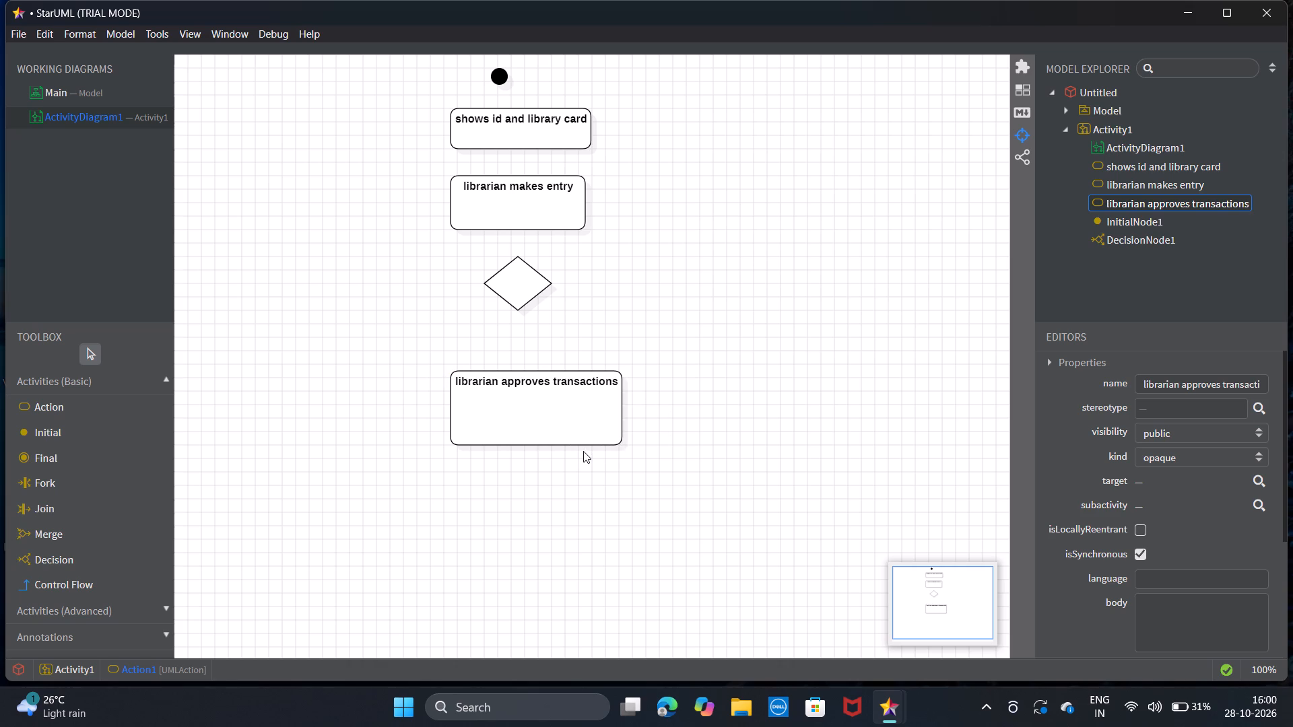
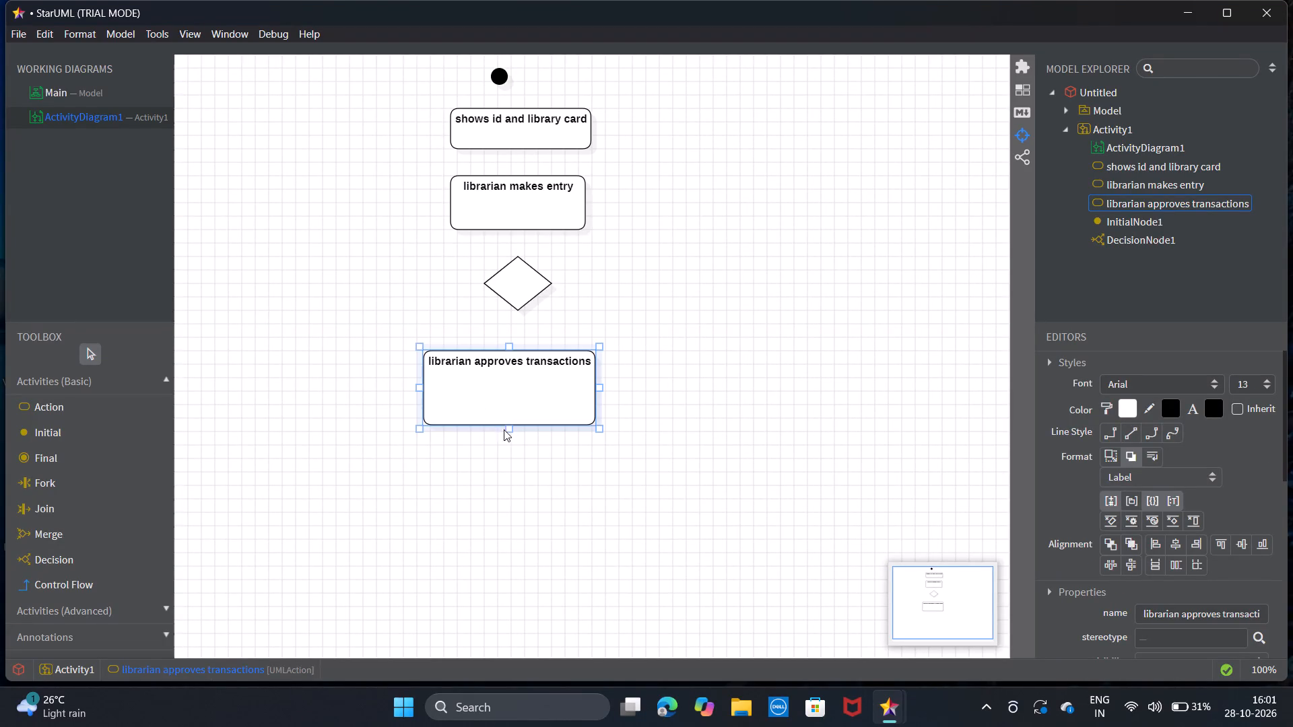
Reduce the height of the "librarian approves transactions" action so the box fits closely around its name.
{"action": "left_click_drag", "start_coordinate": [510, 425], "coordinate": [508, 378]}
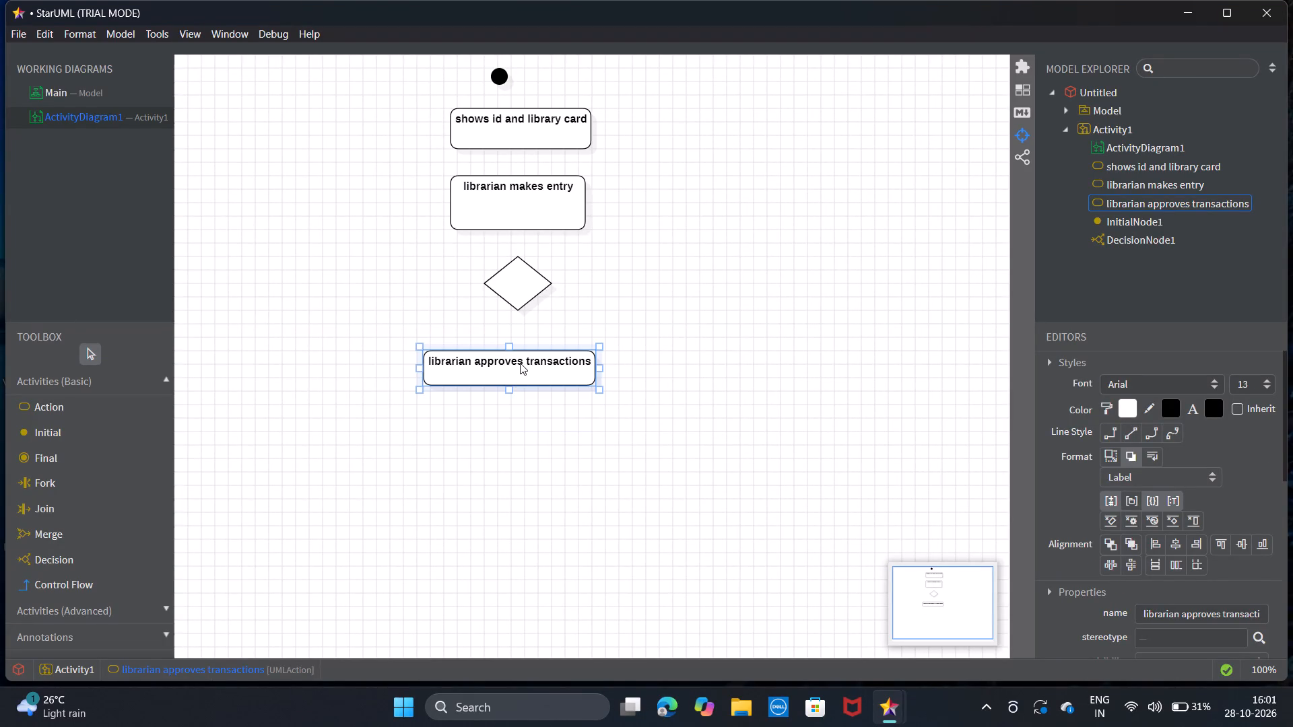
{"action": "left_click_drag", "start_coordinate": [510, 389], "coordinate": [509, 378]}
{"action": "left_click", "coordinate": [494, 480]}
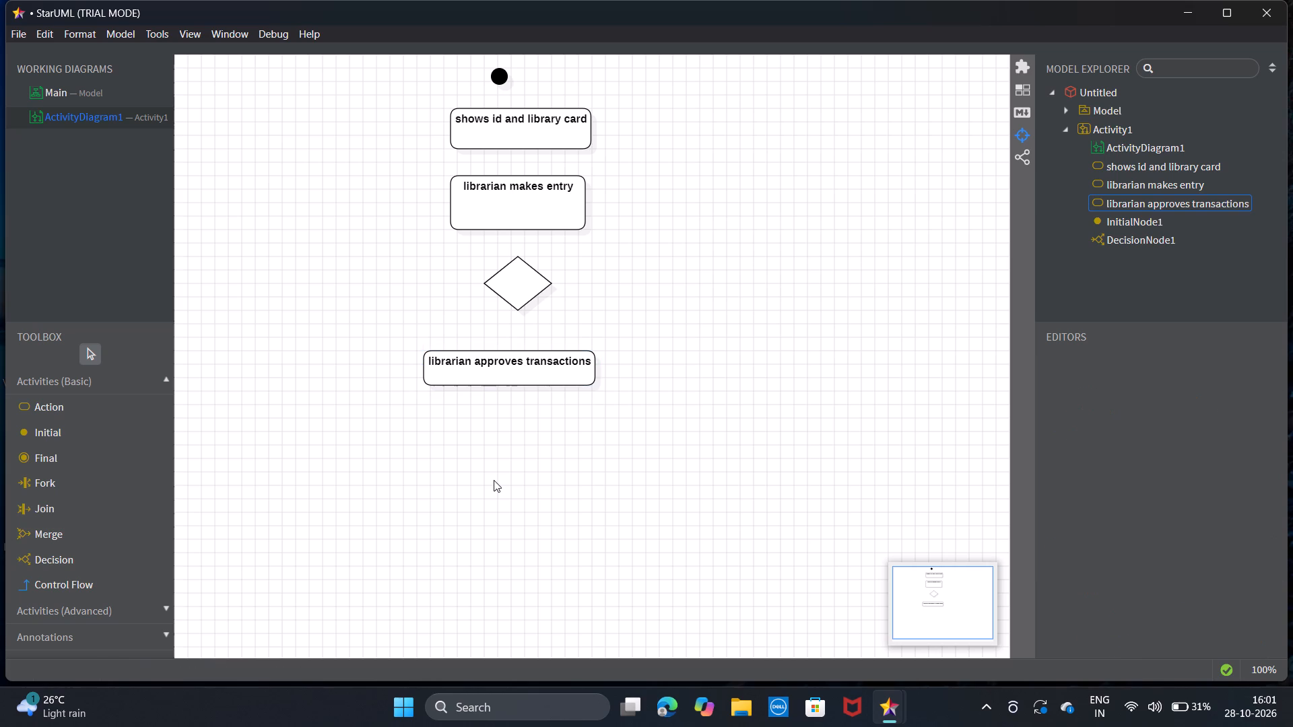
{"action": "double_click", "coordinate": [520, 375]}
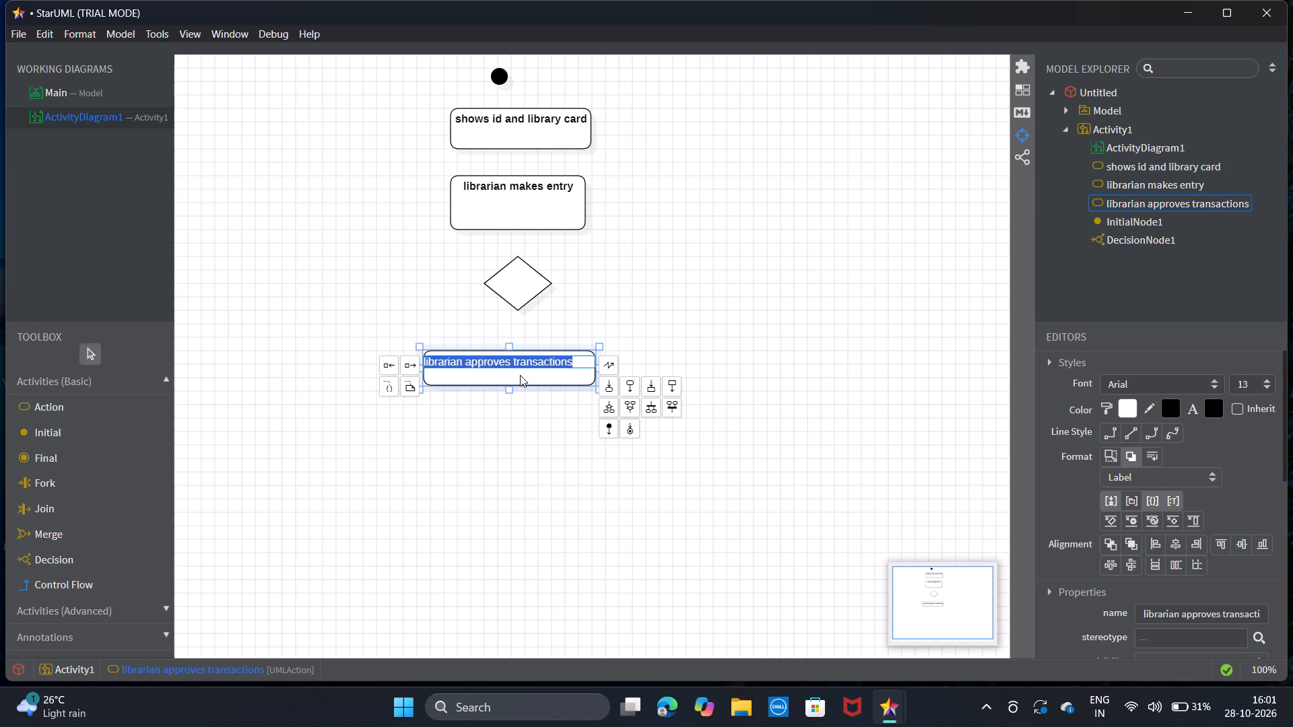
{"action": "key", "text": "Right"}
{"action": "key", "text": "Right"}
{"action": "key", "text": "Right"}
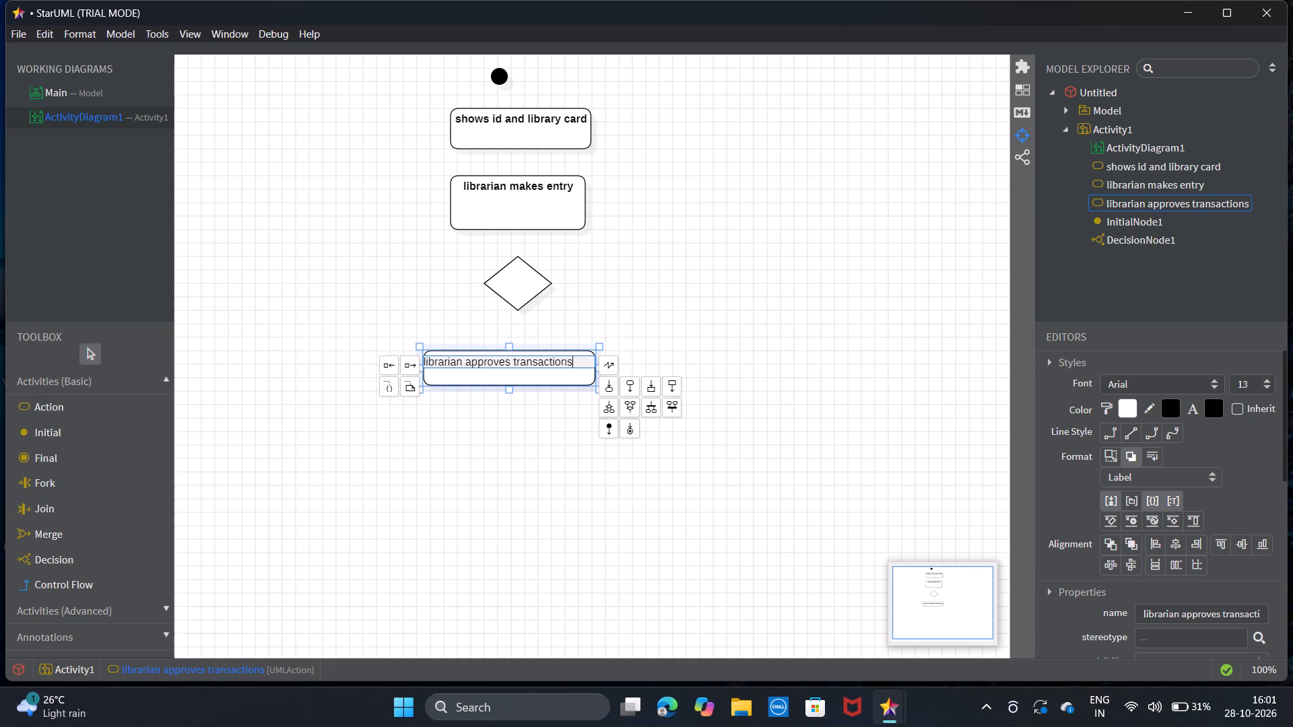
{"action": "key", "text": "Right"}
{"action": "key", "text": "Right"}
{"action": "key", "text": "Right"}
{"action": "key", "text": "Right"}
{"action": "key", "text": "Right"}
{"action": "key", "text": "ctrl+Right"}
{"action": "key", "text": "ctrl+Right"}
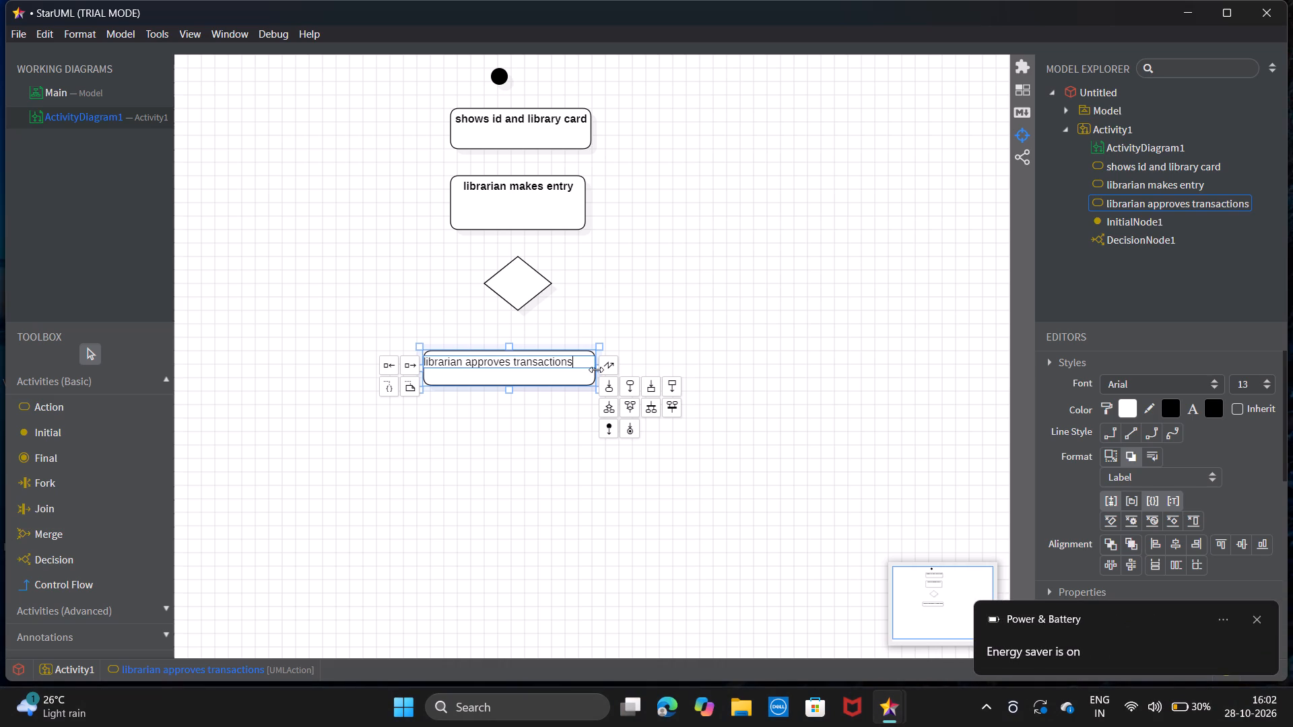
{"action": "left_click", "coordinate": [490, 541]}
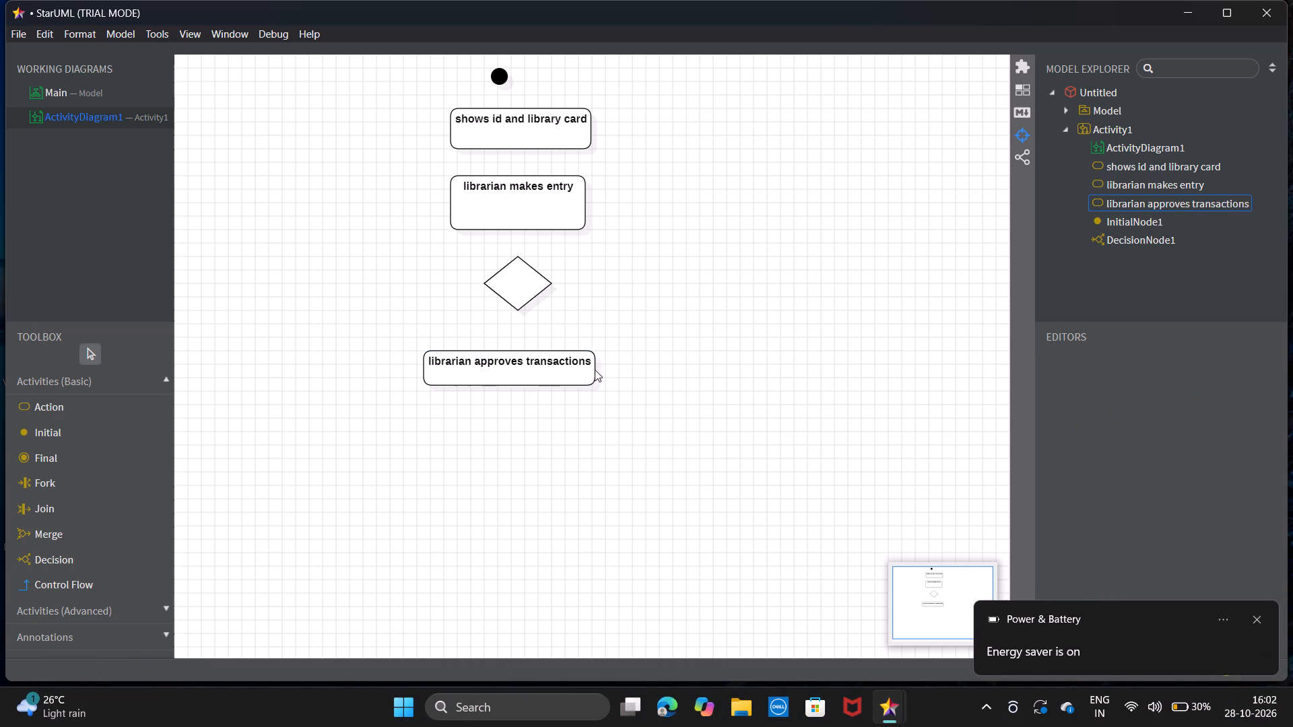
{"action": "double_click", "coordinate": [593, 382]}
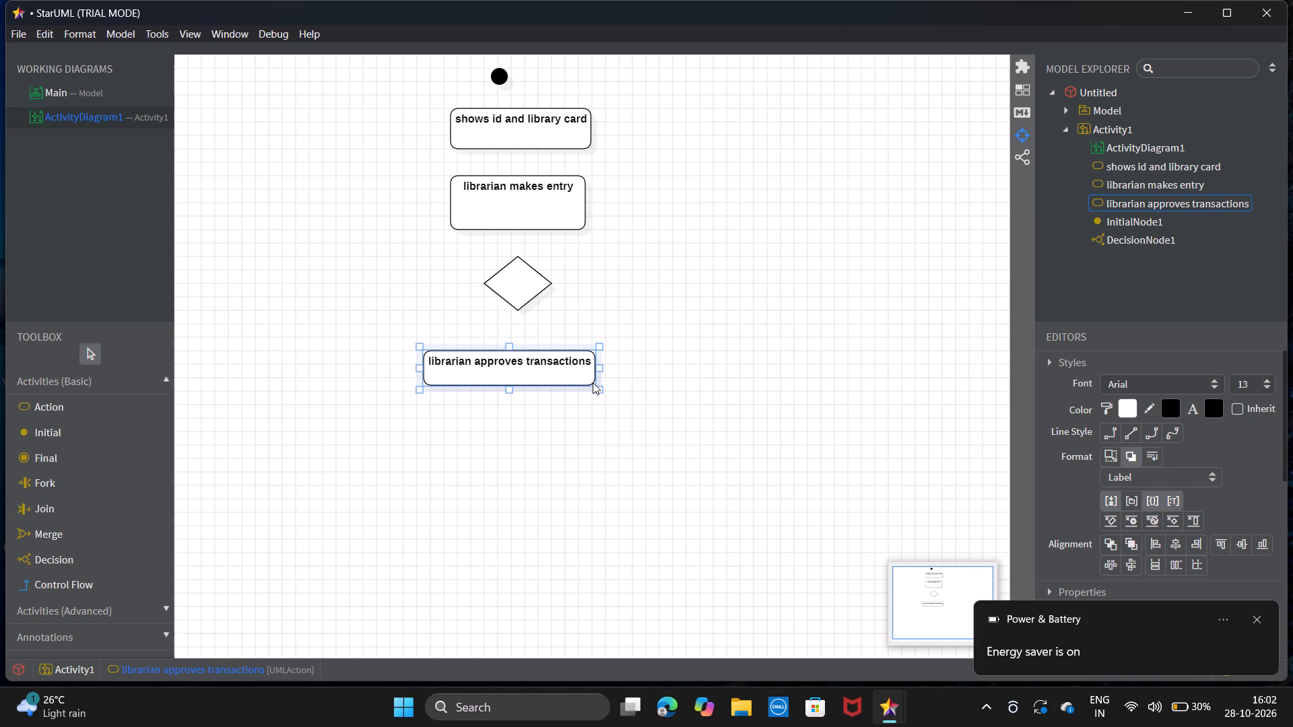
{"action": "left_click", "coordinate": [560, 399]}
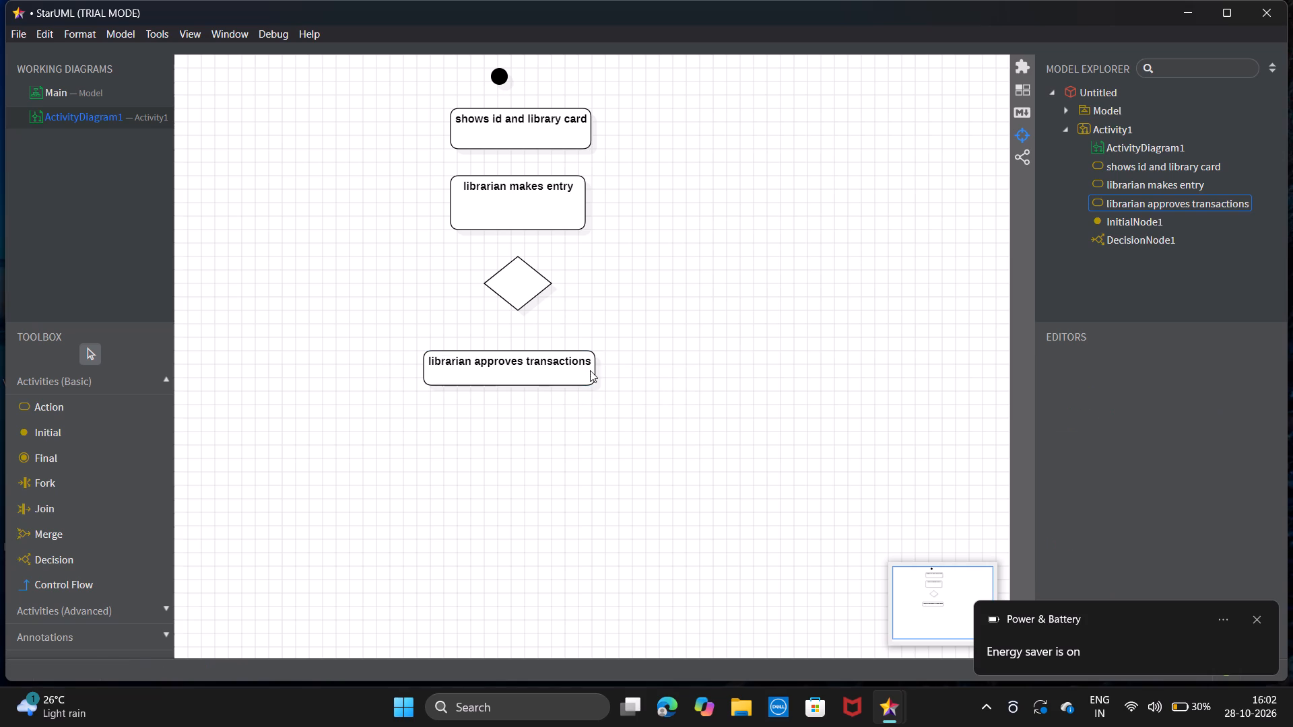
Nudge the "librarian approves transactions" action to the right until it is centred under the decision diamond.
{"action": "left_click", "coordinate": [595, 366]}
{"action": "left_click", "coordinate": [579, 375]}
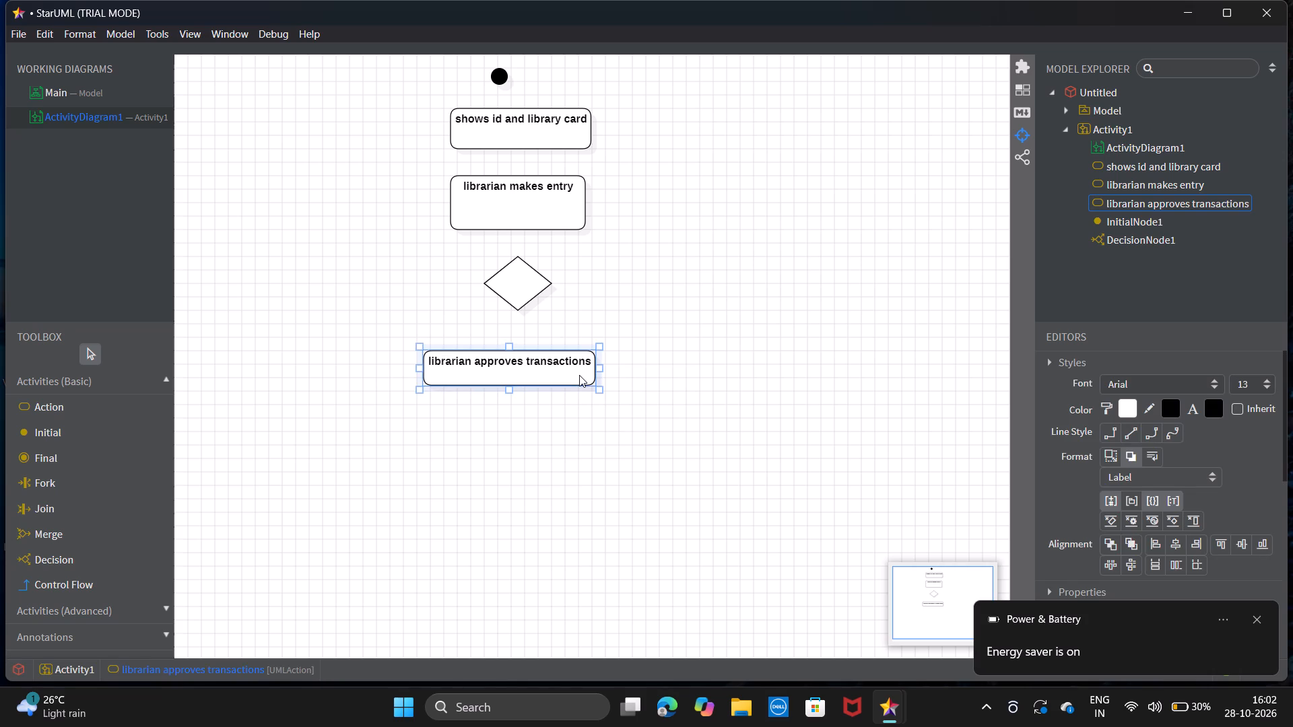
{"action": "key", "text": "Right"}
{"action": "key", "text": "Right"}
{"action": "key", "text": "Right"}
{"action": "key", "text": "Right"}
{"action": "key", "text": "Right"}
{"action": "key", "text": "Right"}
{"action": "key", "text": "Right"}
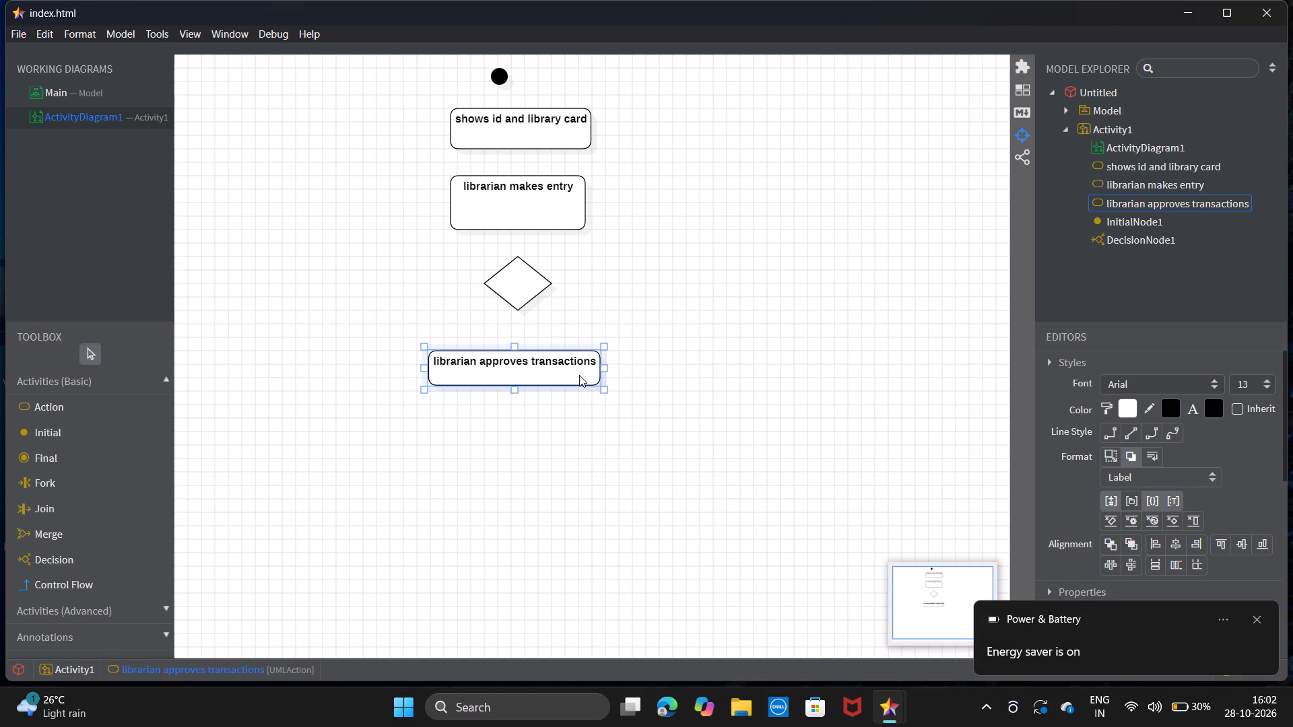
{"action": "key", "text": "Right"}
{"action": "key", "text": "Right"}
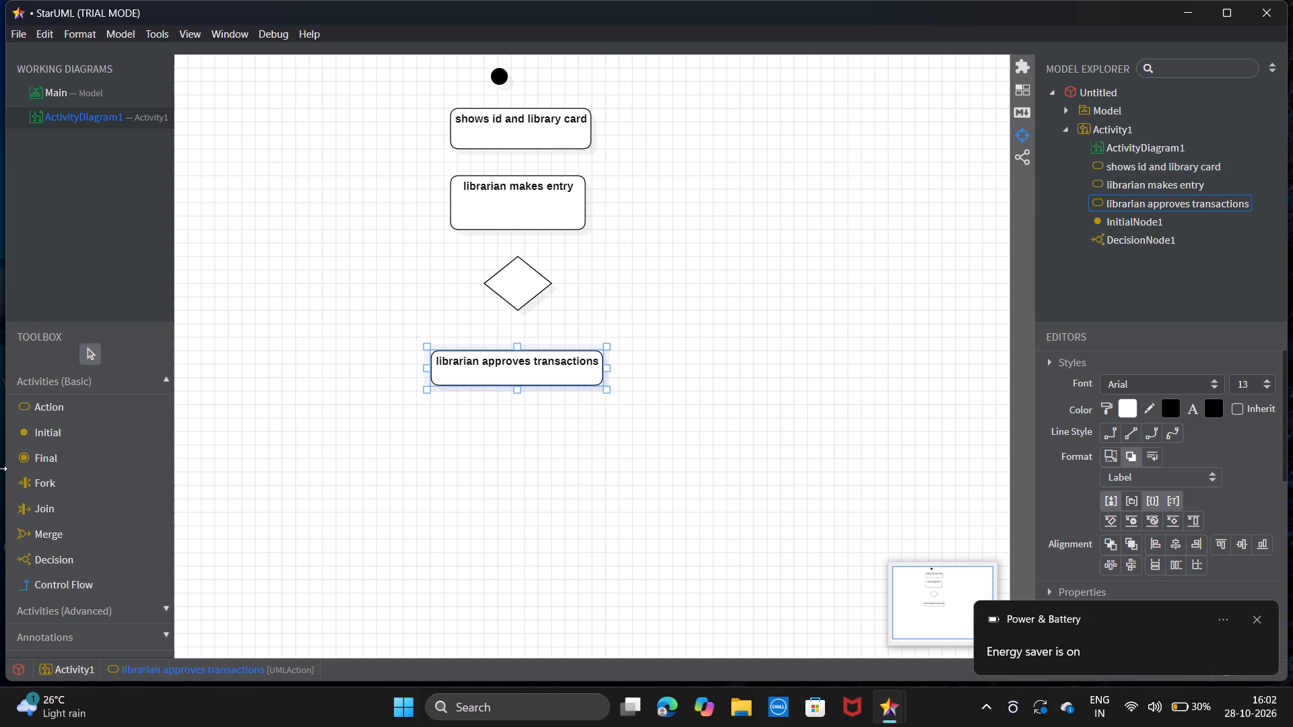
Draw a small action to the right of the decision diamond and name it "pays fine".
{"action": "left_click", "coordinate": [98, 403]}
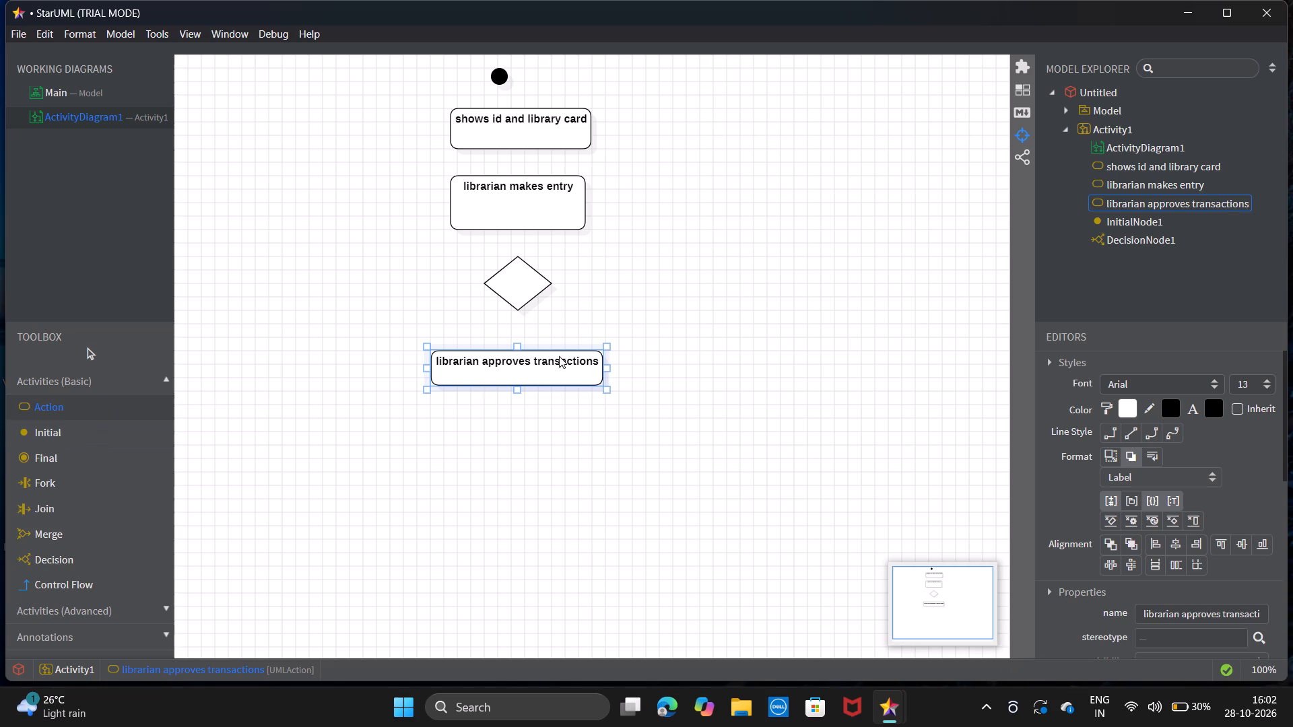
{"action": "left_click_drag", "start_coordinate": [640, 273], "coordinate": [738, 320]}
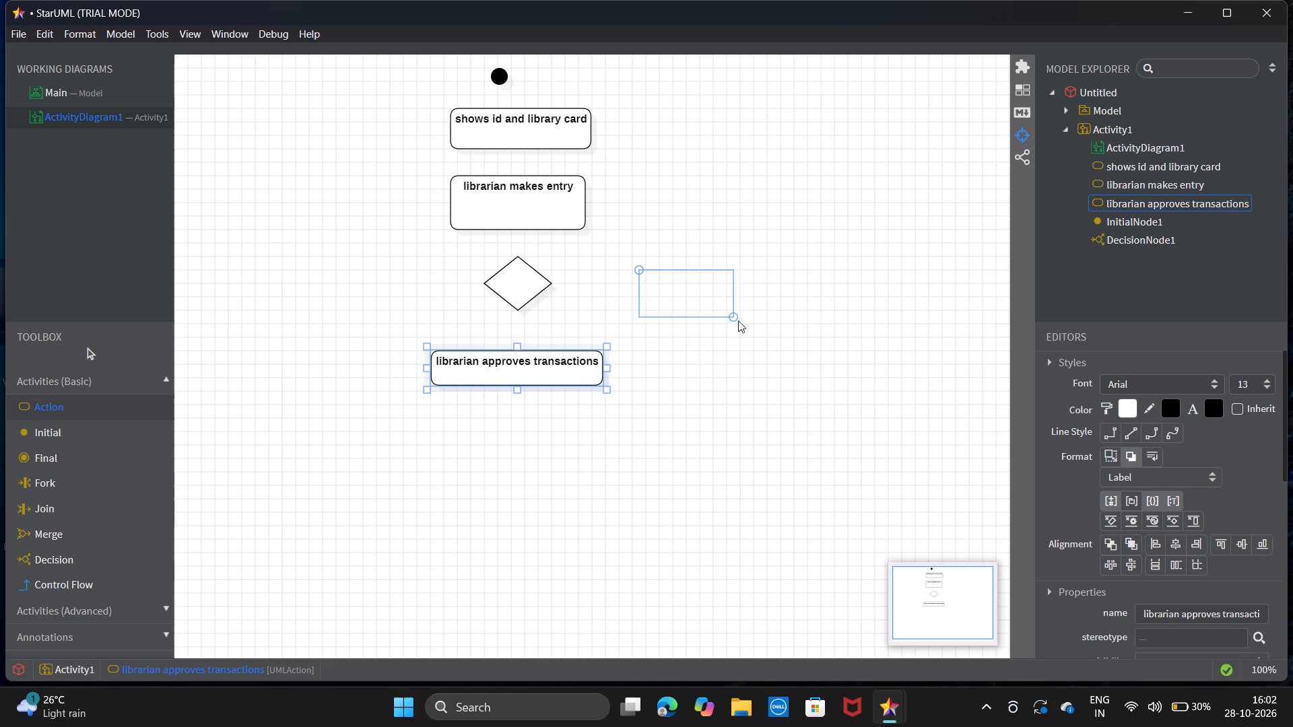
{"action": "left_click_drag", "start_coordinate": [738, 320], "coordinate": [721, 301]}
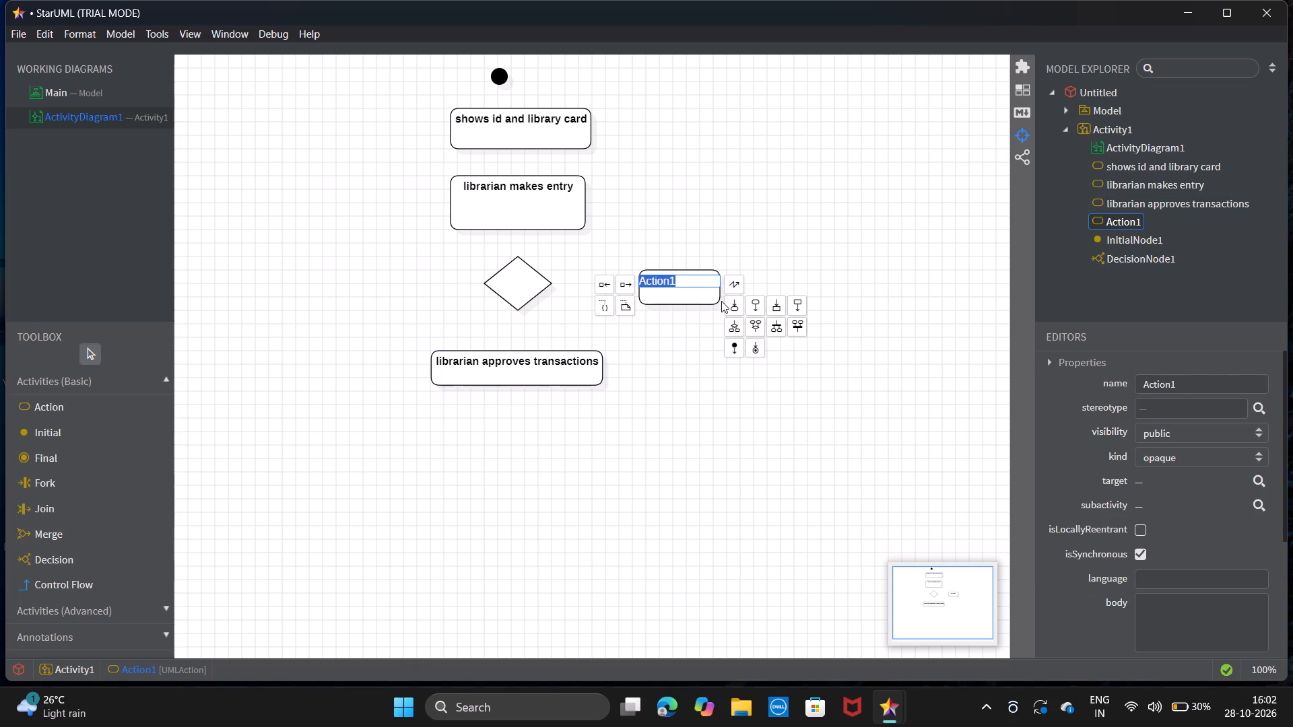
{"action": "type", "text": "pays fine"}
{"action": "key", "text": "Return"}
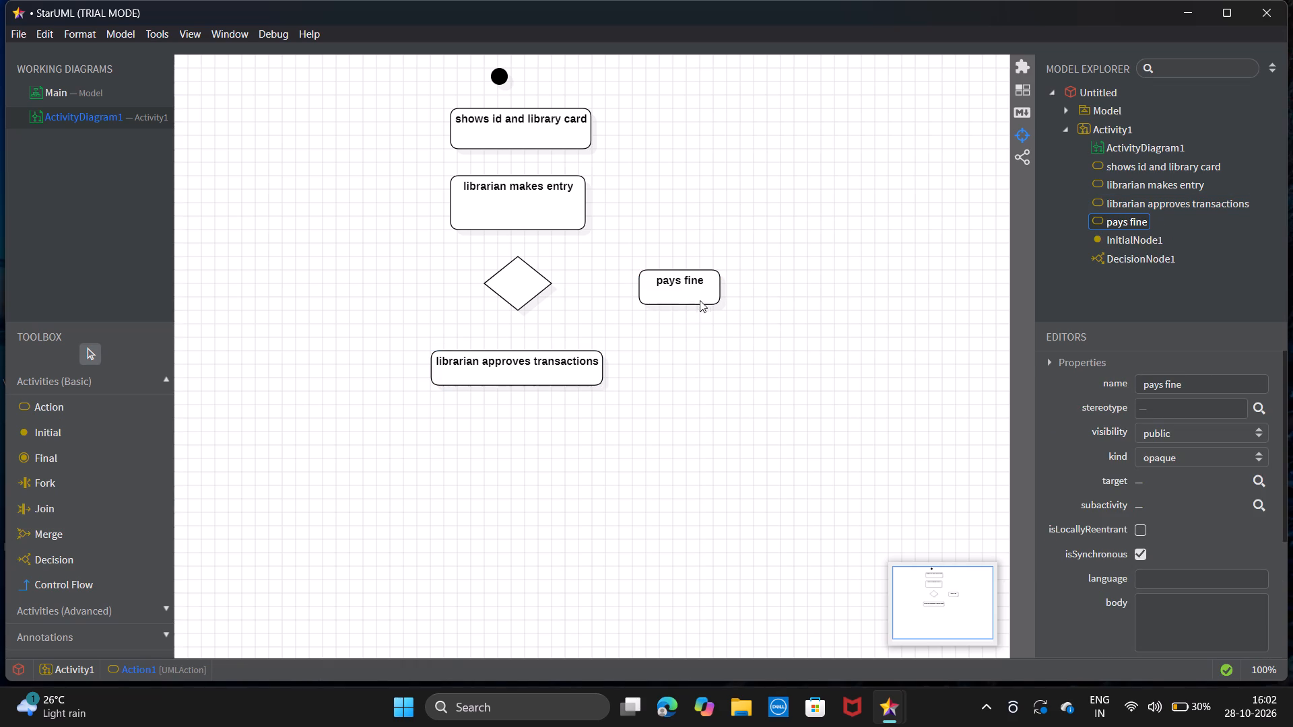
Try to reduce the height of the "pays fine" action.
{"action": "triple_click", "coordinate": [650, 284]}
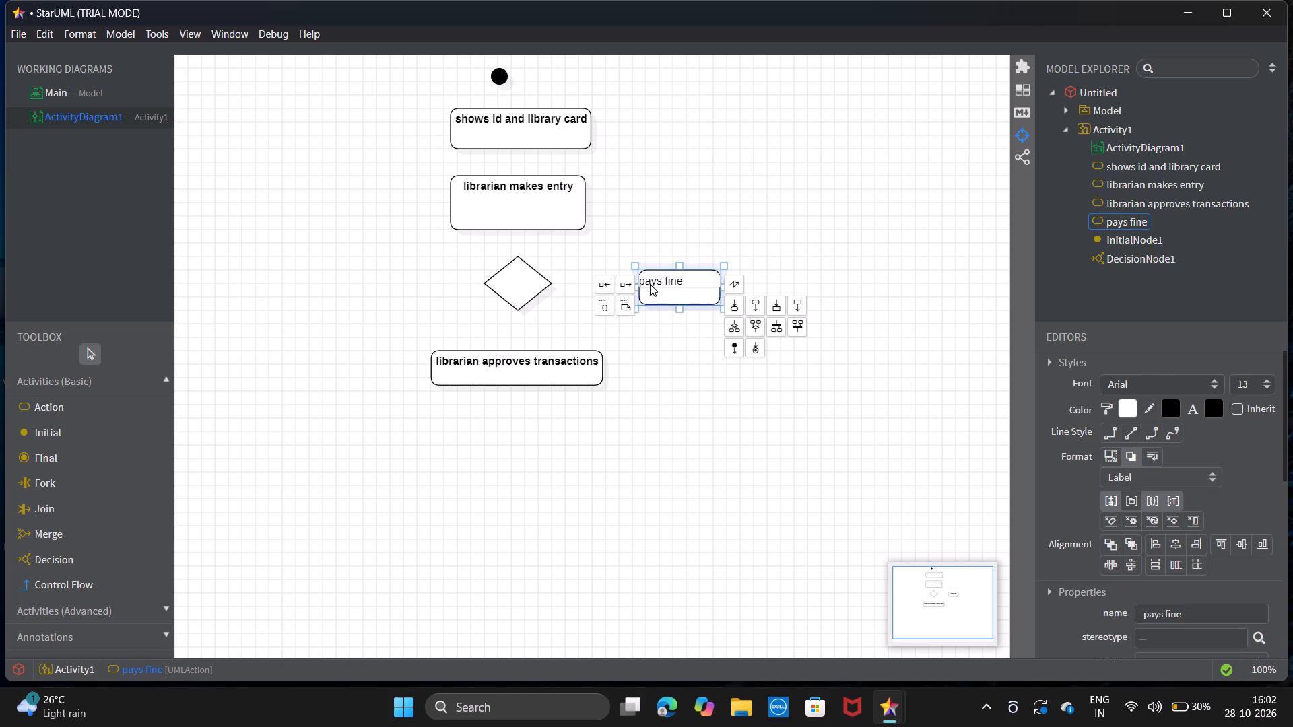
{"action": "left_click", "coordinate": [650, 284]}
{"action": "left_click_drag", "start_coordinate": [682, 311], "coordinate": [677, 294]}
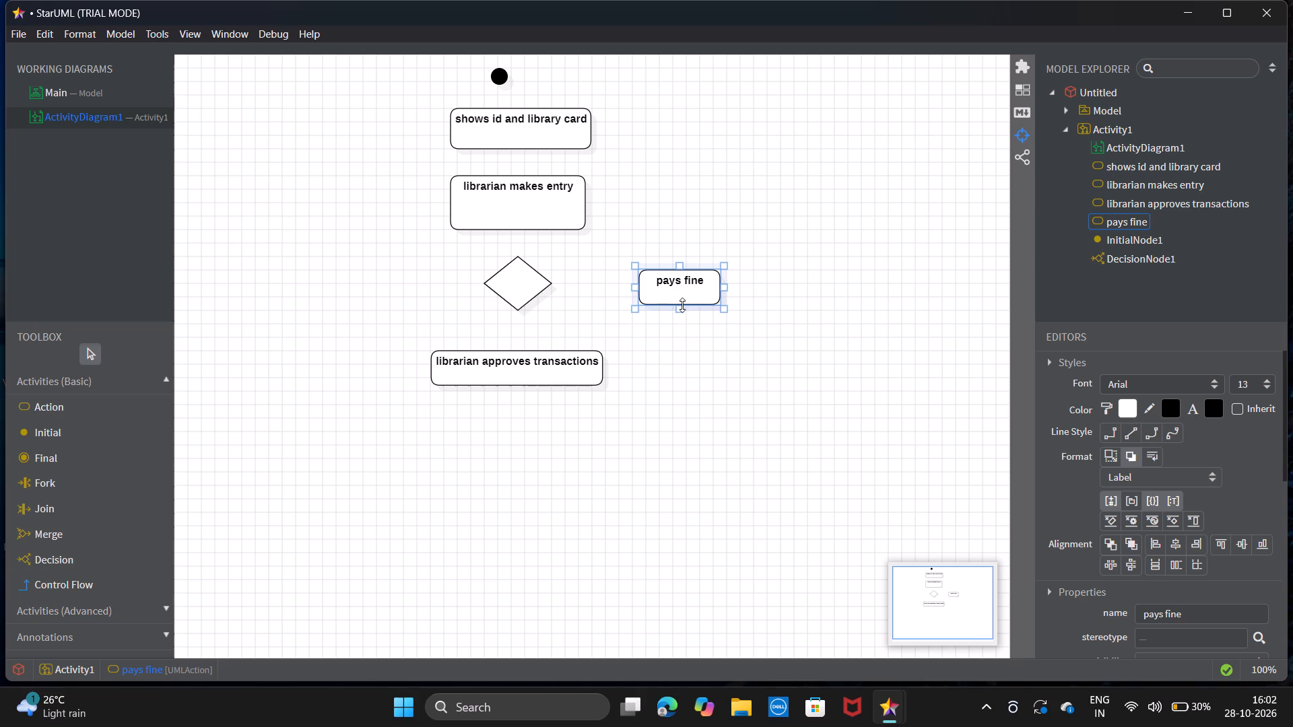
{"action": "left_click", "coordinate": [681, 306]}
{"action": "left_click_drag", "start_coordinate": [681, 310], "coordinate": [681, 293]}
Nudge the "pays fine" action slightly left and up to line it up with the decision diamond.
{"action": "key", "text": "Left"}
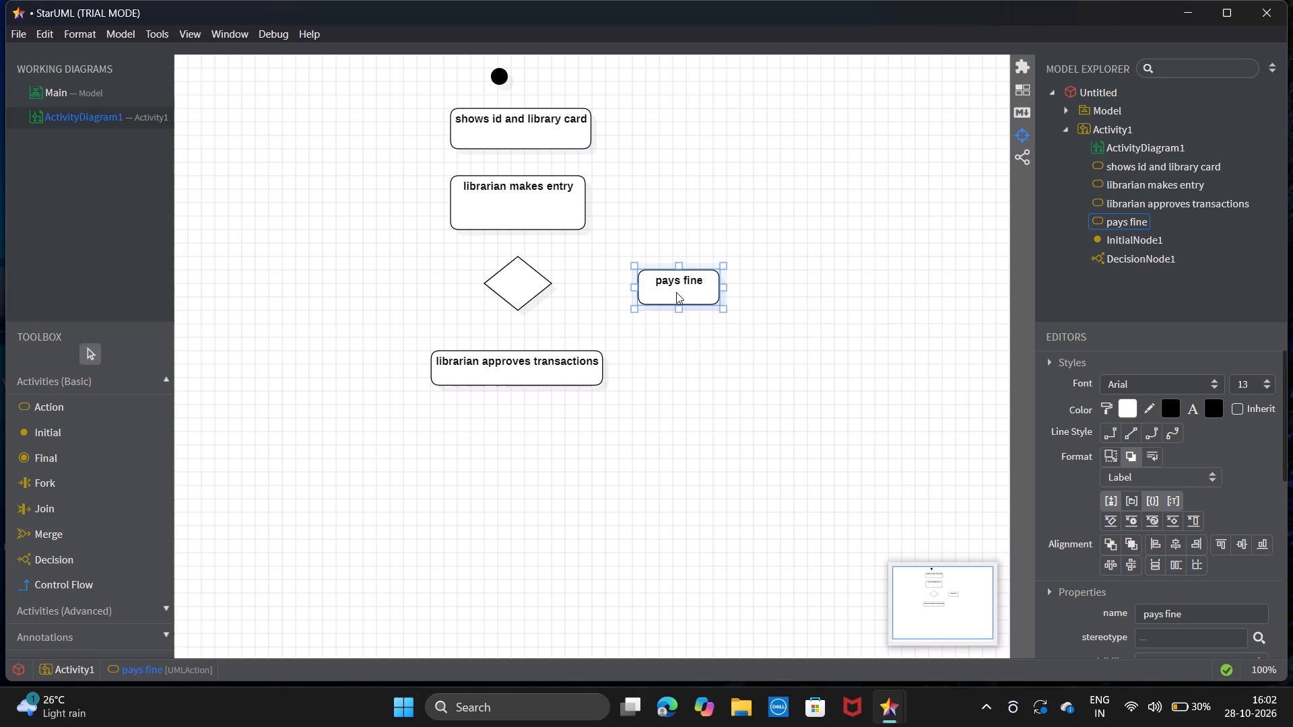
{"action": "key", "text": "Left"}
{"action": "key", "text": "Left"}
{"action": "key", "text": "Up"}
{"action": "key", "text": "Up"}
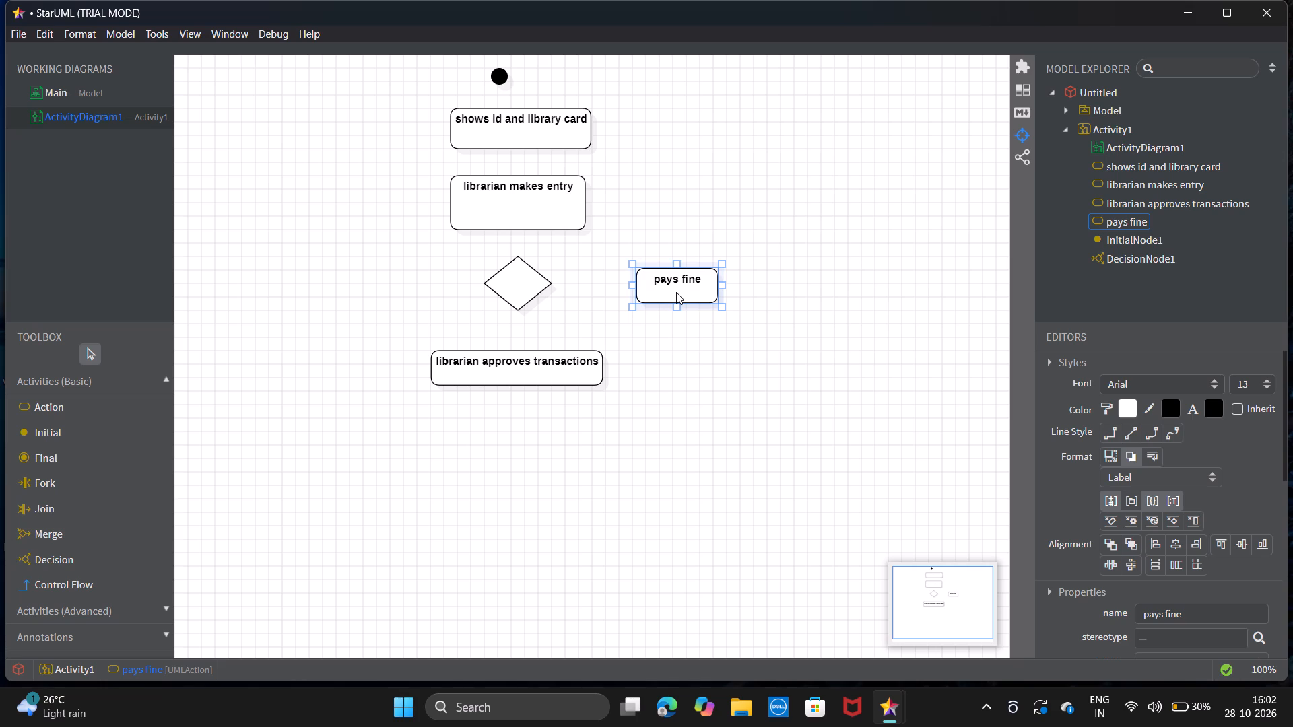
{"action": "left_click", "coordinate": [729, 420]}
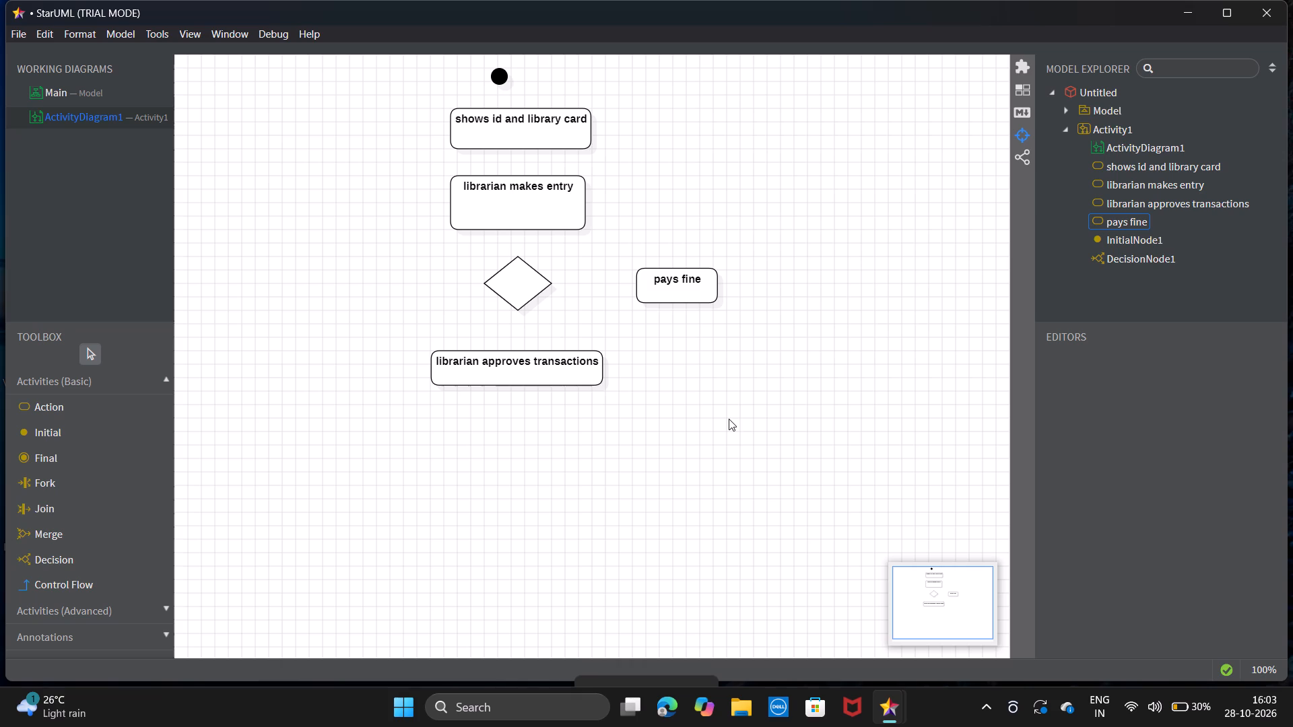
Add an activity final node just below the "librarian approves transactions" action.
{"action": "left_click", "coordinate": [75, 461]}
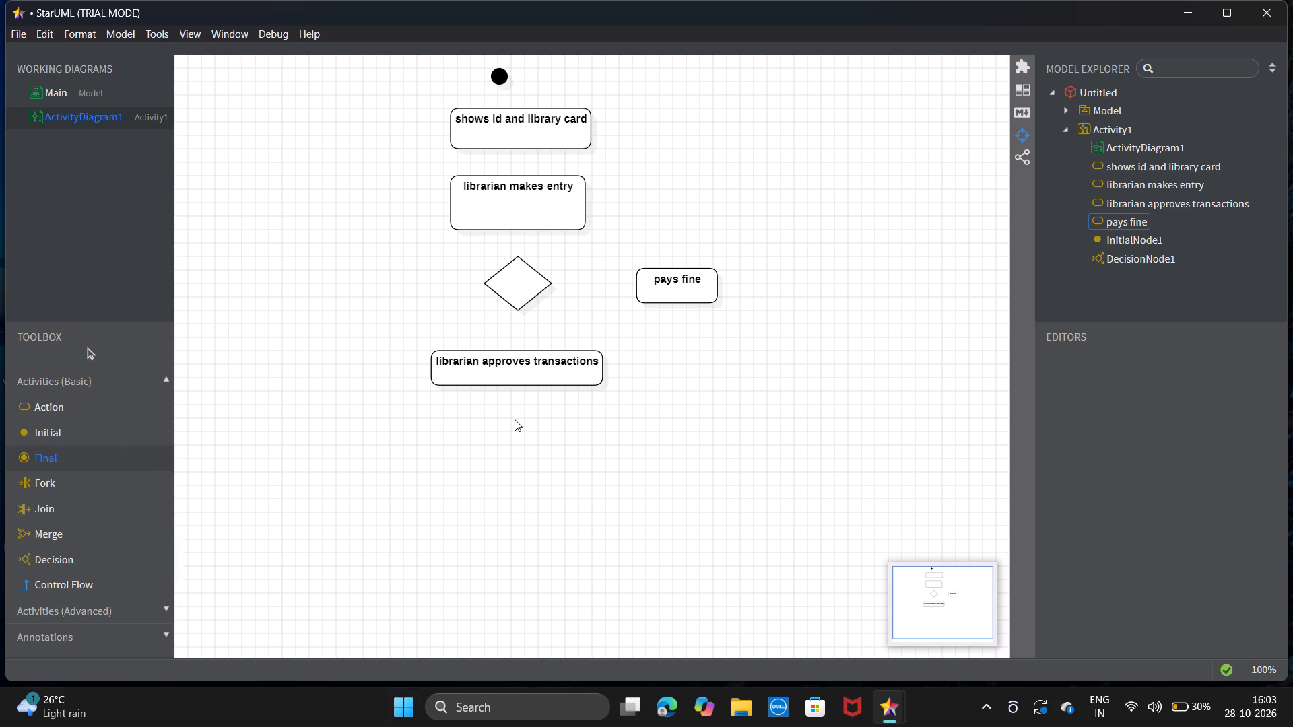
{"action": "left_click", "coordinate": [515, 419]}
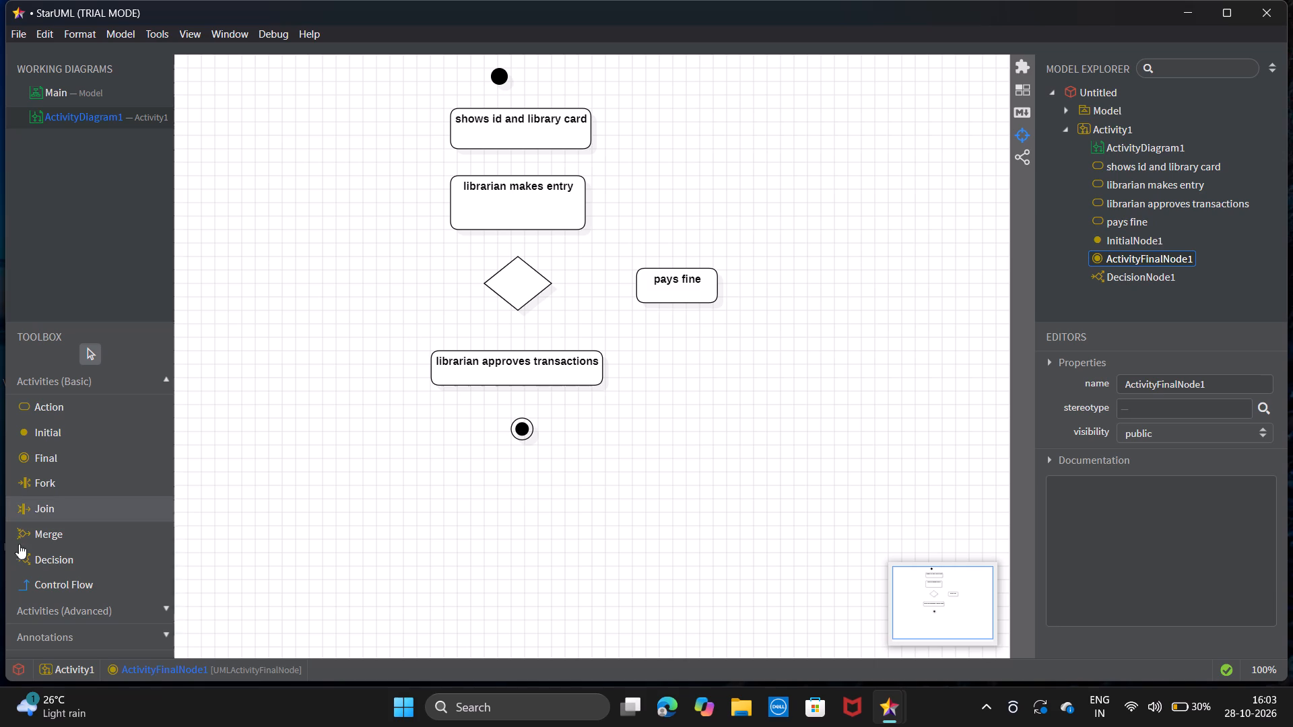
Connect the initial node, "shows id and library card", "librarian makes entry" and the decision in sequence with unnamed control flows.
{"action": "left_click", "coordinate": [119, 590]}
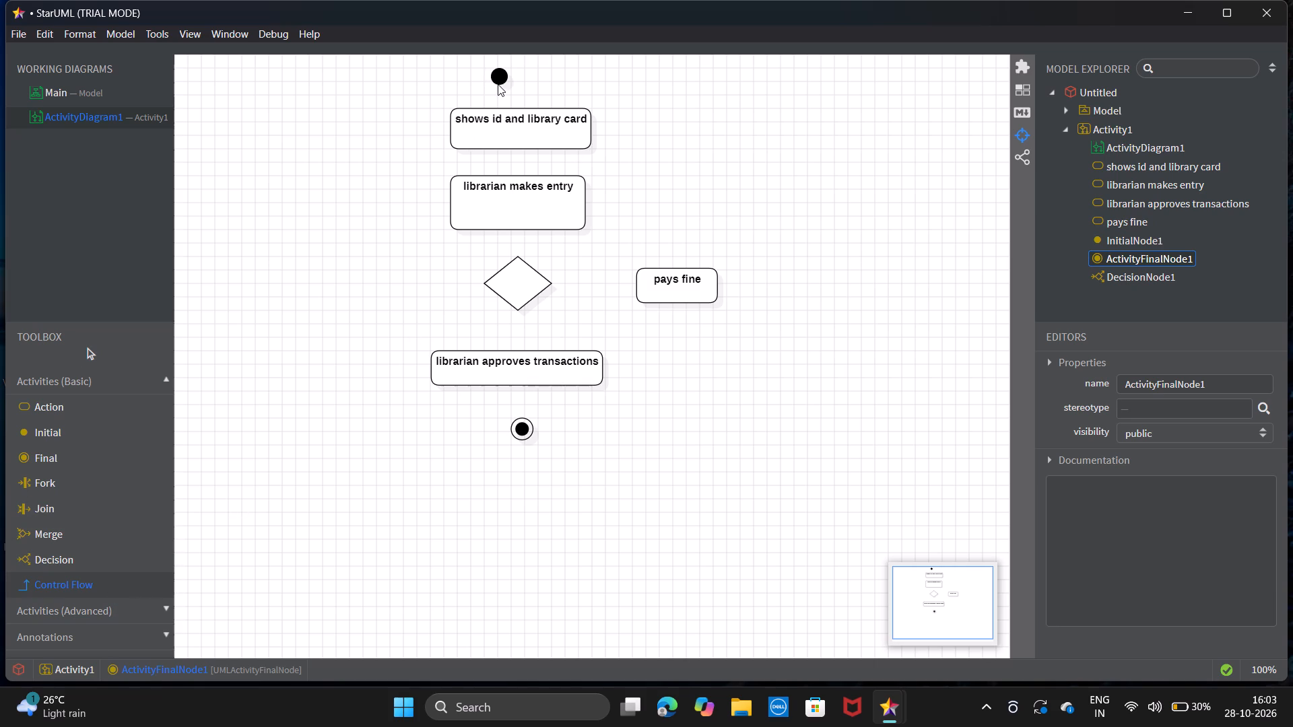
{"action": "left_click_drag", "start_coordinate": [498, 84], "coordinate": [497, 112]}
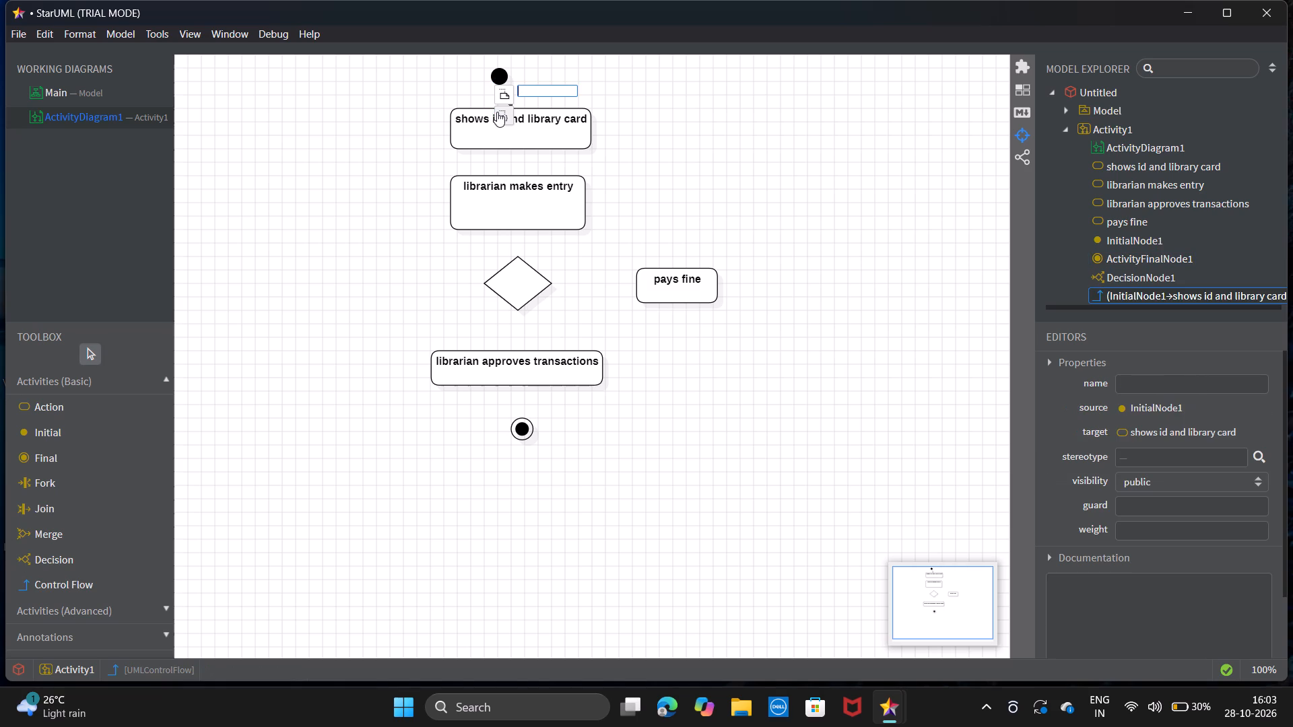
{"action": "left_click", "coordinate": [509, 145]}
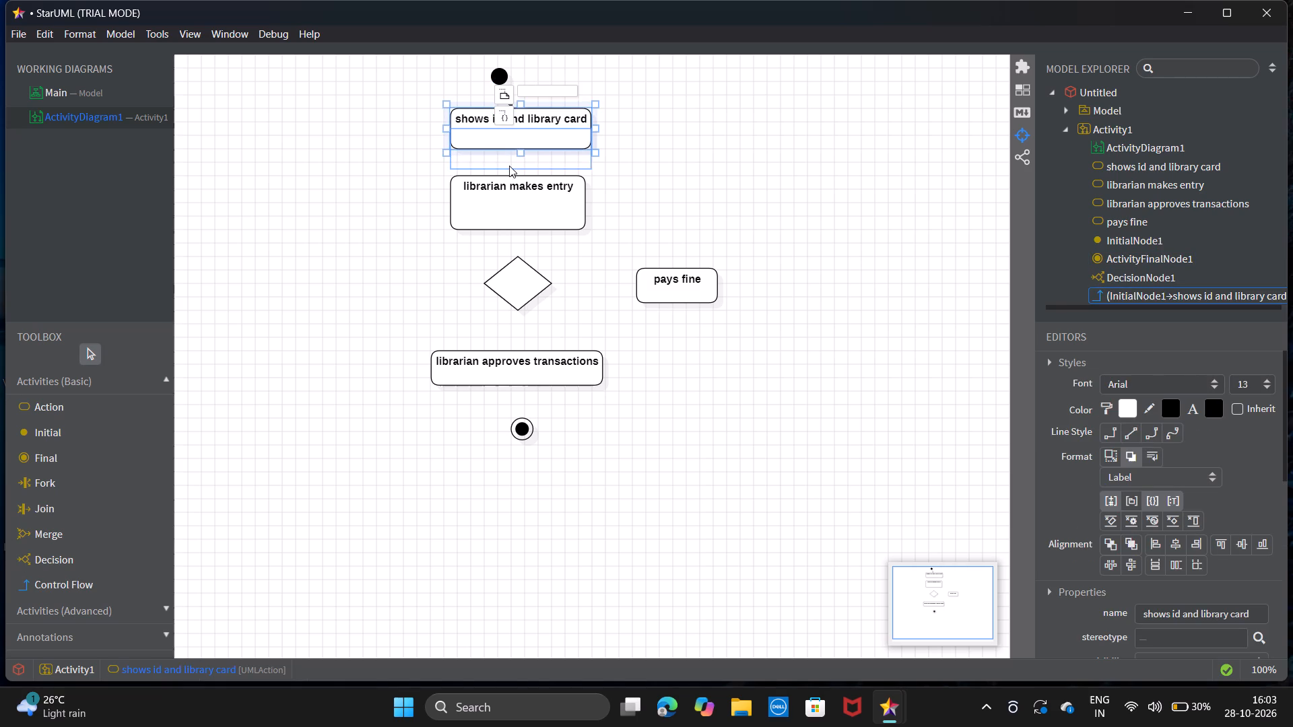
{"action": "double_click", "coordinate": [104, 576]}
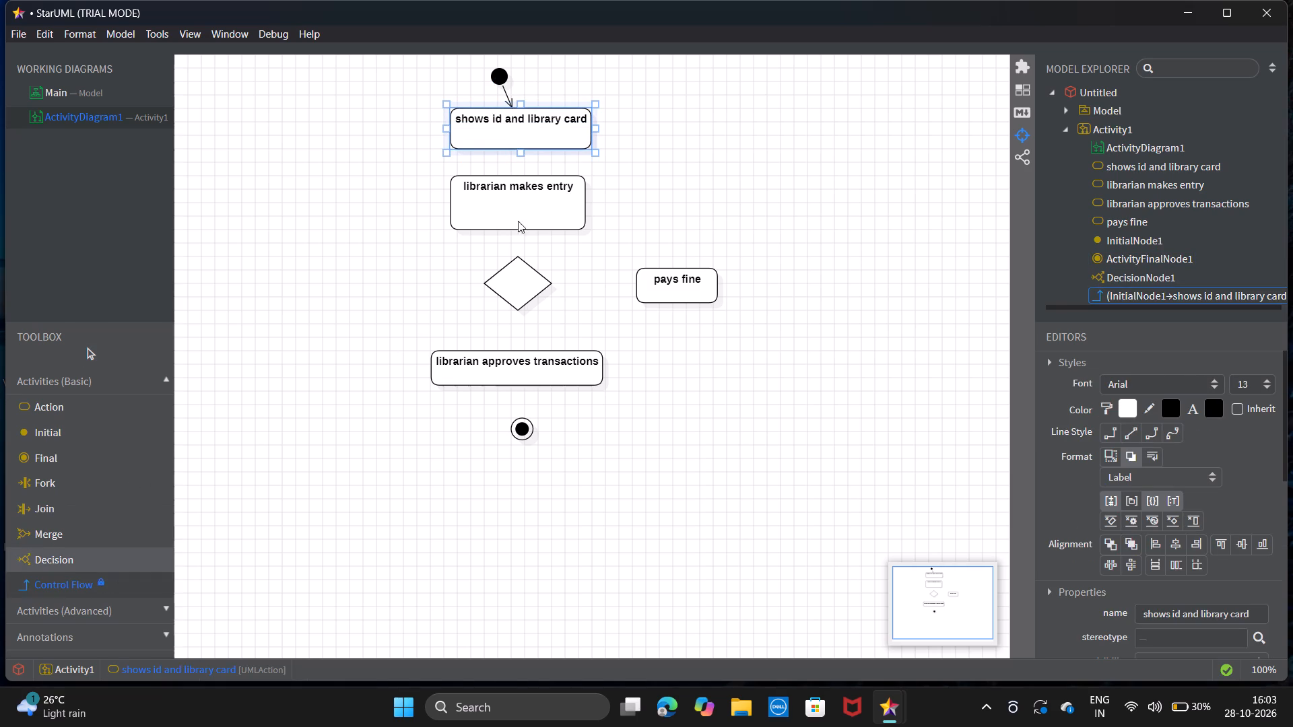
{"action": "left_click_drag", "start_coordinate": [510, 150], "coordinate": [510, 171]}
{"action": "left_click_drag", "start_coordinate": [510, 171], "coordinate": [505, 176]}
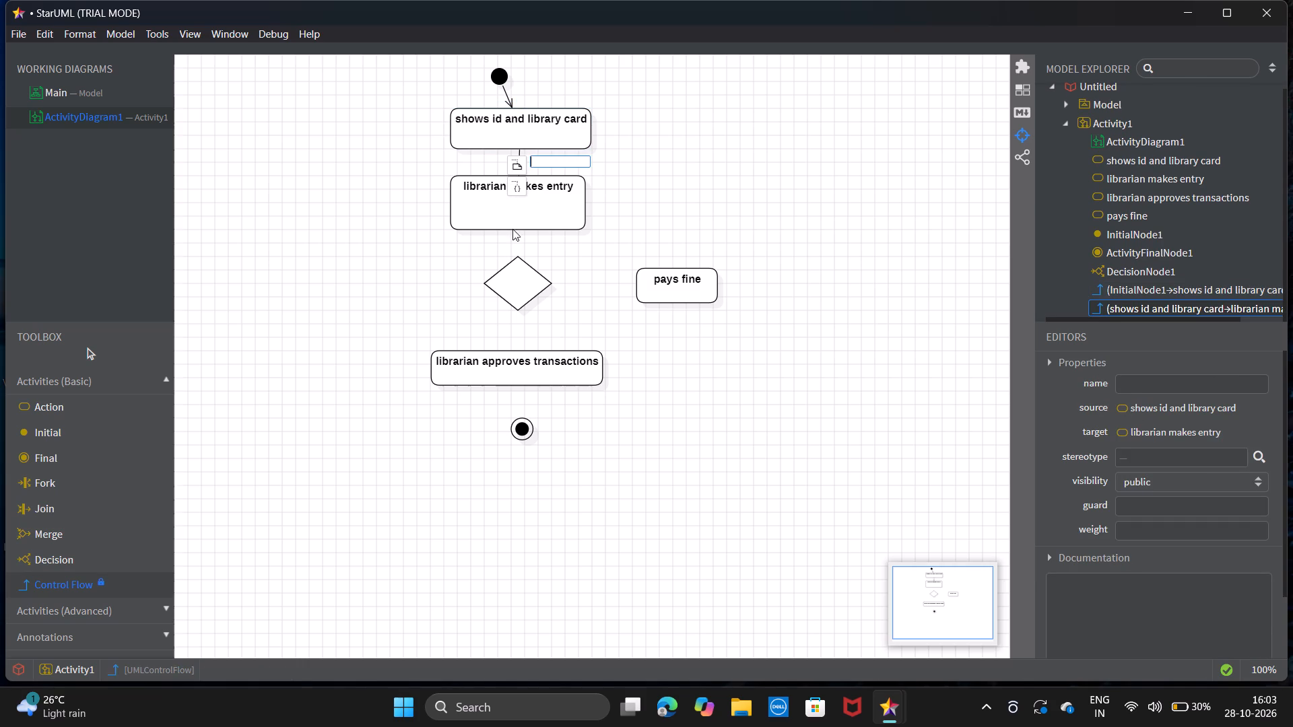
{"action": "left_click_drag", "start_coordinate": [519, 230], "coordinate": [517, 257]}
{"action": "left_click_drag", "start_coordinate": [517, 257], "coordinate": [517, 254]}
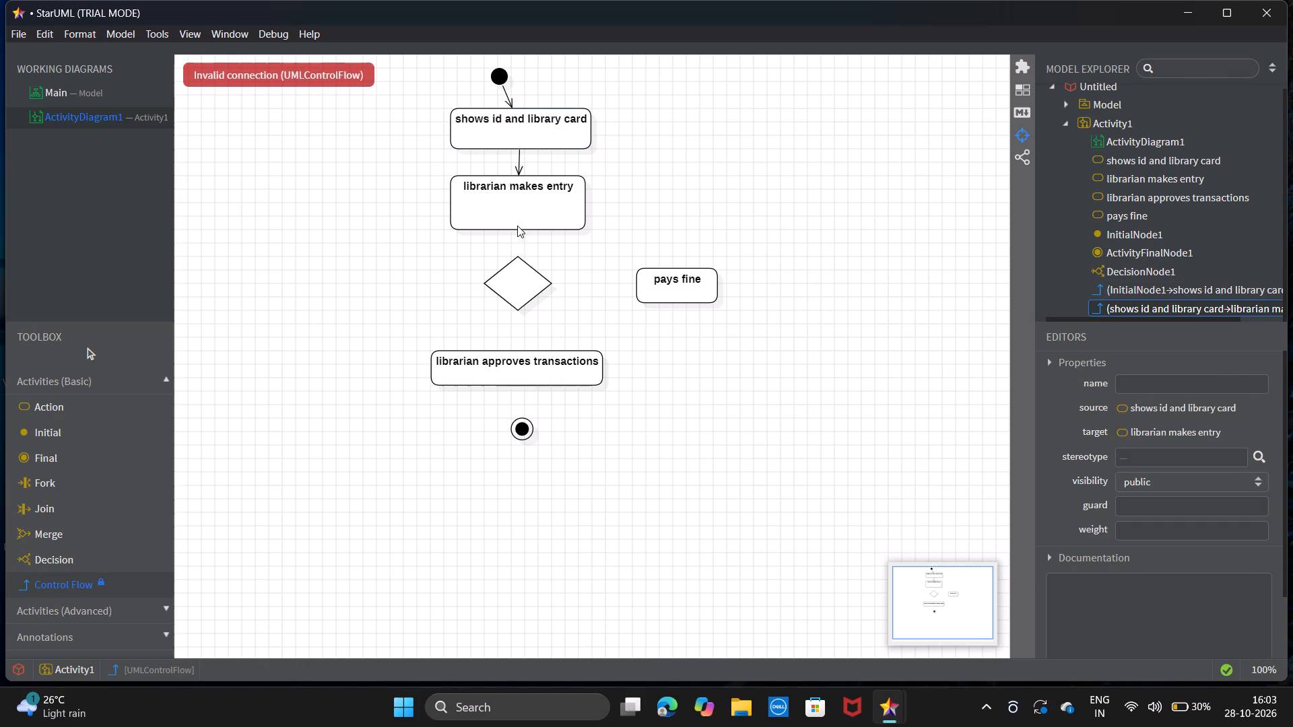
{"action": "left_click_drag", "start_coordinate": [517, 226], "coordinate": [517, 255]}
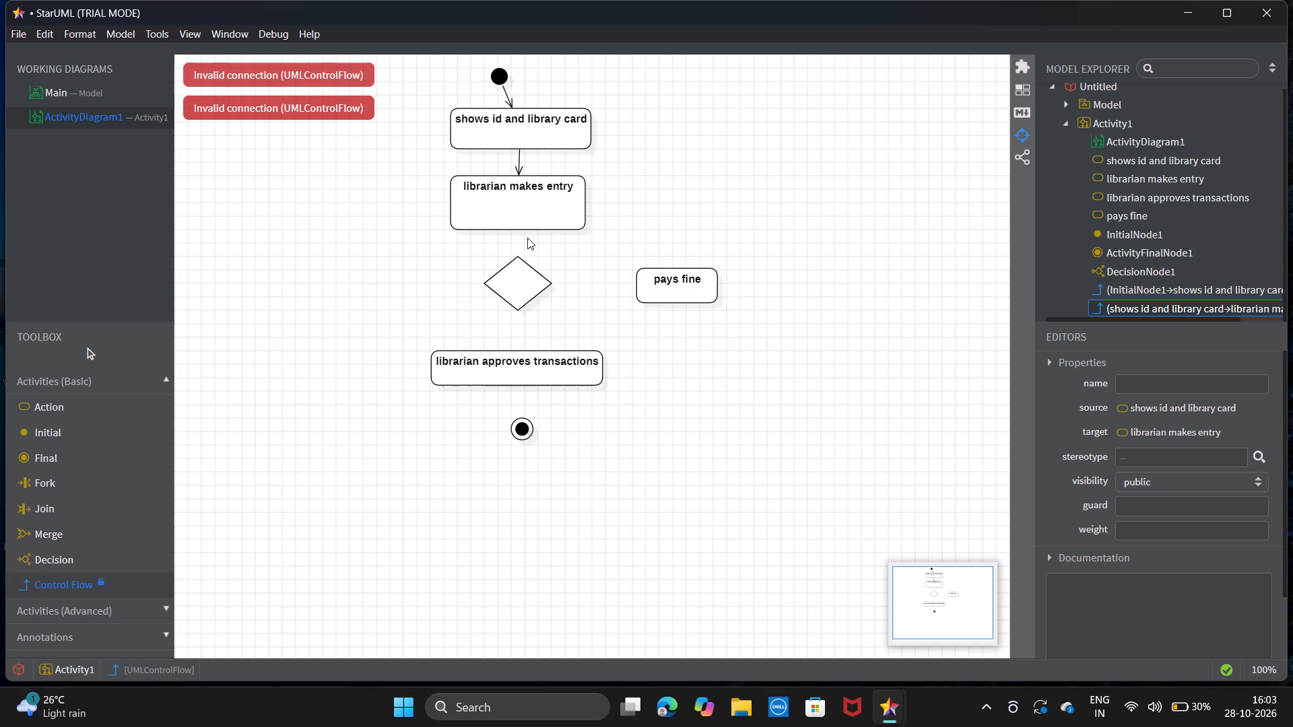
{"action": "left_click_drag", "start_coordinate": [519, 228], "coordinate": [518, 261]}
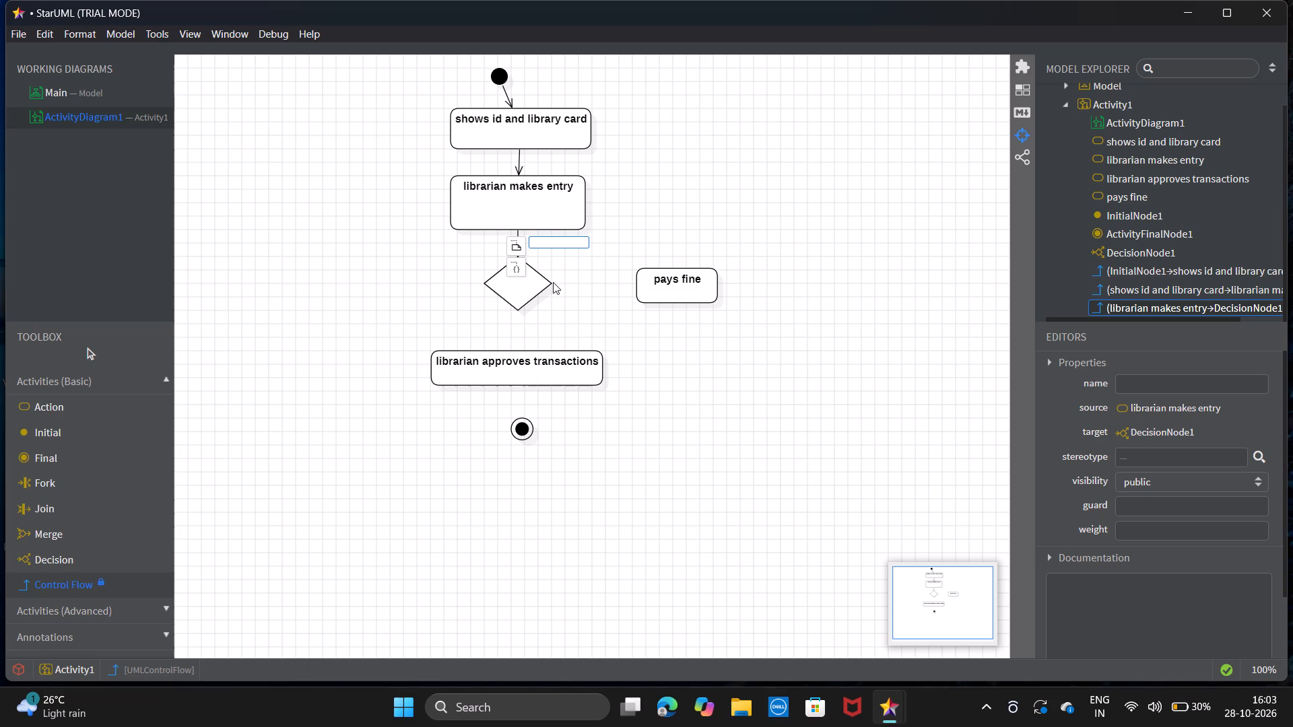
Connect the decision to the "pays fine" action with a control flow named "no".
{"action": "left_click_drag", "start_coordinate": [553, 282], "coordinate": [636, 283]}
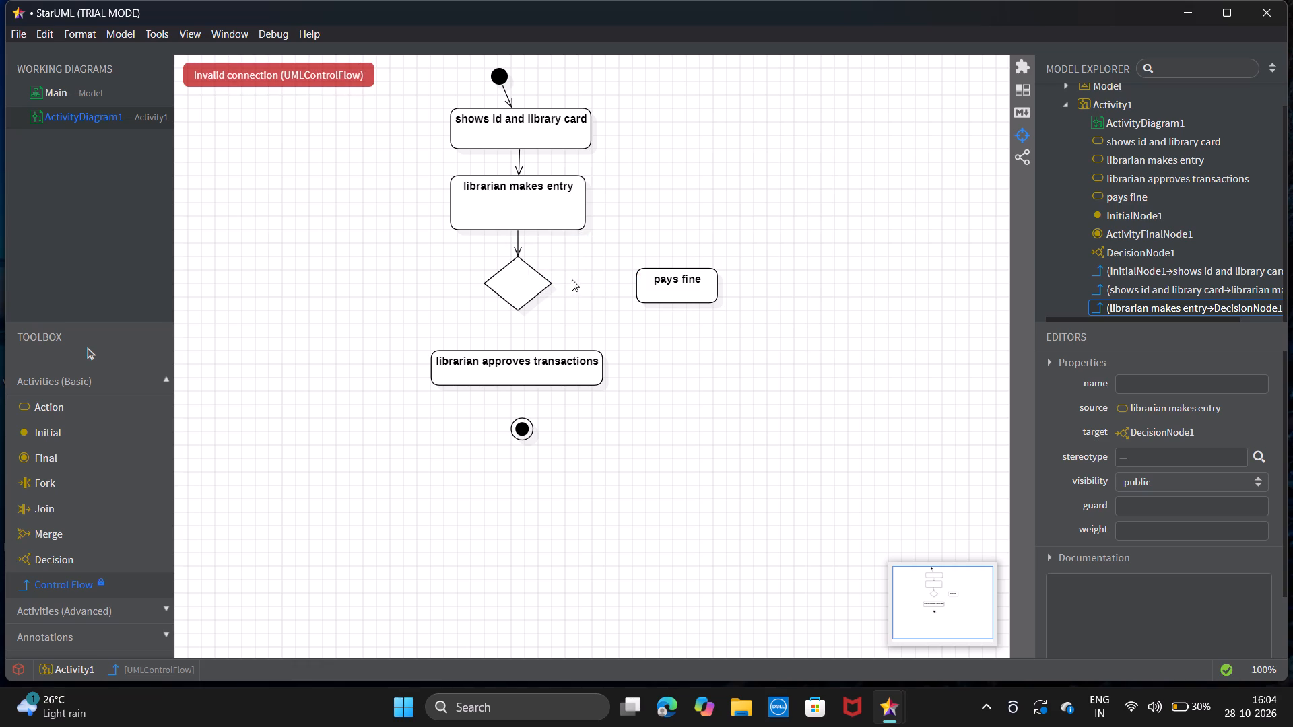
{"action": "left_click_drag", "start_coordinate": [552, 283], "coordinate": [630, 278]}
{"action": "left_click_drag", "start_coordinate": [630, 278], "coordinate": [636, 278]}
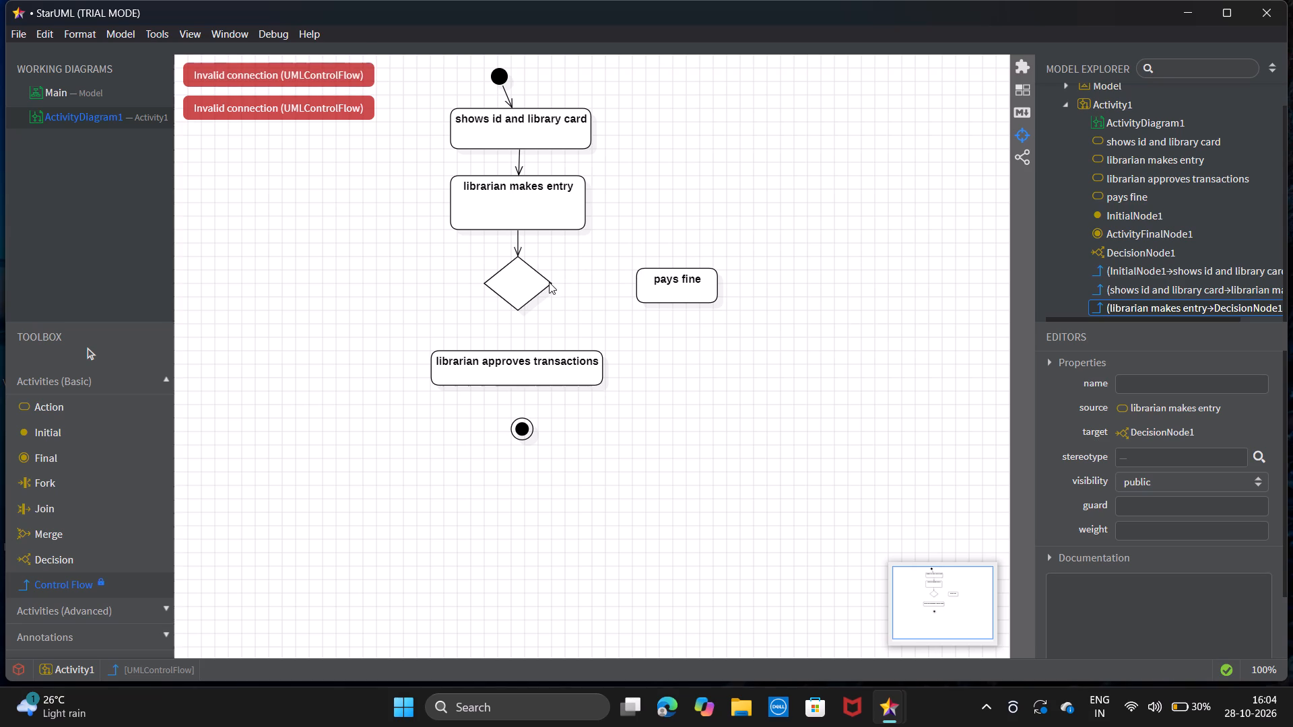
{"action": "left_click_drag", "start_coordinate": [550, 283], "coordinate": [636, 284]}
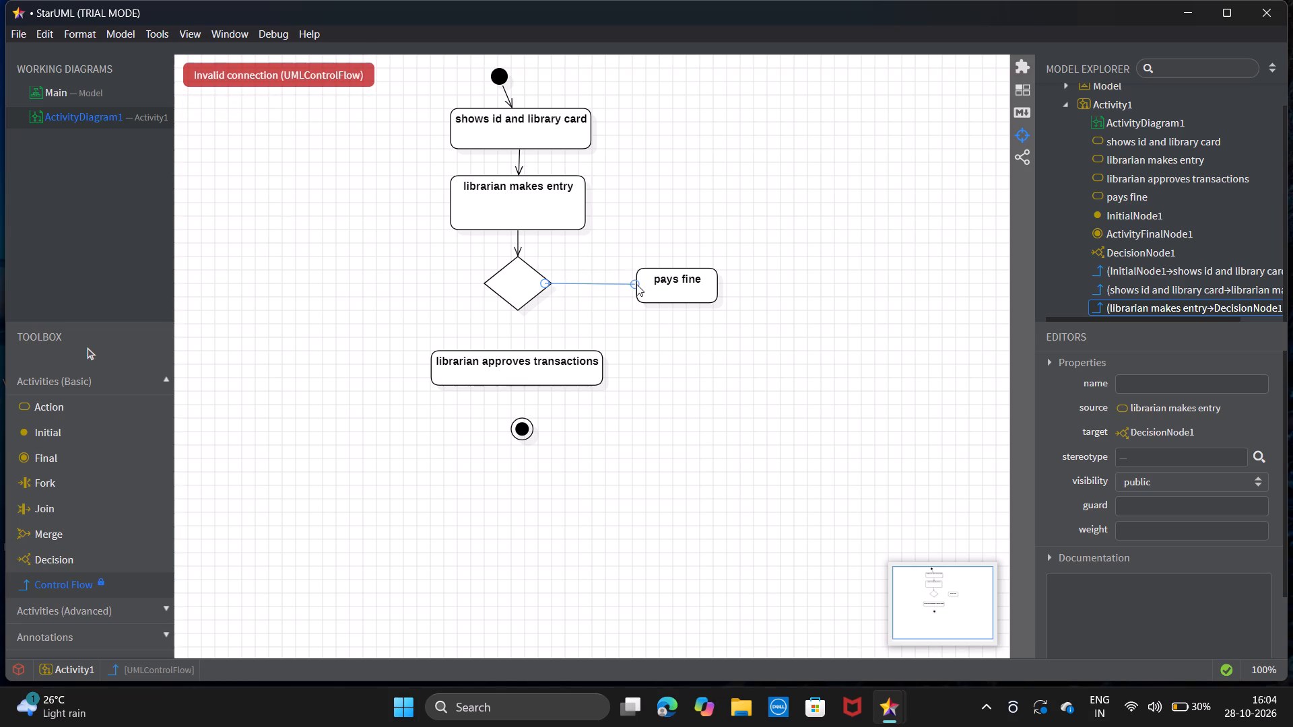
{"action": "left_click_drag", "start_coordinate": [636, 284], "coordinate": [637, 284]}
{"action": "type", "text": "no"}
{"action": "key", "text": "Return"}
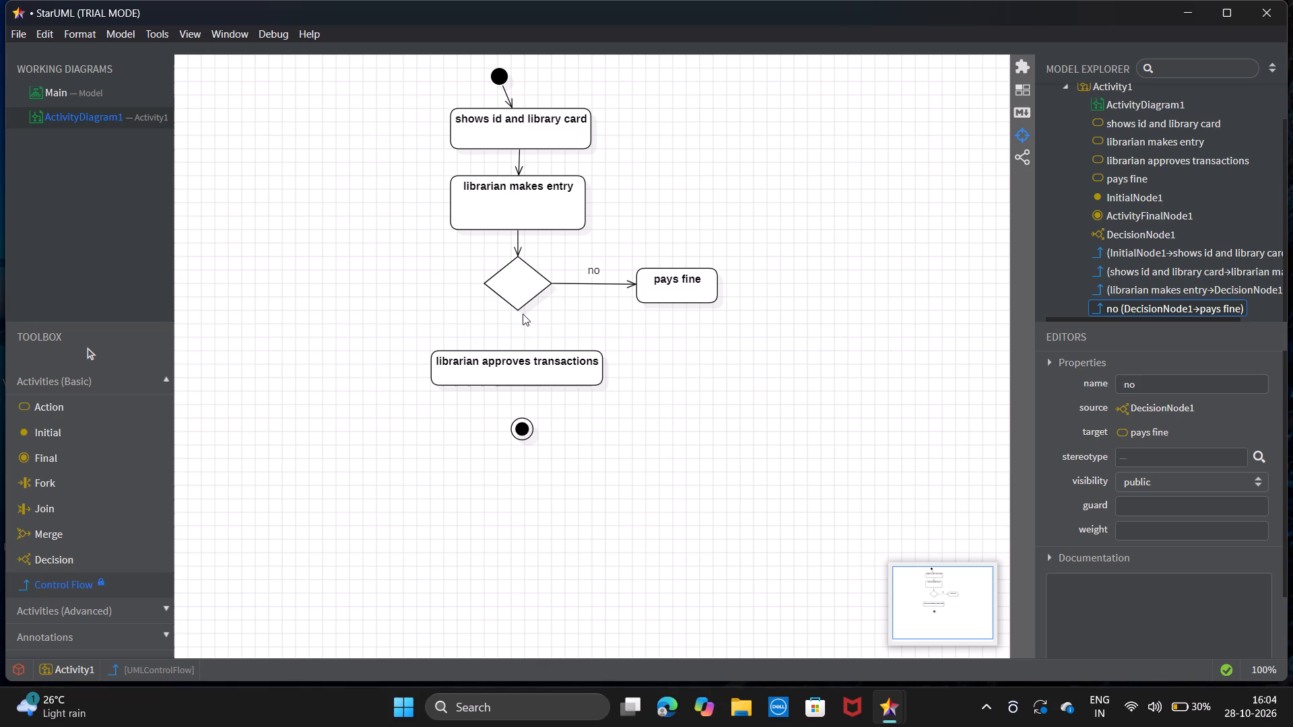
Connect the decision to the "librarian approves transactions" action with a control flow named "yes".
{"action": "left_click_drag", "start_coordinate": [519, 311], "coordinate": [517, 357]}
{"action": "left_click_drag", "start_coordinate": [517, 357], "coordinate": [517, 351]}
{"action": "type", "text": "yes"}
{"action": "key", "text": "Return"}
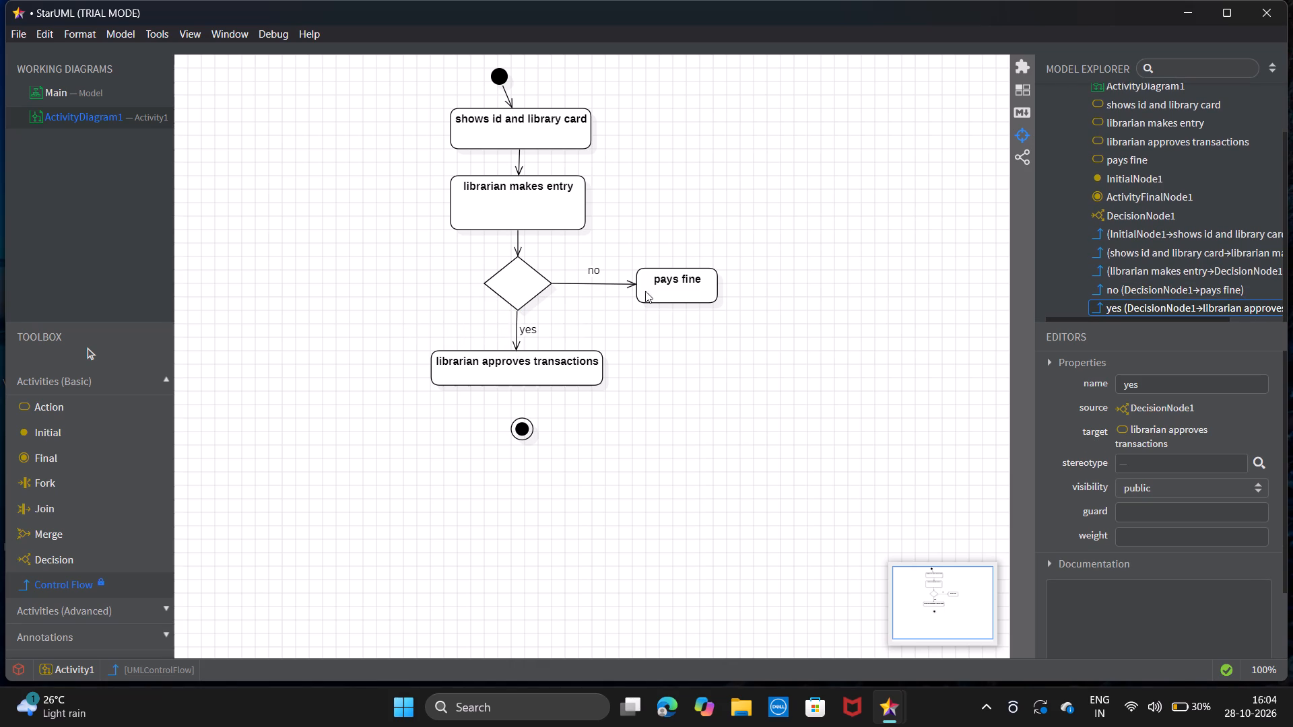
Connect "pays fine" to "librarian approves transactions", and that action to the activity final node, with unnamed control flows.
{"action": "left_click_drag", "start_coordinate": [671, 302], "coordinate": [651, 319]}
{"action": "left_click_drag", "start_coordinate": [651, 319], "coordinate": [603, 358]}
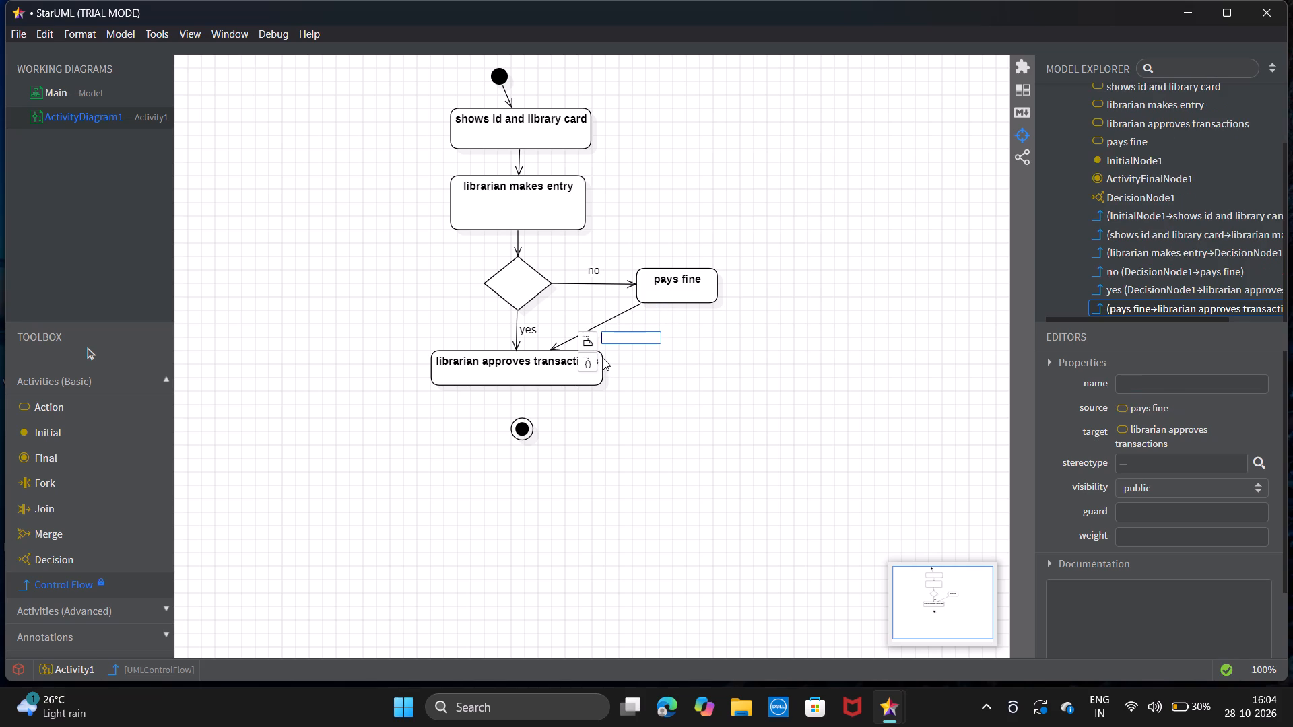
{"action": "left_click", "coordinate": [671, 404]}
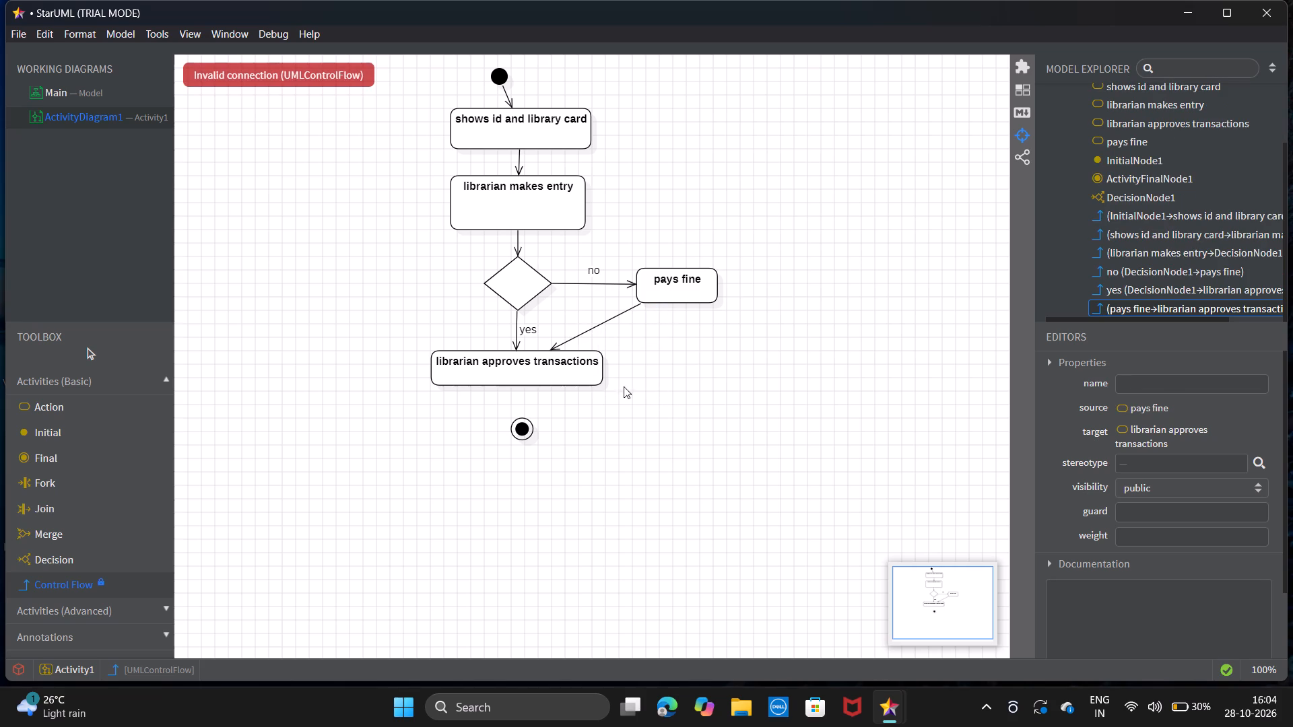
{"action": "left_click_drag", "start_coordinate": [521, 384], "coordinate": [521, 419]}
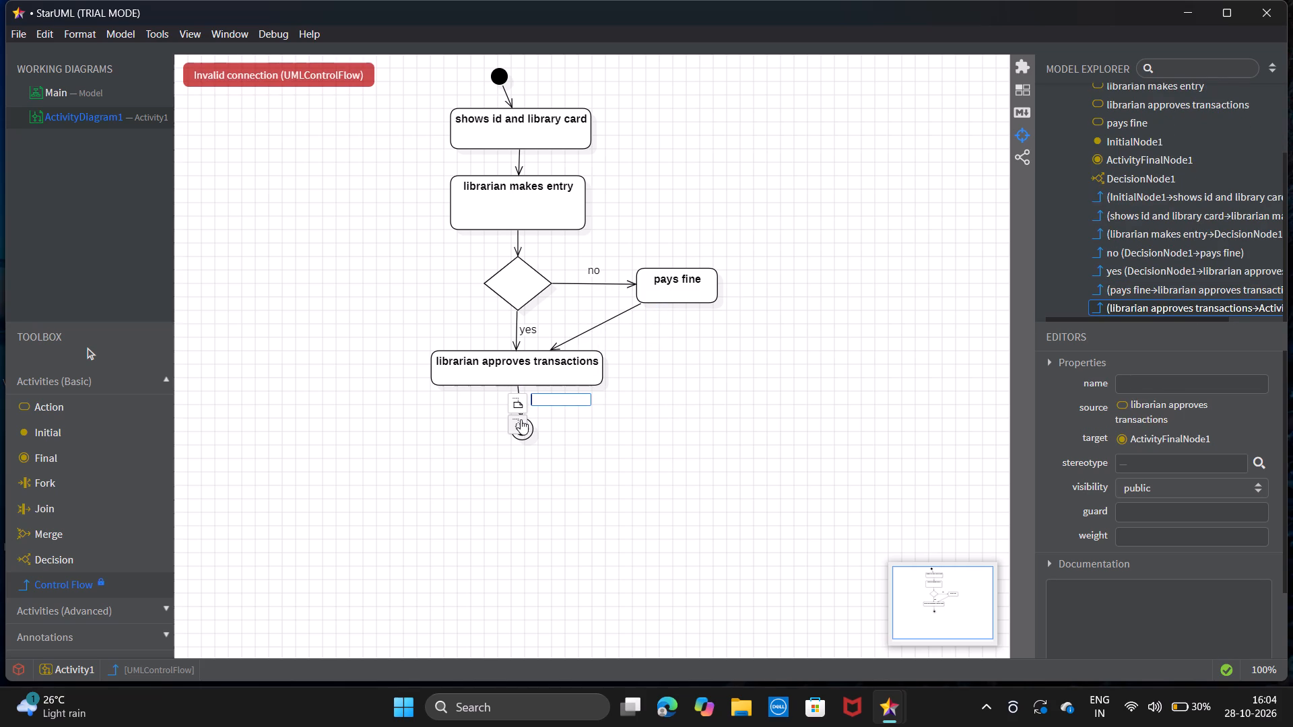
{"action": "left_click", "coordinate": [581, 419]}
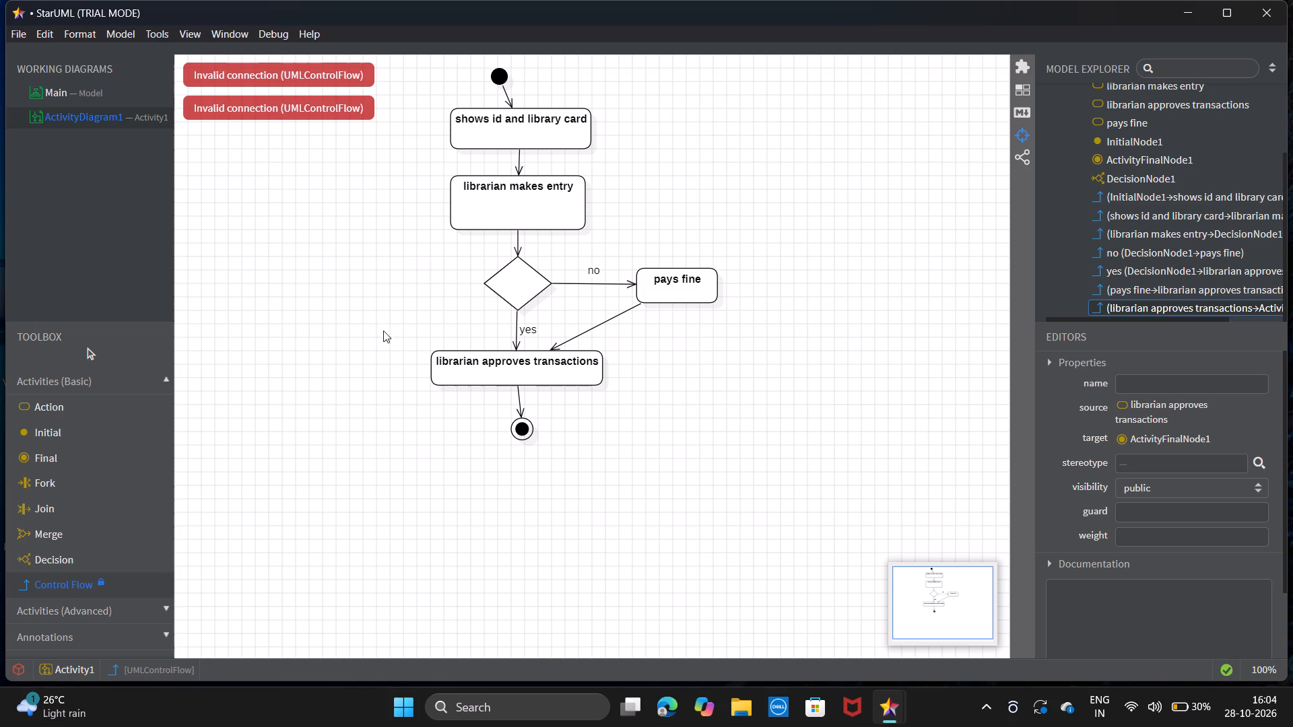
Add a text annotation reading "on or before return date?" just left of the decision diamond.
{"action": "scroll", "coordinate": [121, 605], "scroll_direction": "right", "scroll_amount": 2}
{"action": "left_click", "coordinate": [90, 631]}
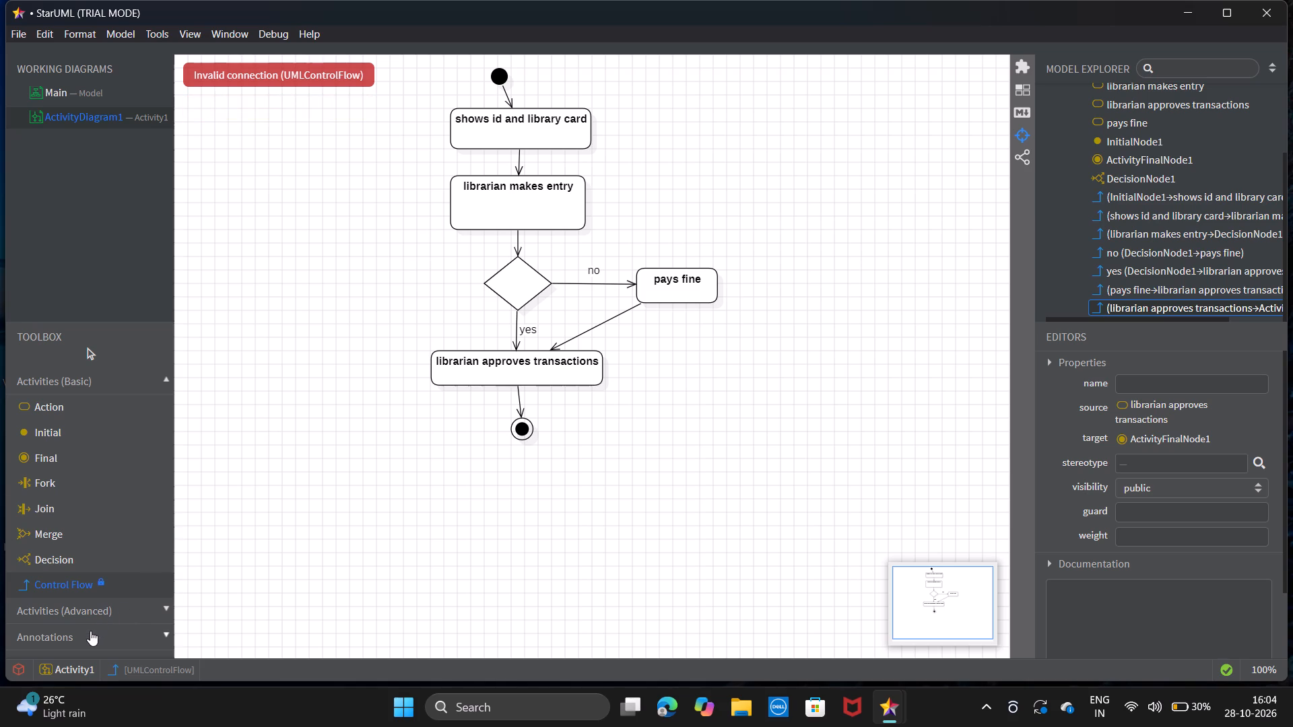
{"action": "scroll", "coordinate": [133, 575], "scroll_direction": "down", "scroll_amount": 2}
{"action": "left_click", "coordinate": [133, 481]}
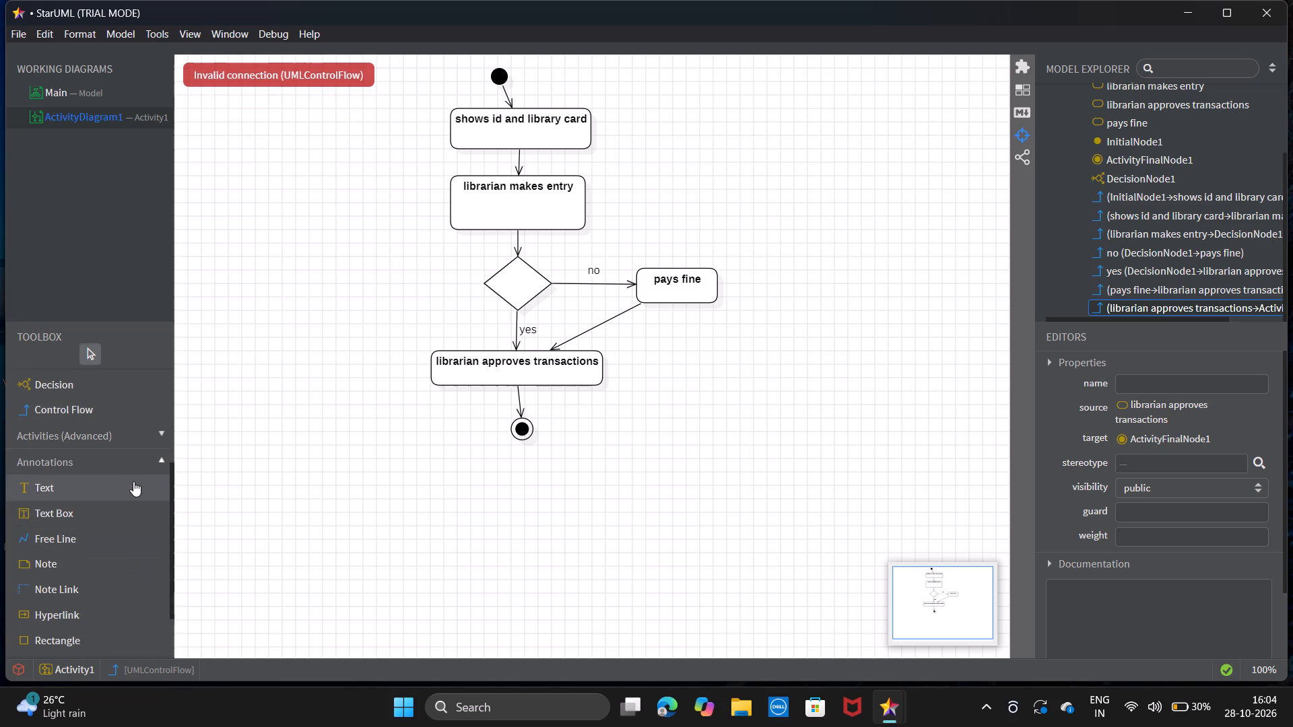
{"action": "left_click", "coordinate": [407, 276]}
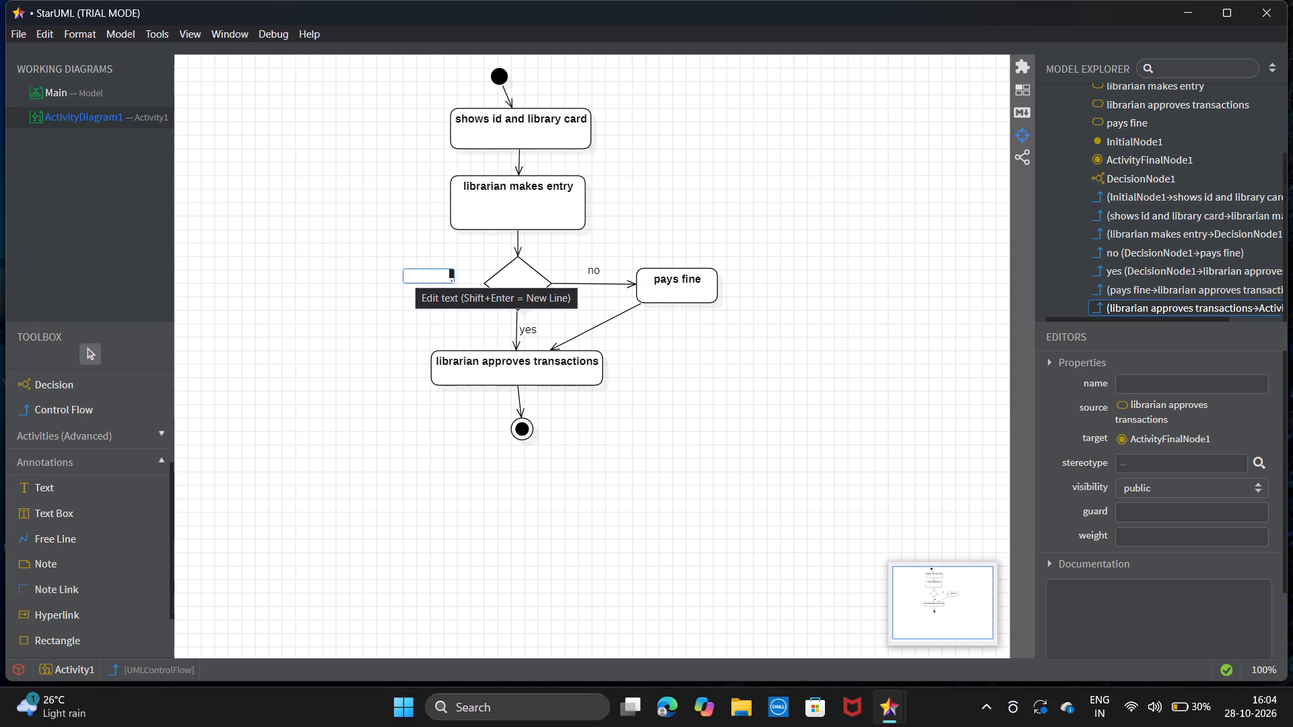
{"action": "type", "text": "on or before"}
{"action": "key", "text": "space"}
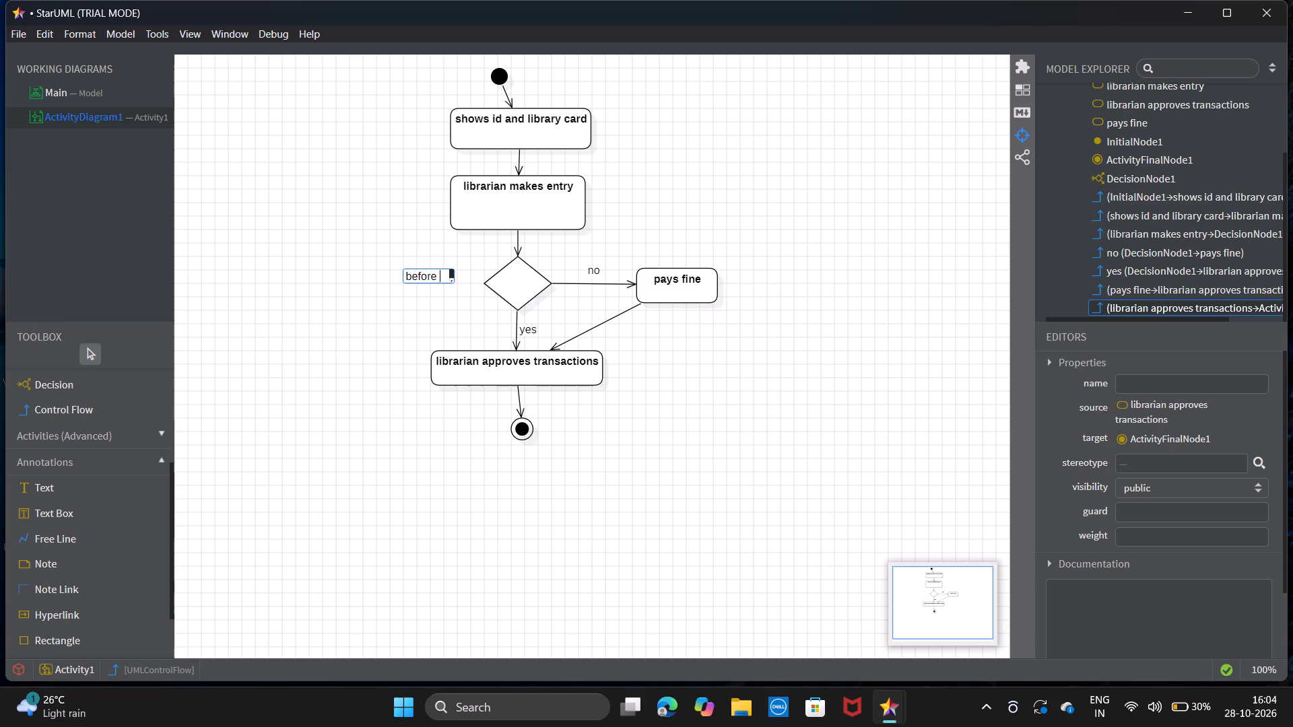
{"action": "type", "text": "return date"}
{"action": "key", "text": "shift+question"}
{"action": "key", "text": "Return"}
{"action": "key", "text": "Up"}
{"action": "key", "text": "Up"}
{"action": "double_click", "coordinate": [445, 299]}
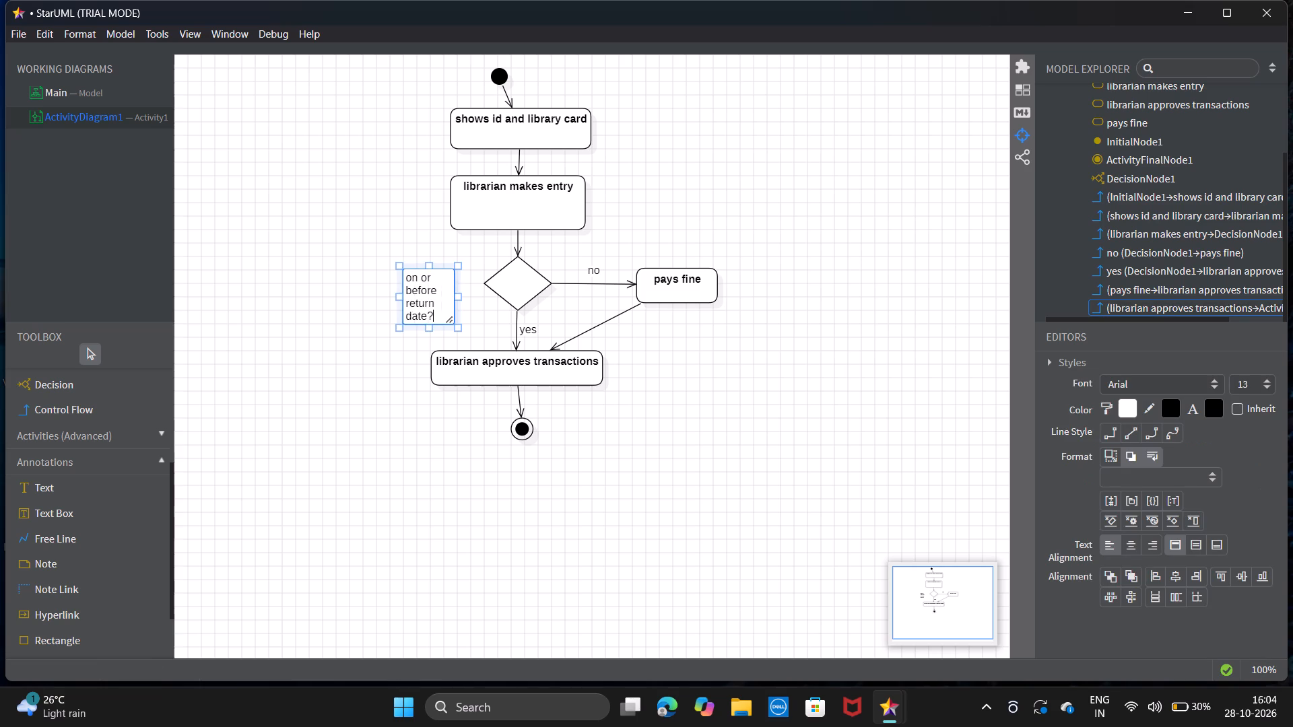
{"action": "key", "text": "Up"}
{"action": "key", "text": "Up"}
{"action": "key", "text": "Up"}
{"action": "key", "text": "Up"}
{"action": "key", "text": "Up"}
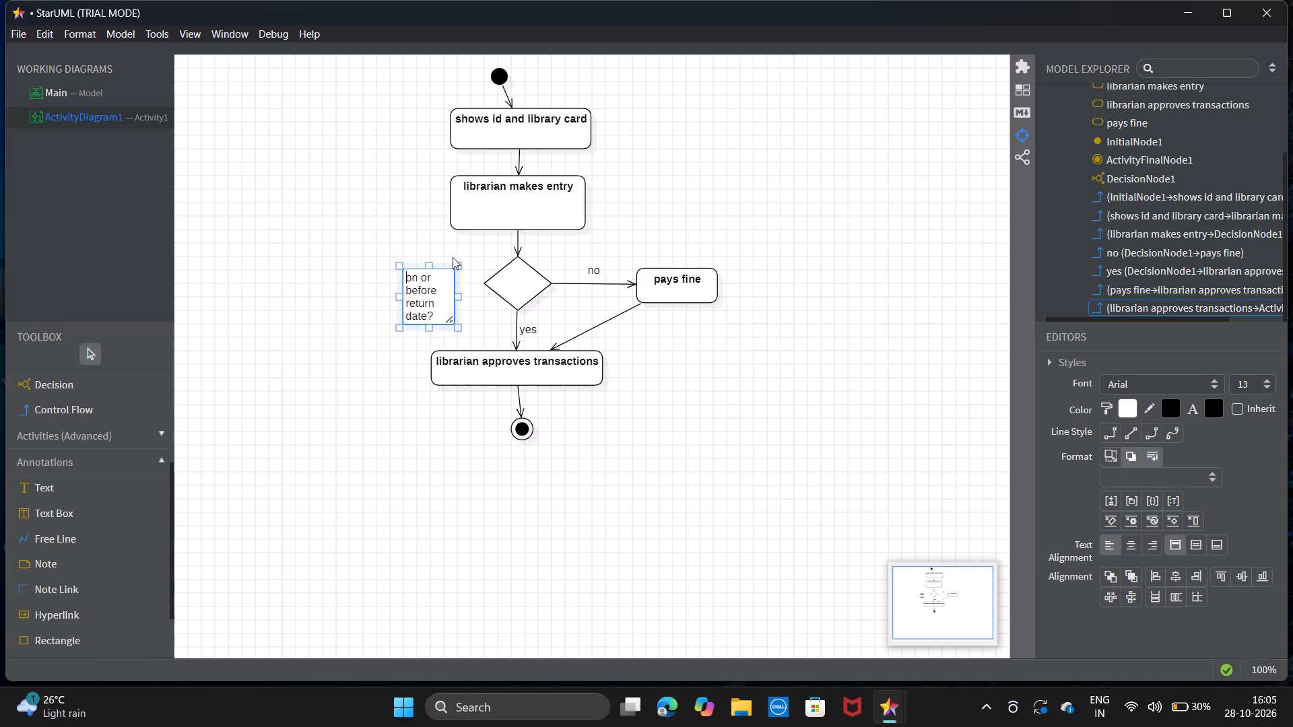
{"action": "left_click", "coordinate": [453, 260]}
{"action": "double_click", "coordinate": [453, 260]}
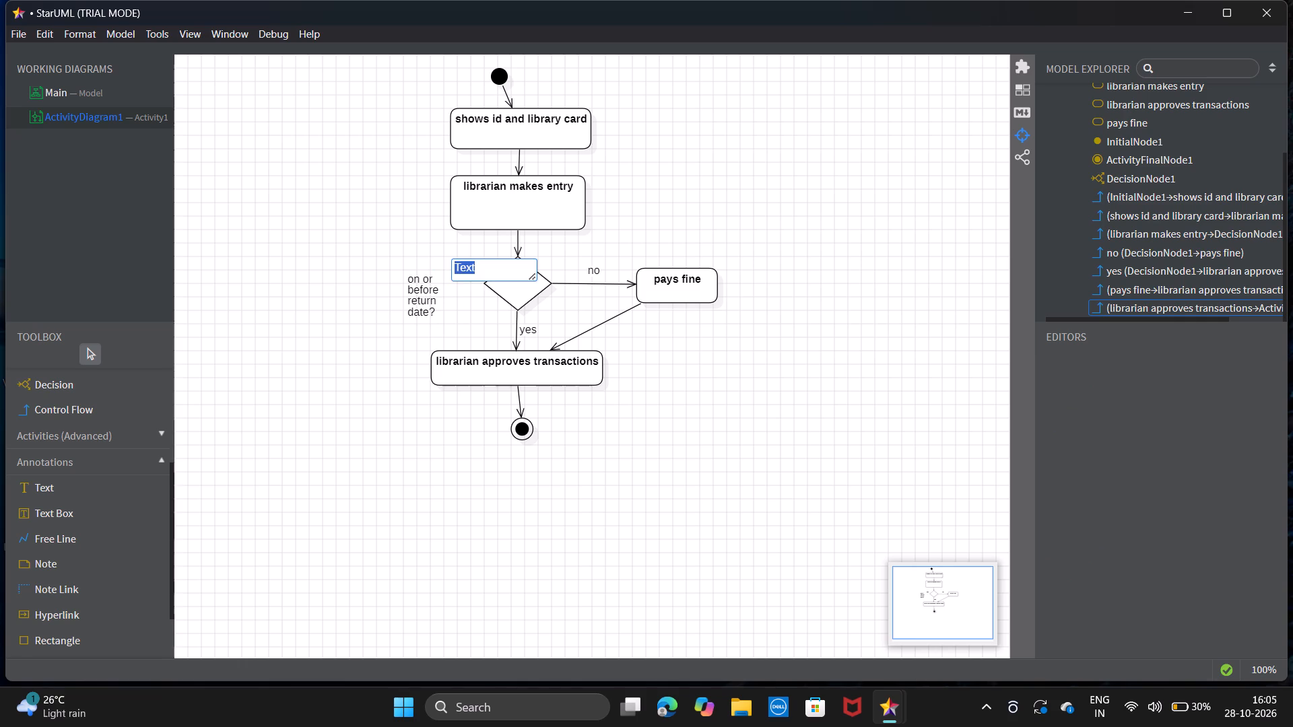
Nudge the "on or before return date?" annotation slightly up to line it up vertically with the decision diamond.
{"action": "left_click", "coordinate": [438, 281]}
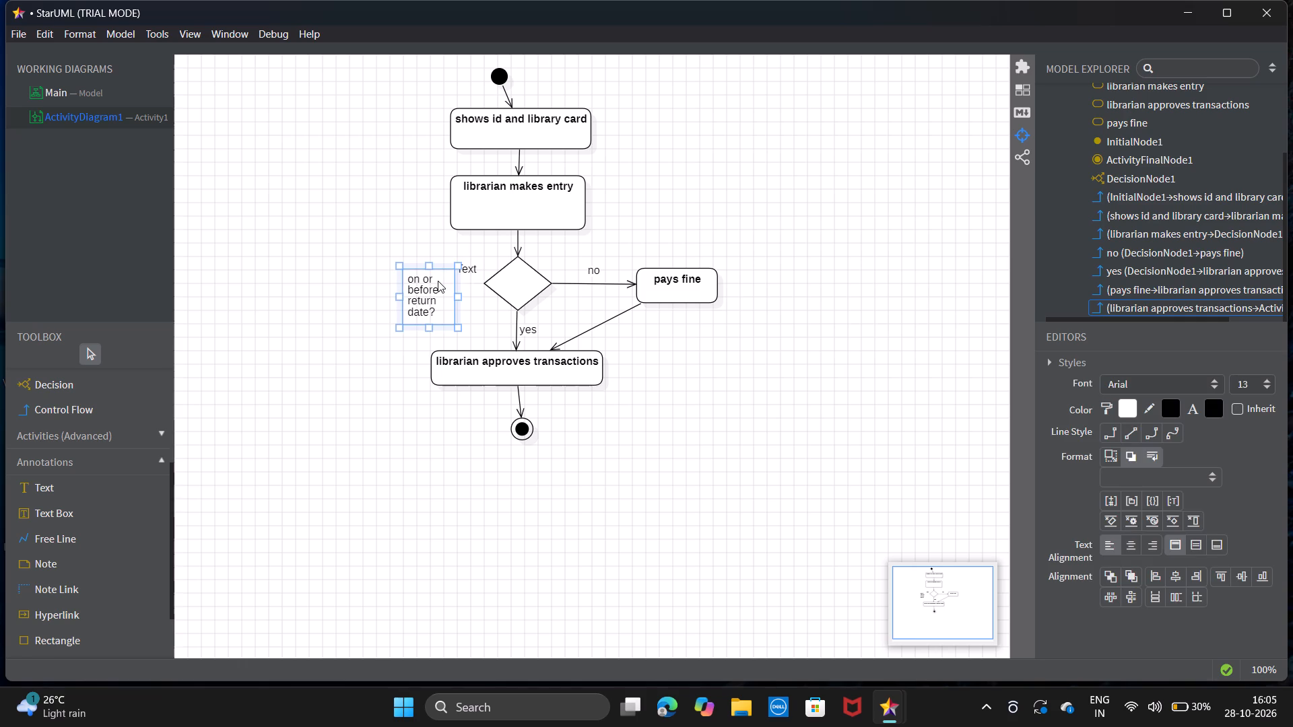
{"action": "key", "text": "Up"}
{"action": "key", "text": "Up"}
{"action": "key", "text": "Up"}
{"action": "key", "text": "Up"}
{"action": "key", "text": "Up"}
{"action": "key", "text": "Up"}
{"action": "key", "text": "Up"}
{"action": "key", "text": "Up"}
{"action": "key", "text": "Up"}
{"action": "key", "text": "Up"}
{"action": "key", "text": "Up"}
{"action": "key", "text": "Up"}
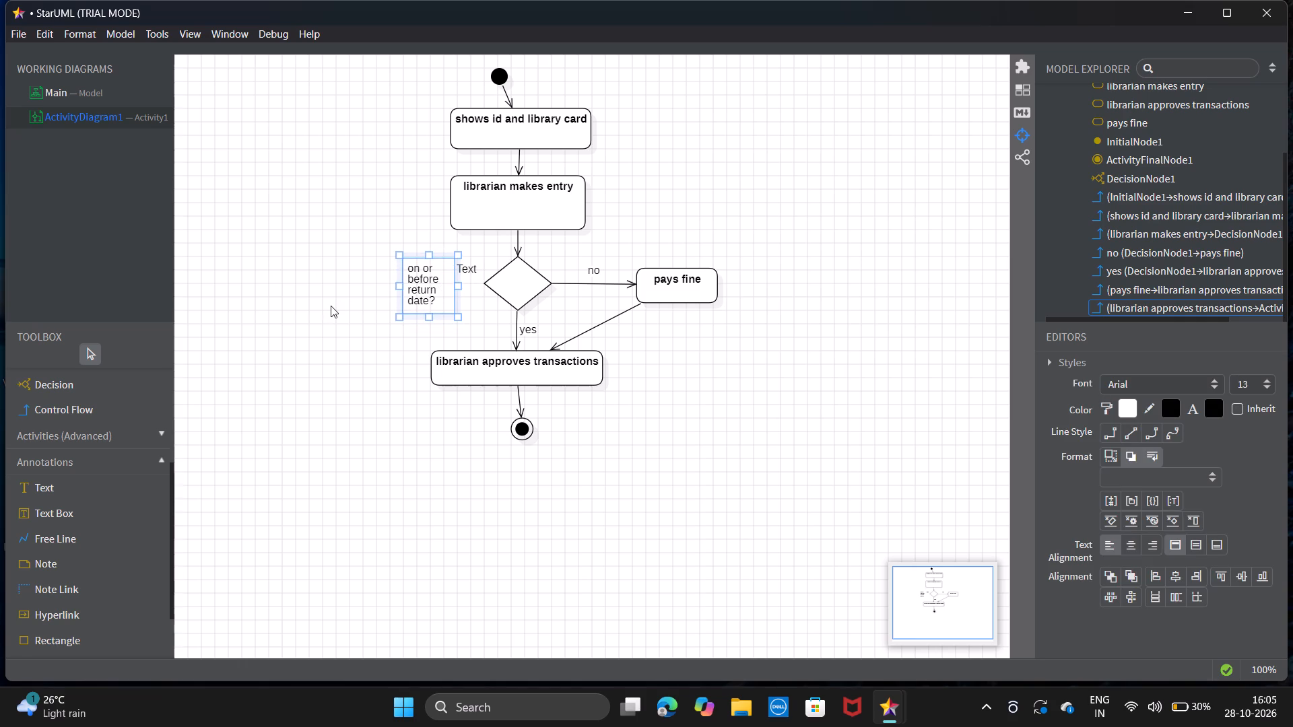
Delete the stray "Text" annotation overlapping the decision diamond.
{"action": "left_click", "coordinate": [331, 306]}
{"action": "left_click_drag", "start_coordinate": [451, 258], "coordinate": [464, 277]}
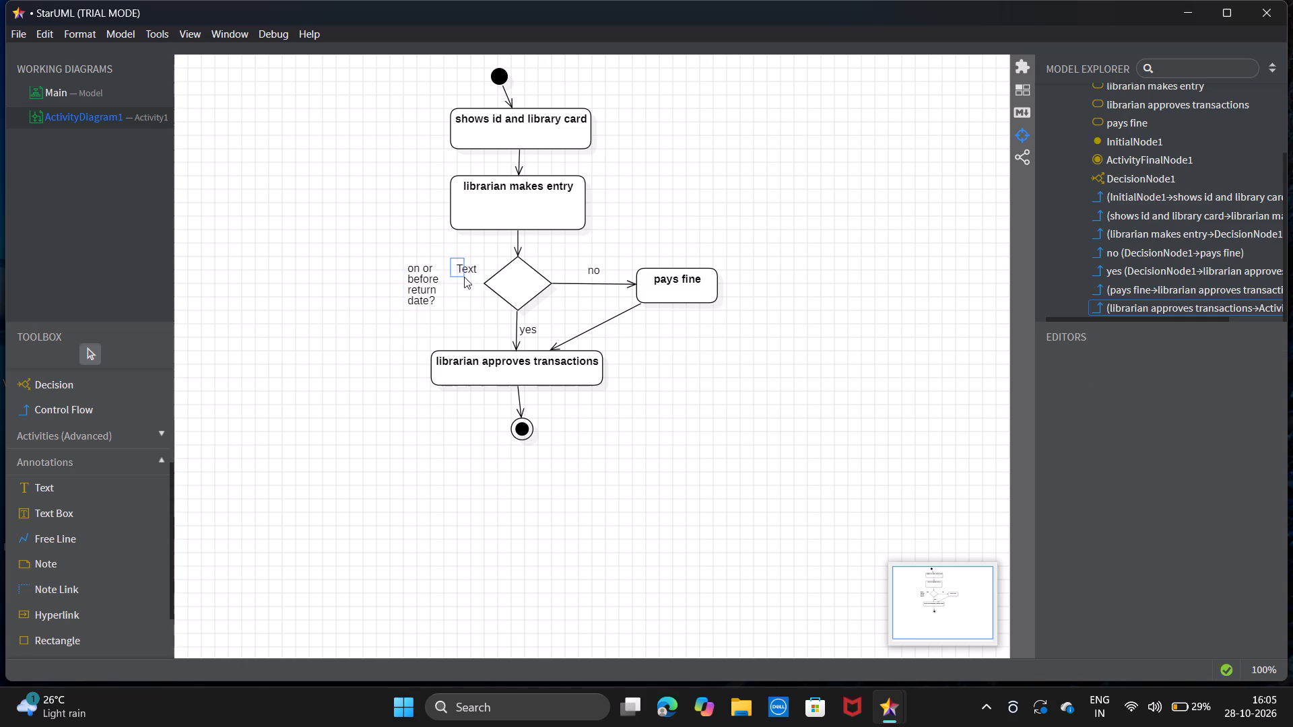
{"action": "left_click_drag", "start_coordinate": [464, 277], "coordinate": [479, 279]}
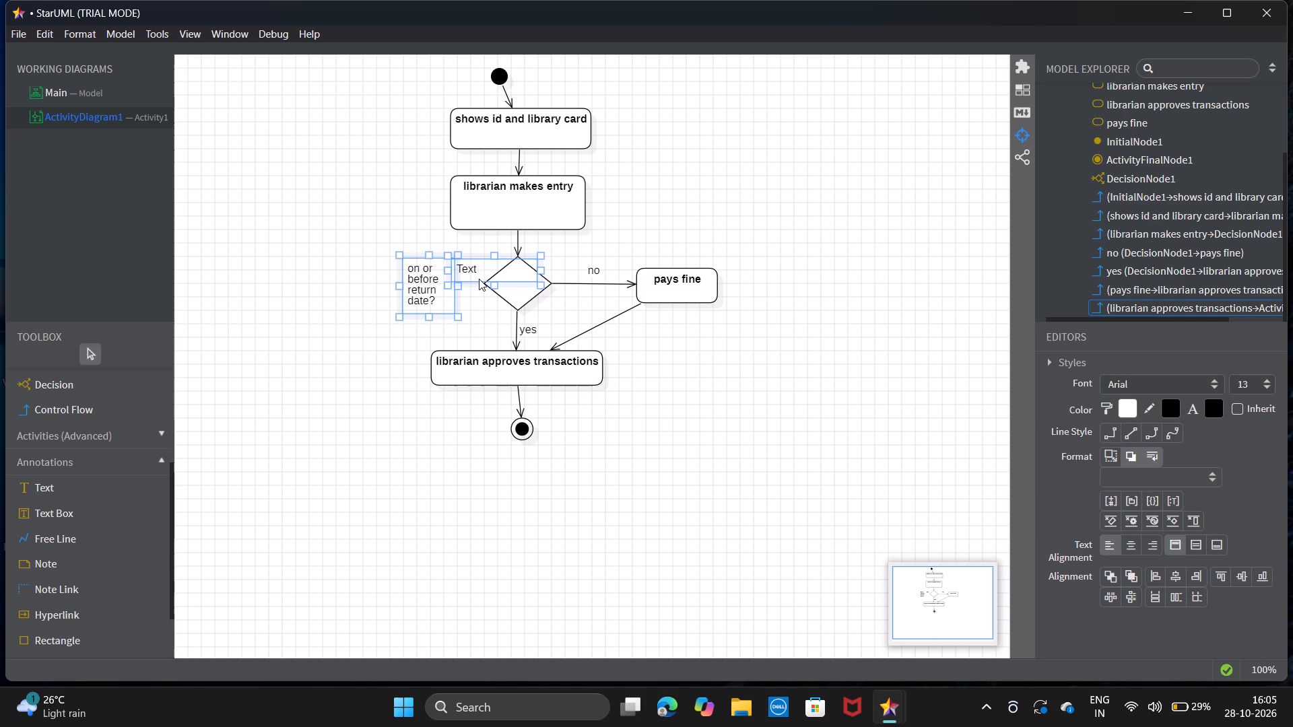
{"action": "left_click", "coordinate": [479, 269]}
{"action": "key", "text": "BackSpace"}
Move the "on or before return date?" annotation horizontally to the right until it sits inside the decision diamond.
{"action": "left_click_drag", "start_coordinate": [479, 269], "coordinate": [350, 252]}
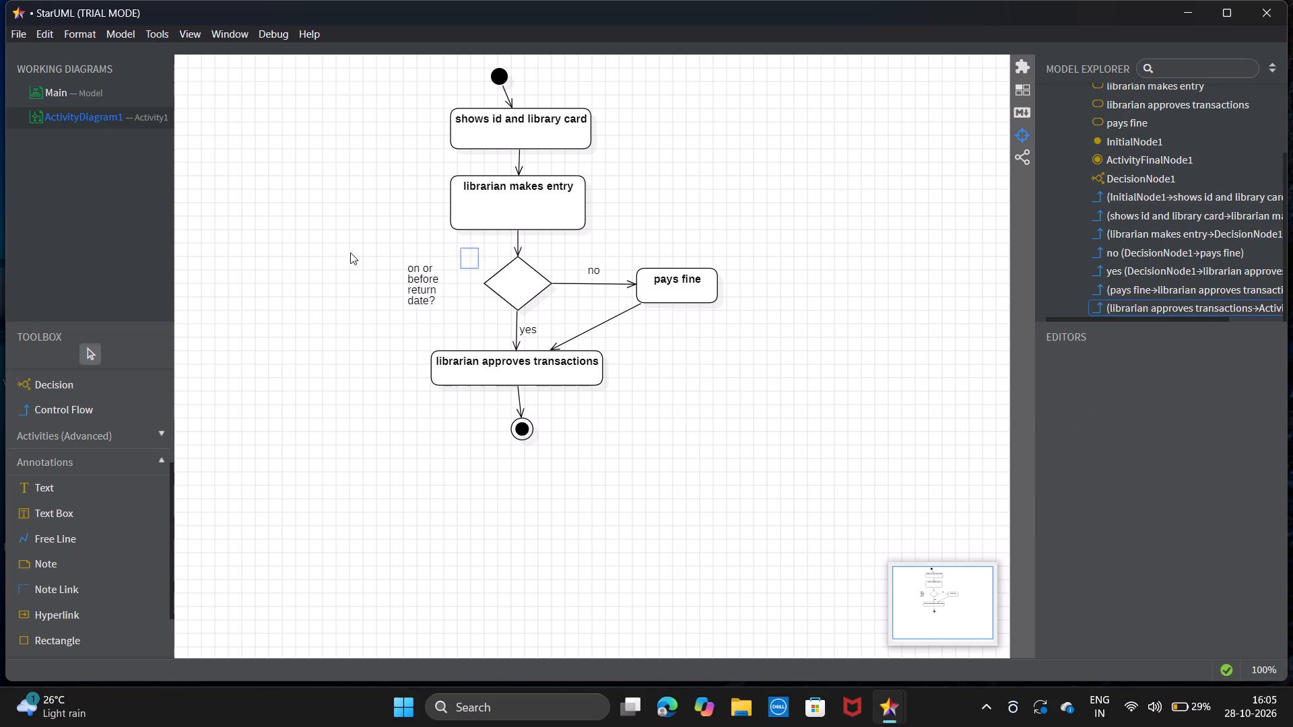
{"action": "left_click_drag", "start_coordinate": [350, 252], "coordinate": [383, 258]}
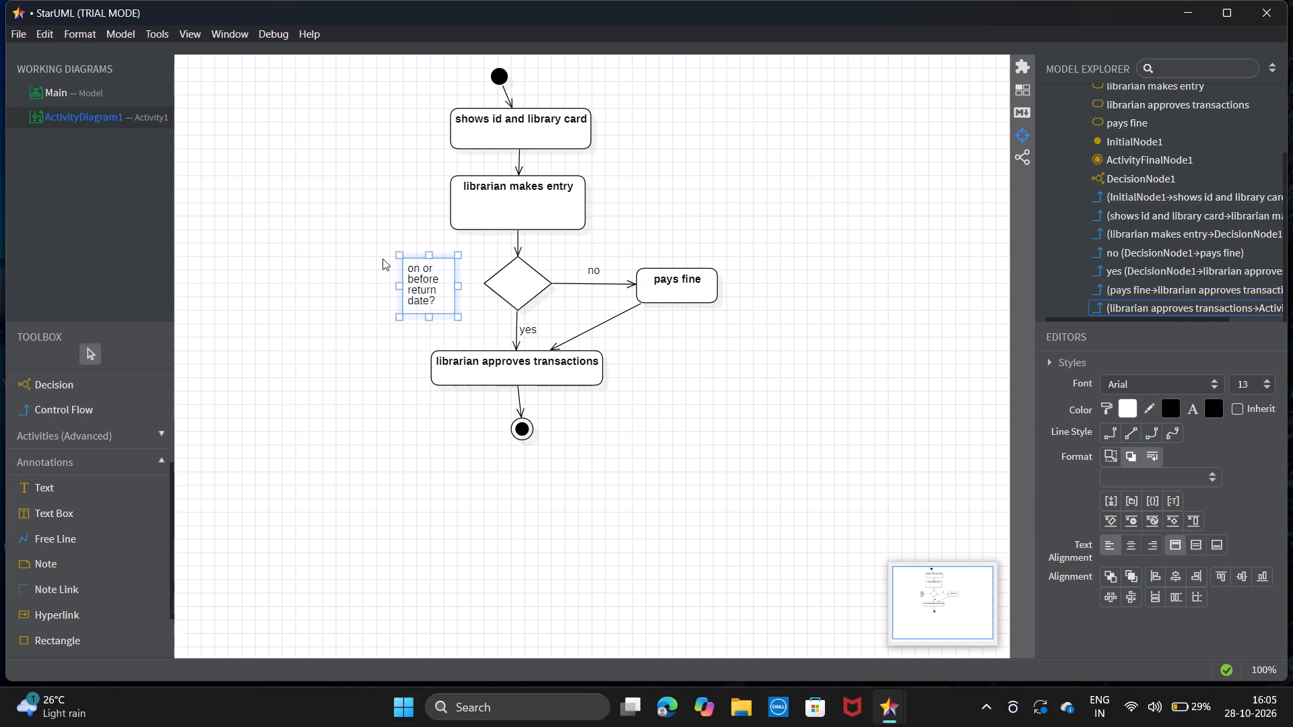
{"action": "key", "text": "Right"}
{"action": "key", "text": "Right"}
{"action": "key", "text": "Right"}
{"action": "key", "text": "Right"}
{"action": "key", "text": "Right"}
{"action": "key", "text": "Right"}
{"action": "key", "text": "Right"}
{"action": "key", "text": "Right"}
{"action": "key", "text": "Right"}
{"action": "key", "text": "Right"}
{"action": "key", "text": "Right"}
{"action": "key", "text": "Right"}
{"action": "key", "text": "Right"}
{"action": "key", "text": "Right"}
{"action": "key", "text": "Right"}
{"action": "key", "text": "Right"}
{"action": "key", "text": "Right"}
{"action": "key", "text": "Right"}
{"action": "key", "text": "Right"}
{"action": "key", "text": "Right"}
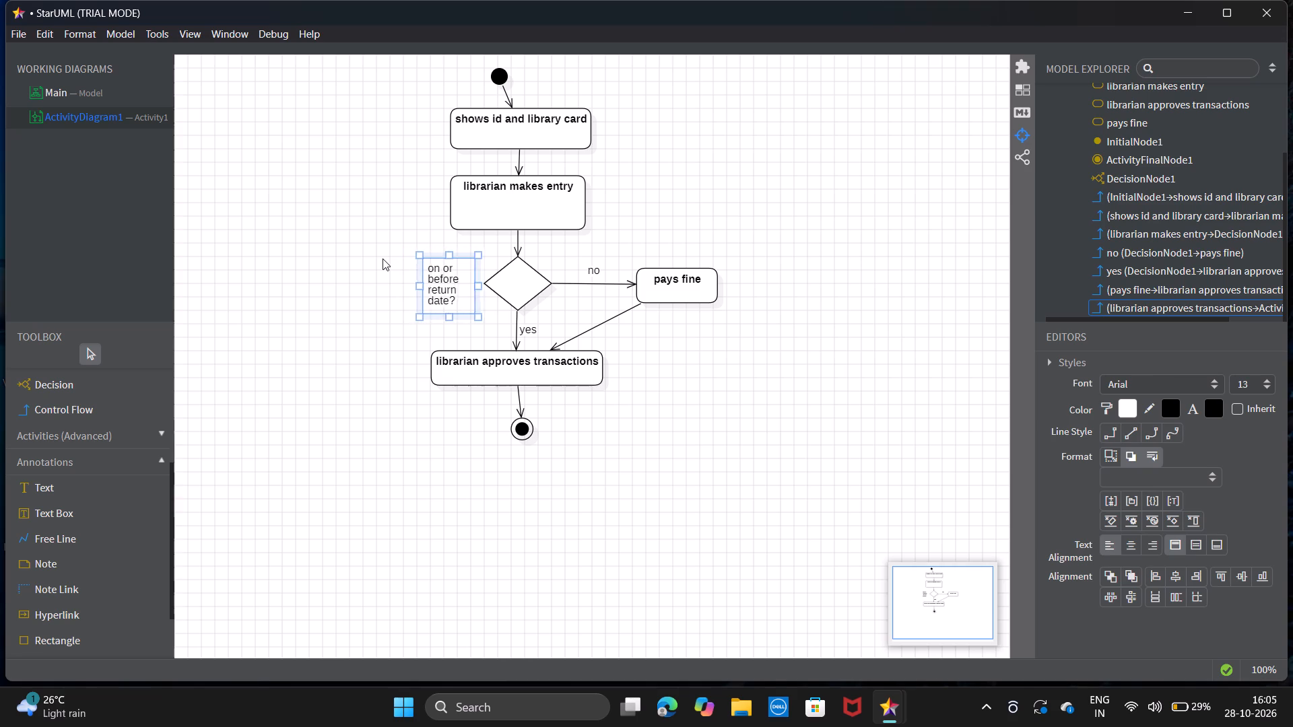
{"action": "key", "text": "Right"}
{"action": "key", "text": "Right"}
{"action": "key", "text": "Right"}
{"action": "key", "text": "Right"}
{"action": "key", "text": "Right"}
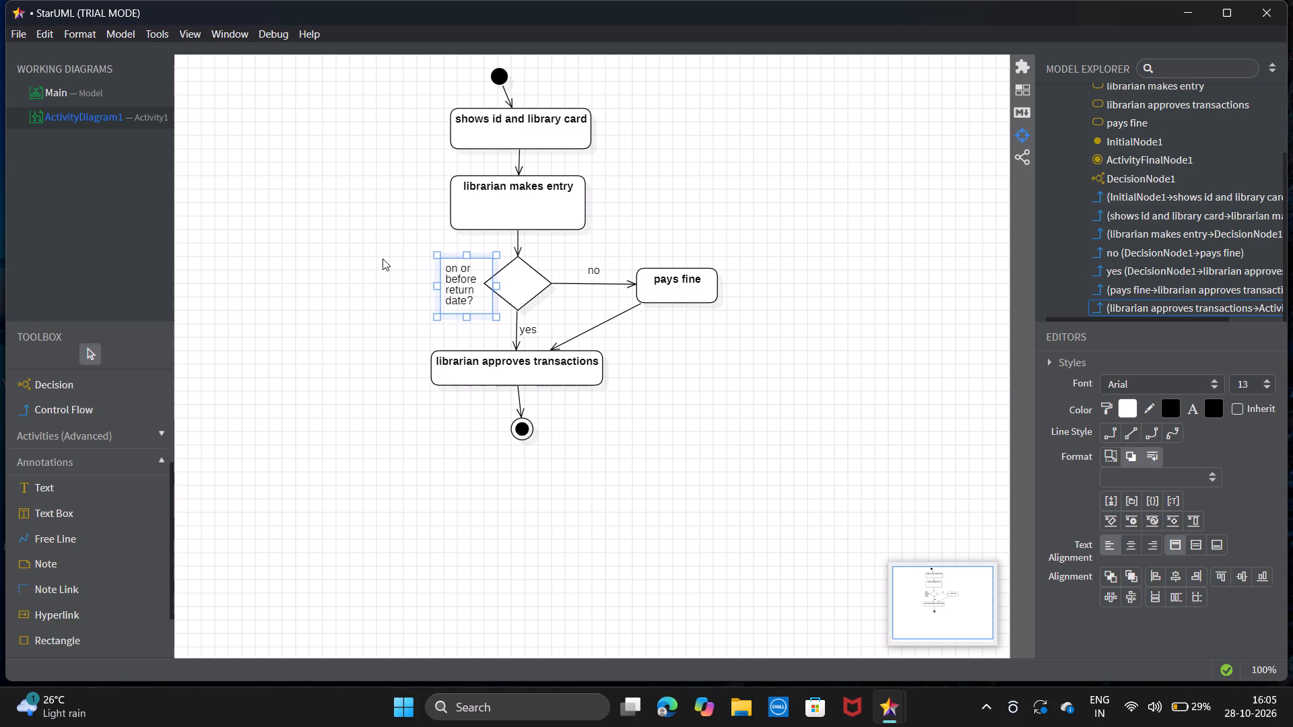
{"action": "key", "text": "Right"}
{"action": "key", "text": "Right"}
{"action": "key", "text": "Right"}
{"action": "key", "text": "Right"}
{"action": "key", "text": "Right"}
{"action": "key", "text": "Right"}
{"action": "key", "text": "Right"}
{"action": "key", "text": "Right"}
{"action": "key", "text": "Right"}
{"action": "key", "text": "Right"}
{"action": "key", "text": "Right"}
{"action": "key", "text": "Right"}
{"action": "key", "text": "Right"}
{"action": "key", "text": "Right"}
{"action": "key", "text": "Right"}
{"action": "key", "text": "Right"}
{"action": "key", "text": "Right"}
{"action": "key", "text": "Right"}
{"action": "key", "text": "Right"}
{"action": "key", "text": "Right"}
{"action": "key", "text": "Right"}
{"action": "key", "text": "Right"}
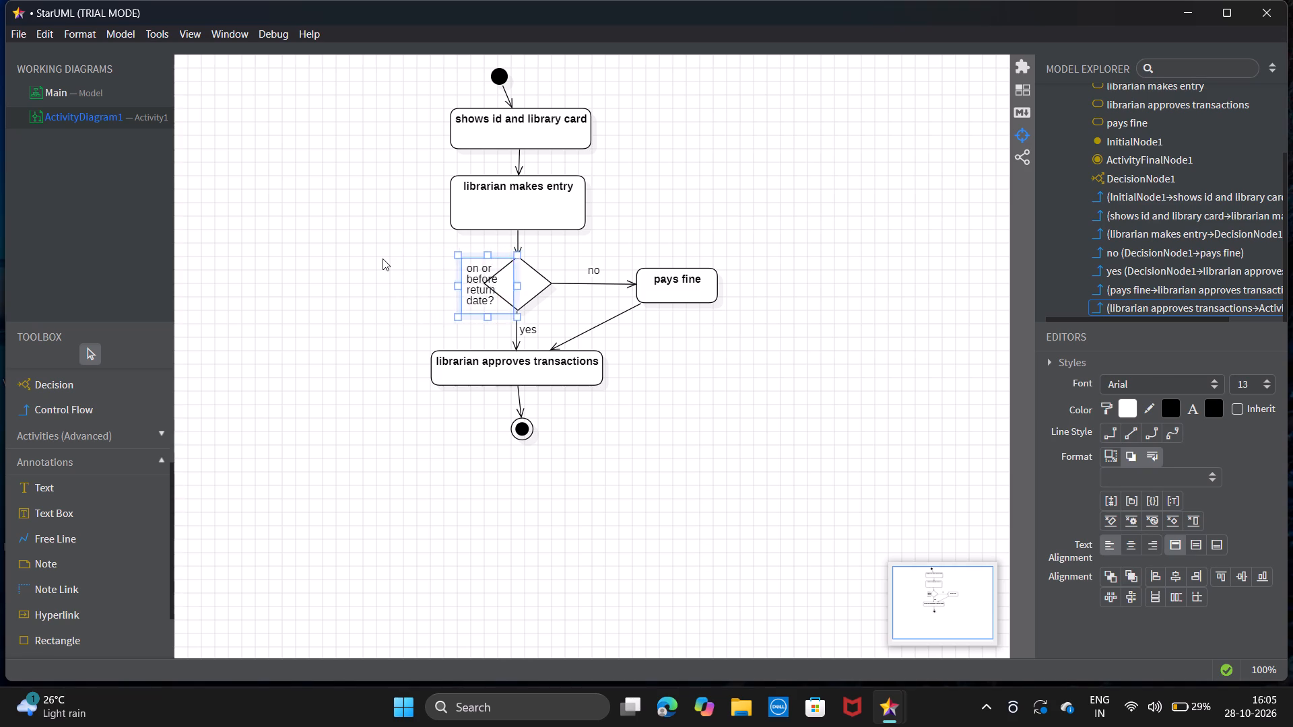
{"action": "key", "text": "Right"}
{"action": "key", "text": "Right"}
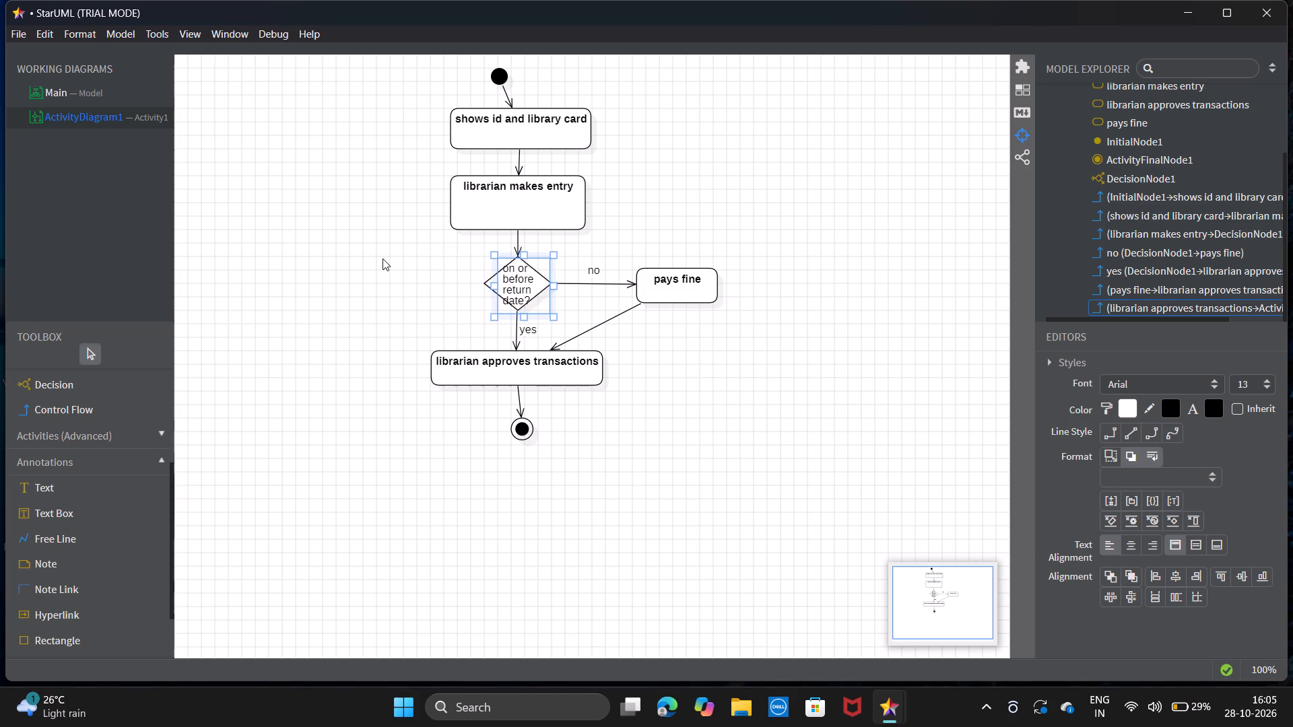
{"action": "key", "text": "Right"}
{"action": "key", "text": "Right"}
{"action": "key", "text": "Return"}
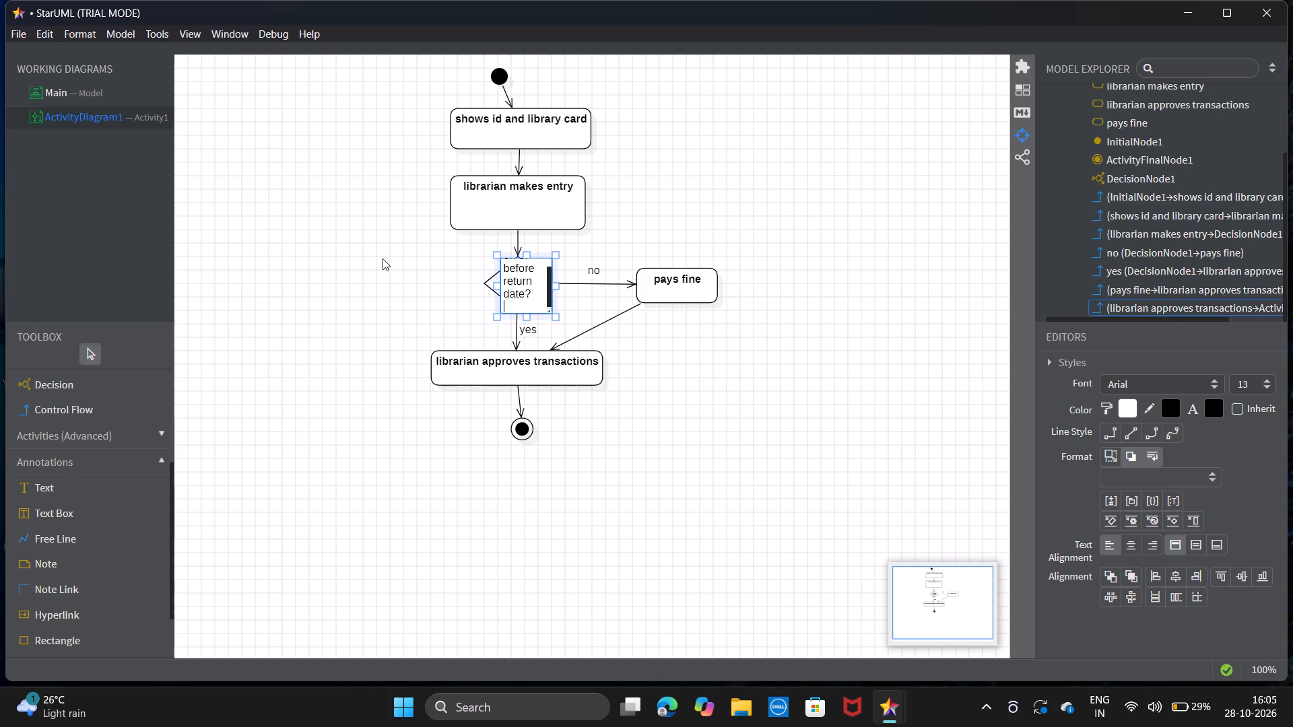
Enlarge the decision diamond downward and upward so the "on or before return date?" text fits inside it.
{"action": "left_click", "coordinate": [641, 237]}
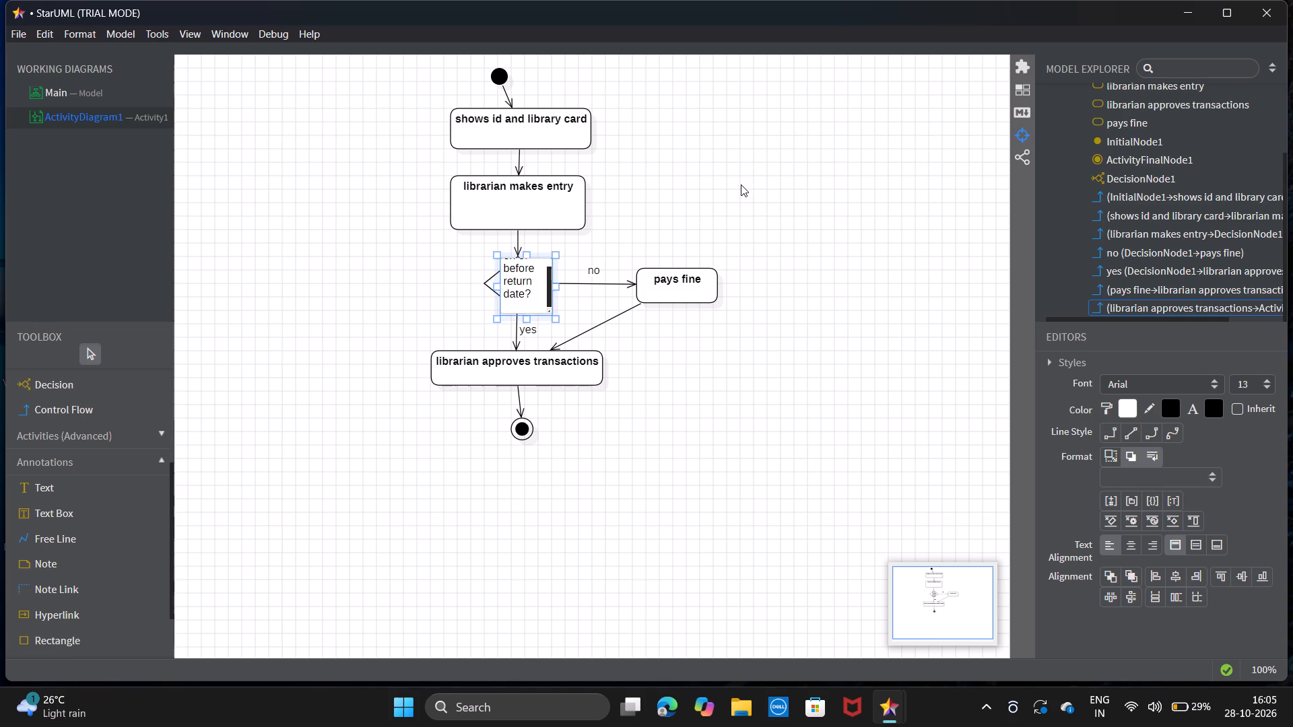
{"action": "double_click", "coordinate": [489, 272]}
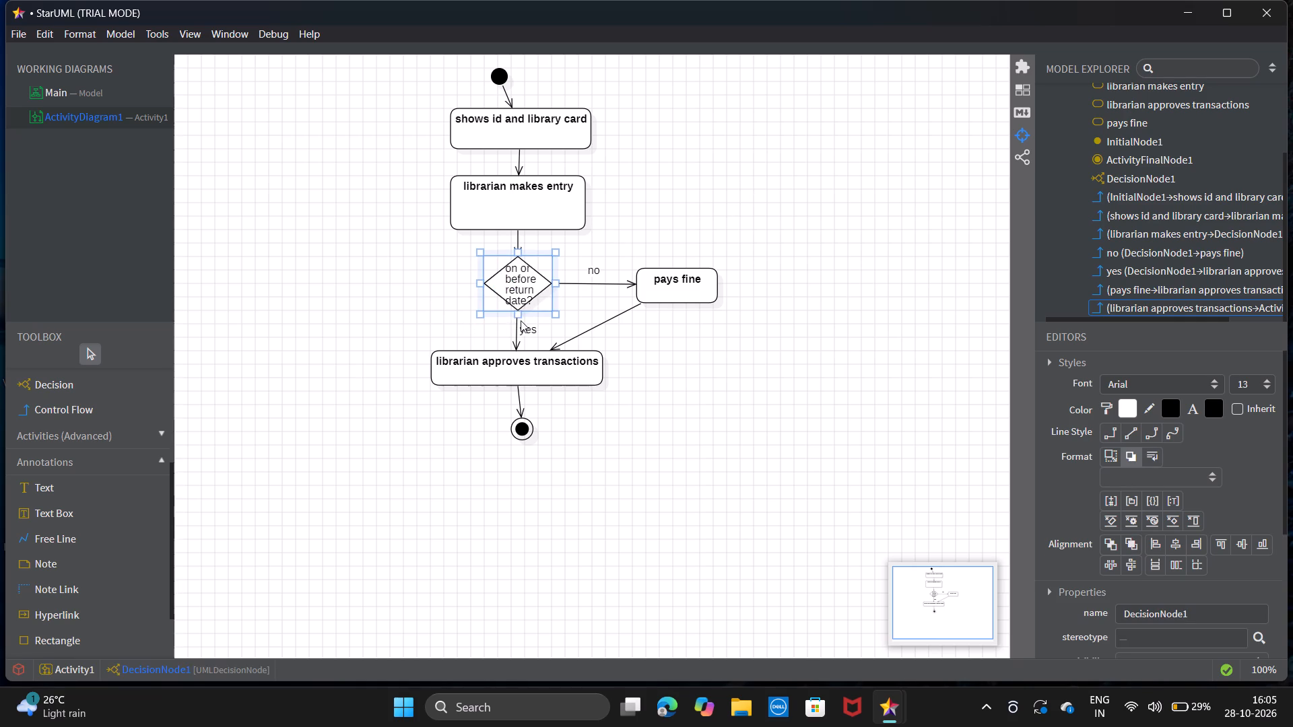
{"action": "left_click_drag", "start_coordinate": [515, 311], "coordinate": [514, 327]}
{"action": "left_click_drag", "start_coordinate": [514, 327], "coordinate": [514, 326]}
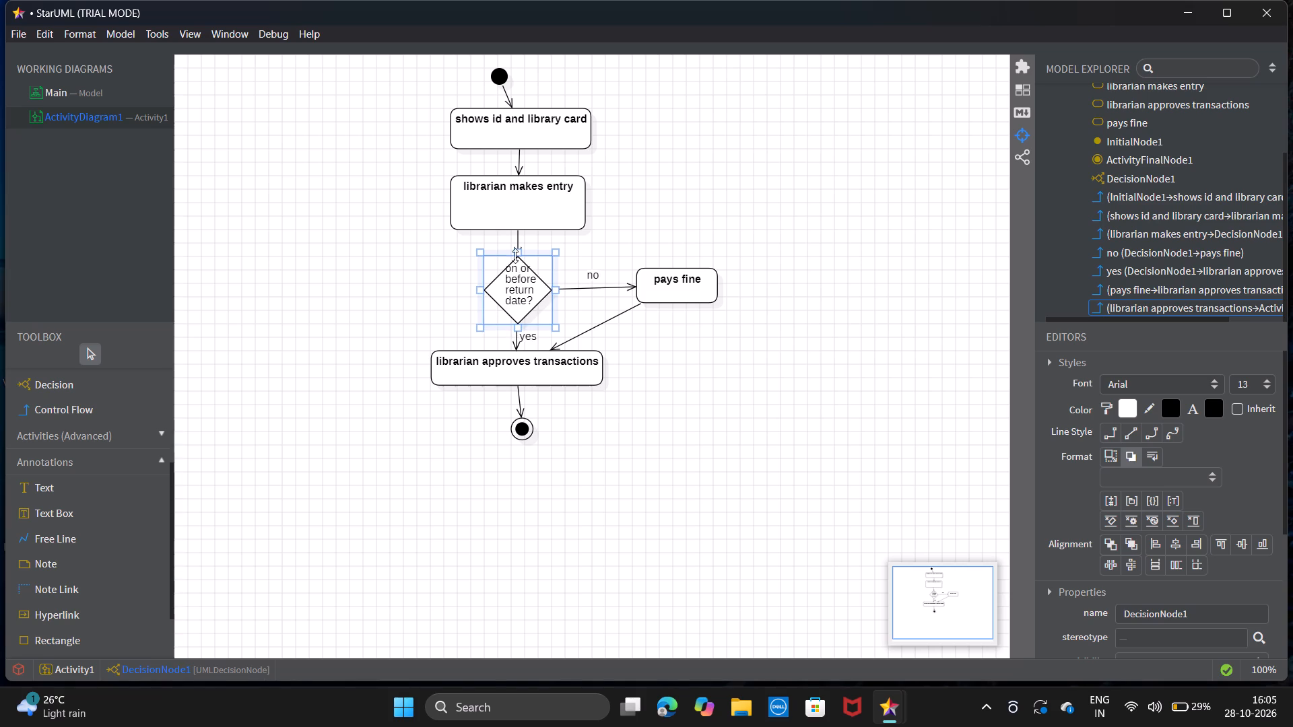
{"action": "left_click", "coordinate": [517, 256]}
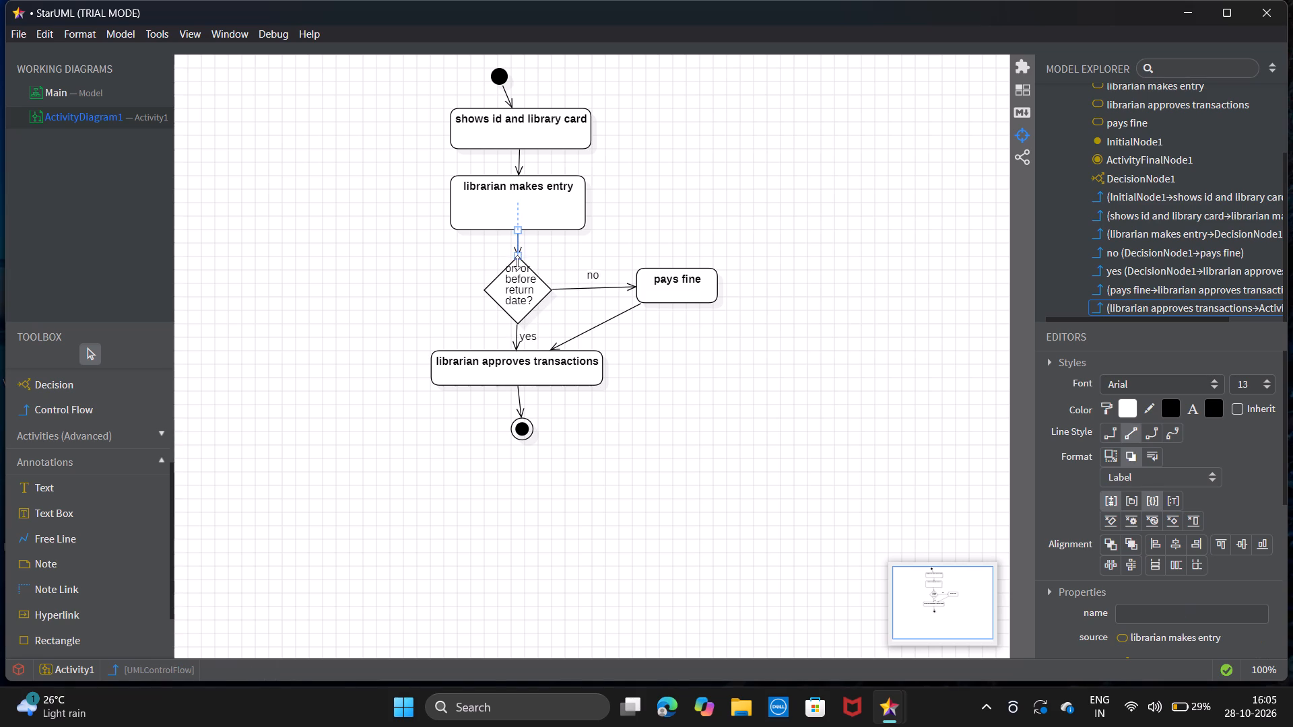
{"action": "left_click", "coordinate": [618, 218]}
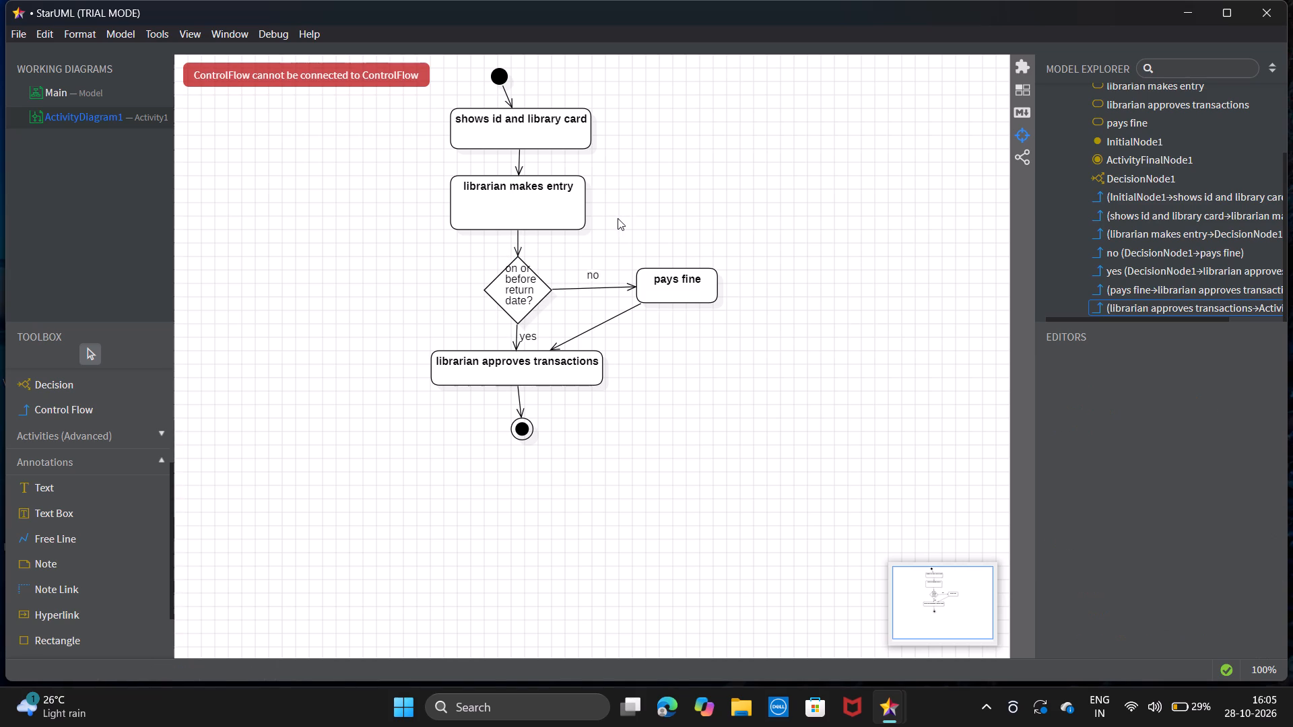
{"action": "double_click", "coordinate": [494, 281]}
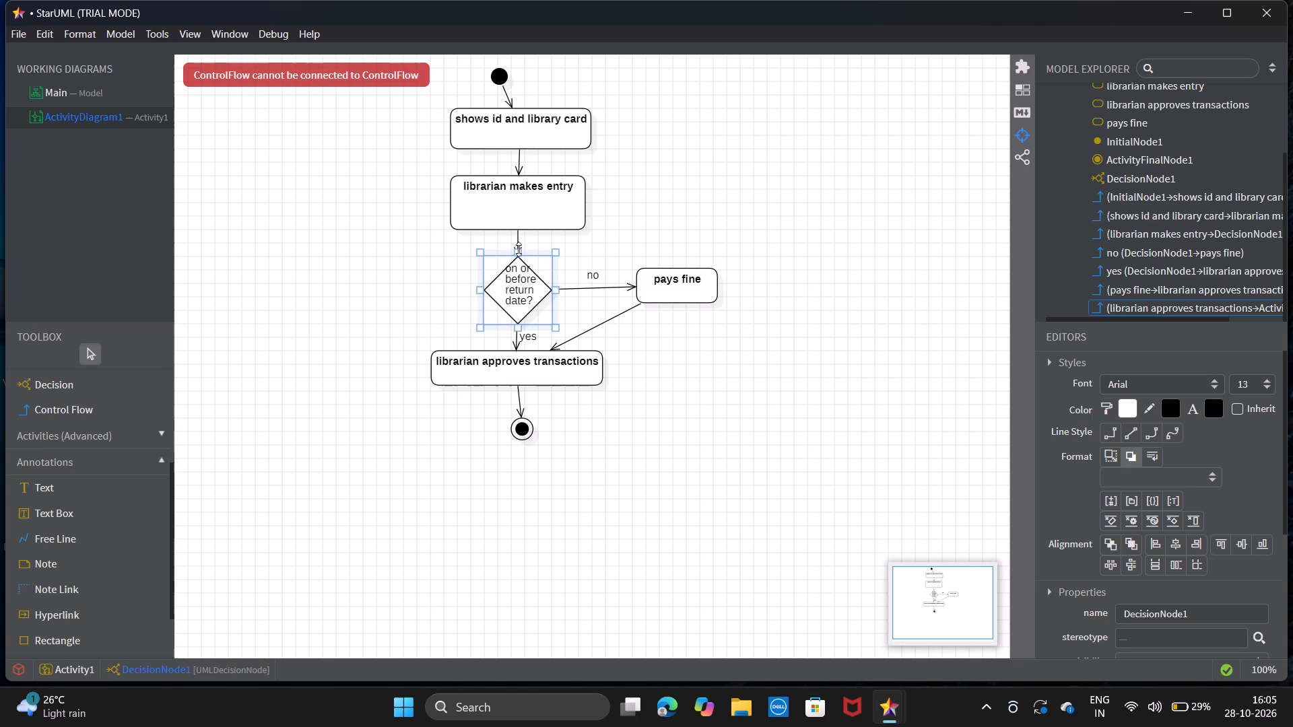
{"action": "left_click_drag", "start_coordinate": [517, 250], "coordinate": [517, 244]}
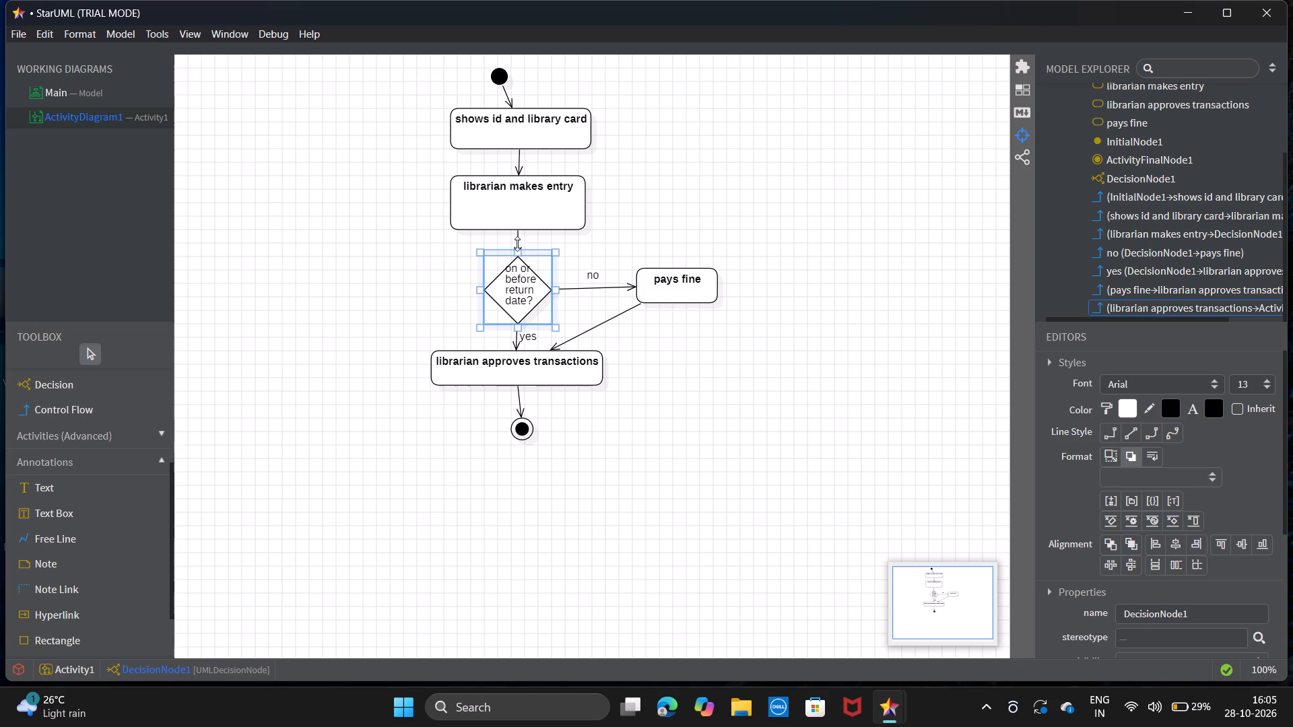
{"action": "left_click", "coordinate": [552, 287]}
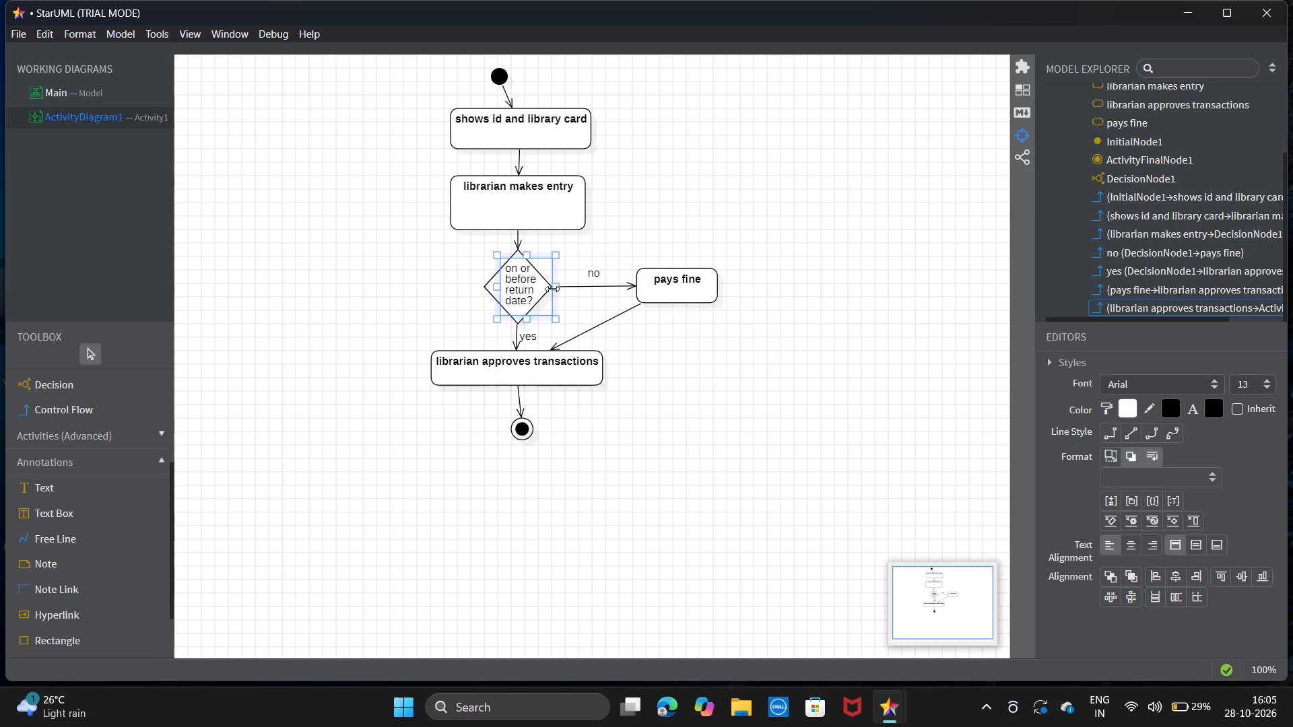
{"action": "left_click", "coordinate": [712, 219]}
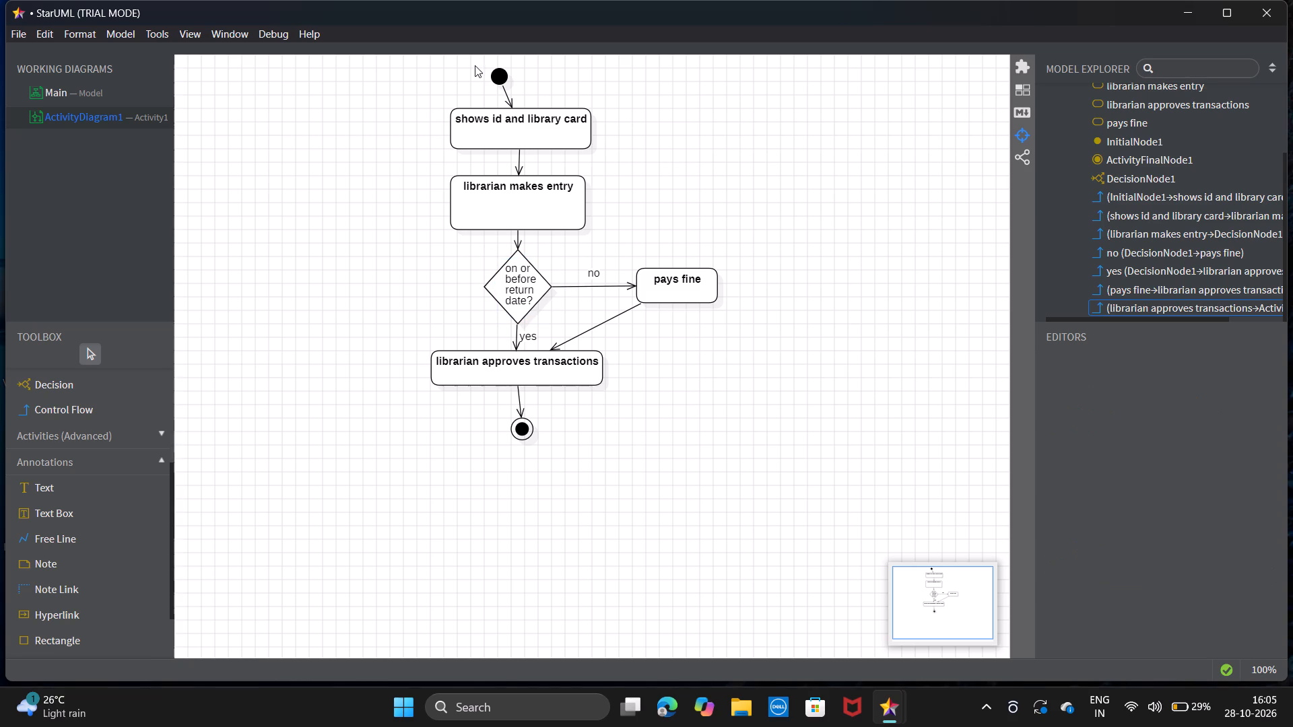
Nudge the initial node horizontally to the right until it is centred above the "shows id and library card" action.
{"action": "left_click_drag", "start_coordinate": [475, 65], "coordinate": [508, 77]}
{"action": "key", "text": "Right"}
{"action": "key", "text": "Right"}
{"action": "key", "text": "Right"}
{"action": "key", "text": "Right"}
{"action": "key", "text": "Right"}
{"action": "key", "text": "Right"}
{"action": "key", "text": "Right"}
{"action": "key", "text": "Right"}
{"action": "key", "text": "Right"}
{"action": "key", "text": "Right"}
{"action": "key", "text": "Right"}
{"action": "key", "text": "Right"}
{"action": "key", "text": "Right"}
{"action": "key", "text": "Right"}
{"action": "key", "text": "Right"}
{"action": "key", "text": "Right"}
{"action": "key", "text": "Right"}
{"action": "key", "text": "Right"}
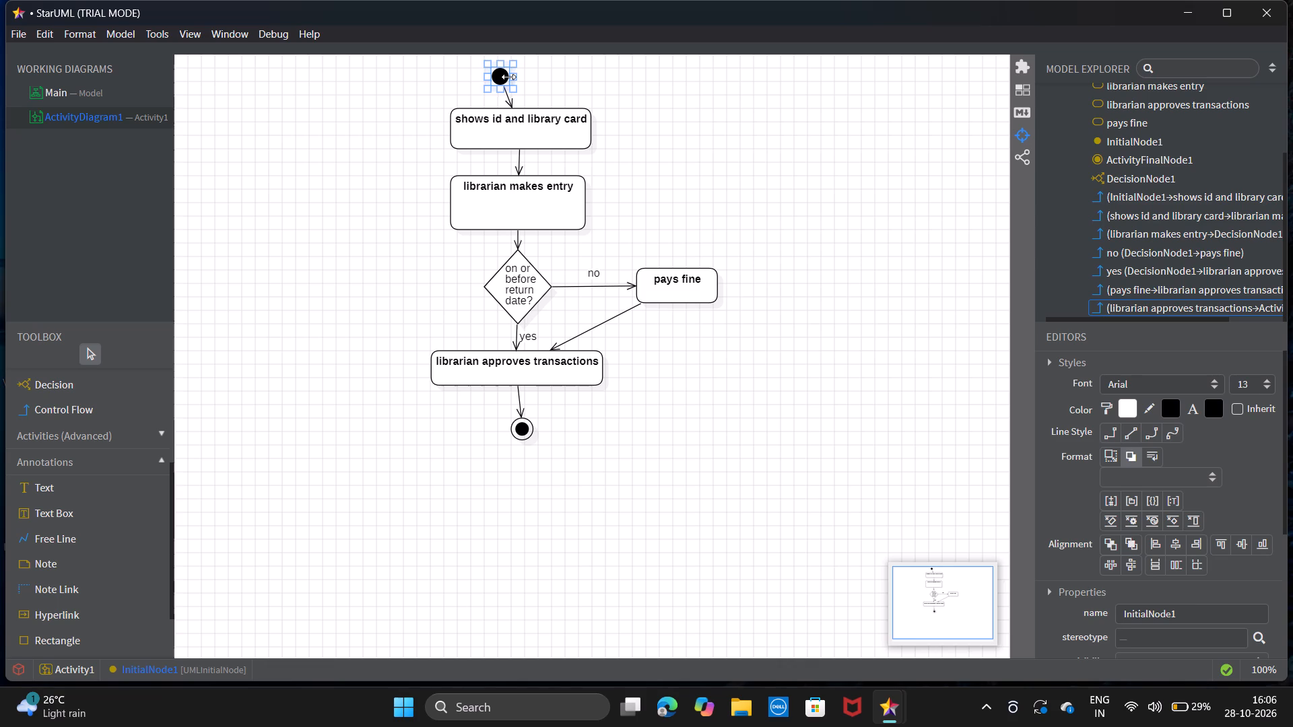
{"action": "key", "text": "Right"}
{"action": "key", "text": "Right"}
{"action": "key", "text": "Right"}
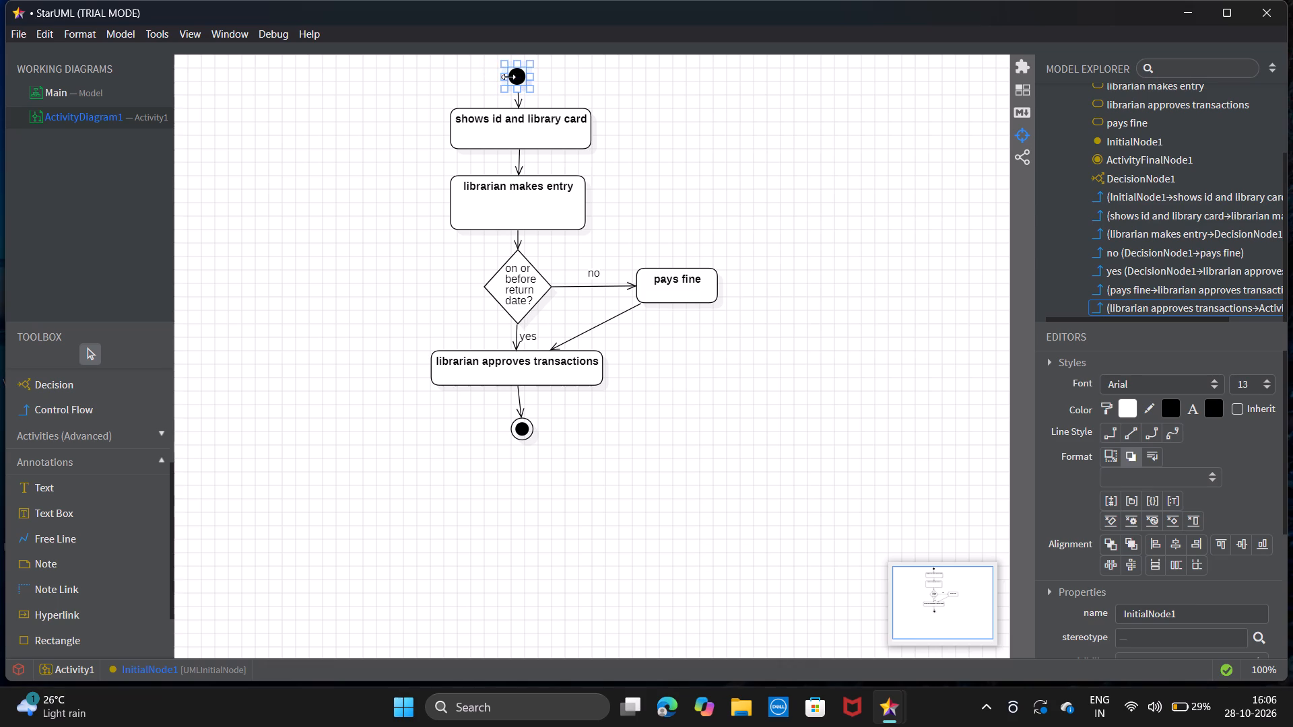
{"action": "key", "text": "Right"}
{"action": "key", "text": "Right"}
{"action": "key", "text": "Left"}
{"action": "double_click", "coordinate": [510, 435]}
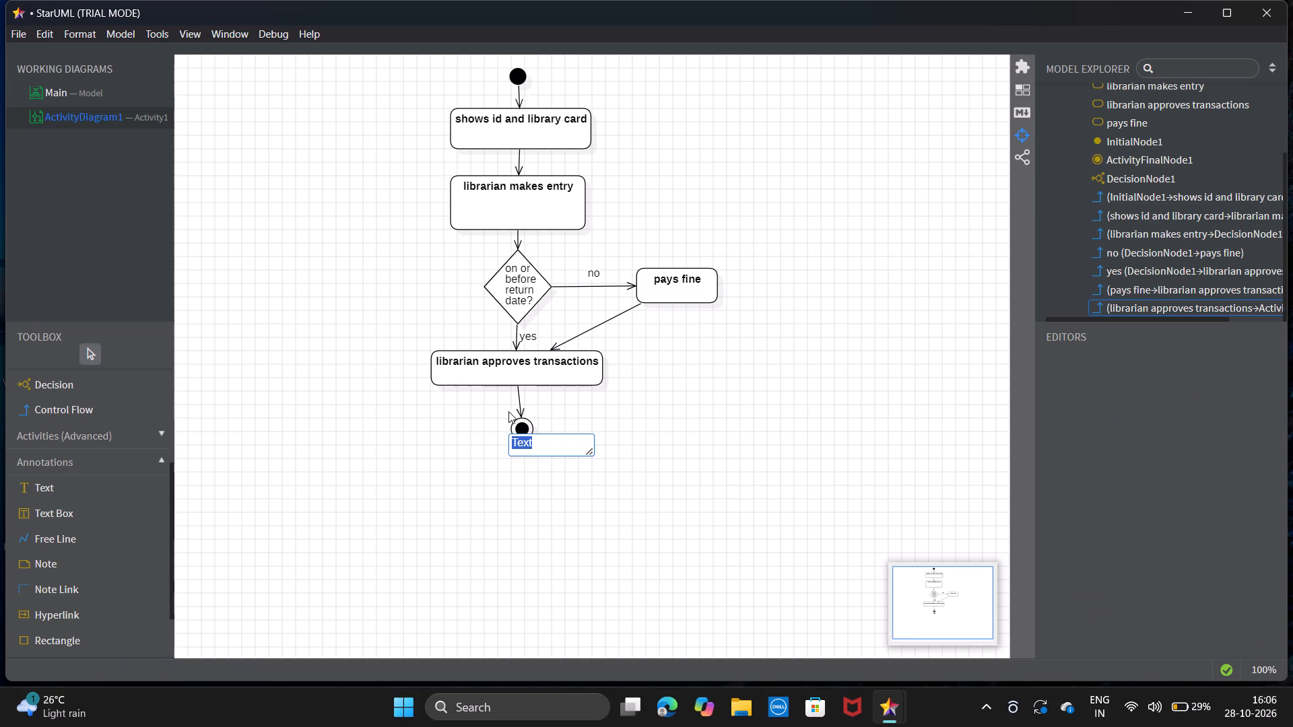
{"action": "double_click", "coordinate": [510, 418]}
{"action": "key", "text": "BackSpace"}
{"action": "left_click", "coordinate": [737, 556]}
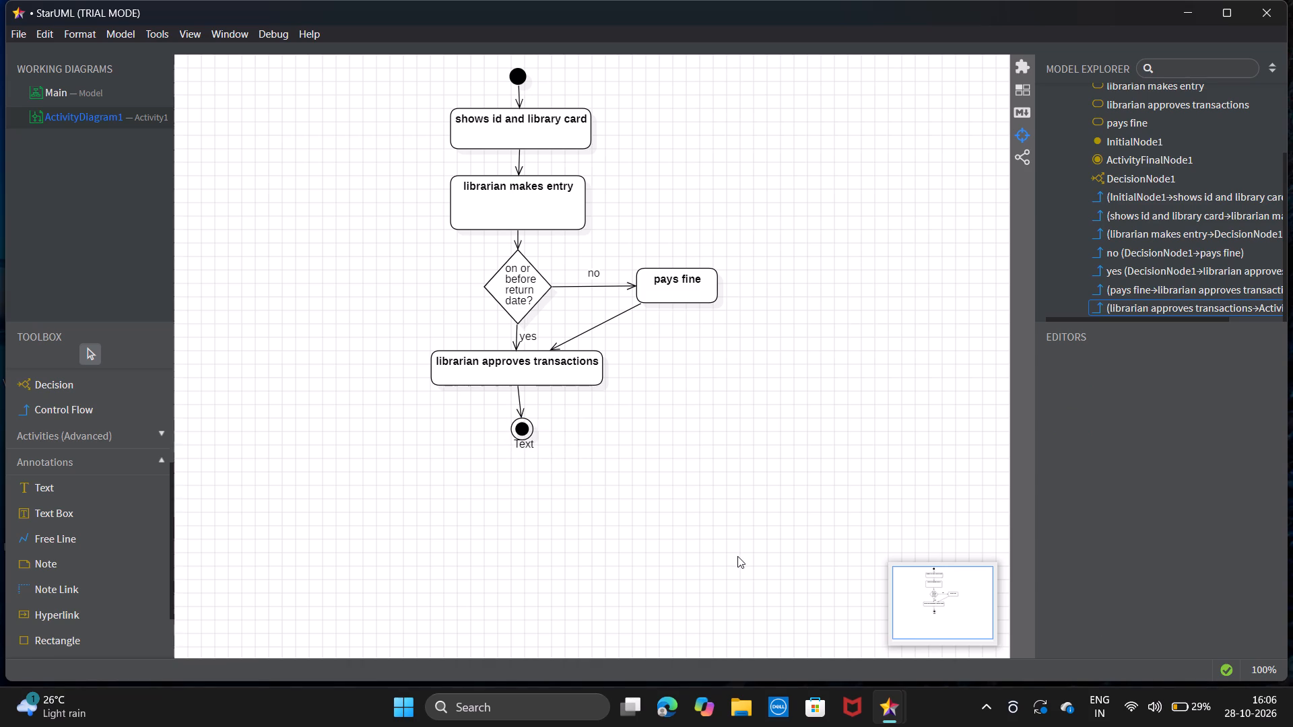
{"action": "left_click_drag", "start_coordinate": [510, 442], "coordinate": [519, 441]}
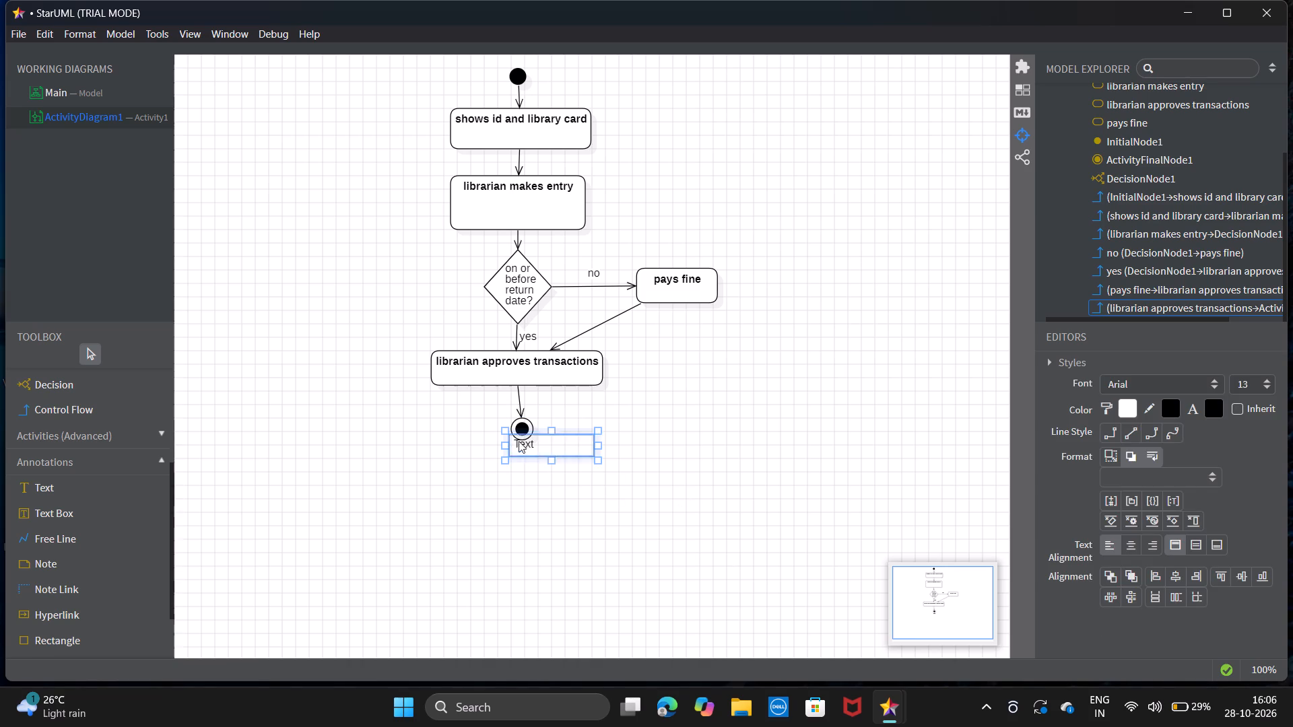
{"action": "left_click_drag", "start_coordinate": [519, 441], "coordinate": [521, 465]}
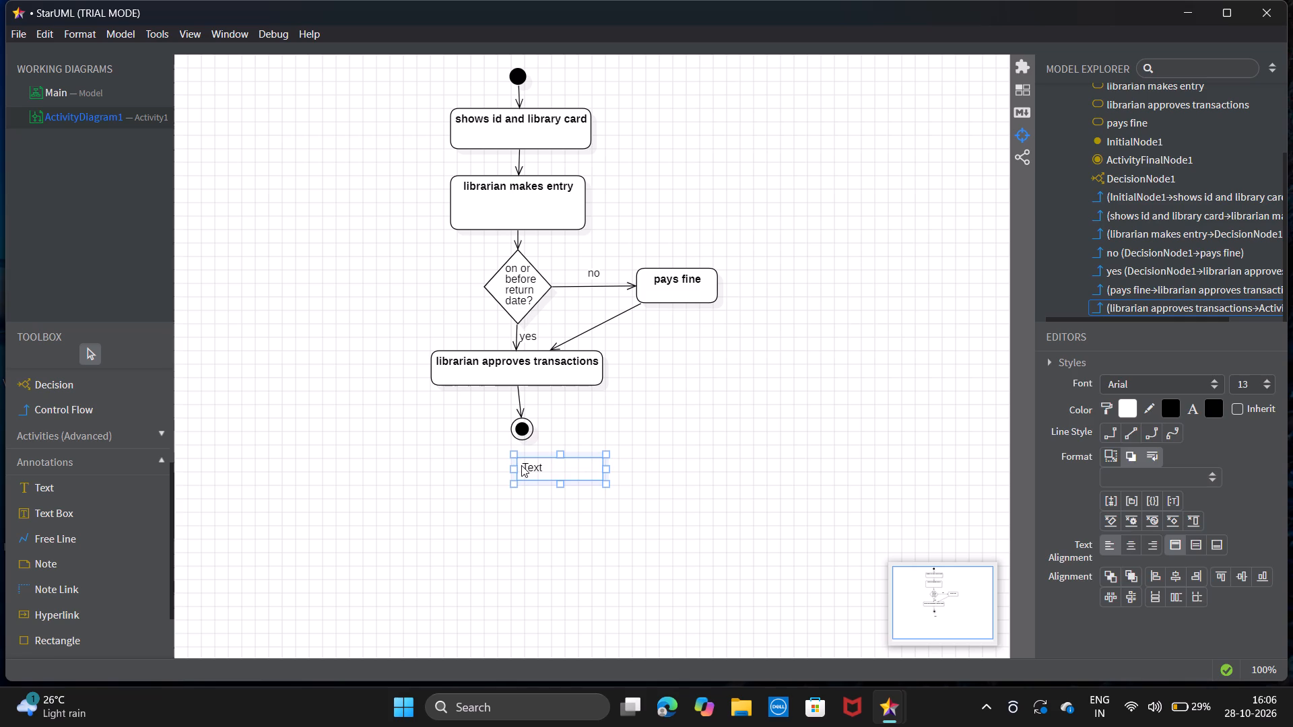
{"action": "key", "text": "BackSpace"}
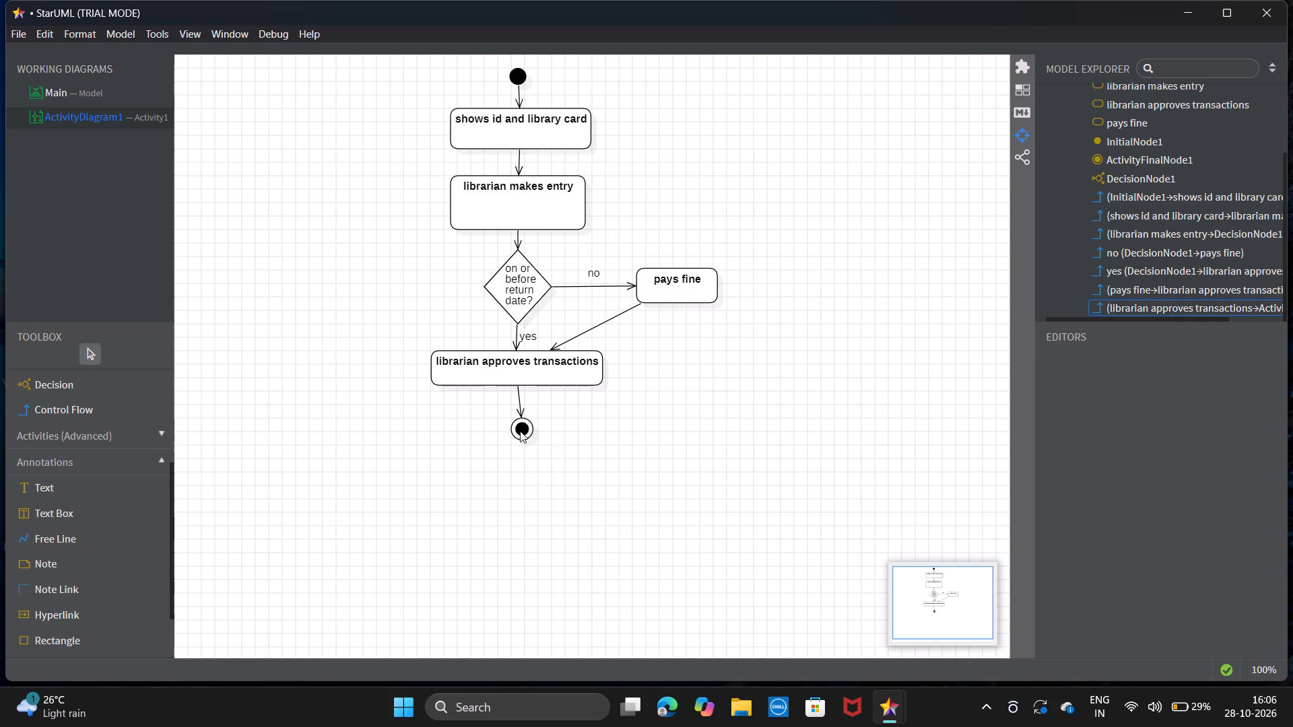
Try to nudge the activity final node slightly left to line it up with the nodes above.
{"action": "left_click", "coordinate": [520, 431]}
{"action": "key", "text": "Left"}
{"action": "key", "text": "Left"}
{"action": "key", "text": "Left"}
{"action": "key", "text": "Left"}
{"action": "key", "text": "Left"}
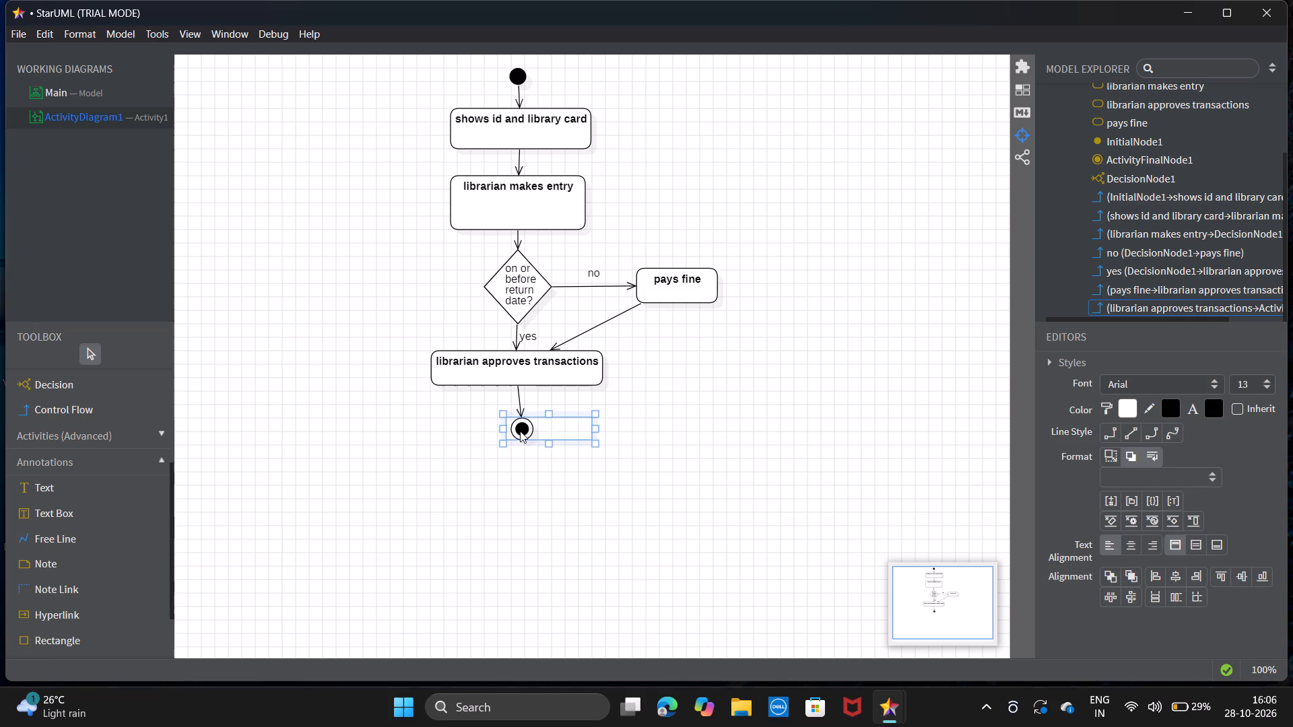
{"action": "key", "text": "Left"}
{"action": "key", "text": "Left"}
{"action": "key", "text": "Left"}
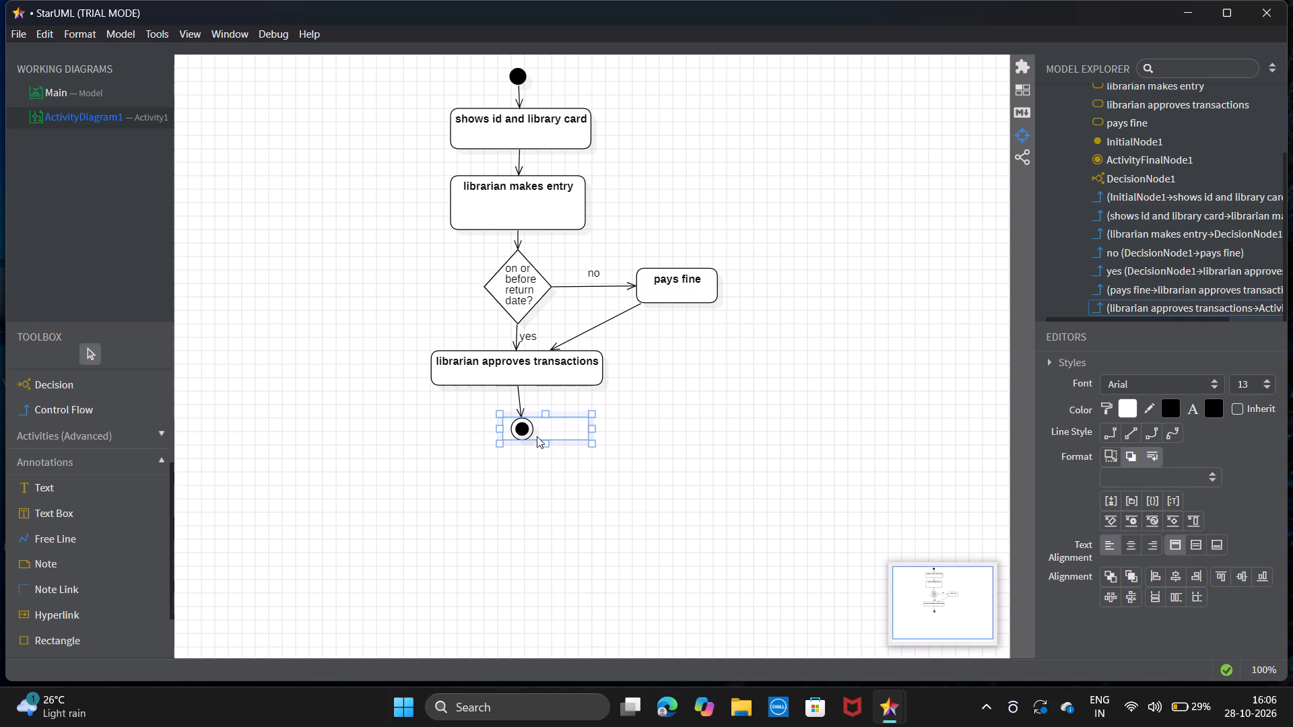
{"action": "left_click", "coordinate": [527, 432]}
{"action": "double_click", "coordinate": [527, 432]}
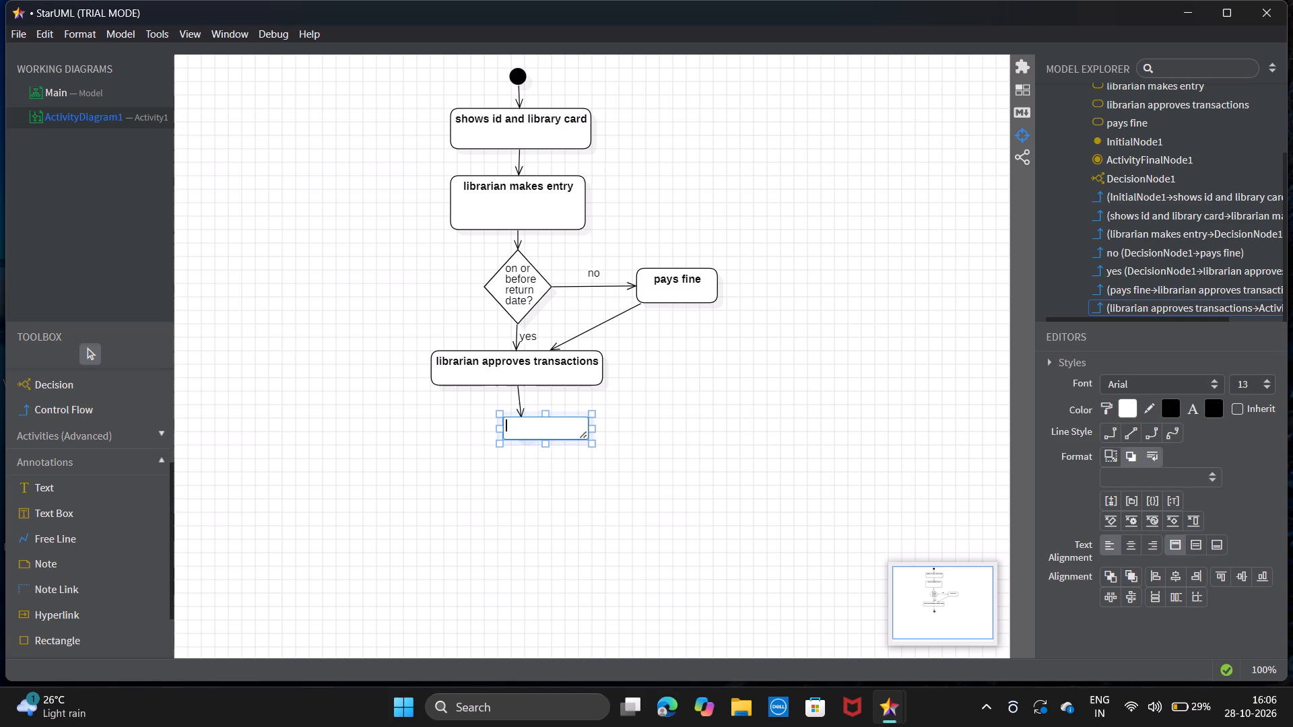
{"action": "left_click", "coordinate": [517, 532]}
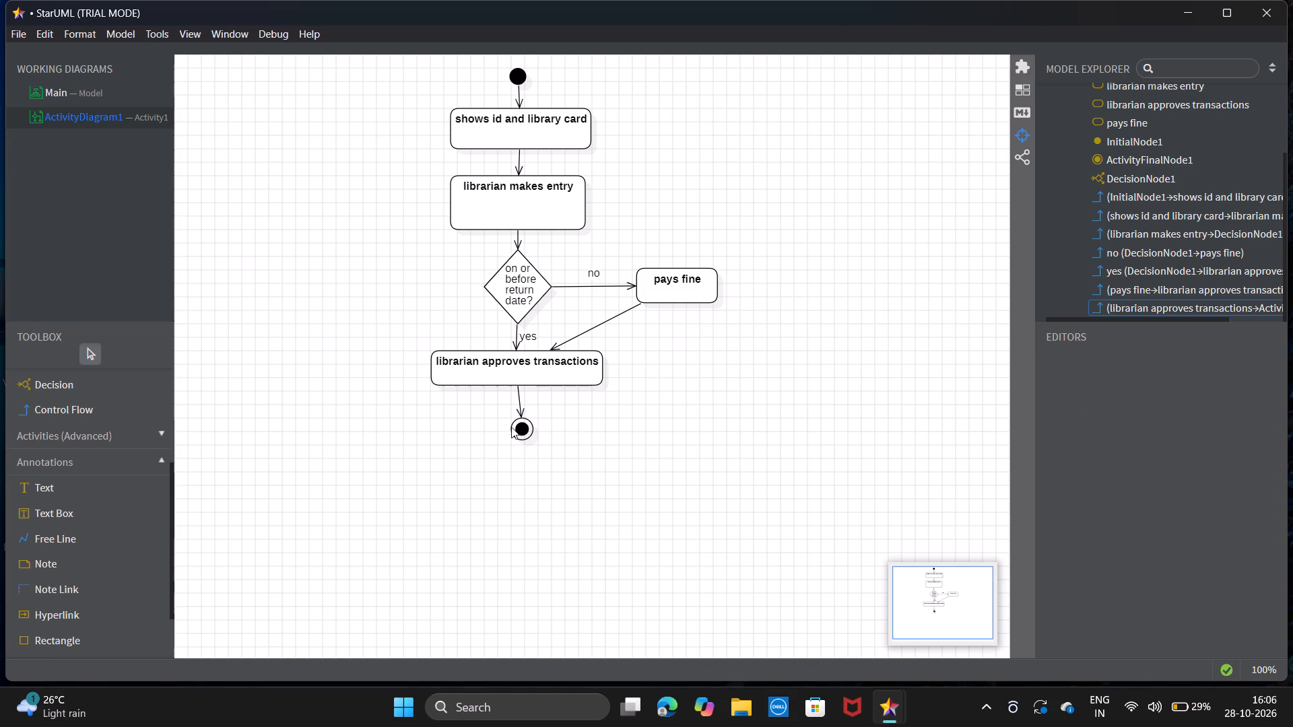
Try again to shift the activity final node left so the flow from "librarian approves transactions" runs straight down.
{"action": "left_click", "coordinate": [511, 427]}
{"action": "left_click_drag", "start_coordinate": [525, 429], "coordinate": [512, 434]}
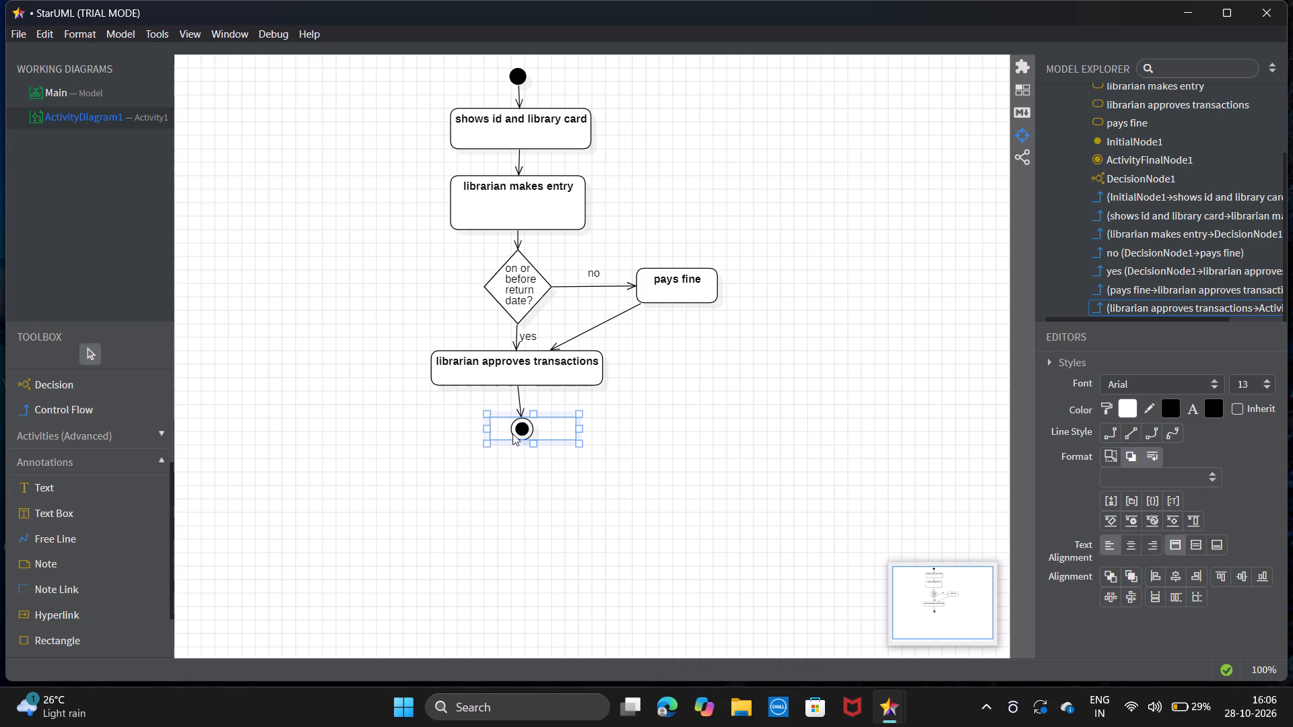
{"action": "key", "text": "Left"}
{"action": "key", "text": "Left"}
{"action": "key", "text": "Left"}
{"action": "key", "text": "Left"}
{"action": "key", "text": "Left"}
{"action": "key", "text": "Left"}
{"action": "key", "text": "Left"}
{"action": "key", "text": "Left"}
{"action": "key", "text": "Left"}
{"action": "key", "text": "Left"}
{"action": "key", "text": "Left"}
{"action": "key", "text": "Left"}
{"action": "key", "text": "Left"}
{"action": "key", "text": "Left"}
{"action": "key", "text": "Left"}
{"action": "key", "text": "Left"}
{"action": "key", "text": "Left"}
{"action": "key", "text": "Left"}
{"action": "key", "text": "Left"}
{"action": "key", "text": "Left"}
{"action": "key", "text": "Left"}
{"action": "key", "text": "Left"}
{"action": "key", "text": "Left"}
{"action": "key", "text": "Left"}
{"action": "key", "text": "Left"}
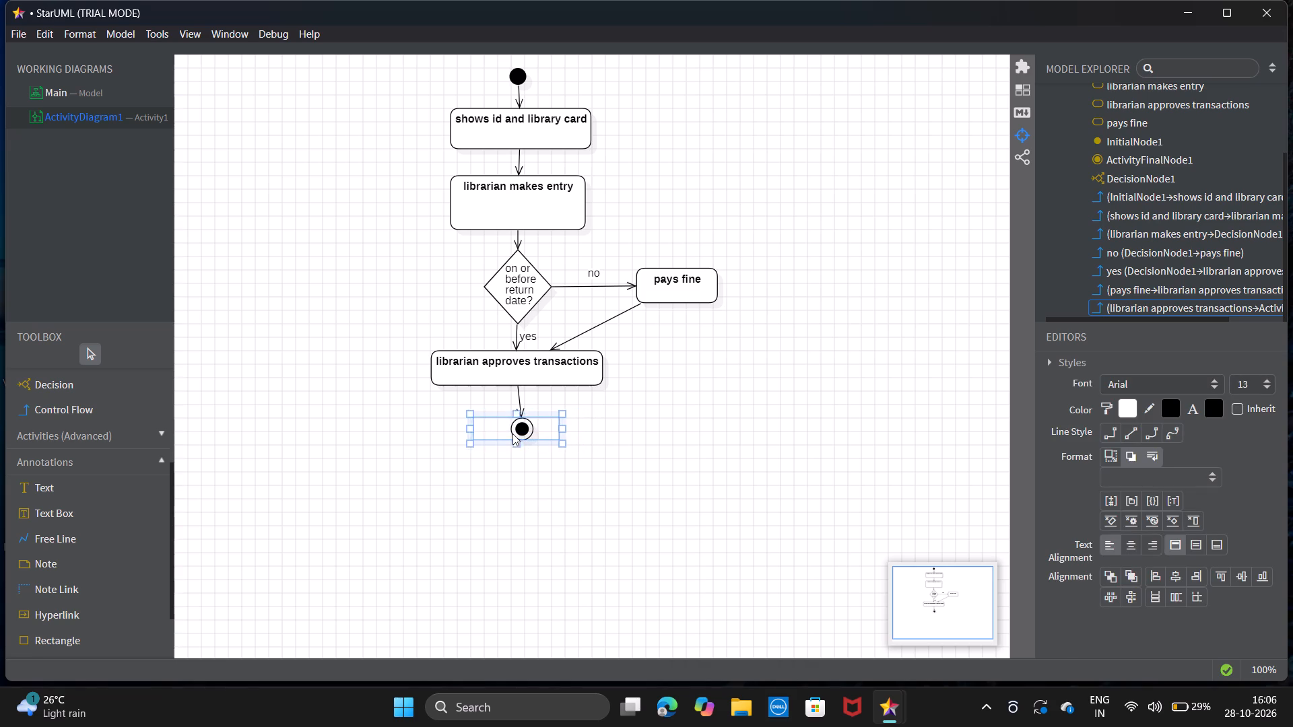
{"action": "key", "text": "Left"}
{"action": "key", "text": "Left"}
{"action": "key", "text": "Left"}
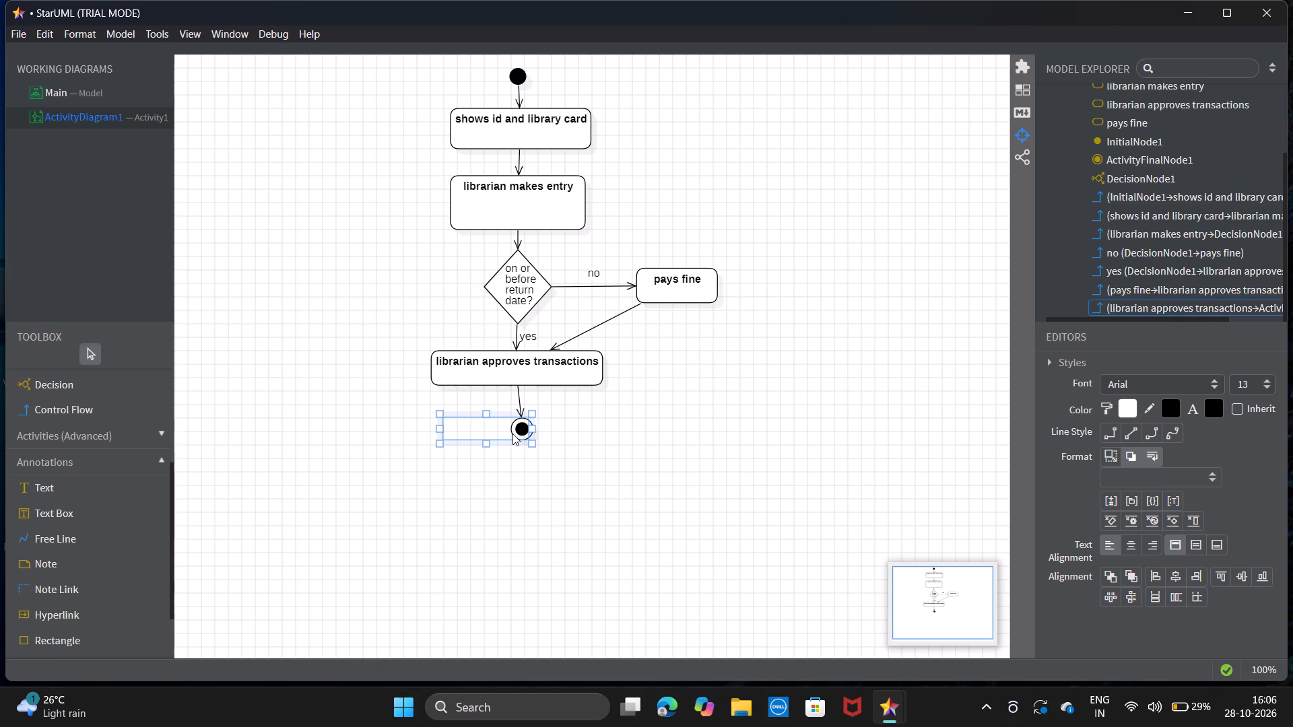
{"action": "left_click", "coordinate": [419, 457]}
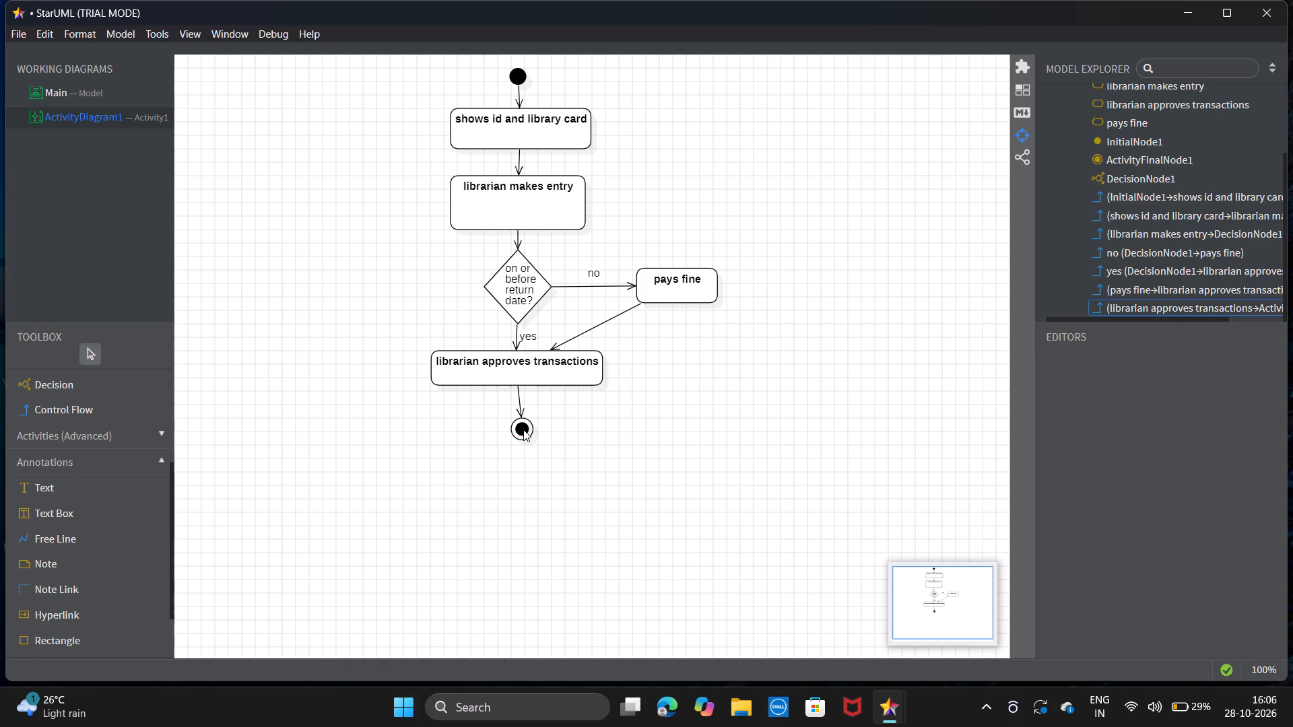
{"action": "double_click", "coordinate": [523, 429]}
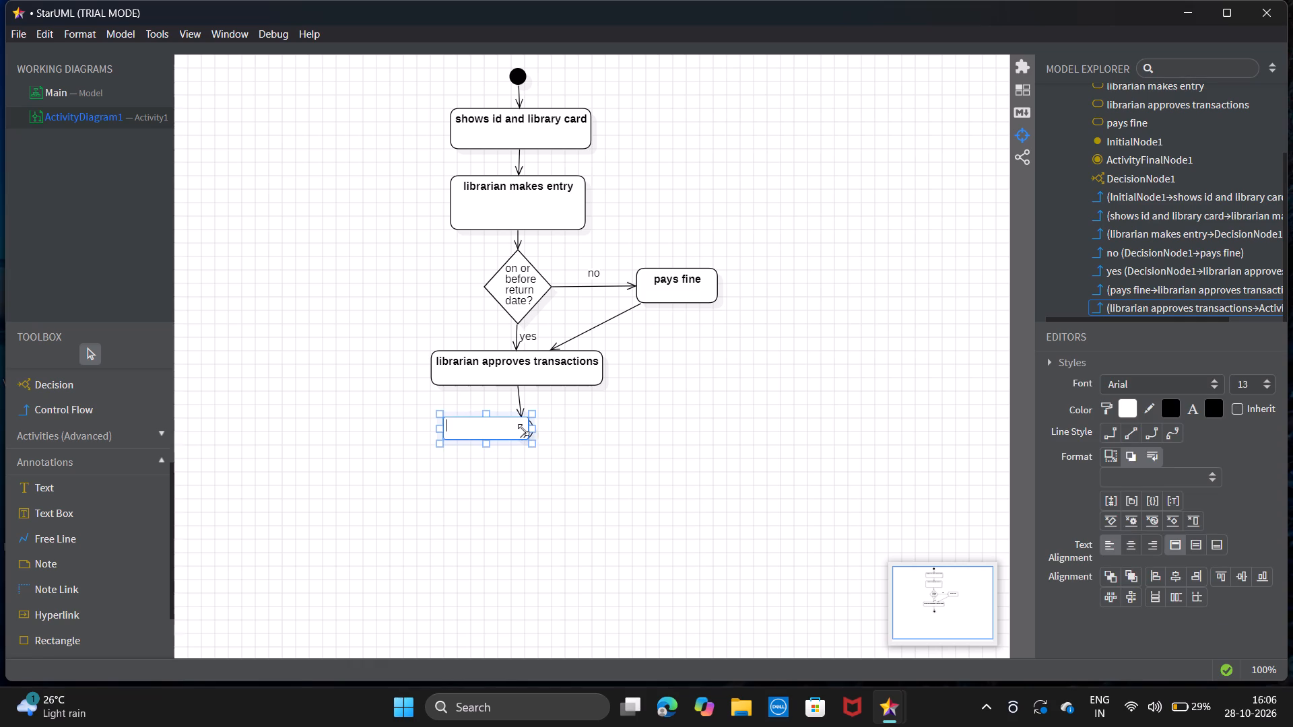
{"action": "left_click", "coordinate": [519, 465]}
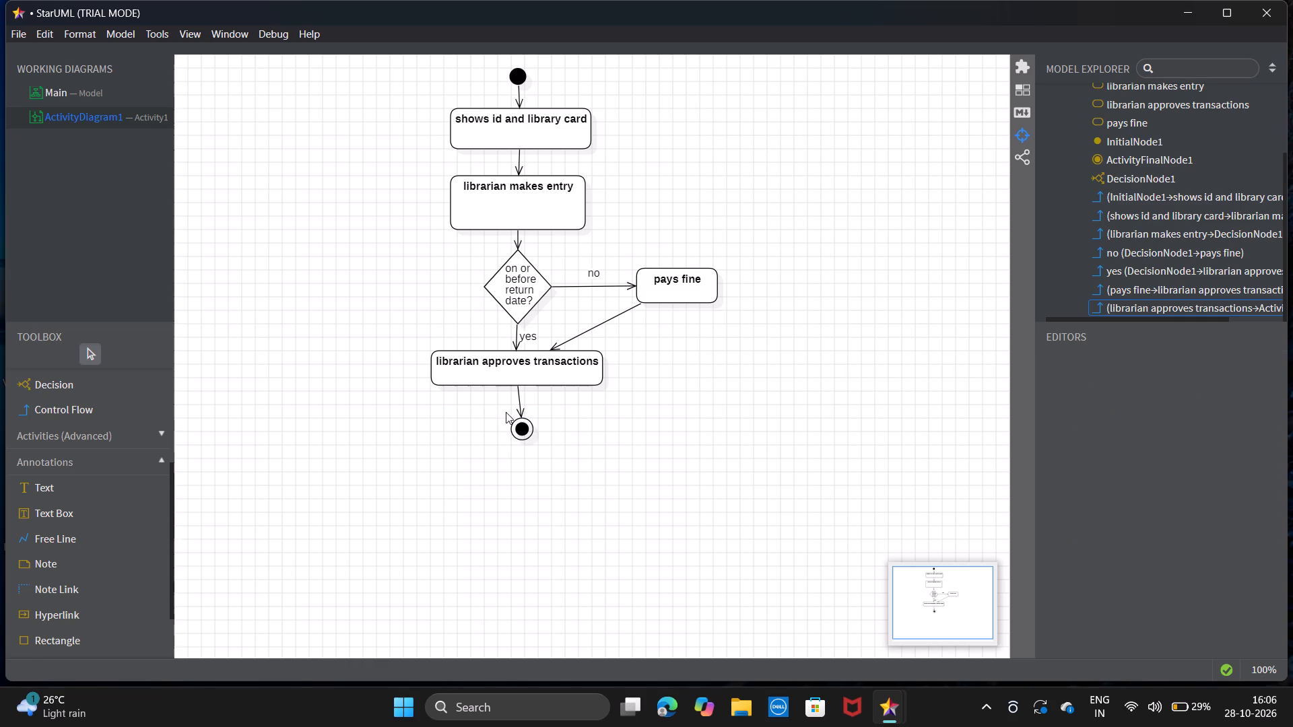
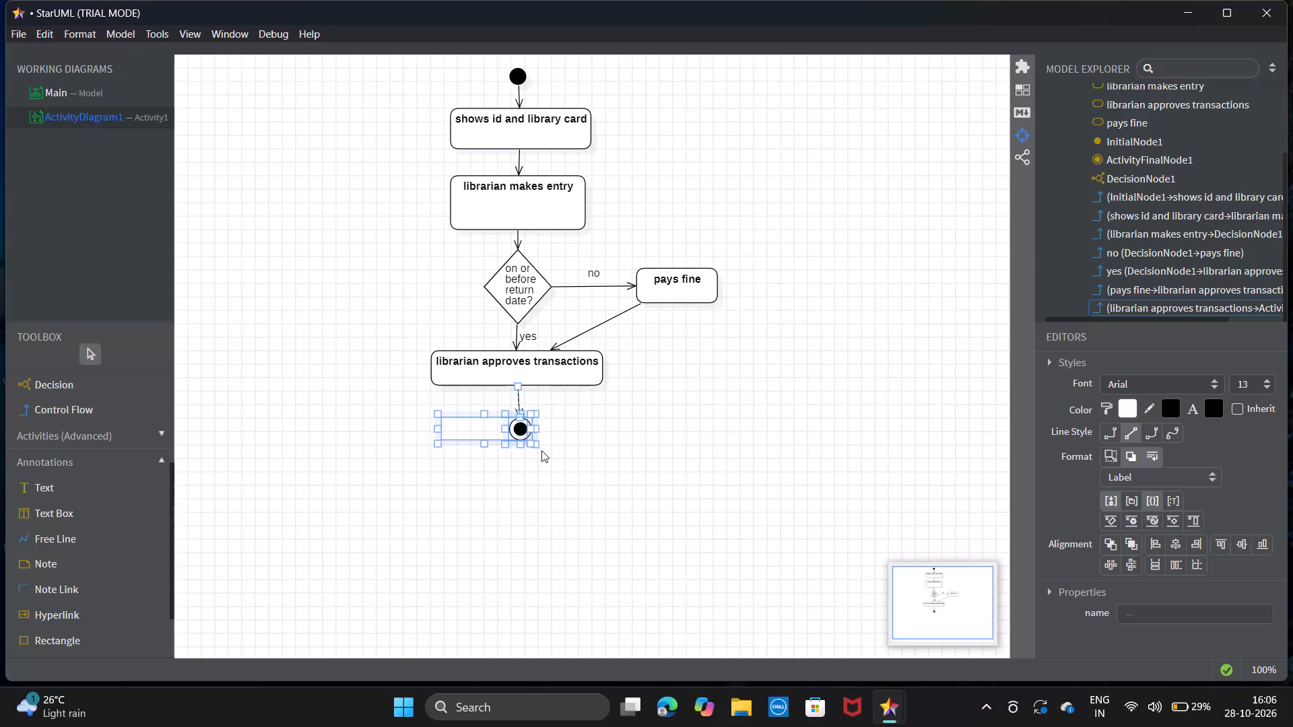
Nudge the activity final node left until the flow from "librarian approves transactions" runs straight down.
{"action": "key", "text": "Left"}
{"action": "key", "text": "Left"}
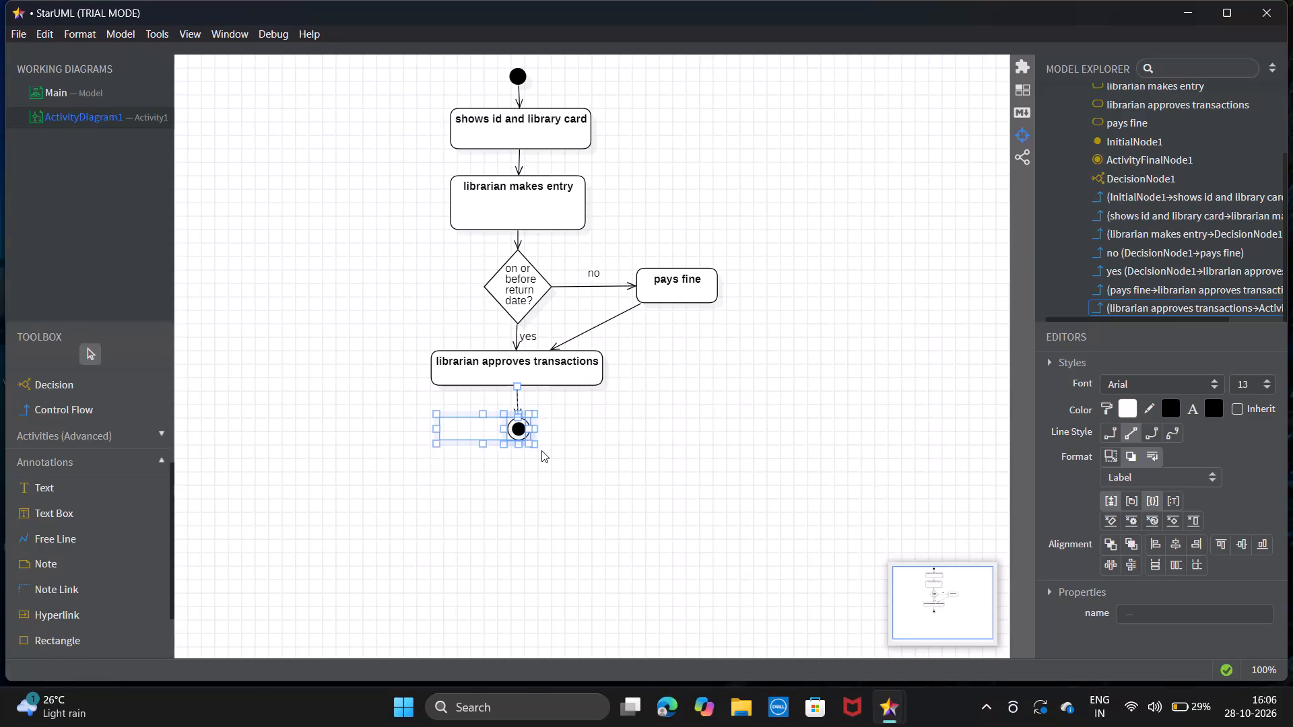
{"action": "left_click", "coordinate": [569, 496]}
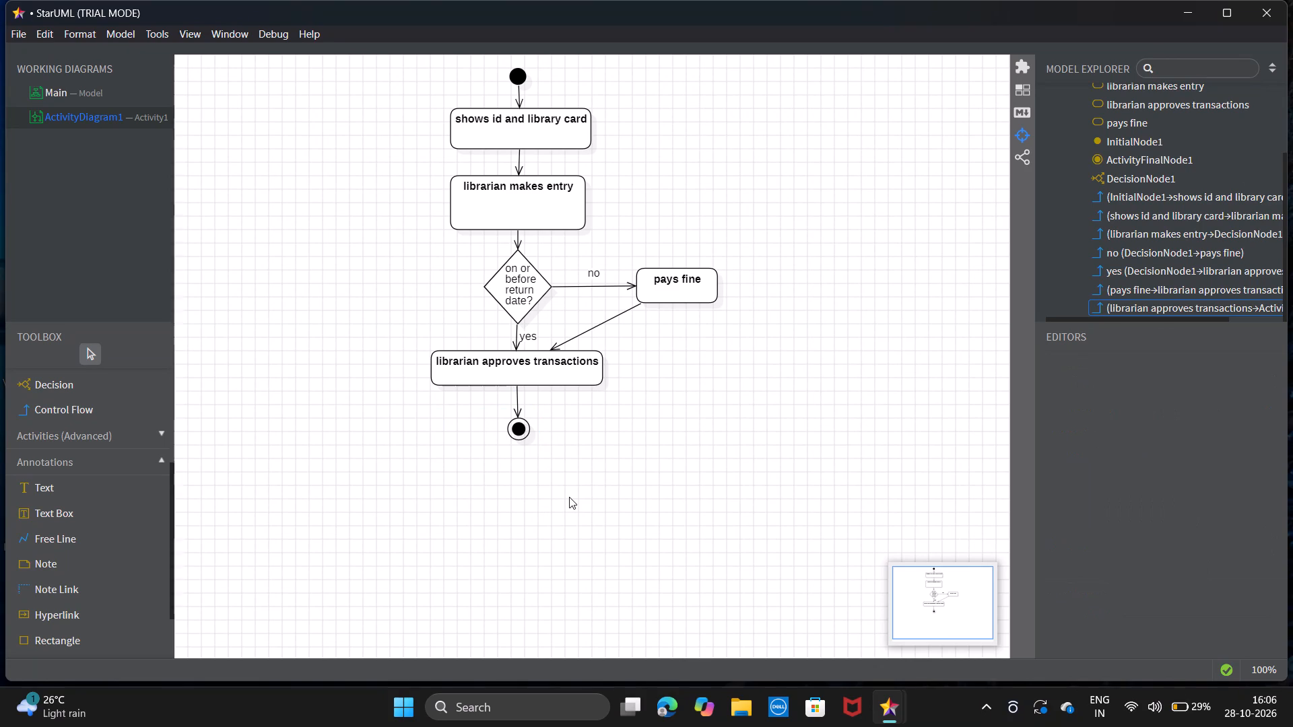
Save the project as "activity(return)" in the Book Bank folder on the Desktop.
{"action": "key", "text": "ctrl+s"}
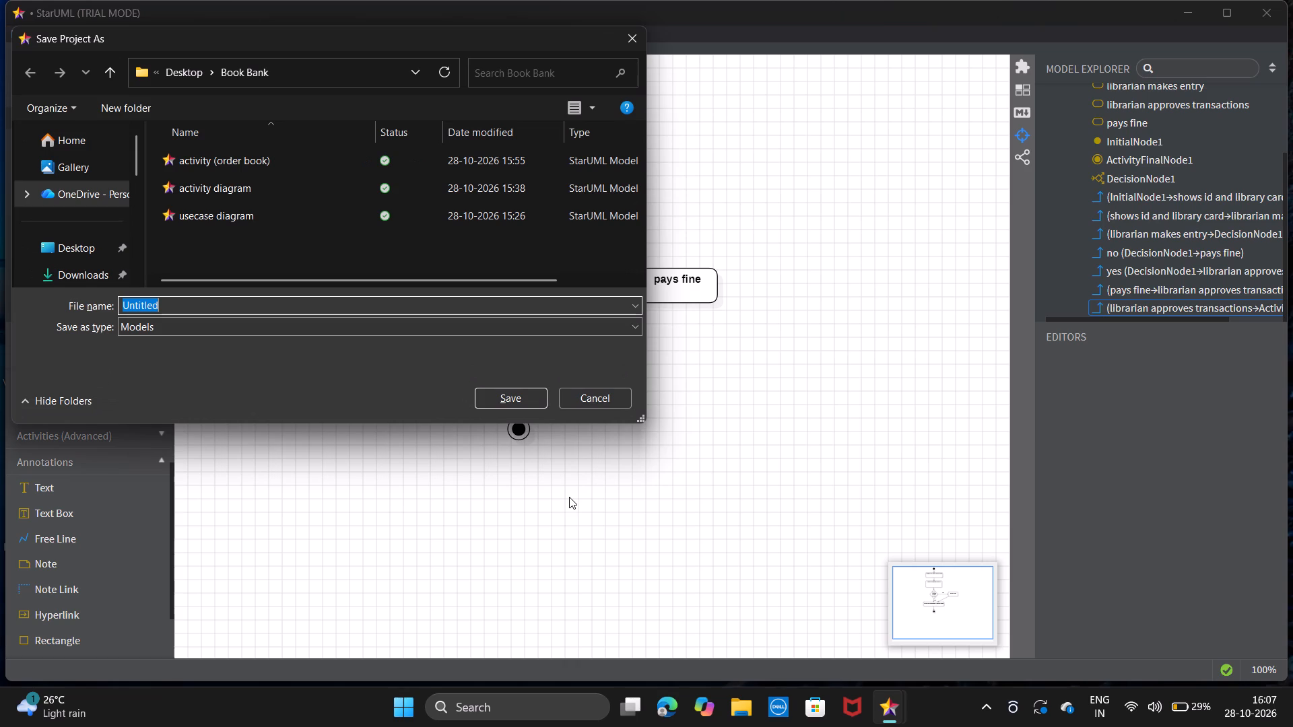
{"action": "type", "text": "act"}
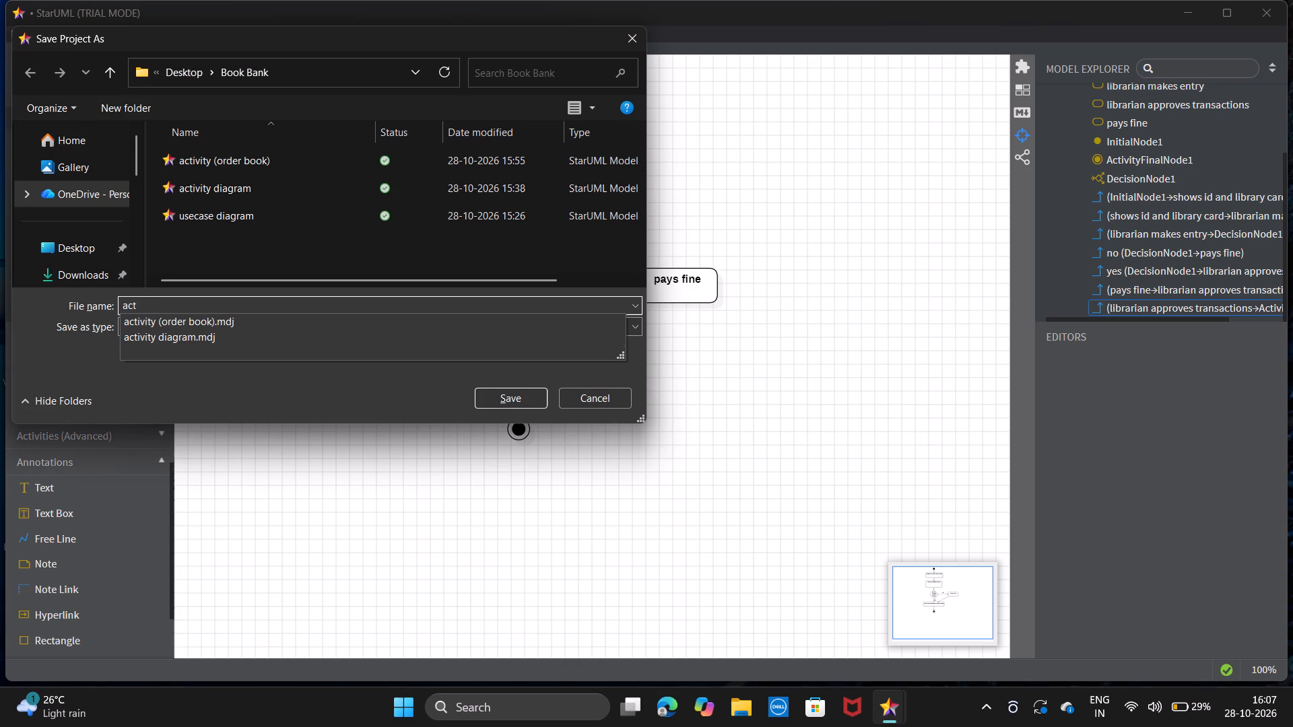
{"action": "type", "text": "ivity"}
{"action": "key", "text": "shift+parenleft"}
{"action": "type", "text": "return"}
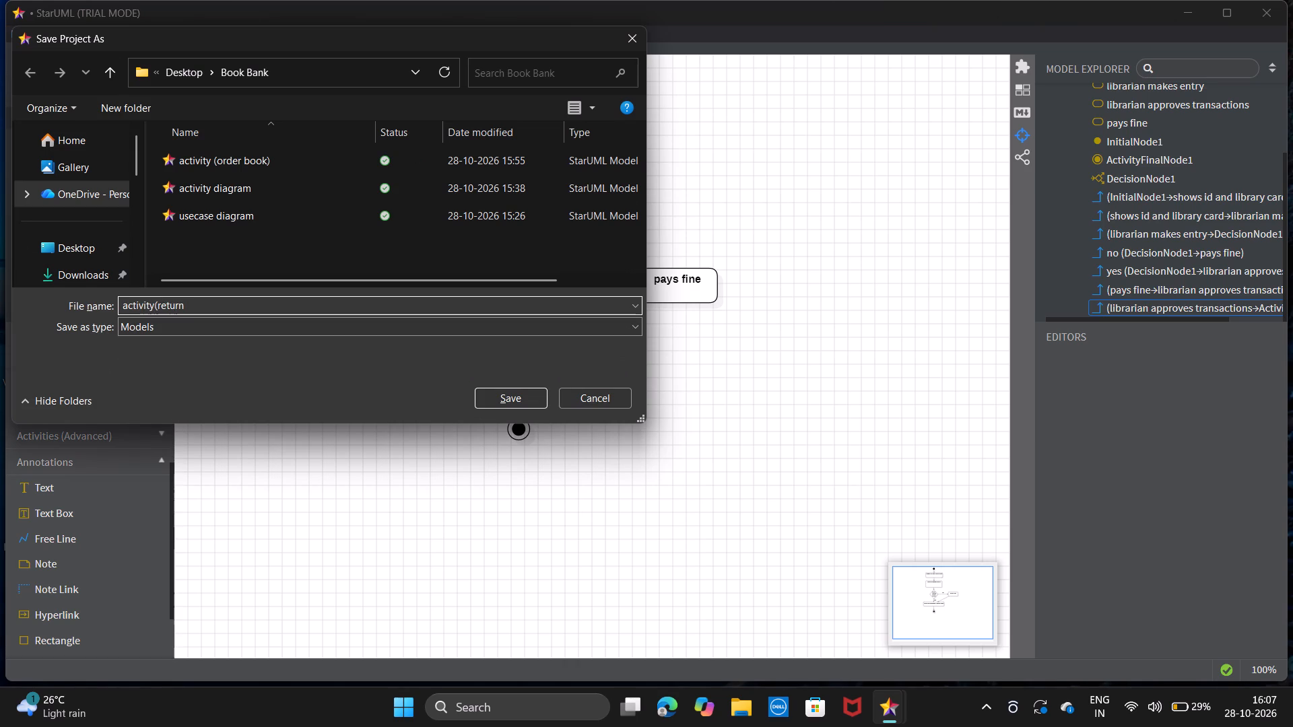
{"action": "key", "text": "shift+parenright"}
{"action": "left_click", "coordinate": [66, 241]}
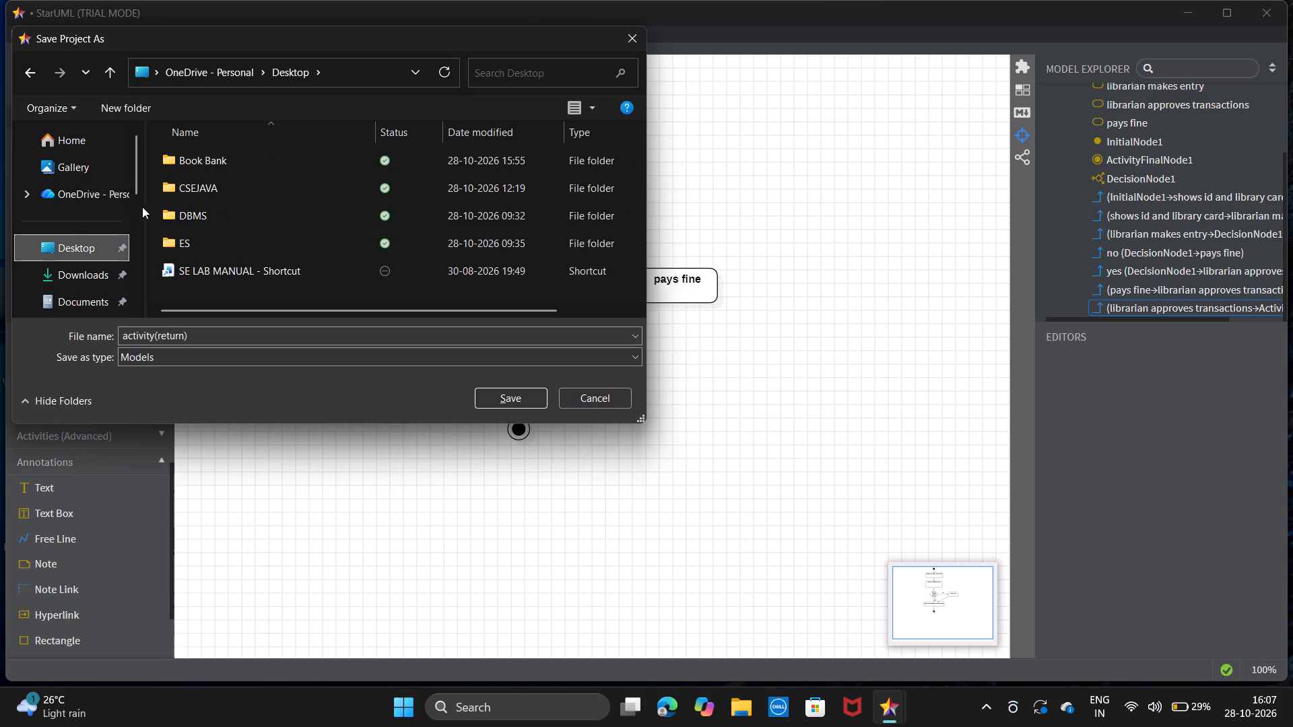
{"action": "left_click", "coordinate": [218, 168]}
{"action": "double_click", "coordinate": [218, 168]}
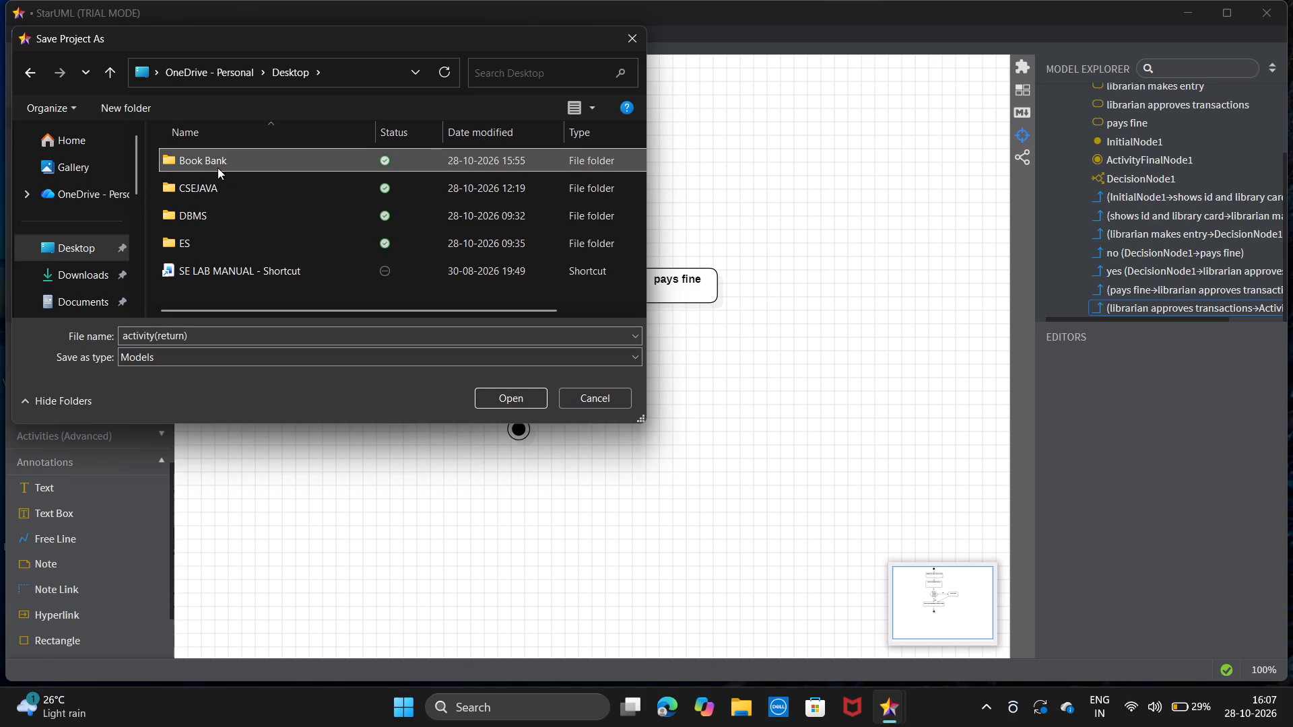
{"action": "left_click", "coordinate": [488, 394]}
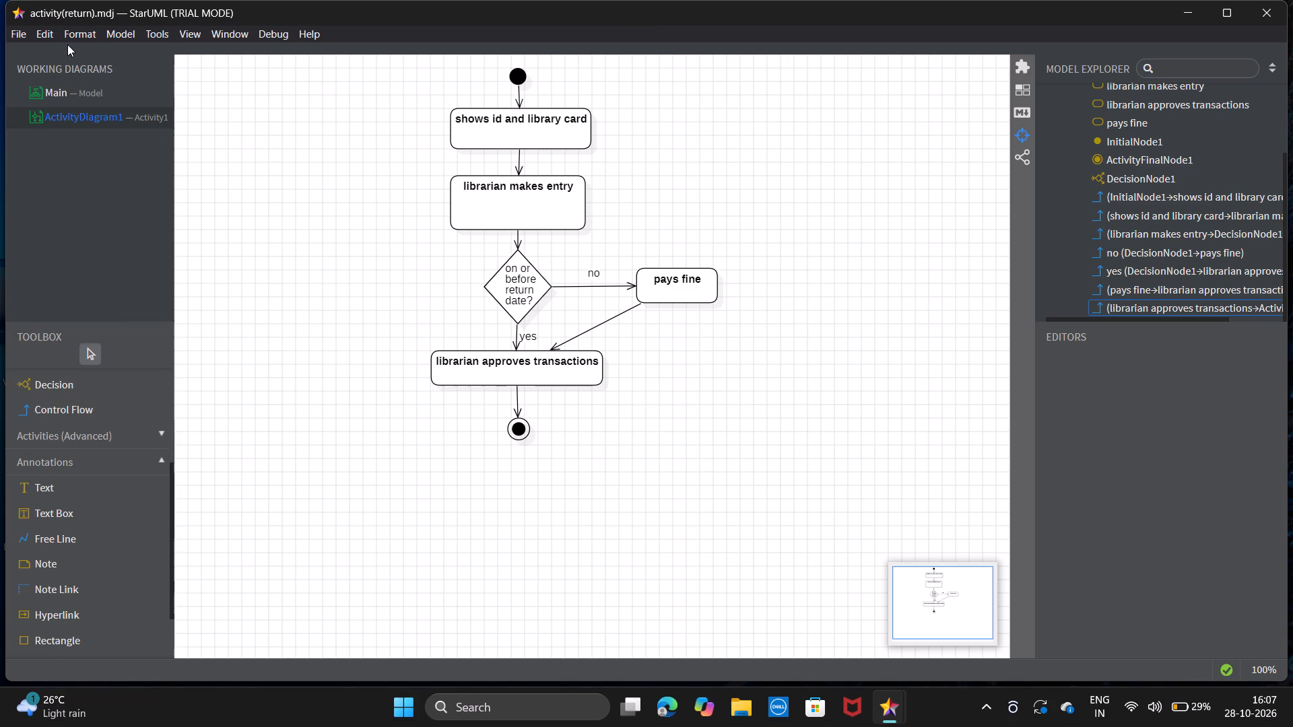
Start a new empty project in its own window.
{"action": "left_click", "coordinate": [14, 27]}
{"action": "left_click", "coordinate": [34, 49]}
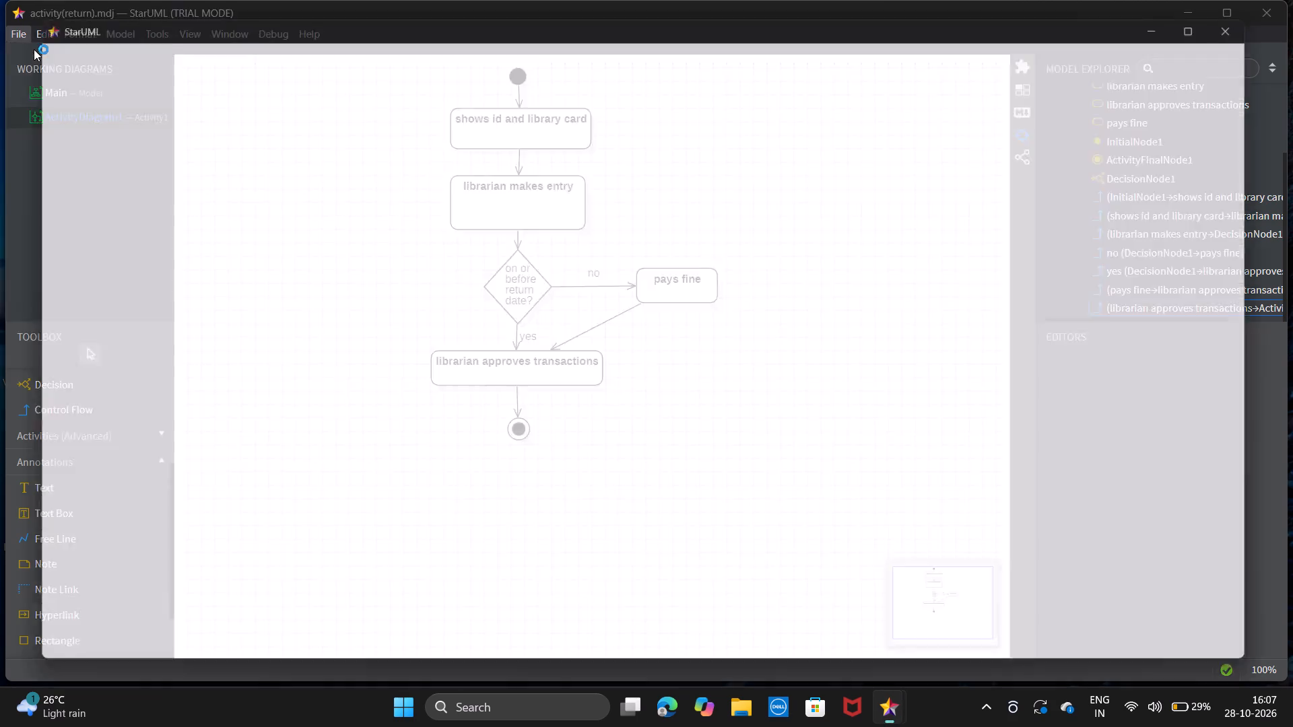
Add a deployment diagram to the new project and dismiss the licence activation notice.
{"action": "left_click", "coordinate": [118, 28]}
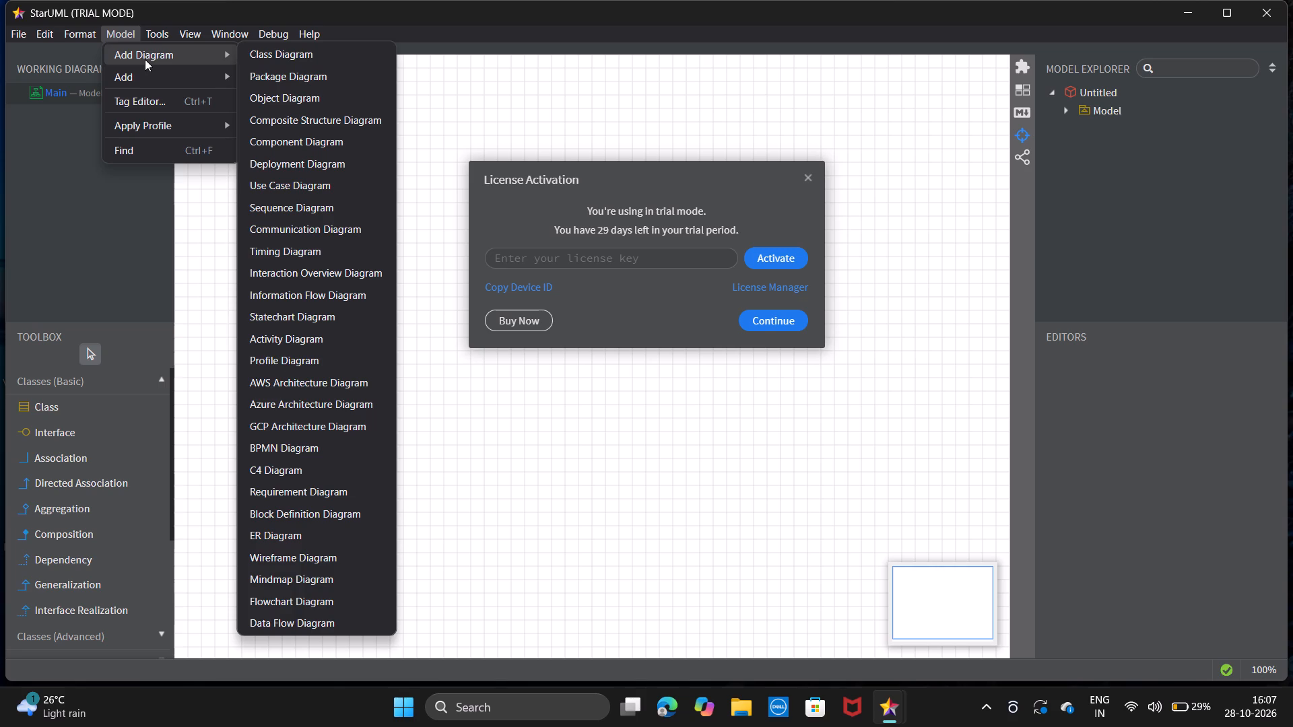
{"action": "scroll", "coordinate": [296, 382], "scroll_direction": "down", "scroll_amount": 4}
{"action": "left_click", "coordinate": [321, 172]}
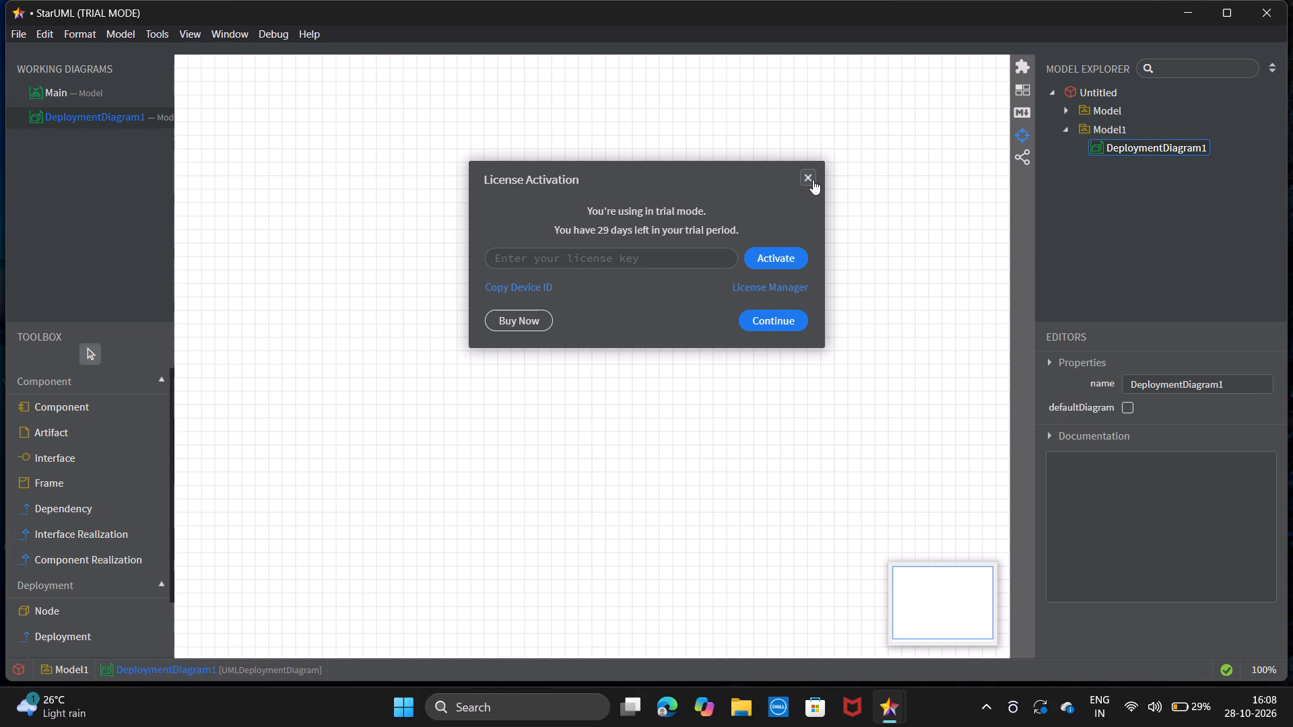
{"action": "left_click", "coordinate": [812, 180]}
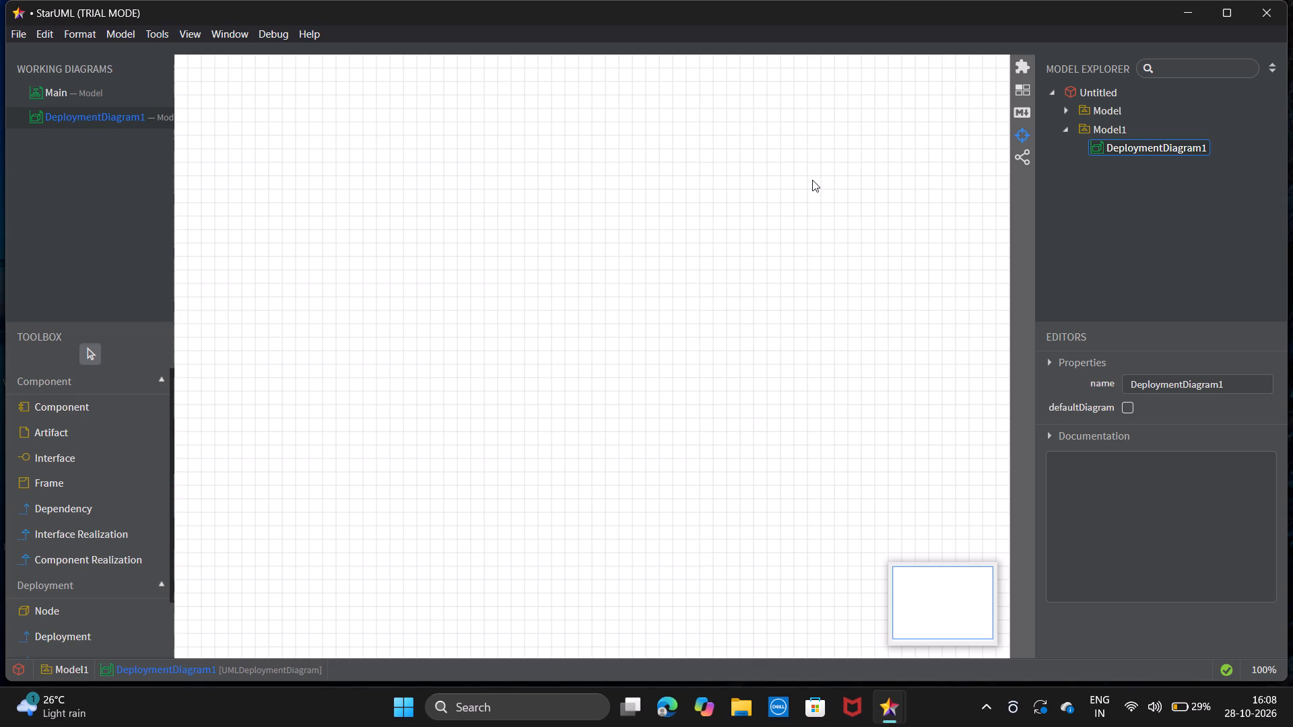
Draw a node in the upper middle of the deployment diagram and name it "Database server".
{"action": "left_click", "coordinate": [92, 611]}
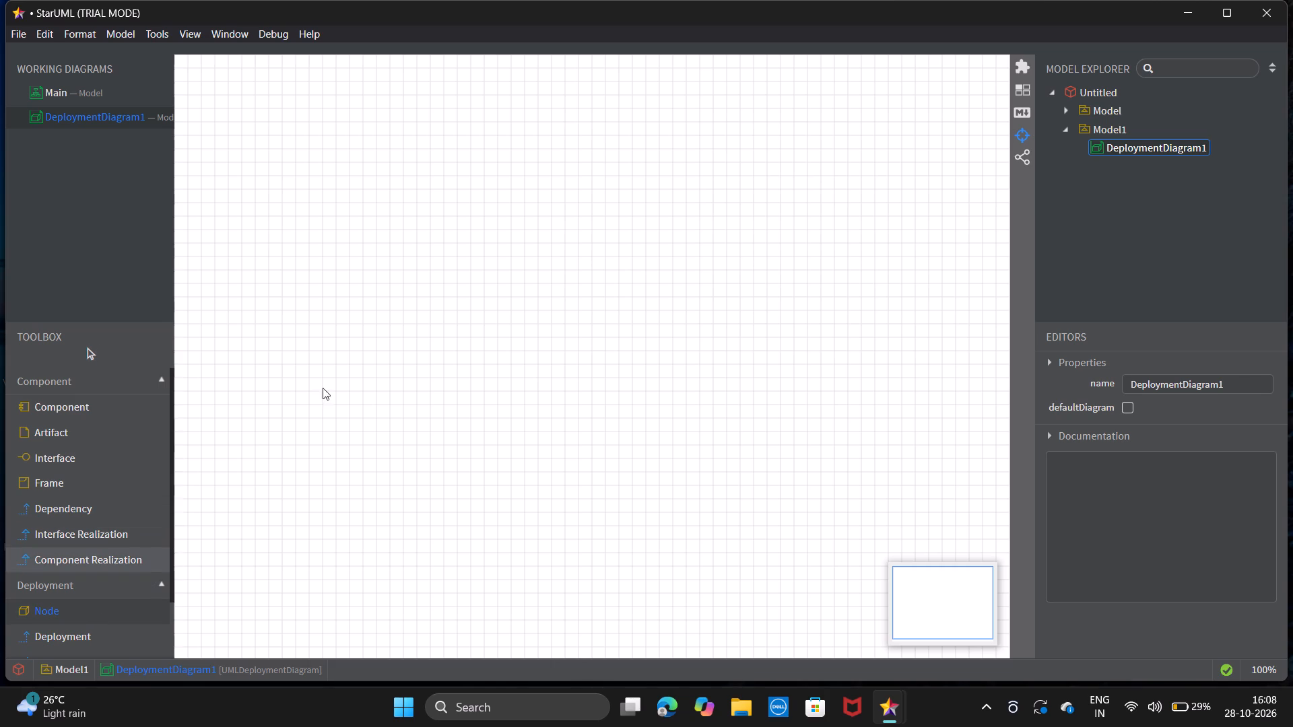
{"action": "left_click_drag", "start_coordinate": [510, 143], "coordinate": [641, 222]}
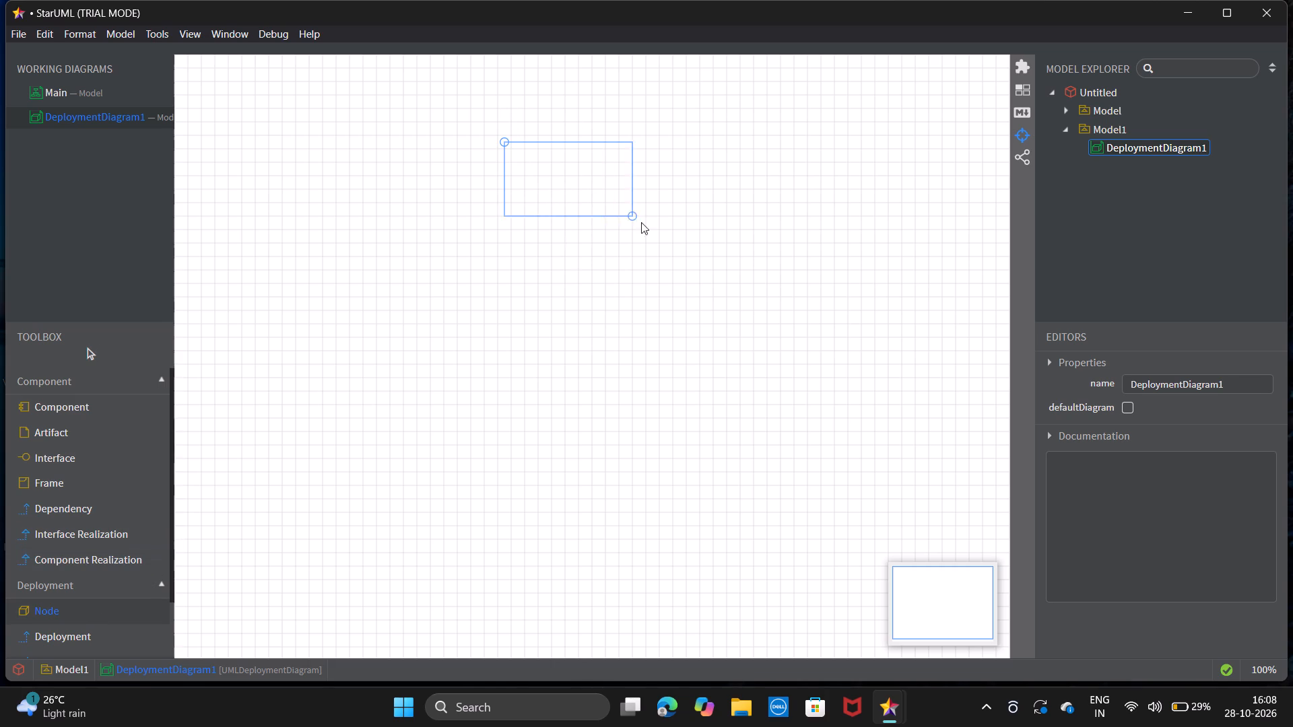
{"action": "left_click_drag", "start_coordinate": [641, 222], "coordinate": [665, 232]}
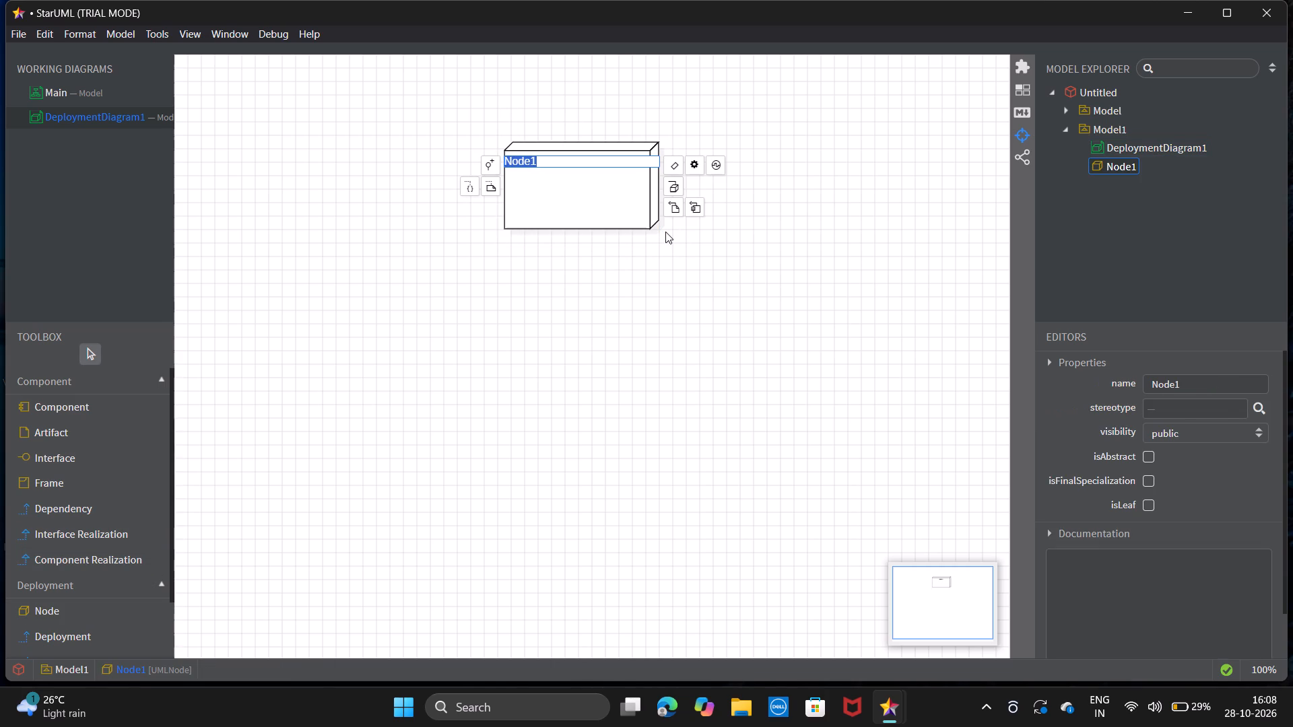
{"action": "type", "text": "ata"}
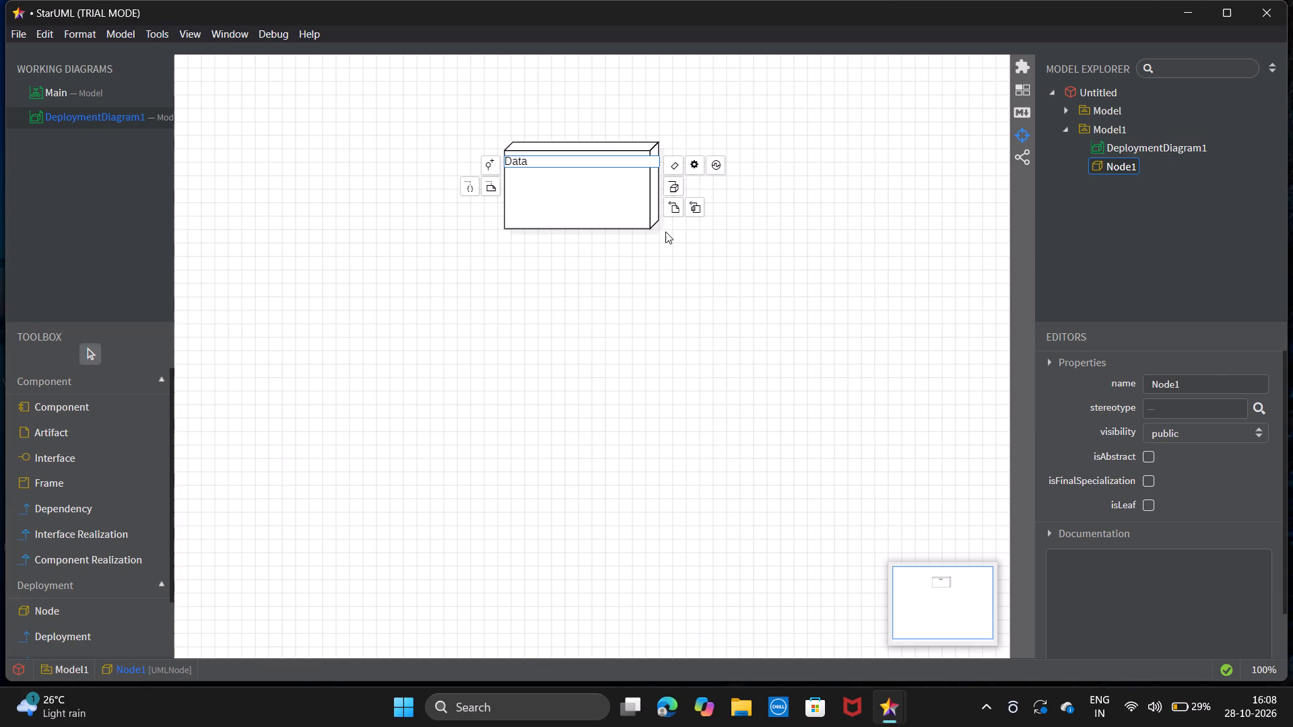
{"action": "type", "text": "base ser"}
{"action": "type", "text": "ver"}
{"action": "key", "text": "Right"}
{"action": "key", "text": "Right"}
{"action": "key", "text": "Right"}
{"action": "key", "text": "Return"}
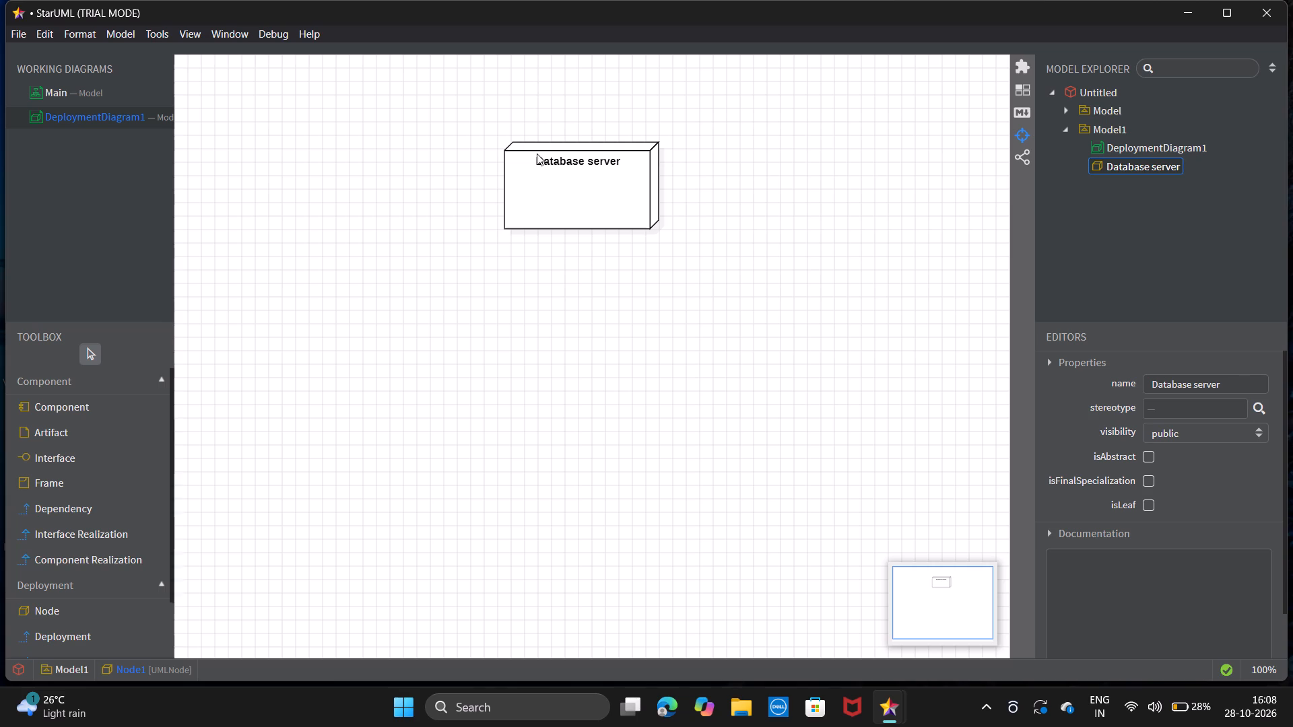
Move the "Database server" node slightly up and to the left on the canvas.
{"action": "left_click_drag", "start_coordinate": [532, 156], "coordinate": [533, 153]}
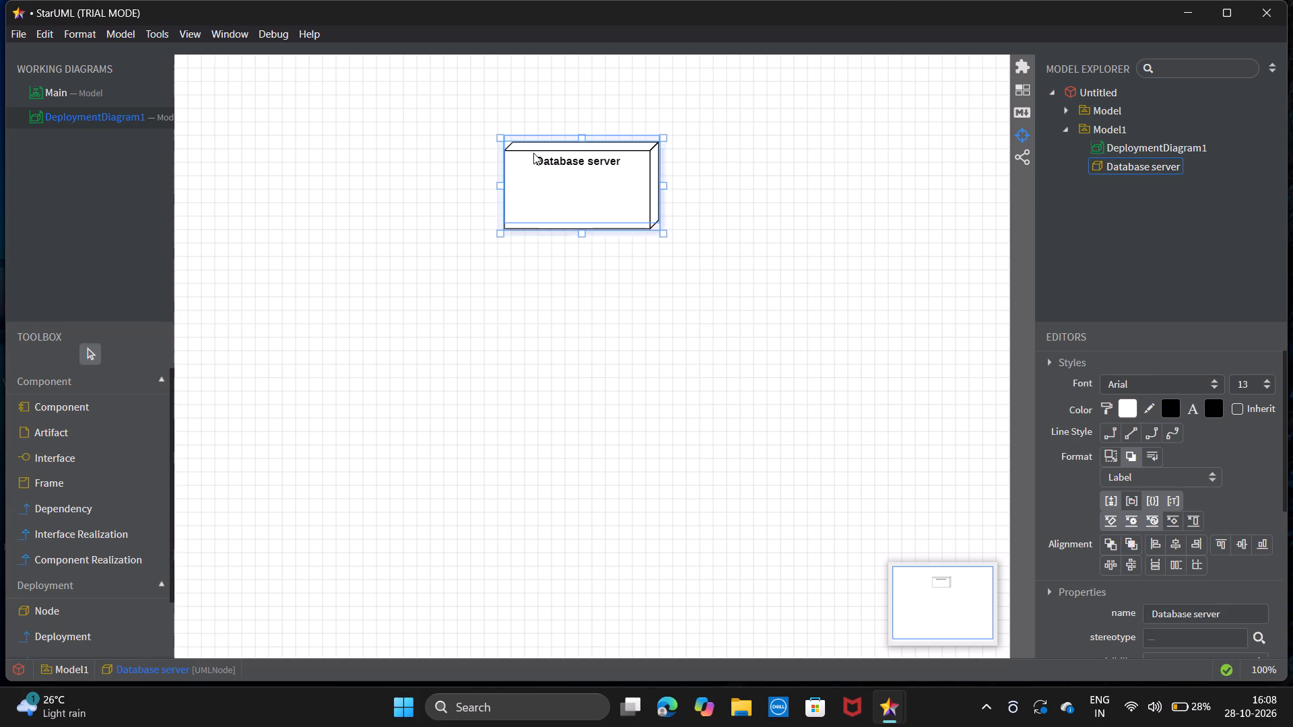
{"action": "left_click_drag", "start_coordinate": [533, 153], "coordinate": [530, 145]}
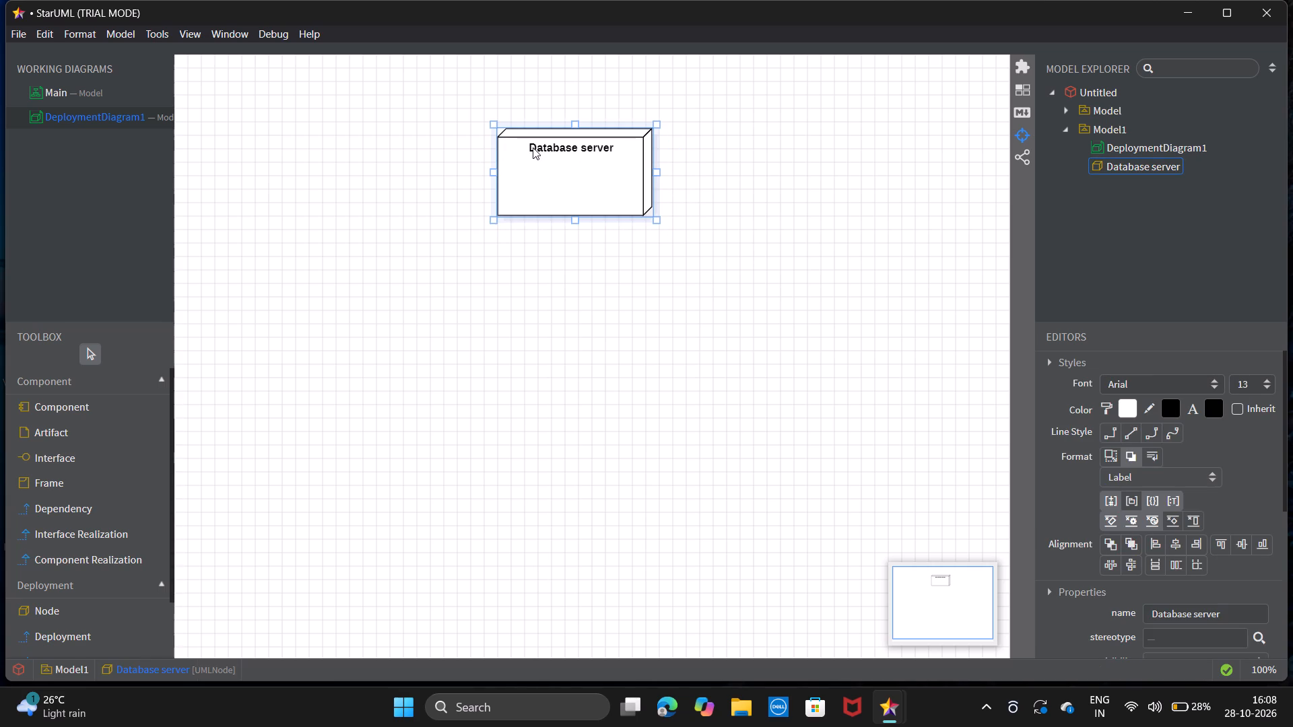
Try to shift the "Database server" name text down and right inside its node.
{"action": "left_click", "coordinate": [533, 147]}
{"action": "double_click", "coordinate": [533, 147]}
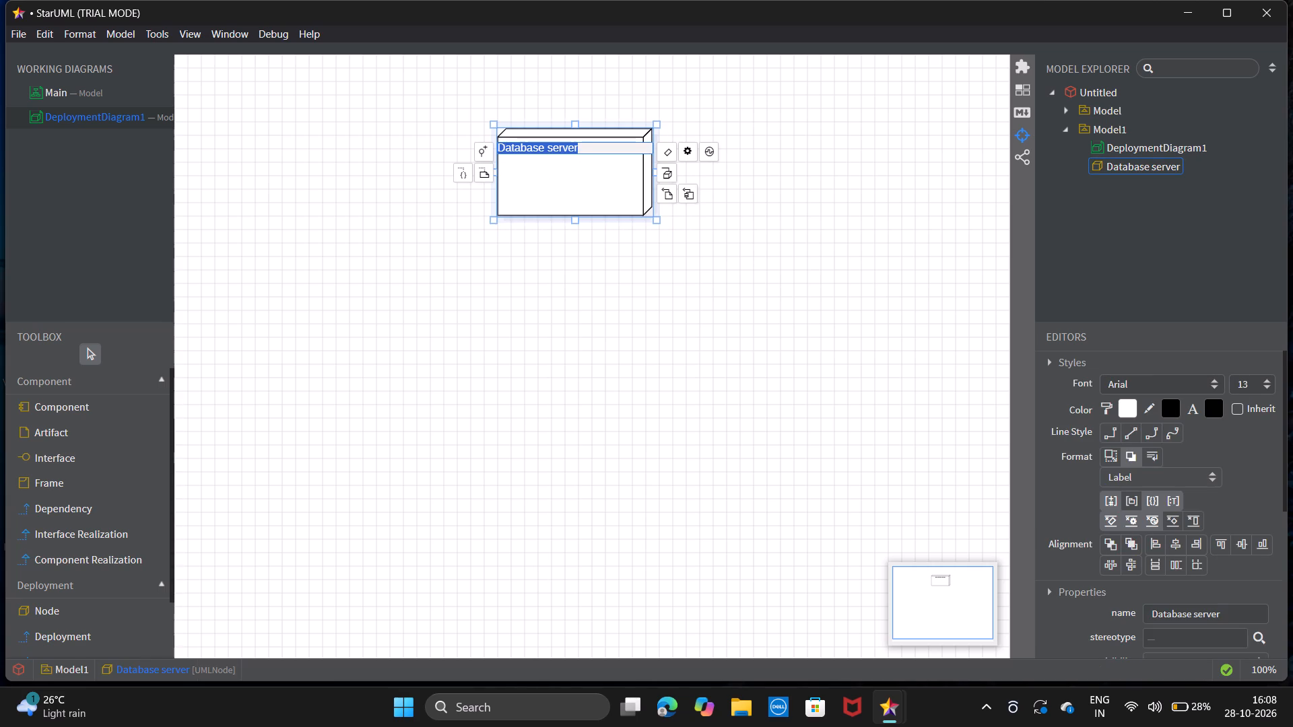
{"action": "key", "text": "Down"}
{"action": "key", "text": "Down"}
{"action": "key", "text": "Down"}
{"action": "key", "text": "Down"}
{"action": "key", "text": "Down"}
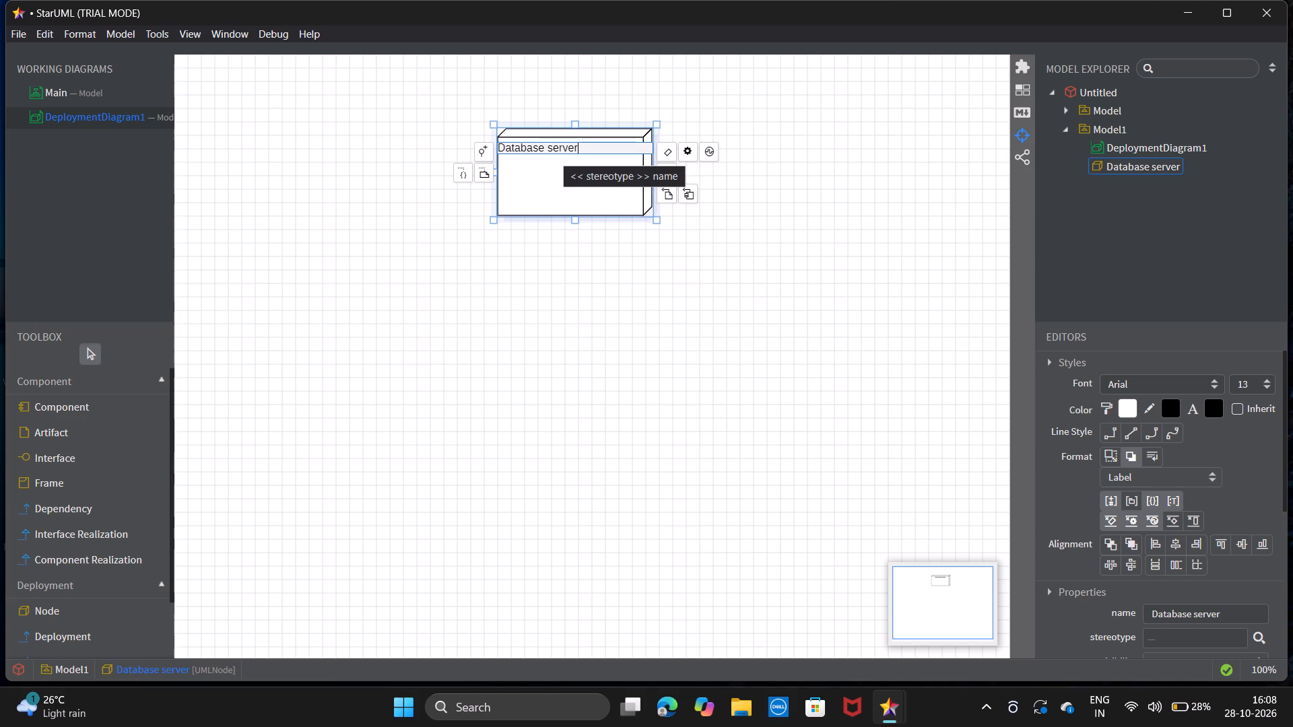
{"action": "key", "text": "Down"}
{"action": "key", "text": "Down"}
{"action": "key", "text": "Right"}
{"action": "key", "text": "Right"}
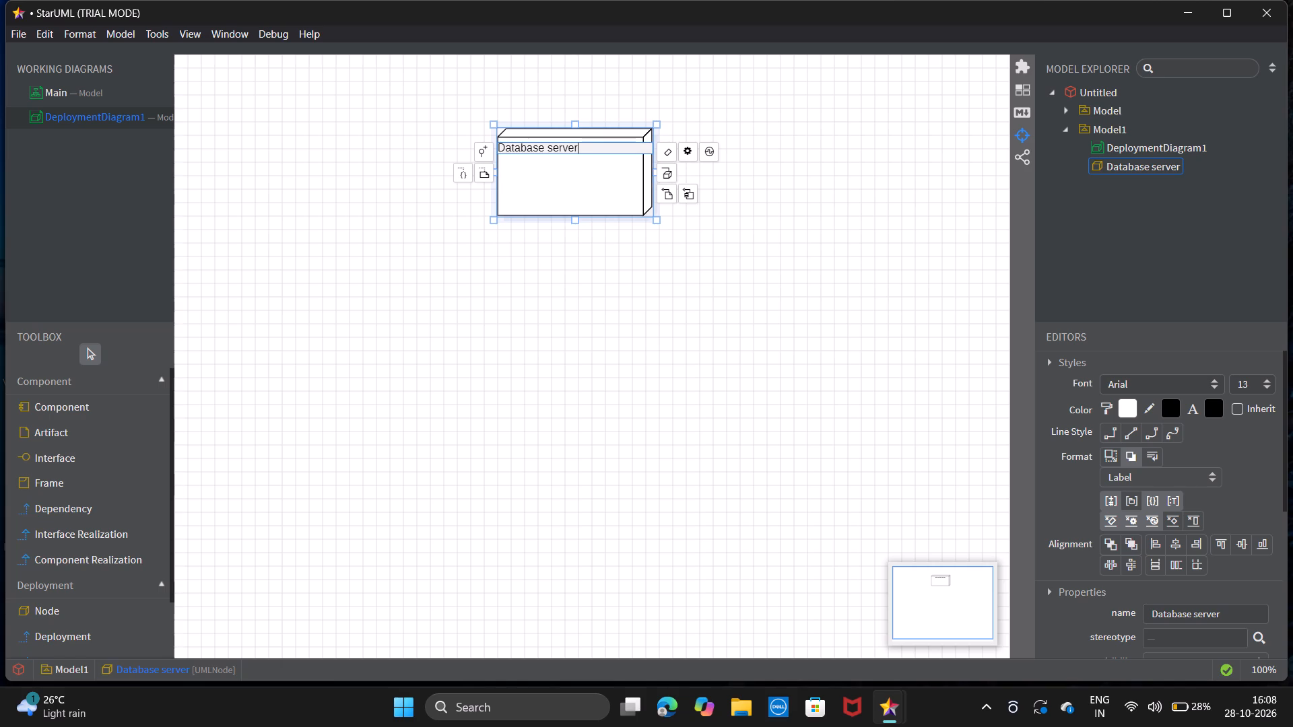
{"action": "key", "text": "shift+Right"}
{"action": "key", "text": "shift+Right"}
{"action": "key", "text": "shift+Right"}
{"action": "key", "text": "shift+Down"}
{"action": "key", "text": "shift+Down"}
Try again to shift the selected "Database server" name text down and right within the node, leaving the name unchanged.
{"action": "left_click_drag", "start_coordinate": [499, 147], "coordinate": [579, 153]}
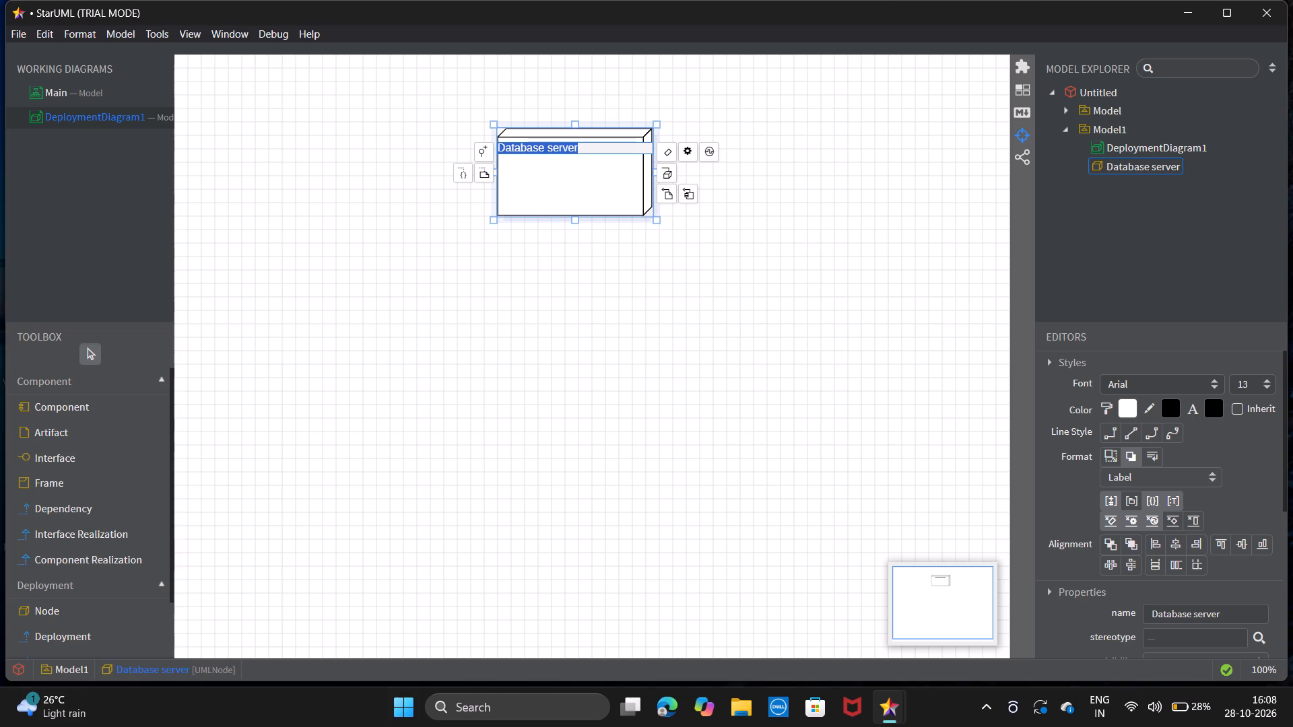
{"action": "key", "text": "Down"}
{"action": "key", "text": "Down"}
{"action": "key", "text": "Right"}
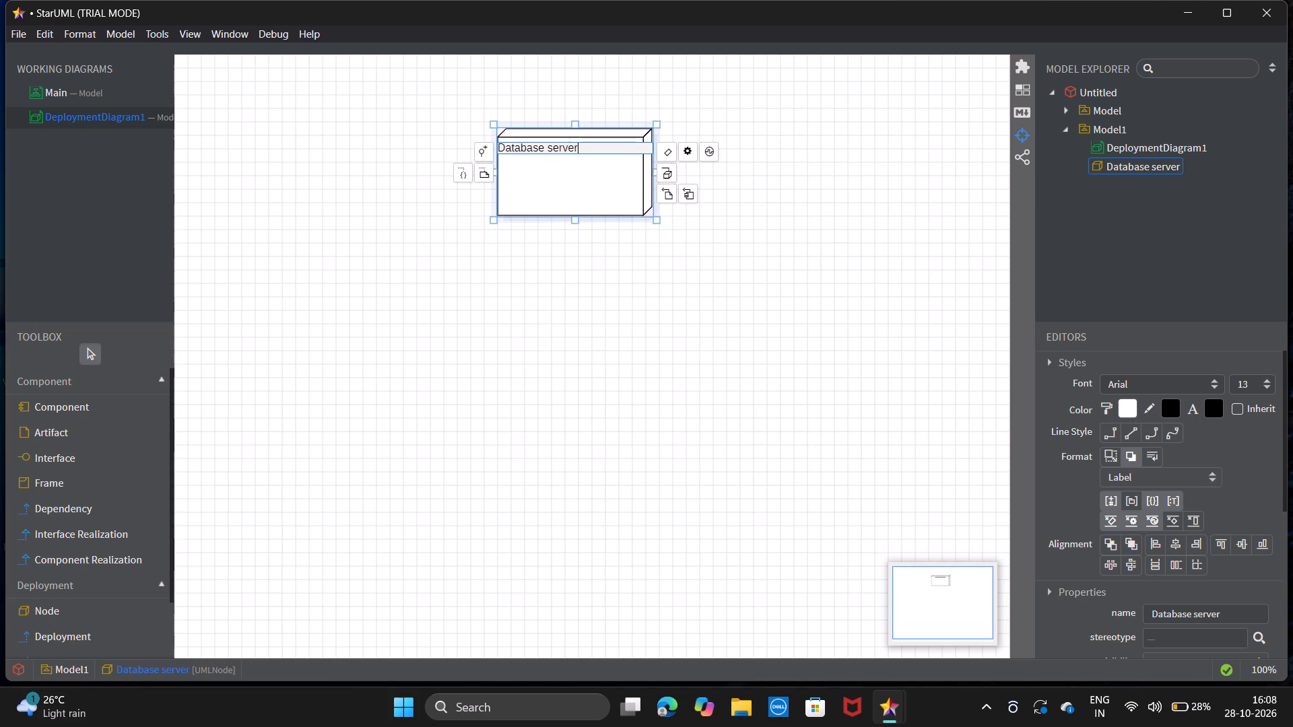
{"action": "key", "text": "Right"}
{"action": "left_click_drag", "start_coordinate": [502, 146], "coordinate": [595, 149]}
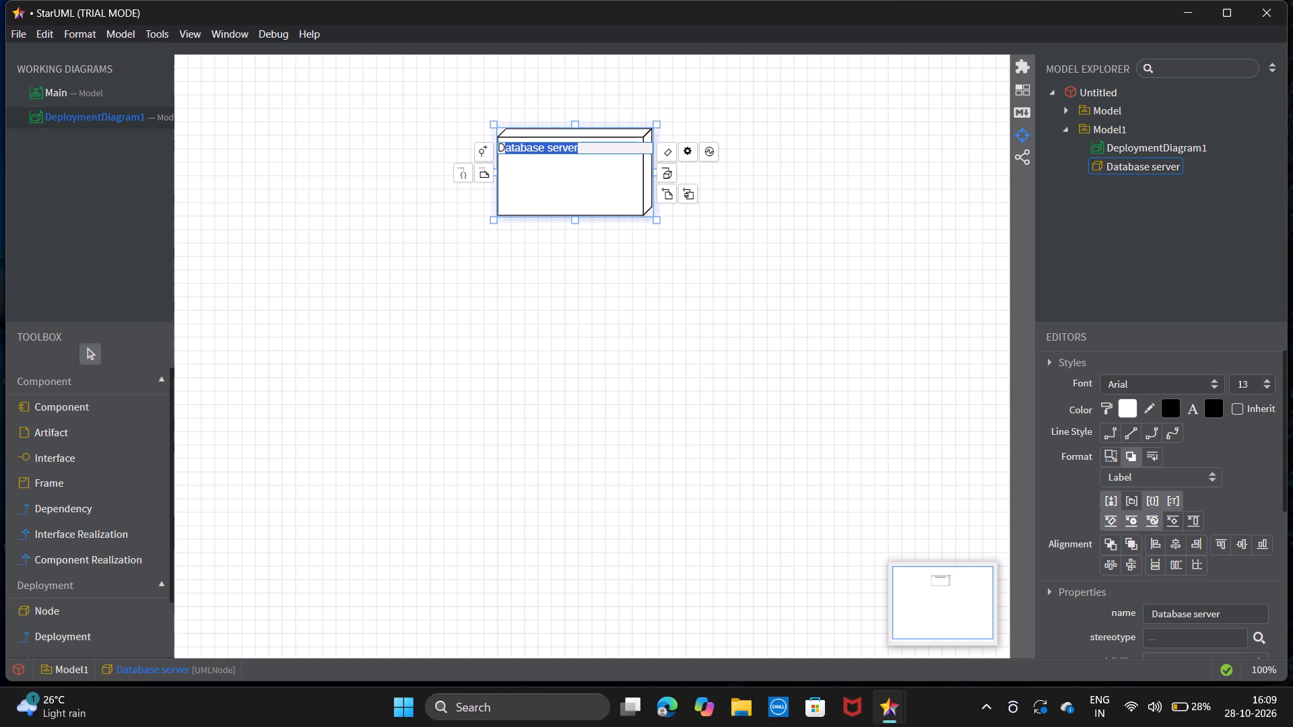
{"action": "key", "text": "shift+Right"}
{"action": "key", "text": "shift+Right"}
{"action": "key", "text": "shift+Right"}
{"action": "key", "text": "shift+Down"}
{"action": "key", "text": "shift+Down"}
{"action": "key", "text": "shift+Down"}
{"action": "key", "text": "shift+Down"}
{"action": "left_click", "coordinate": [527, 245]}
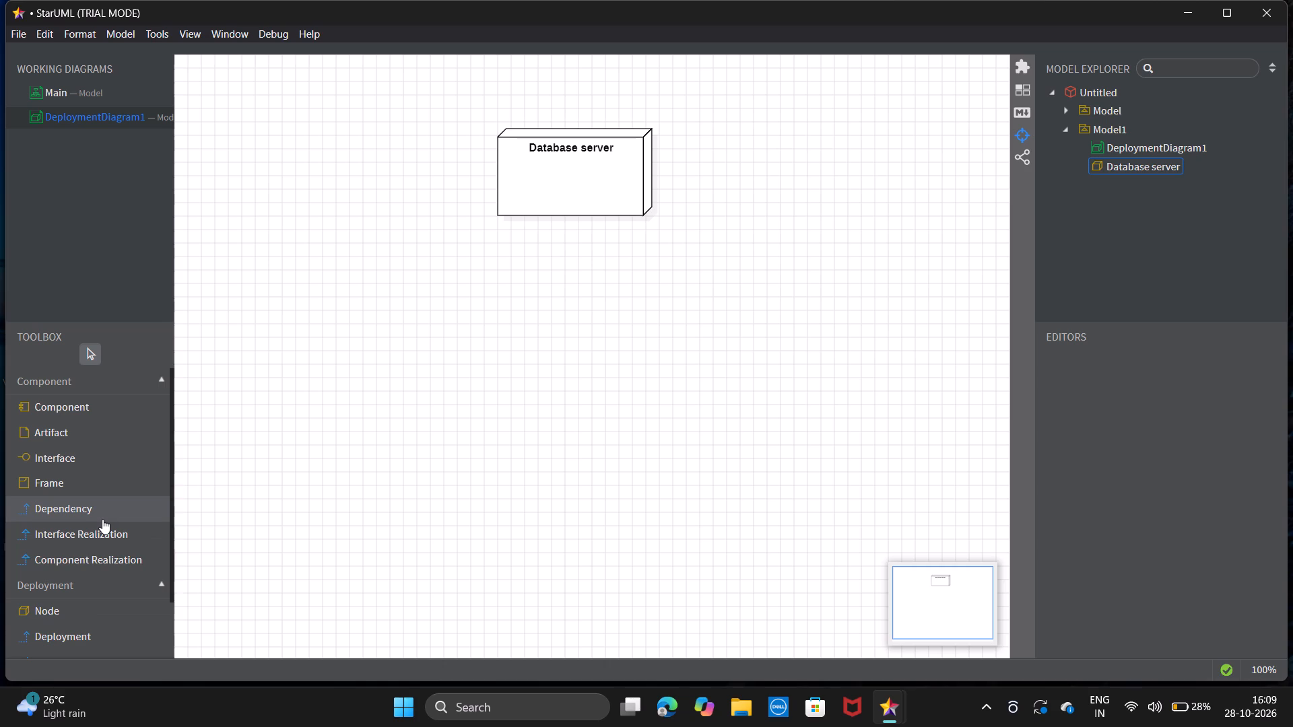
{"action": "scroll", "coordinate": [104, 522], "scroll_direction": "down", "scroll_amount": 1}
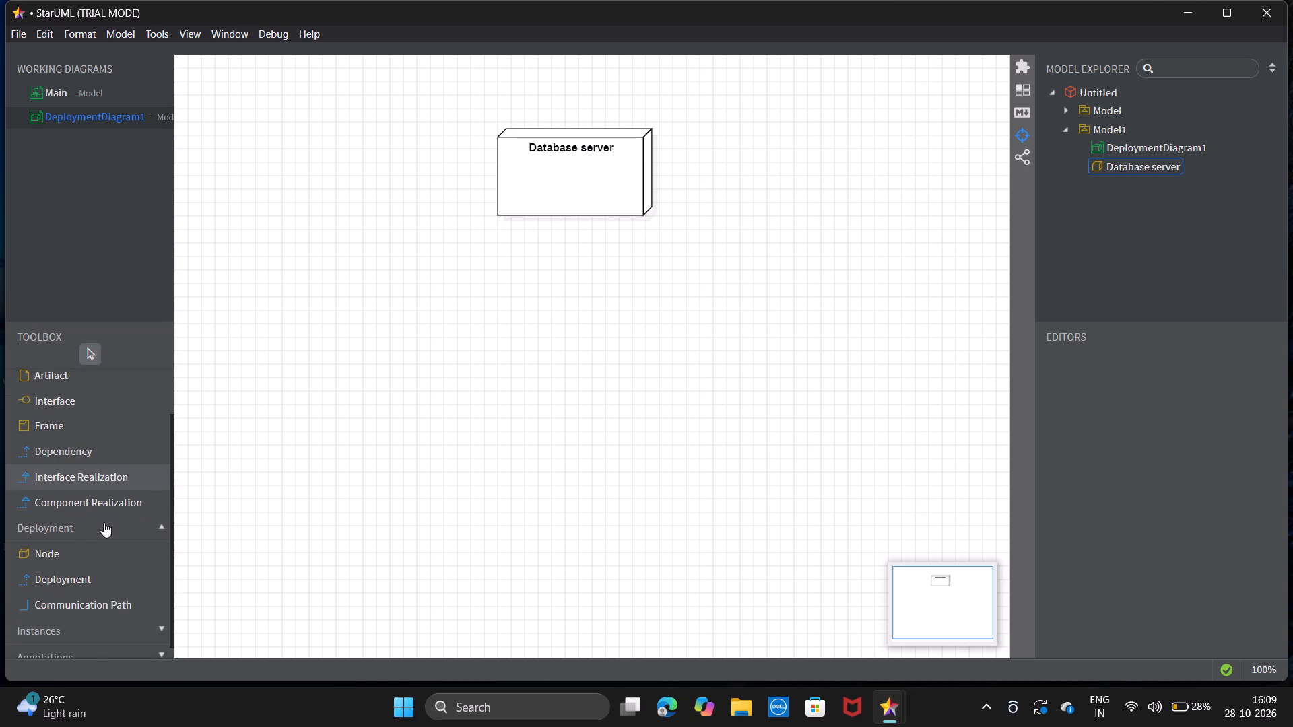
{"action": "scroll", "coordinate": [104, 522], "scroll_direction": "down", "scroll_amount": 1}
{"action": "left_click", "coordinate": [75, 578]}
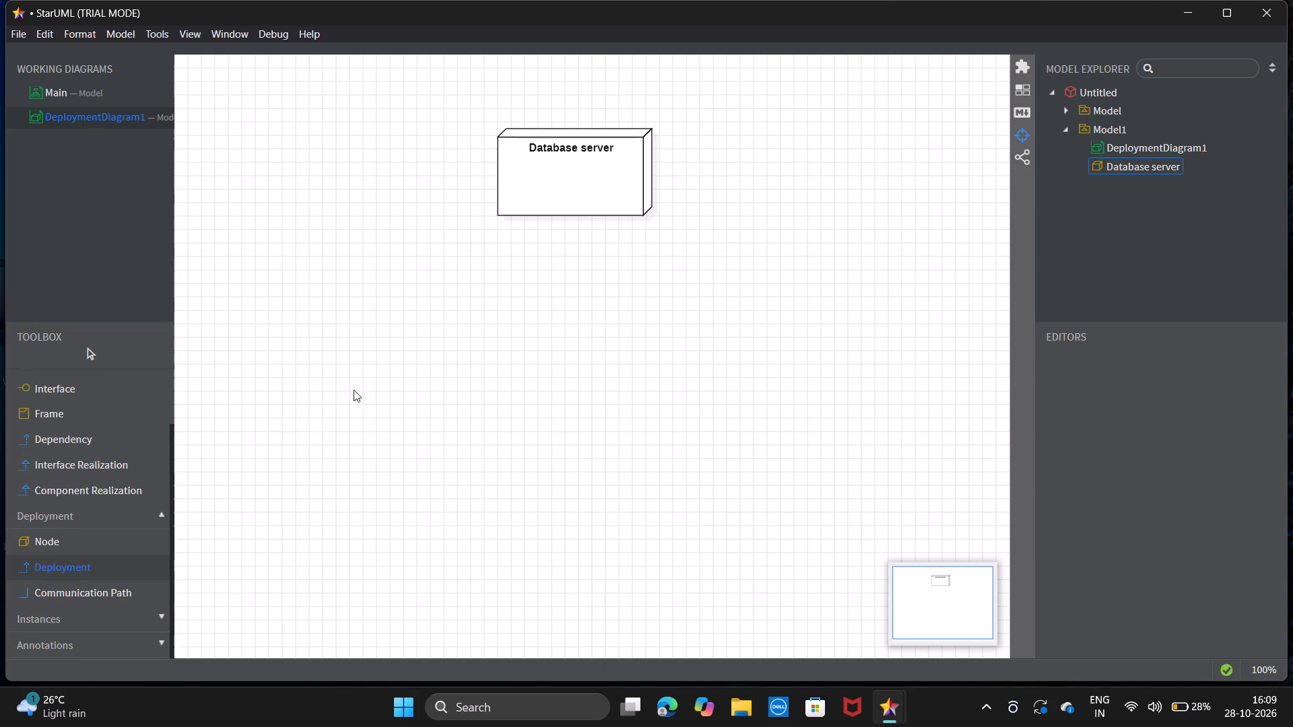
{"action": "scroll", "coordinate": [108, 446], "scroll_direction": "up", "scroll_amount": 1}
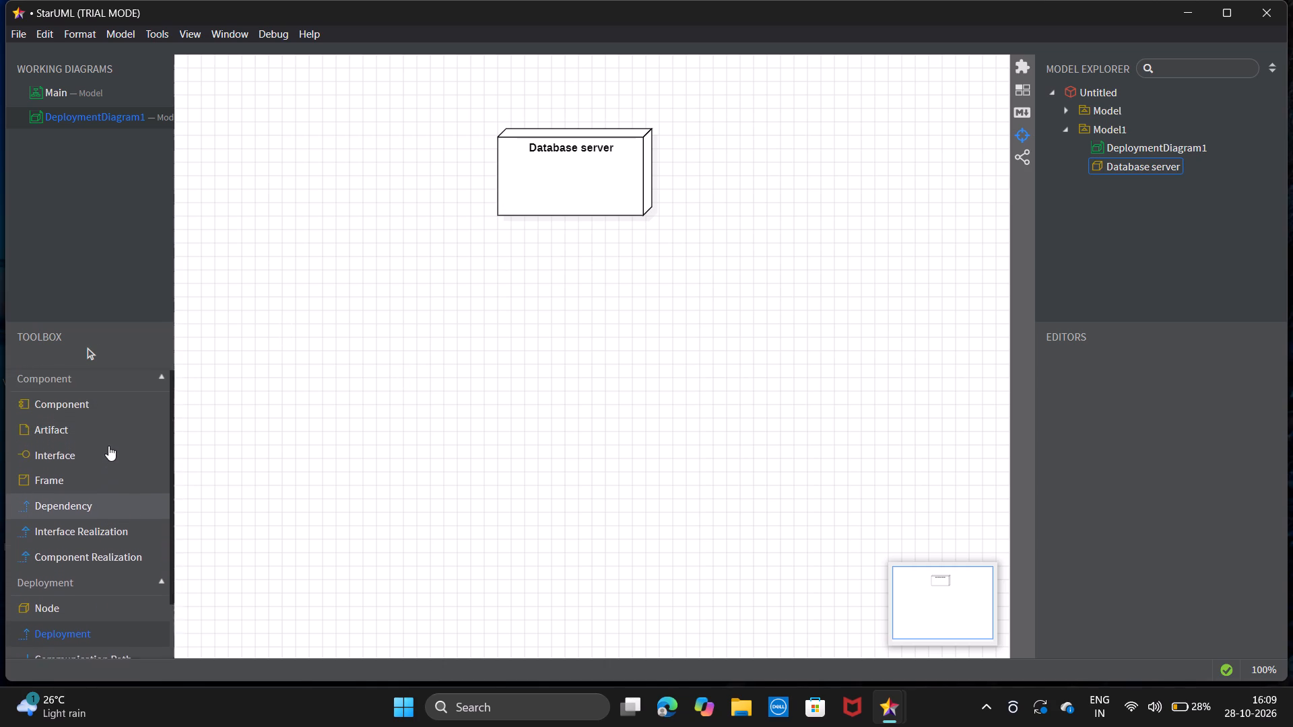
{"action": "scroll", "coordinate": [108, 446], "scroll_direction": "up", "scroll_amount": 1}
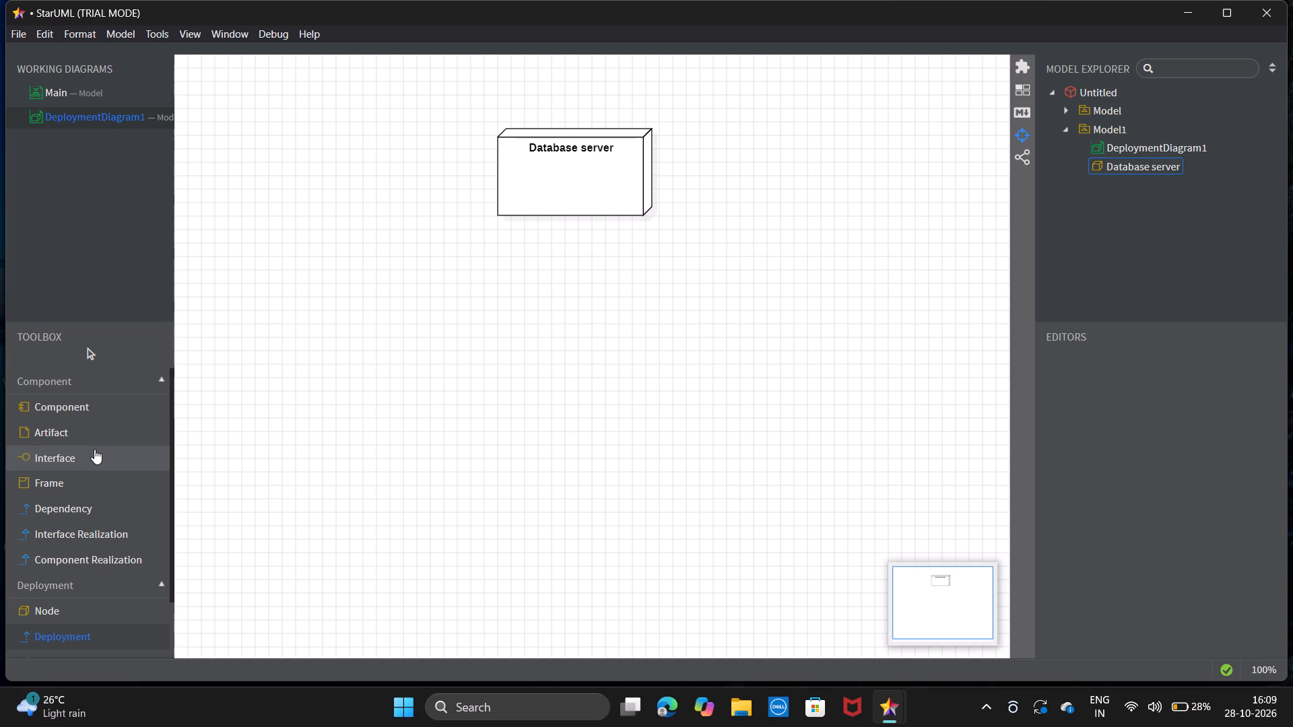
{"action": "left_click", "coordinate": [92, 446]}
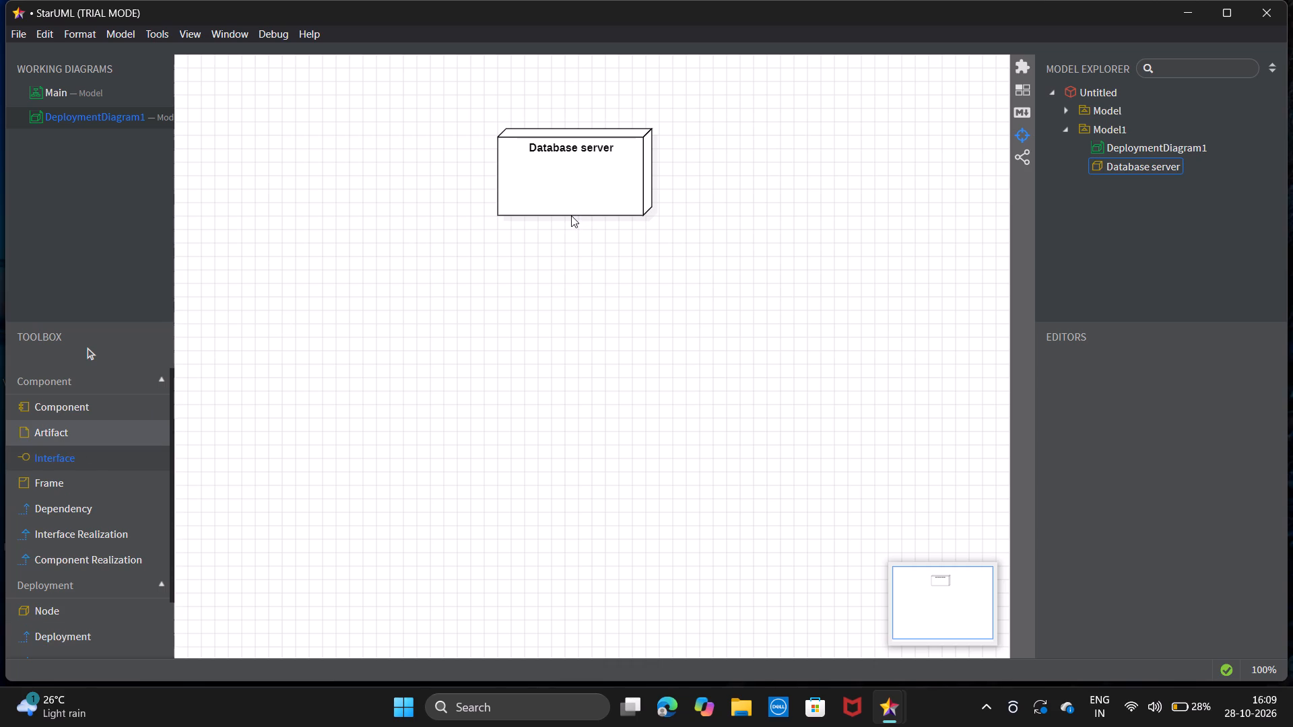
Draw a node below and to the left of the "Database server" node and name it "client 1".
{"action": "left_click", "coordinate": [94, 598]}
{"action": "left_click_drag", "start_coordinate": [357, 303], "coordinate": [477, 373]}
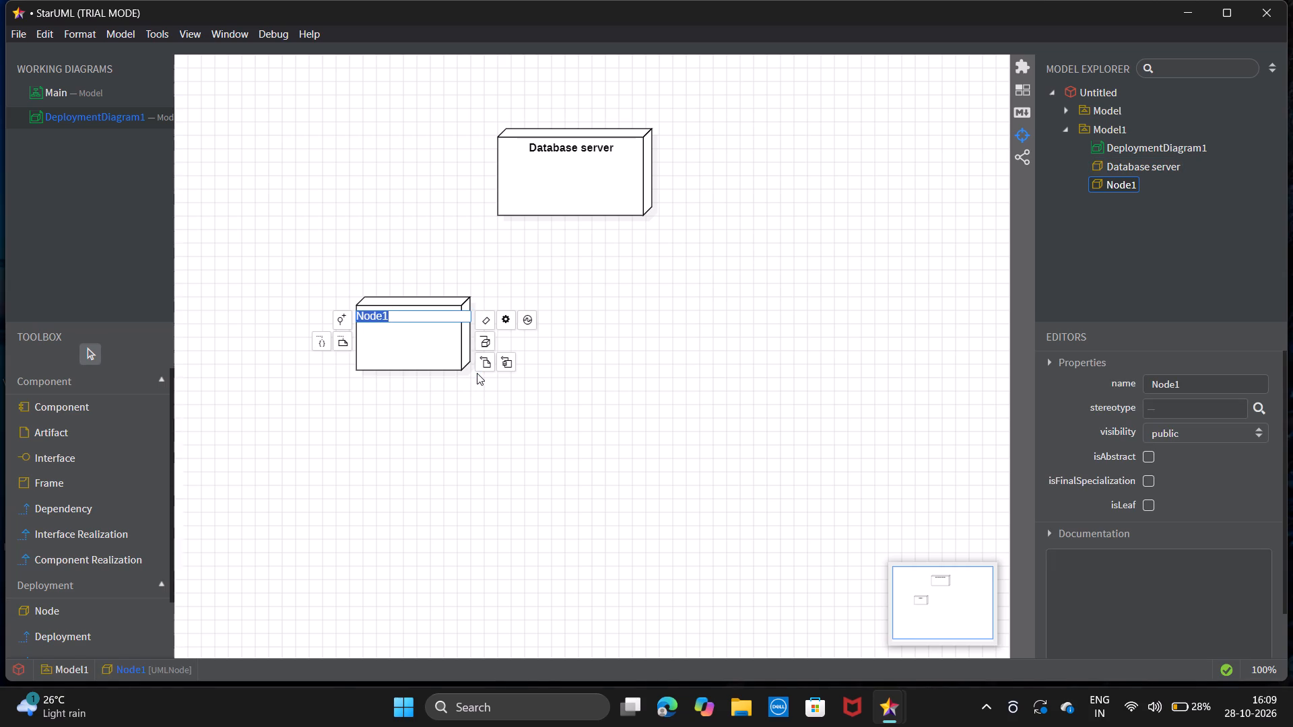
{"action": "type", "text": "client"}
{"action": "key", "text": "shift+exclam"}
{"action": "key", "text": "BackSpace"}
{"action": "key", "text": "space"}
{"action": "type", "text": "1"}
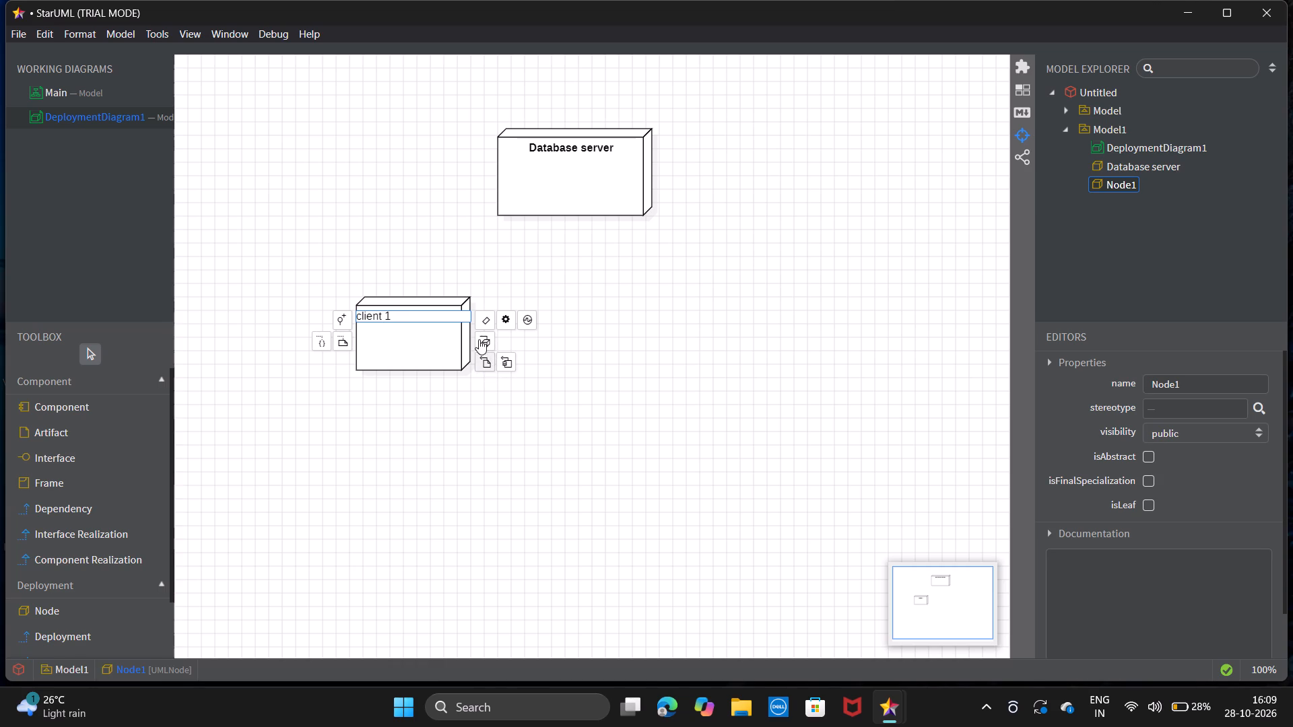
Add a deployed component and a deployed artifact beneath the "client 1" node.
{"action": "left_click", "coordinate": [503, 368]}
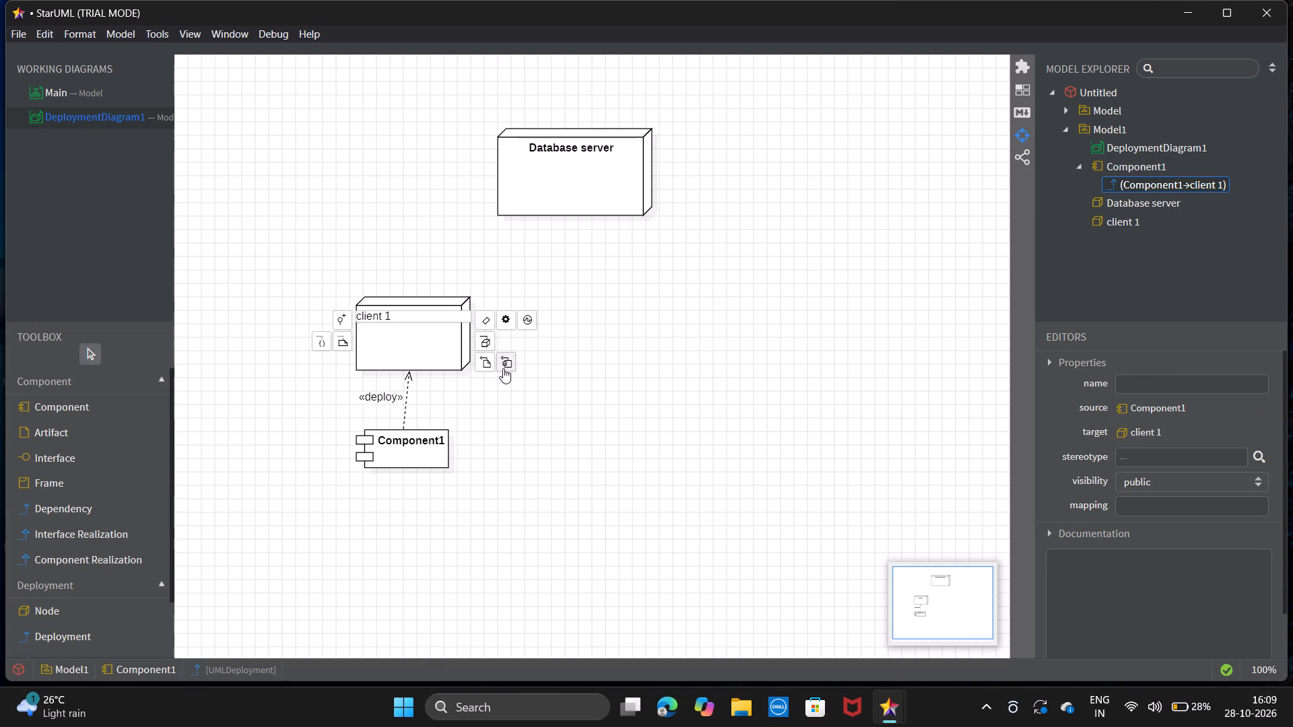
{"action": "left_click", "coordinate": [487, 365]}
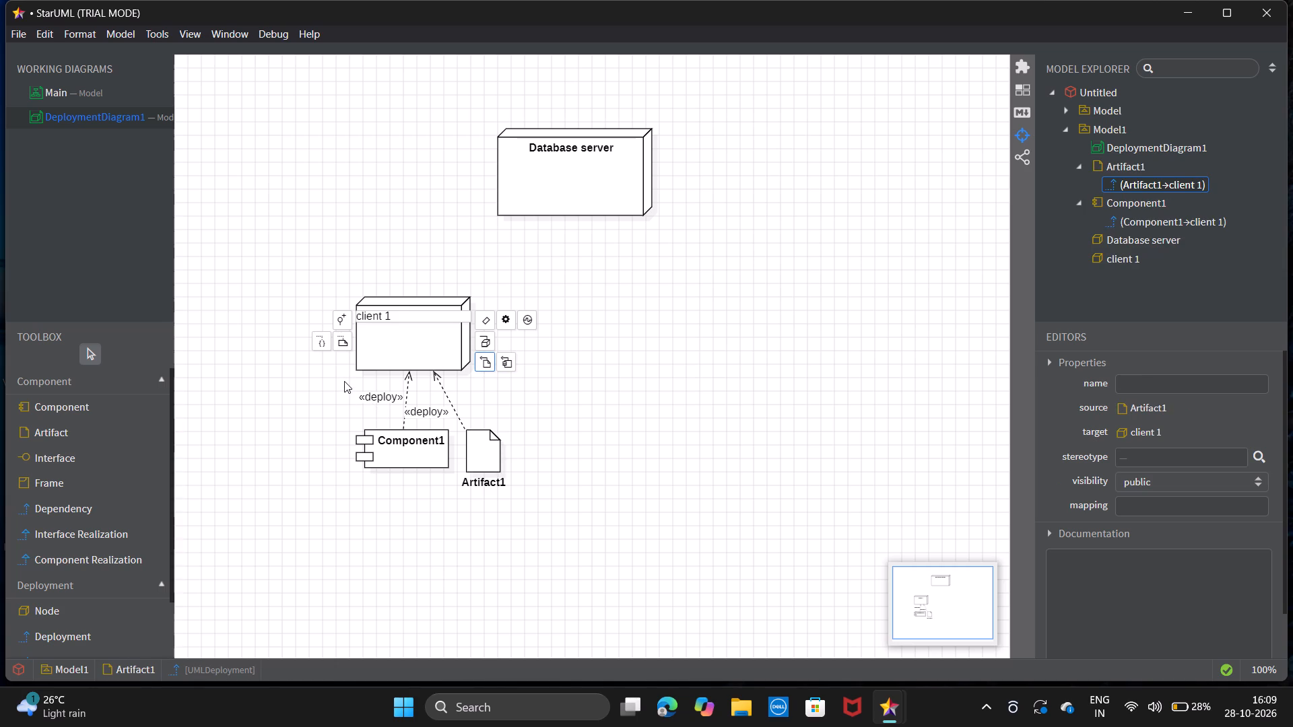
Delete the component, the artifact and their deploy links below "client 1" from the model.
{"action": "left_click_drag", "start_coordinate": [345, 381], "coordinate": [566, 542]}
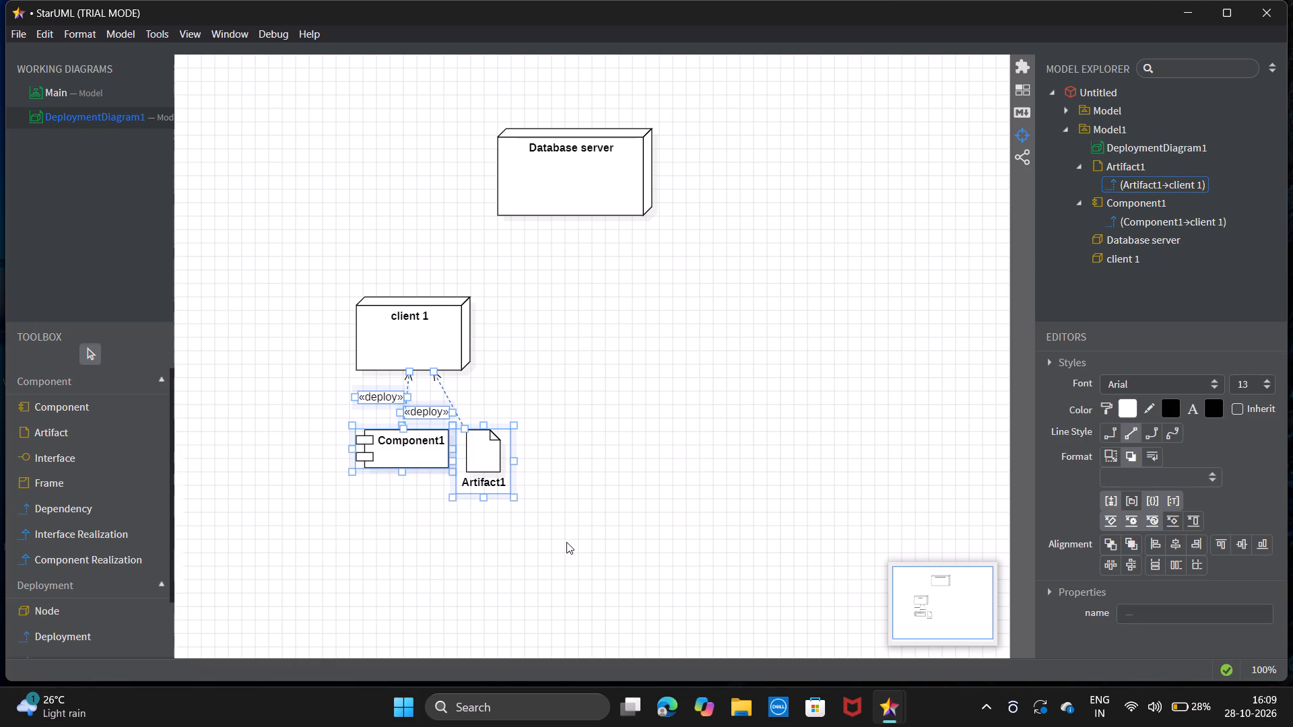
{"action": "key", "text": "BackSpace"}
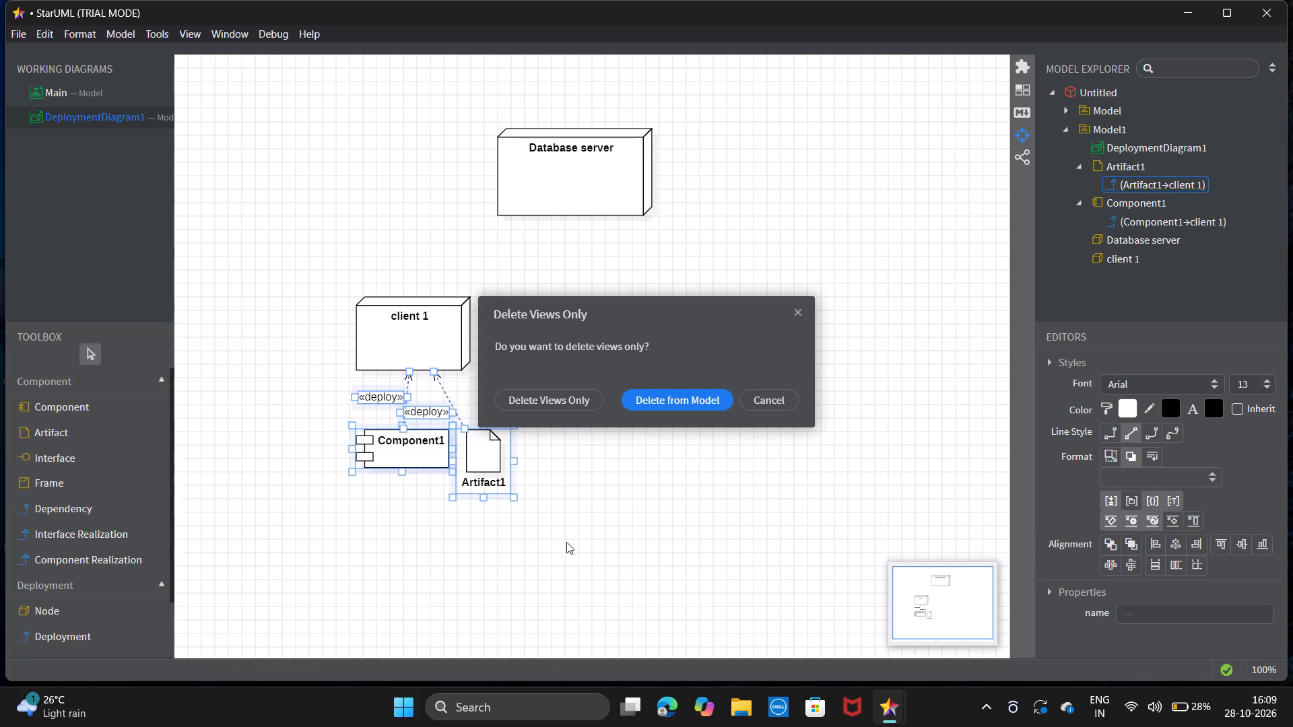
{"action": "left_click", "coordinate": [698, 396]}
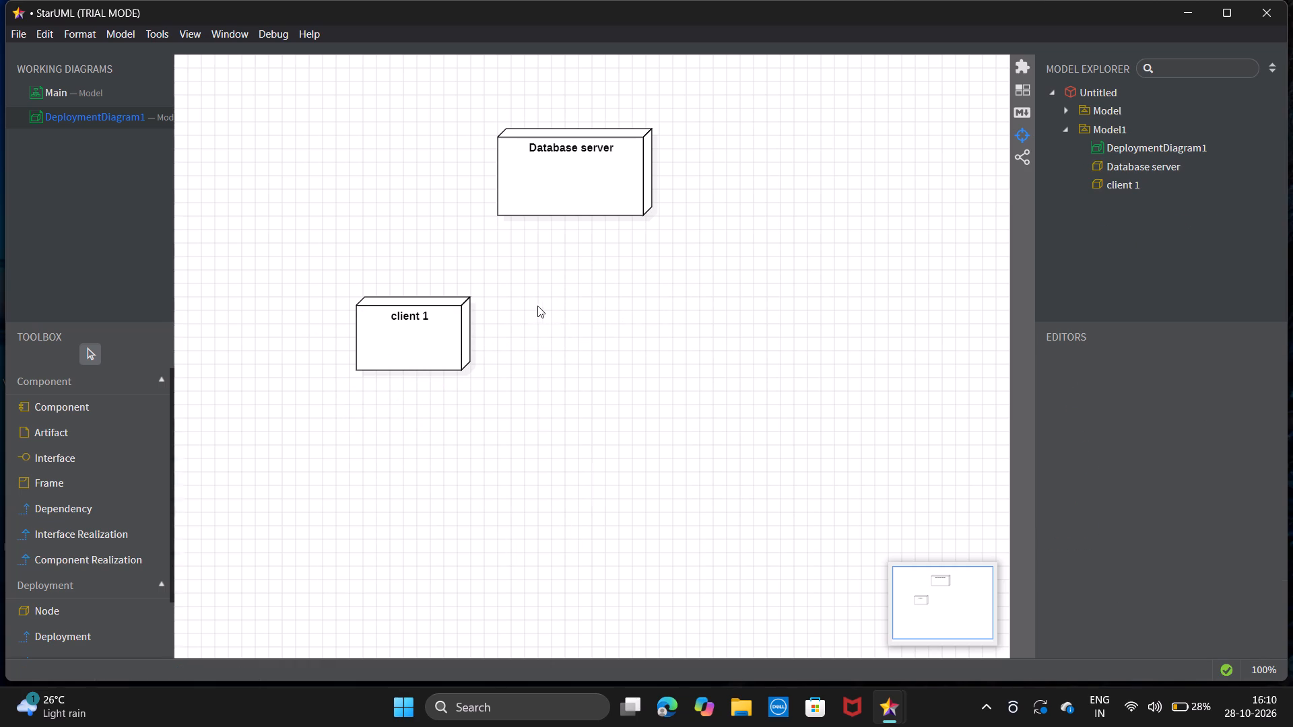
Draw a second client node to the right of "client 1", level with it, and name it "client 2".
{"action": "left_click", "coordinate": [110, 615]}
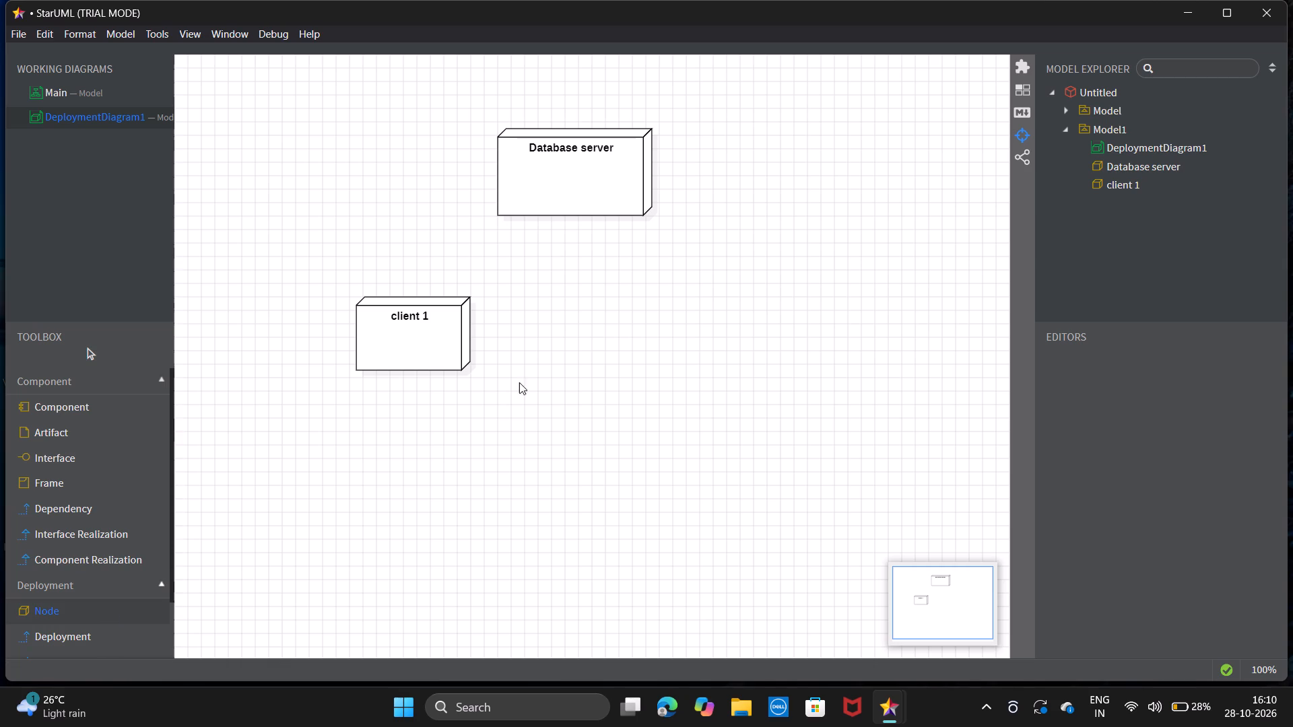
{"action": "left_click_drag", "start_coordinate": [531, 298], "coordinate": [622, 366]}
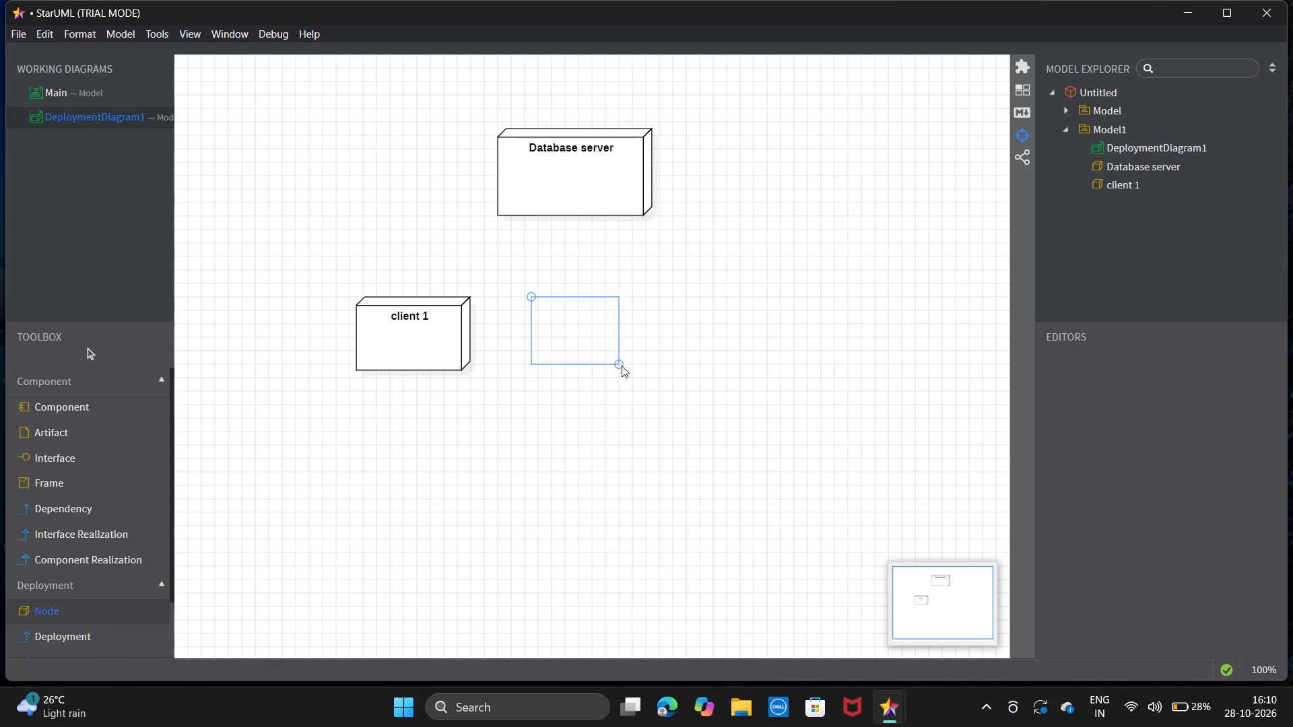
{"action": "left_click_drag", "start_coordinate": [622, 366], "coordinate": [633, 366]}
{"action": "type", "text": "client"}
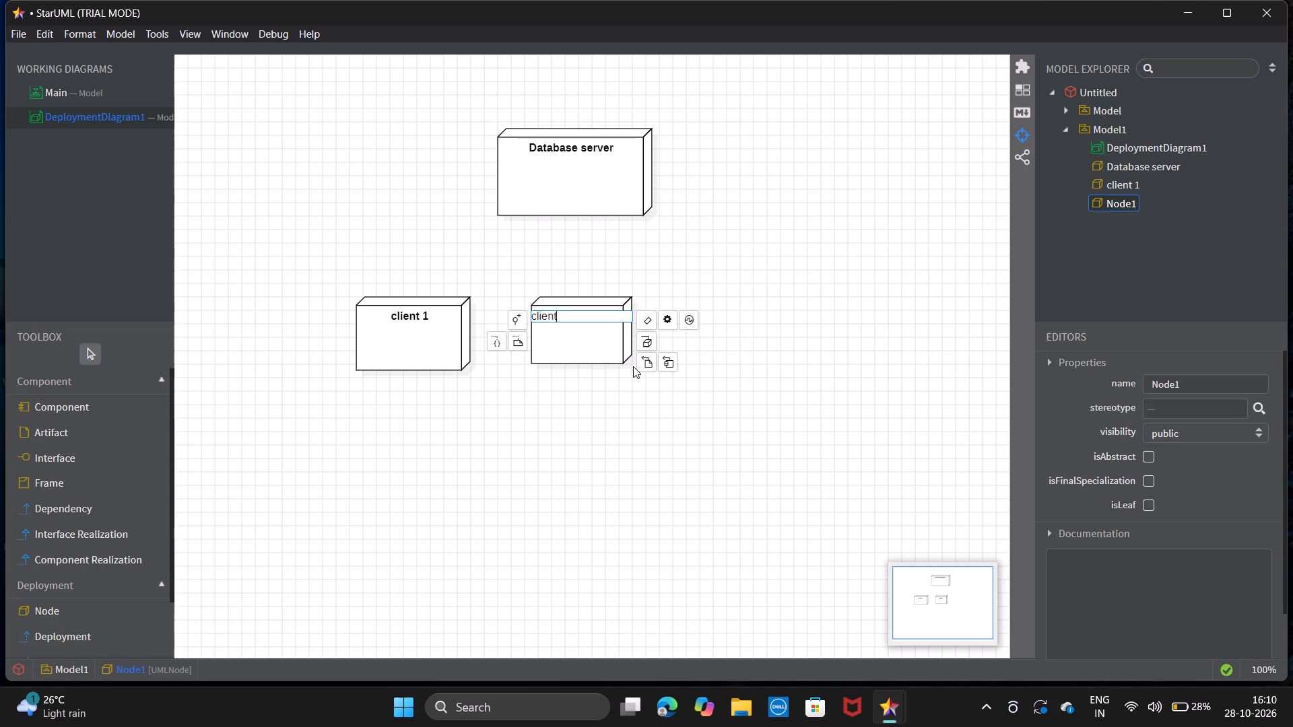
{"action": "key", "text": "space"}
{"action": "type", "text": "2"}
{"action": "key", "text": "Return"}
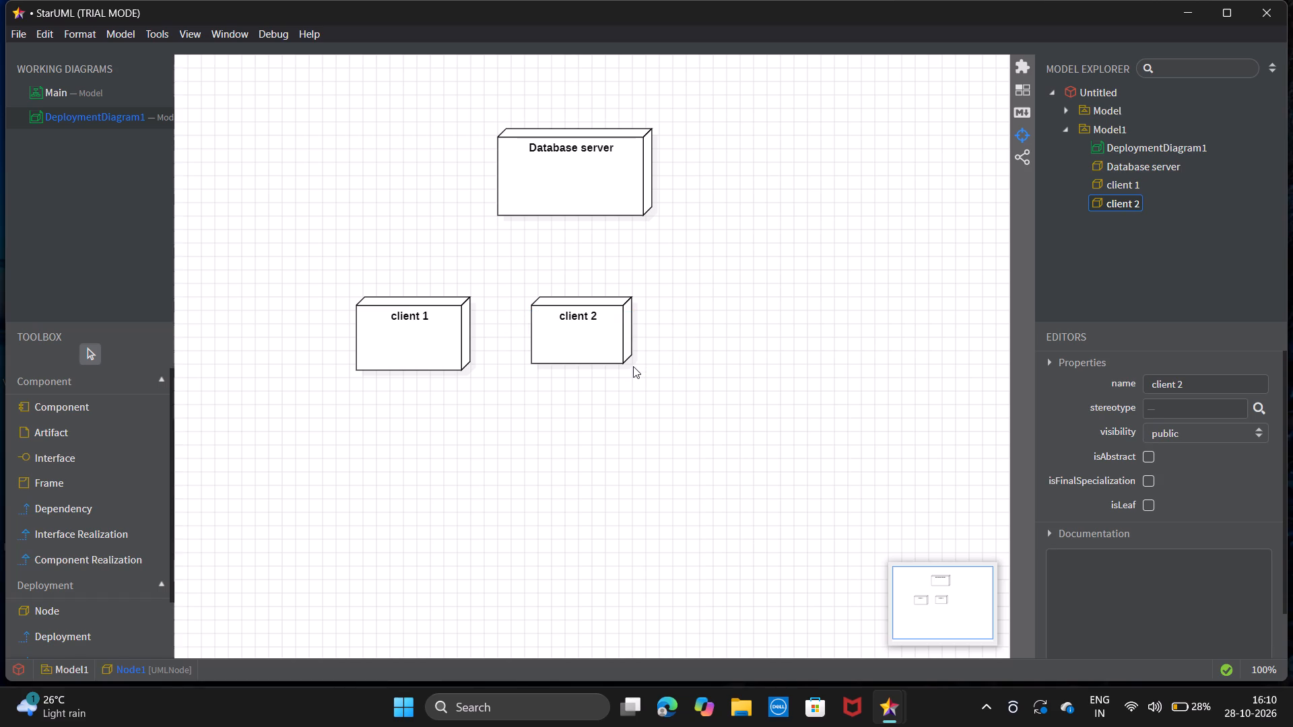
Draw a third client node to the right of "client 2" in the same row and name it "client 3".
{"action": "left_click", "coordinate": [96, 618]}
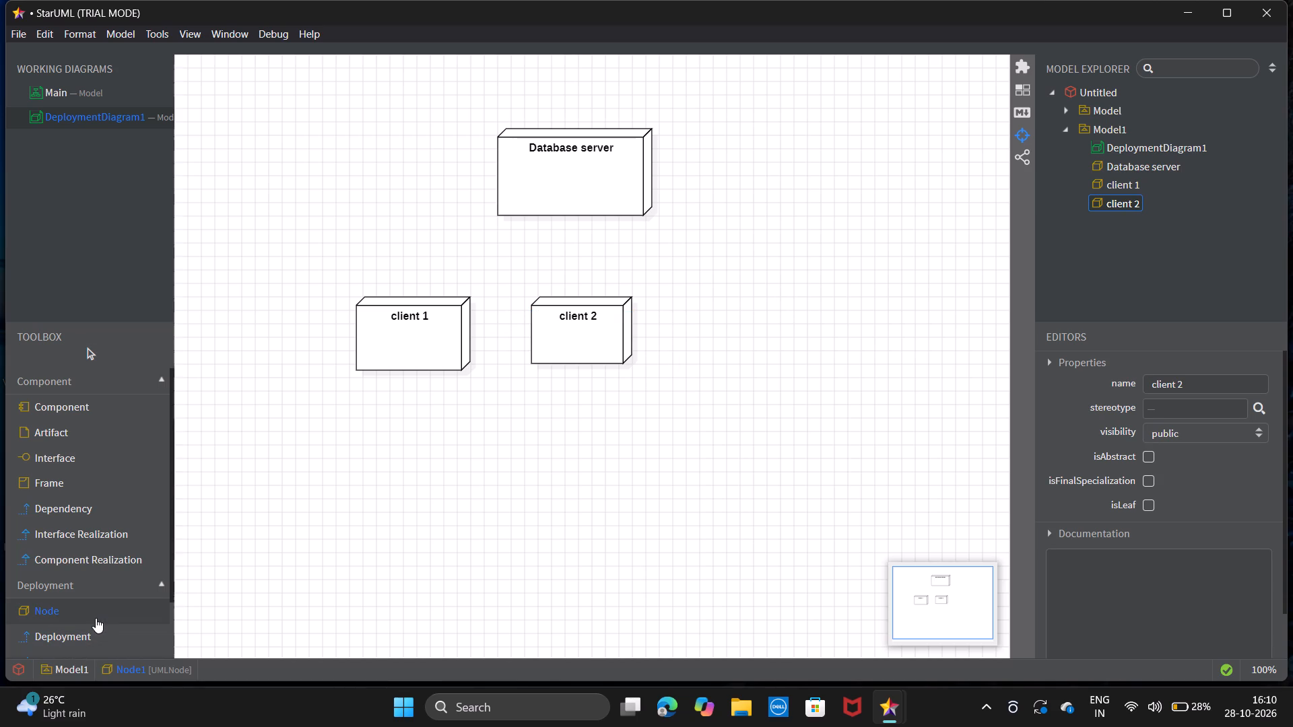
{"action": "left_click_drag", "start_coordinate": [706, 298], "coordinate": [793, 357]}
{"action": "left_click_drag", "start_coordinate": [793, 357], "coordinate": [818, 368]}
{"action": "type", "text": "client 3"}
{"action": "key", "text": "Return"}
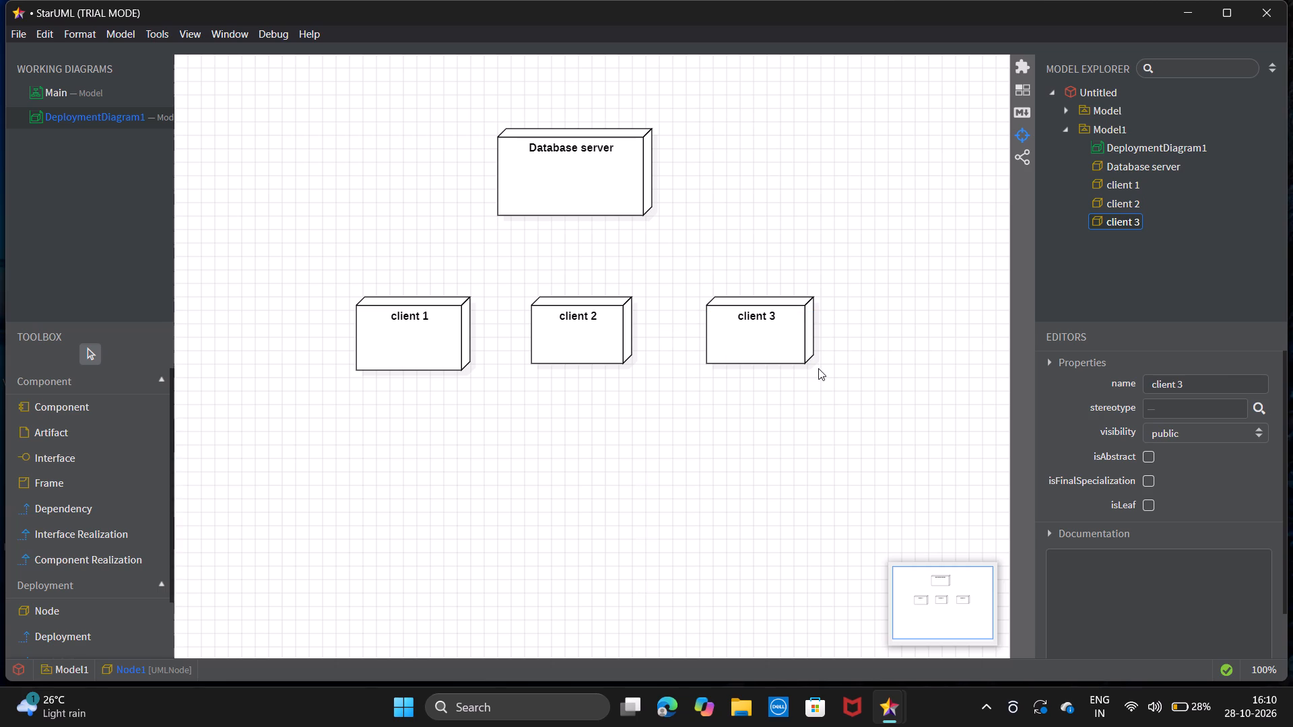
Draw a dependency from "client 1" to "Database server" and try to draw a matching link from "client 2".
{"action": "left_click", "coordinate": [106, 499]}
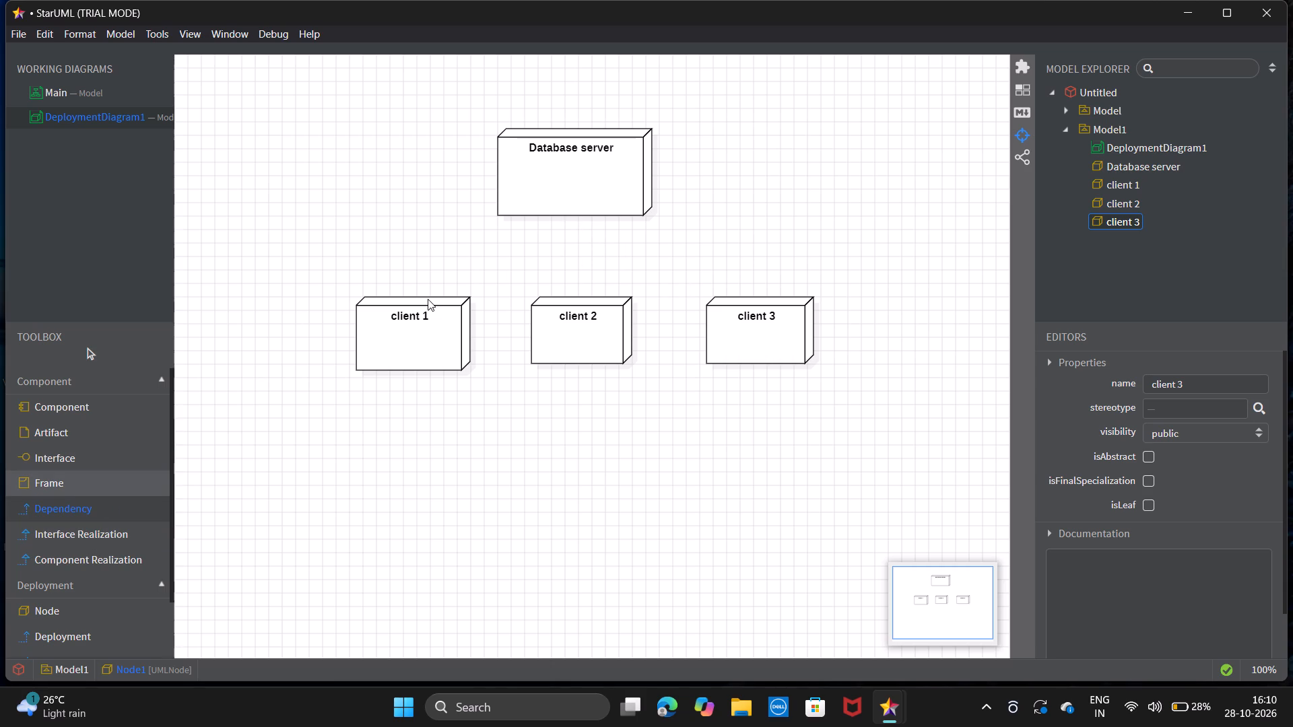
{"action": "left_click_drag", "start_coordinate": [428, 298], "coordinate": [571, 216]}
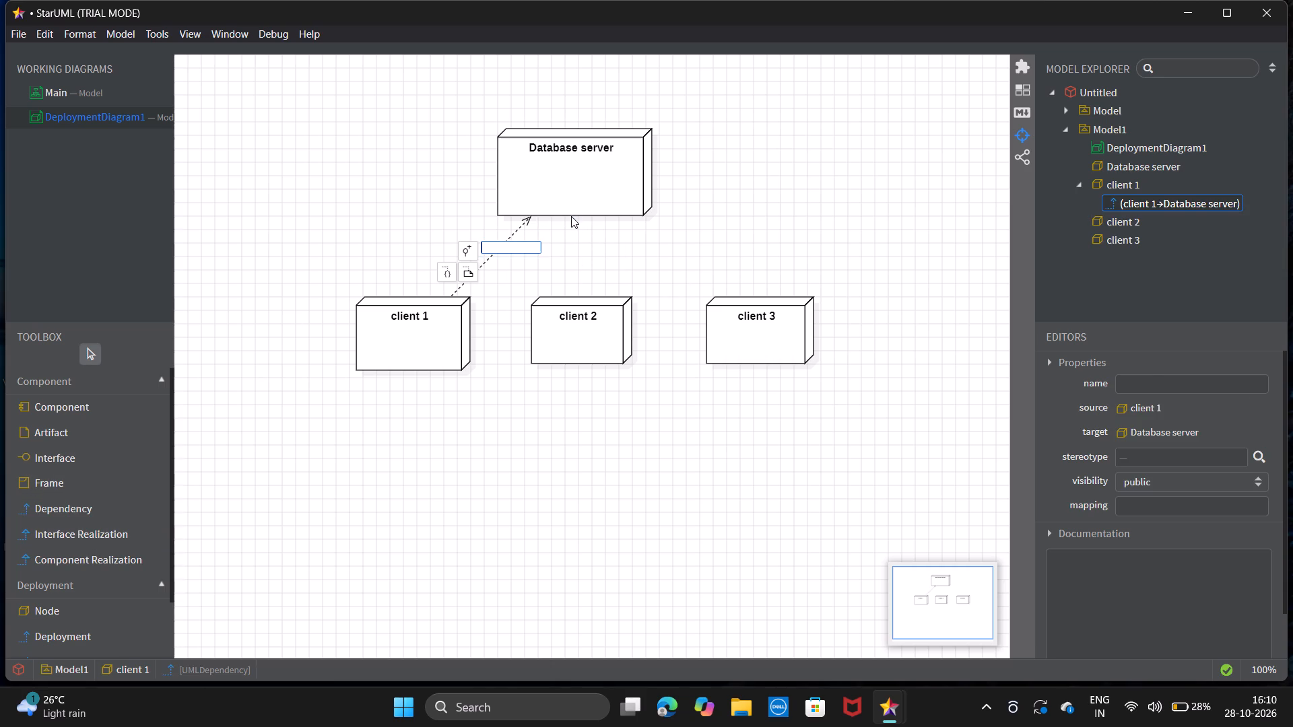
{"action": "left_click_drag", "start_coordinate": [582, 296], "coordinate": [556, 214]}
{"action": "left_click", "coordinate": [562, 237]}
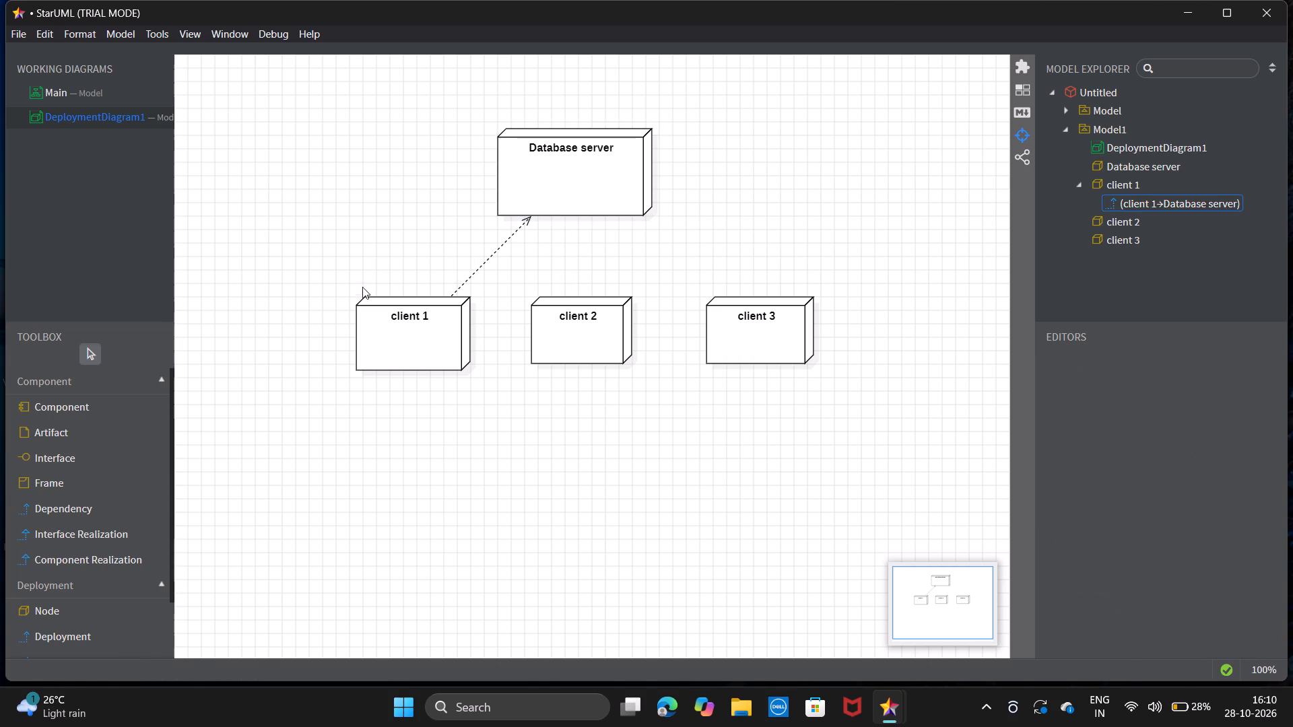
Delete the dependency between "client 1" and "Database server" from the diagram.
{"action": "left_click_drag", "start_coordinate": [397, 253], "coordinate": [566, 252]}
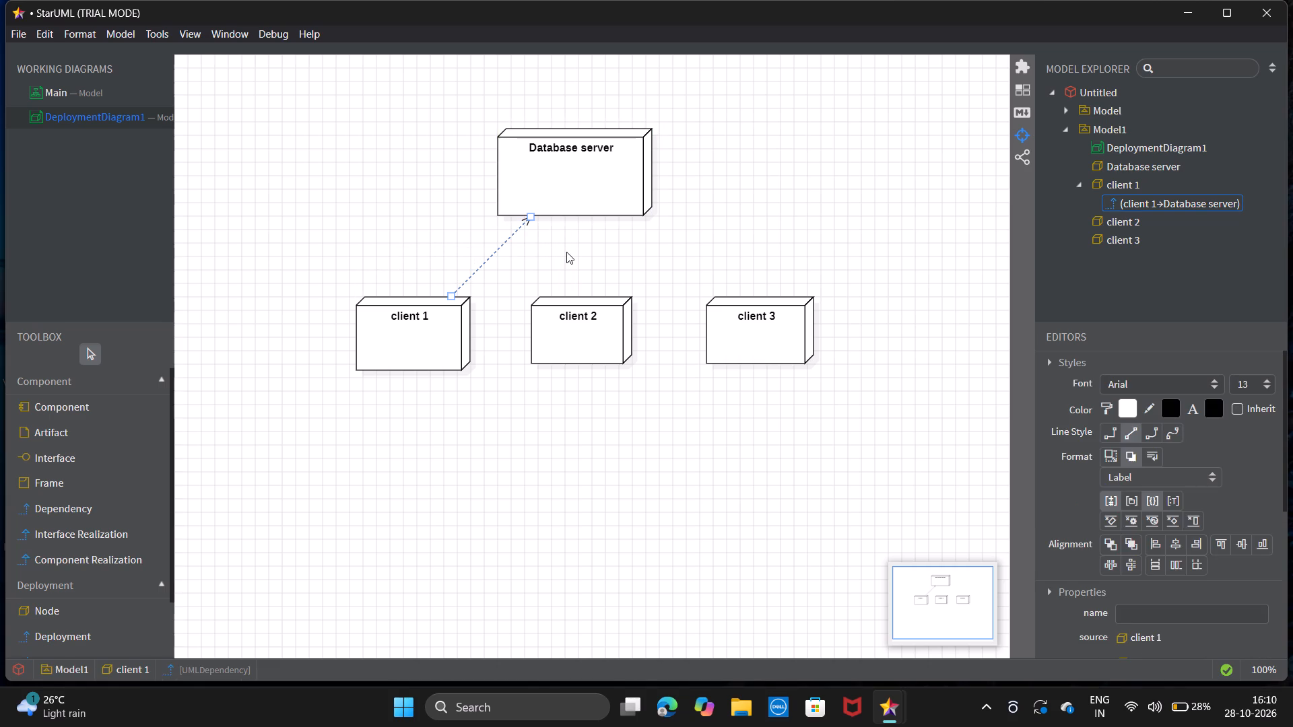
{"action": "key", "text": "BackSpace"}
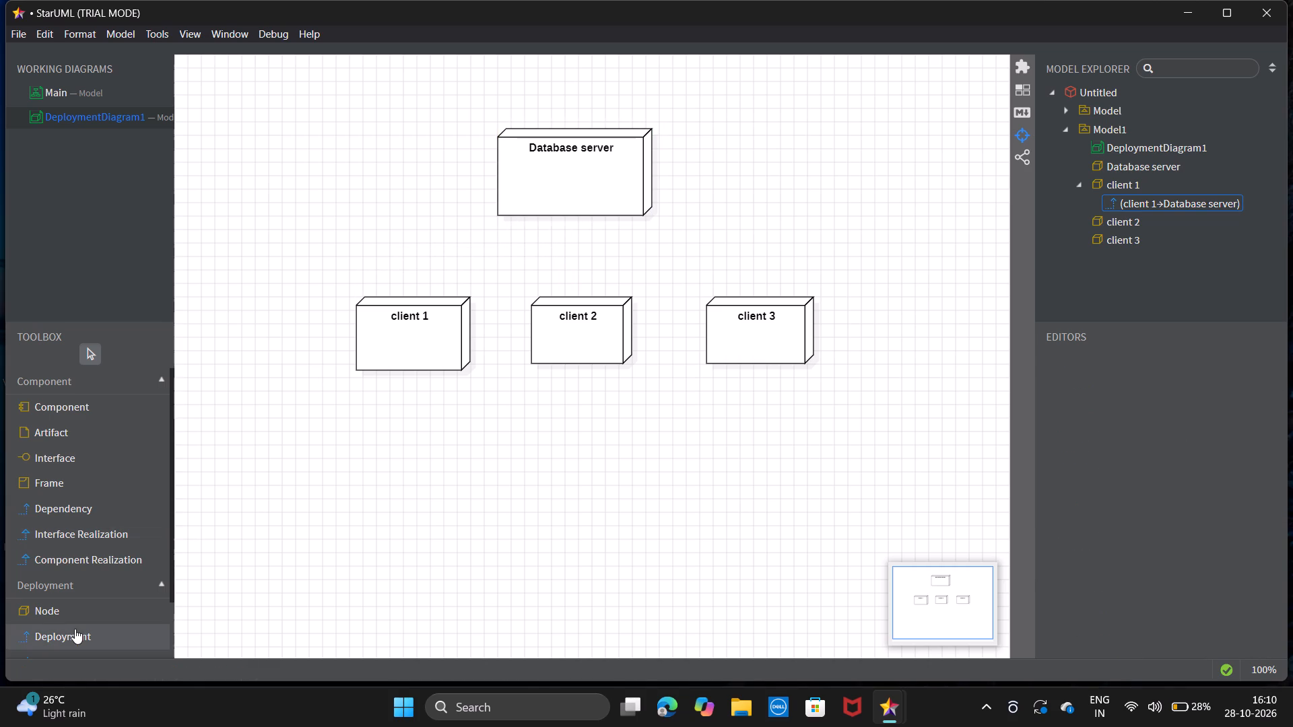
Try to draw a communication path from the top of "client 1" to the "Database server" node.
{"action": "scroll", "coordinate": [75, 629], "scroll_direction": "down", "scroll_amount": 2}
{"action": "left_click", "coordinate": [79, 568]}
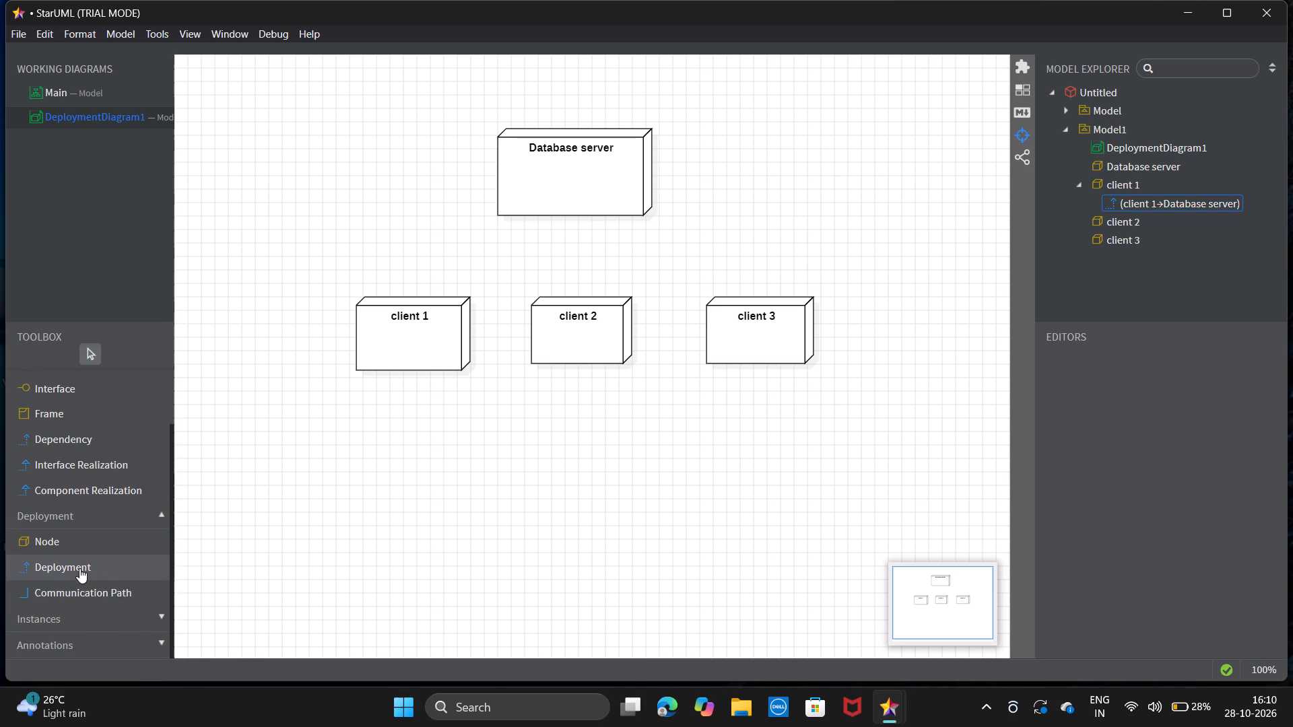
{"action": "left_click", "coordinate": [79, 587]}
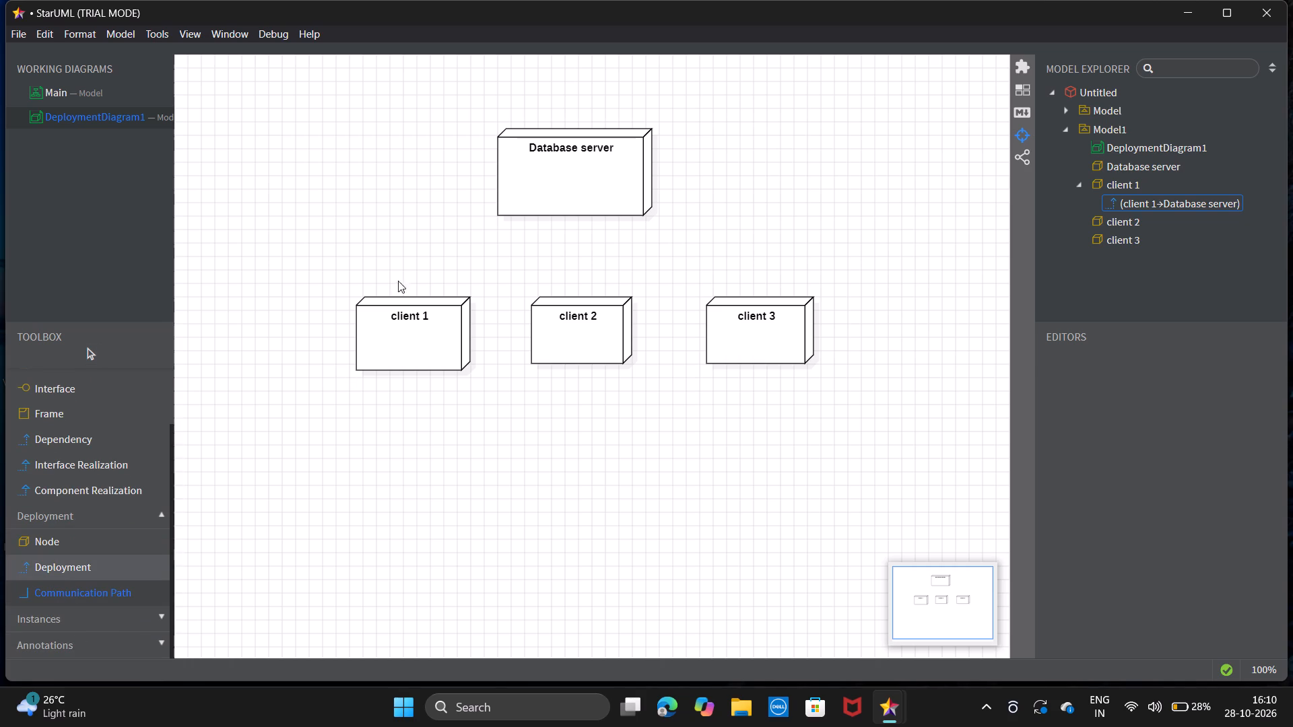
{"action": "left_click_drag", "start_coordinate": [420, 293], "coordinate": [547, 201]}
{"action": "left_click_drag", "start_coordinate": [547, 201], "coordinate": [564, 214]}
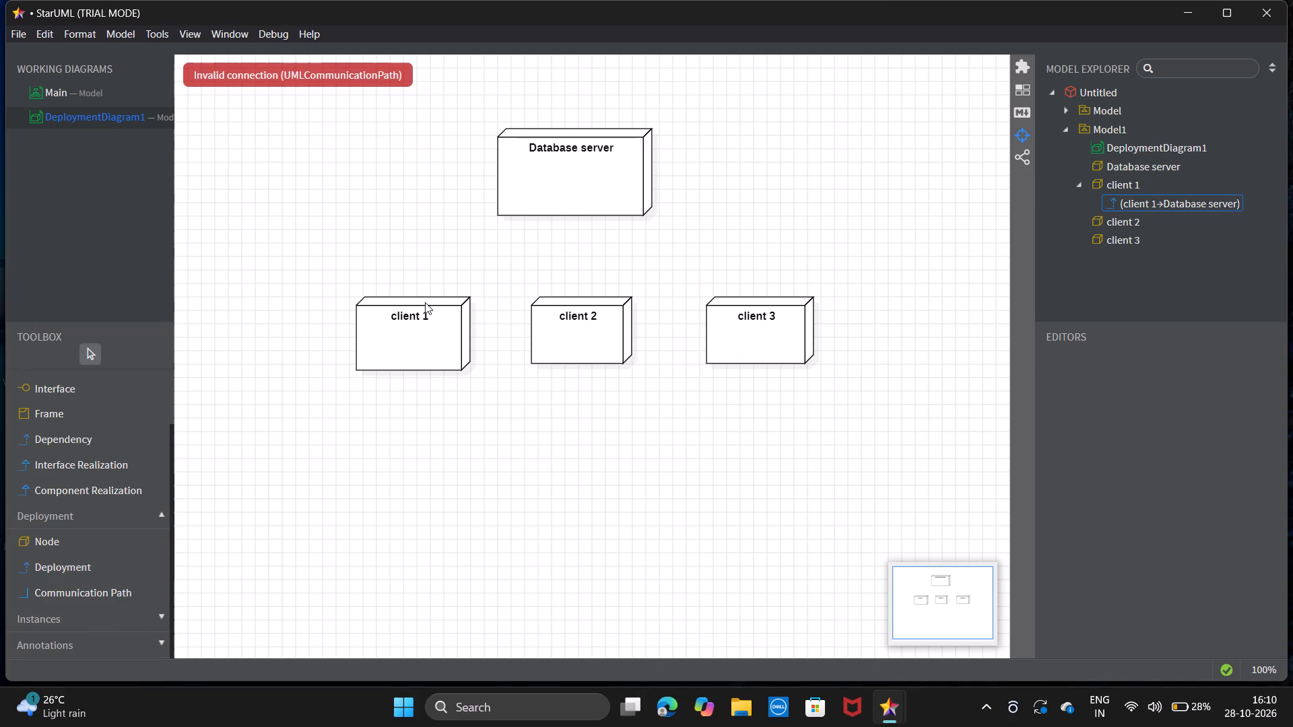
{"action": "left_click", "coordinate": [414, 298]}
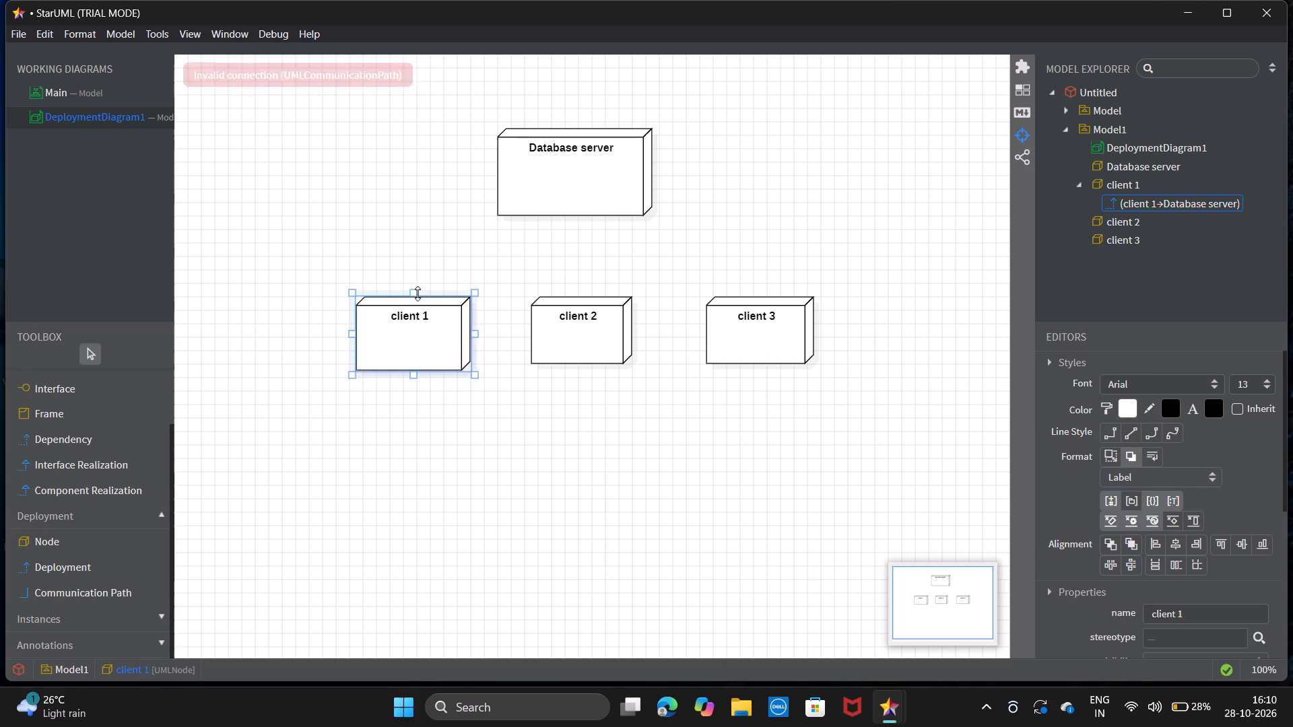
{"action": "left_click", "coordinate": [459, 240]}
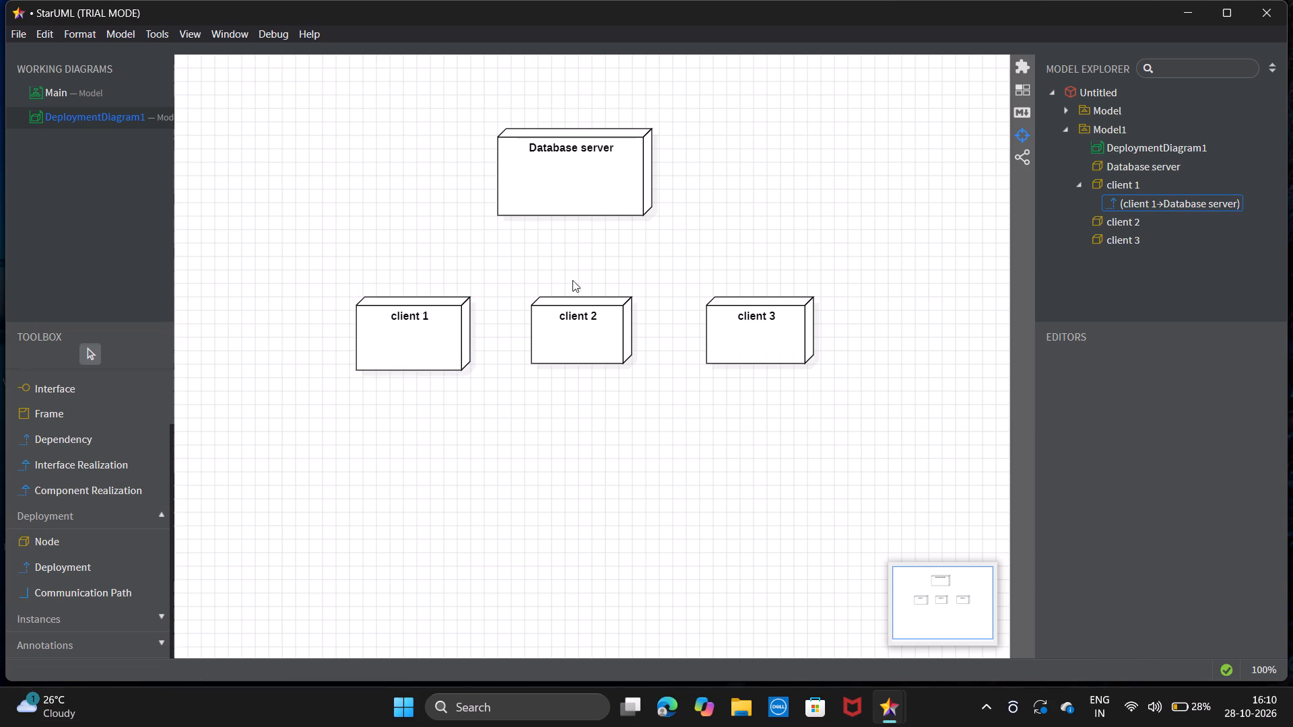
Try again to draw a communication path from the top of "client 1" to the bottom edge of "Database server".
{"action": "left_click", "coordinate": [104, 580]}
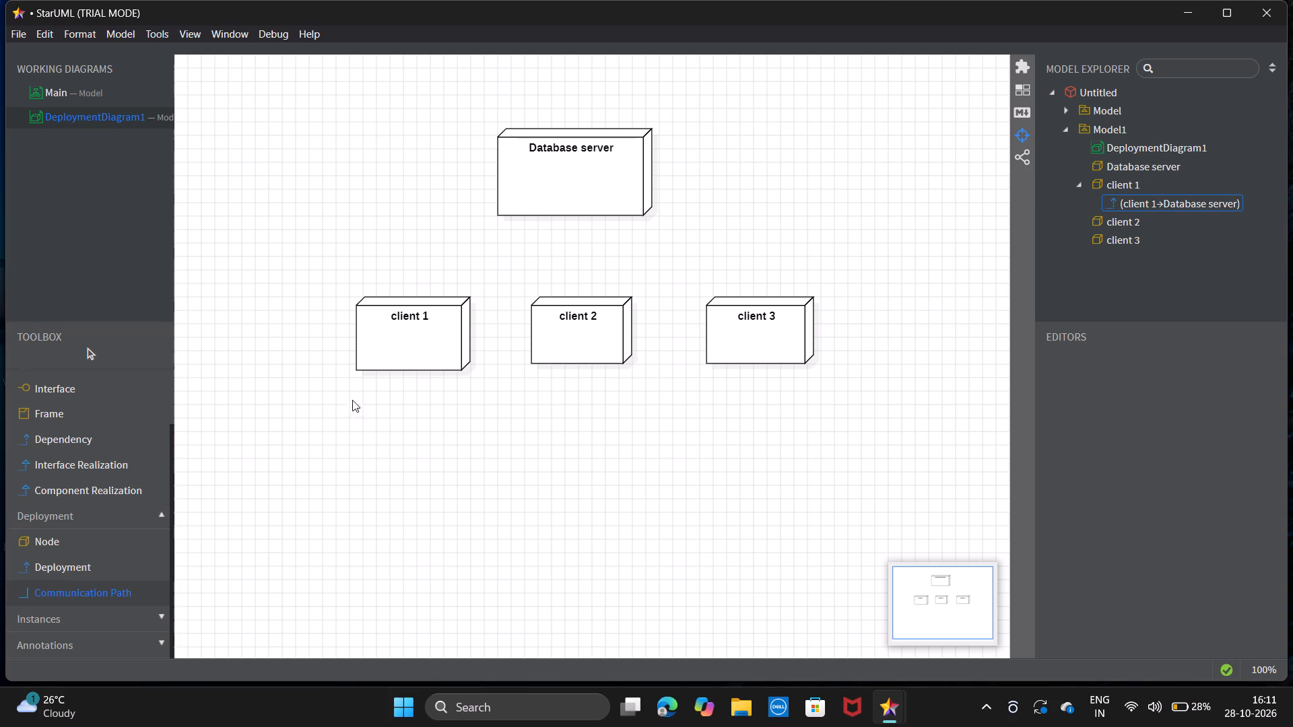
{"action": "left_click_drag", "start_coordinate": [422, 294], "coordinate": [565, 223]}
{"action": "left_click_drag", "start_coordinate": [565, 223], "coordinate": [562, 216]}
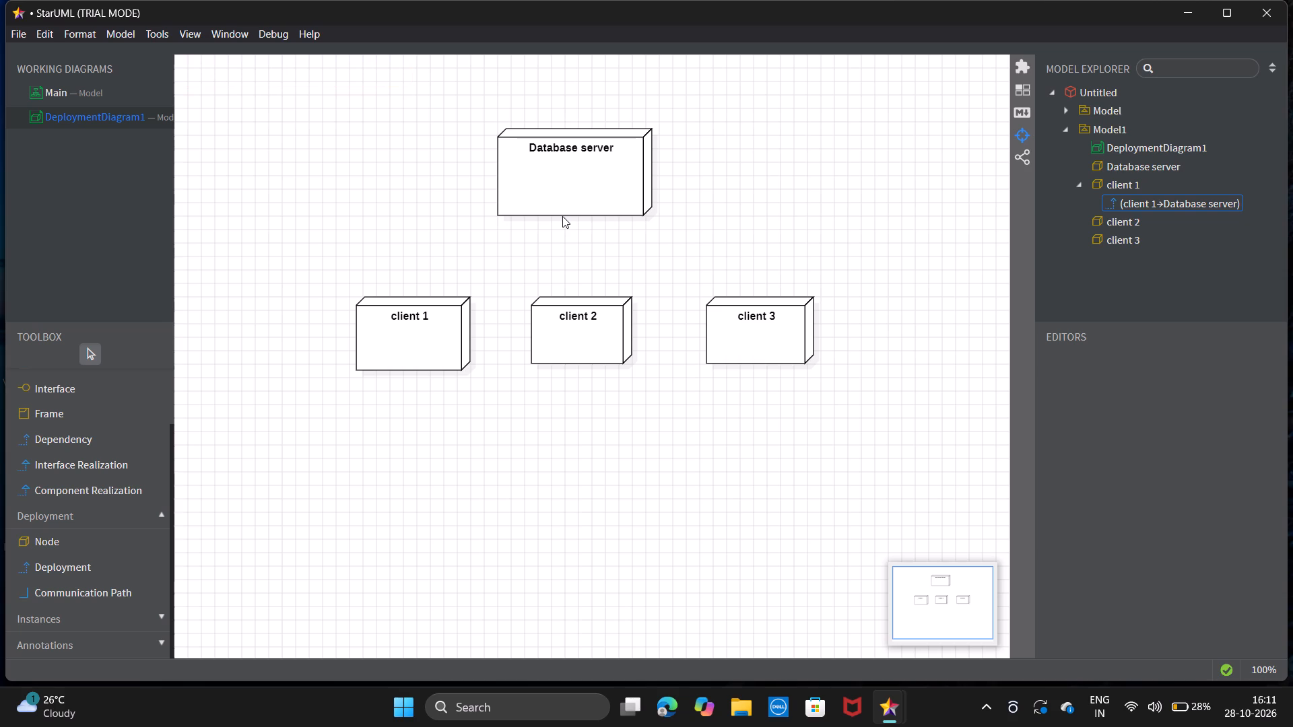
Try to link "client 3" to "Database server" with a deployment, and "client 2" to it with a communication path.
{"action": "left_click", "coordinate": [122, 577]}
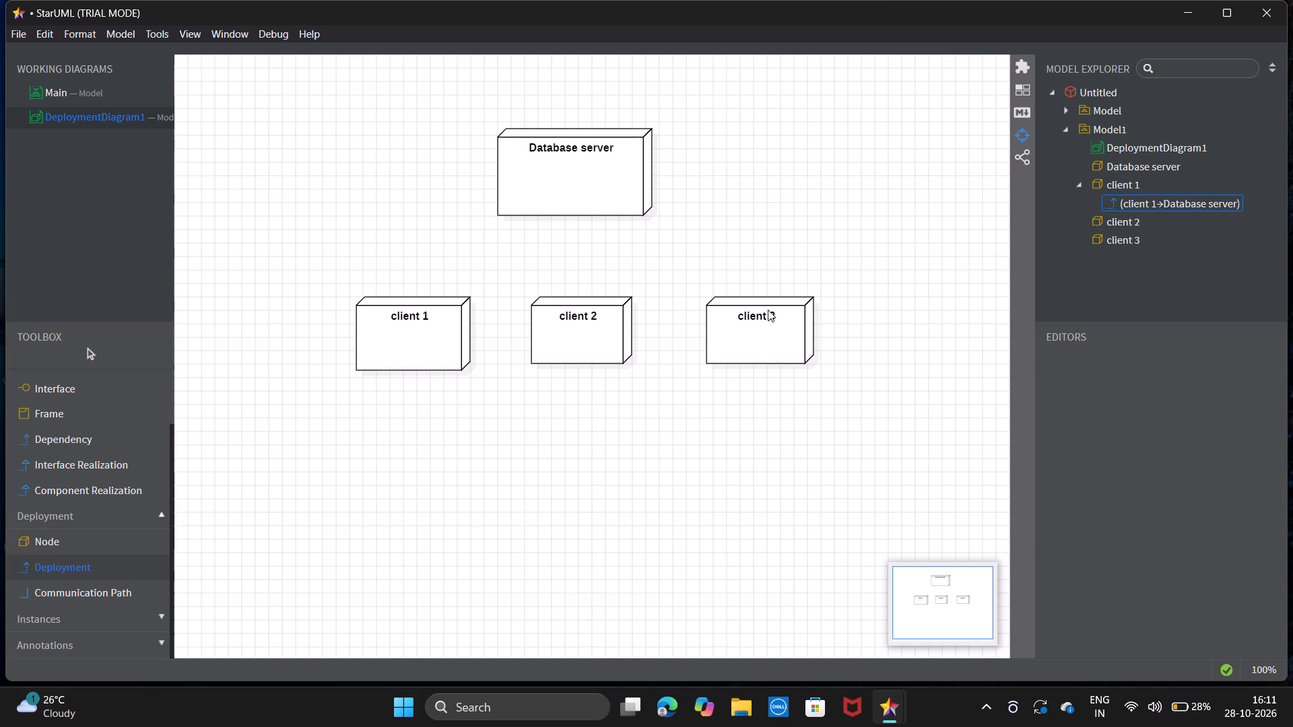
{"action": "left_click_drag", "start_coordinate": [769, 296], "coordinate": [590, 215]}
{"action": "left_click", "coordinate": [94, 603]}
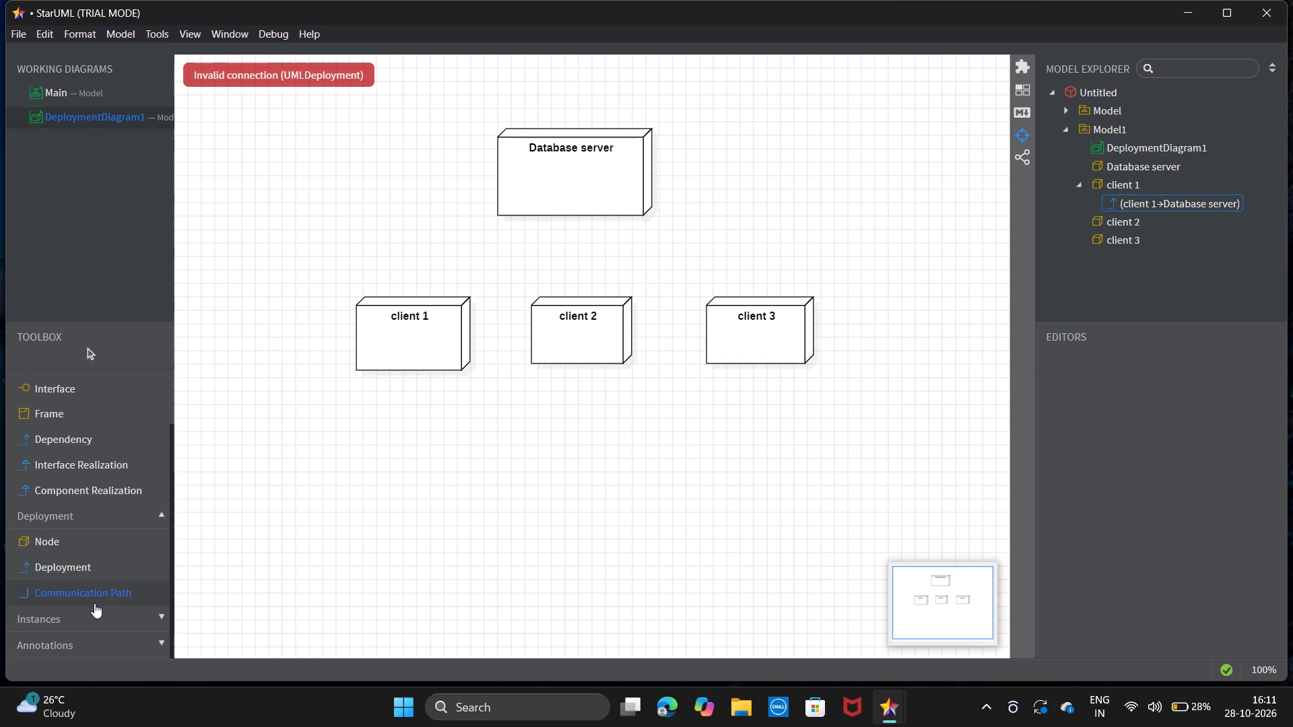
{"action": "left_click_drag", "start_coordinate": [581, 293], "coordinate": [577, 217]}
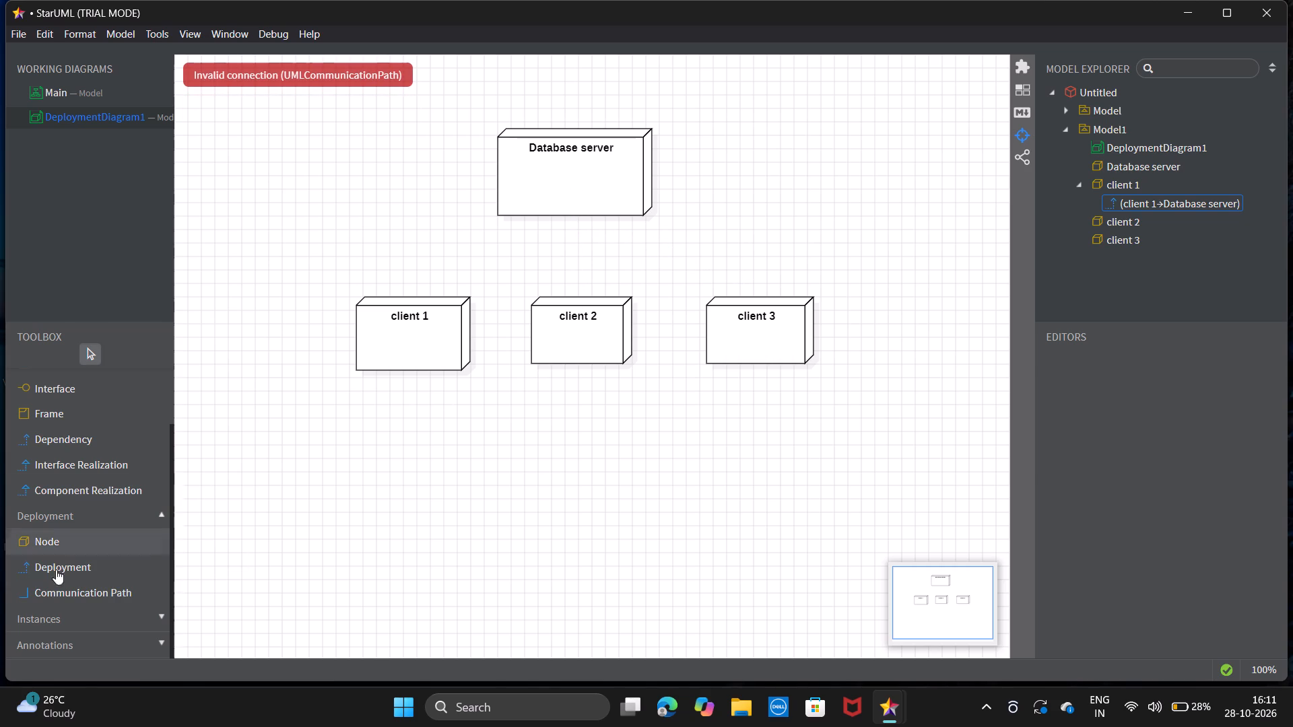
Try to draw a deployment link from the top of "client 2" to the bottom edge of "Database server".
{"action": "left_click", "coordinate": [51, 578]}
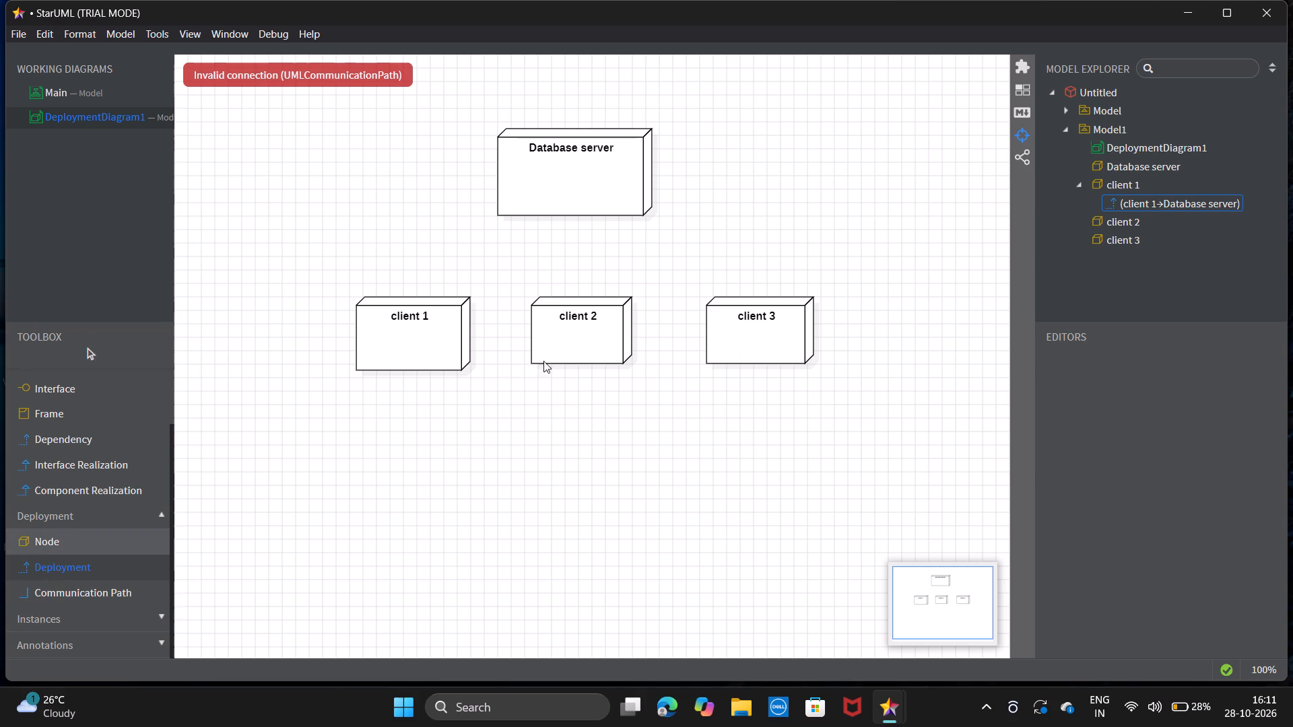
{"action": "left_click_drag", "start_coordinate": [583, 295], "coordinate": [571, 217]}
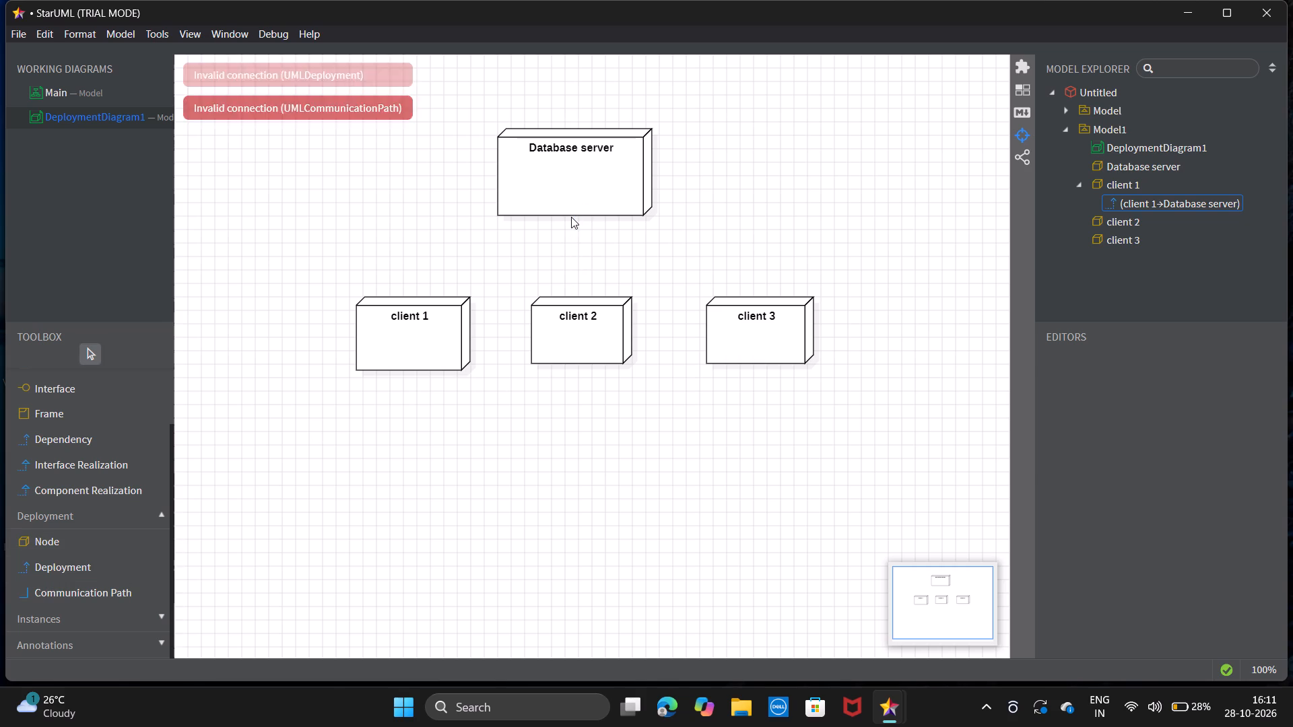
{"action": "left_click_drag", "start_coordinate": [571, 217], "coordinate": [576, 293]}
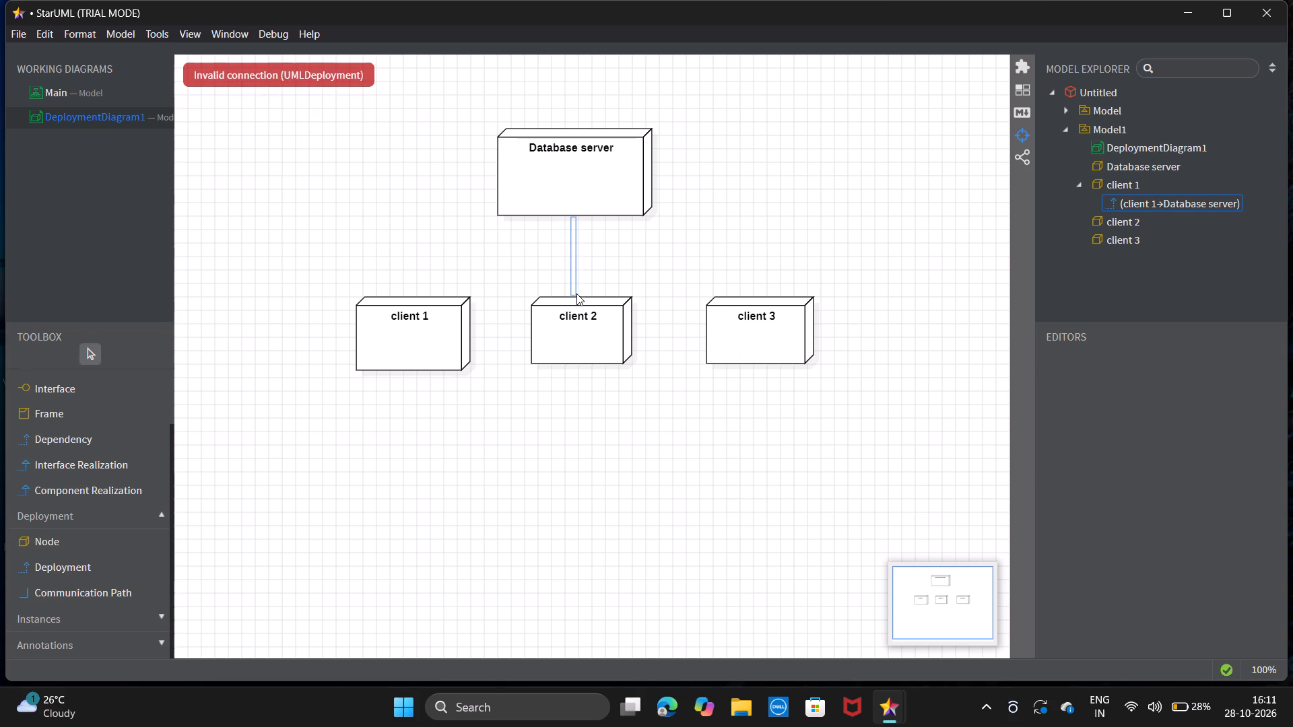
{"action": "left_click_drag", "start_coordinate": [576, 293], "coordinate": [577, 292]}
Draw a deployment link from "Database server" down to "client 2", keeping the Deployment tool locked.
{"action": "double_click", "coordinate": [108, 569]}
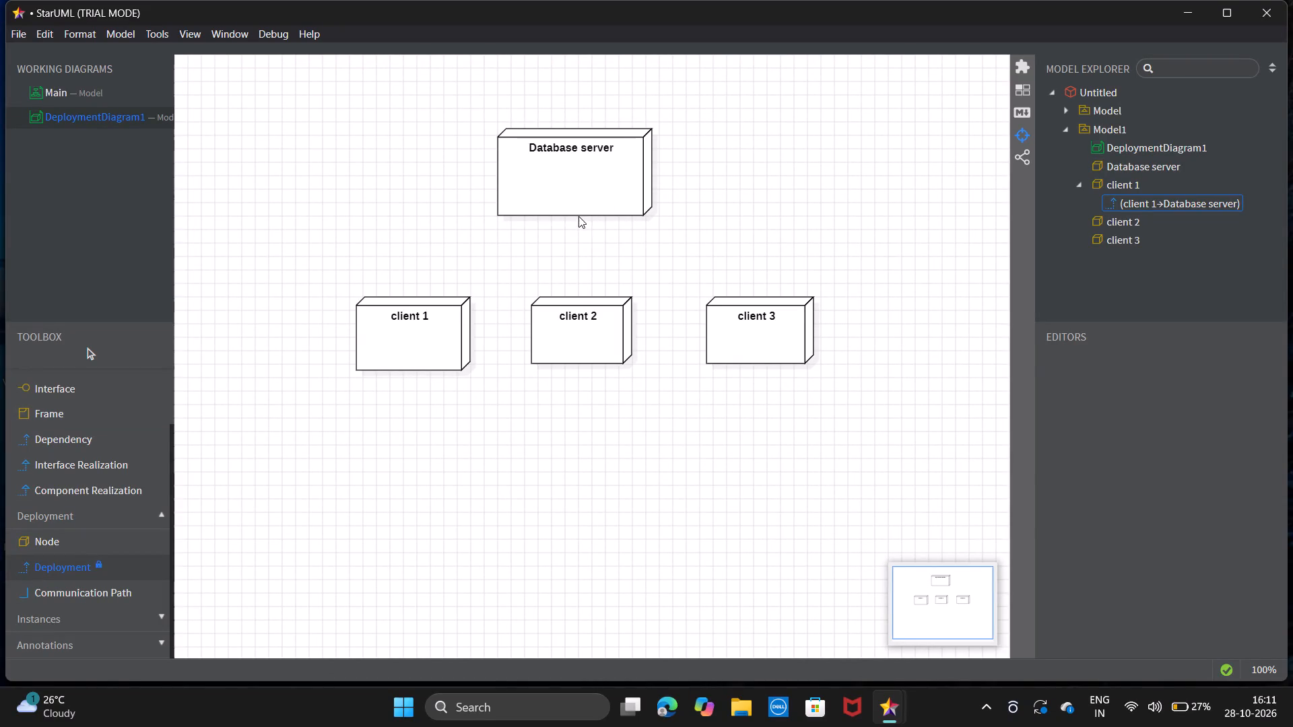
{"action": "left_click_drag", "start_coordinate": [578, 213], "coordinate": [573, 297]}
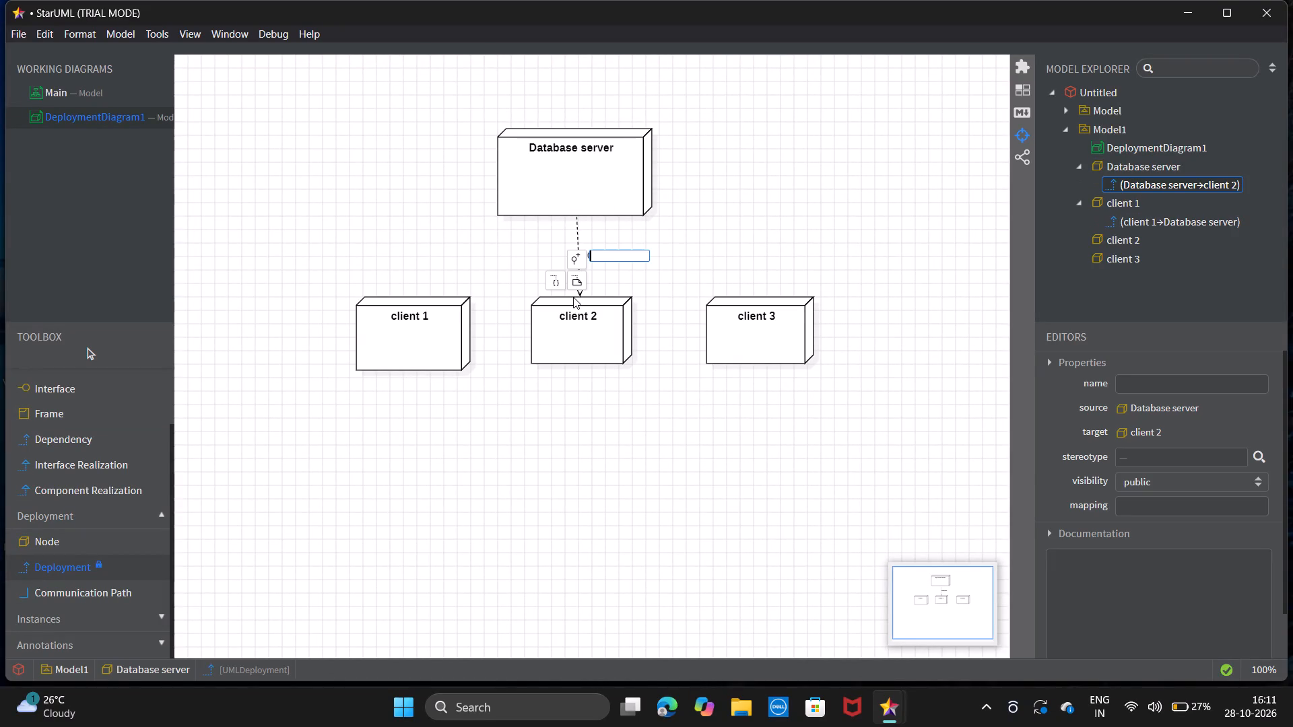
Draw communication paths from "Database server" to "client 1" and to "client 3", with the Communication Path tool locked.
{"action": "double_click", "coordinate": [137, 588]}
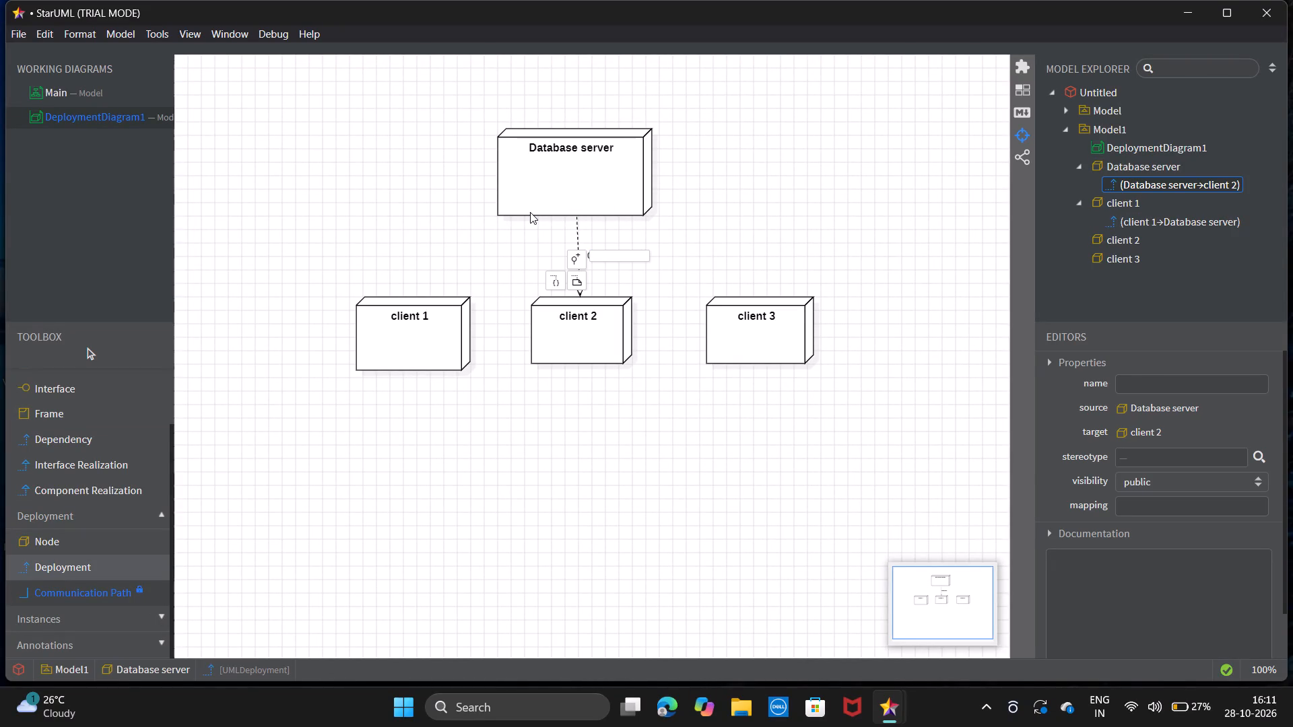
{"action": "left_click_drag", "start_coordinate": [530, 212], "coordinate": [404, 299]}
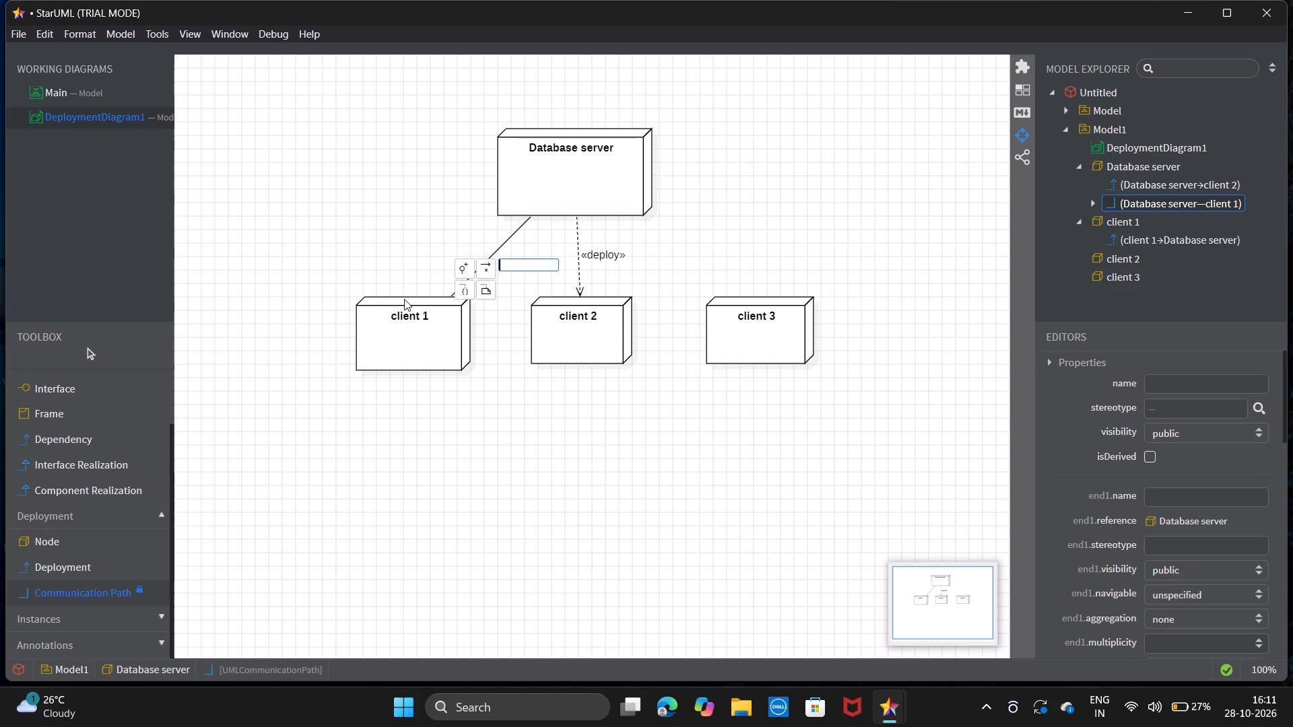
{"action": "left_click_drag", "start_coordinate": [624, 213], "coordinate": [758, 296]}
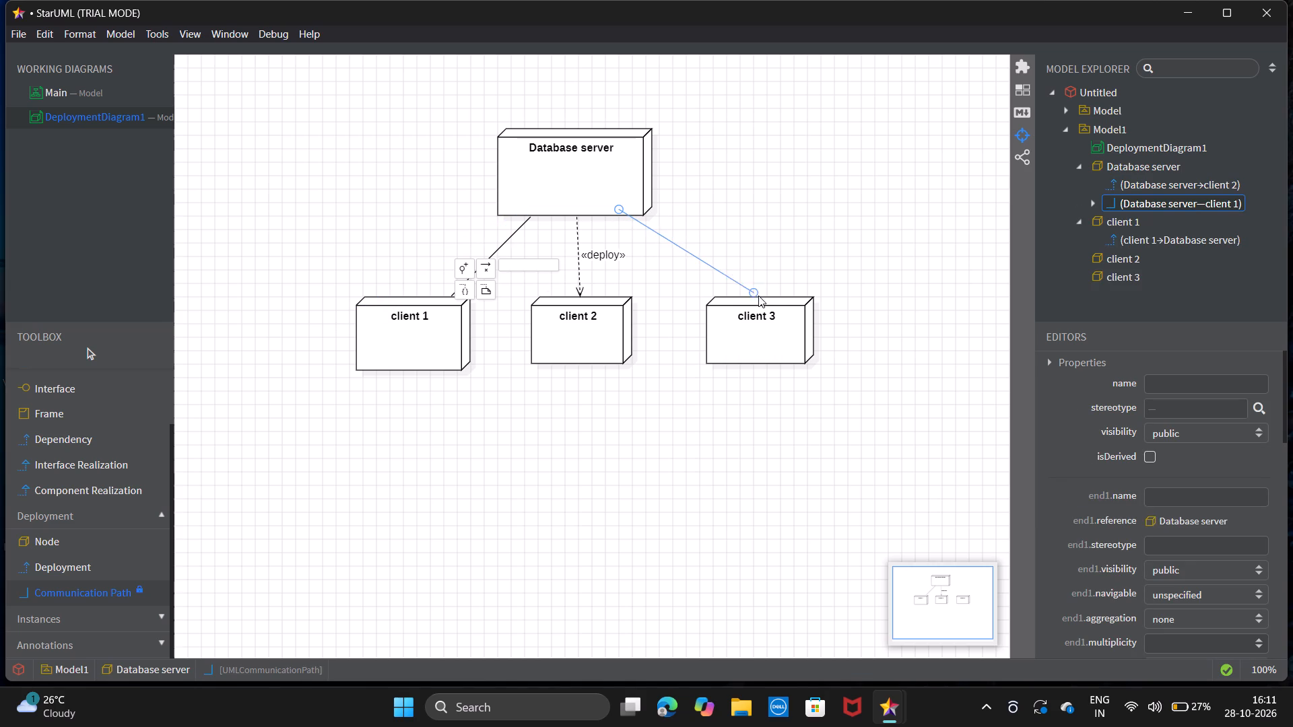
{"action": "left_click_drag", "start_coordinate": [758, 296], "coordinate": [770, 296]}
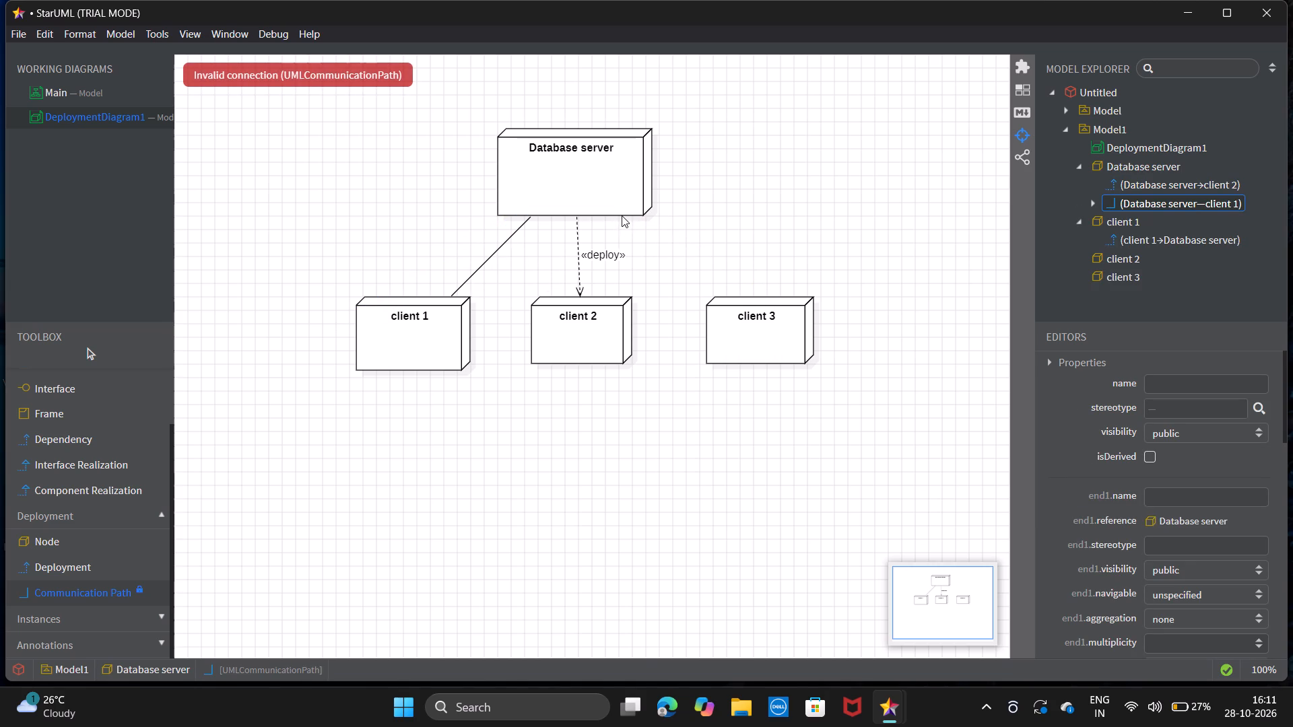
{"action": "left_click_drag", "start_coordinate": [622, 216], "coordinate": [758, 295]}
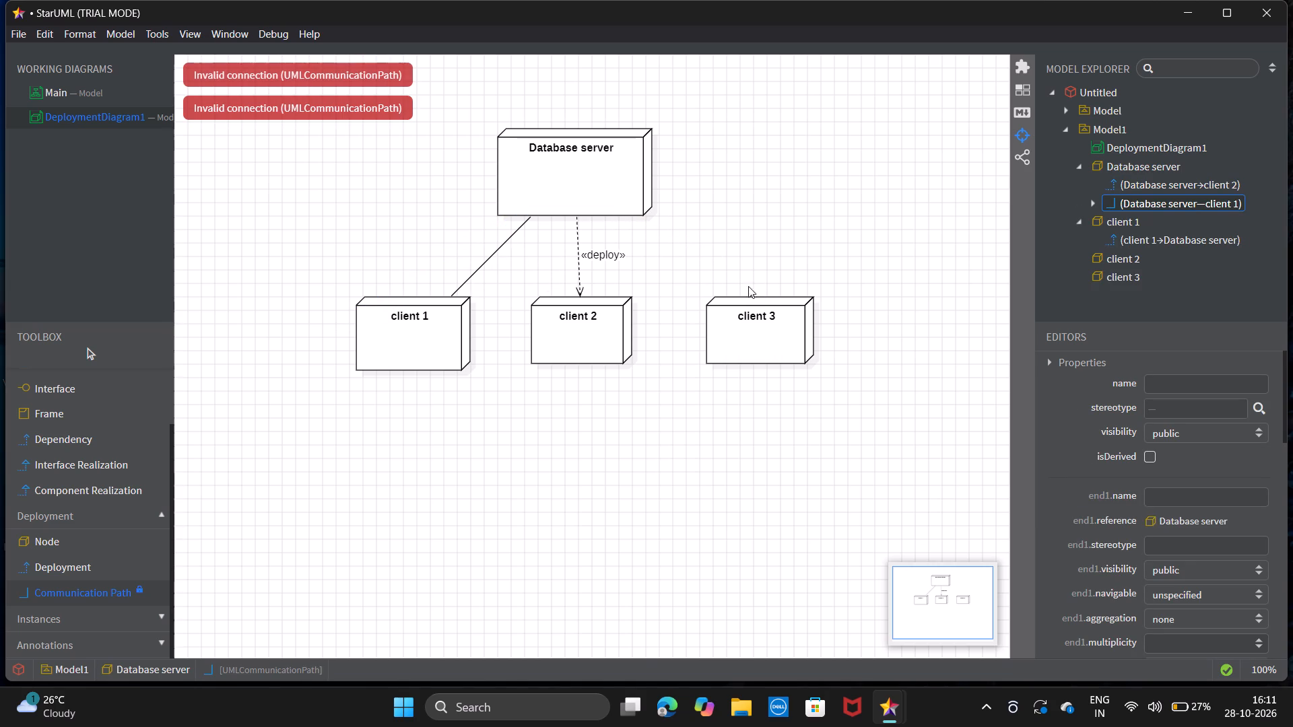
{"action": "left_click_drag", "start_coordinate": [616, 214], "coordinate": [669, 238]}
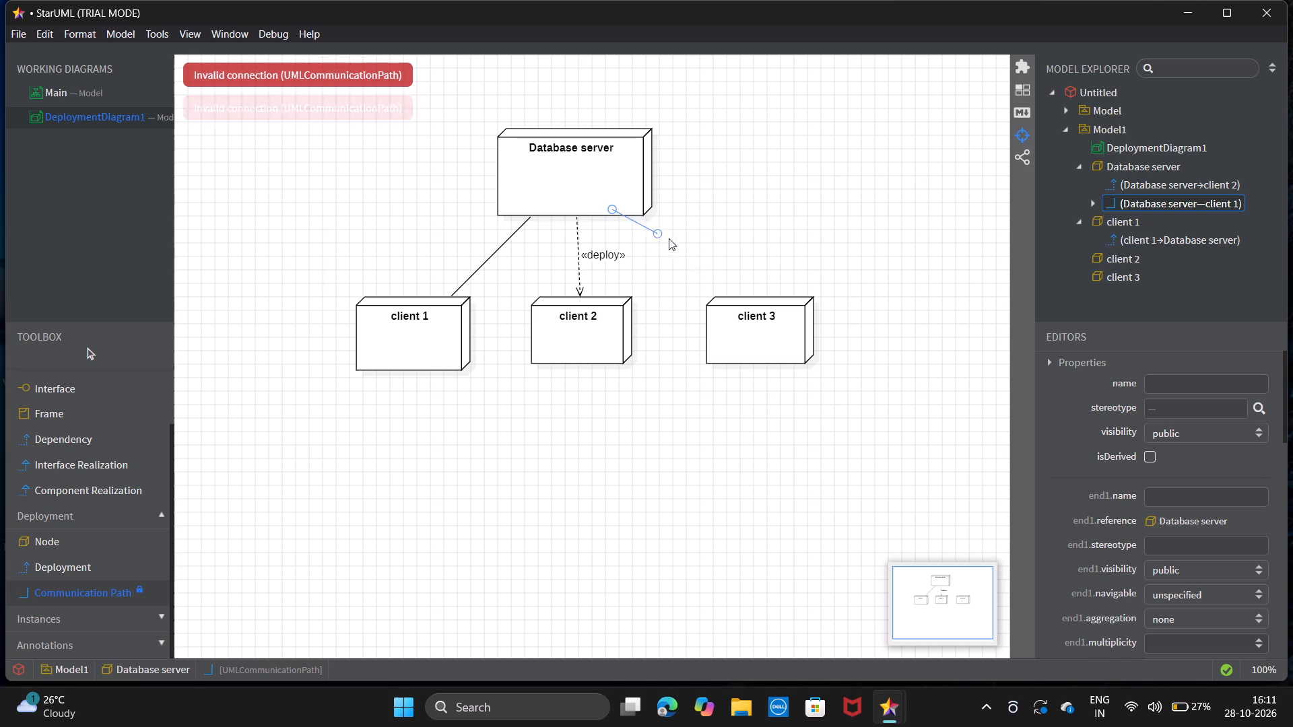
{"action": "left_click_drag", "start_coordinate": [669, 238], "coordinate": [760, 301]}
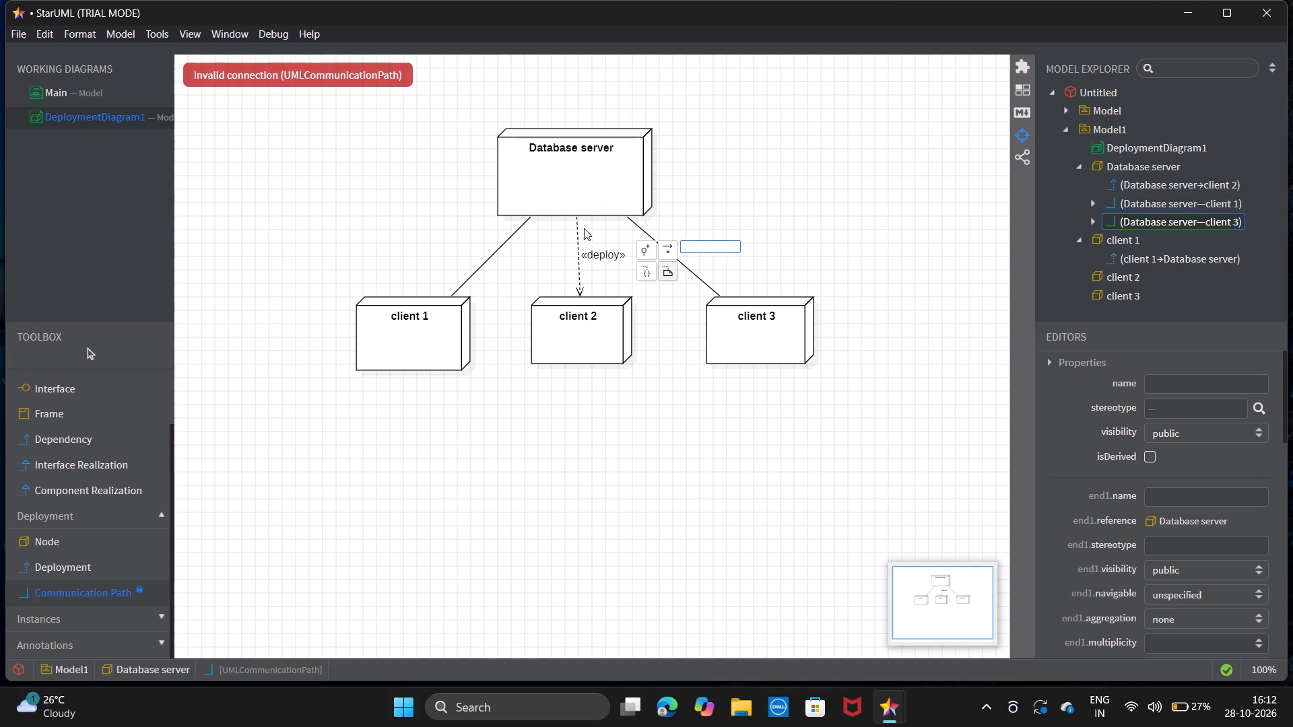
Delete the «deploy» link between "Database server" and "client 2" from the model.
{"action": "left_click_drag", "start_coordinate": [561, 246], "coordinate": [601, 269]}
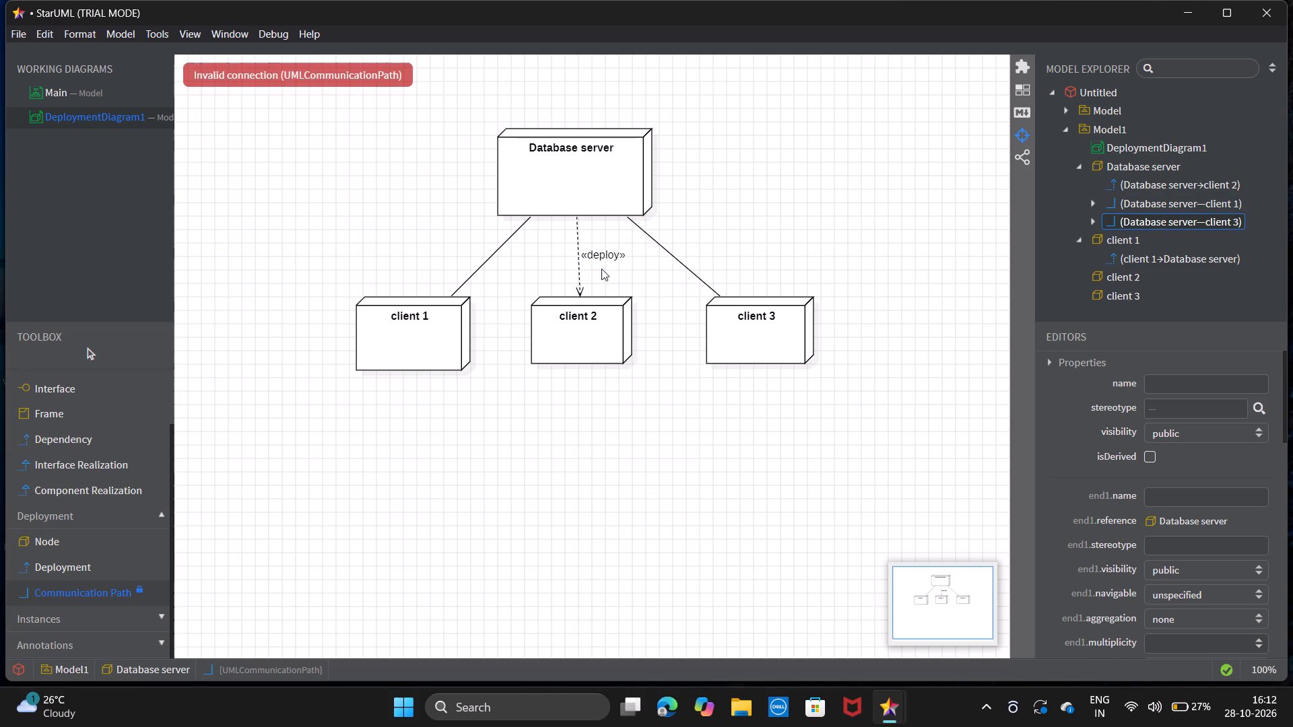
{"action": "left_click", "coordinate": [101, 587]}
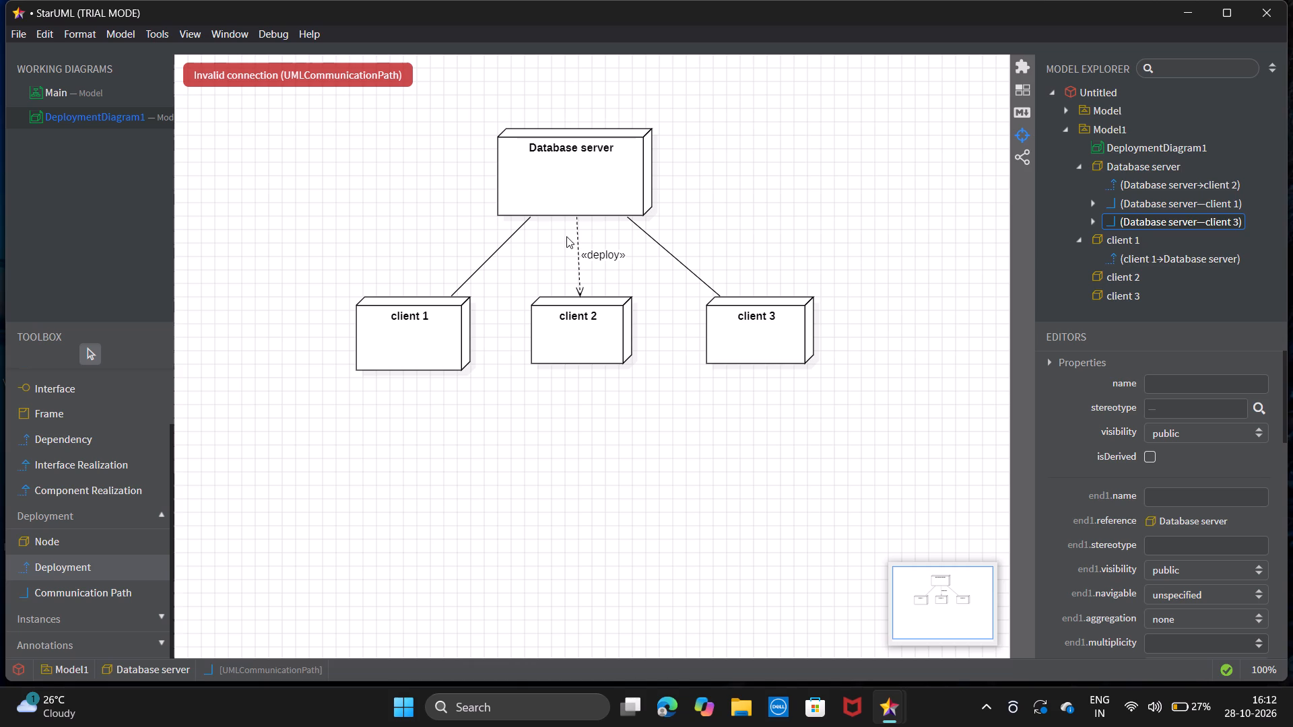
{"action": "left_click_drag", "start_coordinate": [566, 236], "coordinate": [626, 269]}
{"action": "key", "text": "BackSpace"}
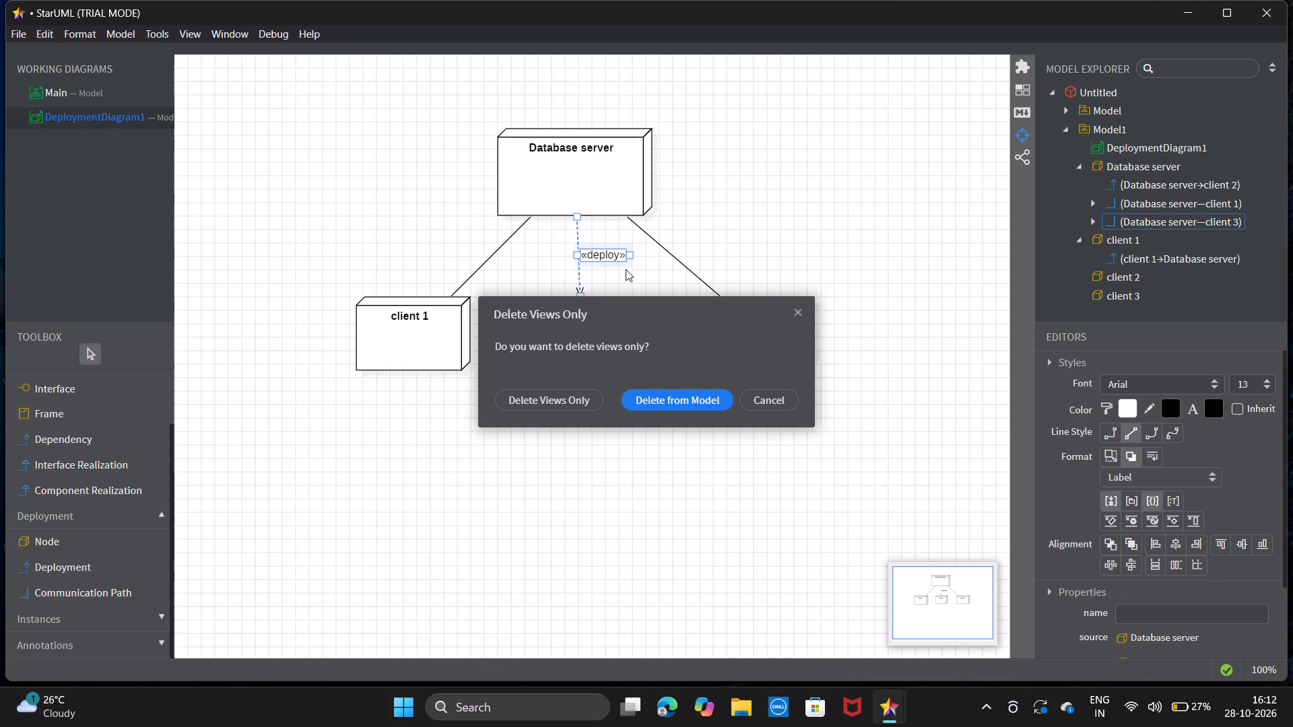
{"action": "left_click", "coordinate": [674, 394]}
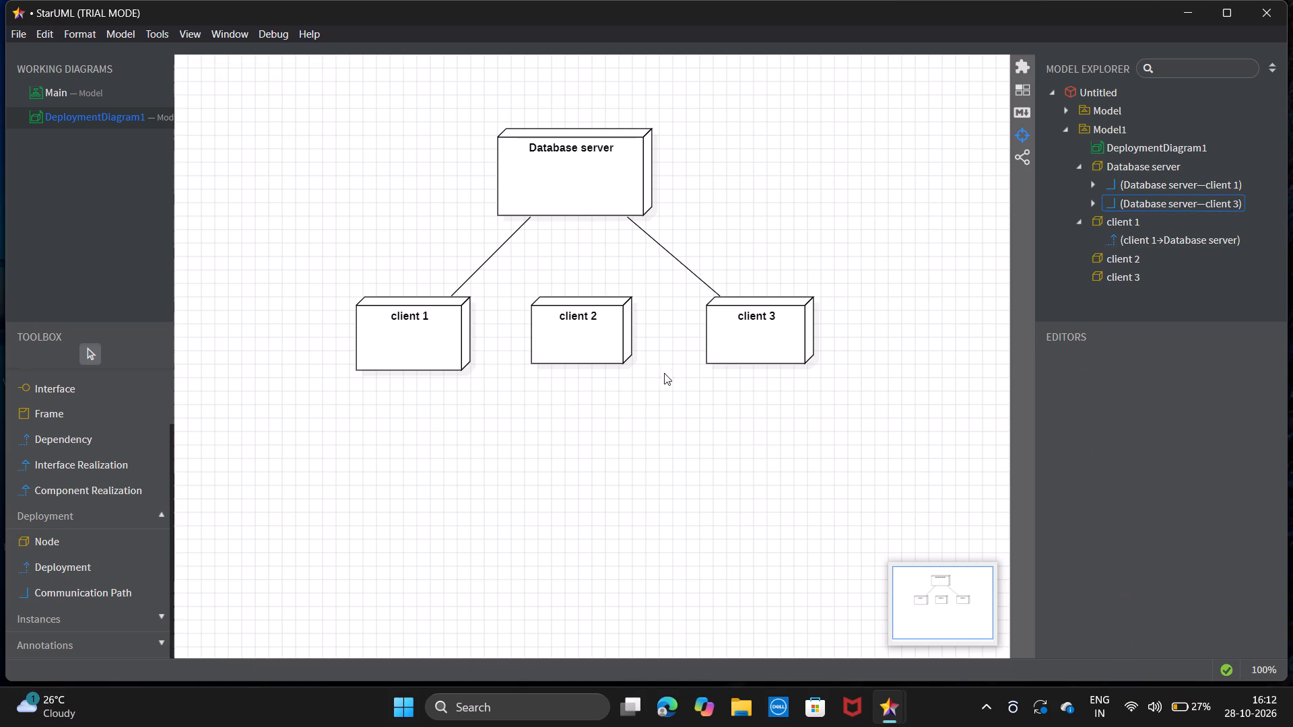
Draw a communication path from the bottom edge of "Database server" to the top of "client 2".
{"action": "double_click", "coordinate": [104, 589]}
{"action": "left_click_drag", "start_coordinate": [577, 218], "coordinate": [581, 294]}
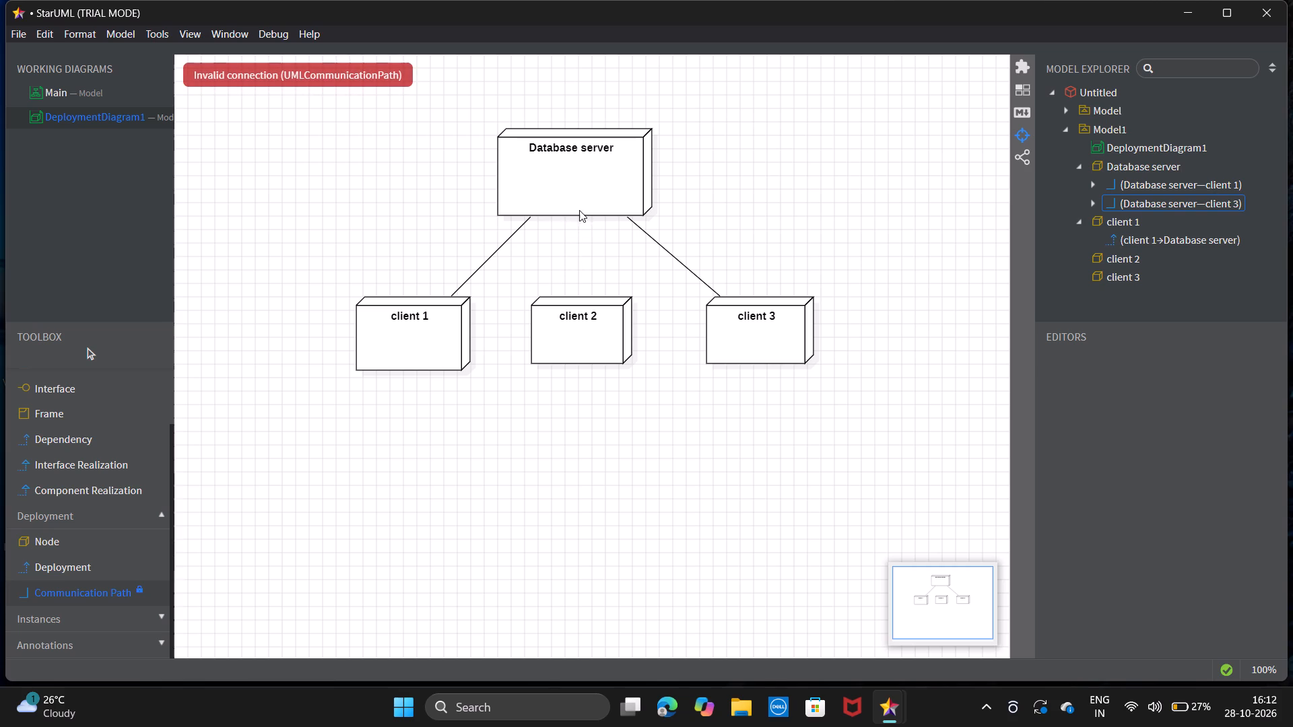
{"action": "left_click_drag", "start_coordinate": [578, 217], "coordinate": [588, 267]}
{"action": "left_click_drag", "start_coordinate": [588, 267], "coordinate": [583, 295]}
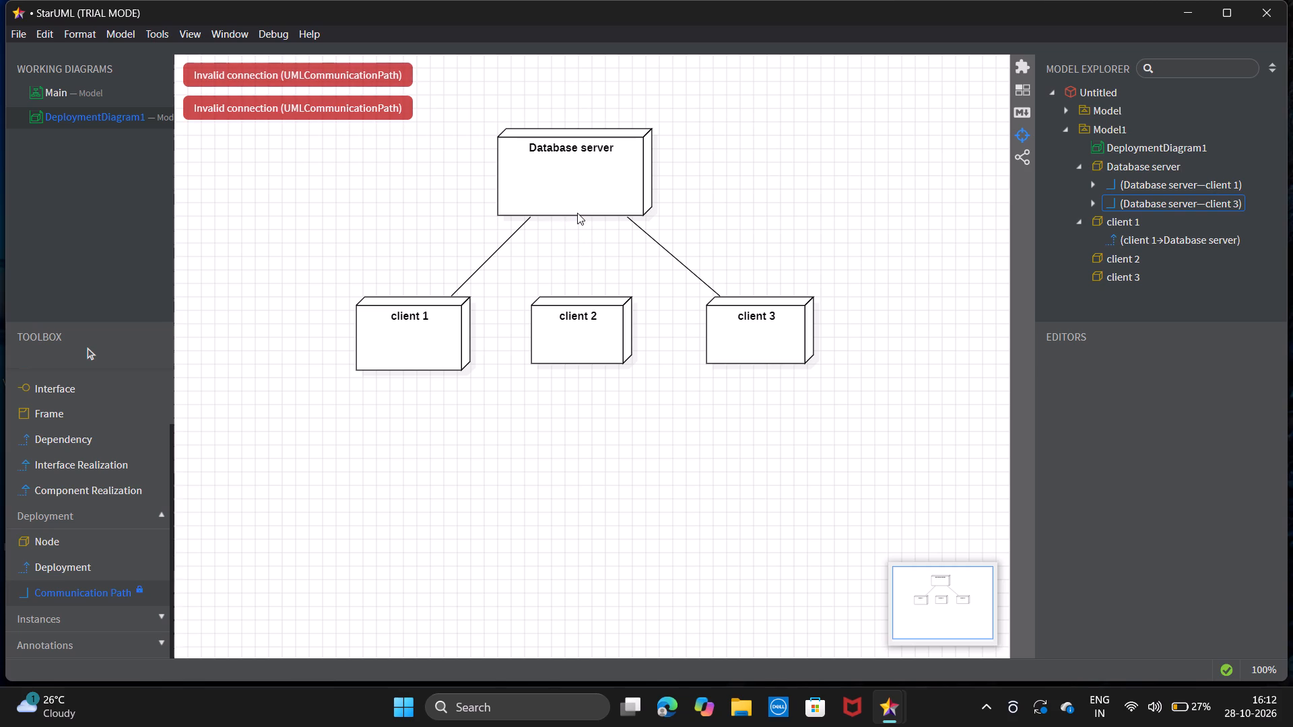
{"action": "left_click_drag", "start_coordinate": [577, 213], "coordinate": [570, 299]}
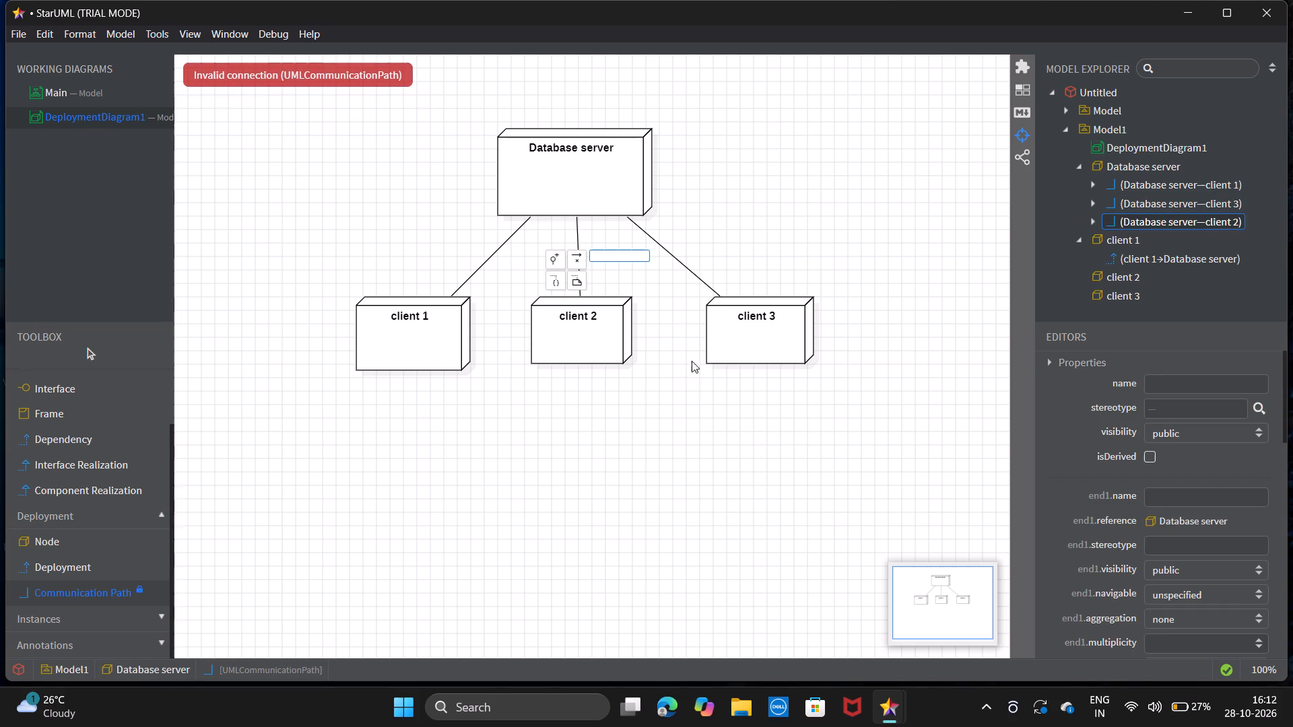
{"action": "left_click", "coordinate": [681, 383]}
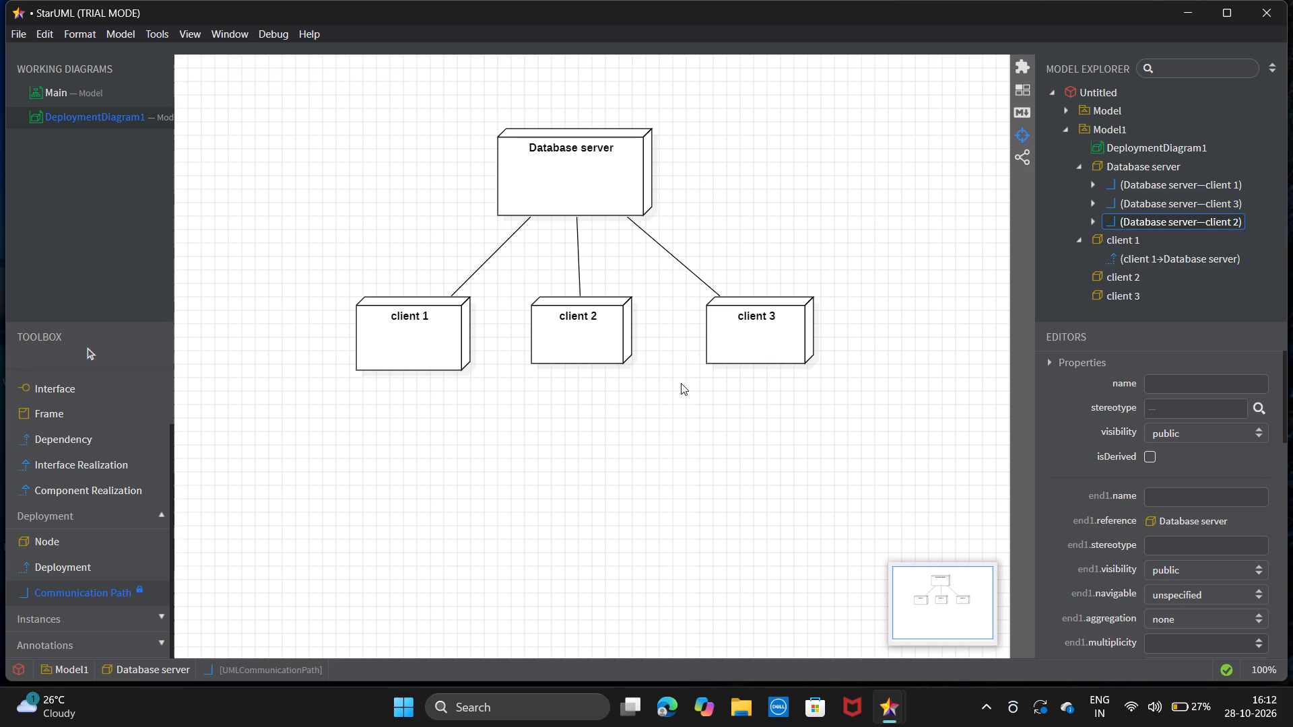
Save the project as "deployment diagram" in the Book Bank folder on the Desktop.
{"action": "key", "text": "ctrl+s"}
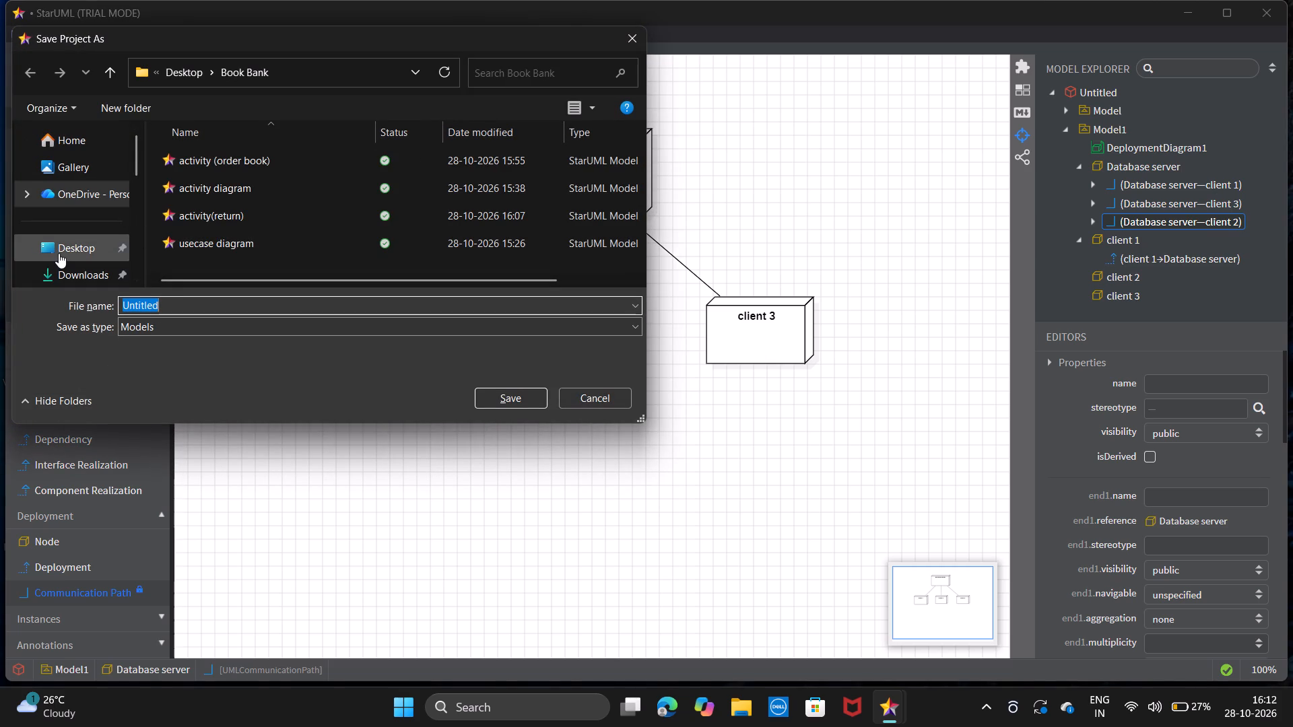
{"action": "left_click", "coordinate": [59, 253]}
{"action": "left_click", "coordinate": [207, 154]}
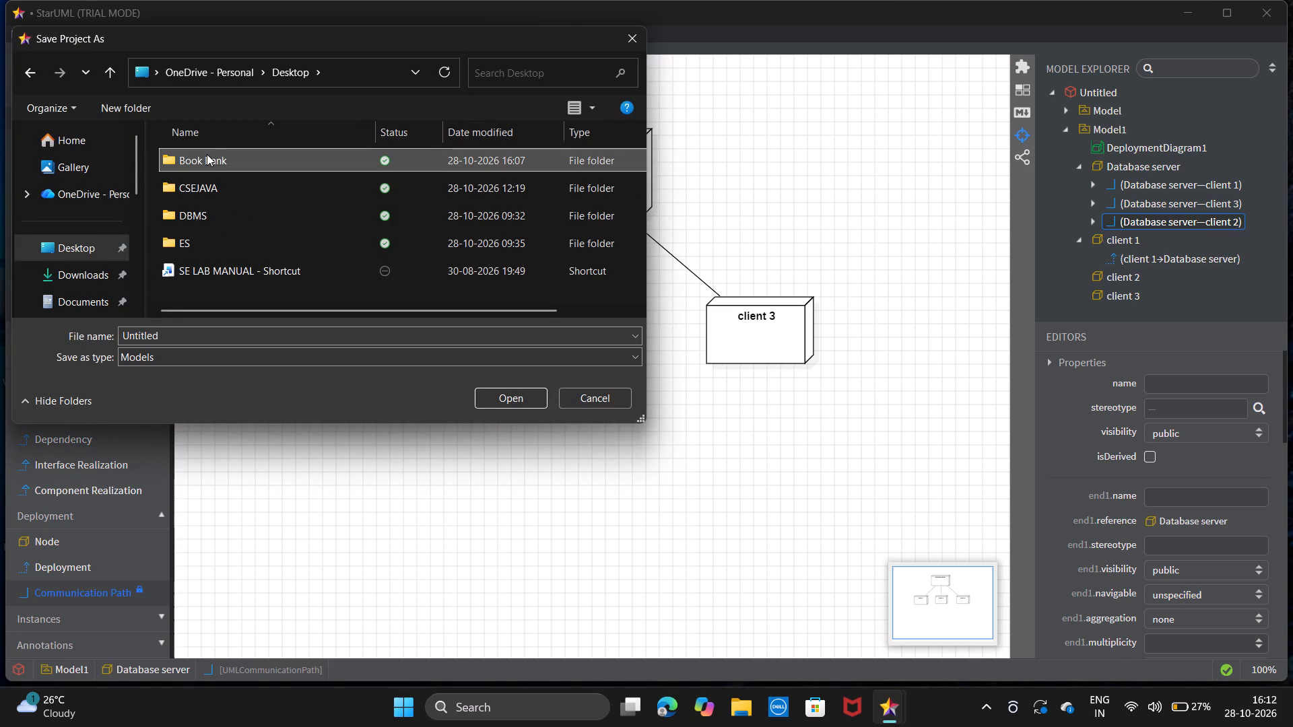
{"action": "double_click", "coordinate": [207, 154]}
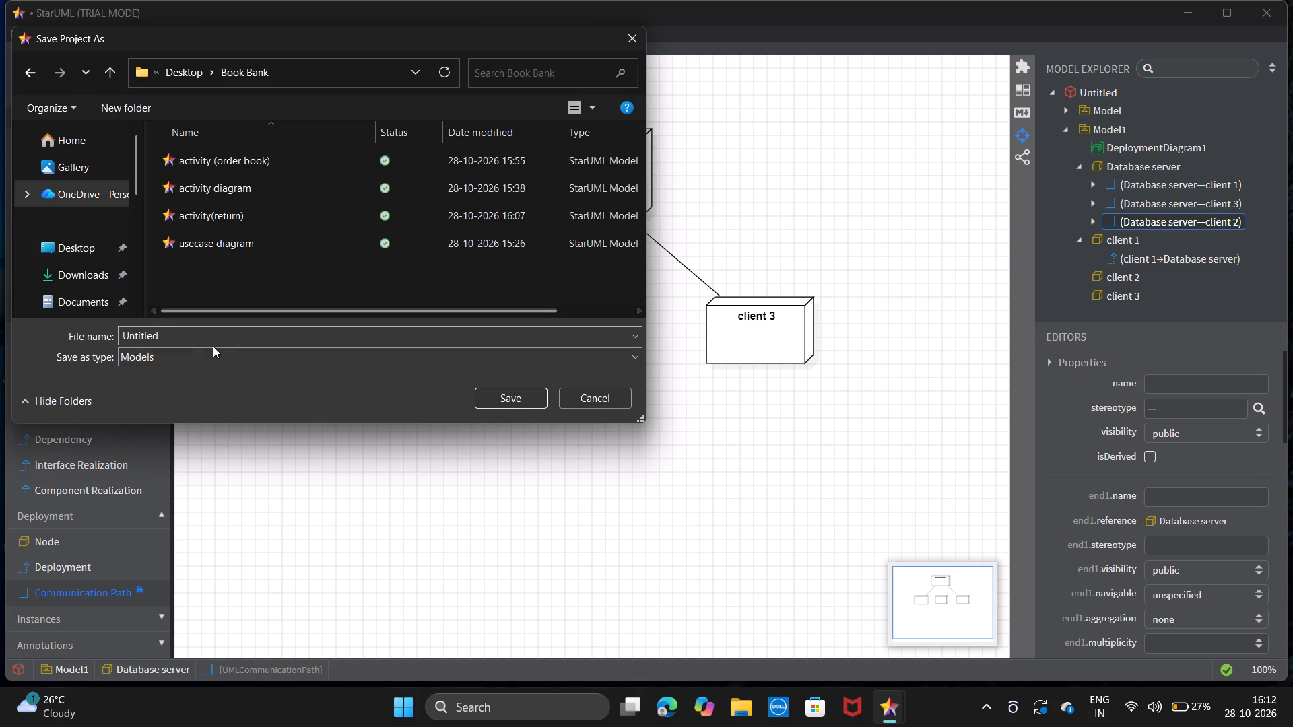
{"action": "left_click", "coordinate": [245, 337]}
{"action": "key", "text": "BackSpace"}
{"action": "key", "text": "BackSpace"}
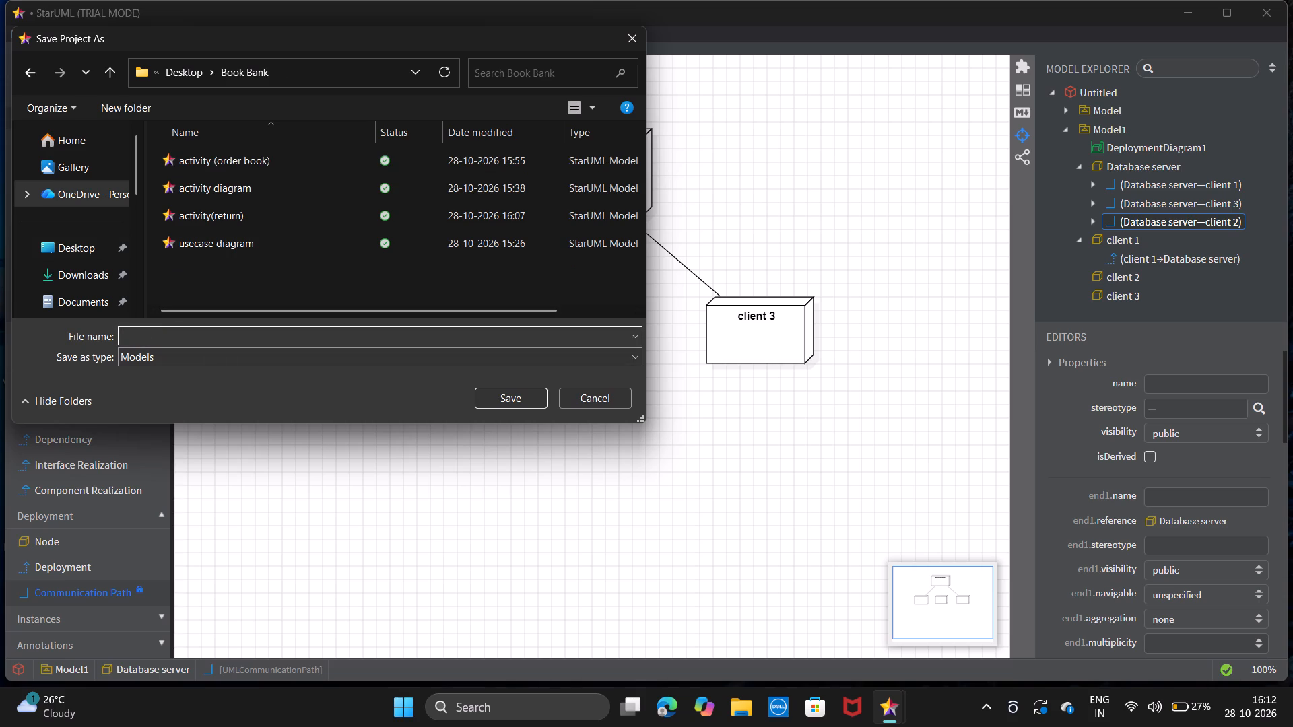
{"action": "type", "text": "deployment"}
{"action": "key", "text": "space"}
{"action": "type", "text": "diagram"}
{"action": "key", "text": "Return"}
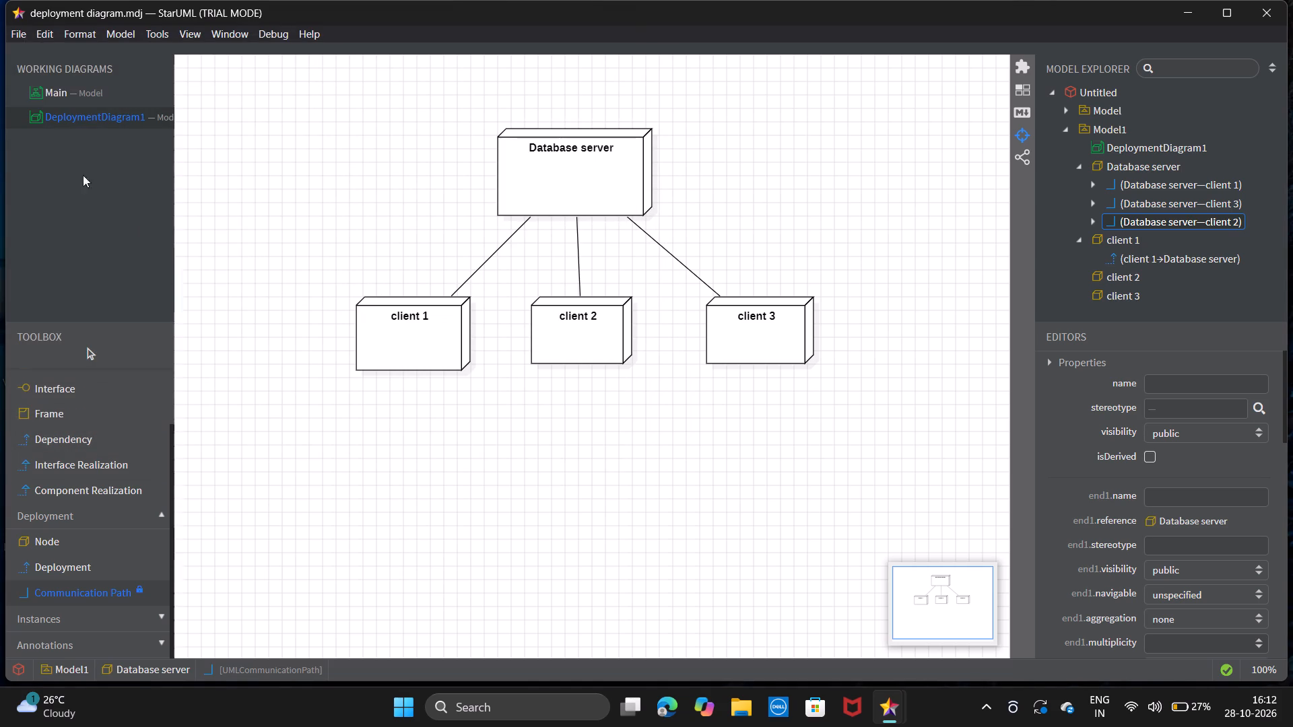
Create a new empty project and dismiss the licence activation dialog.
{"action": "left_click", "coordinate": [15, 28]}
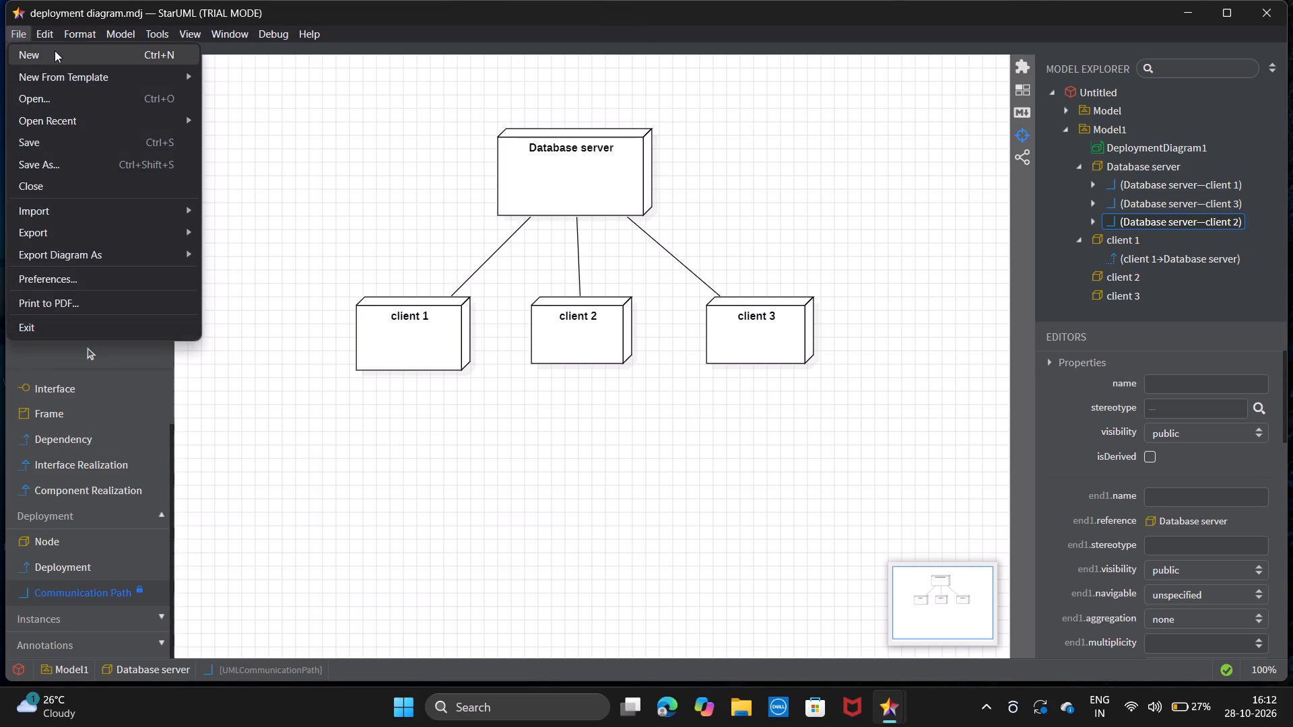
{"action": "left_click", "coordinate": [55, 50]}
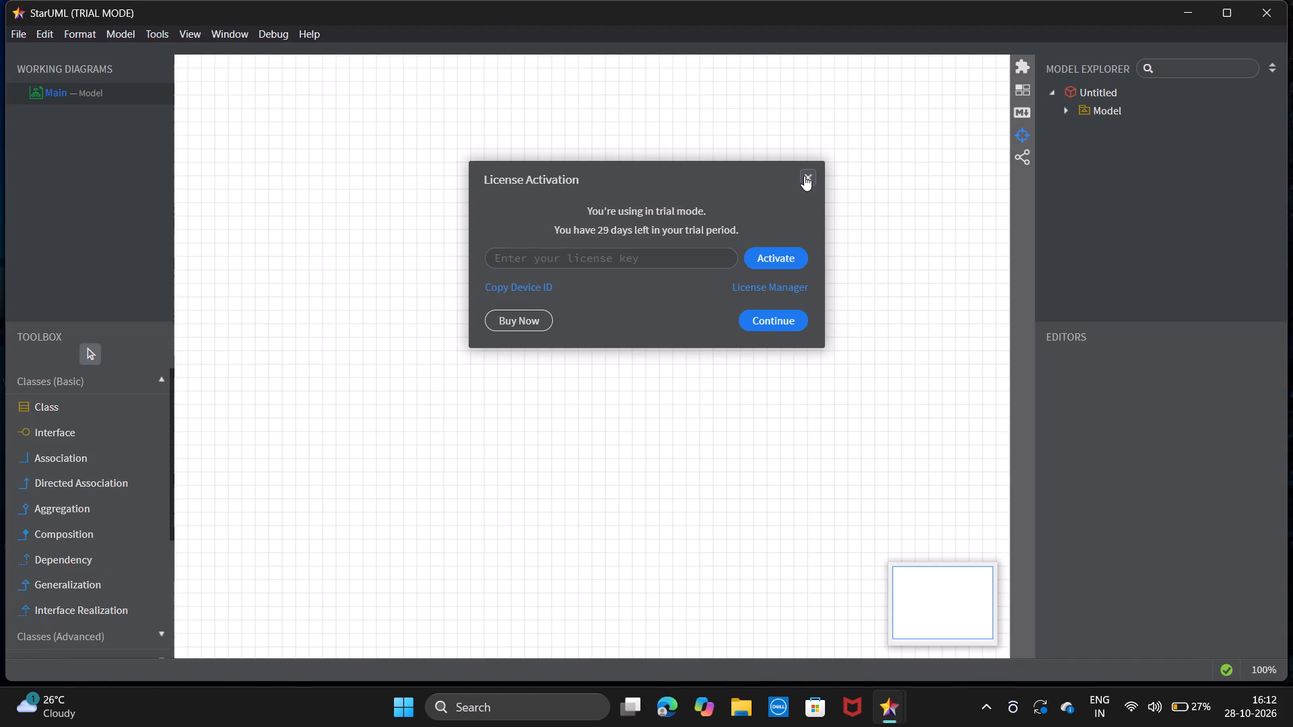
{"action": "left_click", "coordinate": [804, 176]}
Add a Statechart Diagram to the new project.
{"action": "left_click", "coordinate": [131, 30]}
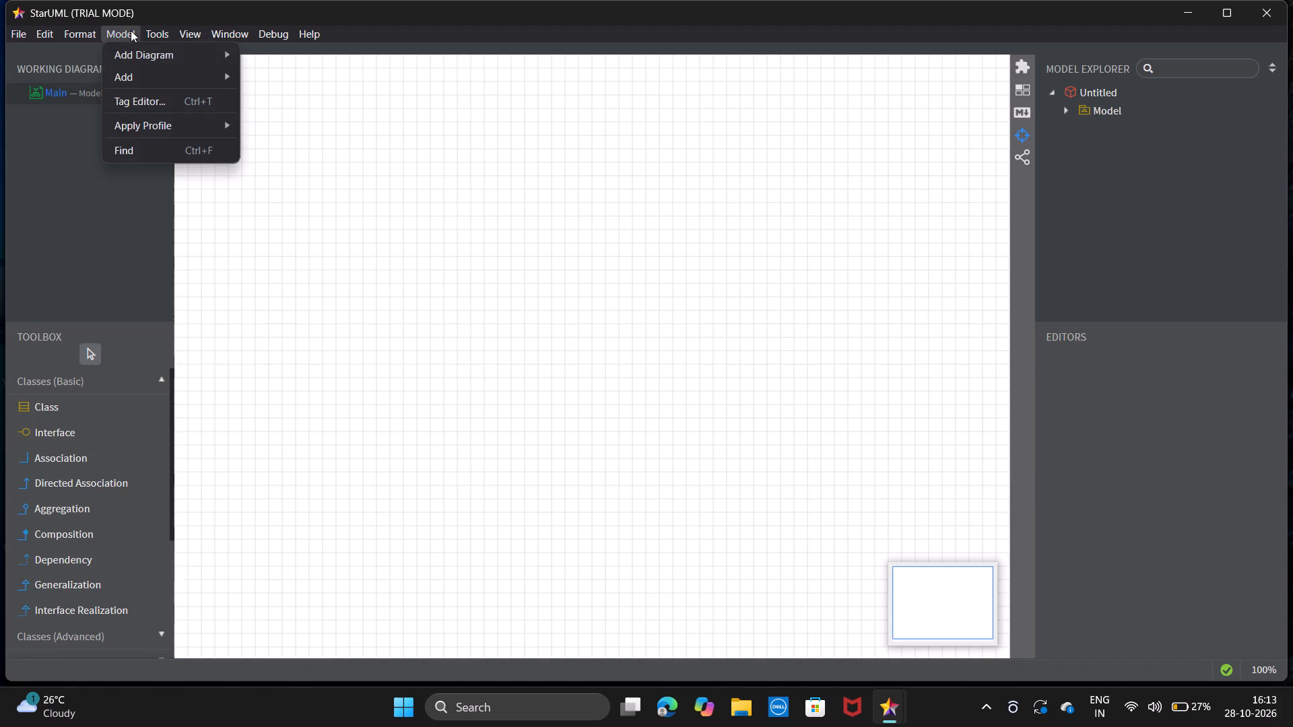
{"action": "left_click", "coordinate": [177, 55]}
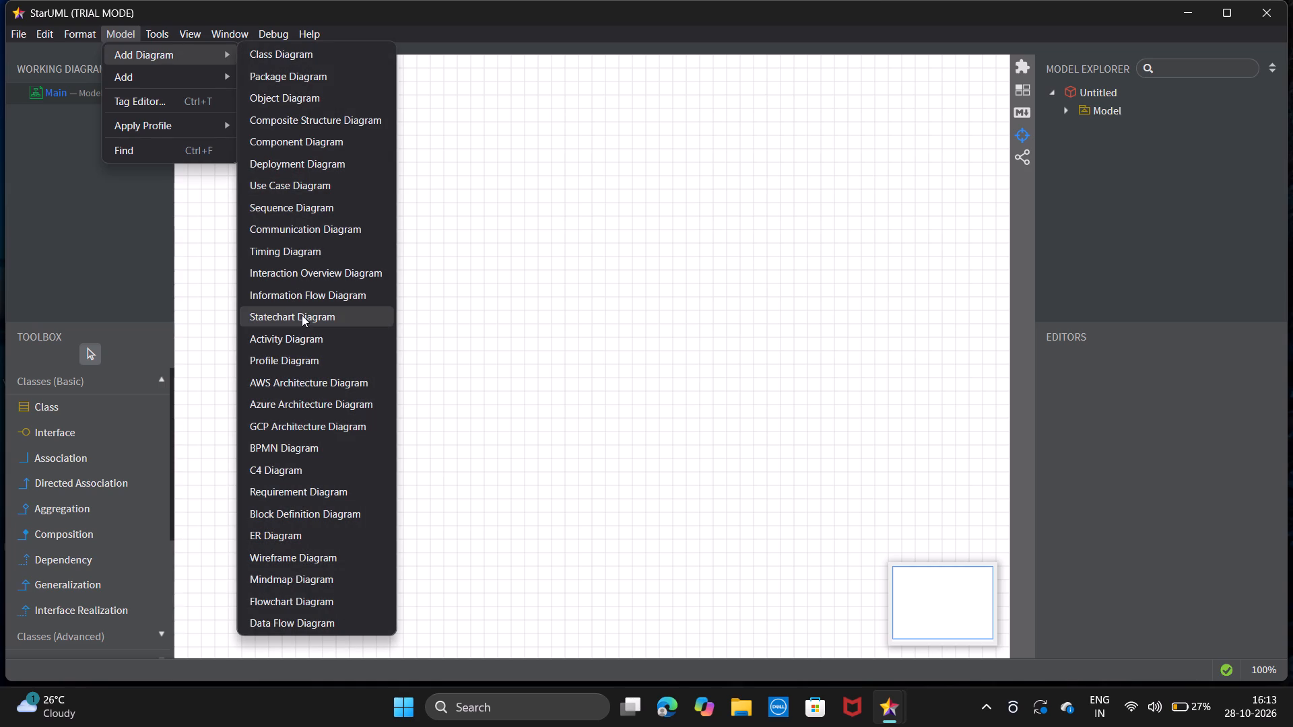
{"action": "left_click", "coordinate": [302, 315]}
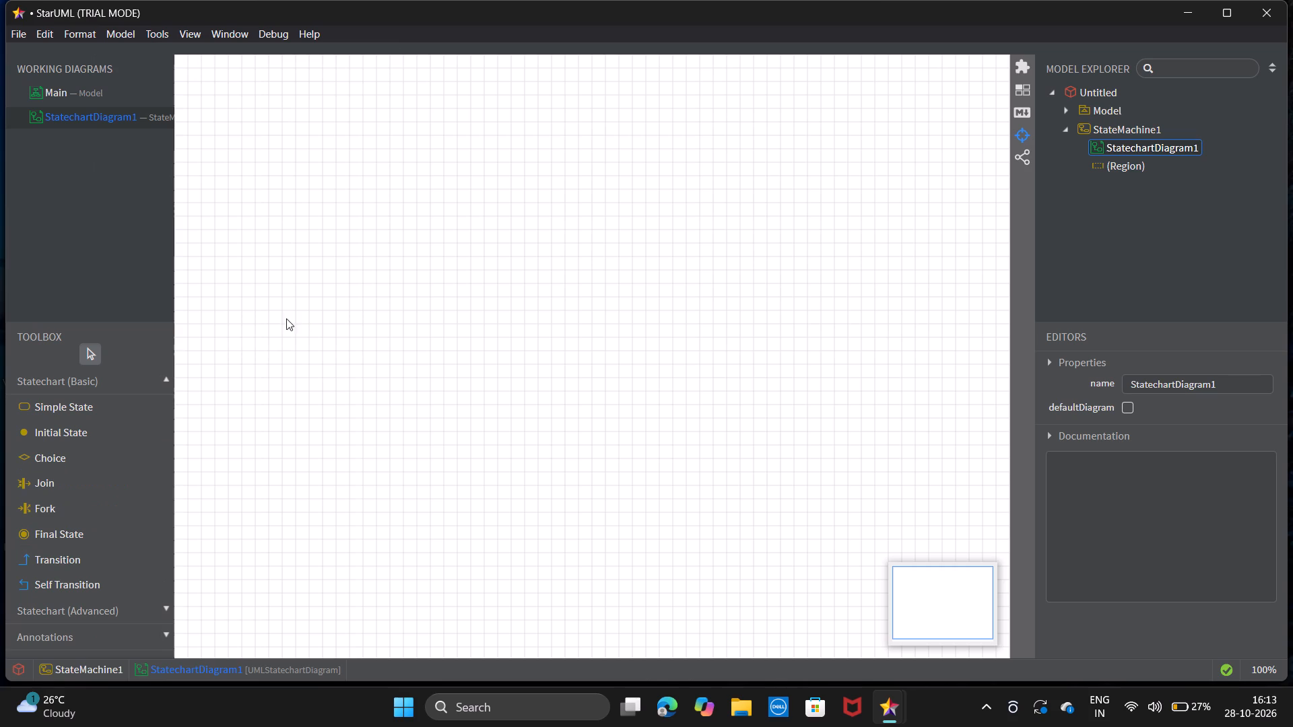
Place an unnamed initial state near the diagram's left edge.
{"action": "left_click", "coordinate": [30, 432]}
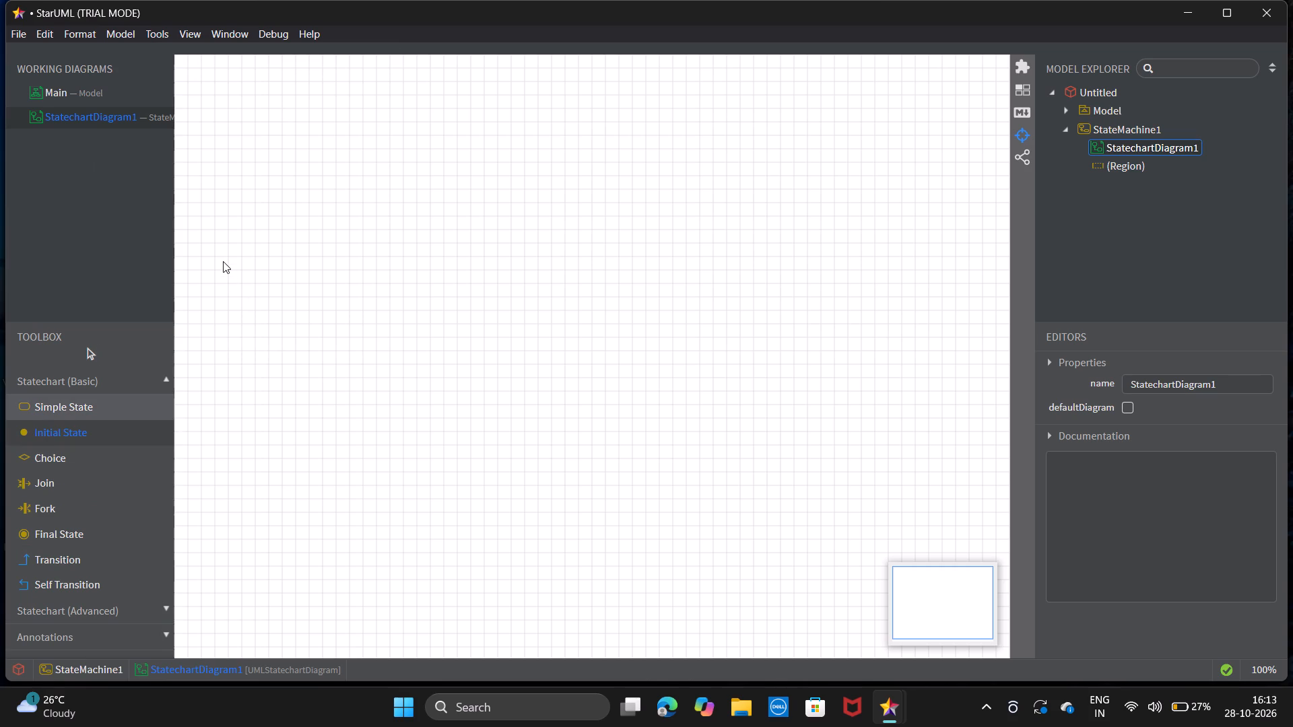
{"action": "left_click", "coordinate": [221, 261]}
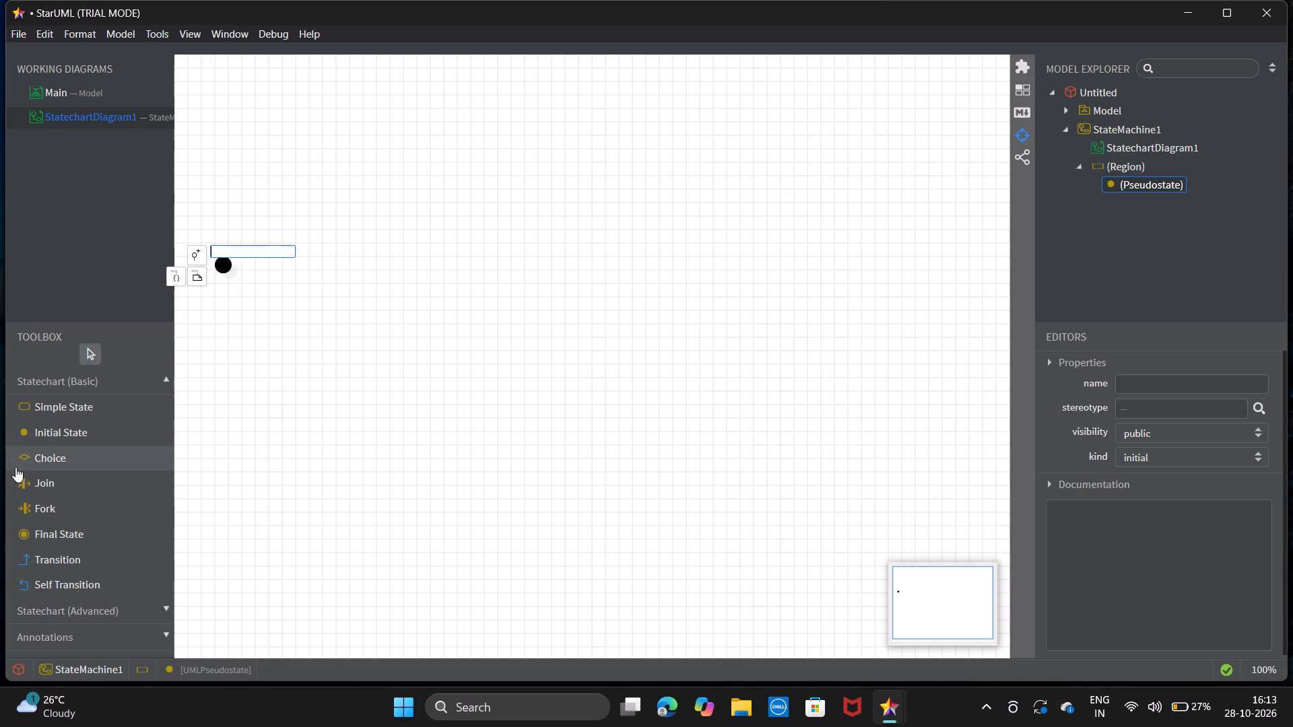
Add a simple state named "start" to the right of the initial state.
{"action": "left_click", "coordinate": [86, 417]}
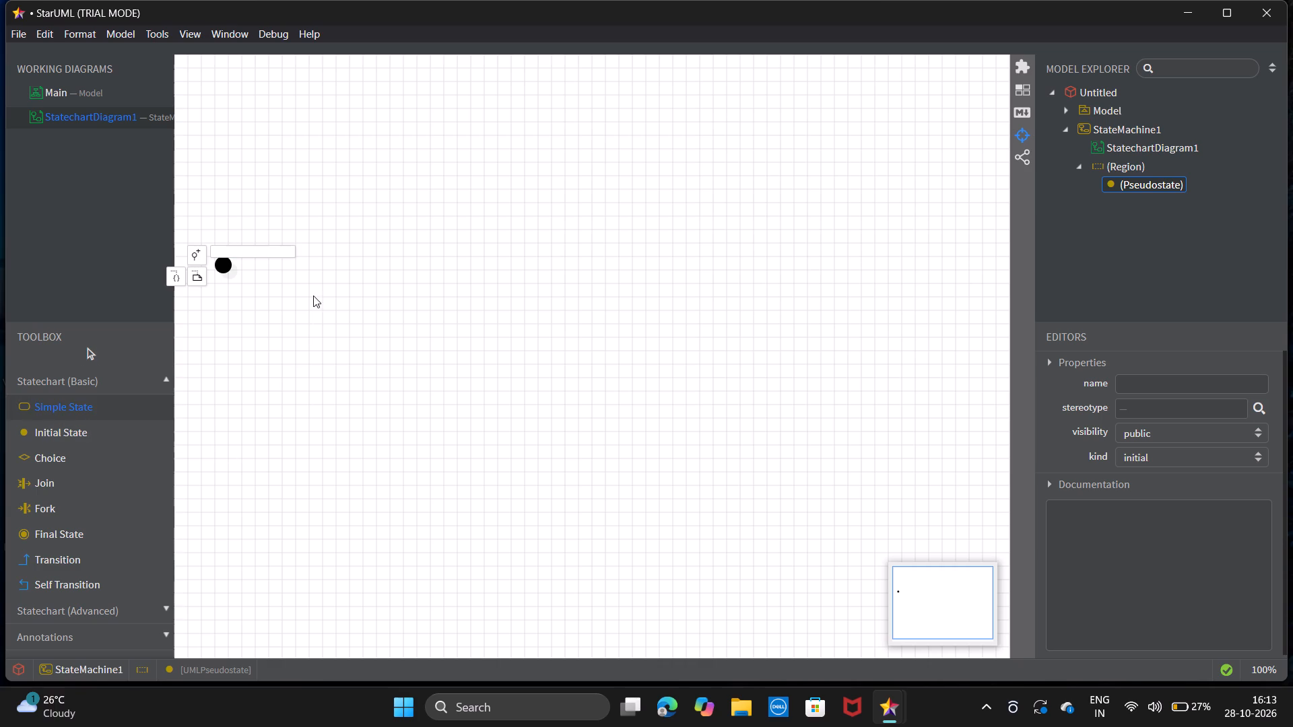
{"action": "left_click", "coordinate": [277, 266]}
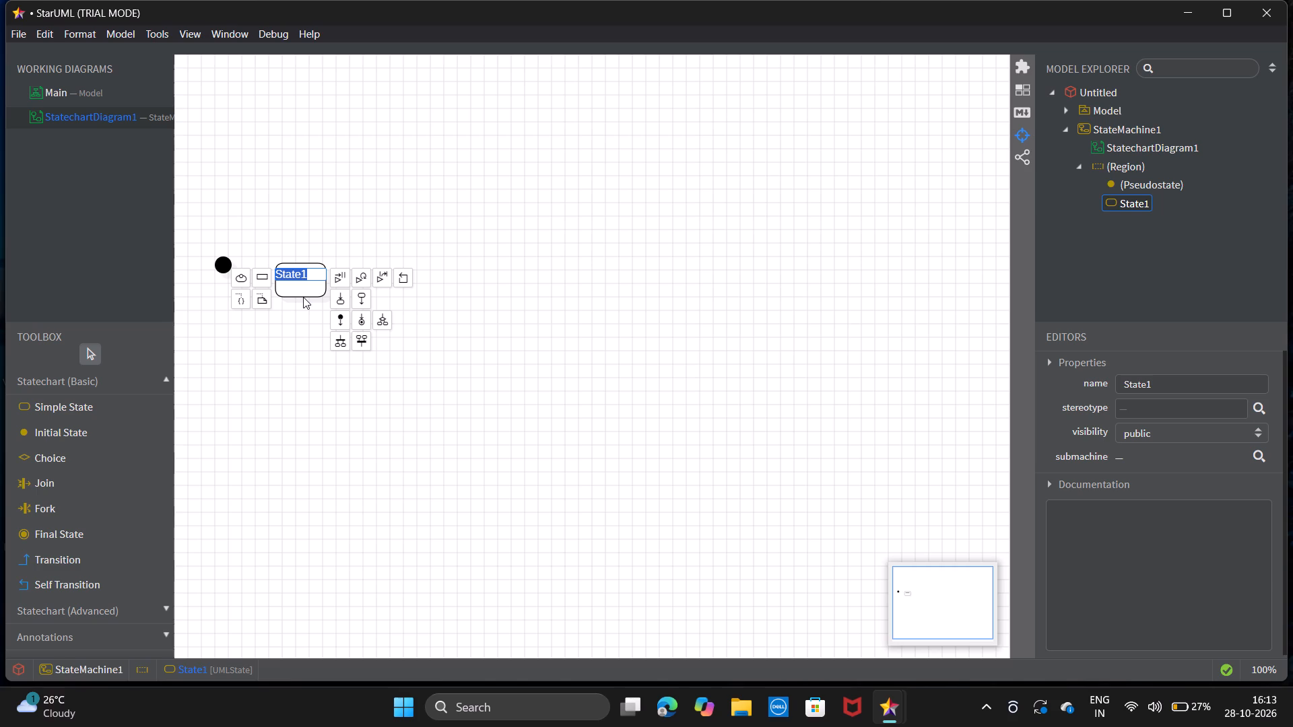
{"action": "type", "text": "start"}
{"action": "key", "text": "Return"}
Move the "start" state up level with the initial state and shift it slightly farther right of it.
{"action": "left_click", "coordinate": [299, 258]}
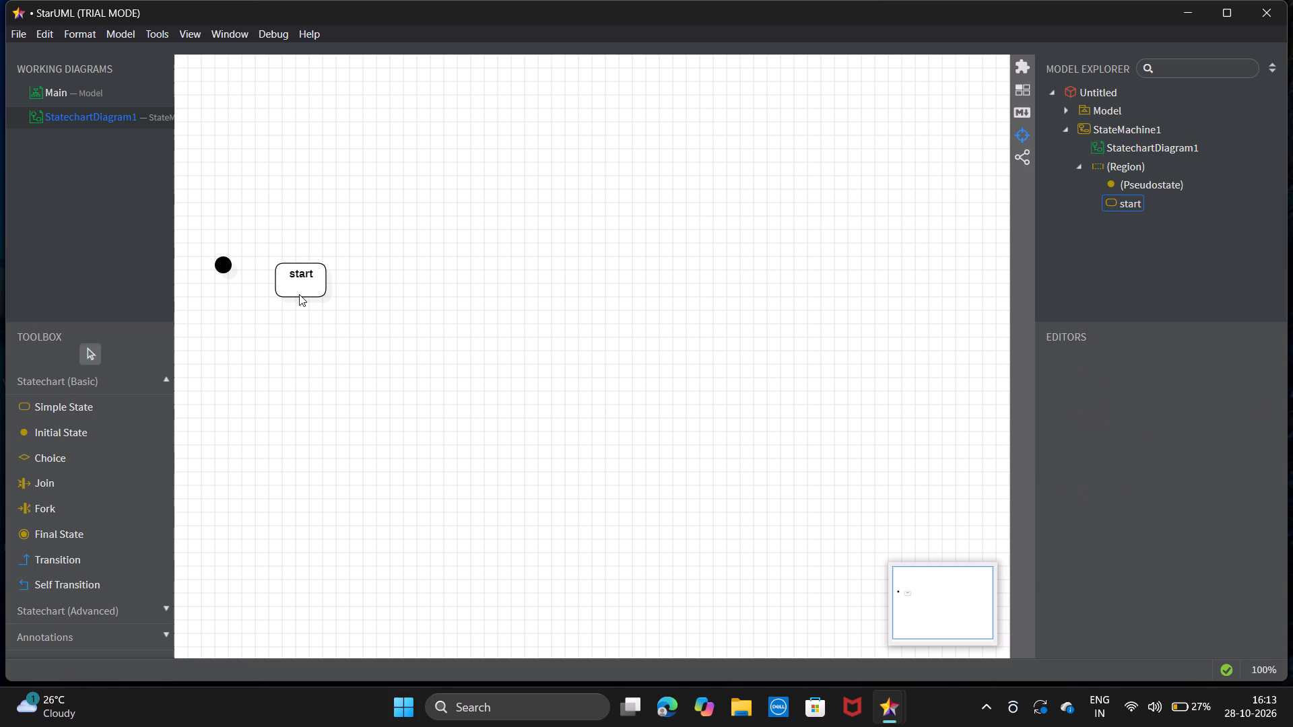
{"action": "left_click_drag", "start_coordinate": [299, 294], "coordinate": [298, 287]}
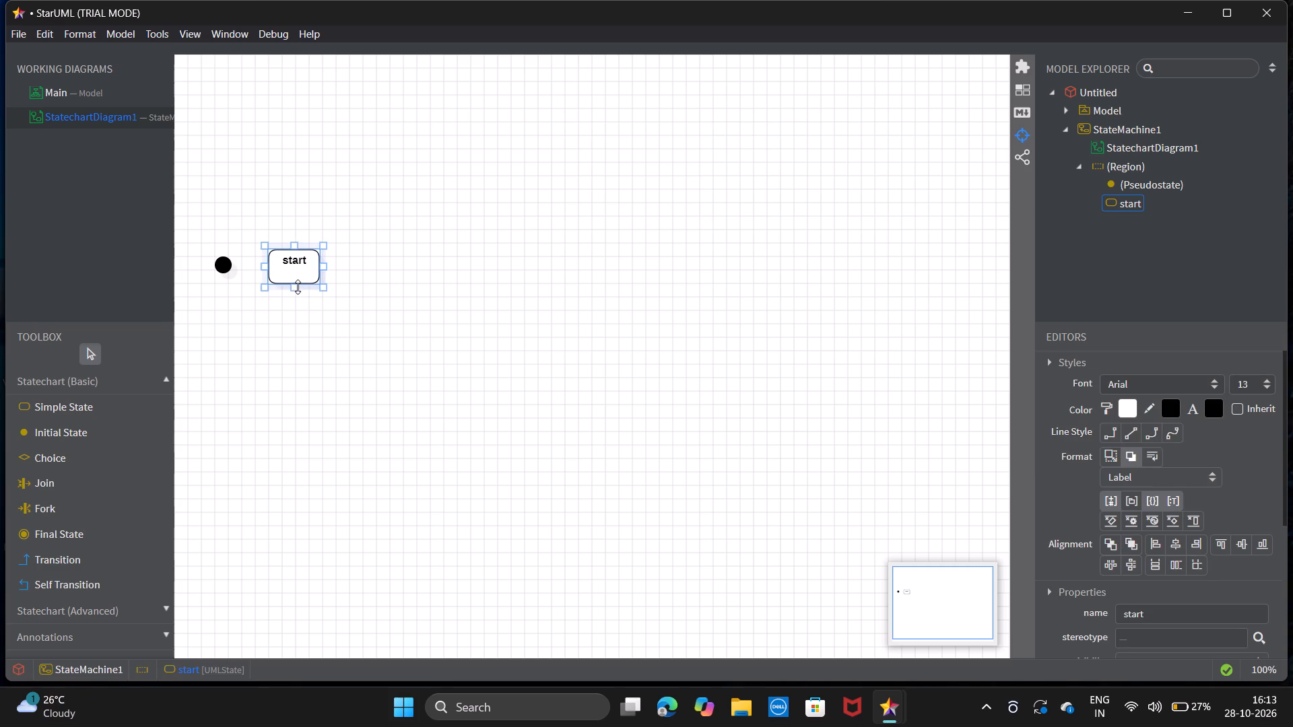
{"action": "key", "text": "Right"}
{"action": "key", "text": "Right"}
{"action": "key", "text": "Right"}
{"action": "key", "text": "Right"}
{"action": "key", "text": "Right"}
{"action": "key", "text": "Right"}
{"action": "key", "text": "Right"}
{"action": "key", "text": "Right"}
{"action": "key", "text": "Right"}
{"action": "key", "text": "Right"}
{"action": "key", "text": "Right"}
{"action": "key", "text": "Right"}
{"action": "key", "text": "Right"}
{"action": "key", "text": "Right"}
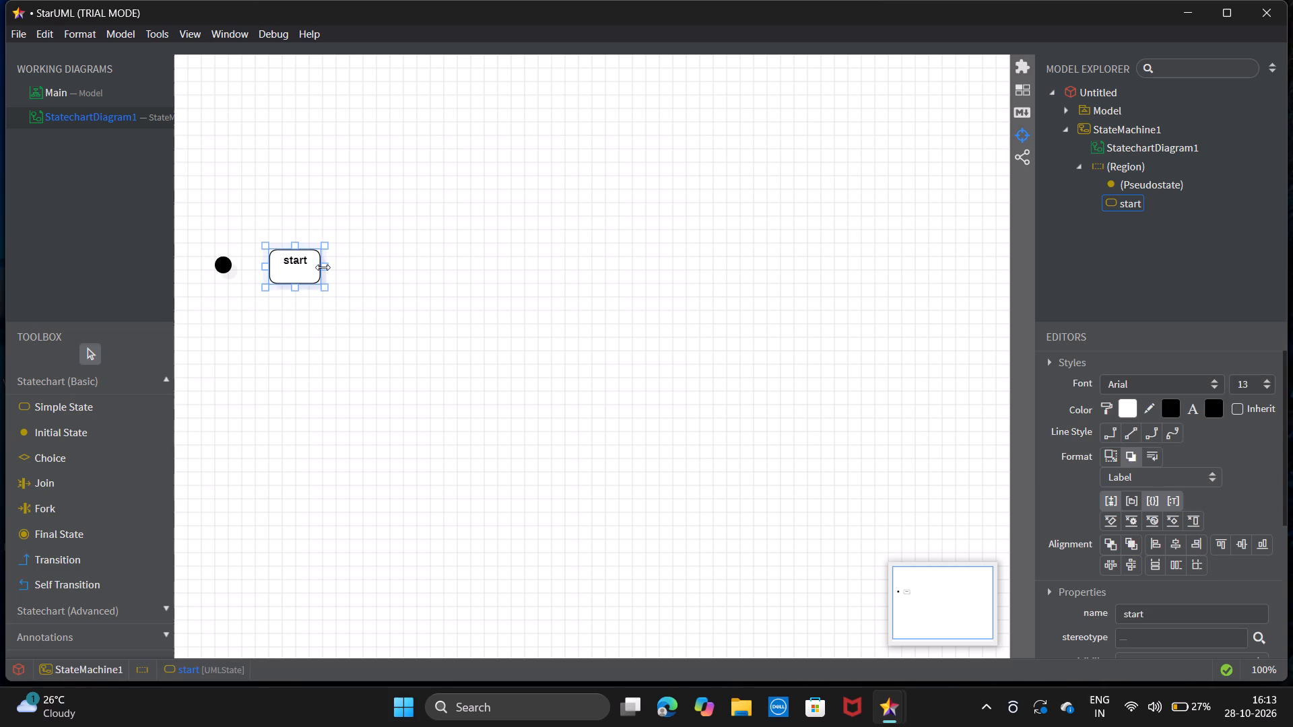
{"action": "key", "text": "Right"}
{"action": "key", "text": "Right"}
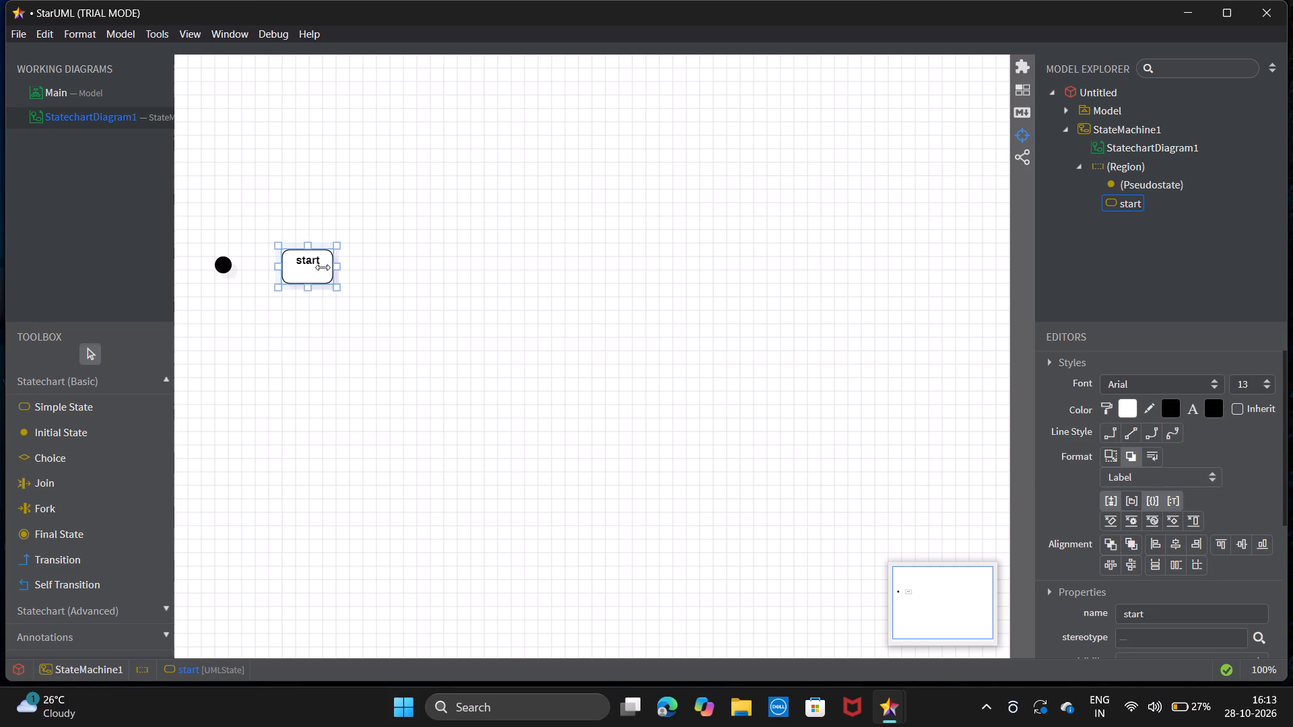
{"action": "right_click", "coordinate": [343, 338]}
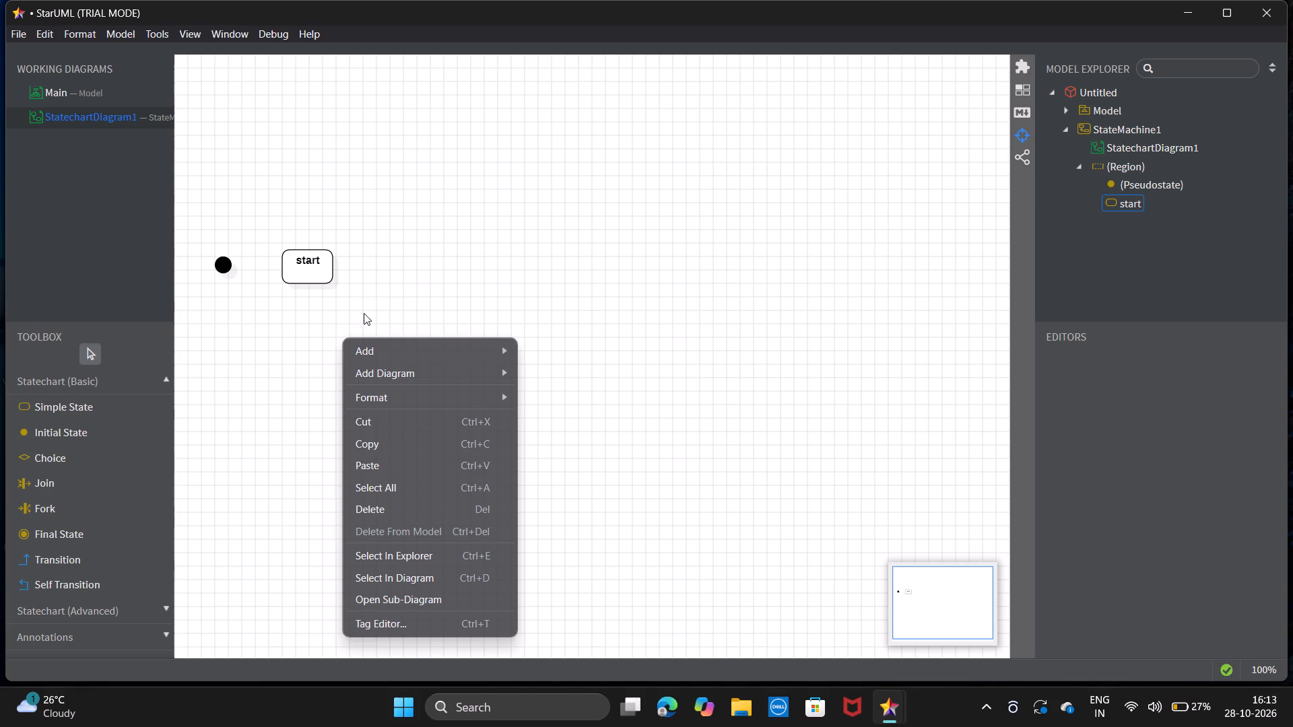
{"action": "left_click", "coordinate": [408, 269]}
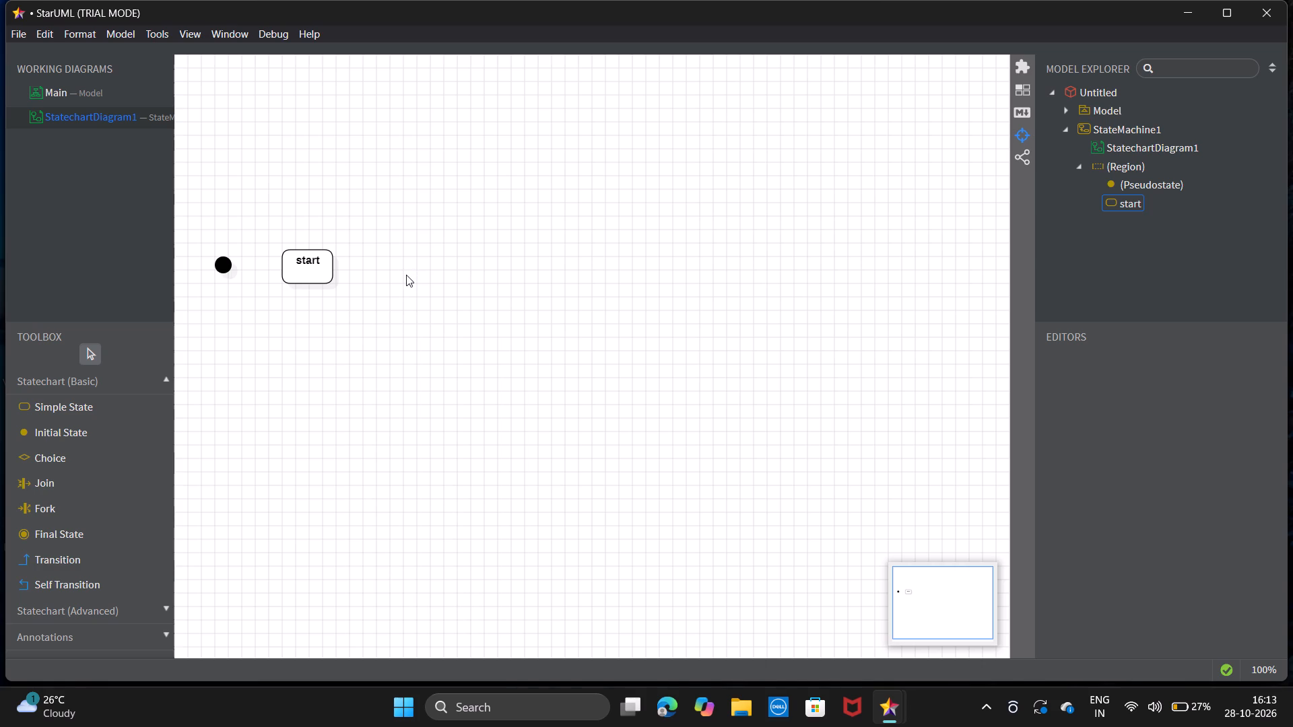
Draw a wide simple state to the right of "start" and name it "book issue".
{"action": "double_click", "coordinate": [80, 417]}
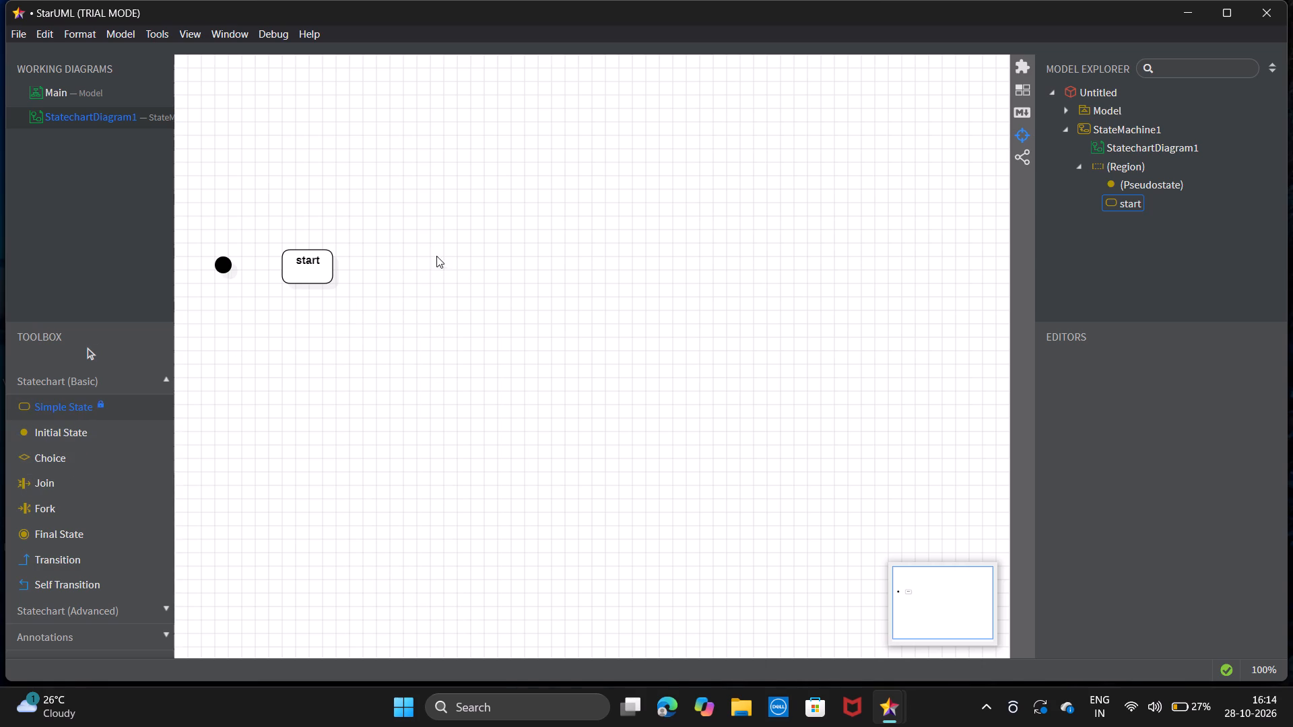
{"action": "left_click_drag", "start_coordinate": [411, 257], "coordinate": [546, 292]}
{"action": "left_click_drag", "start_coordinate": [546, 292], "coordinate": [542, 287]}
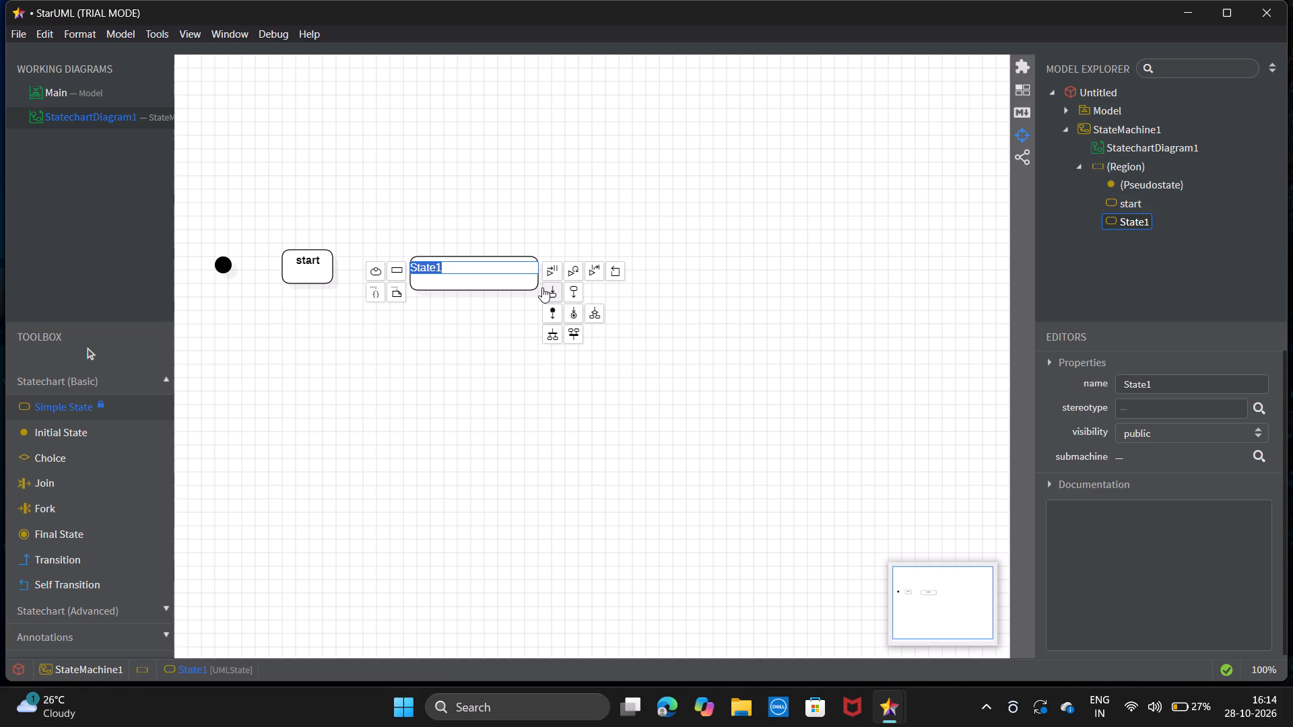
{"action": "type", "text": "book is"}
{"action": "type", "text": "sue"}
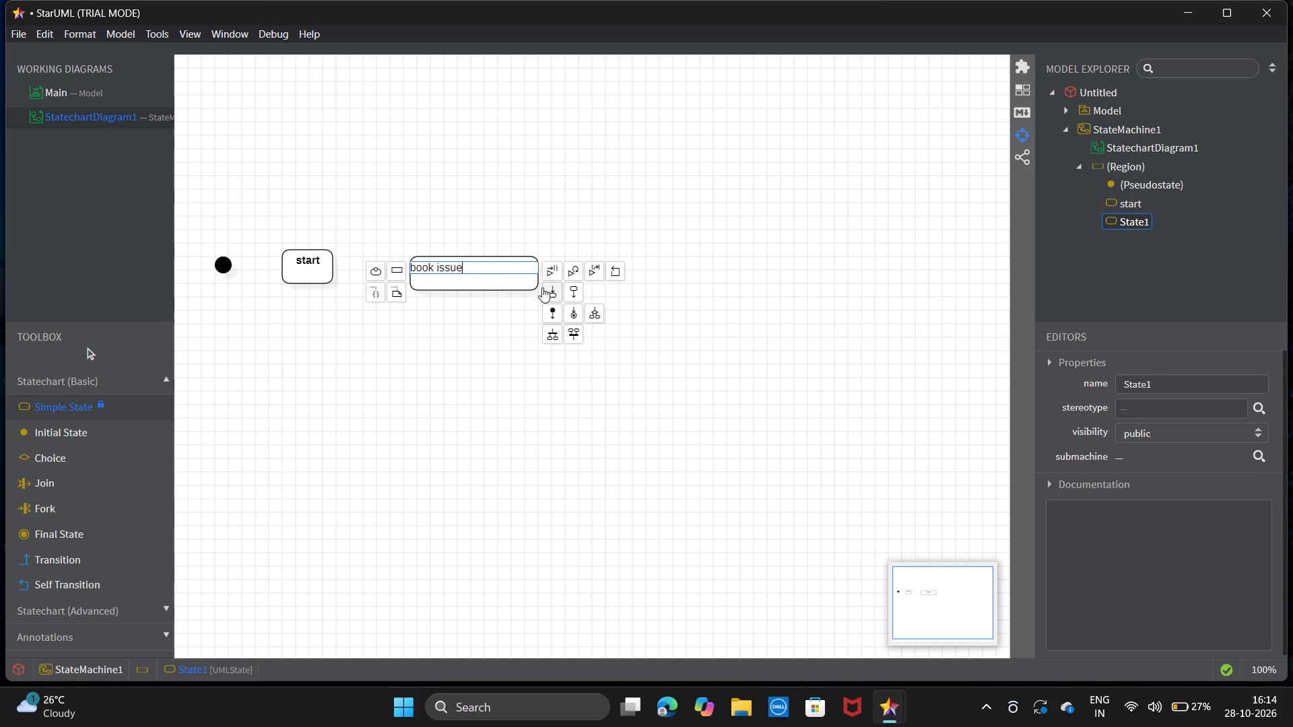
{"action": "key", "text": "Return"}
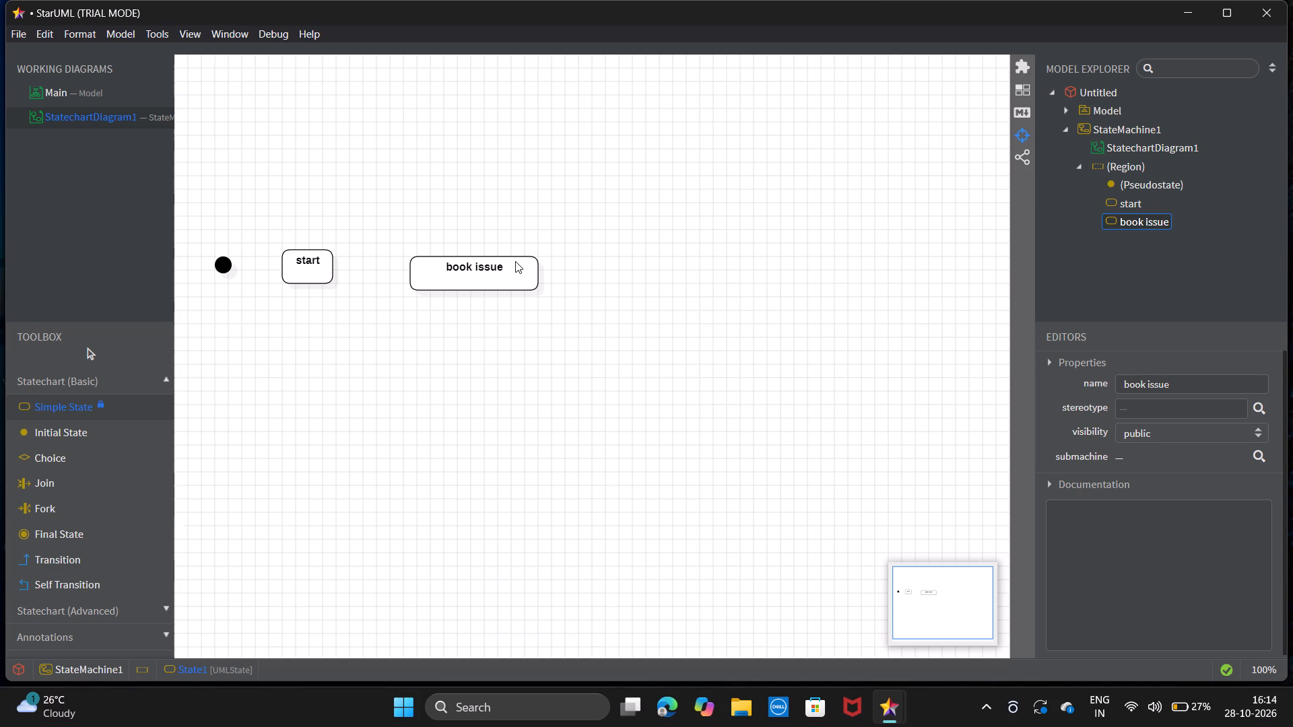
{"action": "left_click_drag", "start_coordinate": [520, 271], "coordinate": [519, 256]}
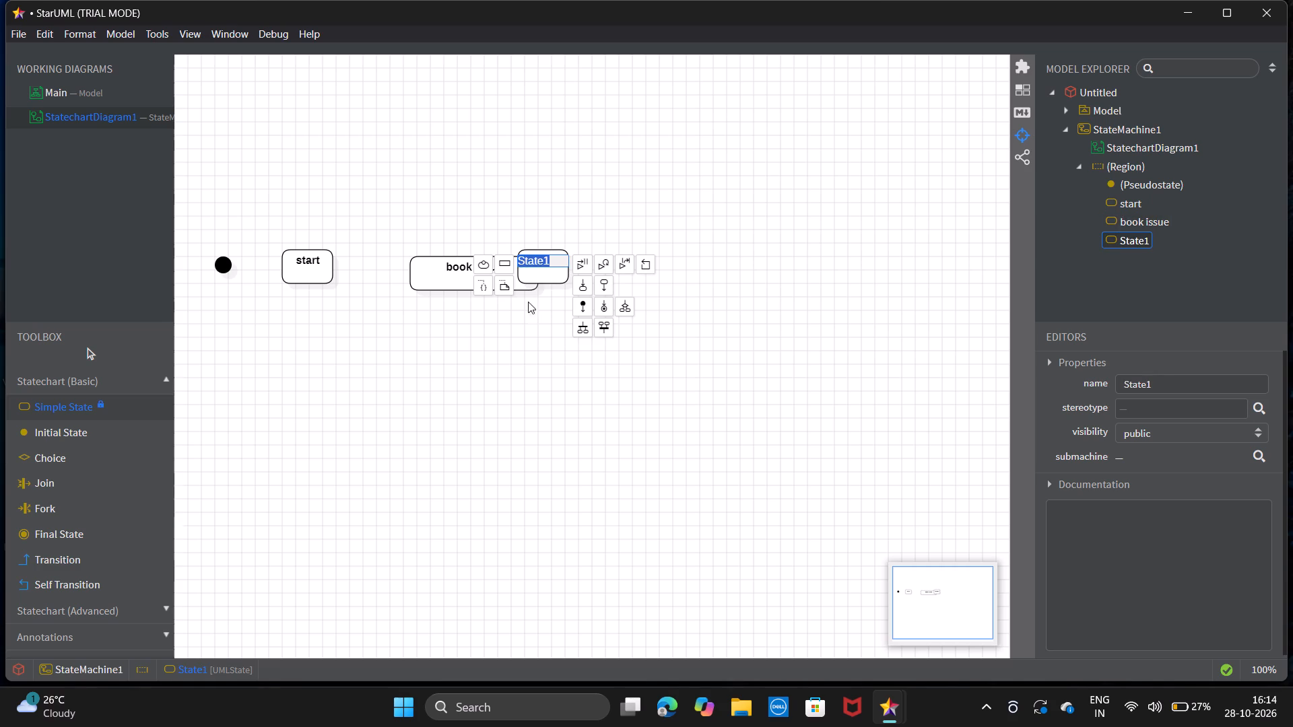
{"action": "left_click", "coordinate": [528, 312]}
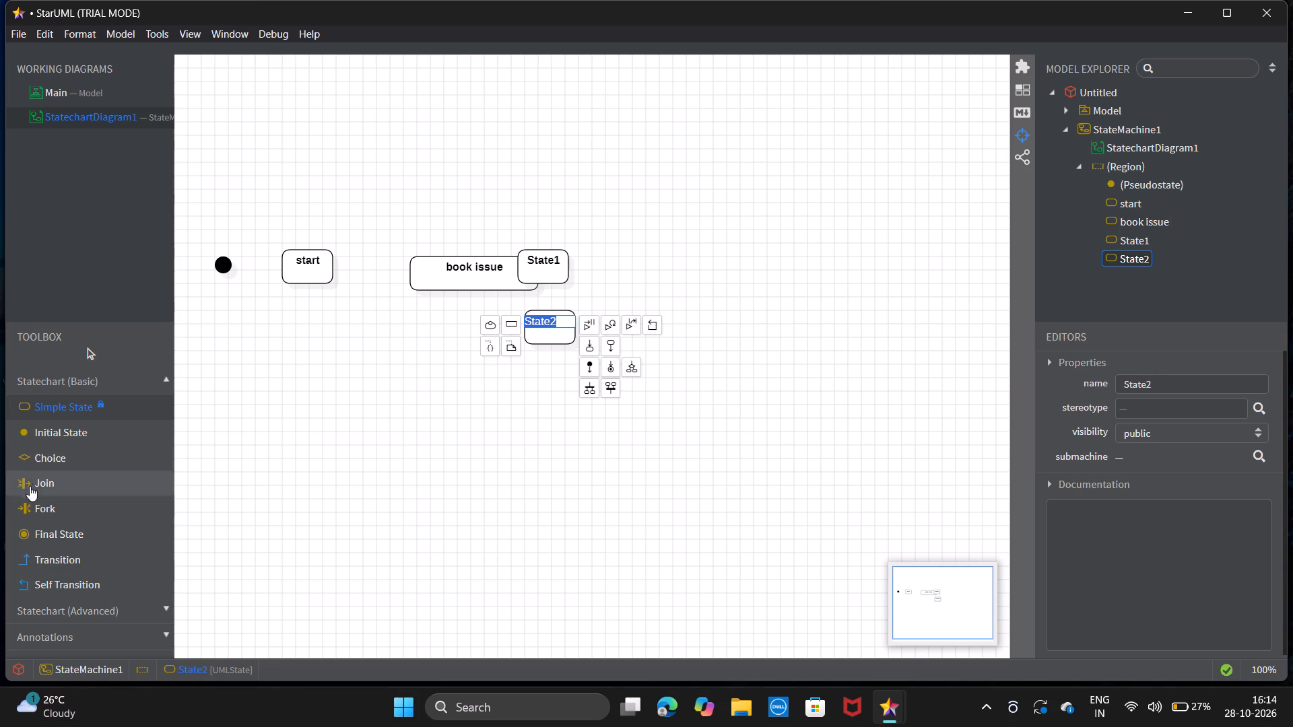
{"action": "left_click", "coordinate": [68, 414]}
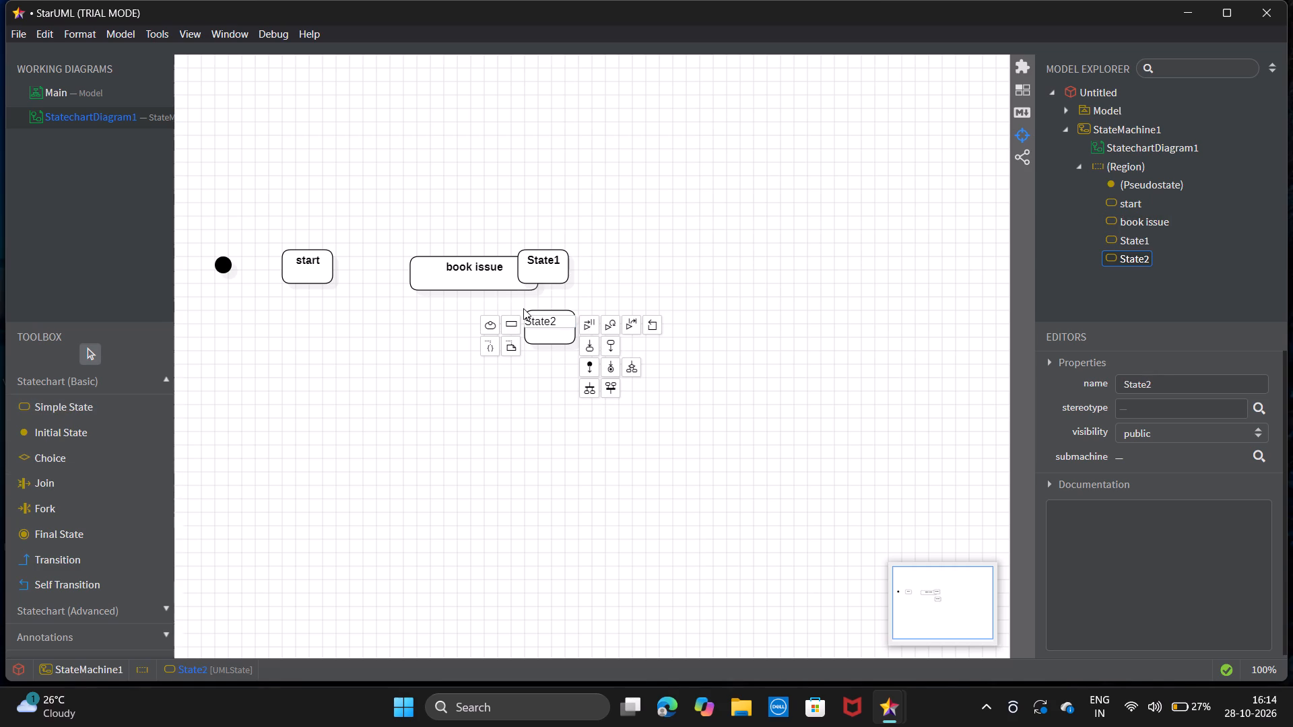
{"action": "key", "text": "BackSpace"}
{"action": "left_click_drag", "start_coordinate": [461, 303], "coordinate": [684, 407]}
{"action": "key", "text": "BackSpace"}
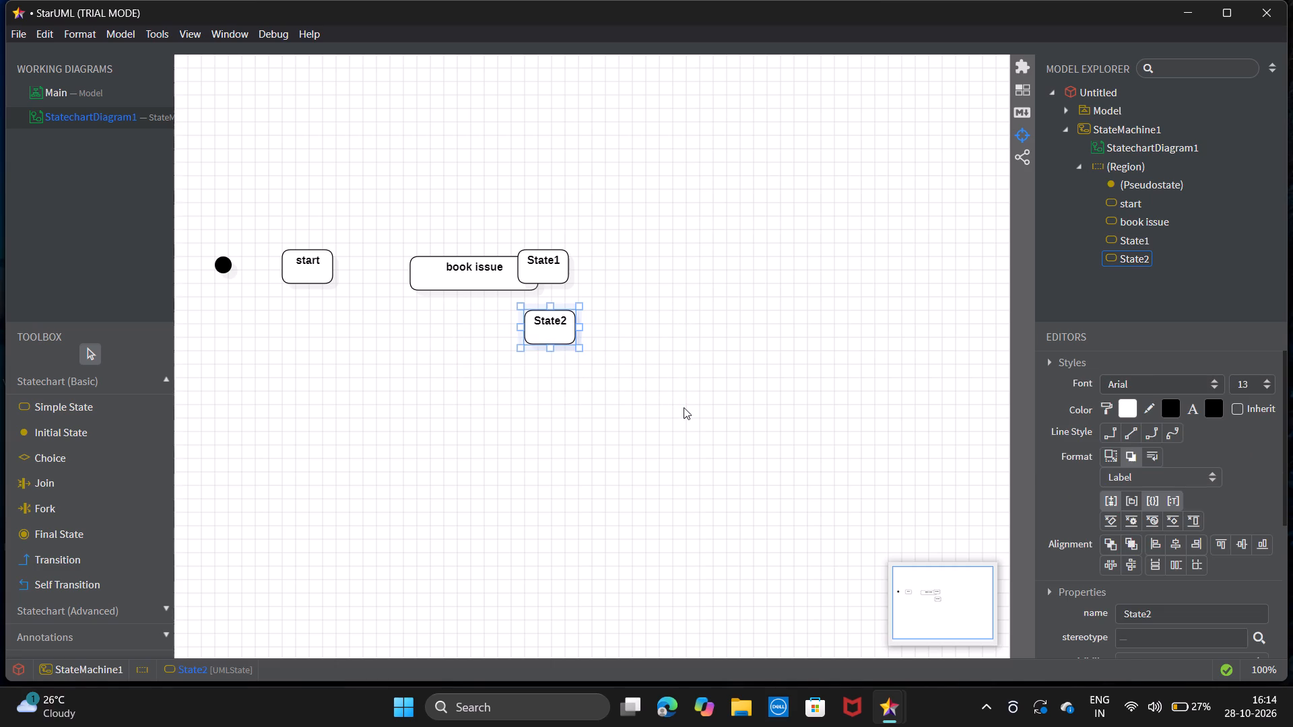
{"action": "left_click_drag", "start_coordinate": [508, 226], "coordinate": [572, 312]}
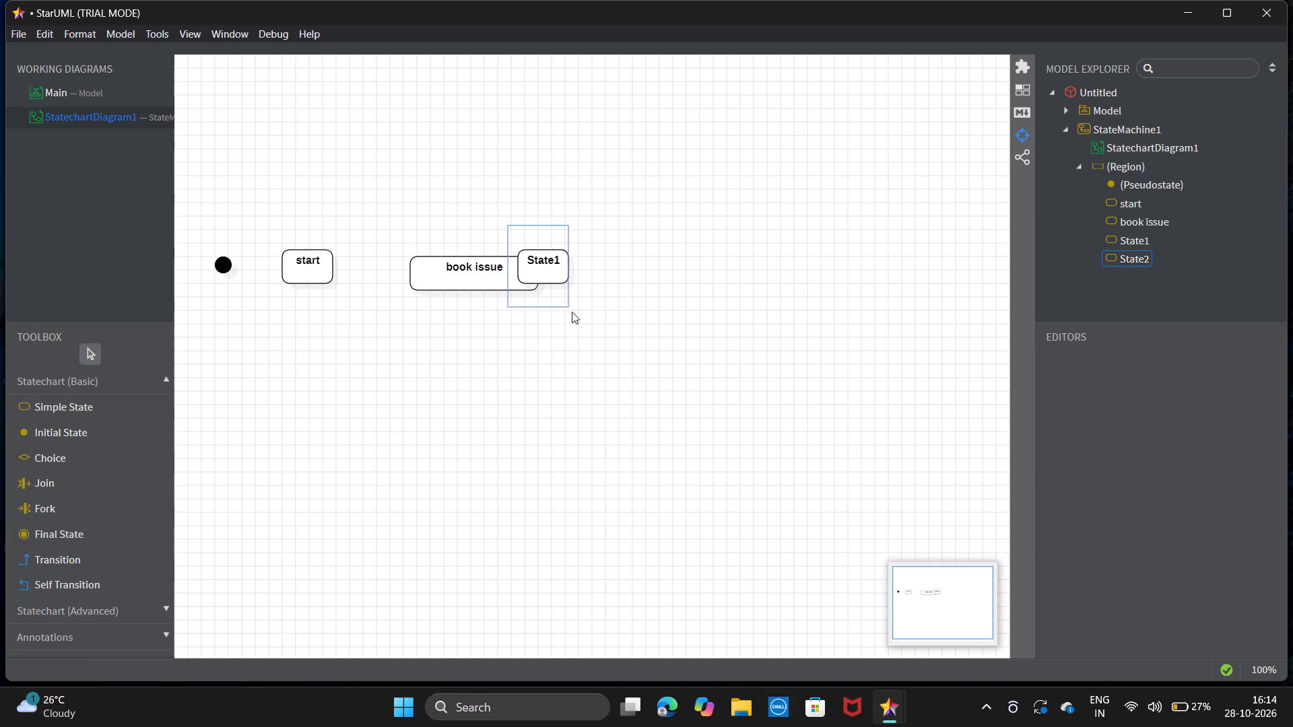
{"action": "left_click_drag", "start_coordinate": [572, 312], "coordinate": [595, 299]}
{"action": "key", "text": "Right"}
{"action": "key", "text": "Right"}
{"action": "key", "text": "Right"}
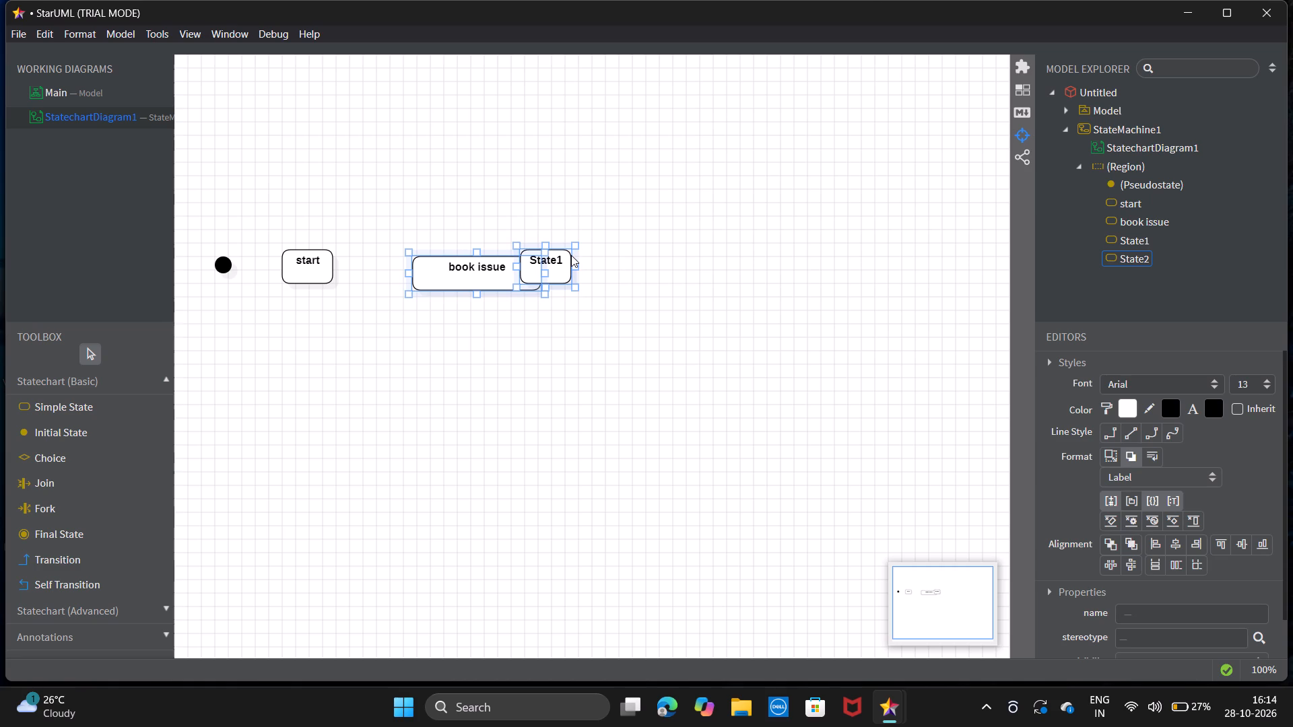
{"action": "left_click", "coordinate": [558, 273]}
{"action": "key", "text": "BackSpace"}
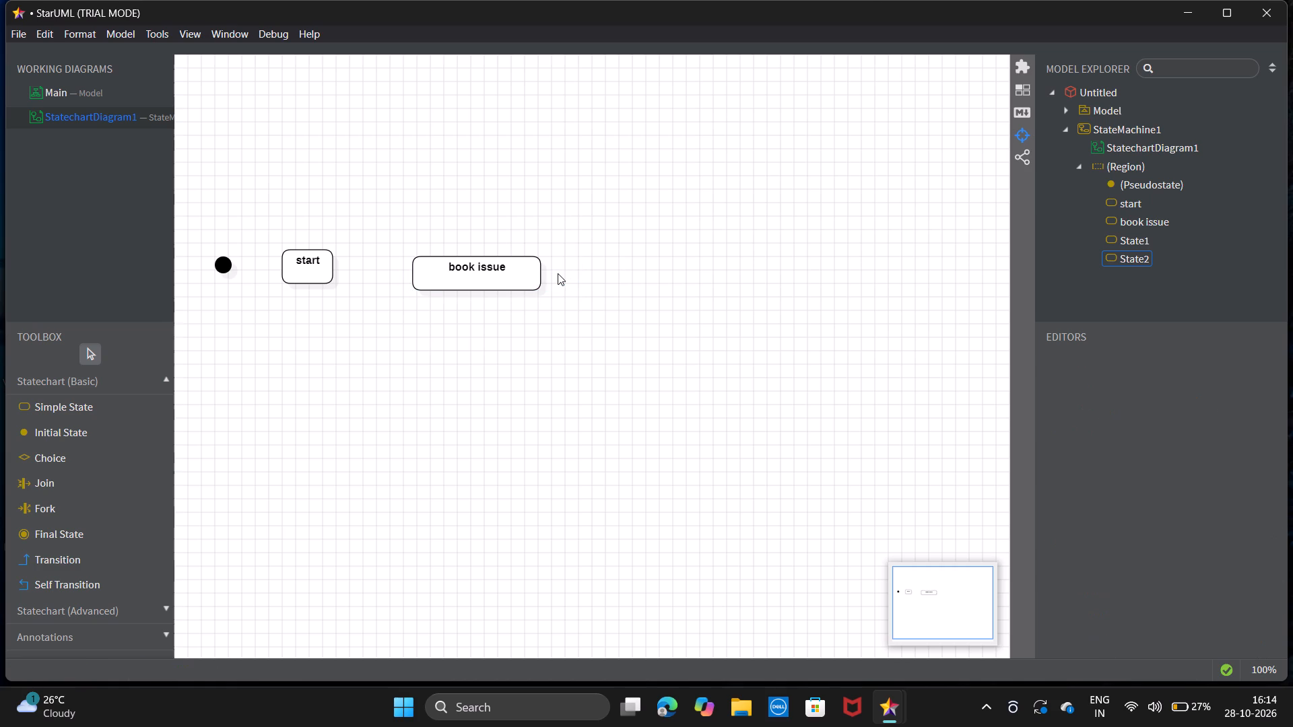
Move the "book issue" state up slightly so it lines up with the "start" state.
{"action": "left_click", "coordinate": [514, 277]}
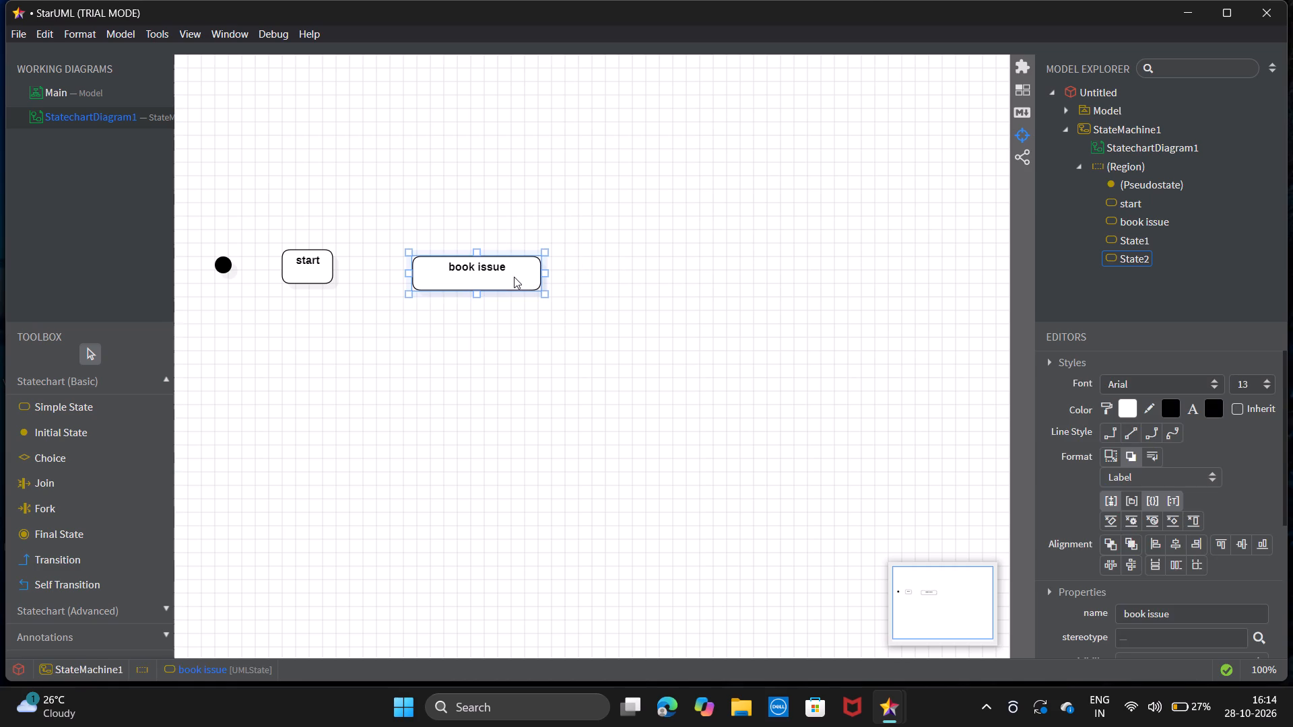
{"action": "key", "text": "Up"}
{"action": "key", "text": "Up"}
{"action": "key", "text": "Up"}
{"action": "key", "text": "Up"}
{"action": "key", "text": "Up"}
{"action": "key", "text": "Up"}
{"action": "key", "text": "Up"}
{"action": "key", "text": "Up"}
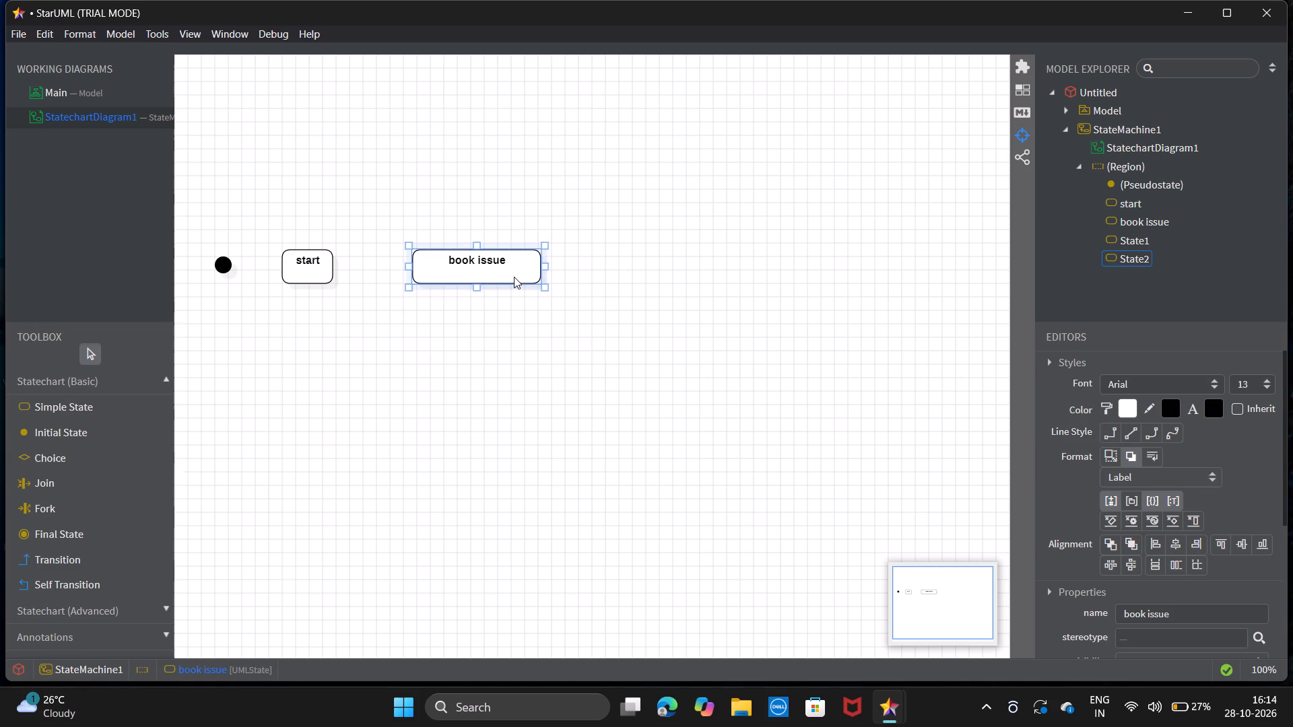
Draw a wide simple state well to the right of "book issue" and name it "book return".
{"action": "left_click", "coordinate": [112, 413]}
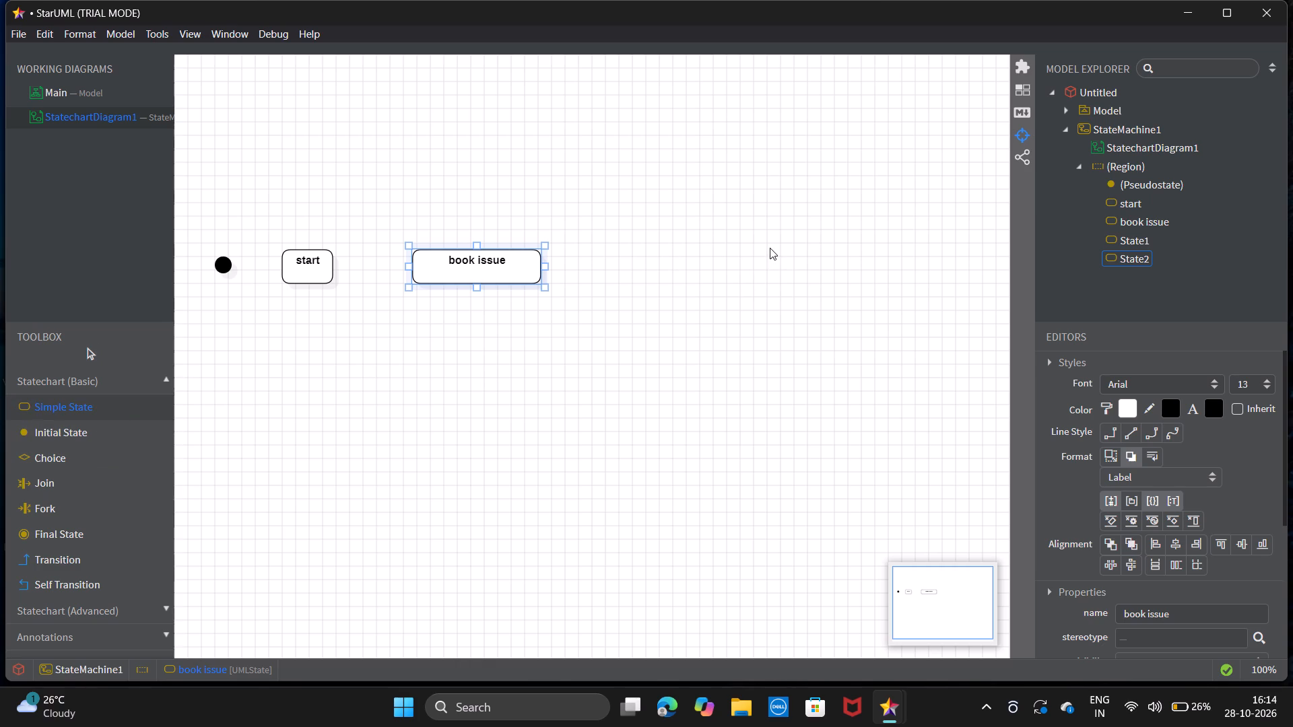
{"action": "left_click_drag", "start_coordinate": [770, 248], "coordinate": [892, 280]}
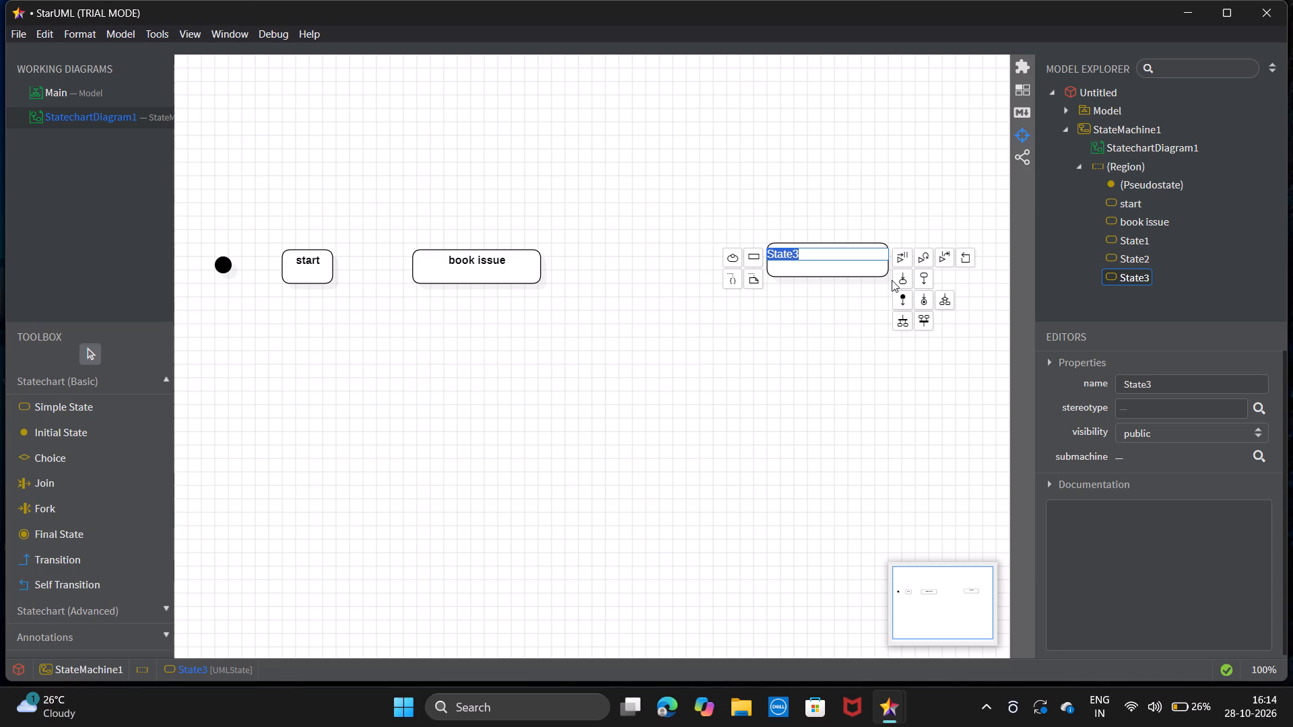
{"action": "type", "text": "book return"}
{"action": "key", "text": "Return"}
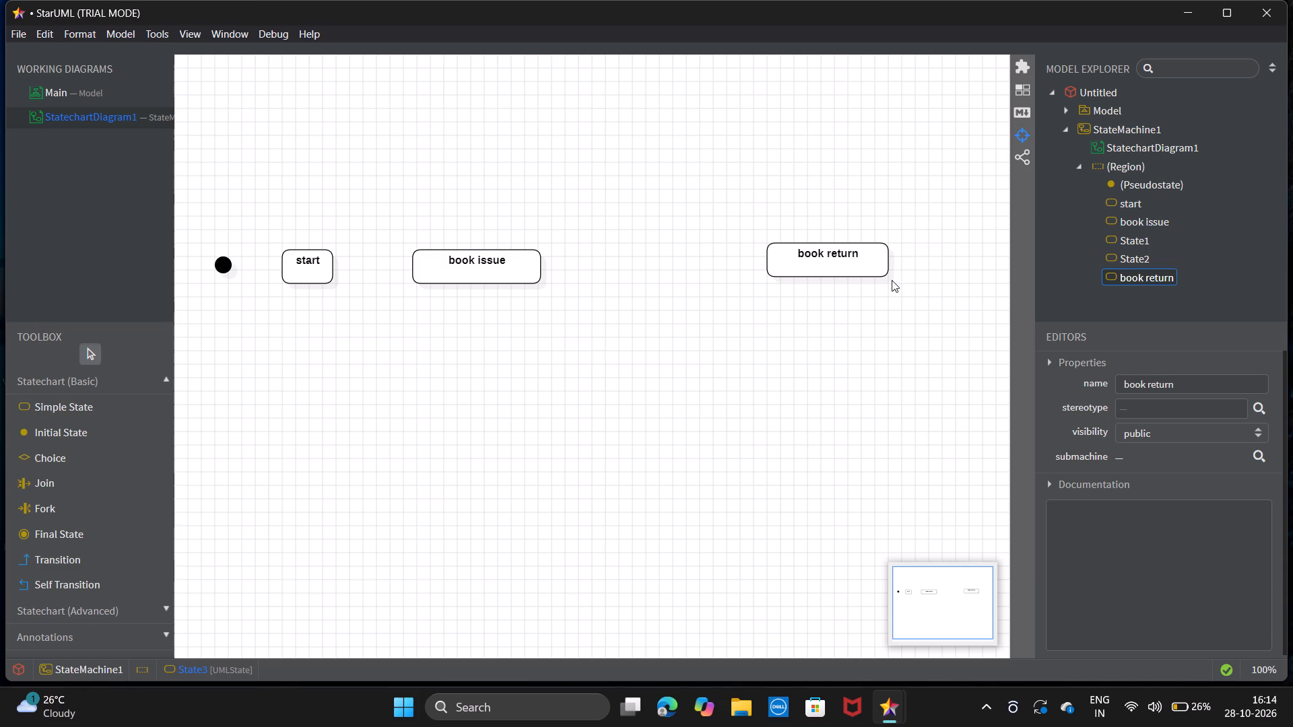
Place an unnamed final state to the right of the "book return" state.
{"action": "left_click", "coordinate": [100, 531]}
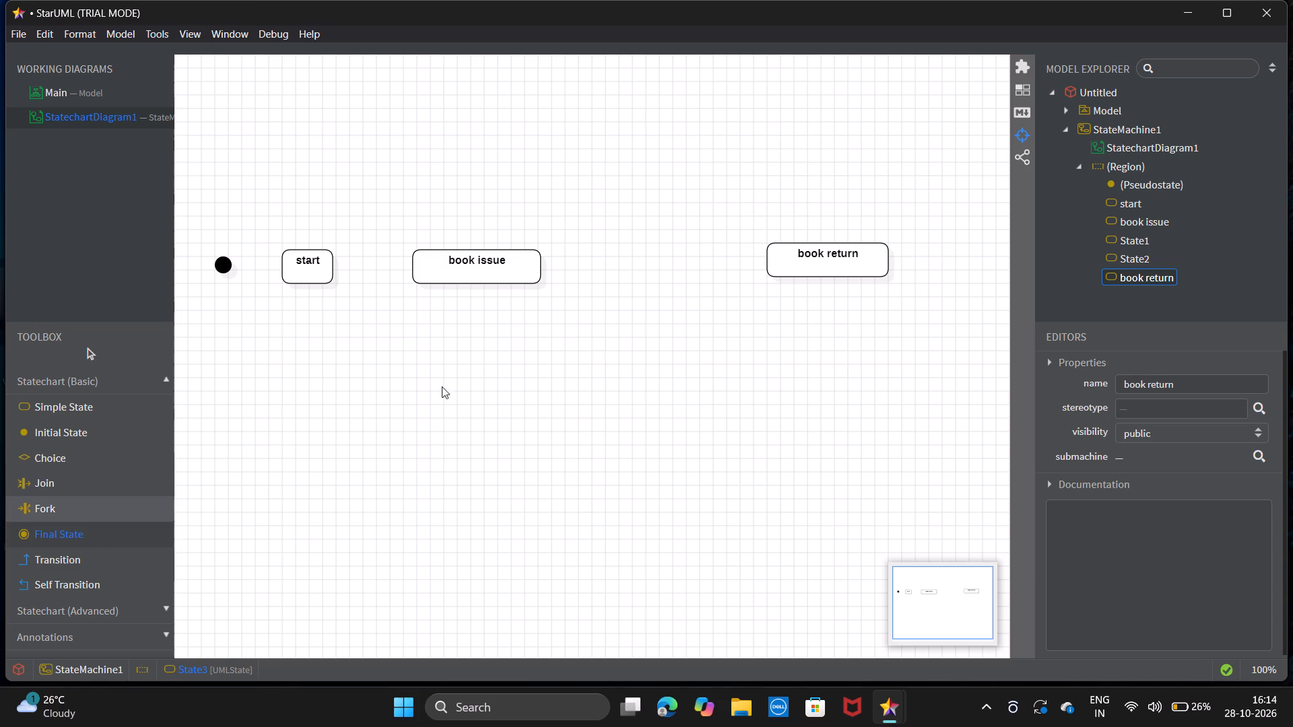
{"action": "left_click", "coordinate": [942, 253]}
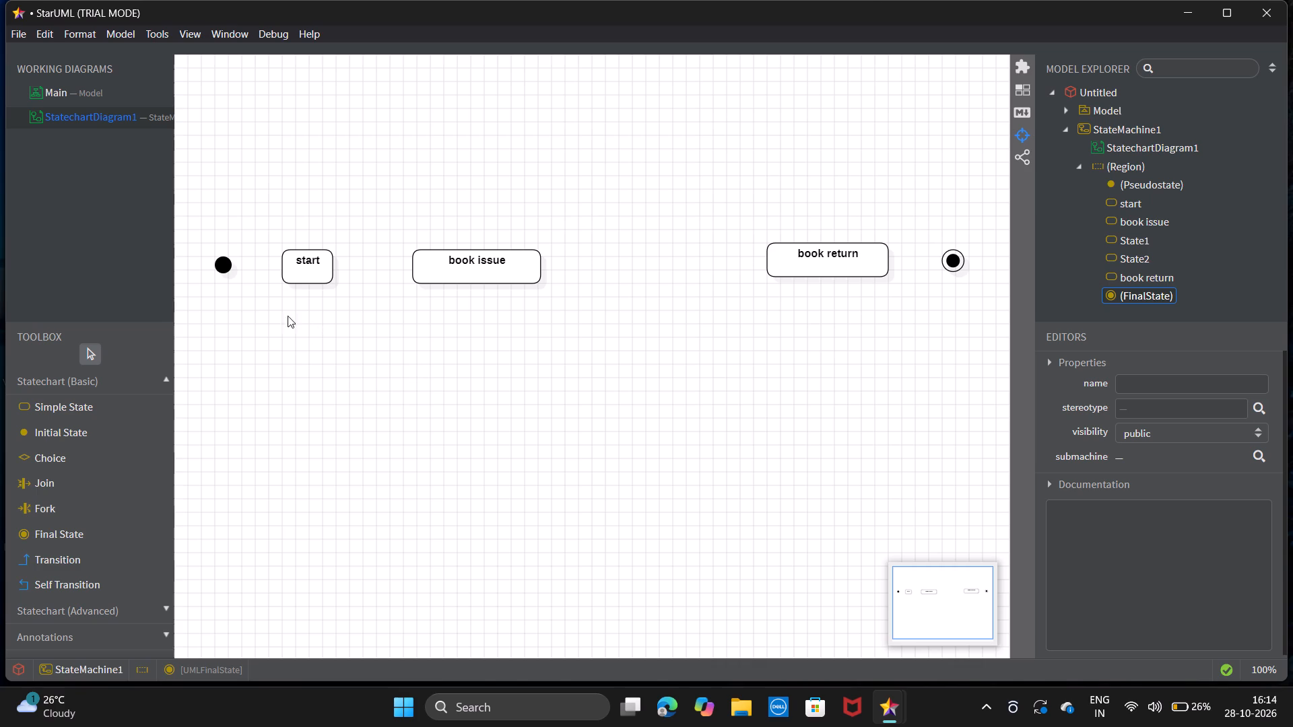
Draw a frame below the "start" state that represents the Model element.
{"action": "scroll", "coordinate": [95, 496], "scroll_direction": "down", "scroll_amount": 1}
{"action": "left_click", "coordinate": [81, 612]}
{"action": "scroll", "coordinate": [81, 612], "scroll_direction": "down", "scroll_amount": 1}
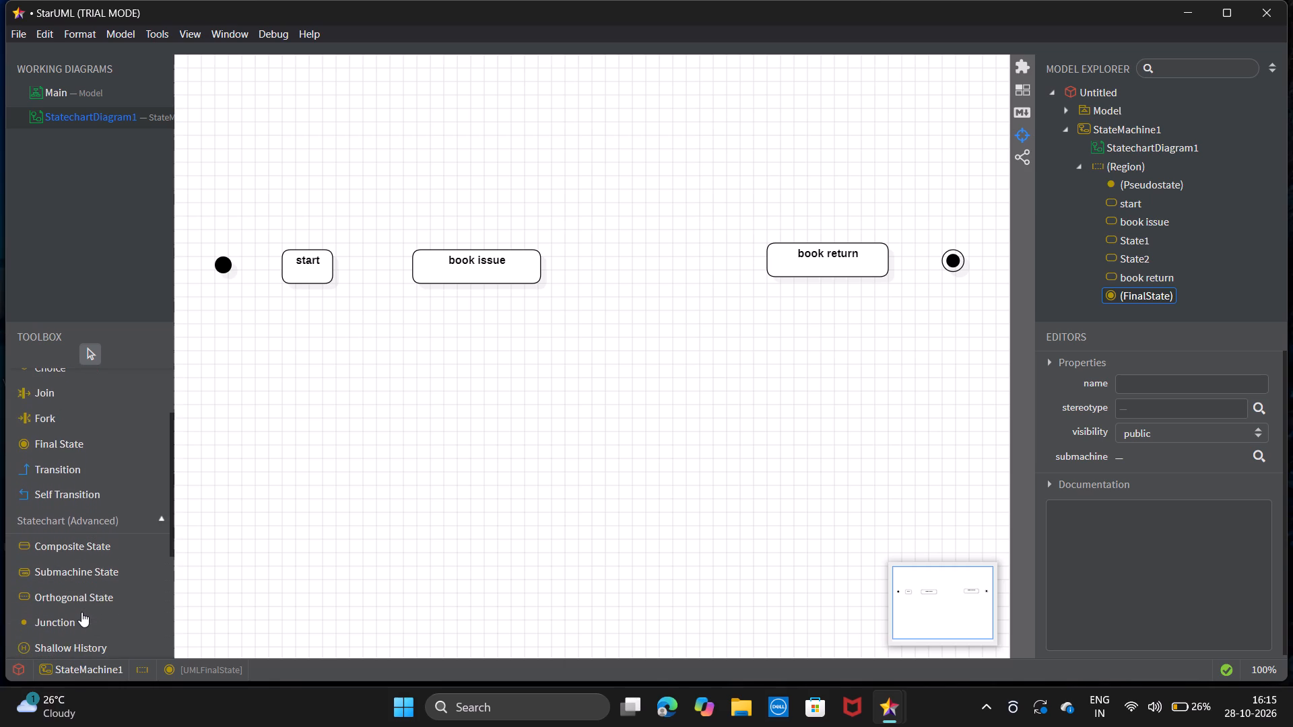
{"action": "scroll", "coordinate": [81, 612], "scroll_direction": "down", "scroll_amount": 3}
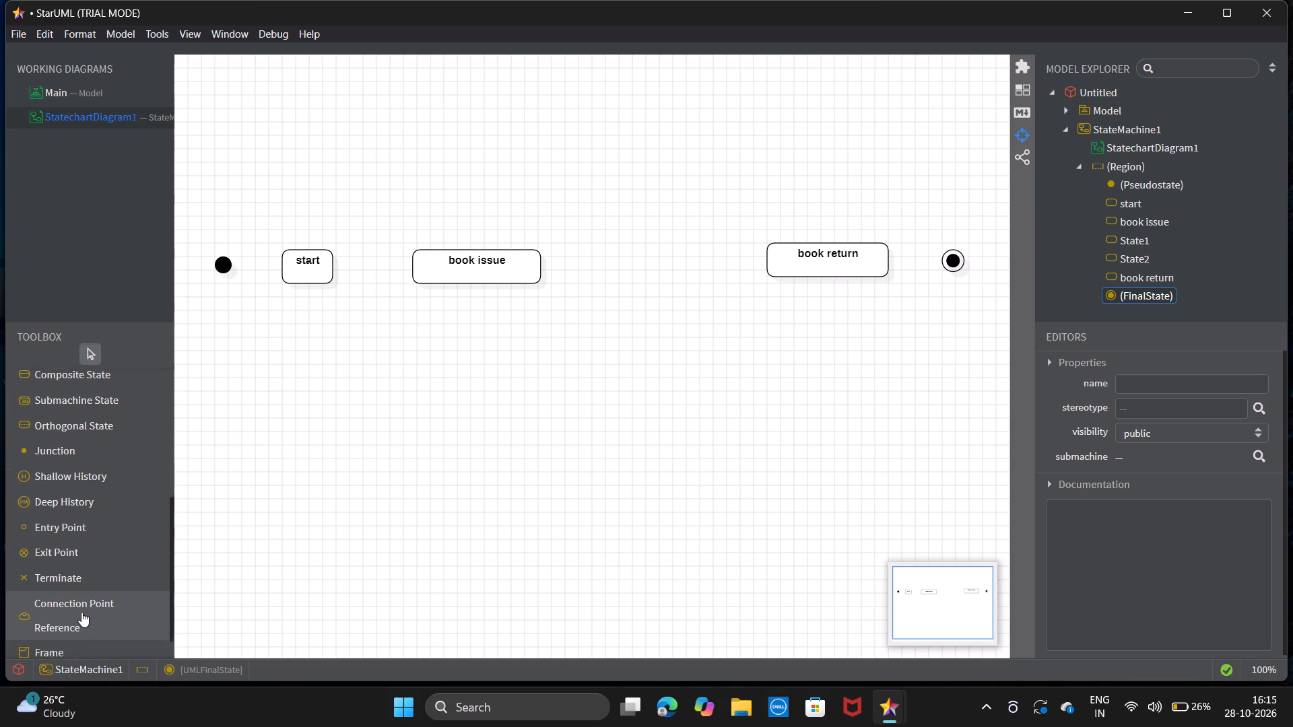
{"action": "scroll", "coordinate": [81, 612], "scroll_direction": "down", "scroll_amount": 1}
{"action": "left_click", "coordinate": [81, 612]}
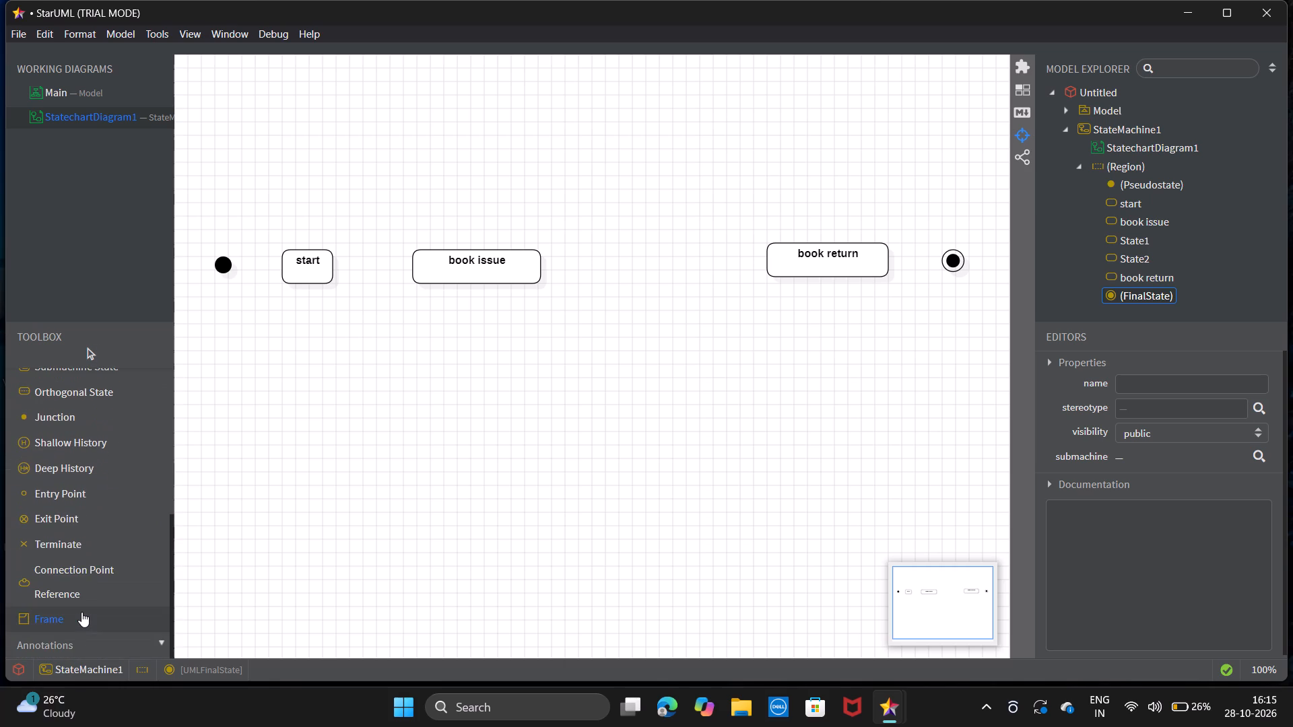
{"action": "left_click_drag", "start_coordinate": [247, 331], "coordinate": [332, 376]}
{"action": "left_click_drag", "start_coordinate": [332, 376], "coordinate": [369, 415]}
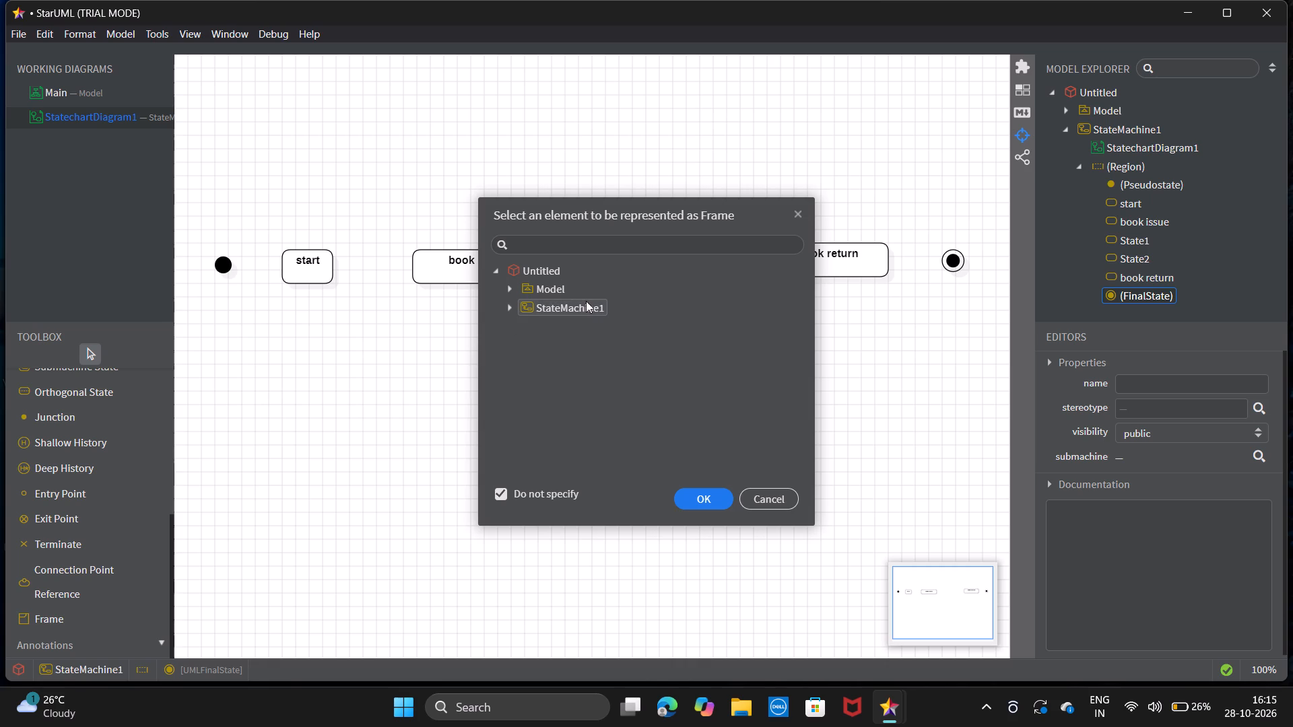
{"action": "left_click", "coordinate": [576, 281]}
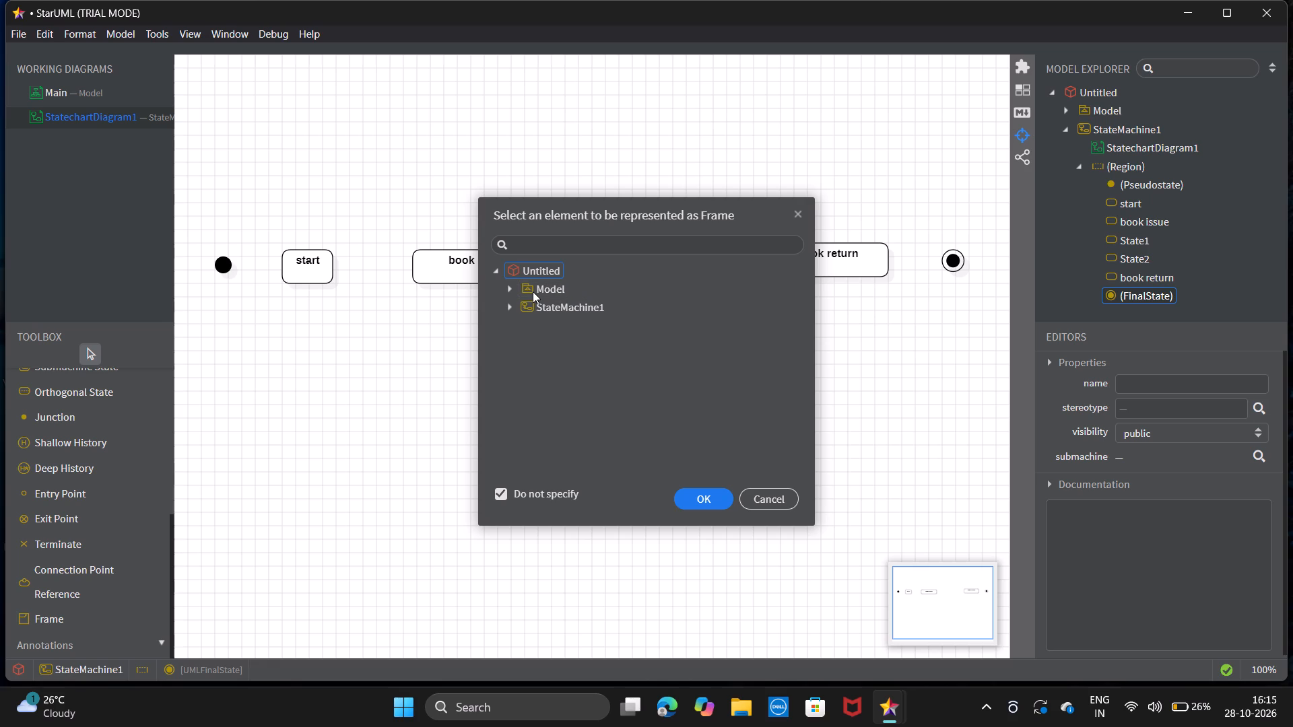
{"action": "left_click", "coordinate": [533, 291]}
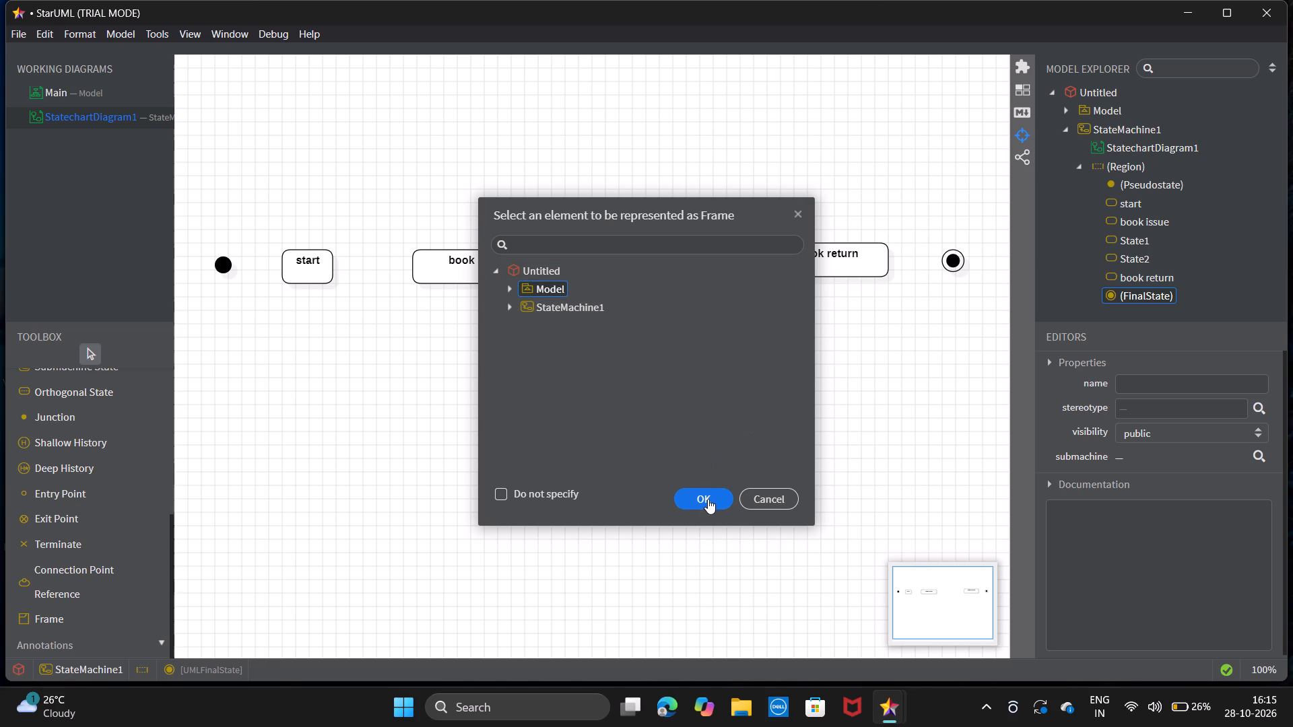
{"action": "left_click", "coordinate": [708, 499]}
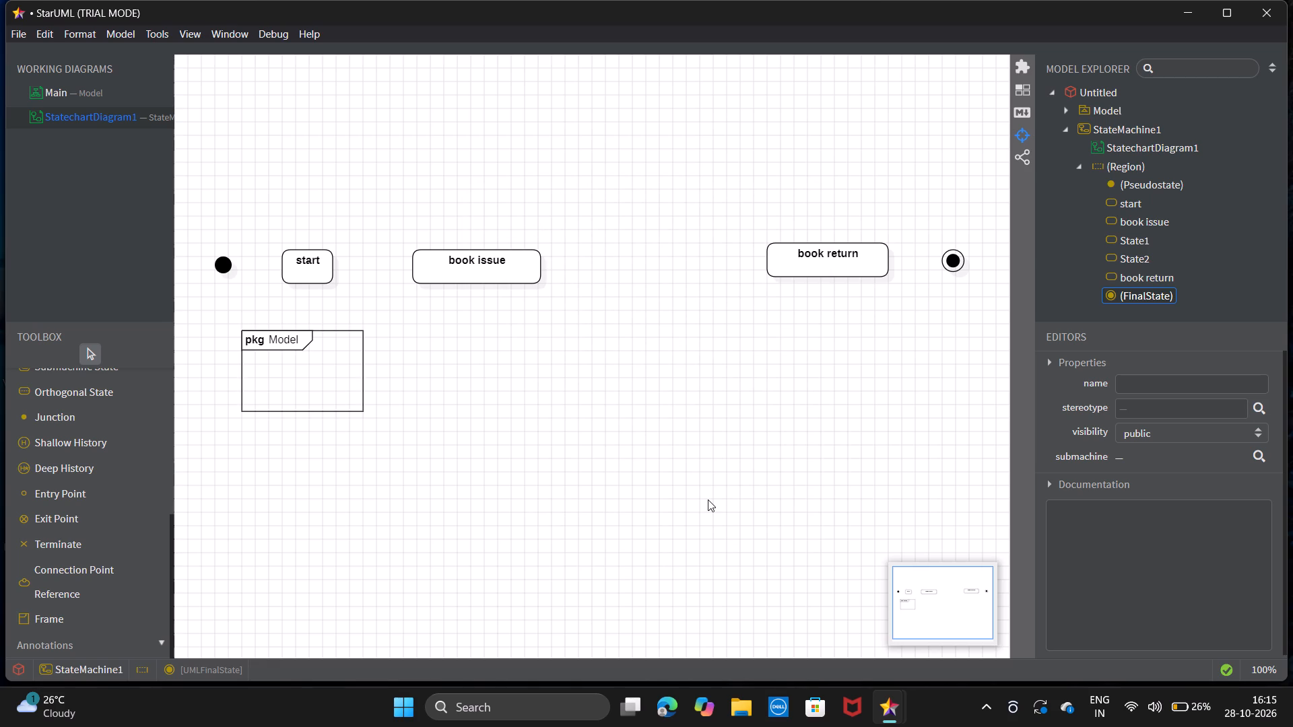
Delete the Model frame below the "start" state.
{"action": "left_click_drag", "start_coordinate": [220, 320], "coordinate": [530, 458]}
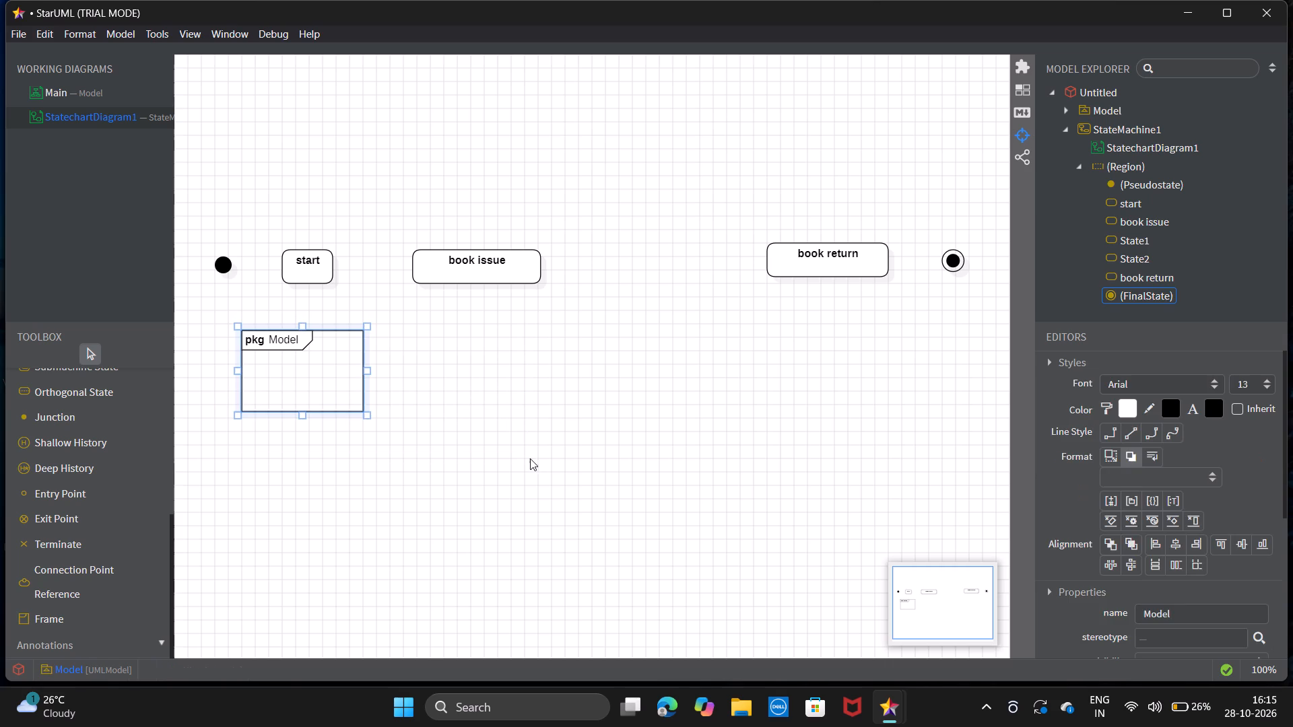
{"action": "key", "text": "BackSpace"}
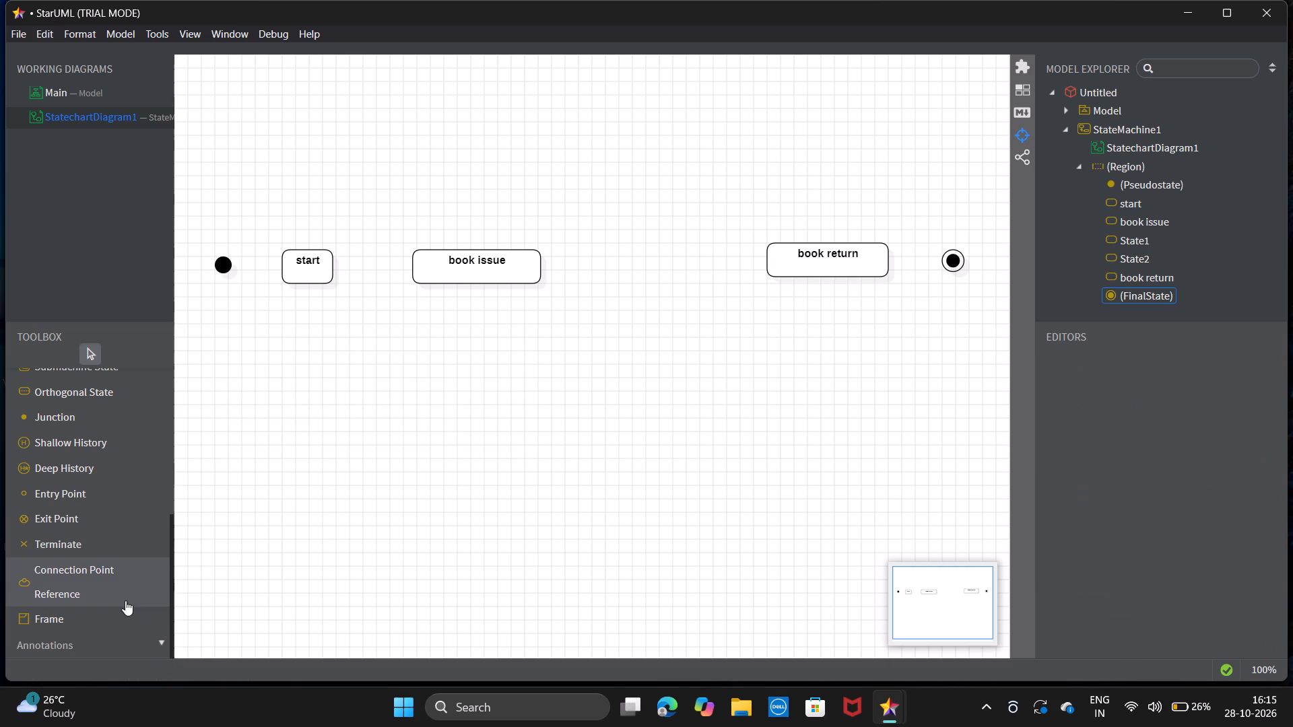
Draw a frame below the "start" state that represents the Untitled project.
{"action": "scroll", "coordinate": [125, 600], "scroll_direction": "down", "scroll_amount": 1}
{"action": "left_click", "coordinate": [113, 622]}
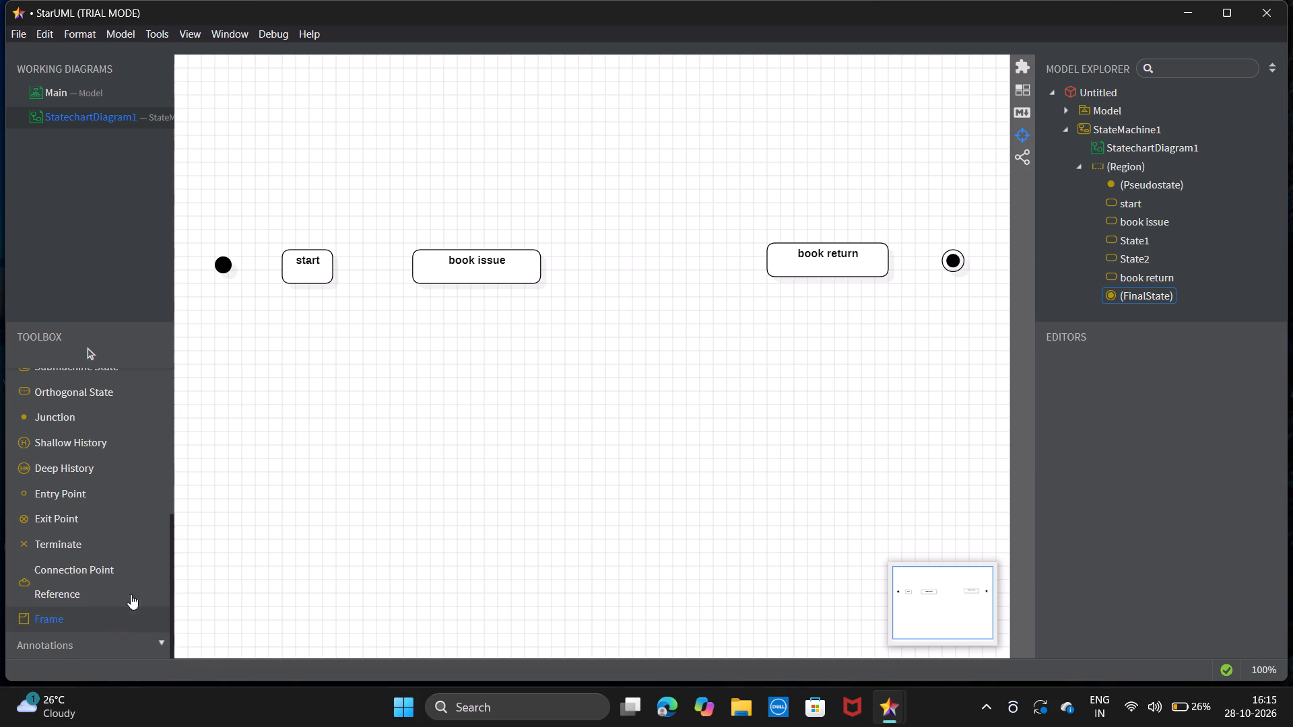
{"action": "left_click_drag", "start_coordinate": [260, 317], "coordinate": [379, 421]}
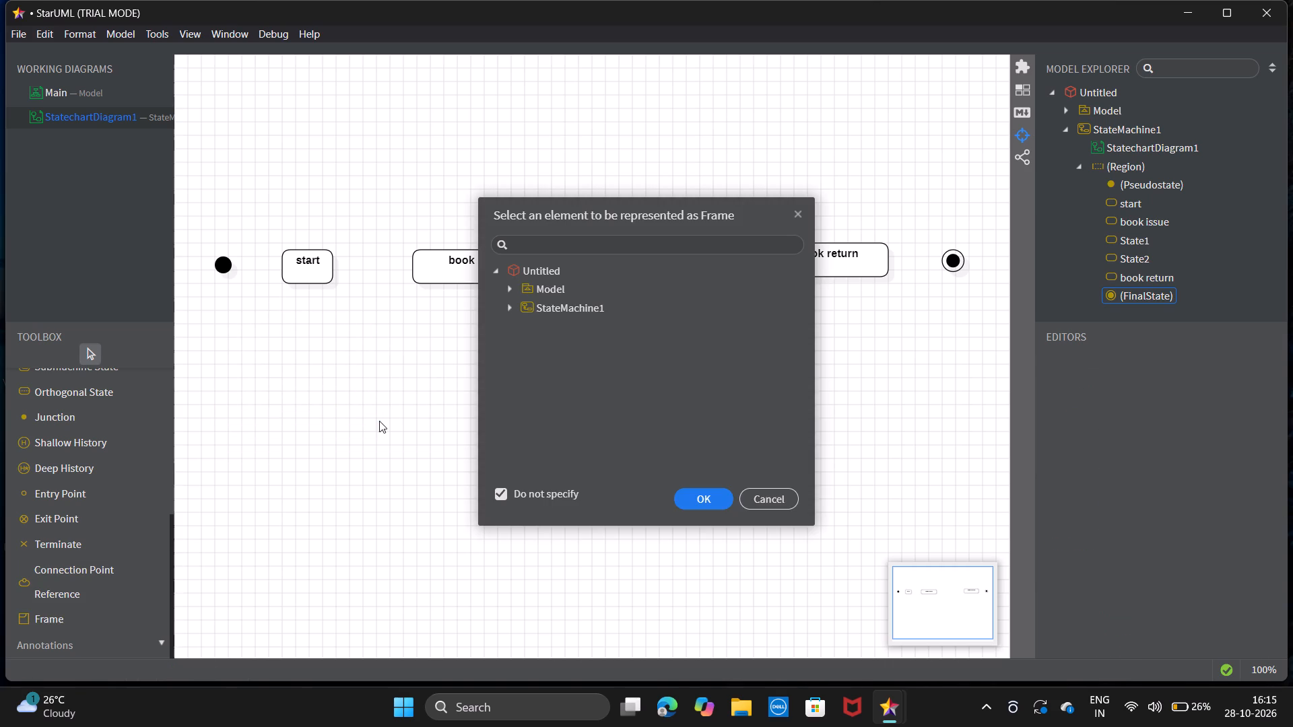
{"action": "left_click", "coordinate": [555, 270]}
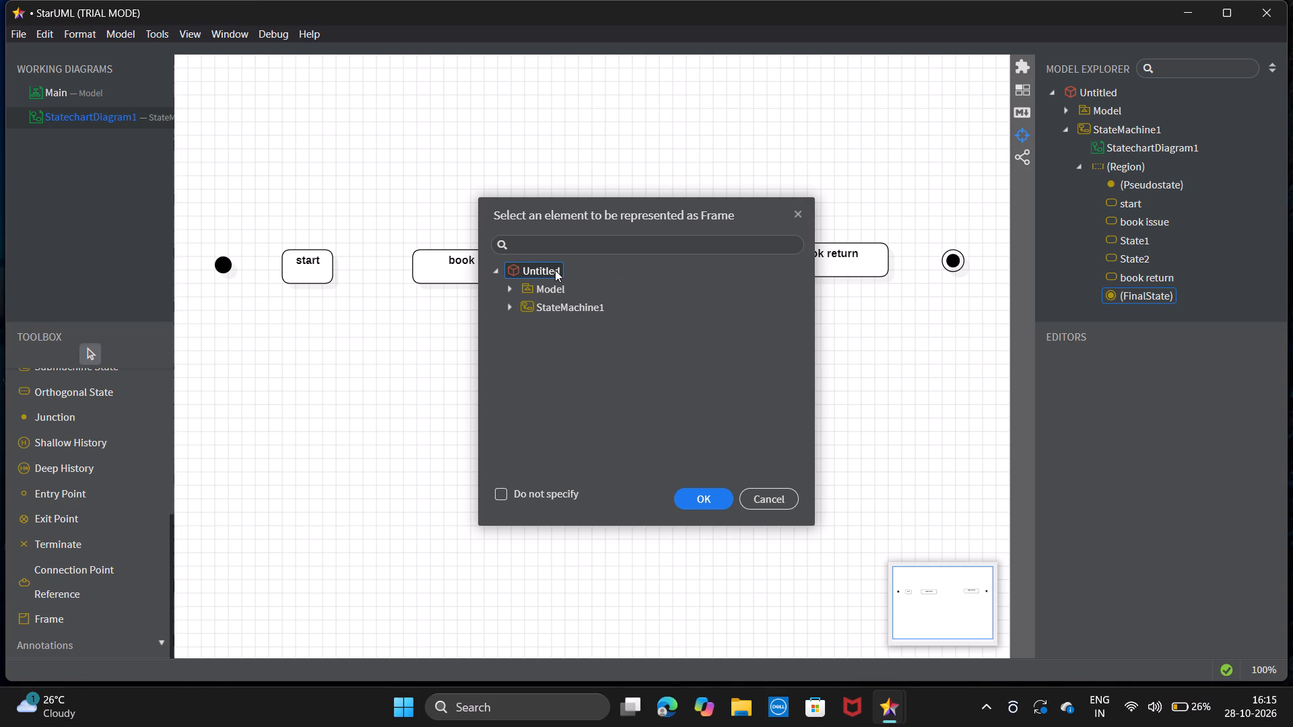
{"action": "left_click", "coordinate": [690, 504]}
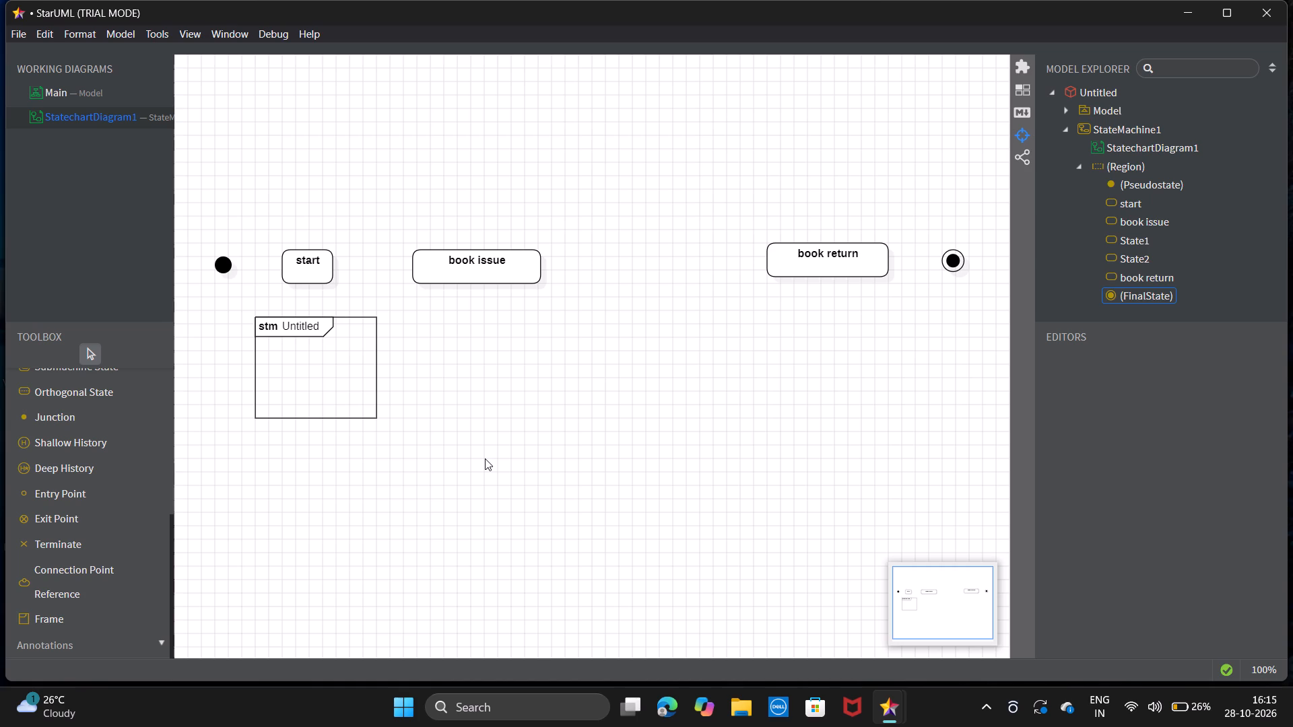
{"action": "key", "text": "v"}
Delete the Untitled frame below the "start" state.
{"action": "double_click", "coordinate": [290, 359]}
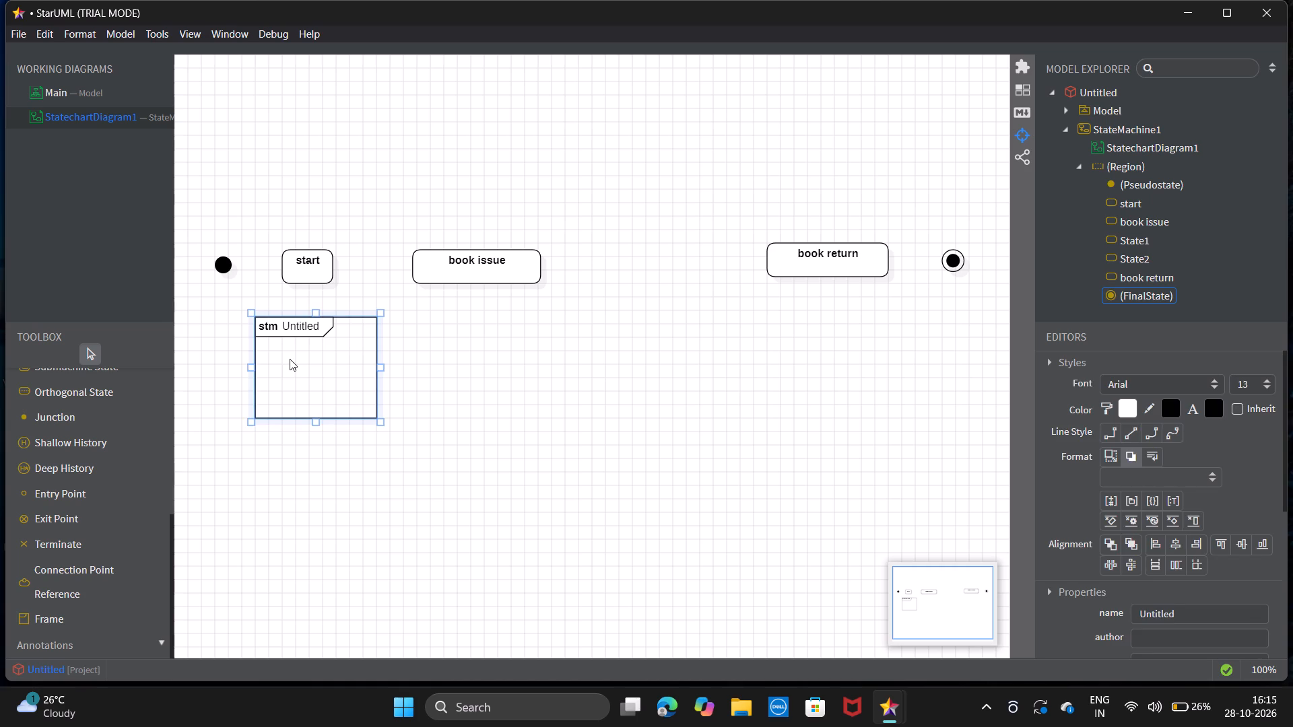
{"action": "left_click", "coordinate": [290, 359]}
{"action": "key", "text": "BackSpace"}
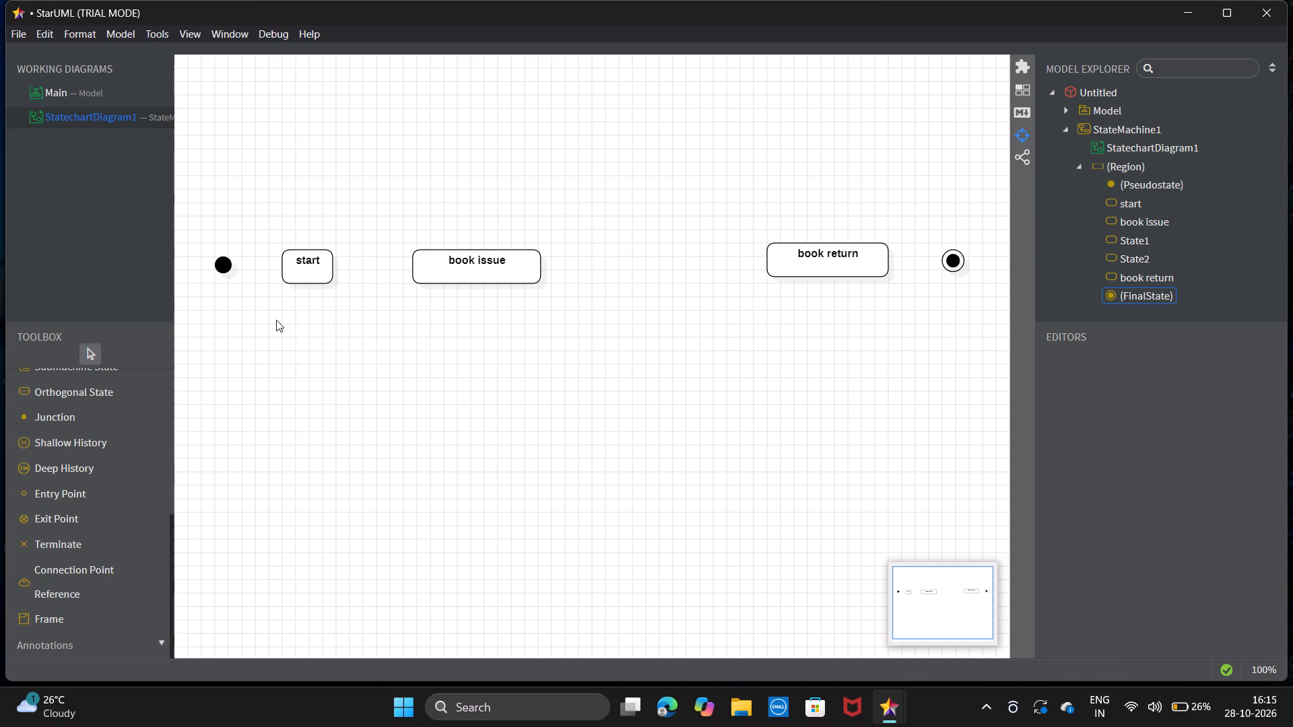
Draw a note below the "start" state with the text "vendor supplies book to the library".
{"action": "scroll", "coordinate": [77, 514], "scroll_direction": "down", "scroll_amount": 1}
{"action": "left_click", "coordinate": [89, 642]}
{"action": "scroll", "coordinate": [89, 642], "scroll_direction": "down", "scroll_amount": 1}
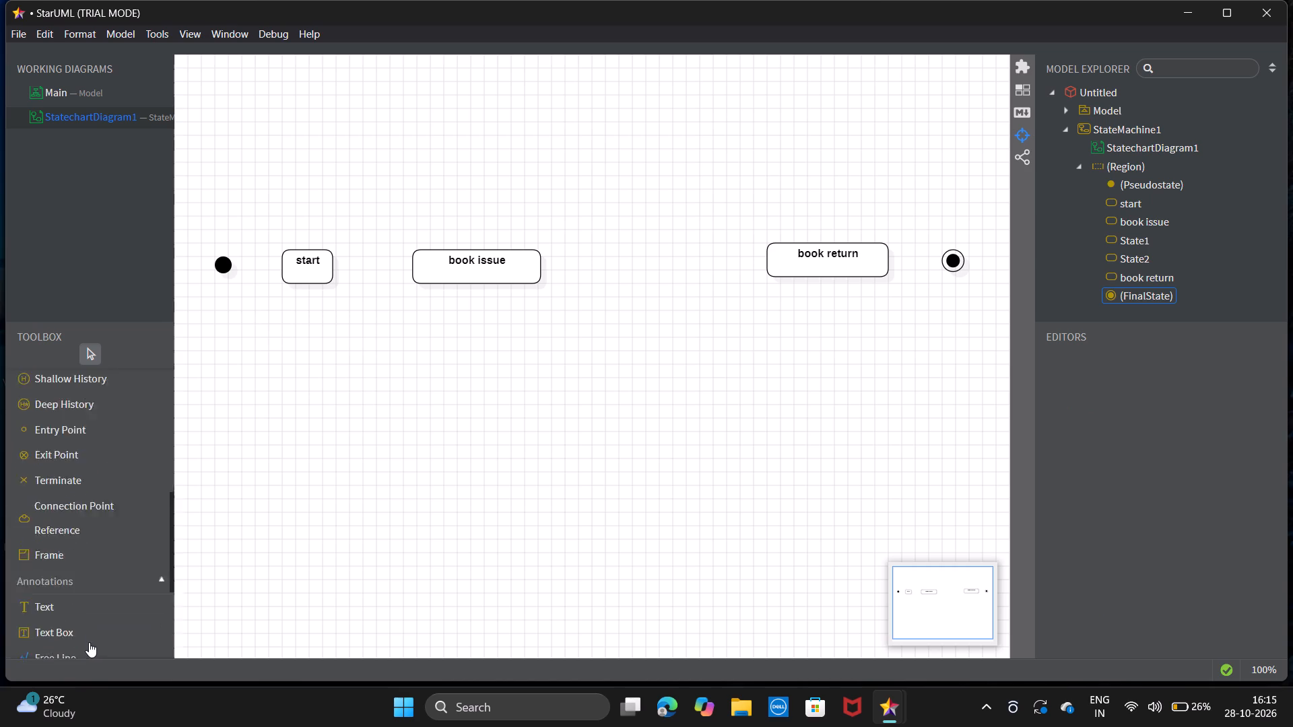
{"action": "scroll", "coordinate": [89, 642], "scroll_direction": "down", "scroll_amount": 3}
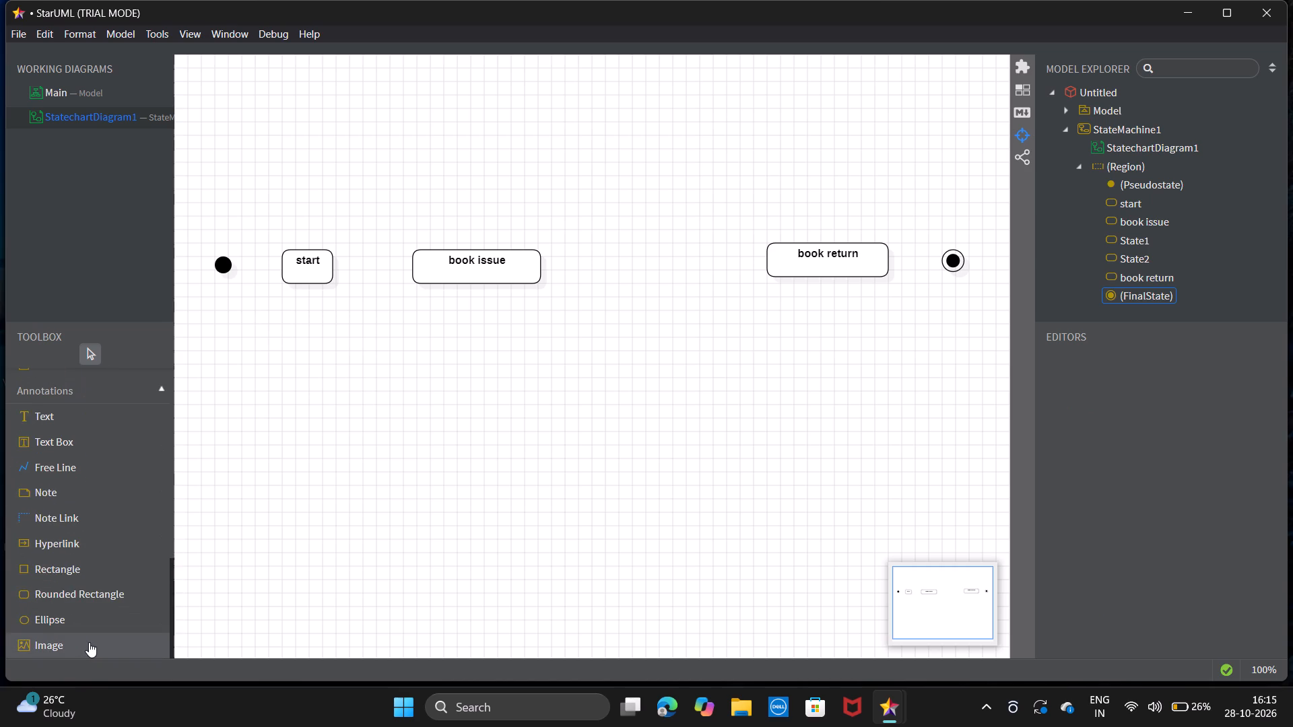
{"action": "scroll", "coordinate": [89, 642], "scroll_direction": "down", "scroll_amount": 1}
{"action": "scroll", "coordinate": [105, 526], "scroll_direction": "up", "scroll_amount": 1}
{"action": "left_click", "coordinate": [82, 510]}
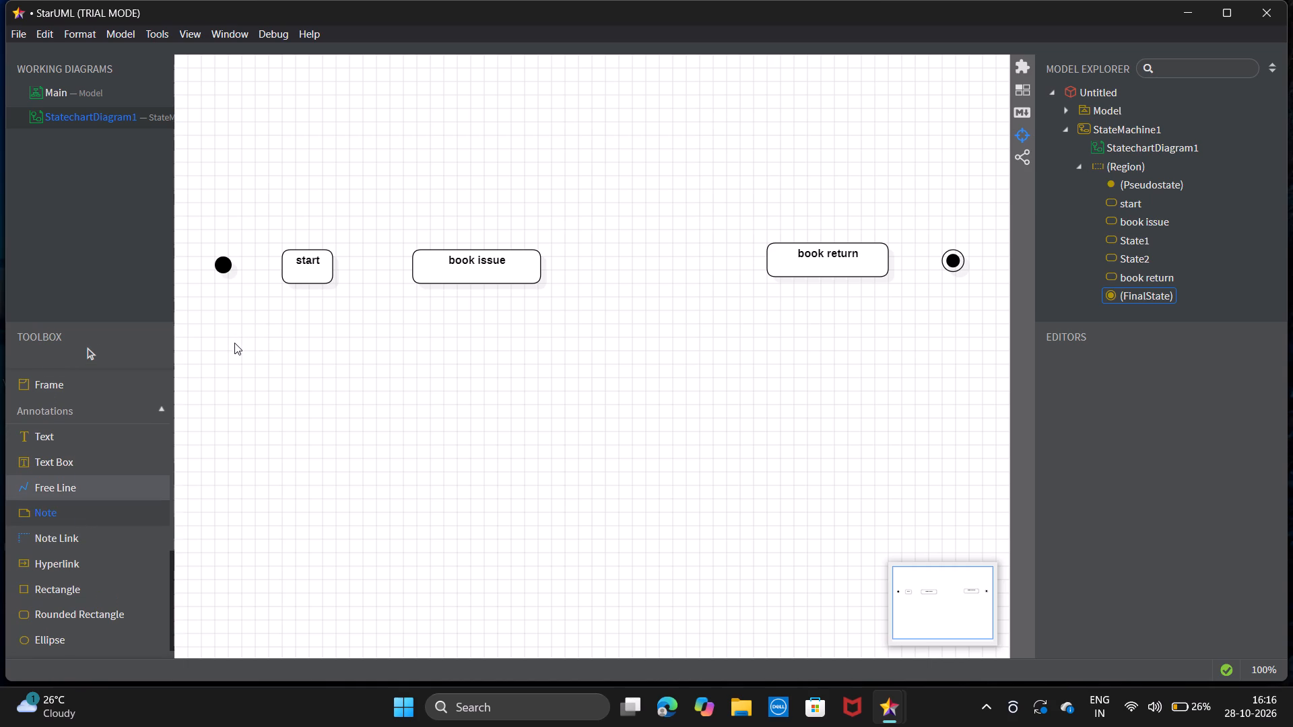
{"action": "left_click_drag", "start_coordinate": [234, 343], "coordinate": [398, 448]}
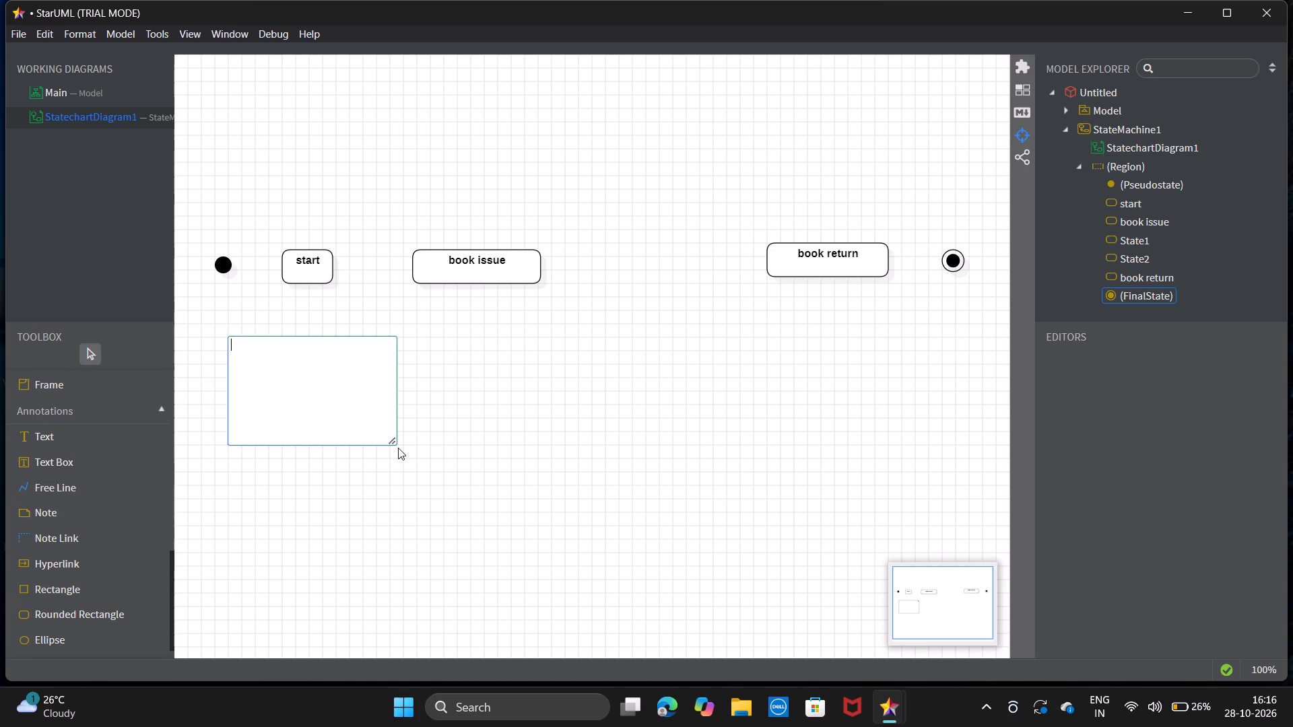
{"action": "type", "text": "vendor supplies"}
{"action": "key", "text": "space"}
{"action": "type", "text": "book to"}
{"action": "key", "text": "space"}
{"action": "type", "text": "the library"}
{"action": "key", "text": "Return"}
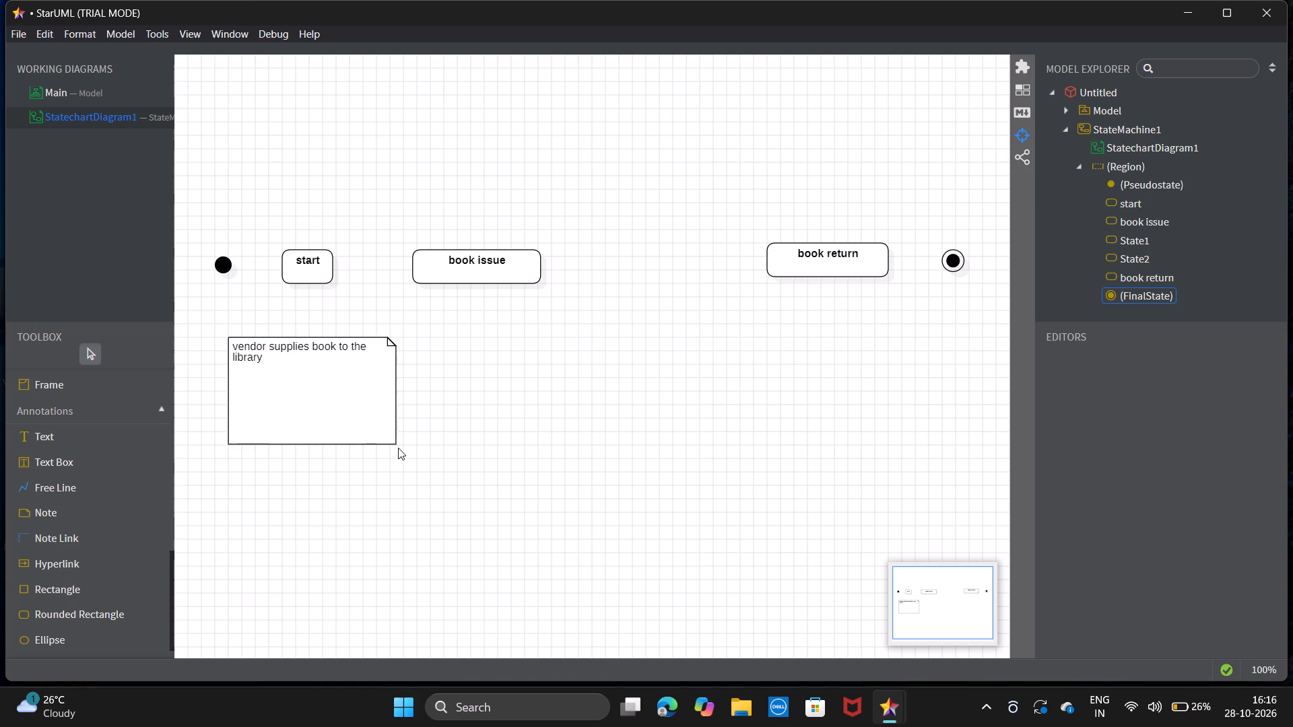
Reduce the vendor note's height from its bottom edge so it fits closely around its two lines of text.
{"action": "left_click", "coordinate": [314, 444]}
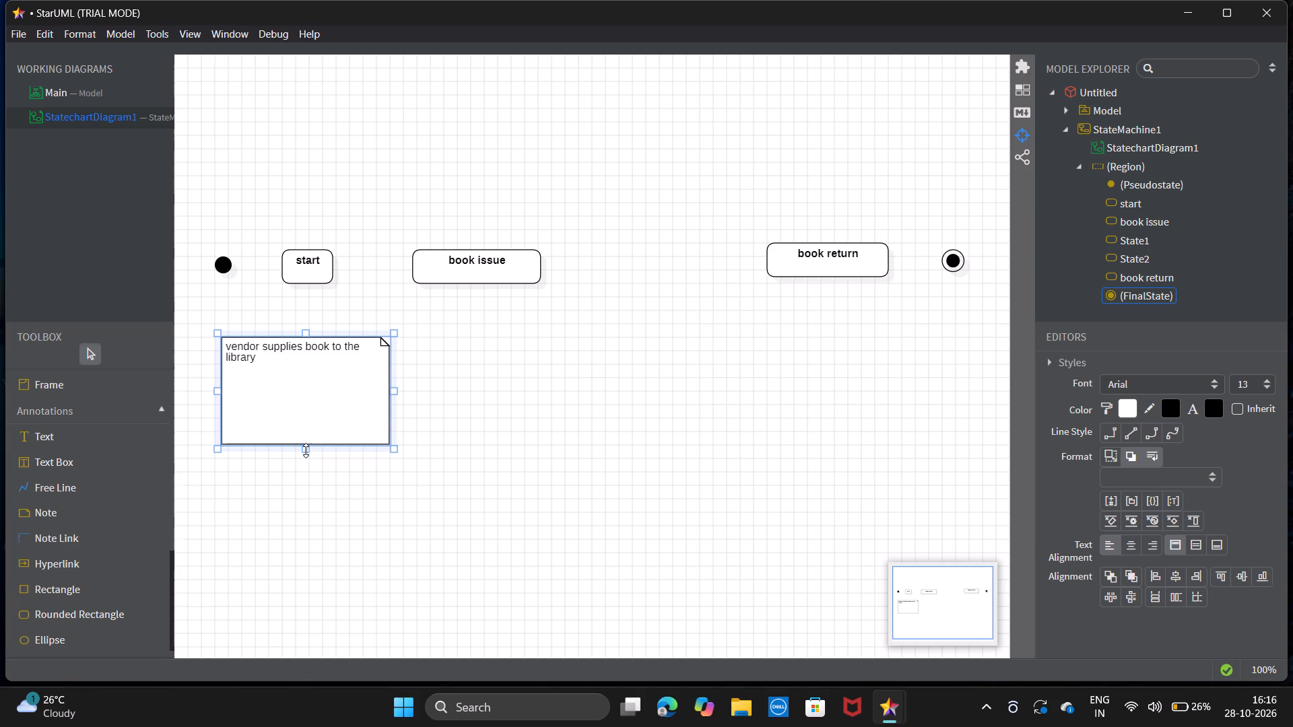
{"action": "left_click_drag", "start_coordinate": [306, 450], "coordinate": [300, 386]}
{"action": "right_click", "coordinate": [496, 477]}
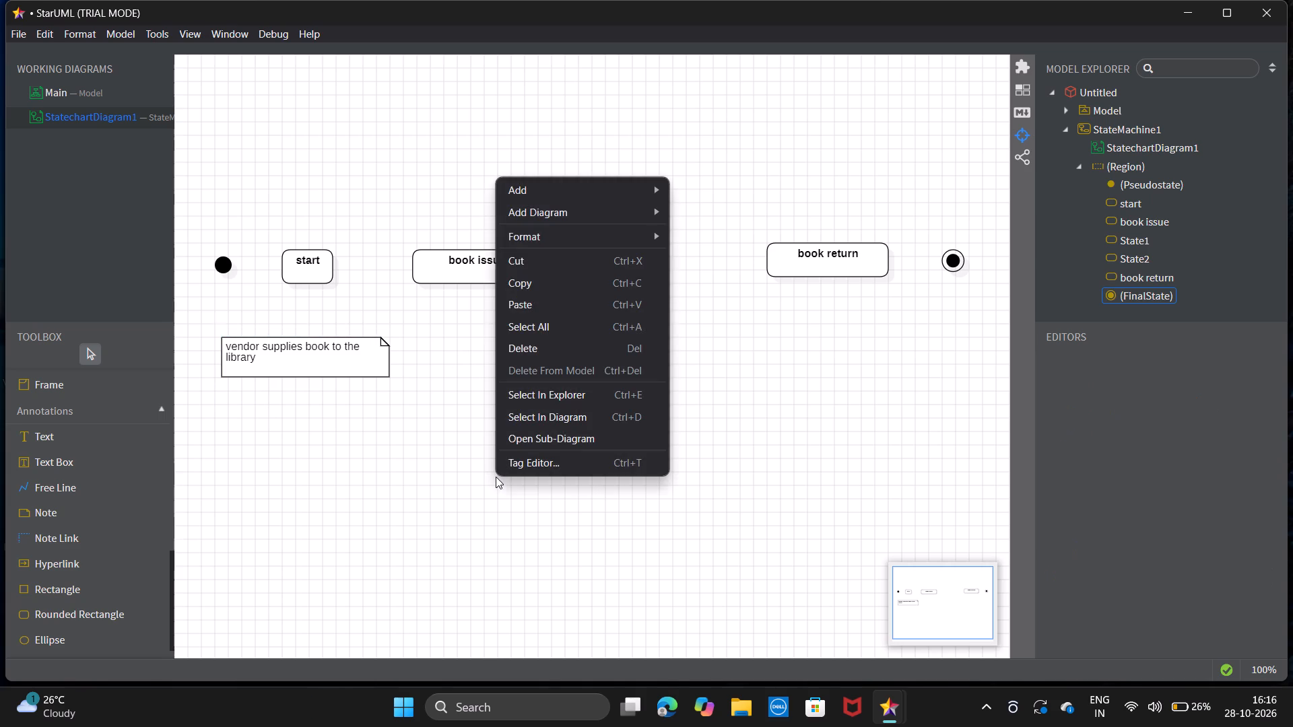
{"action": "left_click", "coordinate": [296, 557]}
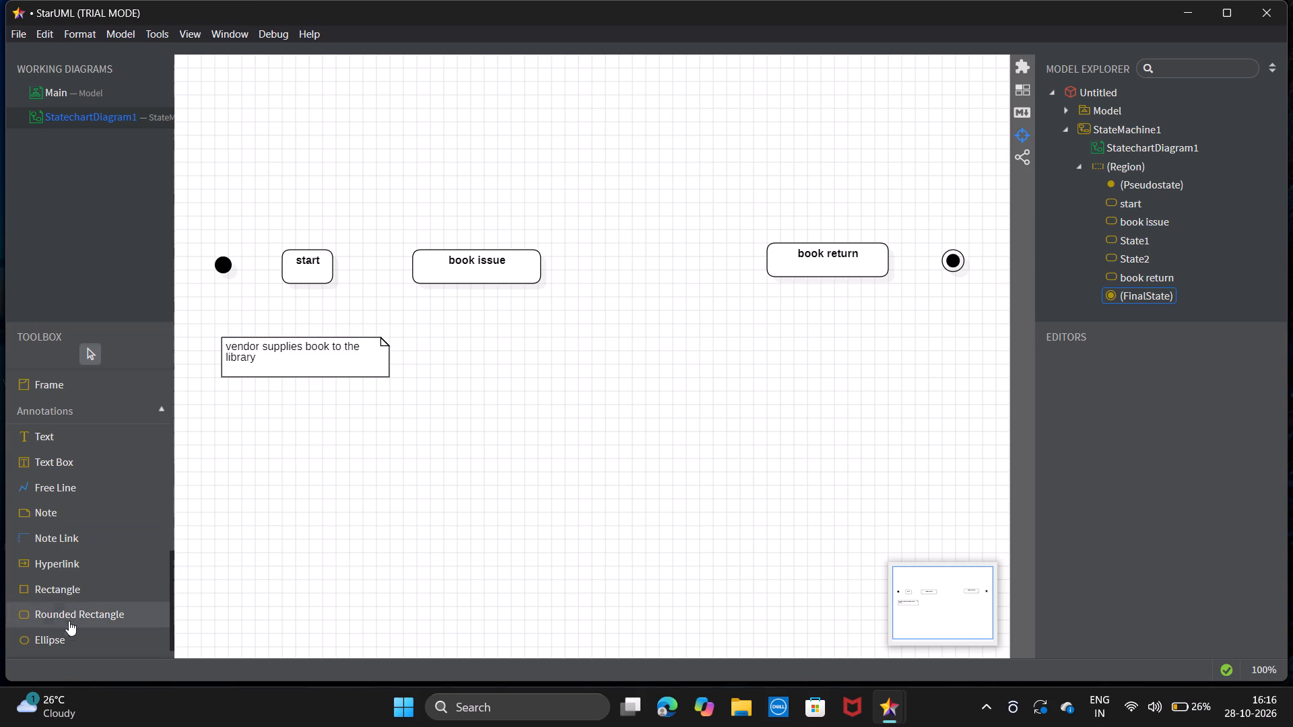
Draw a note of matching size beside the vendor note, below "book issue", with the text "student takes book from library".
{"action": "left_click", "coordinate": [79, 516]}
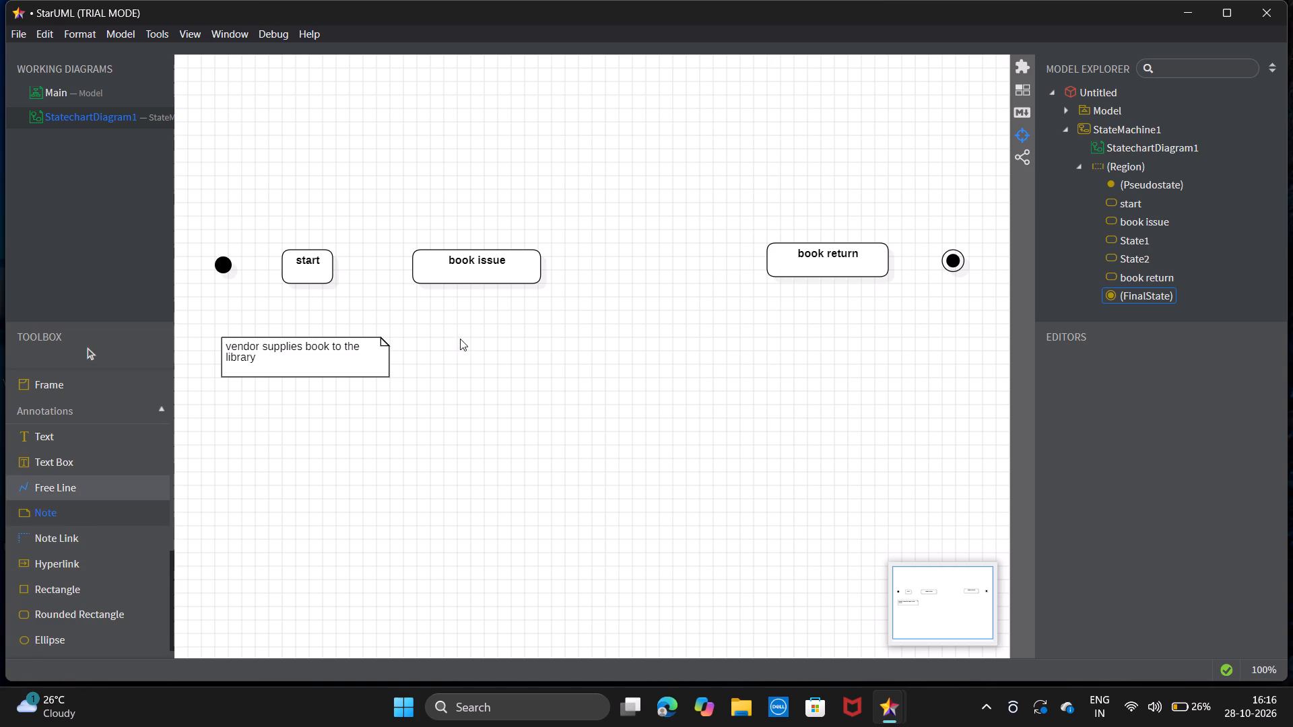
{"action": "left_click_drag", "start_coordinate": [460, 339], "coordinate": [632, 380]}
{"action": "left_click_drag", "start_coordinate": [632, 380], "coordinate": [627, 379]}
{"action": "left_click_drag", "start_coordinate": [627, 379], "coordinate": [628, 379]}
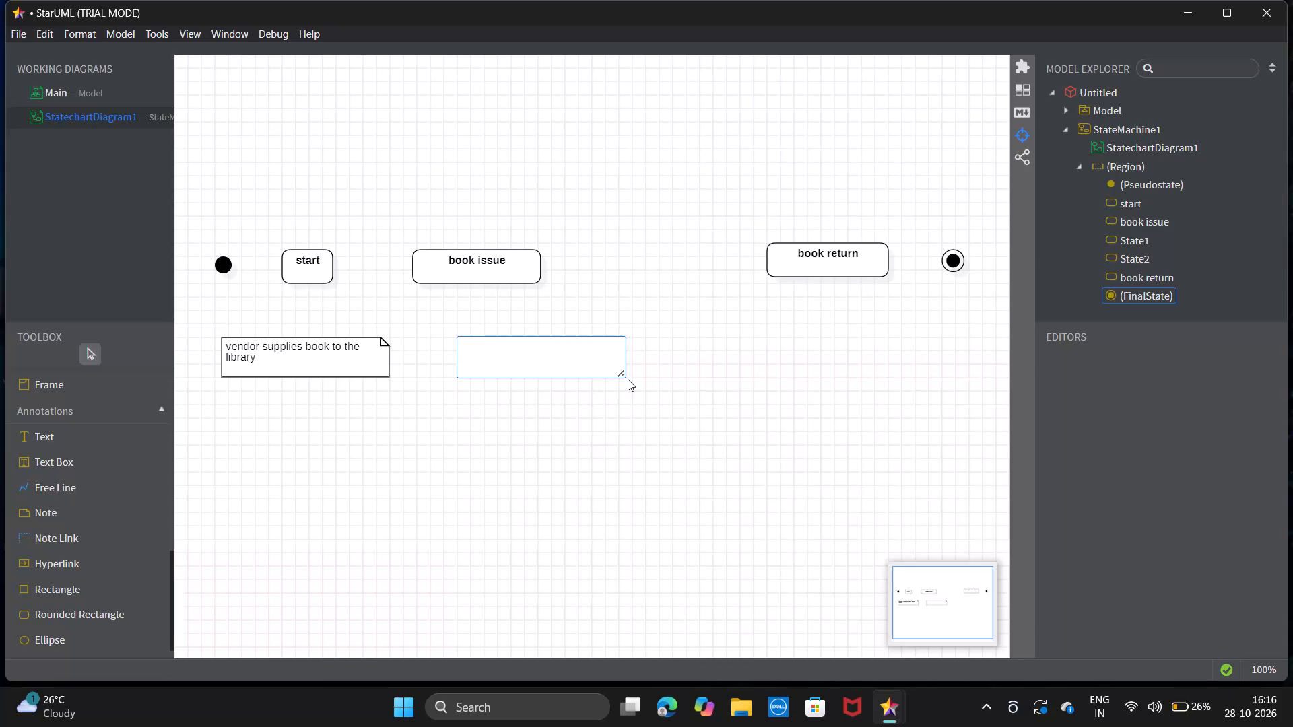
{"action": "type", "text": "student takes book from library"}
{"action": "key", "text": "Return"}
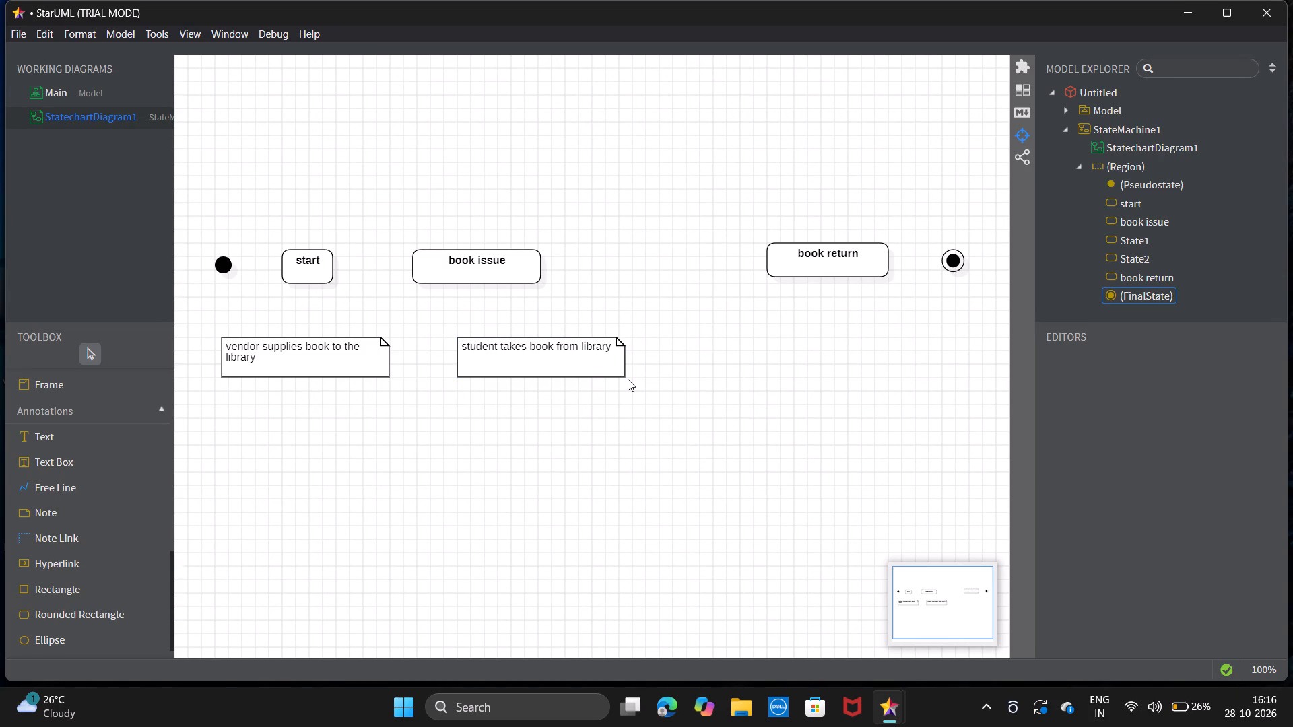
Draw a note below the "book return" state with the text "student returns book to library / pays fine if needed".
{"action": "left_click", "coordinate": [96, 516]}
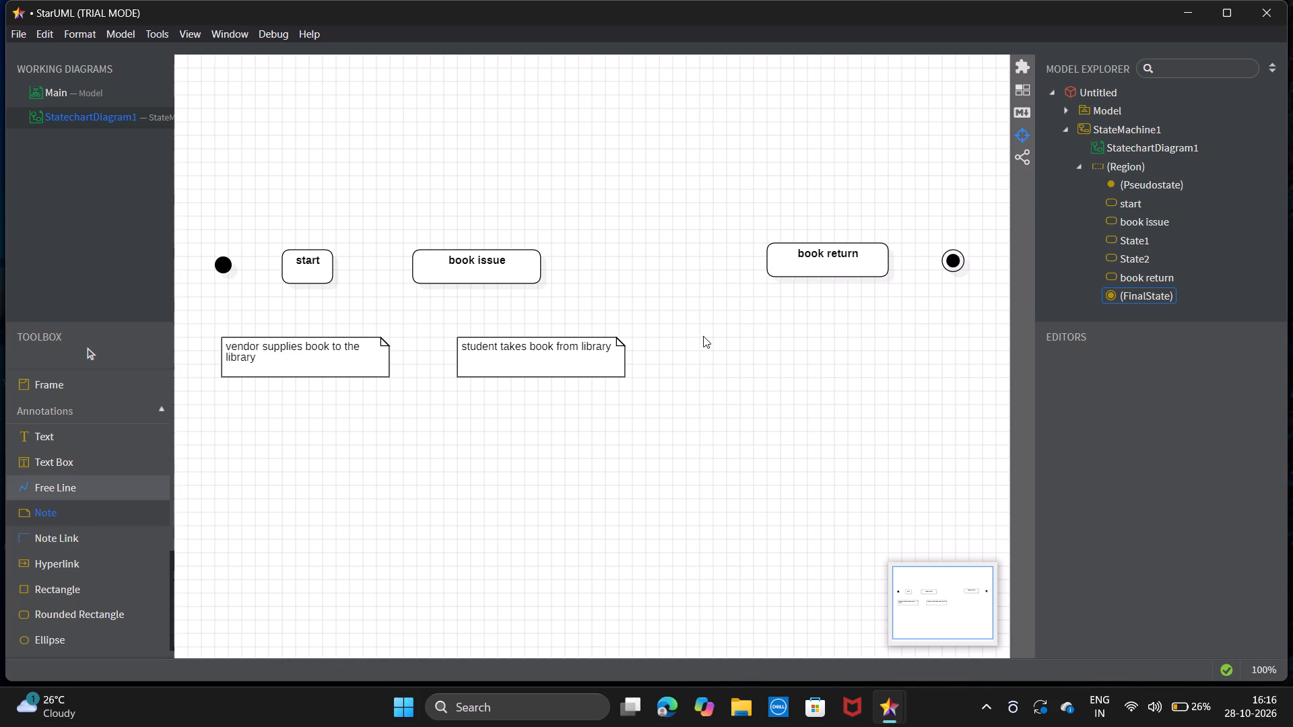
{"action": "left_click_drag", "start_coordinate": [700, 340], "coordinate": [844, 375]}
{"action": "left_click_drag", "start_coordinate": [844, 375], "coordinate": [882, 378]}
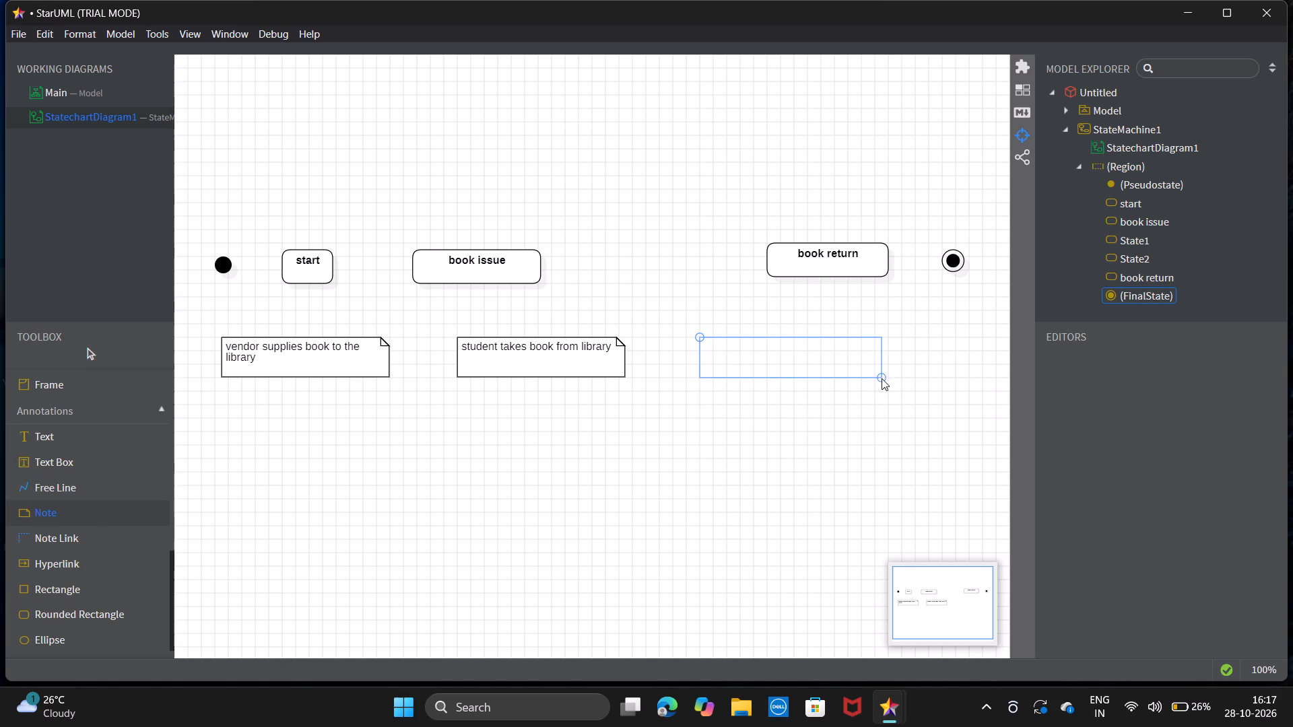
{"action": "left_click_drag", "start_coordinate": [882, 378], "coordinate": [877, 376]}
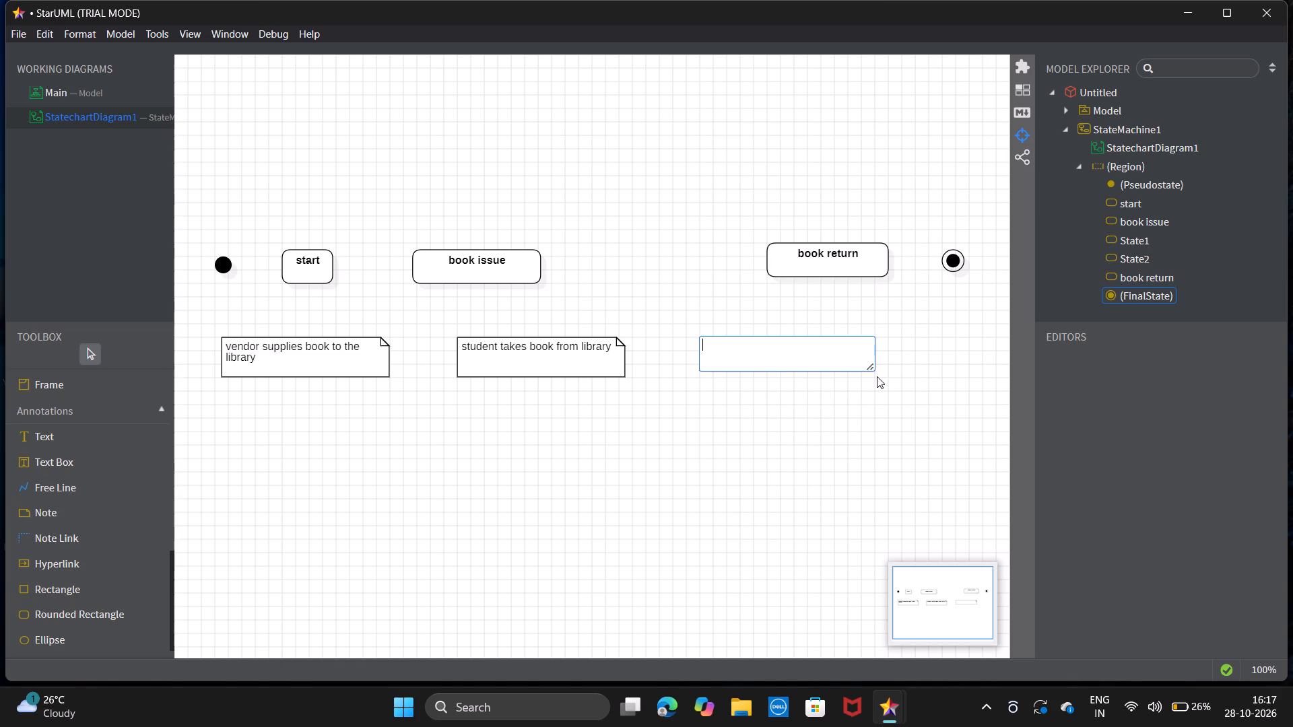
{"action": "type", "text": "student returns book to libraryu"}
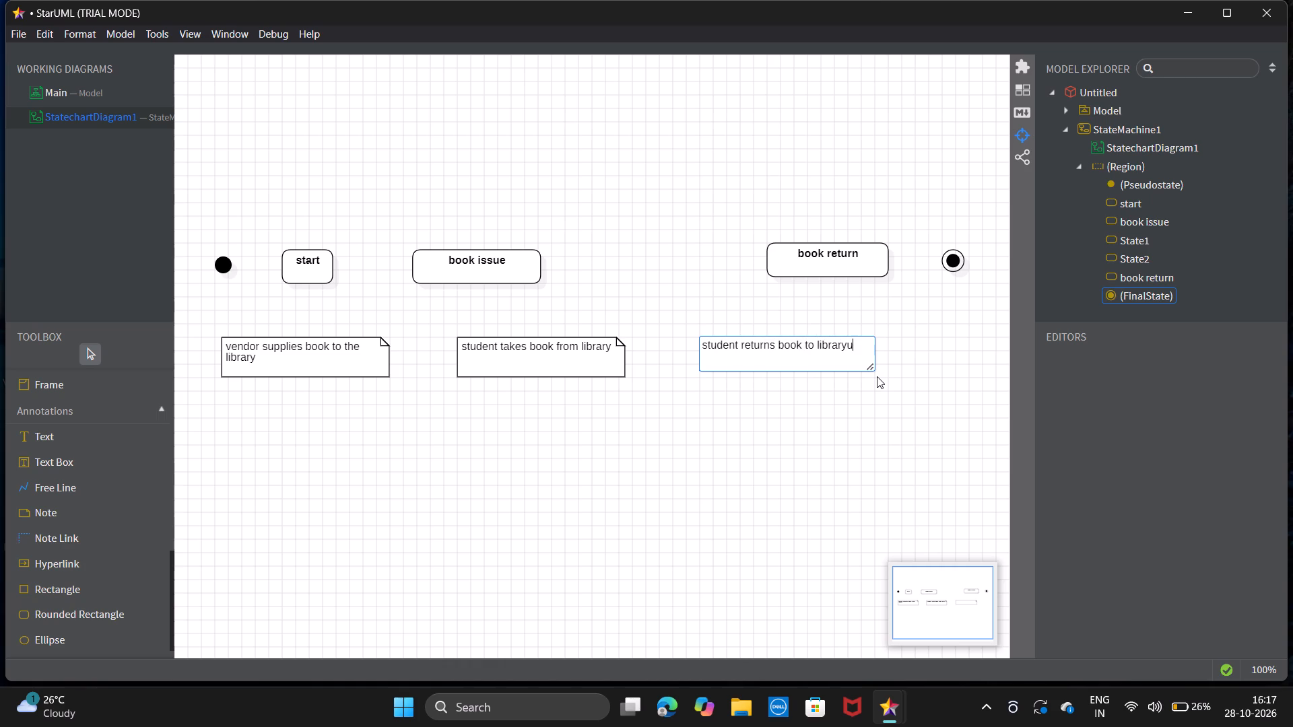
{"action": "key", "text": "space"}
{"action": "key", "text": "BackSpace"}
{"action": "key", "text": "BackSpace"}
{"action": "key", "text": "BackSpace"}
{"action": "key", "text": "y"}
{"action": "key", "text": "space"}
{"action": "key", "text": "slash"}
{"action": "key", "text": "space"}
{"action": "type", "text": "pa"}
{"action": "type", "text": "ys fin e"}
{"action": "key", "text": "BackSpace"}
{"action": "key", "text": "BackSpace"}
{"action": "type", "text": "e if"}
{"action": "key", "text": "space"}
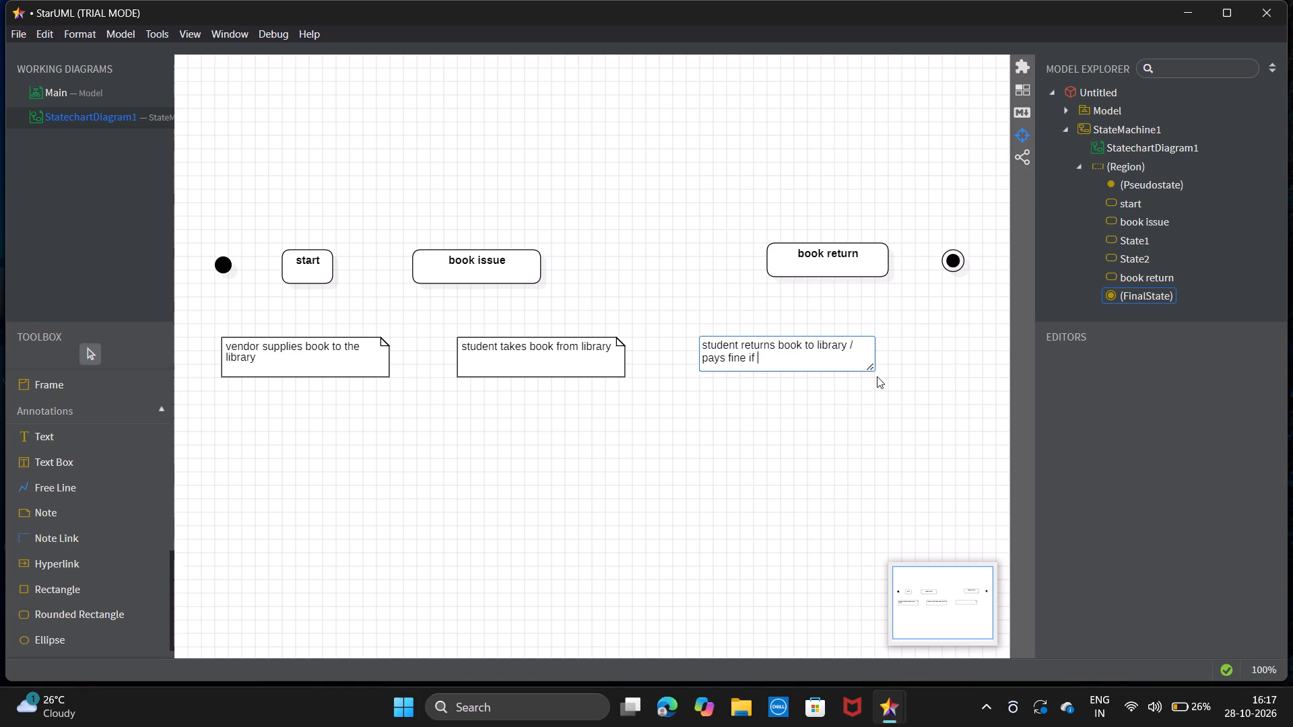
{"action": "type", "text": "needed"}
{"action": "key", "text": "Return"}
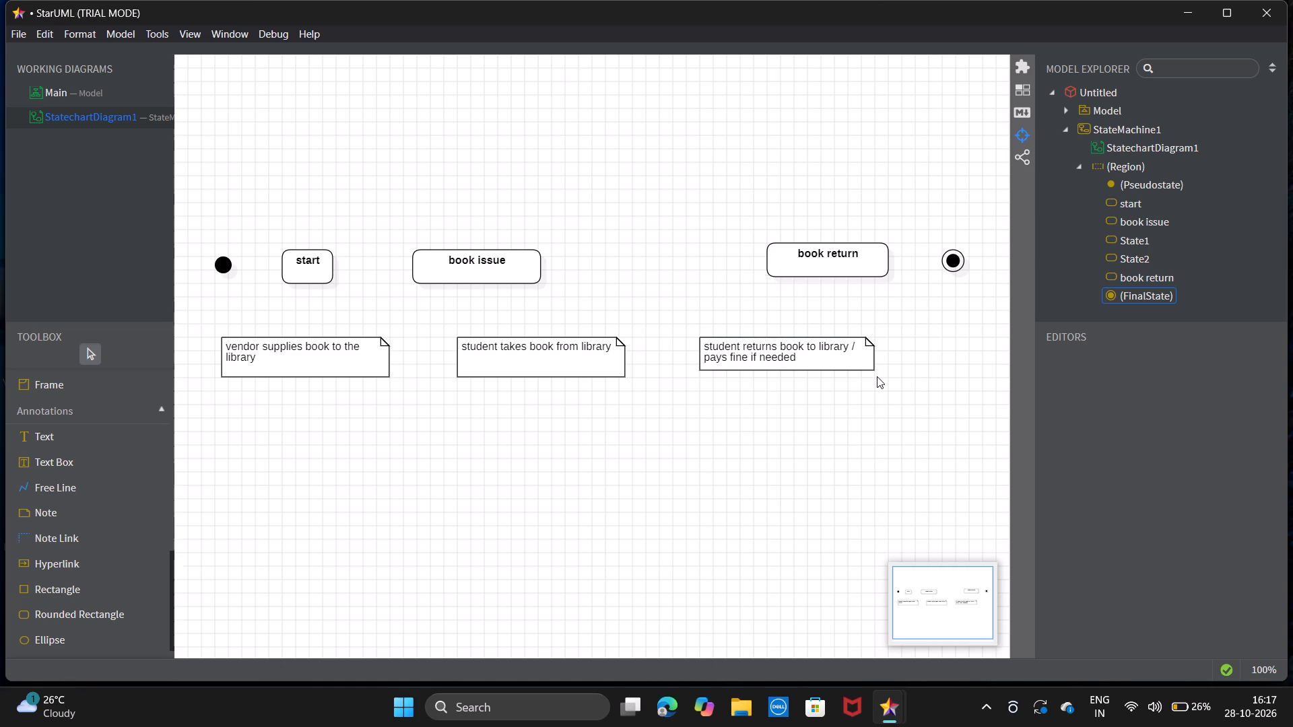
Nudge the "book issue" state horizontally away from "start" until it sits centred above the "student takes book from library" note.
{"action": "left_click", "coordinate": [441, 277]}
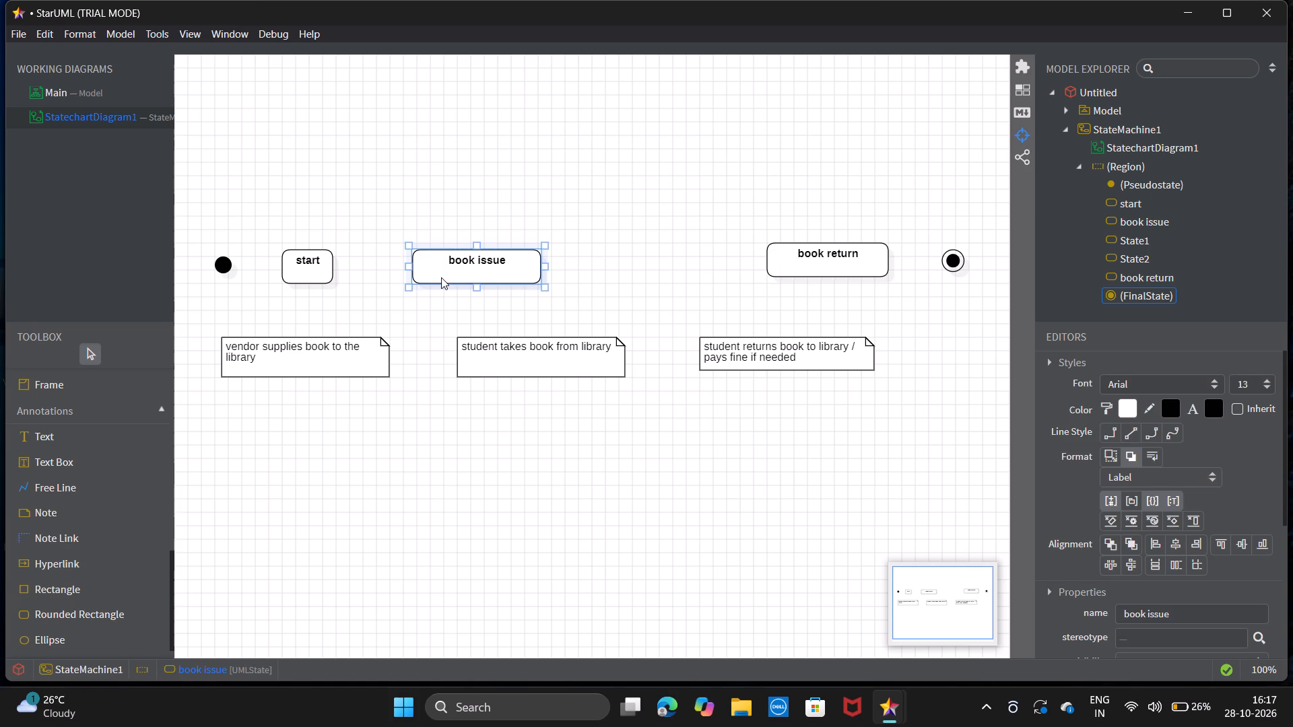
{"action": "key", "text": "Right"}
{"action": "key", "text": "Right"}
{"action": "key", "text": "Right"}
{"action": "key", "text": "Right"}
{"action": "key", "text": "Right"}
{"action": "key", "text": "Right"}
{"action": "key", "text": "Right"}
{"action": "key", "text": "Right"}
{"action": "key", "text": "Right"}
{"action": "key", "text": "Right"}
{"action": "key", "text": "Right"}
{"action": "key", "text": "Right"}
{"action": "key", "text": "Right"}
{"action": "key", "text": "Right"}
{"action": "key", "text": "Right"}
{"action": "key", "text": "Right"}
{"action": "key", "text": "Right"}
{"action": "key", "text": "Right"}
{"action": "key", "text": "Right"}
{"action": "key", "text": "Right"}
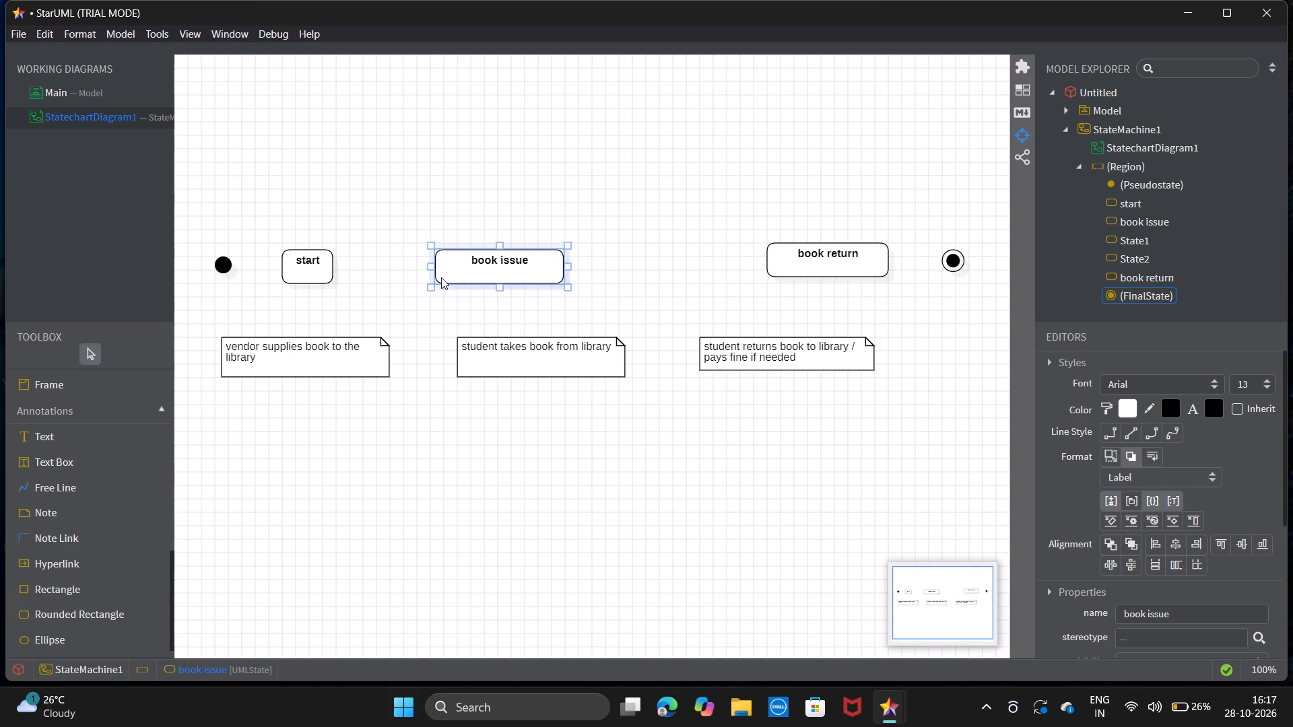
{"action": "key", "text": "Right"}
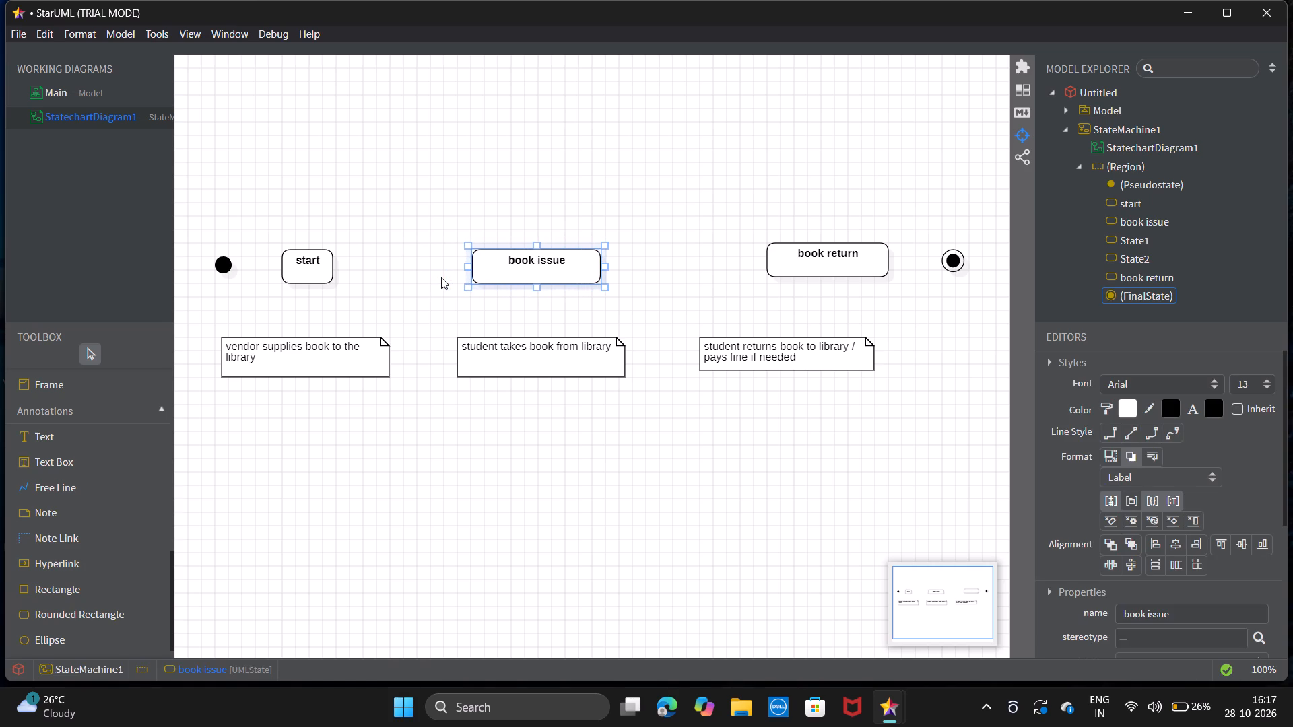
Nudge the "book return" state towards "book issue" and slightly down, so it is centred above its note and nearly level with the other states.
{"action": "left_click", "coordinate": [783, 267]}
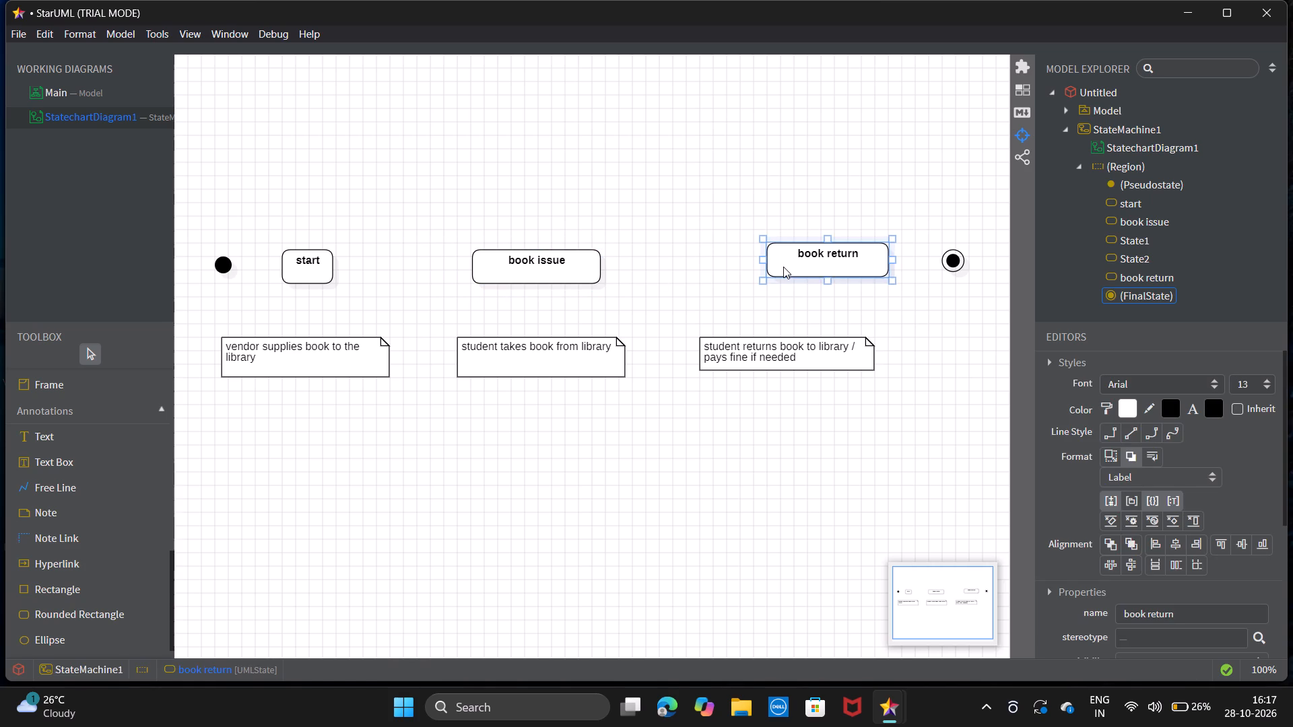
{"action": "key", "text": "Left"}
{"action": "key", "text": "Left"}
{"action": "key", "text": "Left"}
{"action": "key", "text": "Left"}
{"action": "key", "text": "Left"}
{"action": "key", "text": "Left"}
{"action": "key", "text": "Left"}
{"action": "key", "text": "Left"}
{"action": "key", "text": "Left"}
{"action": "key", "text": "Left"}
{"action": "key", "text": "Left"}
{"action": "key", "text": "Left"}
{"action": "key", "text": "Left"}
{"action": "key", "text": "Left"}
{"action": "key", "text": "Left"}
{"action": "key", "text": "Left"}
{"action": "key", "text": "Left"}
{"action": "key", "text": "Left"}
{"action": "key", "text": "Left"}
{"action": "key", "text": "Left"}
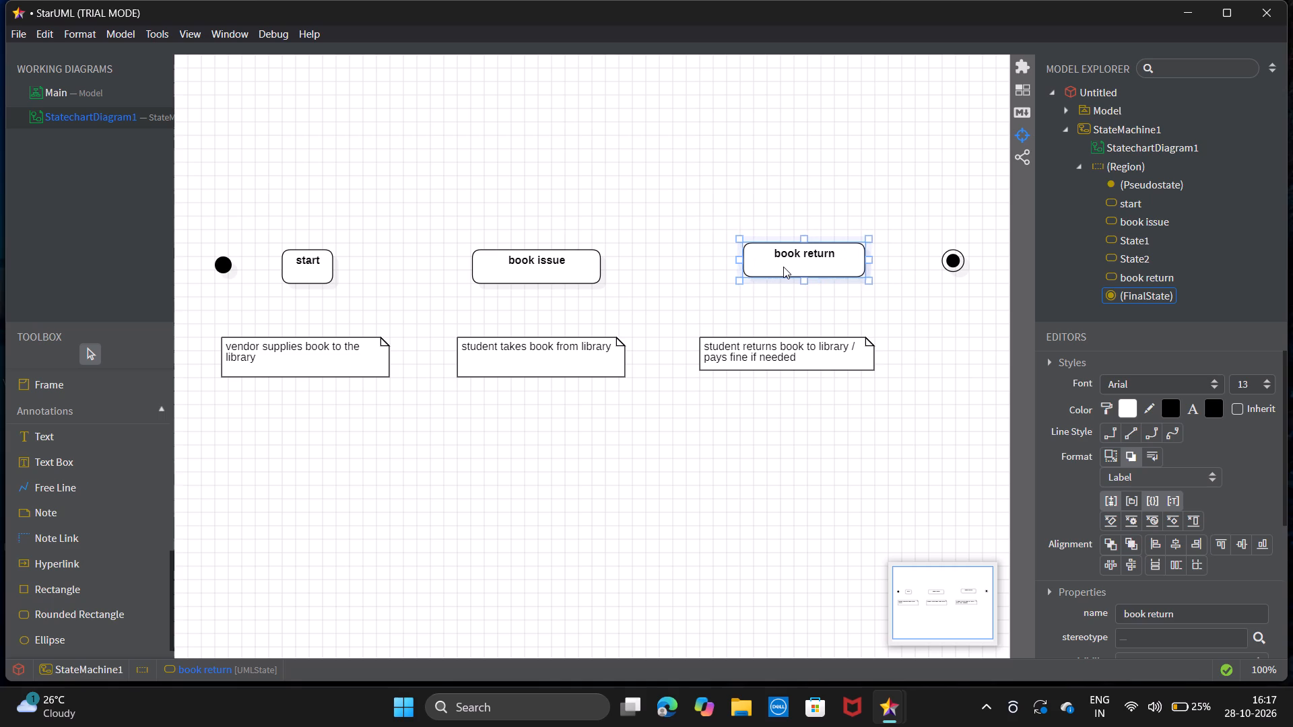
{"action": "key", "text": "Down"}
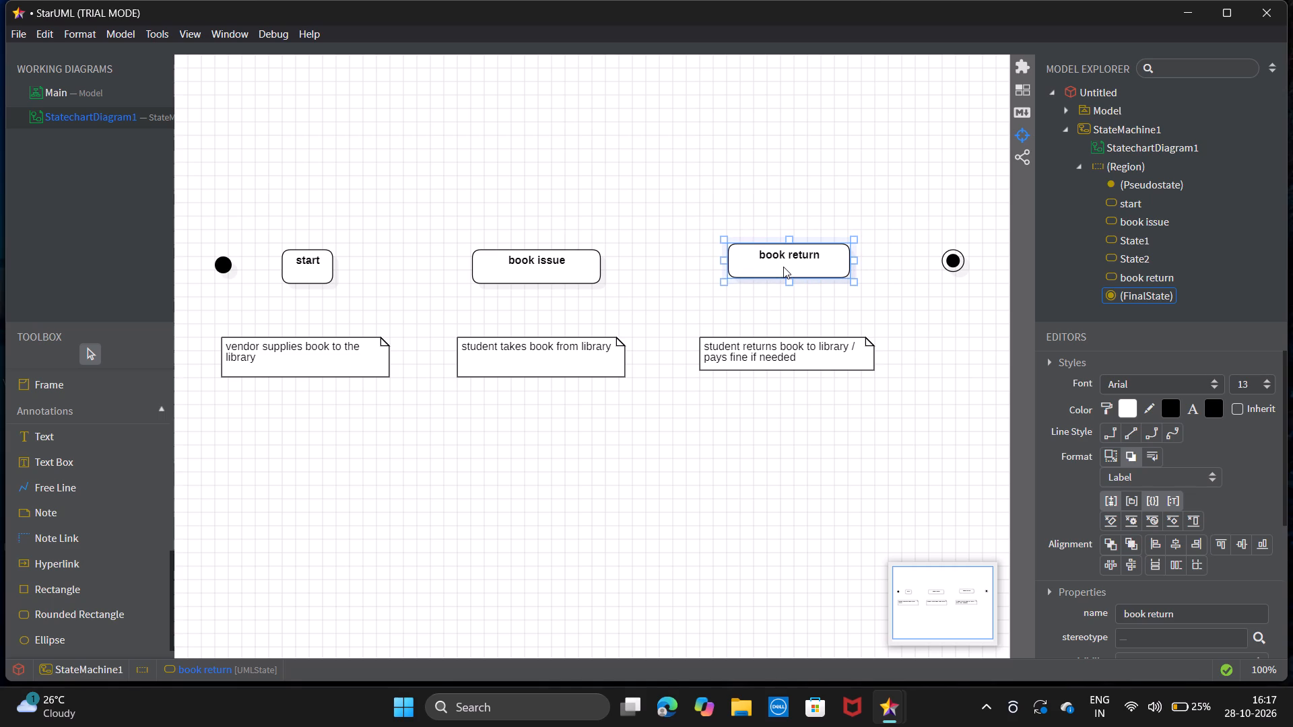
{"action": "key", "text": "Down"}
{"action": "key", "text": "Down"}
{"action": "key", "text": "Down"}
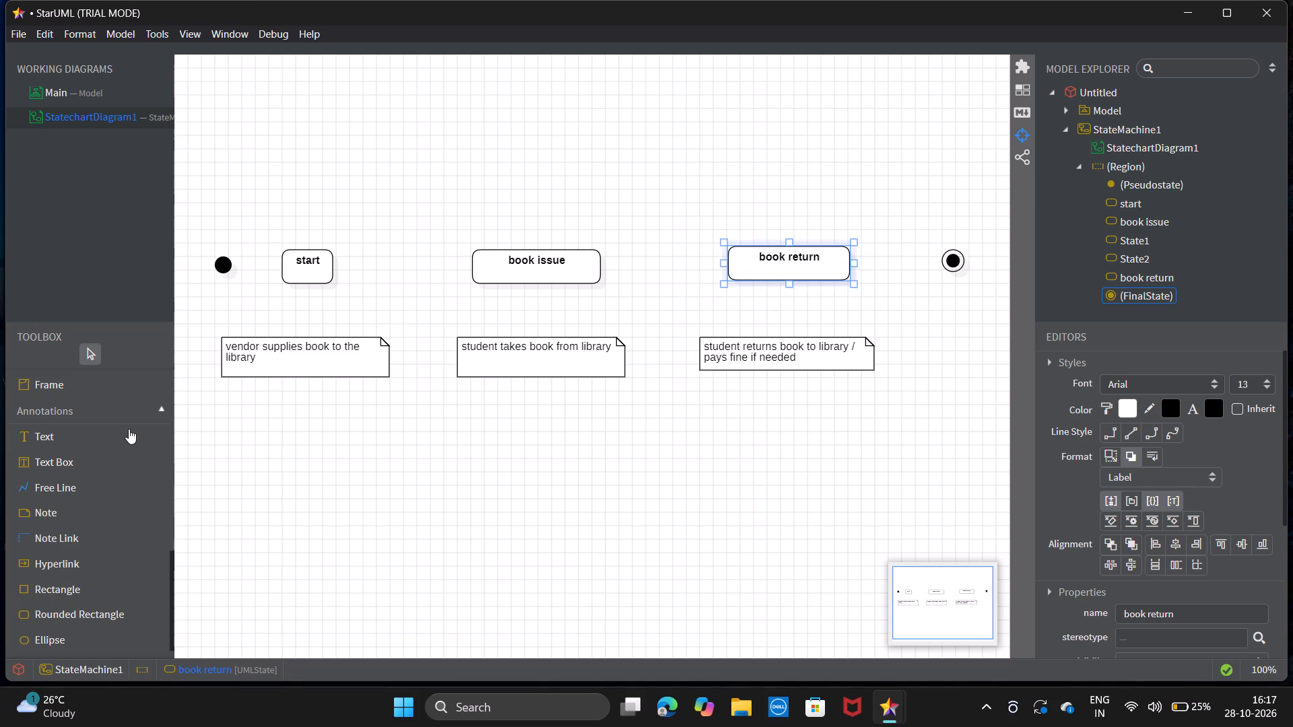
Draw free lines joining the "start", "book issue" and "book return" states to the notes below them.
{"action": "left_click", "coordinate": [104, 478]}
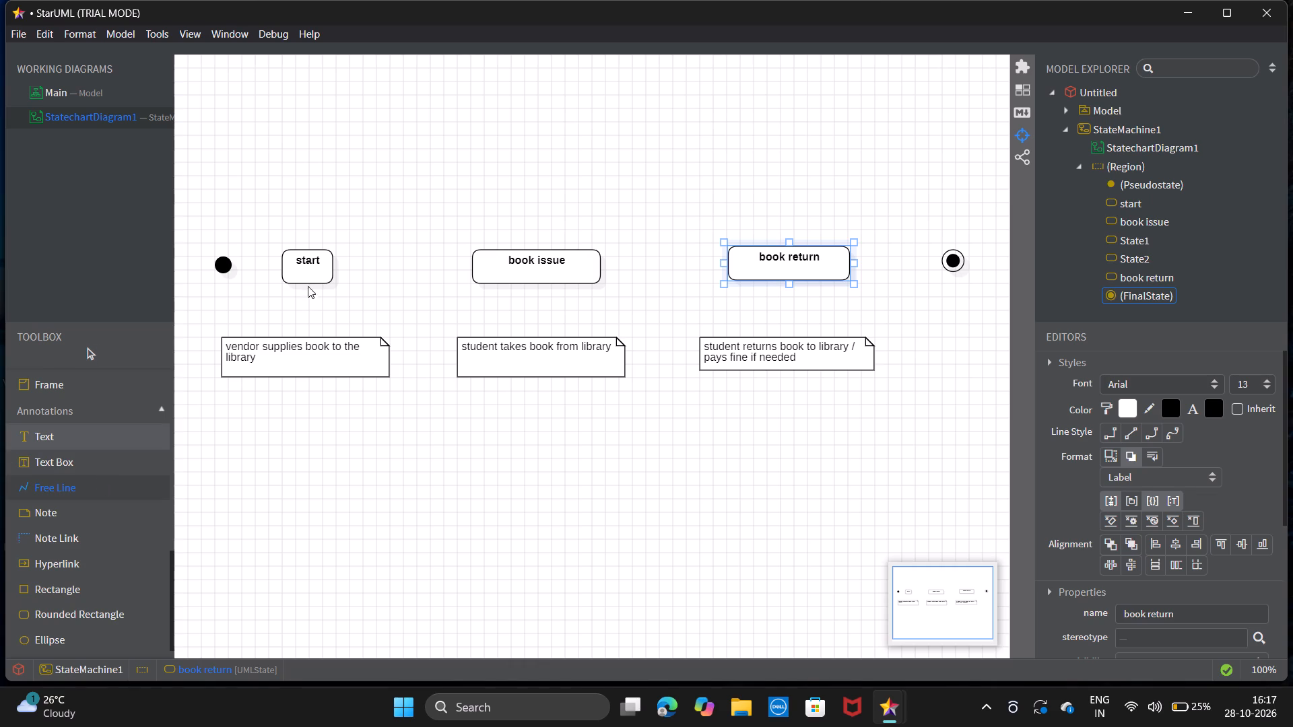
{"action": "left_click_drag", "start_coordinate": [306, 282], "coordinate": [300, 335]}
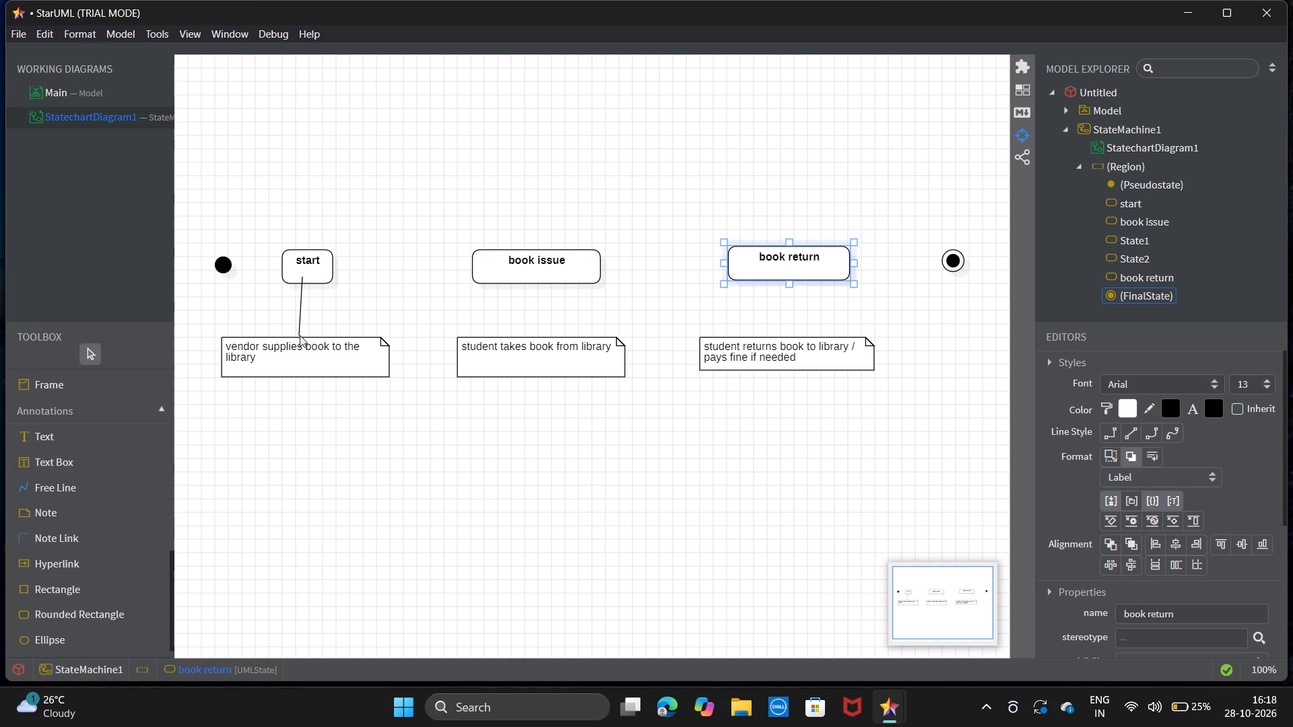
{"action": "left_click", "coordinate": [537, 283]}
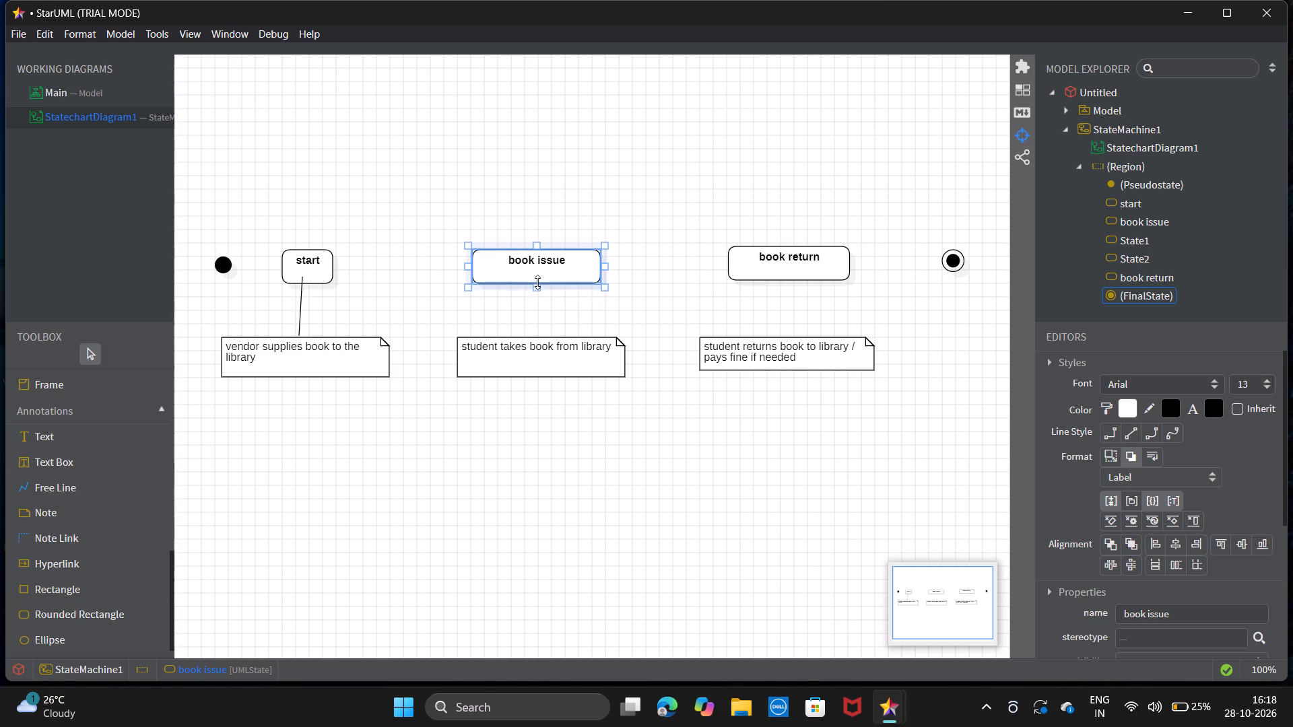
{"action": "double_click", "coordinate": [121, 485]}
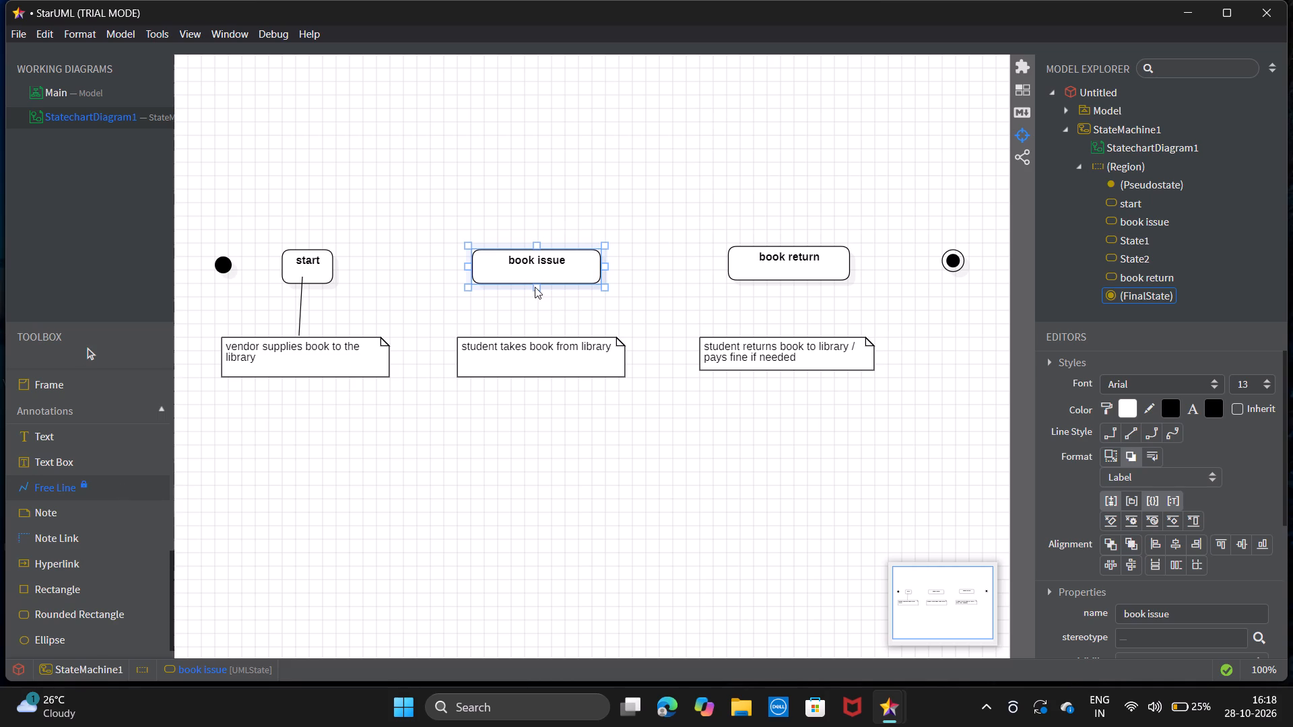
{"action": "left_click_drag", "start_coordinate": [535, 287], "coordinate": [538, 336]}
{"action": "left_click_drag", "start_coordinate": [791, 283], "coordinate": [795, 335]}
Connect the initial state, "start", "book issue", "book return" and the final state in sequence with unnamed transitions.
{"action": "scroll", "coordinate": [81, 455], "scroll_direction": "up", "scroll_amount": 2}
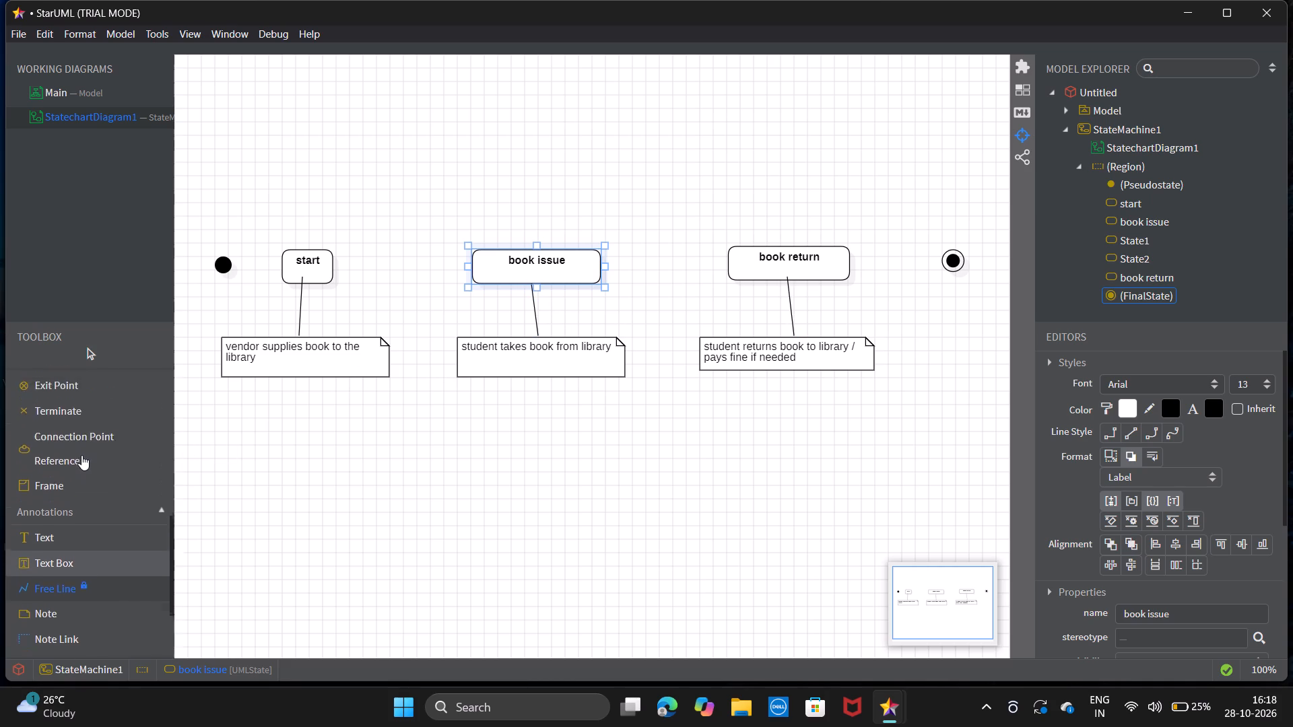
{"action": "scroll", "coordinate": [81, 455], "scroll_direction": "up", "scroll_amount": 4}
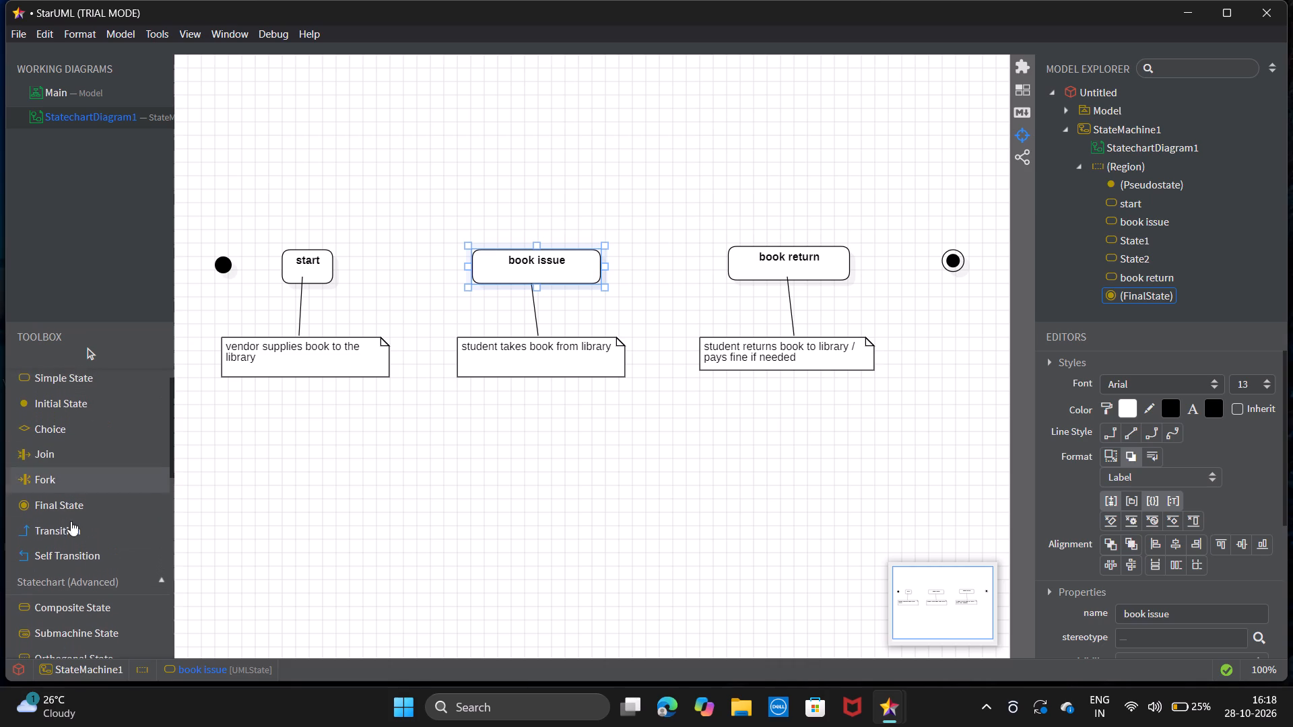
{"action": "left_click", "coordinate": [75, 530]}
{"action": "left_click_drag", "start_coordinate": [230, 266], "coordinate": [285, 264]}
{"action": "left_click_drag", "start_coordinate": [285, 264], "coordinate": [286, 264]}
{"action": "left_click", "coordinate": [333, 271]}
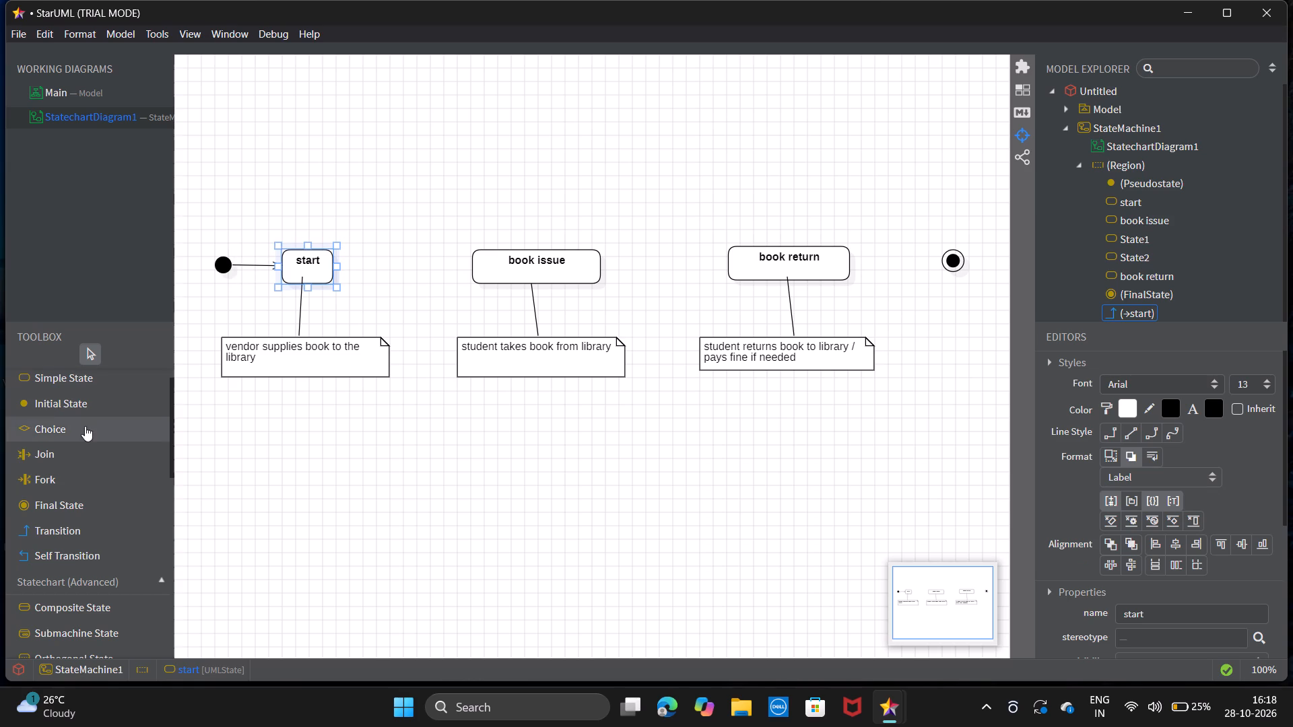
{"action": "double_click", "coordinate": [70, 563]}
{"action": "double_click", "coordinate": [72, 536]}
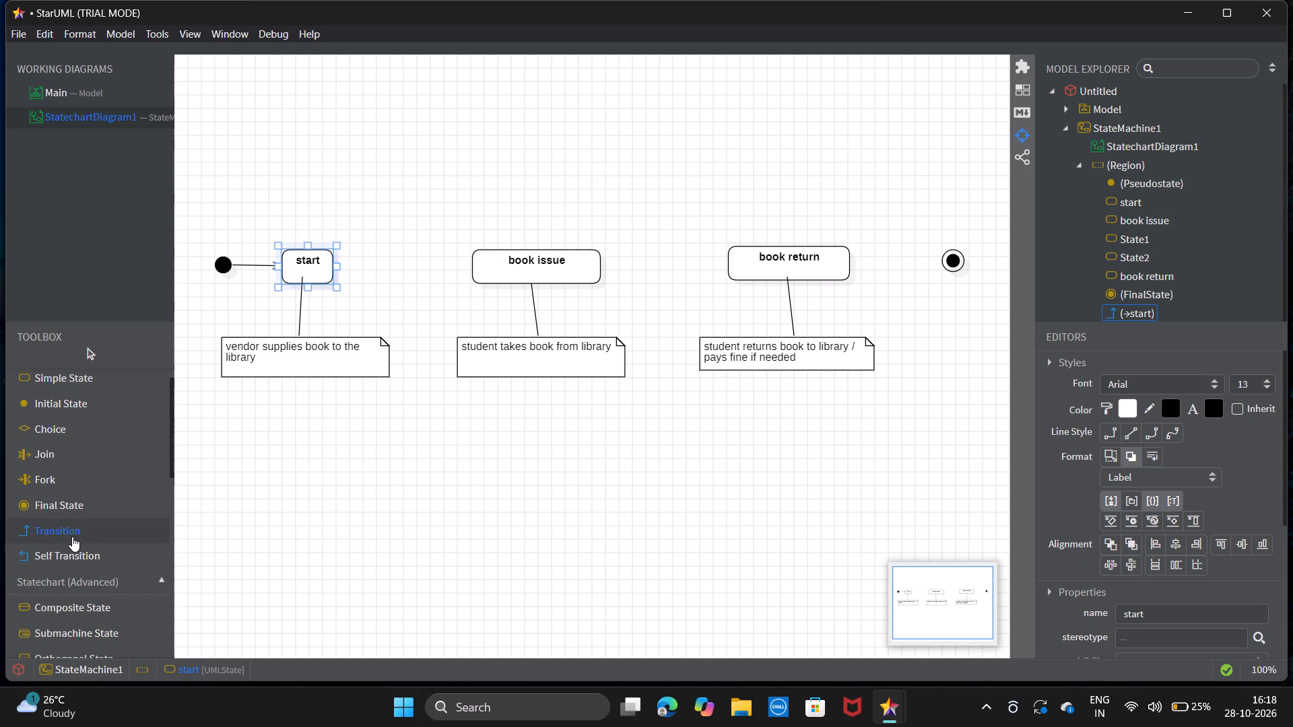
{"action": "left_click_drag", "start_coordinate": [333, 267], "coordinate": [473, 268]}
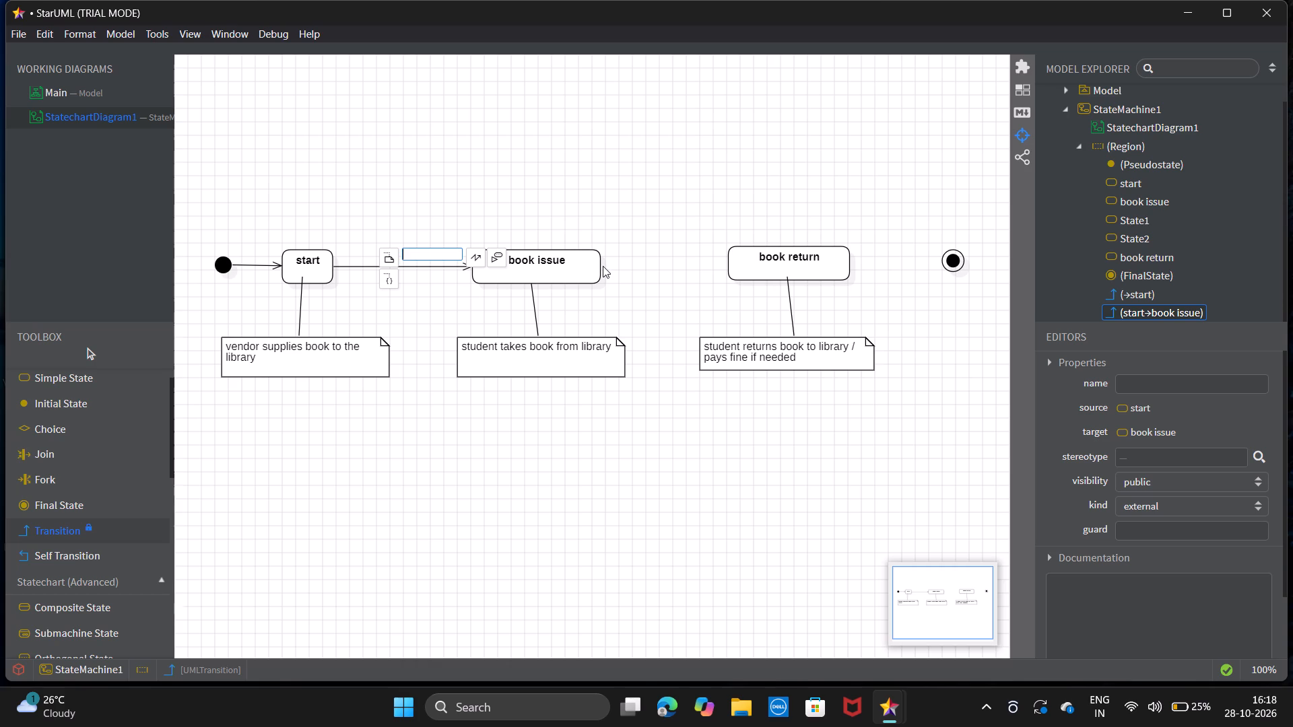
{"action": "left_click_drag", "start_coordinate": [603, 266], "coordinate": [727, 264]}
{"action": "left_click_drag", "start_coordinate": [727, 264], "coordinate": [729, 263]}
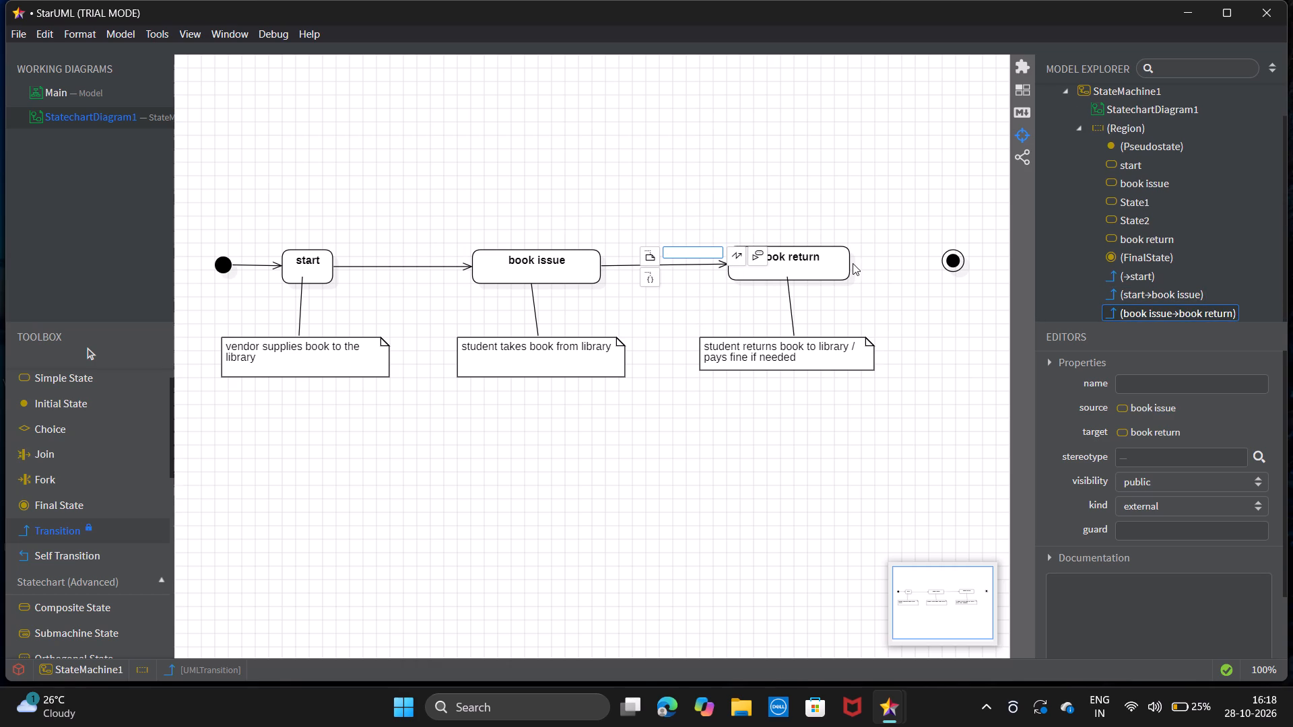
{"action": "left_click_drag", "start_coordinate": [853, 263], "coordinate": [948, 262]}
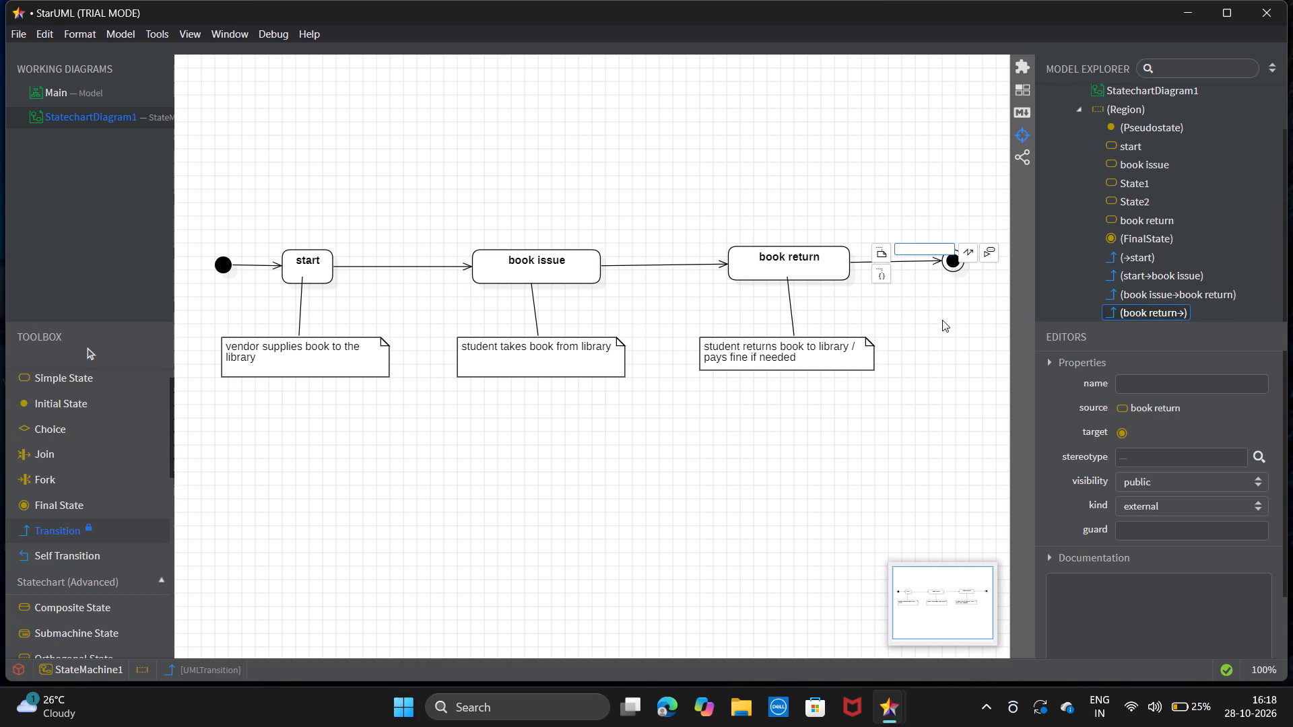
Save the finished statechart project in the Book Bank folder on the Desktop as "statechart diagram".
{"action": "left_click", "coordinate": [940, 320]}
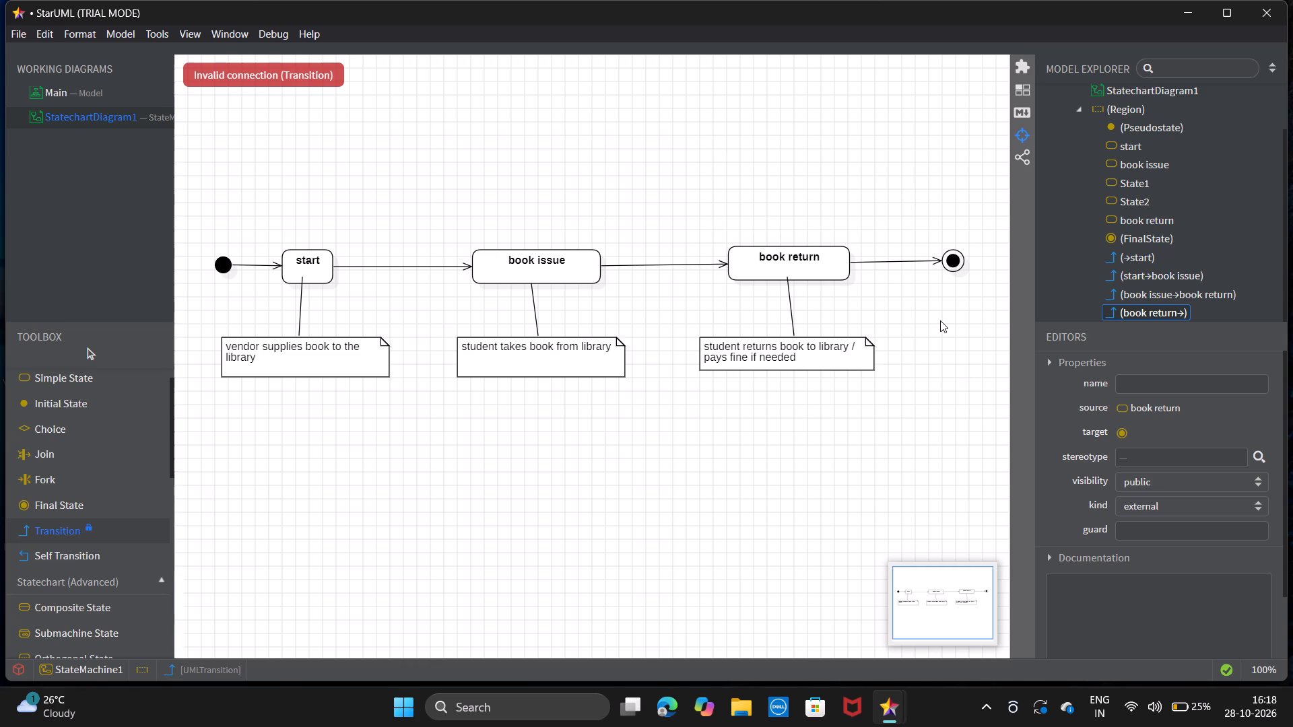
{"action": "key", "text": "ctrl+s"}
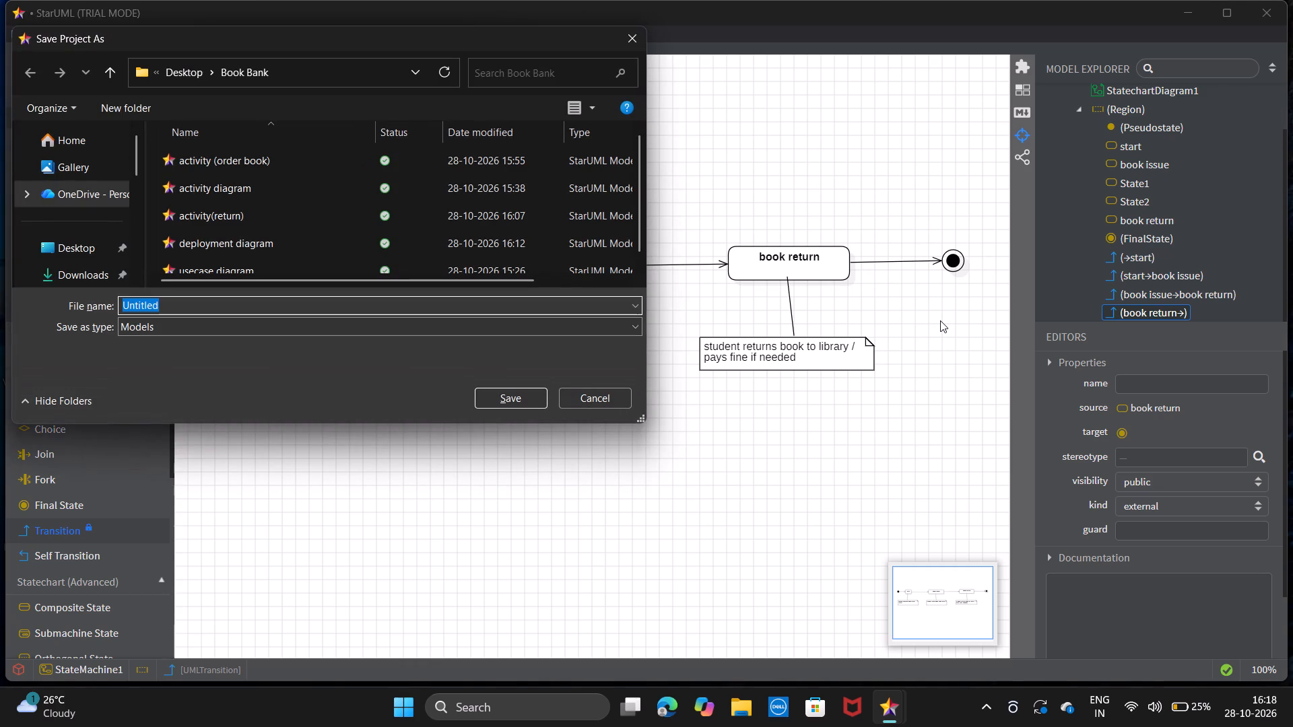
{"action": "key", "text": "BackSpace"}
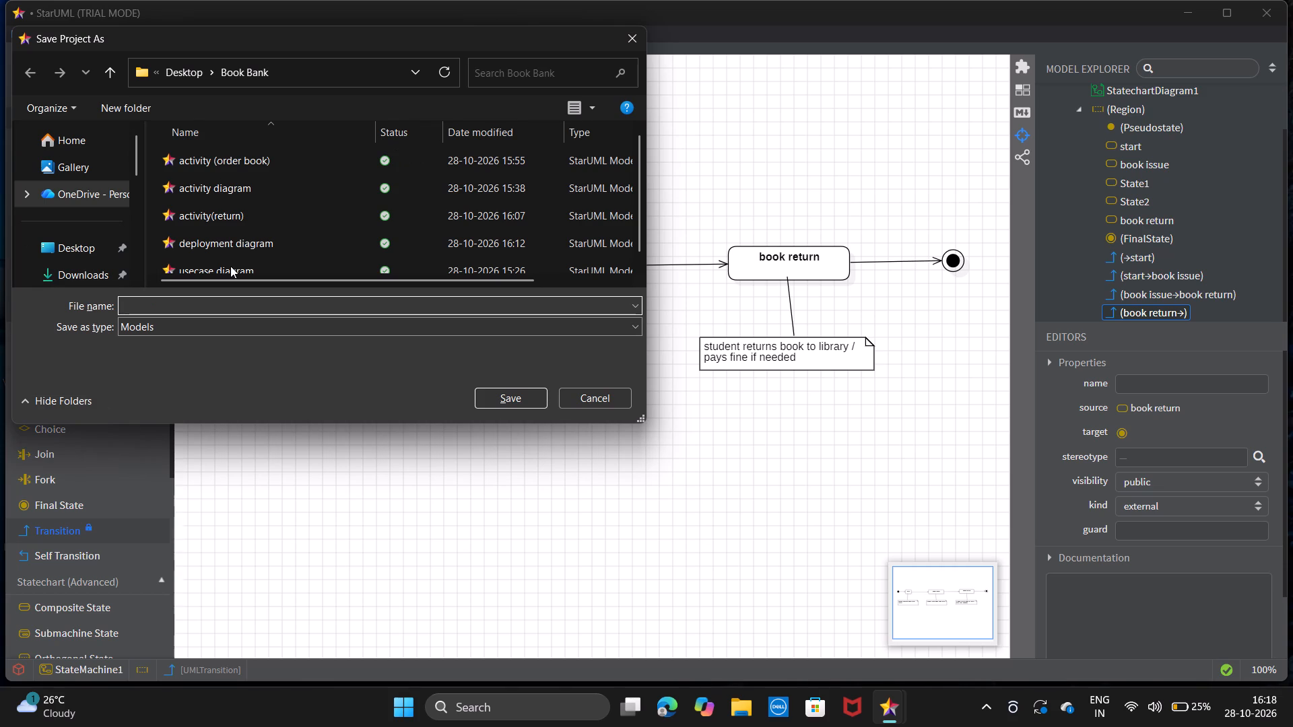
{"action": "left_click", "coordinate": [93, 249]}
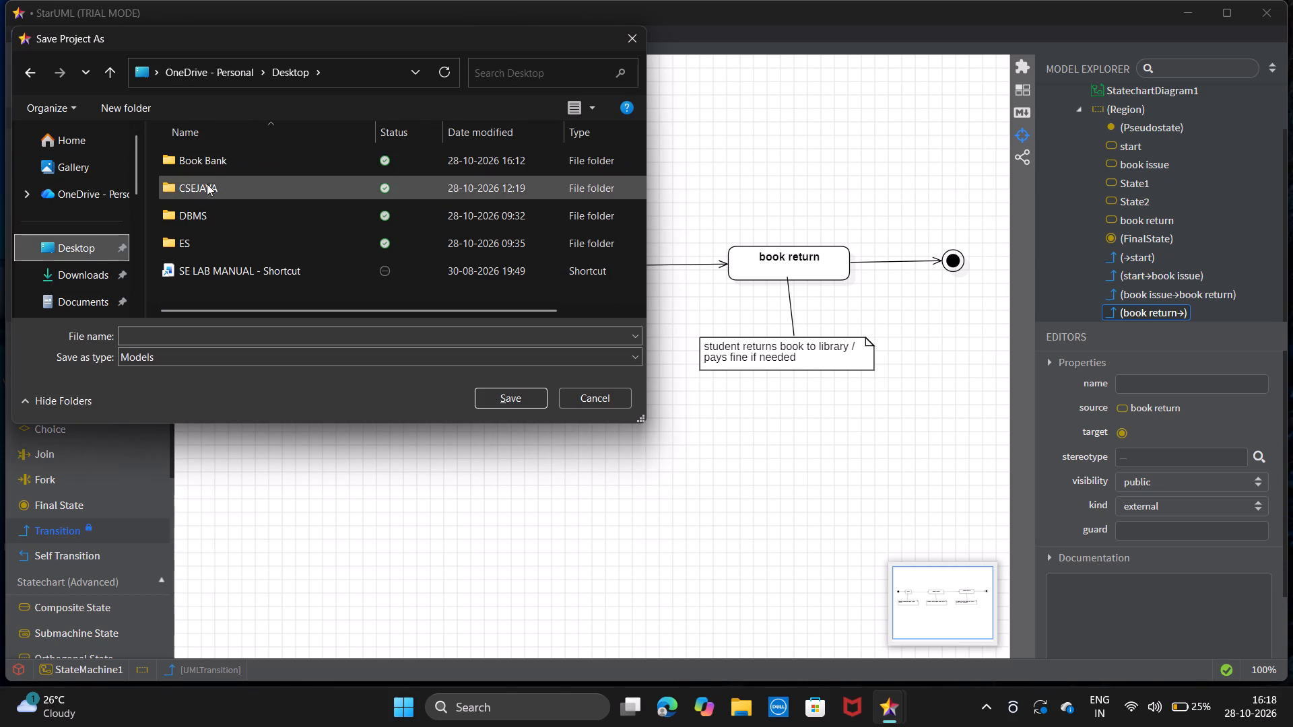
{"action": "double_click", "coordinate": [240, 155]}
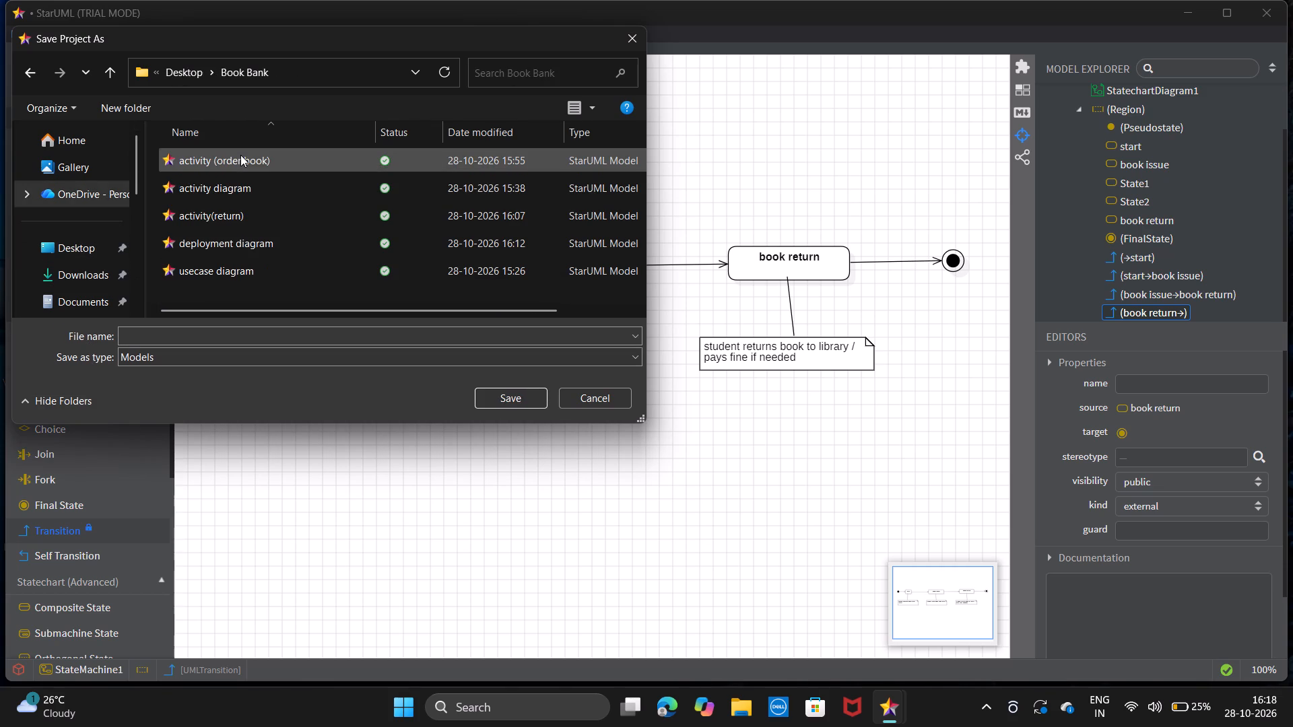
{"action": "type", "text": "statechart"}
{"action": "left_click", "coordinate": [233, 330]}
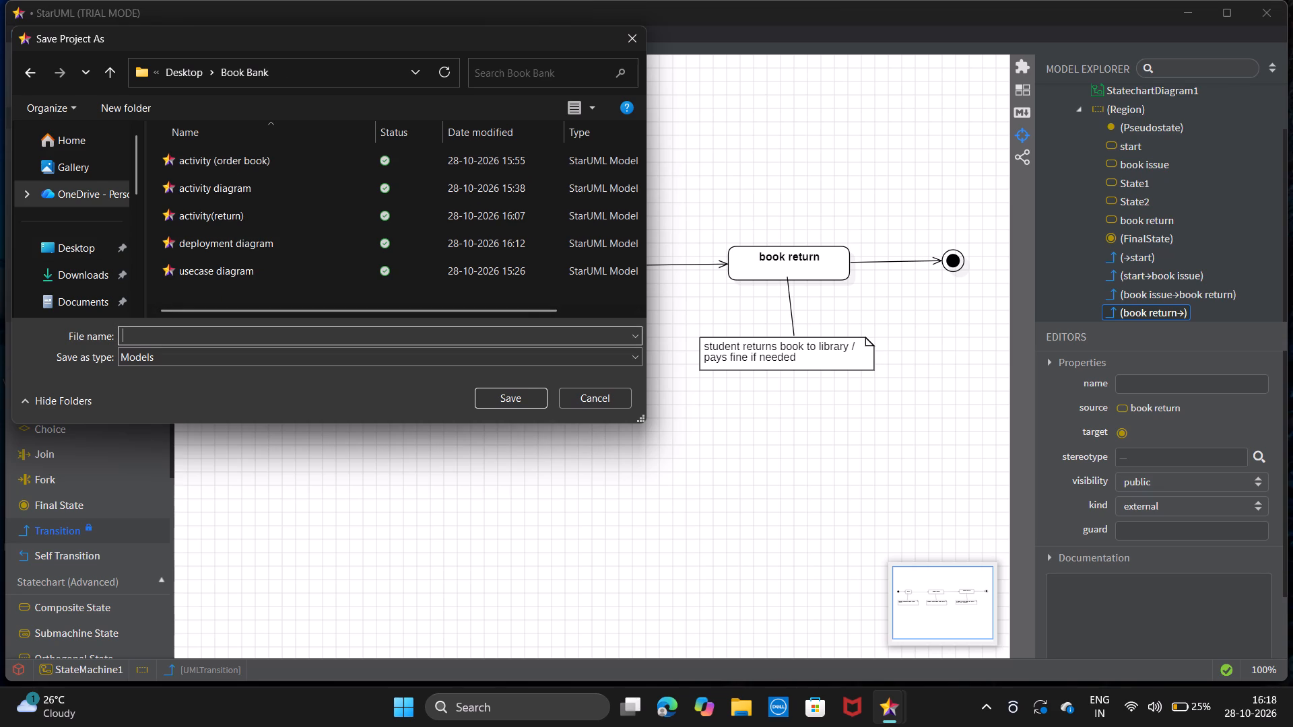
{"action": "type", "text": "statechart dia"}
{"action": "type", "text": "gram"}
{"action": "key", "text": "Return"}
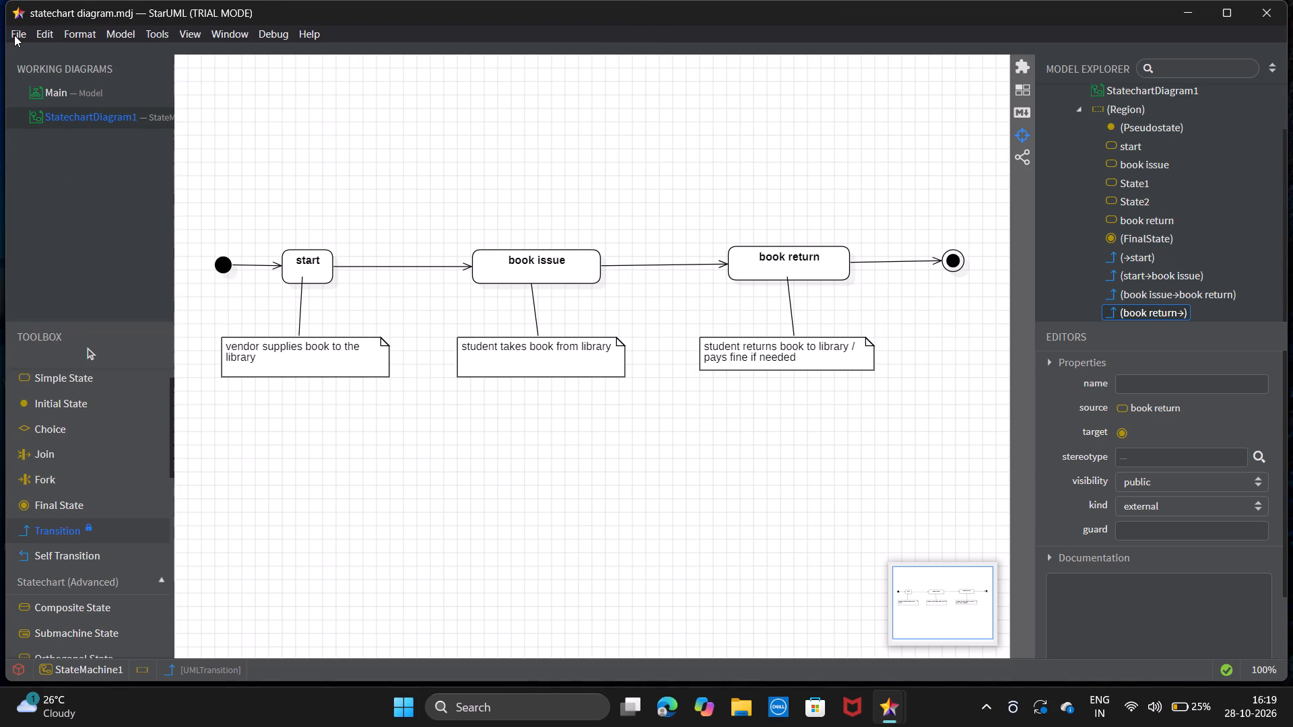
Start a new project and add a class diagram to it, dismissing the licence activation prompt.
{"action": "left_click", "coordinate": [14, 35]}
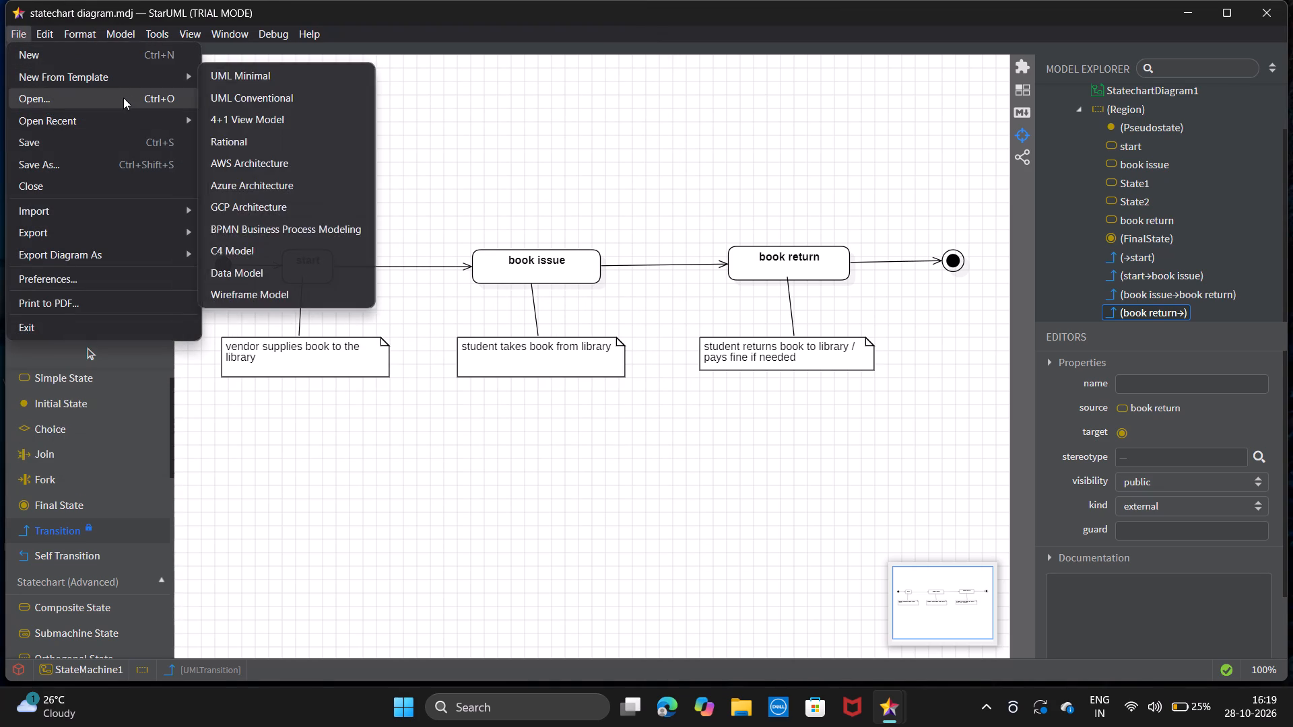
{"action": "left_click", "coordinate": [121, 58]}
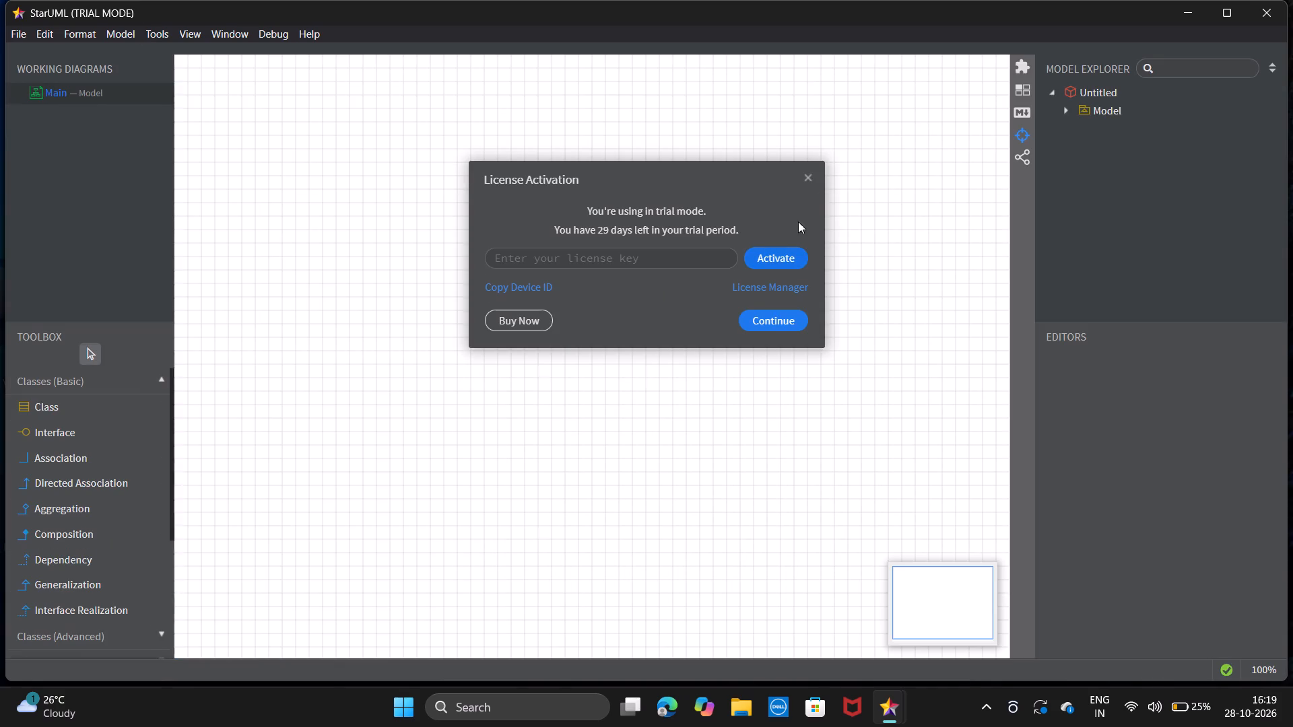
{"action": "left_click", "coordinate": [809, 182]}
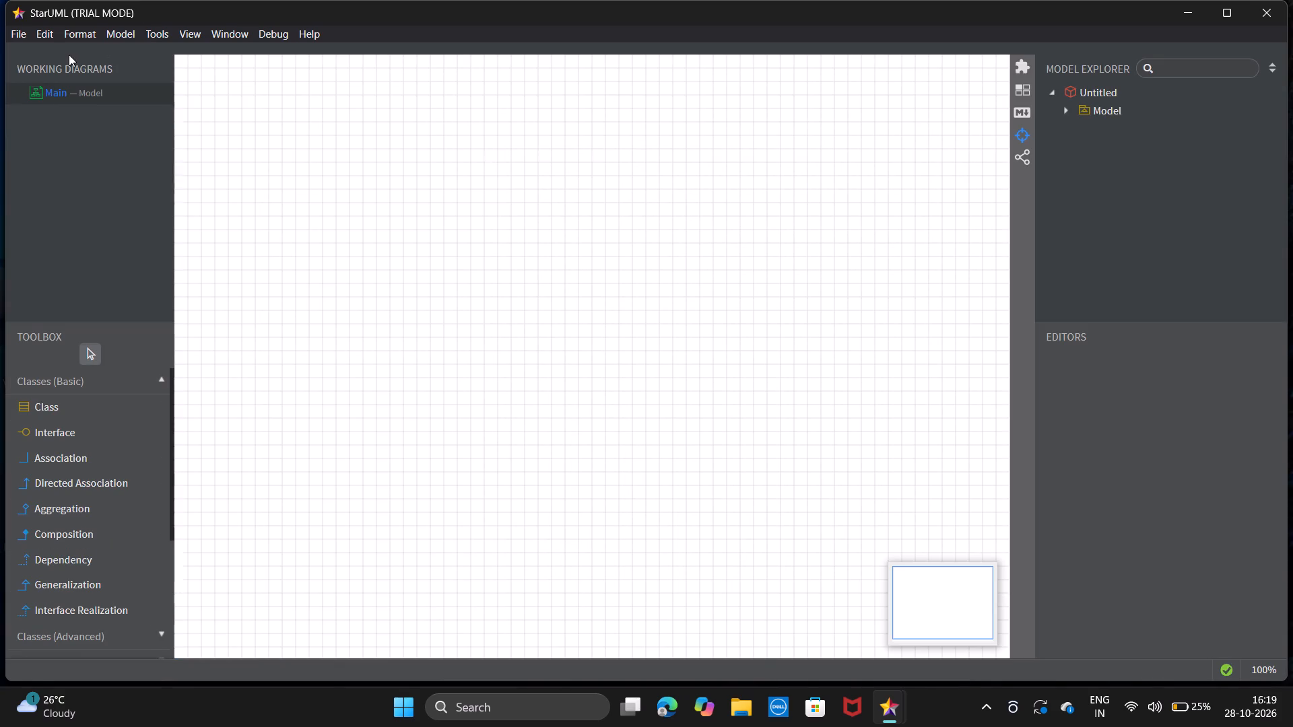
{"action": "left_click", "coordinate": [135, 34]}
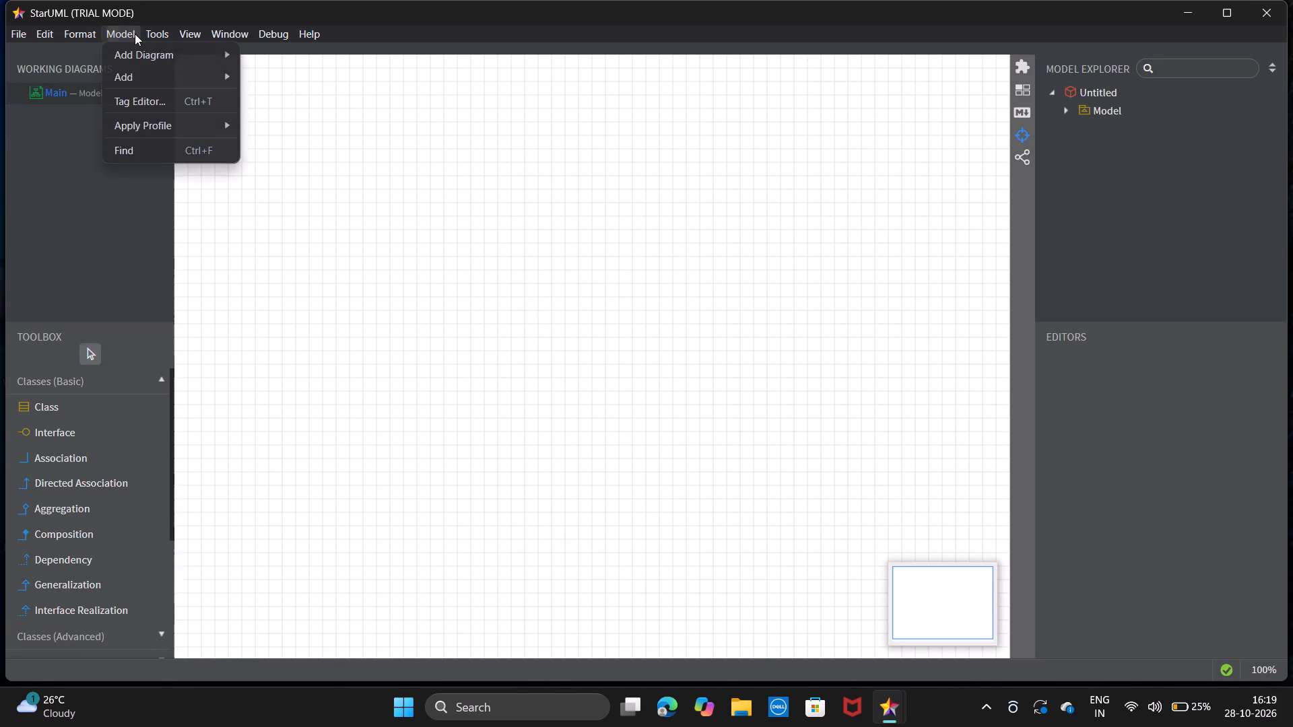
{"action": "left_click", "coordinate": [150, 55]}
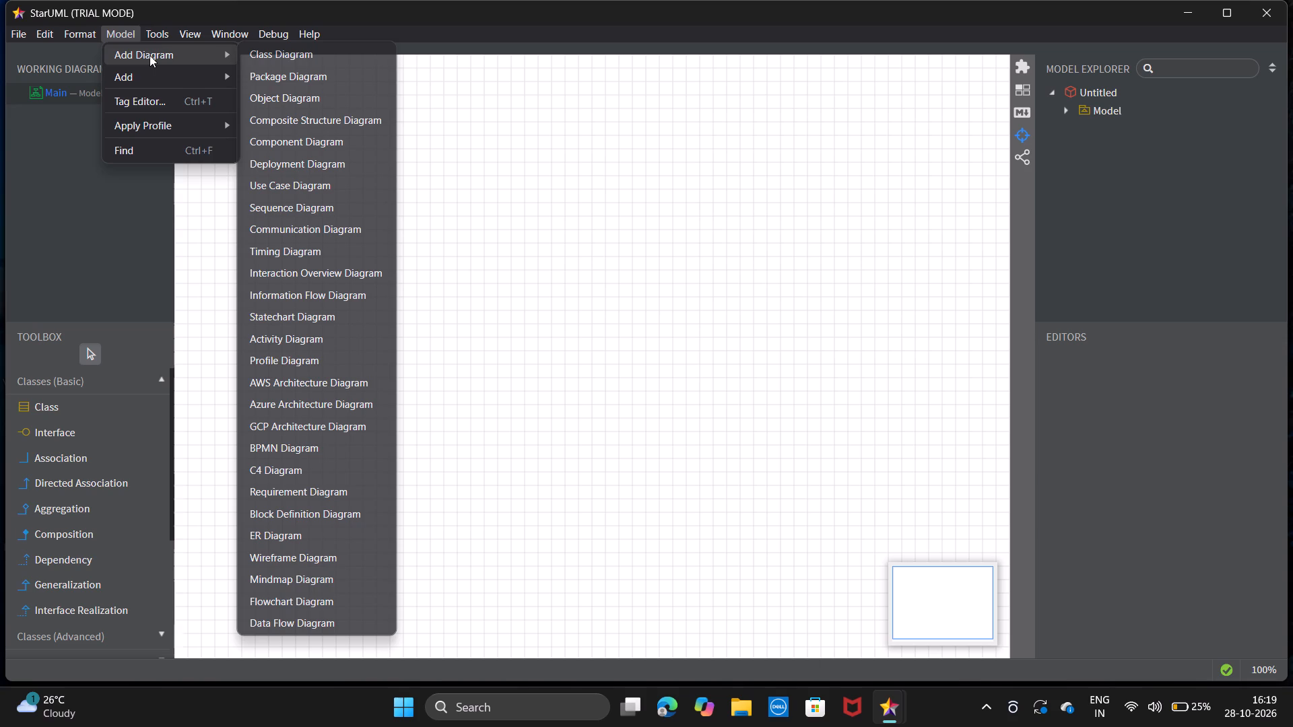
{"action": "left_click", "coordinate": [251, 52]}
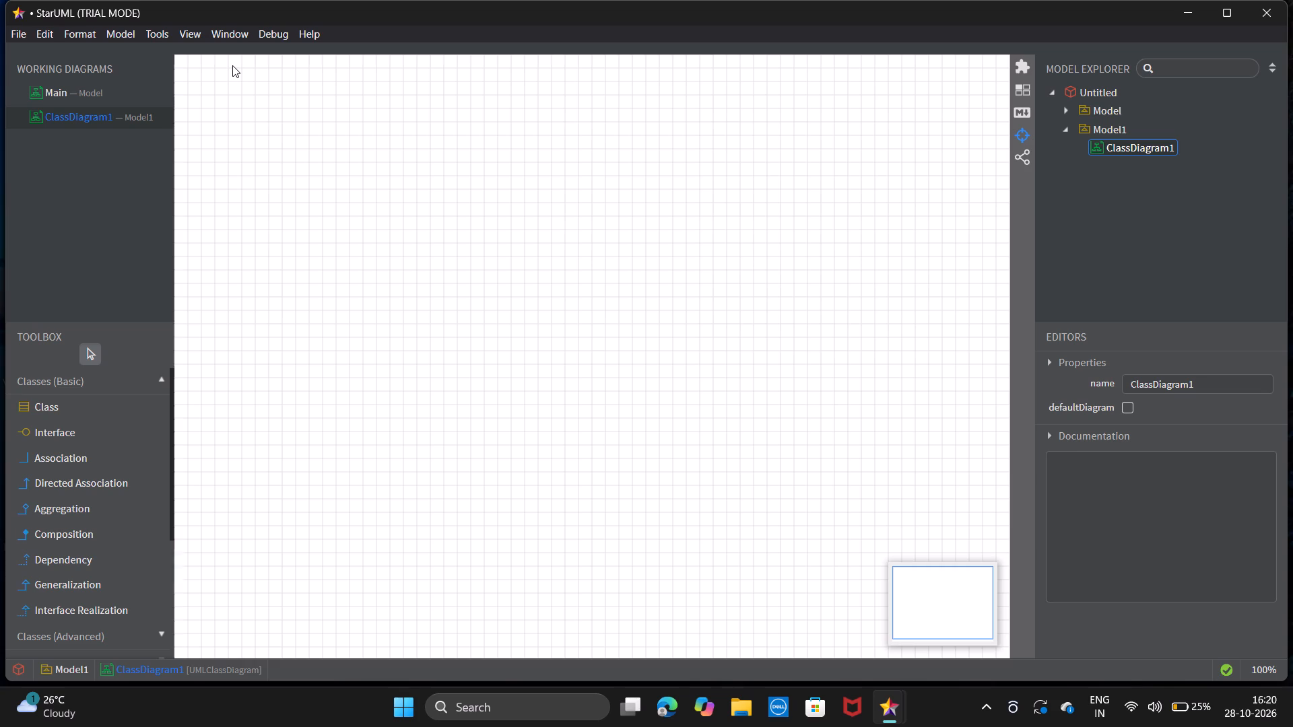
Draw a tall class box in the upper-left area of the class diagram and name it "student".
{"action": "left_click", "coordinate": [100, 413]}
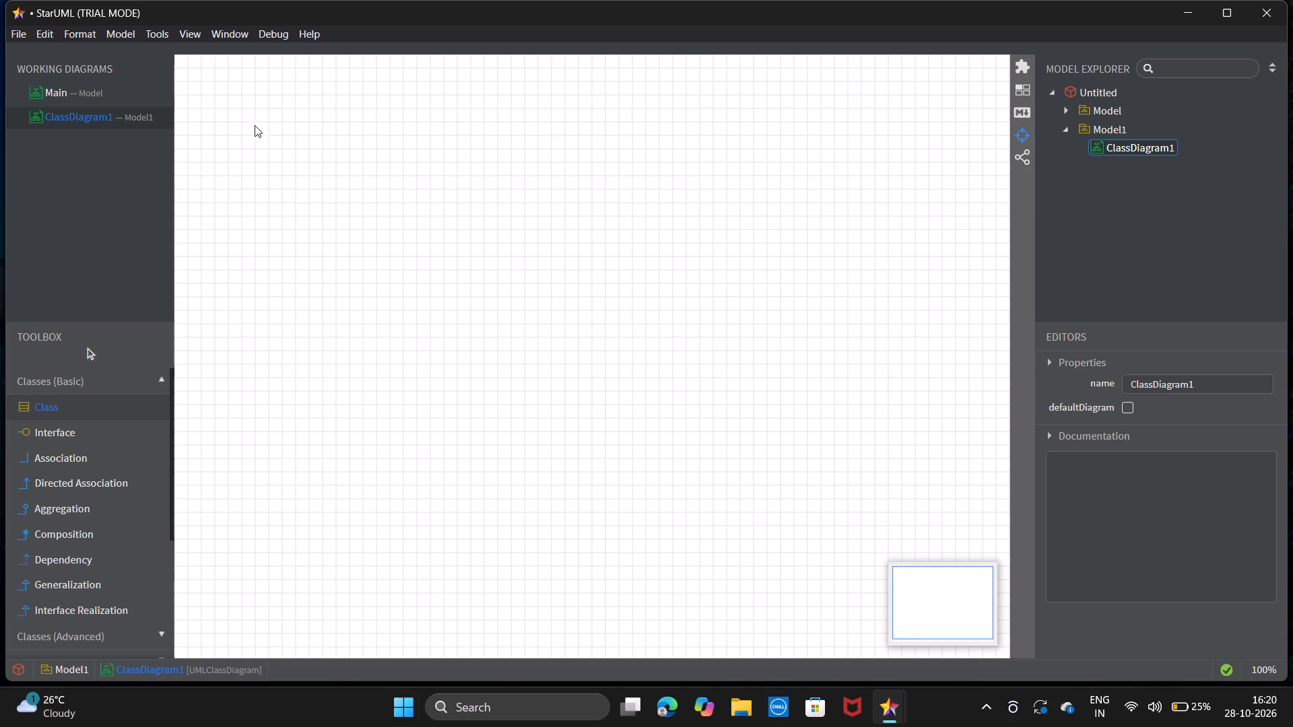
{"action": "left_click_drag", "start_coordinate": [233, 98], "coordinate": [393, 290]}
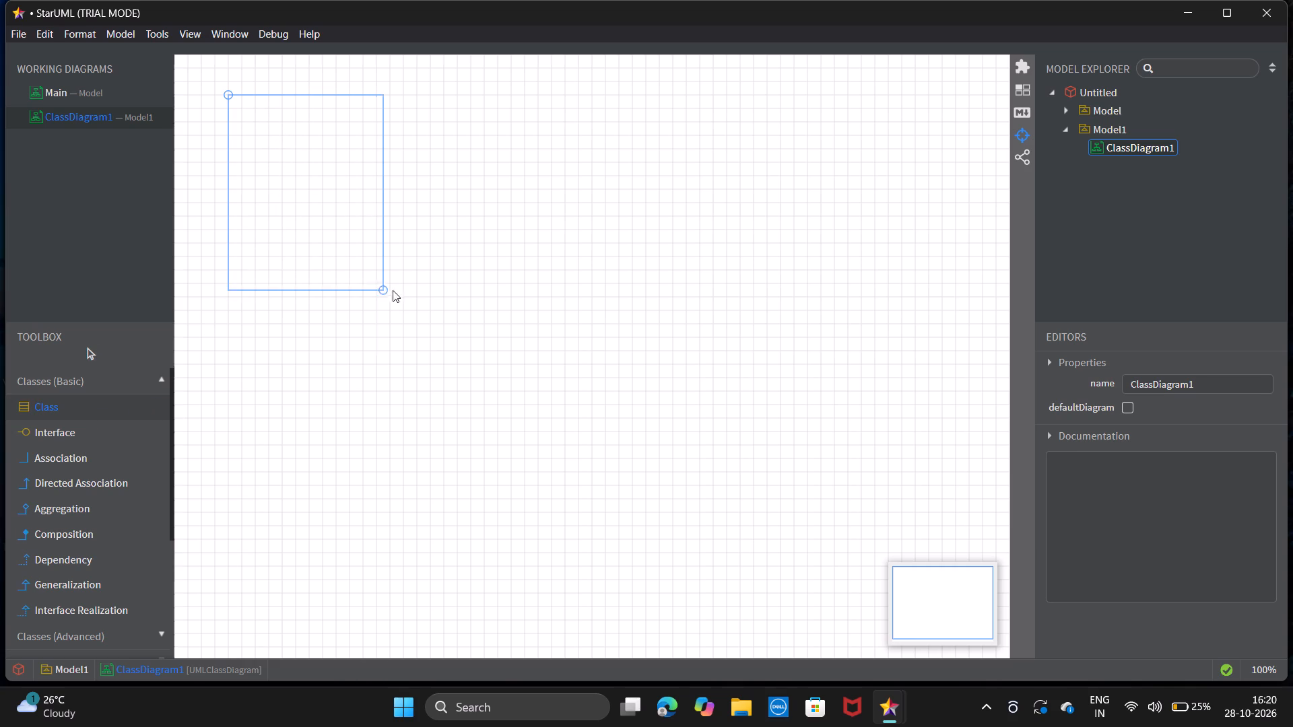
{"action": "left_click_drag", "start_coordinate": [393, 290], "coordinate": [378, 302]}
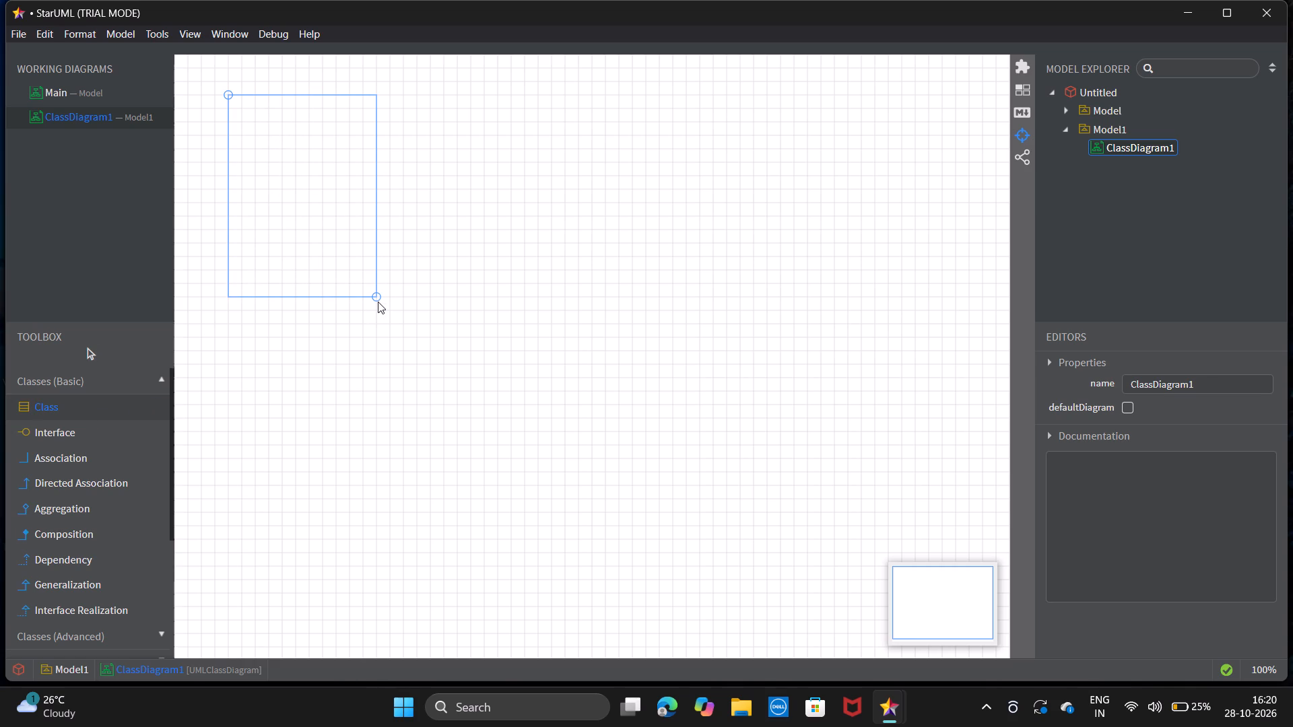
{"action": "left_click_drag", "start_coordinate": [378, 302], "coordinate": [376, 345]}
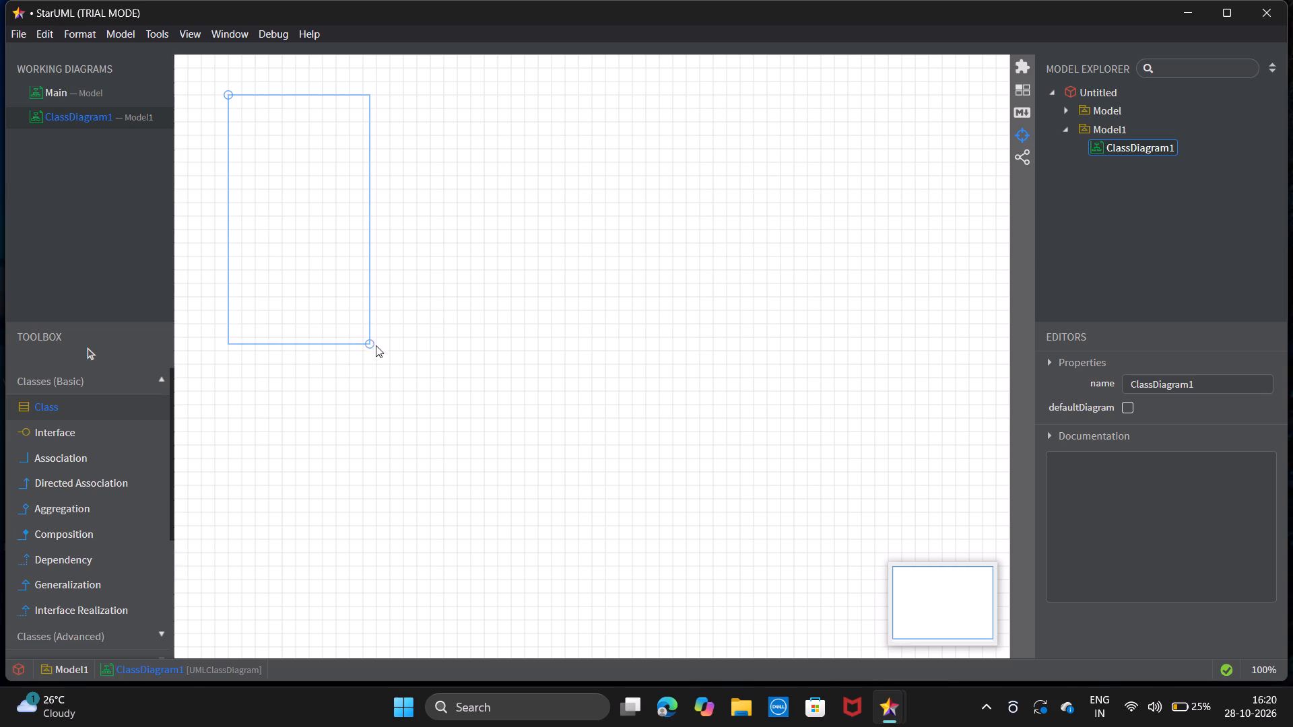
{"action": "left_click_drag", "start_coordinate": [376, 345], "coordinate": [378, 342]}
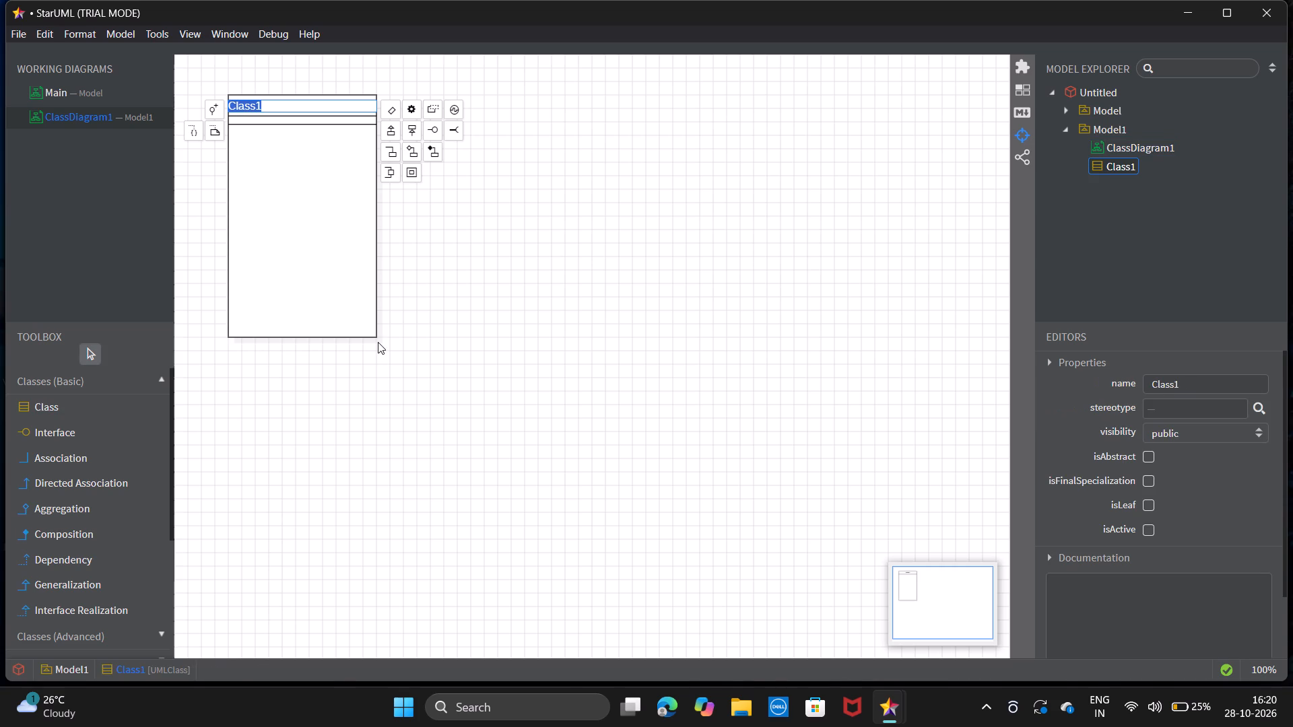
{"action": "type", "text": "st"}
{"action": "type", "text": "ue"}
{"action": "key", "text": "BackSpace"}
{"action": "type", "text": "dent"}
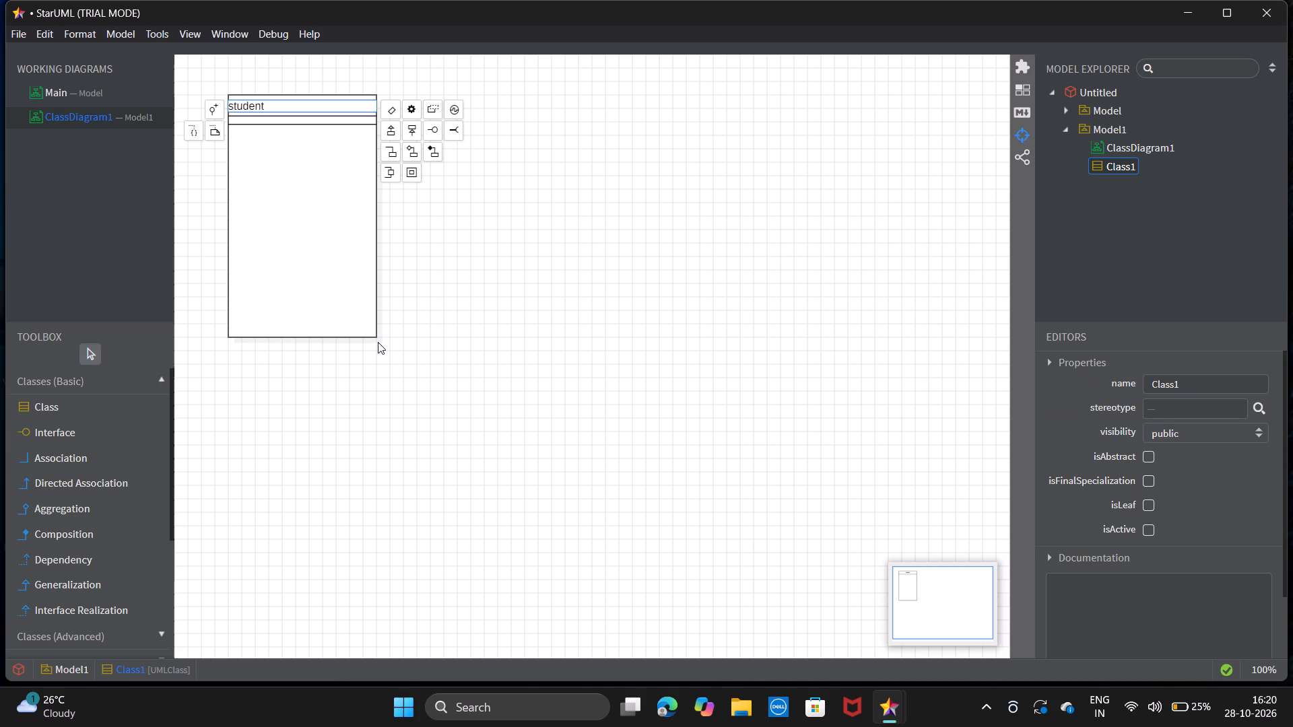
{"action": "key", "text": "Return"}
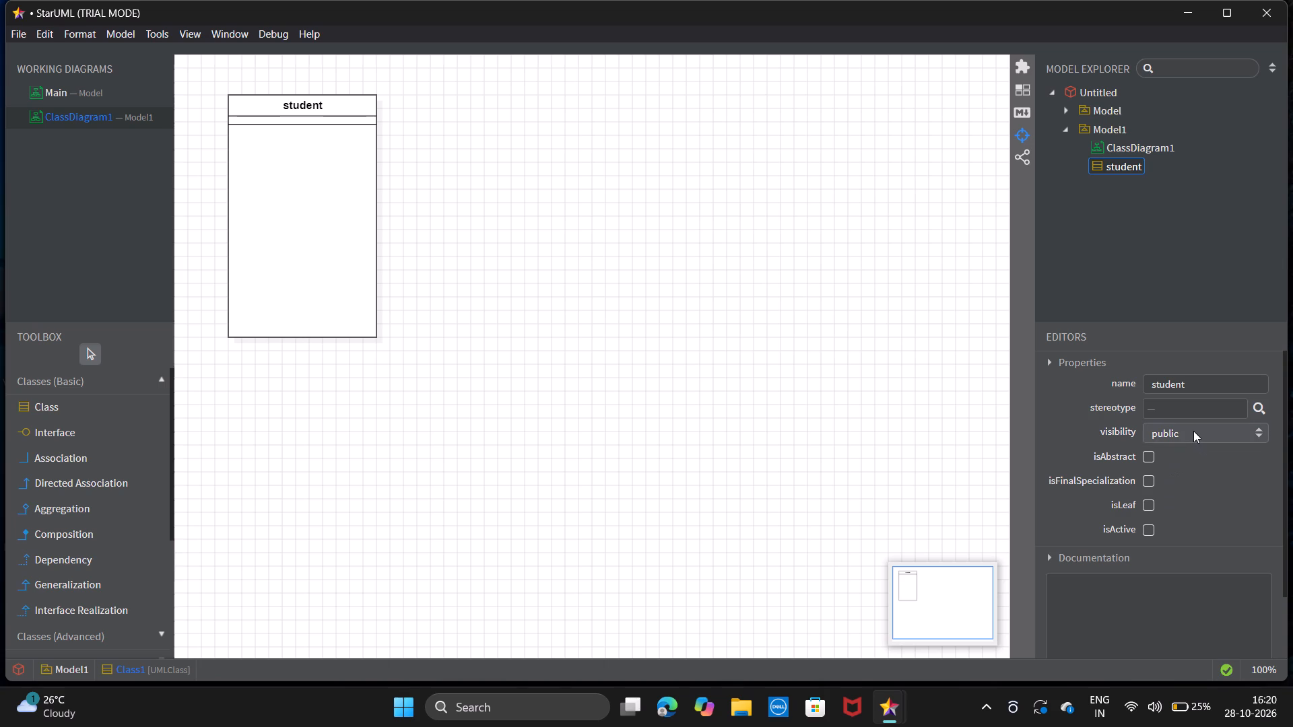
Add an attribute named "enrollno" of type "int" to the "student" class.
{"action": "right_click", "coordinate": [367, 199]}
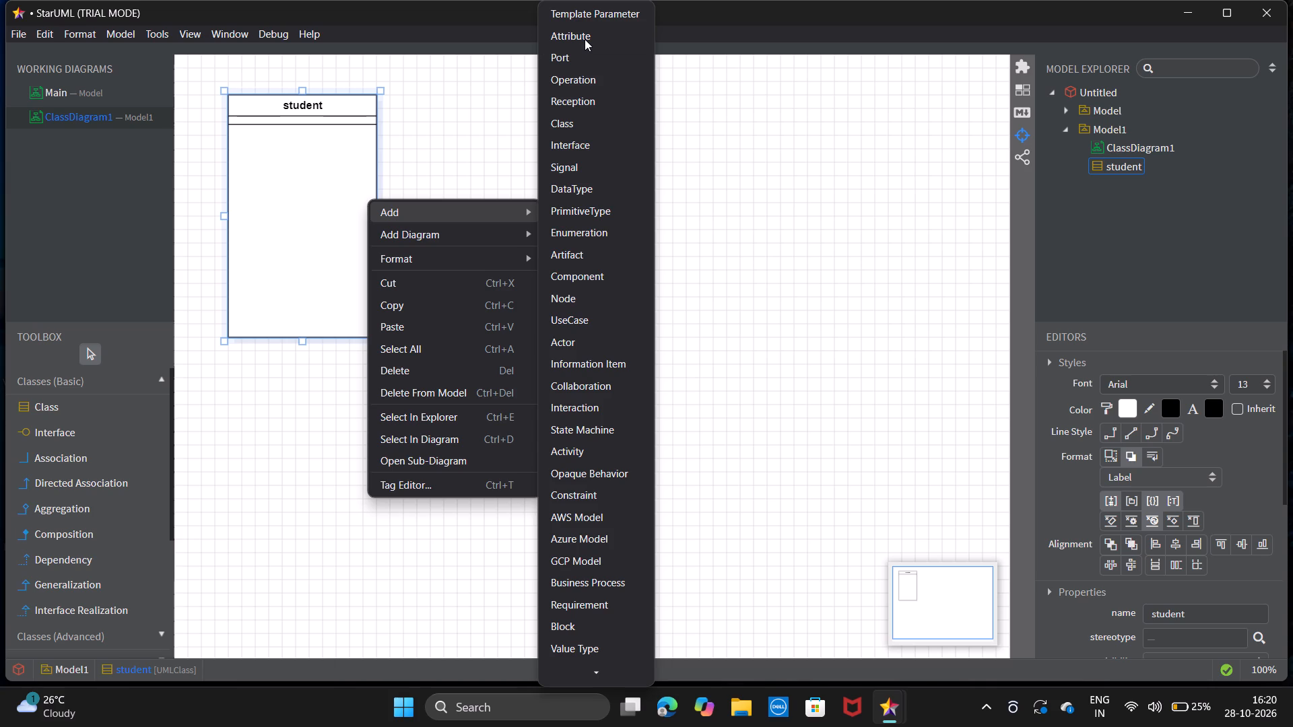
{"action": "left_click", "coordinate": [585, 39]}
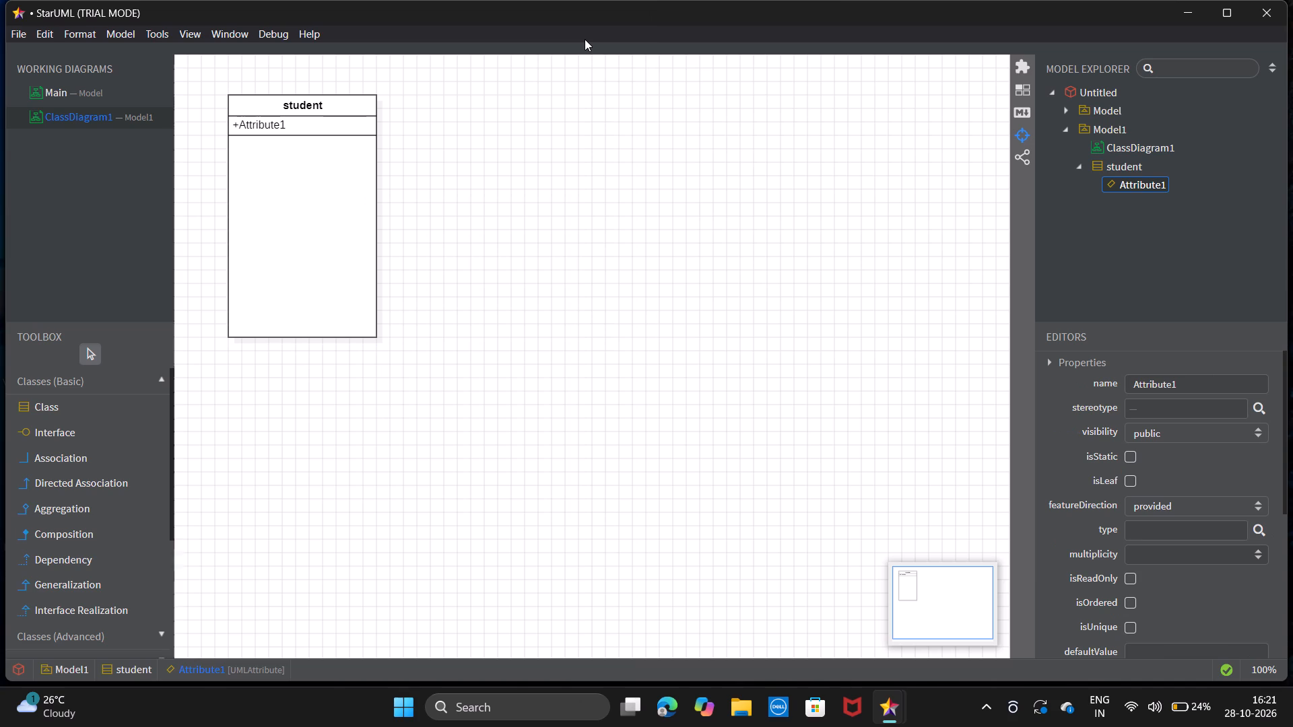
{"action": "double_click", "coordinate": [1199, 386]}
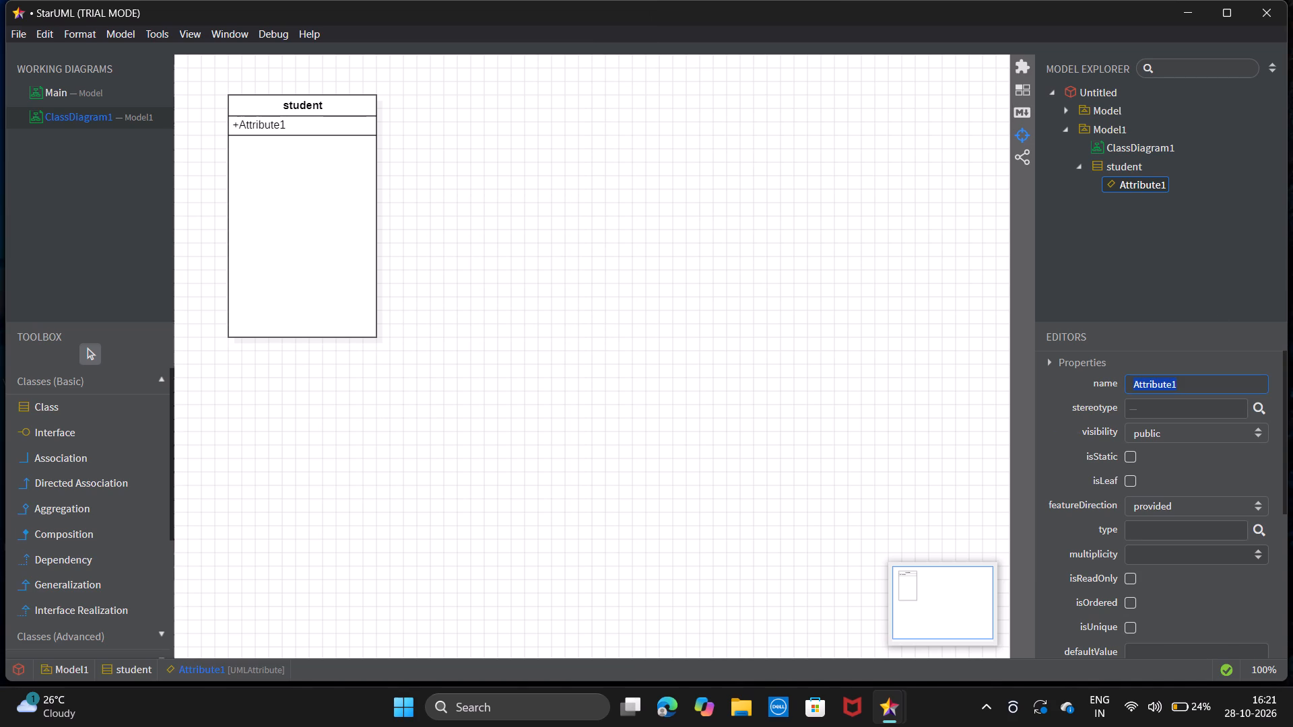
{"action": "key", "text": "BackSpace"}
{"action": "type", "text": "enr"}
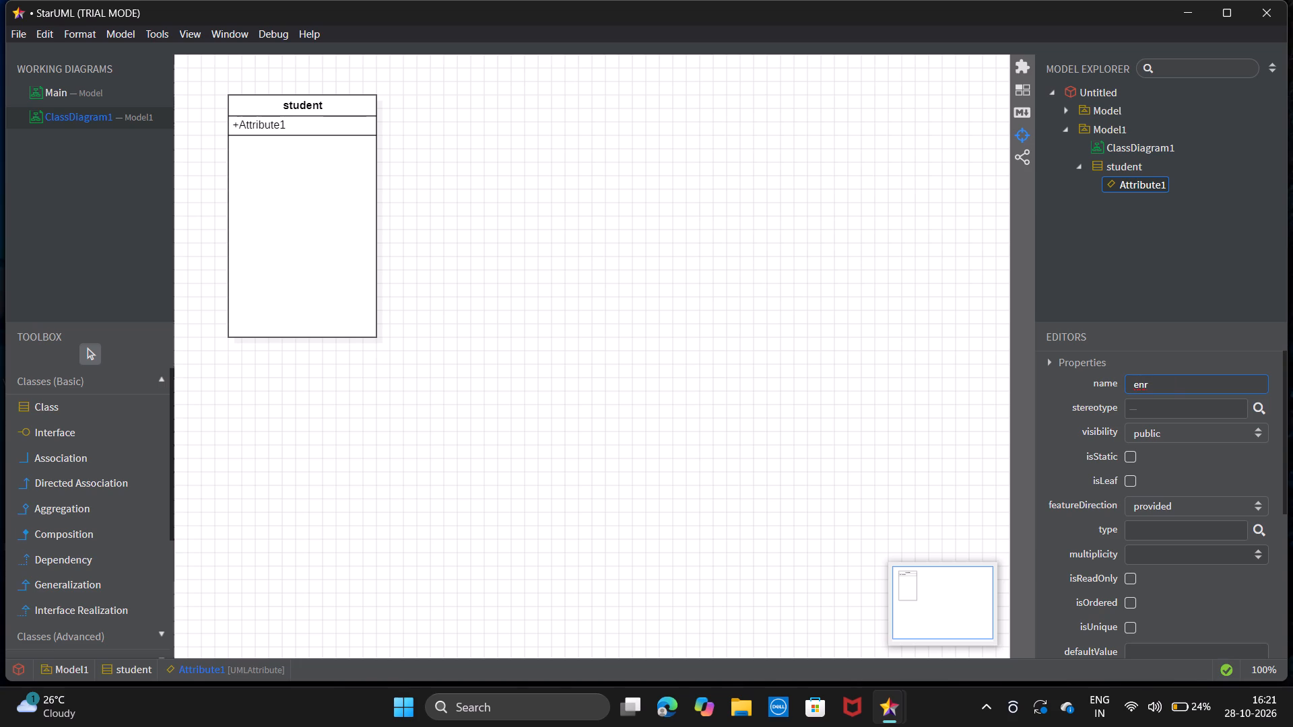
{"action": "type", "text": "ollno"}
{"action": "left_click", "coordinate": [1154, 536]}
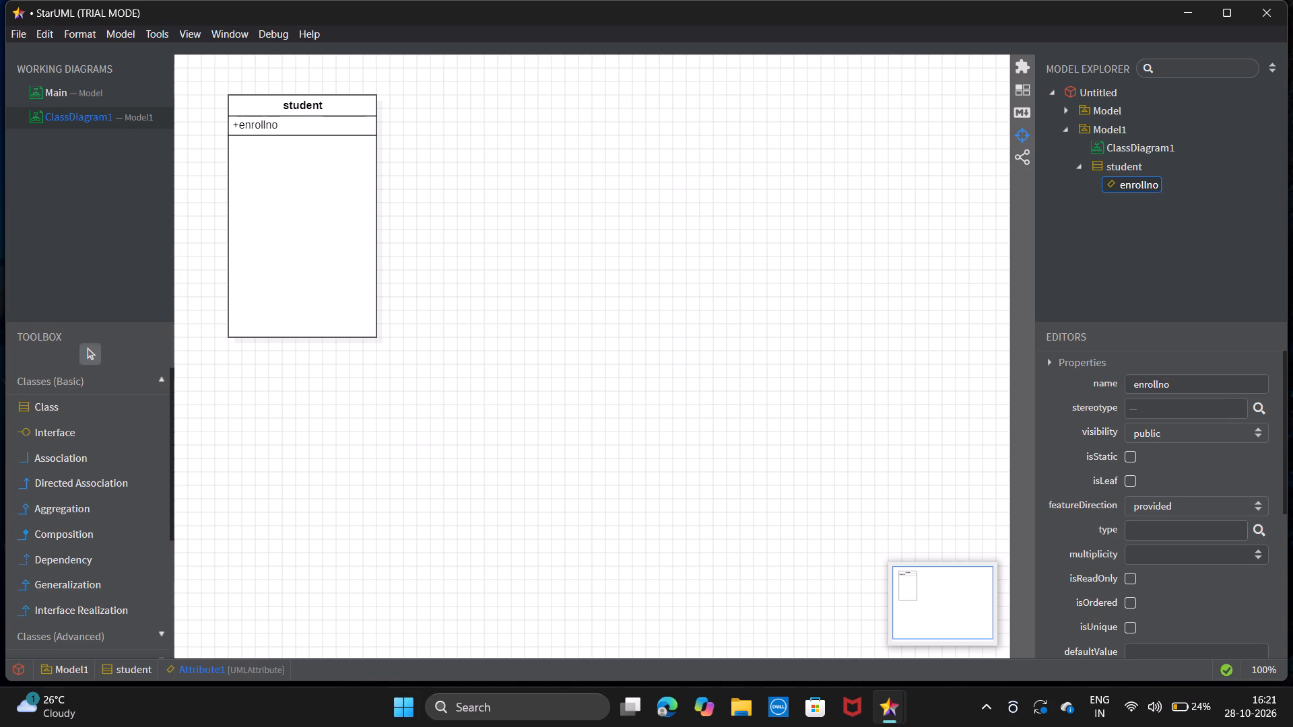
{"action": "left_click", "coordinate": [1154, 536]}
{"action": "type", "text": "int"}
{"action": "key", "text": "Return"}
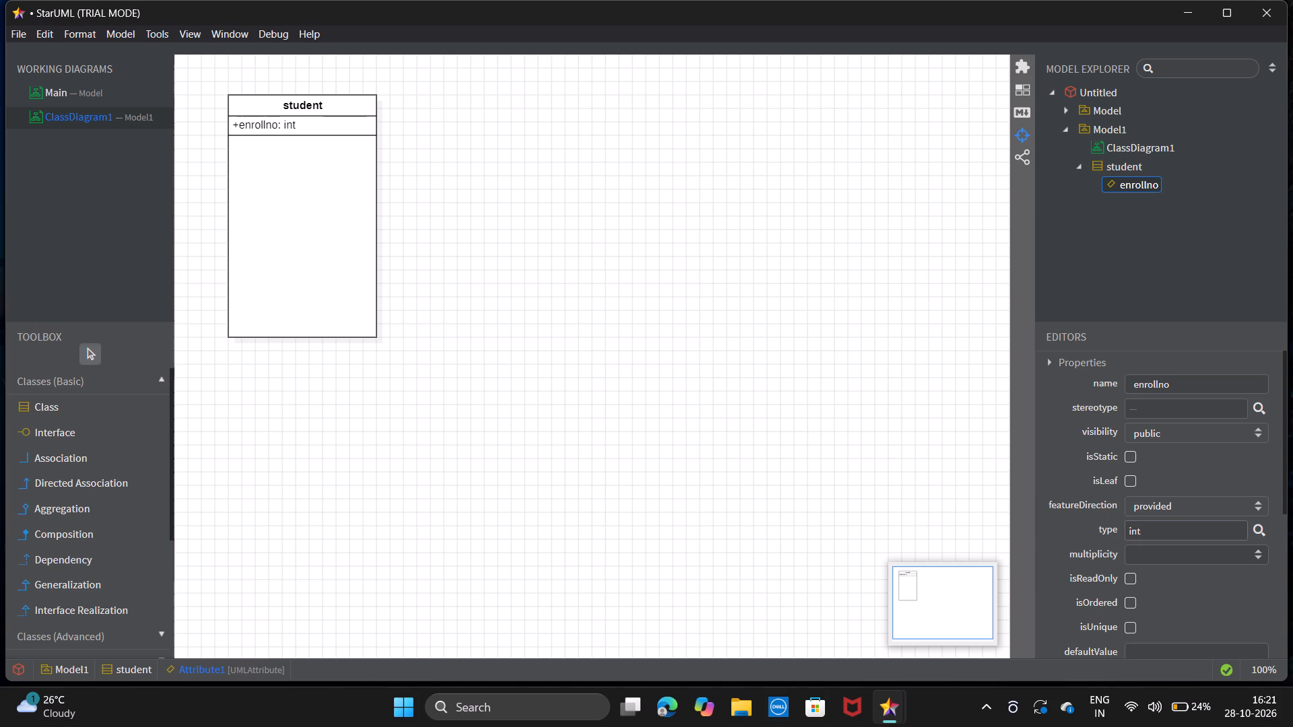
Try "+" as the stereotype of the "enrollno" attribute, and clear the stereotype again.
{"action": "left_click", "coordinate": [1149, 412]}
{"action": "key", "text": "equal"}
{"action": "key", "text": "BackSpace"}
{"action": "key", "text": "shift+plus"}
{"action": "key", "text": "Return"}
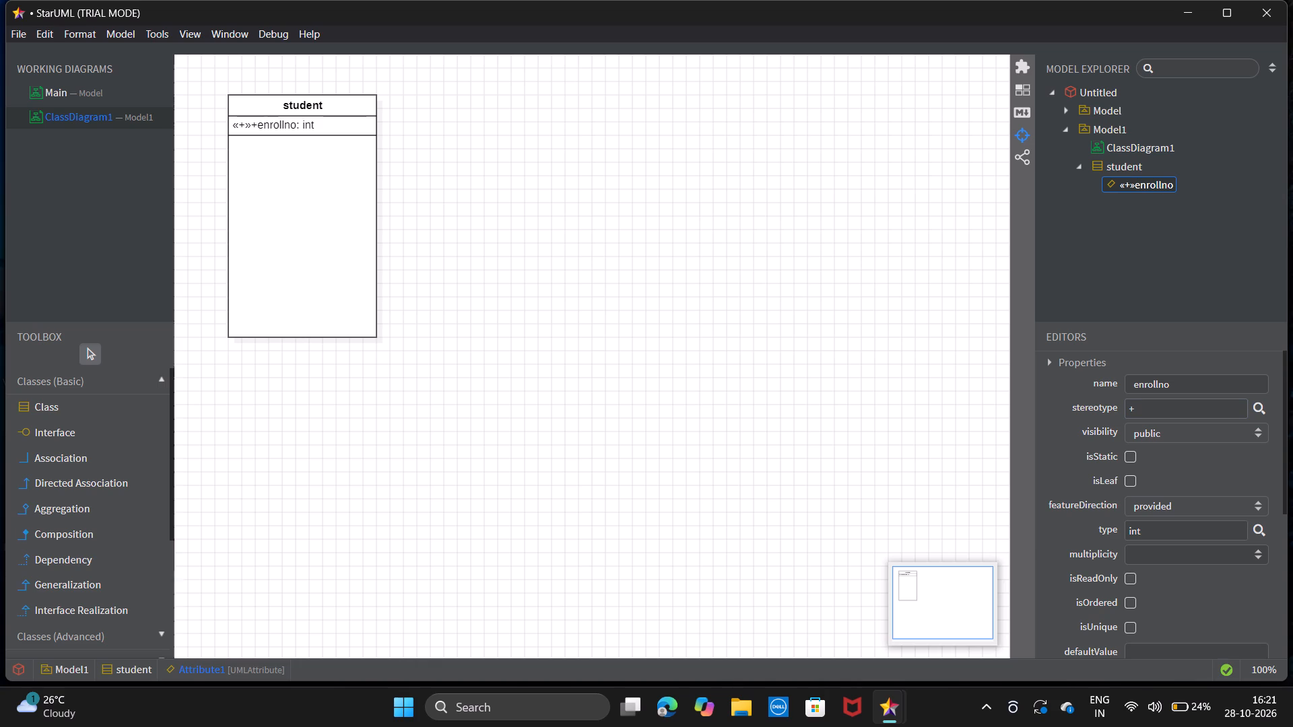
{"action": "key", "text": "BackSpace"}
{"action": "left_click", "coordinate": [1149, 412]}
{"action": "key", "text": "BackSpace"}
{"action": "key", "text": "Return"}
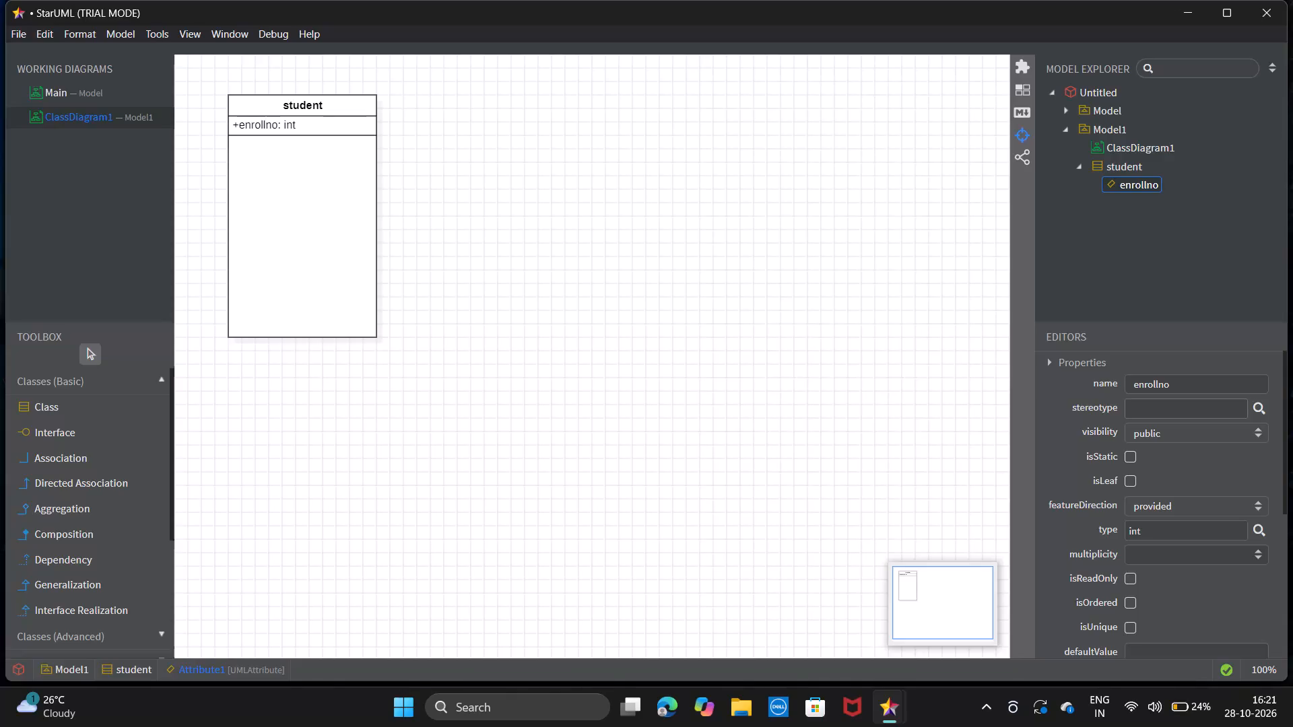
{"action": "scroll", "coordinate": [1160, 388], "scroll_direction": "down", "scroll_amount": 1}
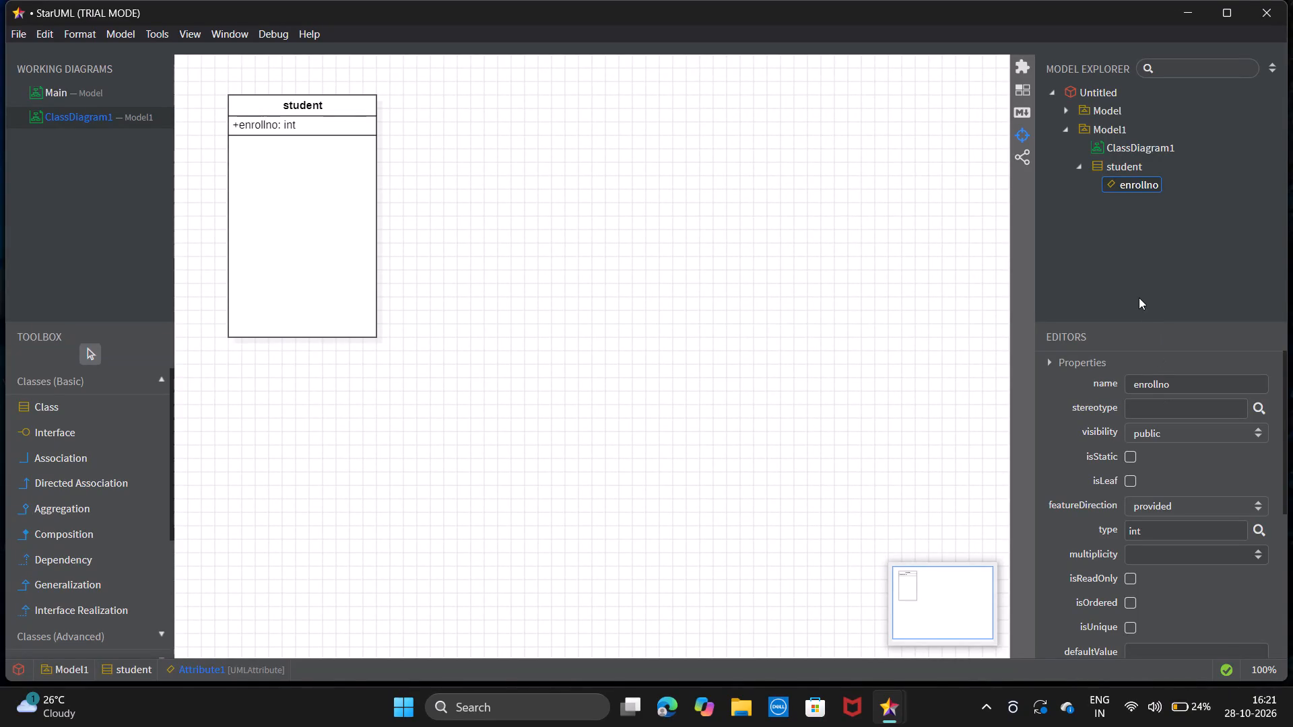
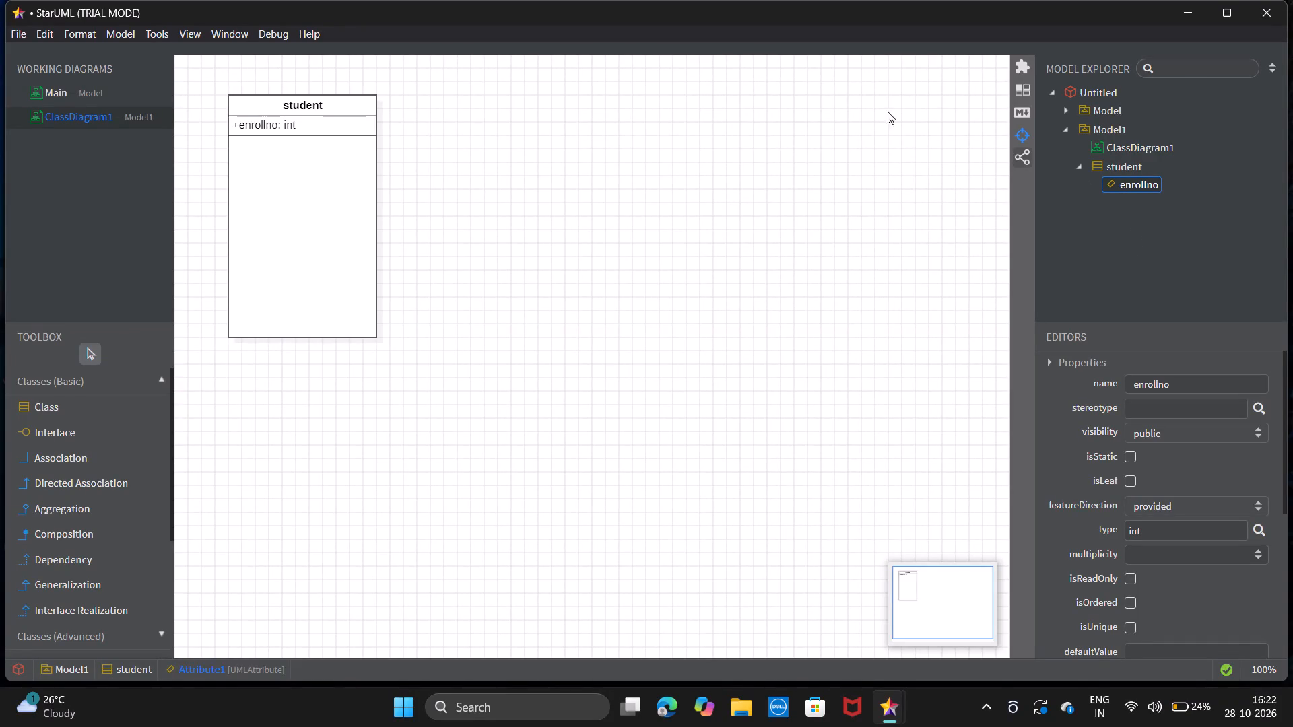
Add an attribute named "name" of type "string" to the "student" class.
{"action": "right_click", "coordinate": [363, 229]}
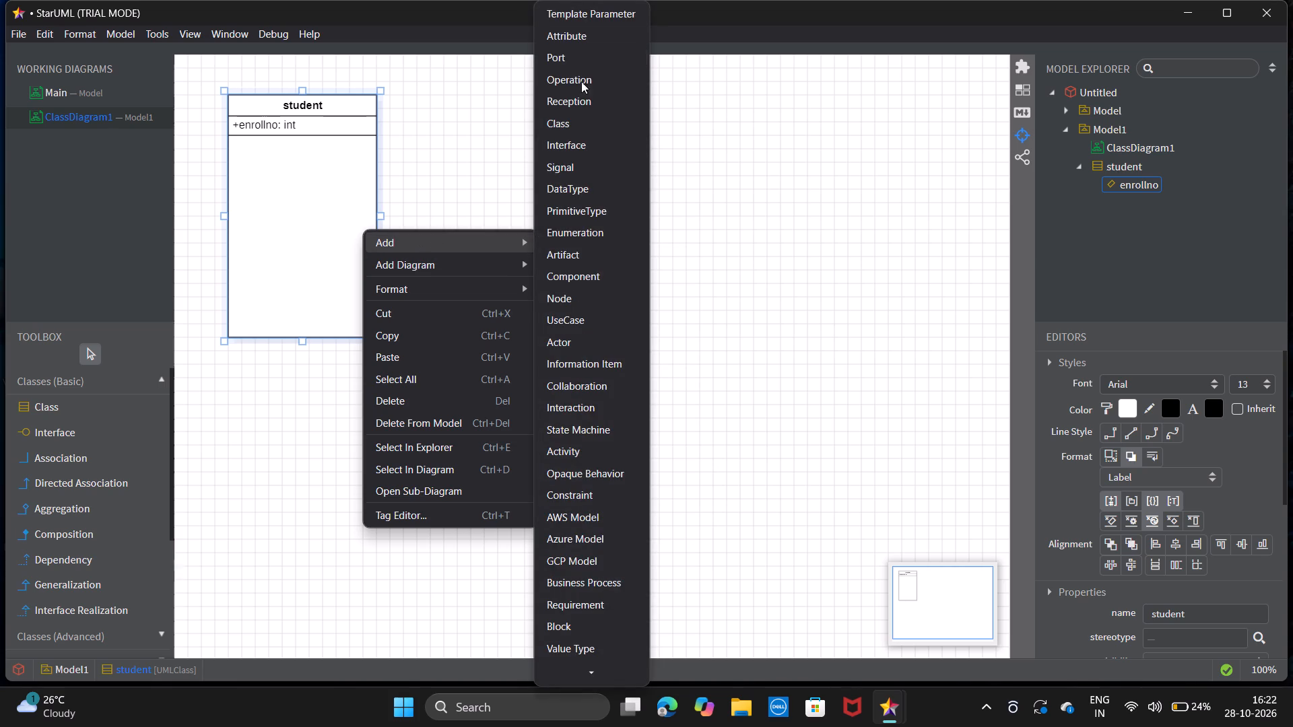
{"action": "left_click", "coordinate": [580, 35]}
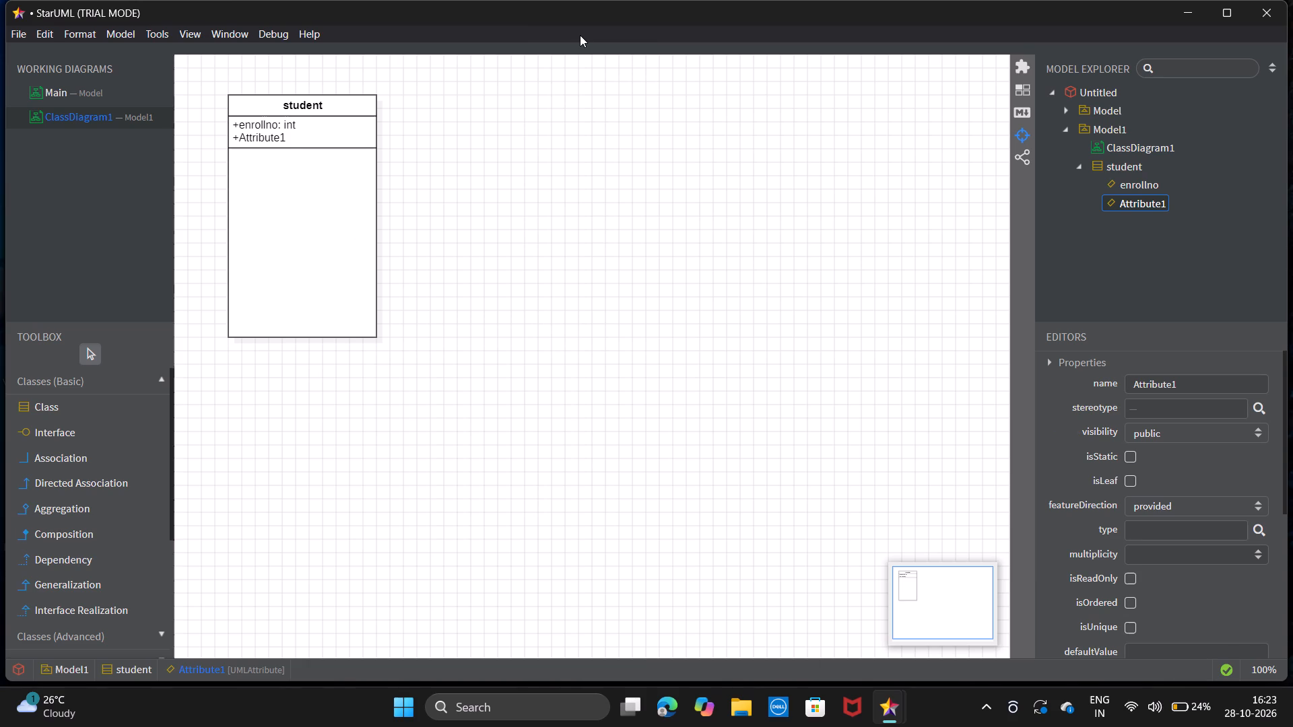
{"action": "double_click", "coordinate": [1185, 384]}
{"action": "key", "text": "BackSpace"}
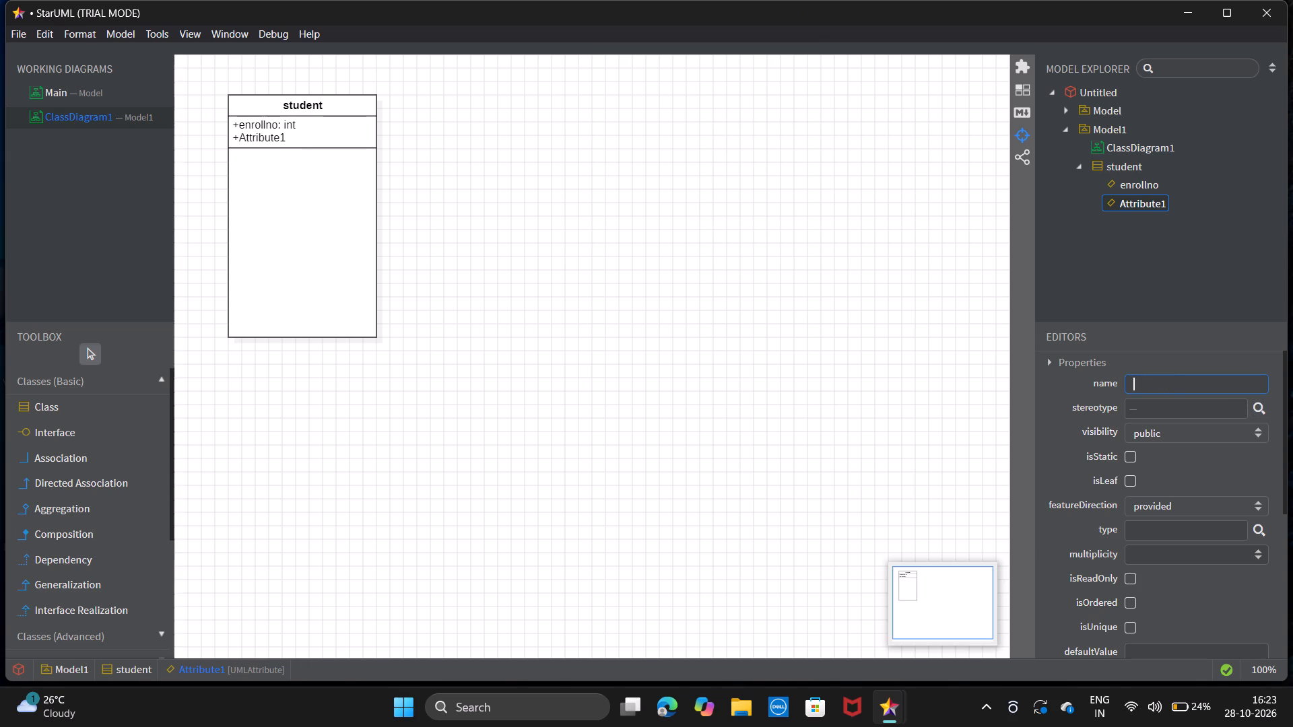
{"action": "type", "text": "name"}
{"action": "left_click", "coordinate": [1148, 532]}
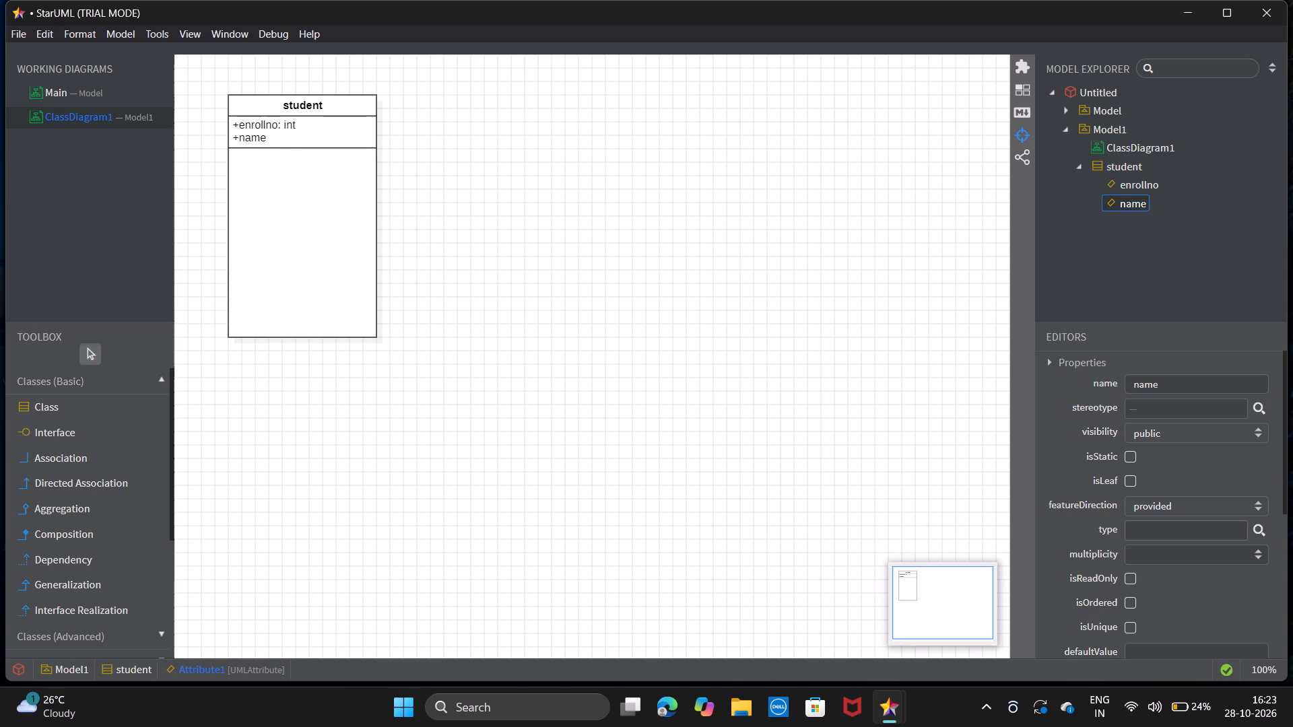
{"action": "left_click", "coordinate": [1148, 532]}
{"action": "type", "text": "string"}
{"action": "key", "text": "Return"}
Add an attribute named "DOB" of type "date" to the "student" class.
{"action": "right_click", "coordinate": [356, 240]}
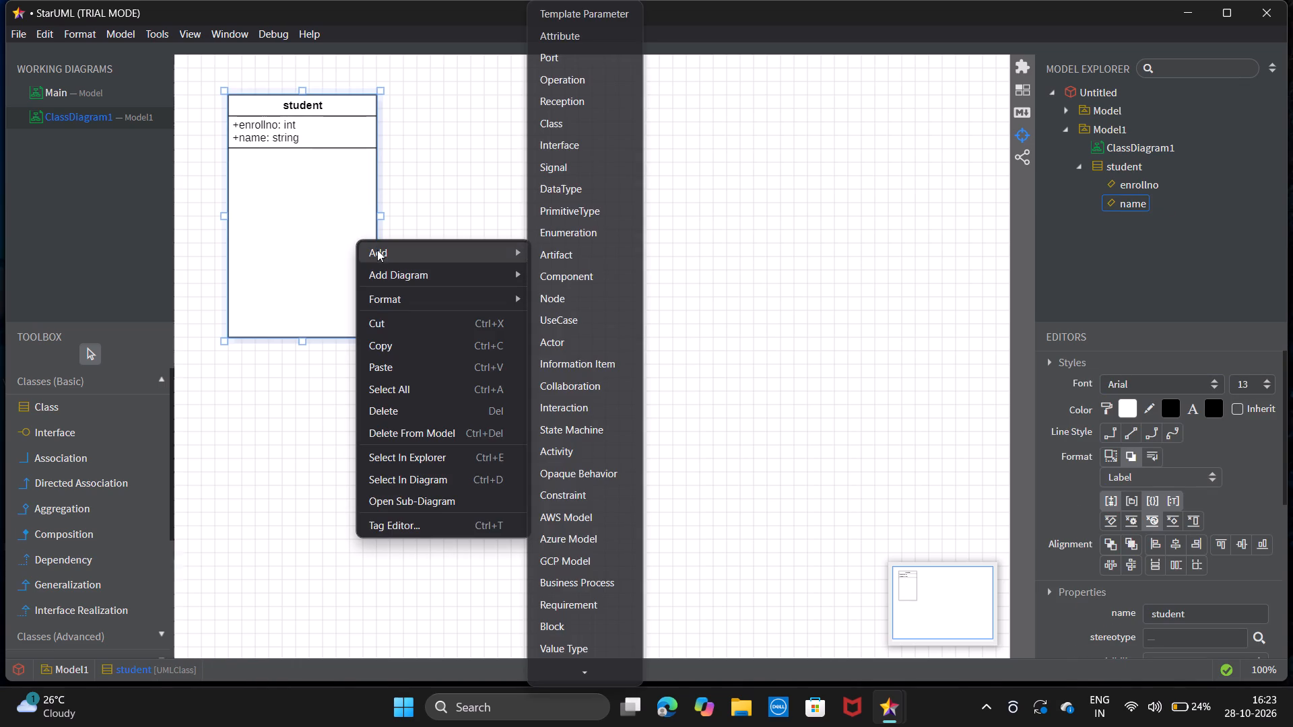
{"action": "left_click", "coordinate": [550, 33]}
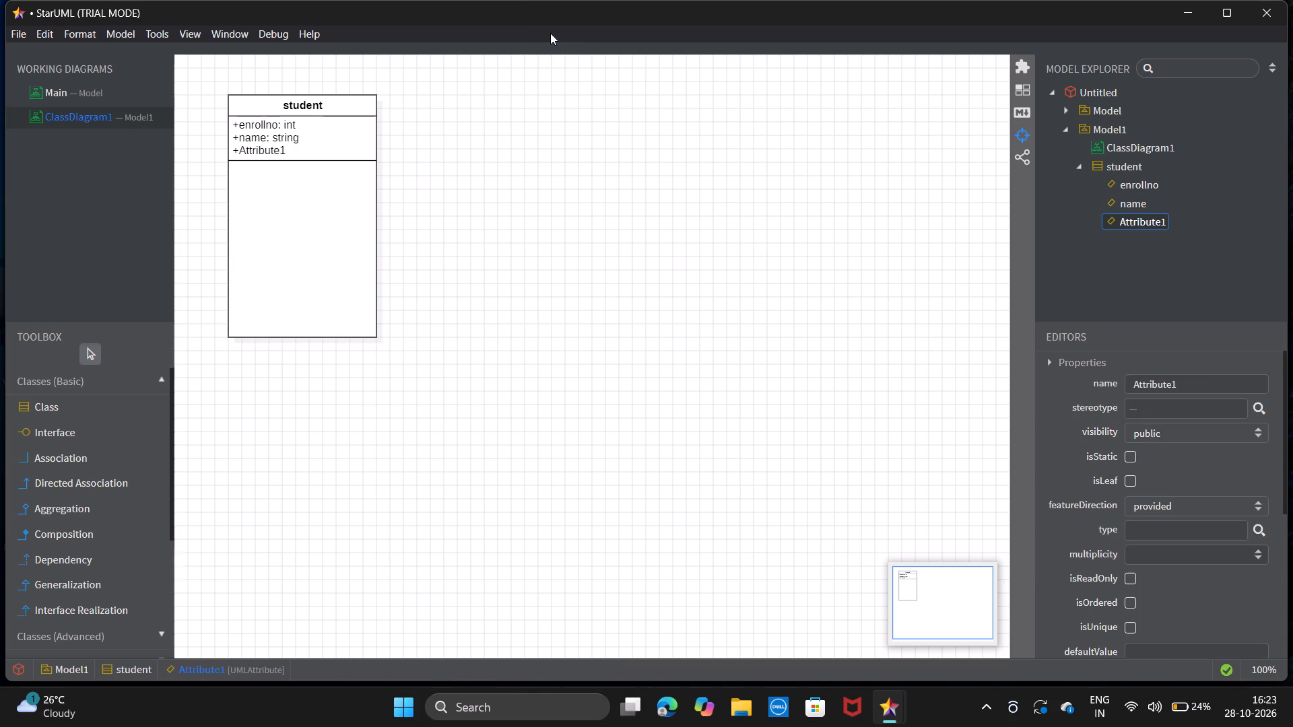
{"action": "double_click", "coordinate": [1199, 386]}
{"action": "key", "text": "BackSpace"}
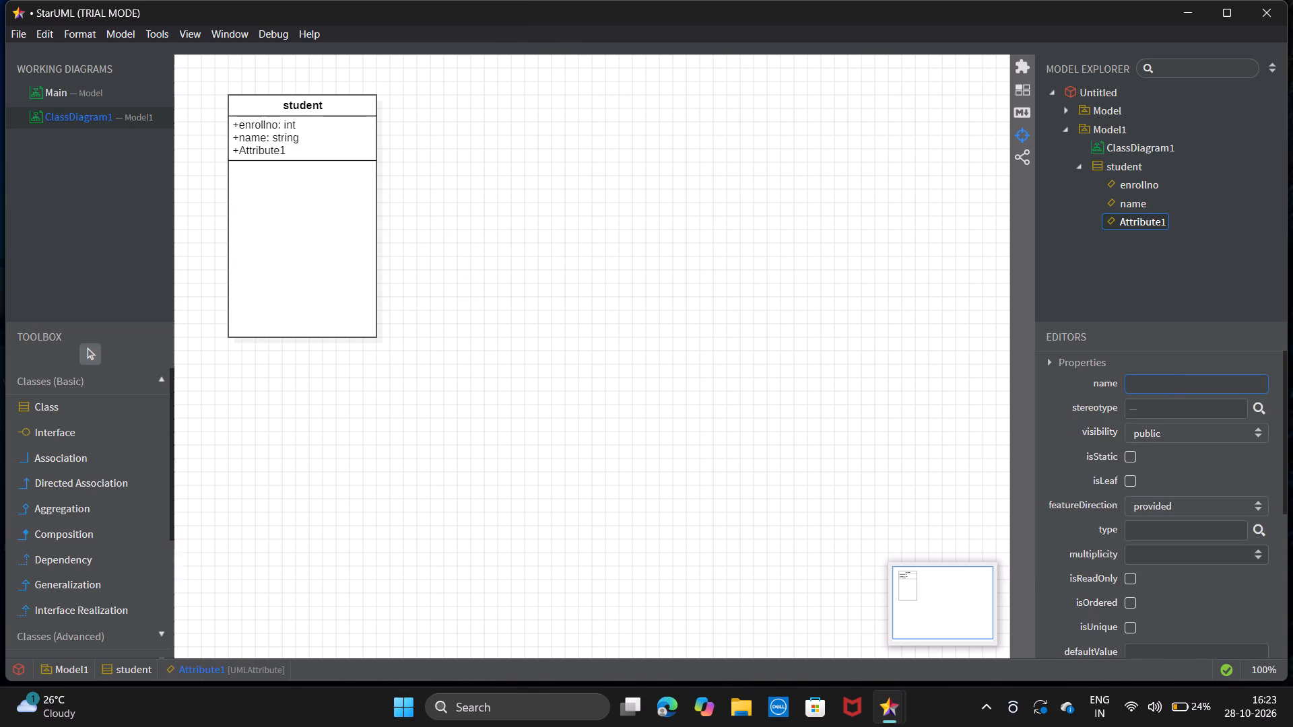
{"action": "type", "text": "DOB"}
{"action": "left_click", "coordinate": [1145, 525]}
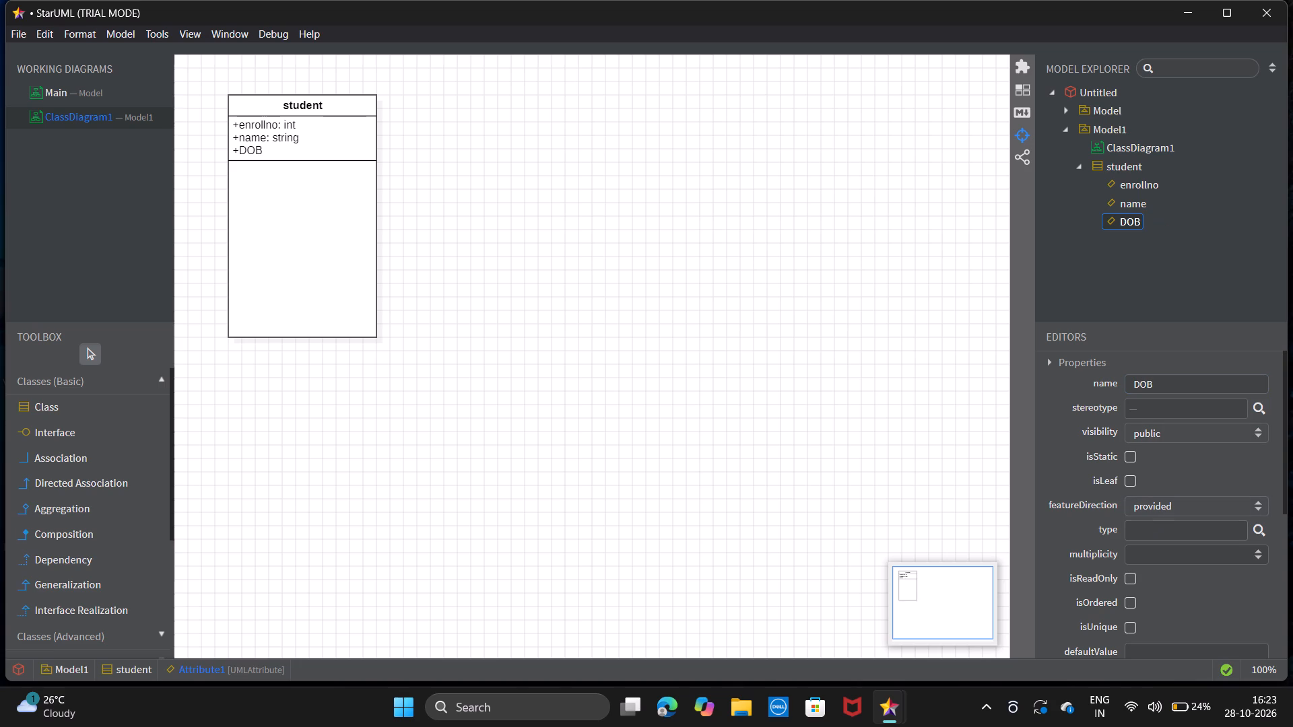
{"action": "left_click", "coordinate": [1141, 535]}
{"action": "type", "text": "date"}
{"action": "key", "text": "Return"}
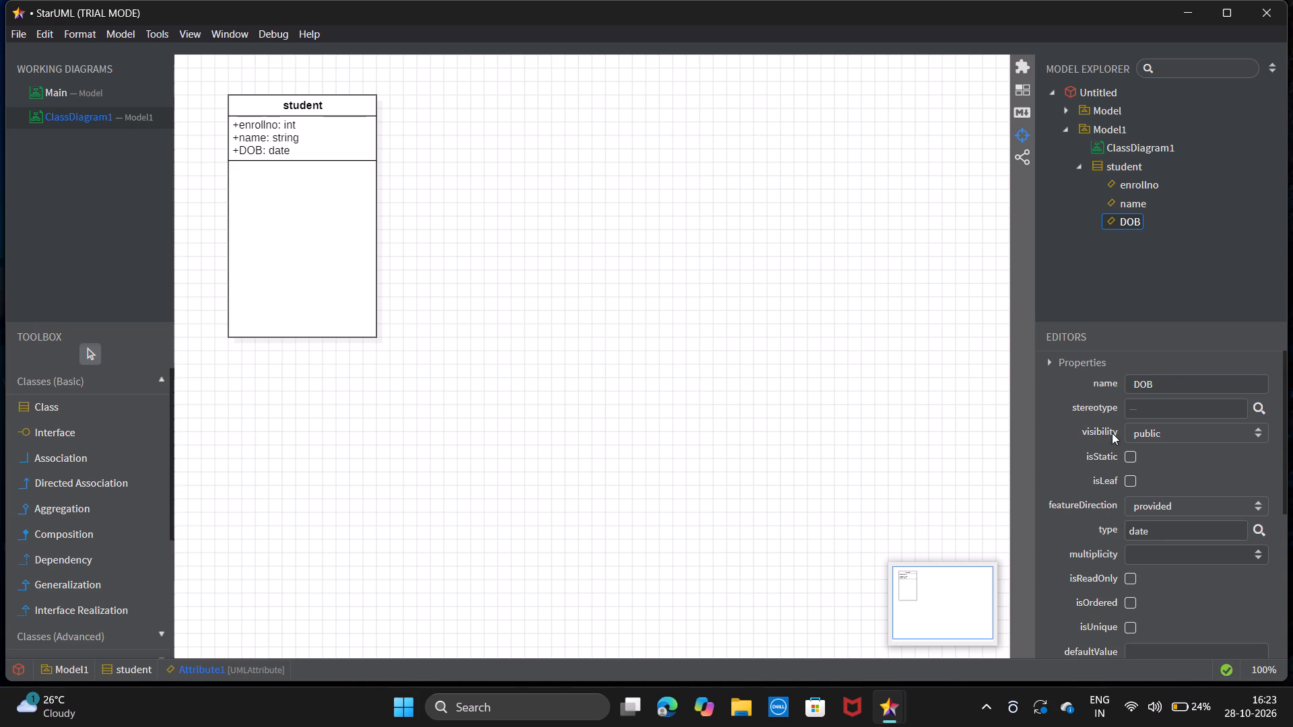
Add a fourth attribute to the "student" class, below "DOB".
{"action": "right_click", "coordinate": [363, 180]}
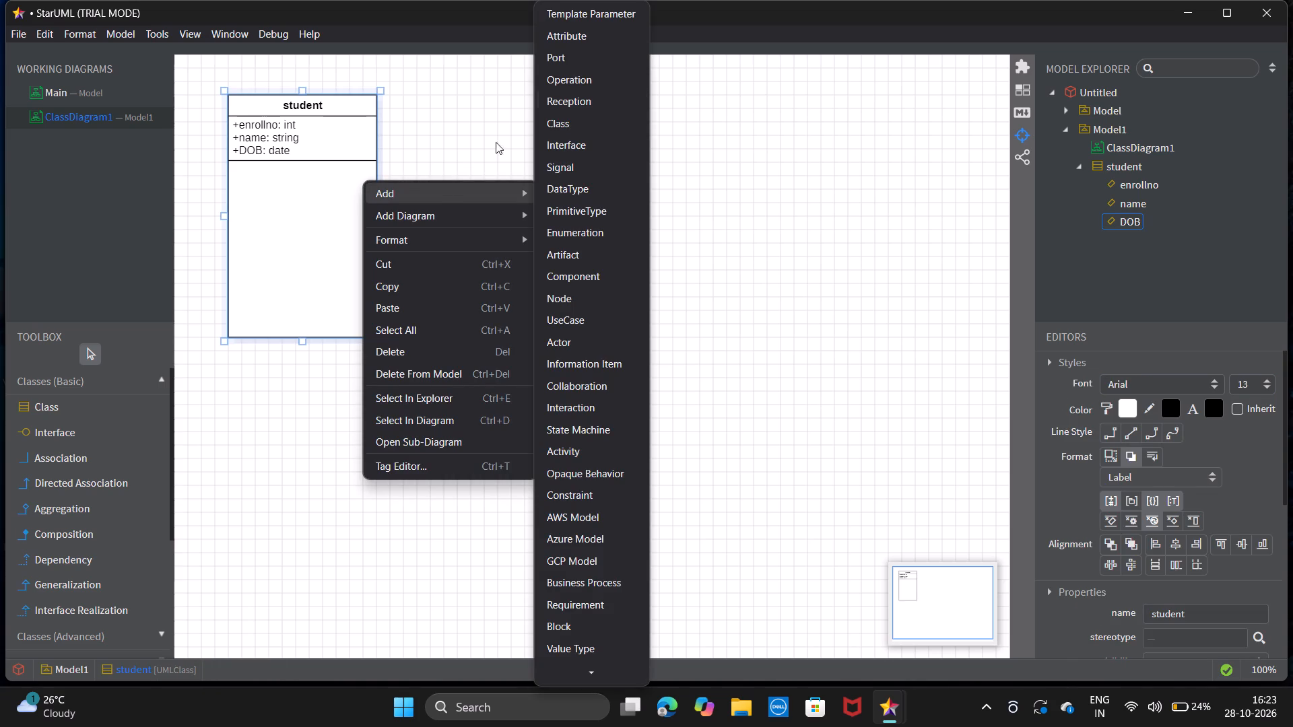
{"action": "left_click", "coordinate": [583, 41]}
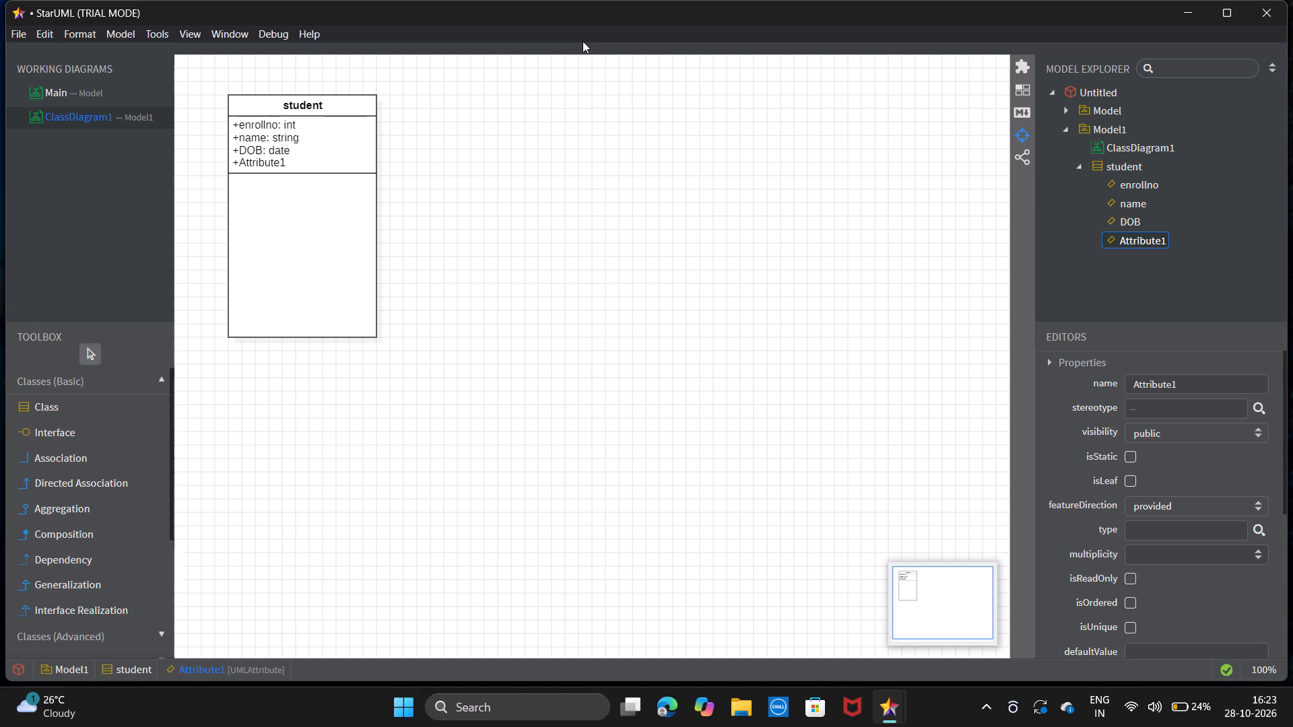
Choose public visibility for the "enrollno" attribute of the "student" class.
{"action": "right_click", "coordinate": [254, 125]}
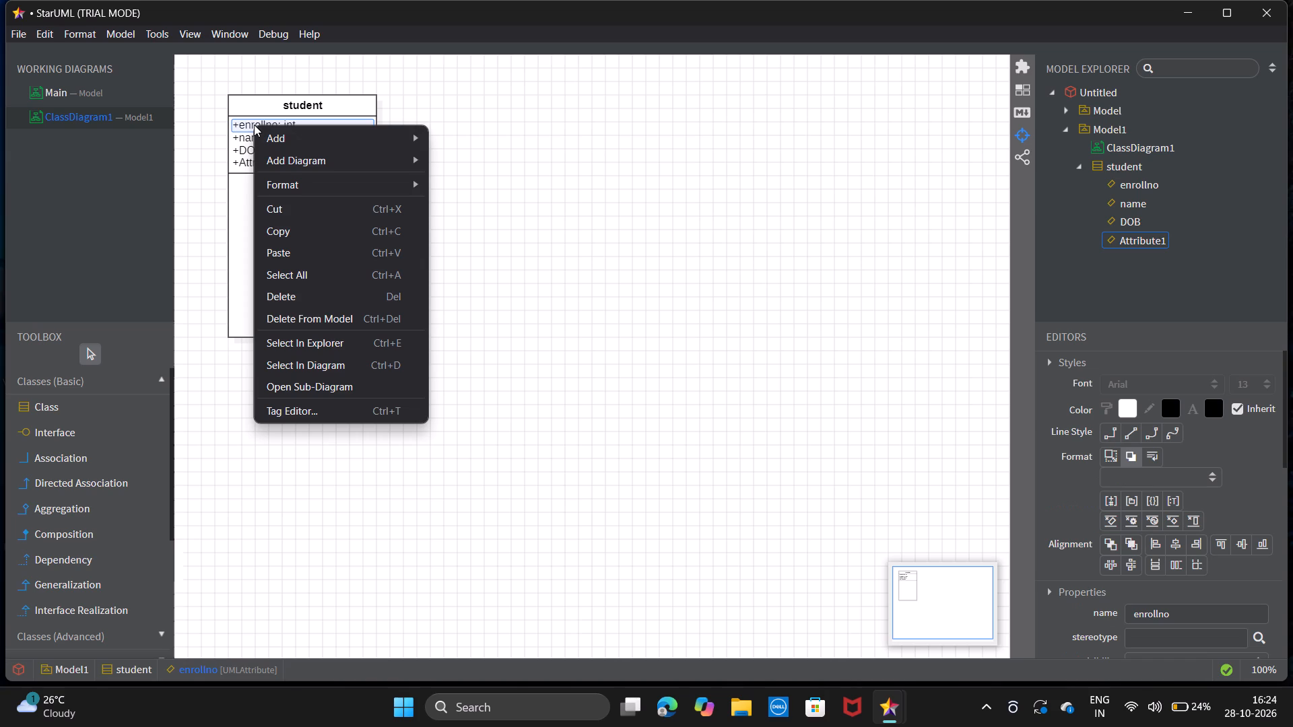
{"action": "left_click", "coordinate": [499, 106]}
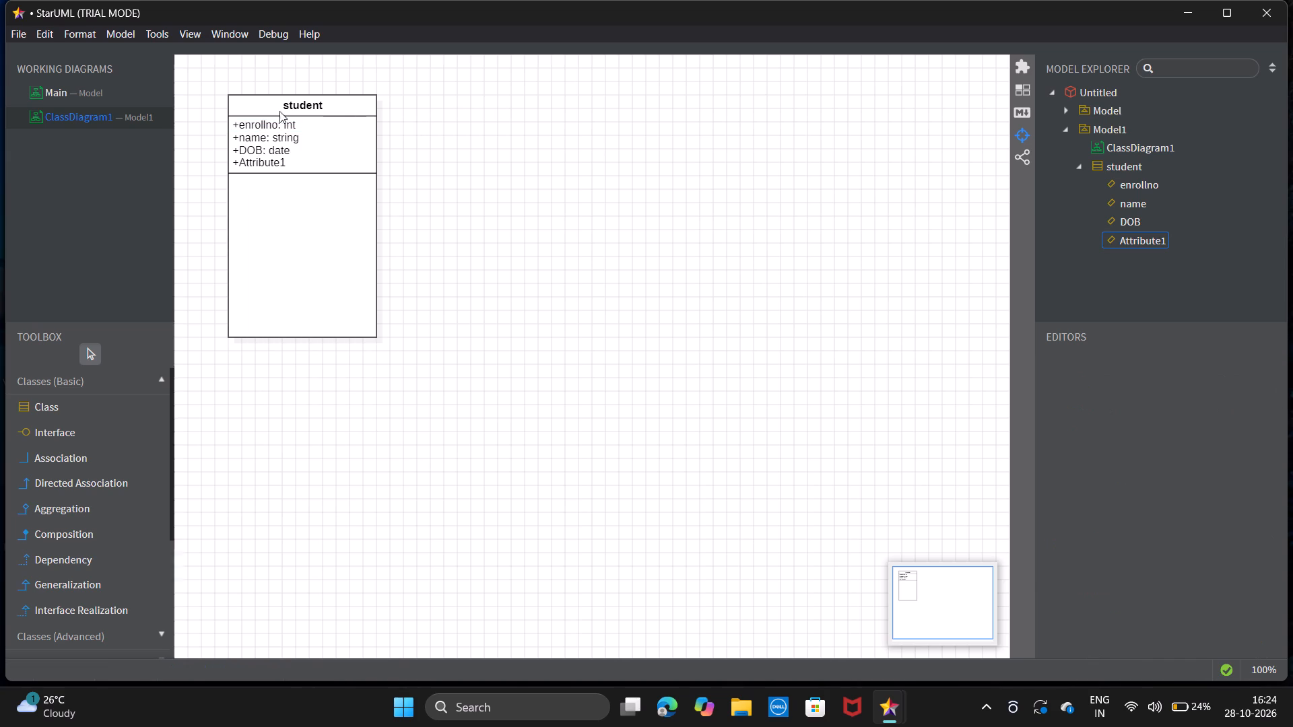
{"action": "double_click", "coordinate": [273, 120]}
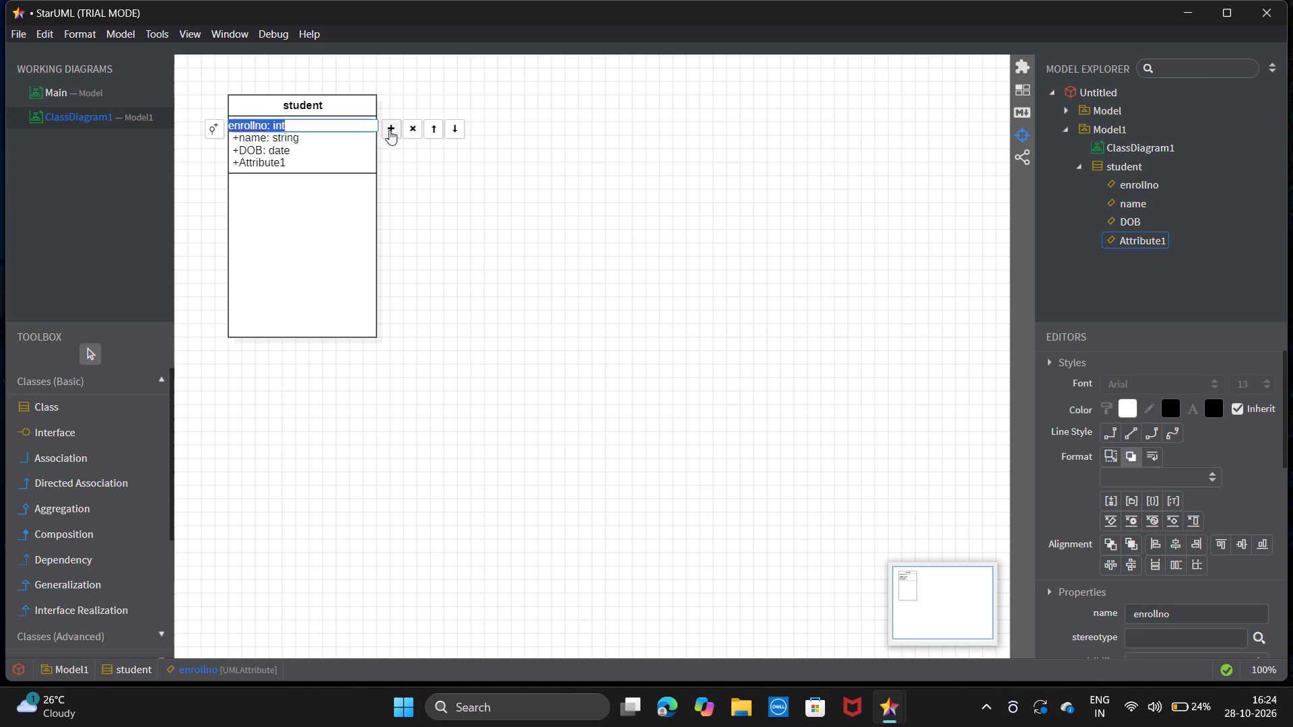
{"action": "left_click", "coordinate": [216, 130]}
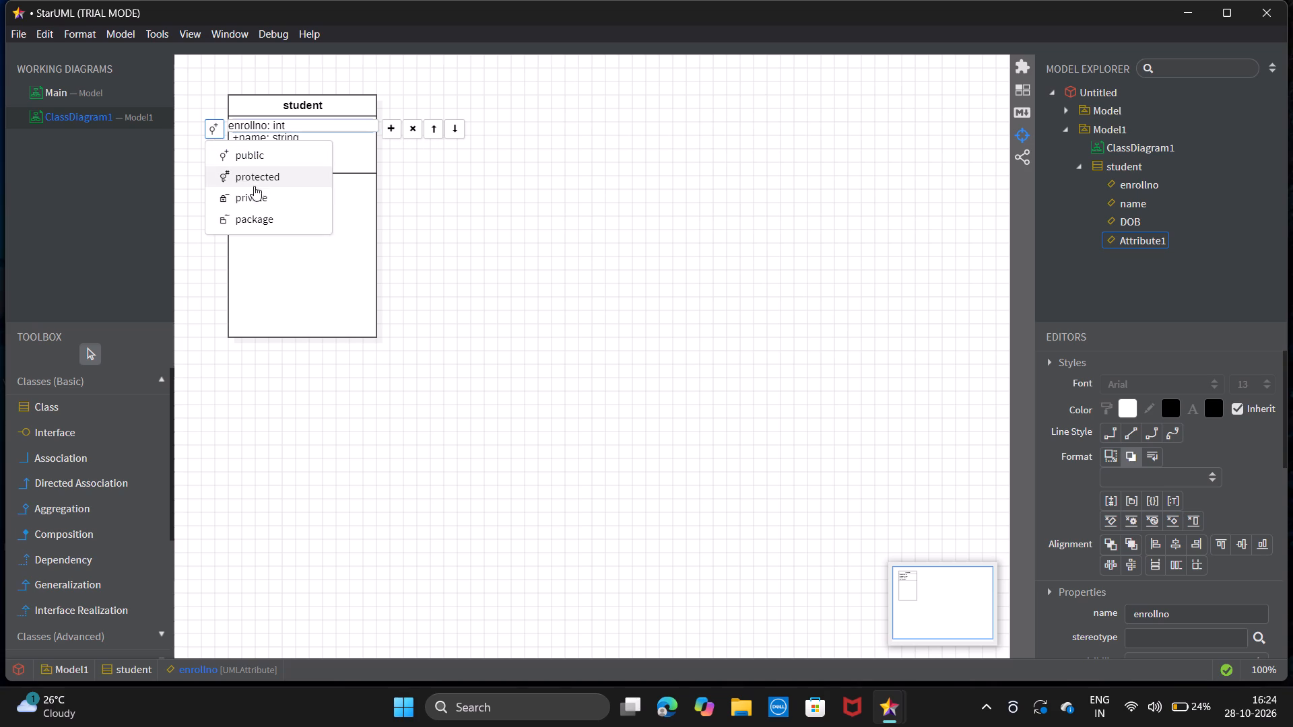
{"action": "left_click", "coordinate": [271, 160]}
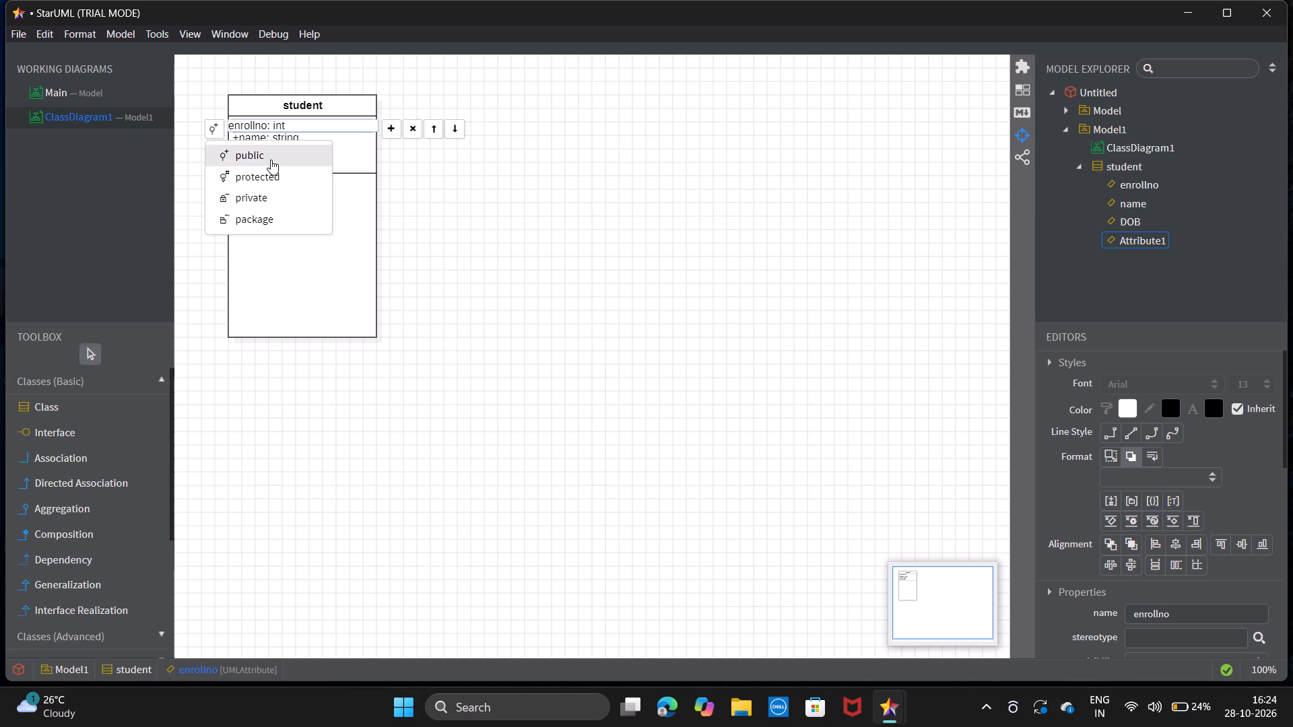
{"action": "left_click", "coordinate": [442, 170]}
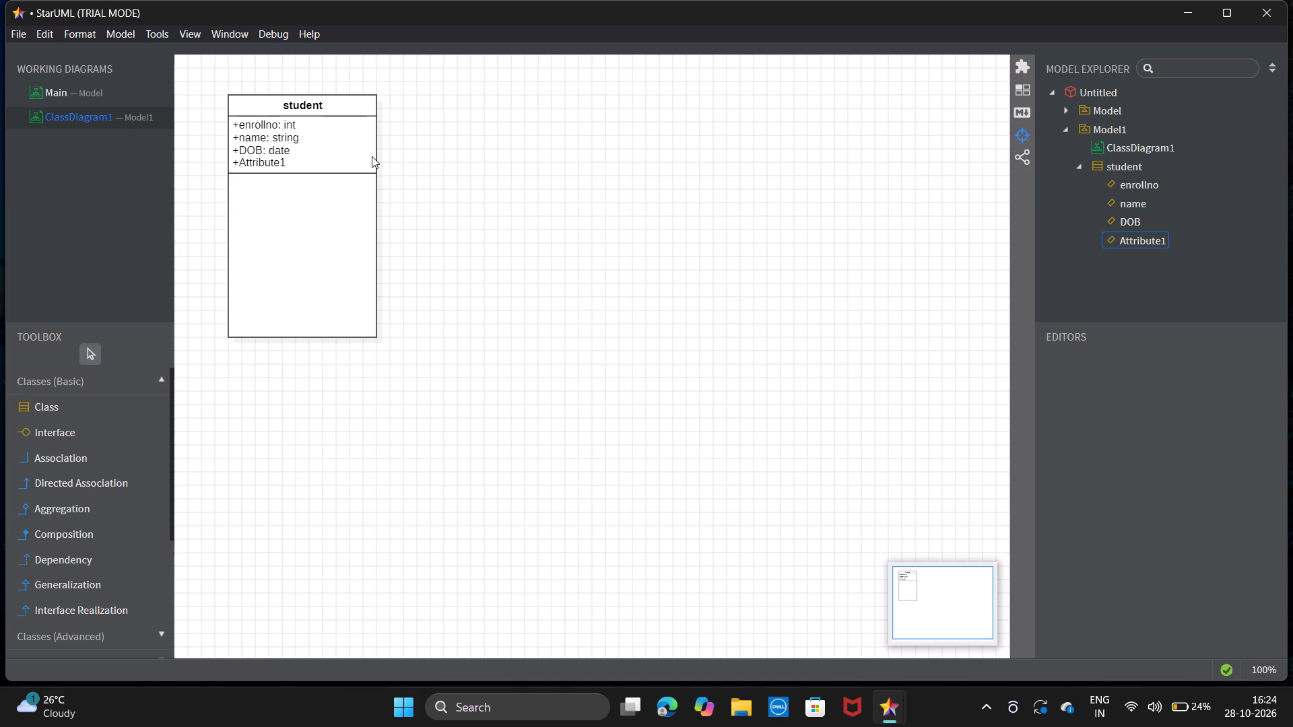
Name the fourth attribute of the "student" class "address" and set its type to "string".
{"action": "left_click", "coordinate": [1133, 246]}
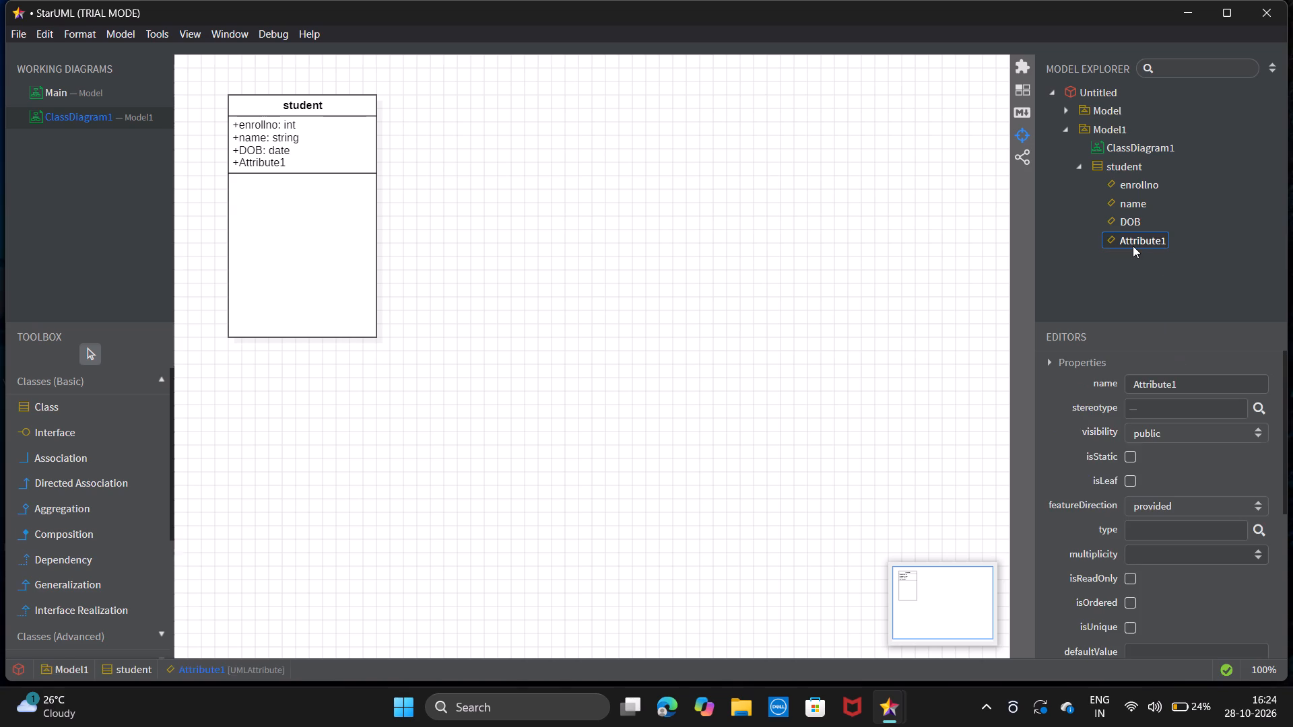
{"action": "left_click", "coordinate": [1193, 384]}
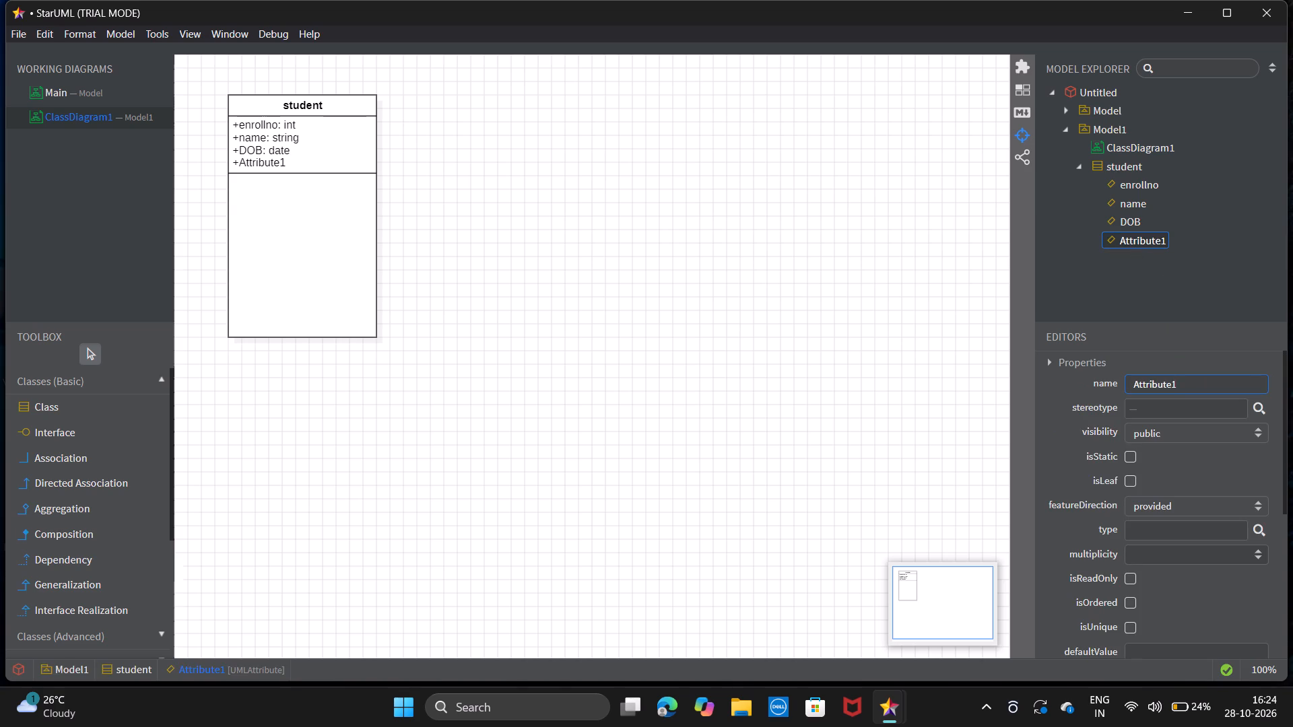
{"action": "key", "text": "BackSpace"}
{"action": "key", "text": "BackSpace"}
{"action": "key", "text": "BackSpace"}
{"action": "key", "text": "BackSpace"}
{"action": "key", "text": "BackSpace"}
{"action": "key", "text": "BackSpace"}
{"action": "key", "text": "BackSpace"}
{"action": "key", "text": "BackSpace"}
{"action": "key", "text": "BackSpace"}
{"action": "key", "text": "BackSpace"}
{"action": "key", "text": "BackSpace"}
{"action": "type", "text": "adress"}
{"action": "key", "text": "BackSpace"}
{"action": "key", "text": "BackSpace"}
{"action": "key", "text": "BackSpace"}
{"action": "key", "text": "BackSpace"}
{"action": "type", "text": "dress"}
{"action": "left_click", "coordinate": [1155, 533]}
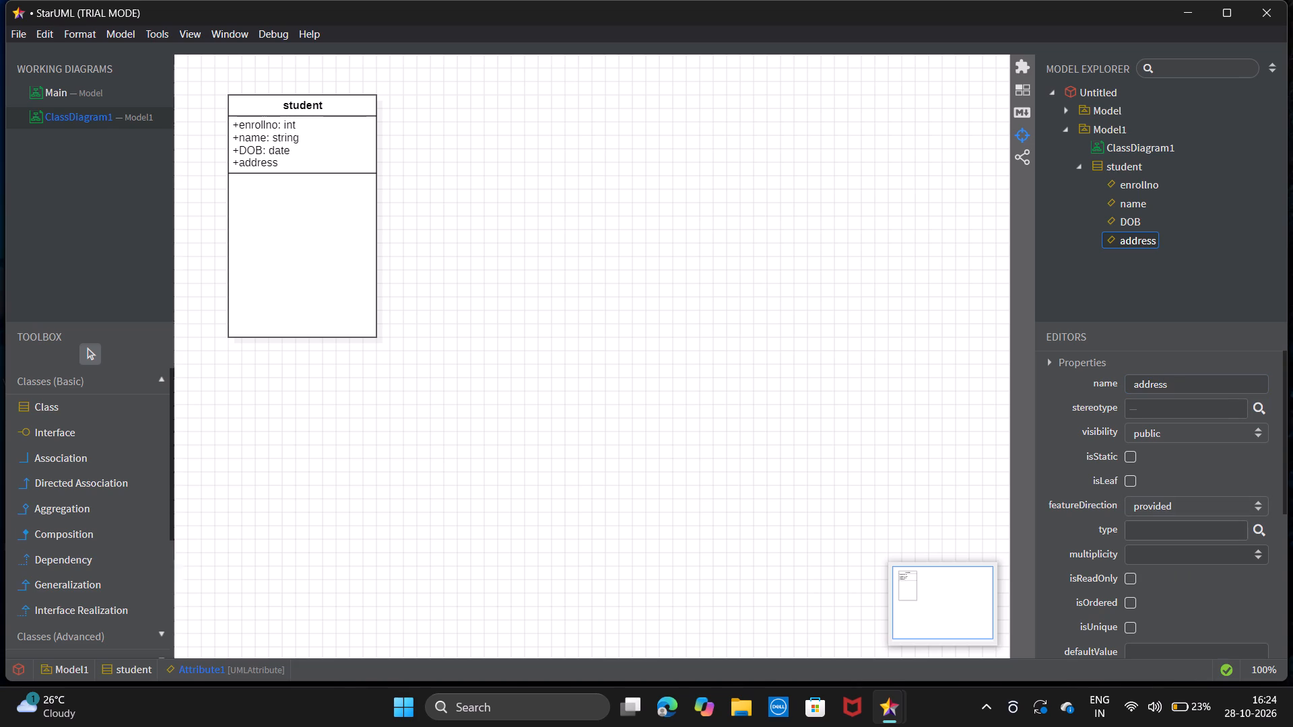
{"action": "left_click", "coordinate": [1155, 533]}
{"action": "type", "text": "string"}
{"action": "key", "text": "Return"}
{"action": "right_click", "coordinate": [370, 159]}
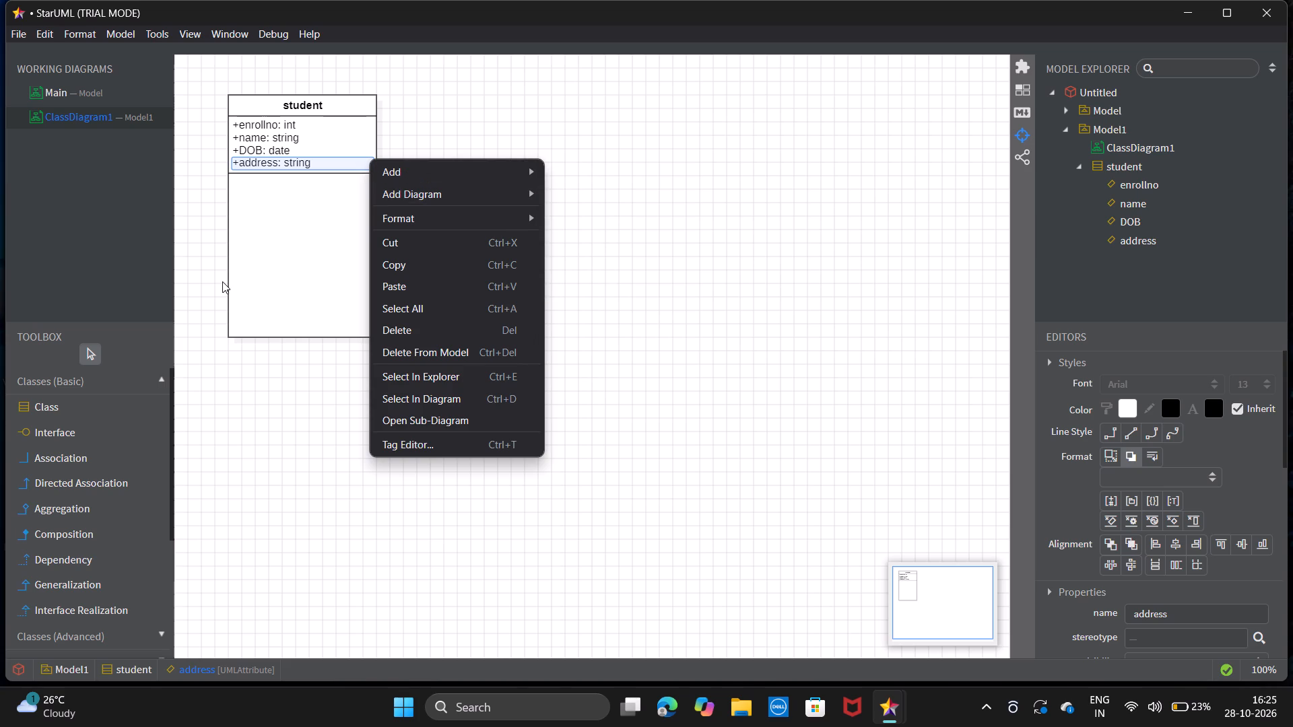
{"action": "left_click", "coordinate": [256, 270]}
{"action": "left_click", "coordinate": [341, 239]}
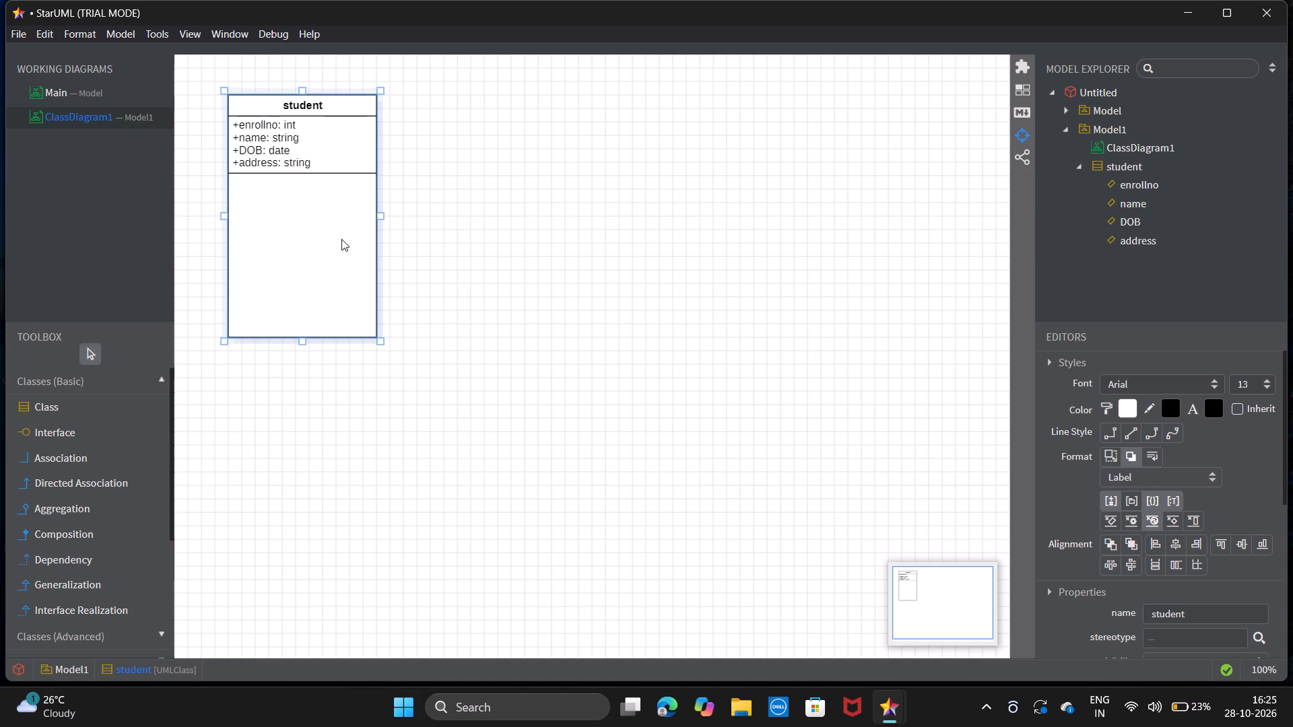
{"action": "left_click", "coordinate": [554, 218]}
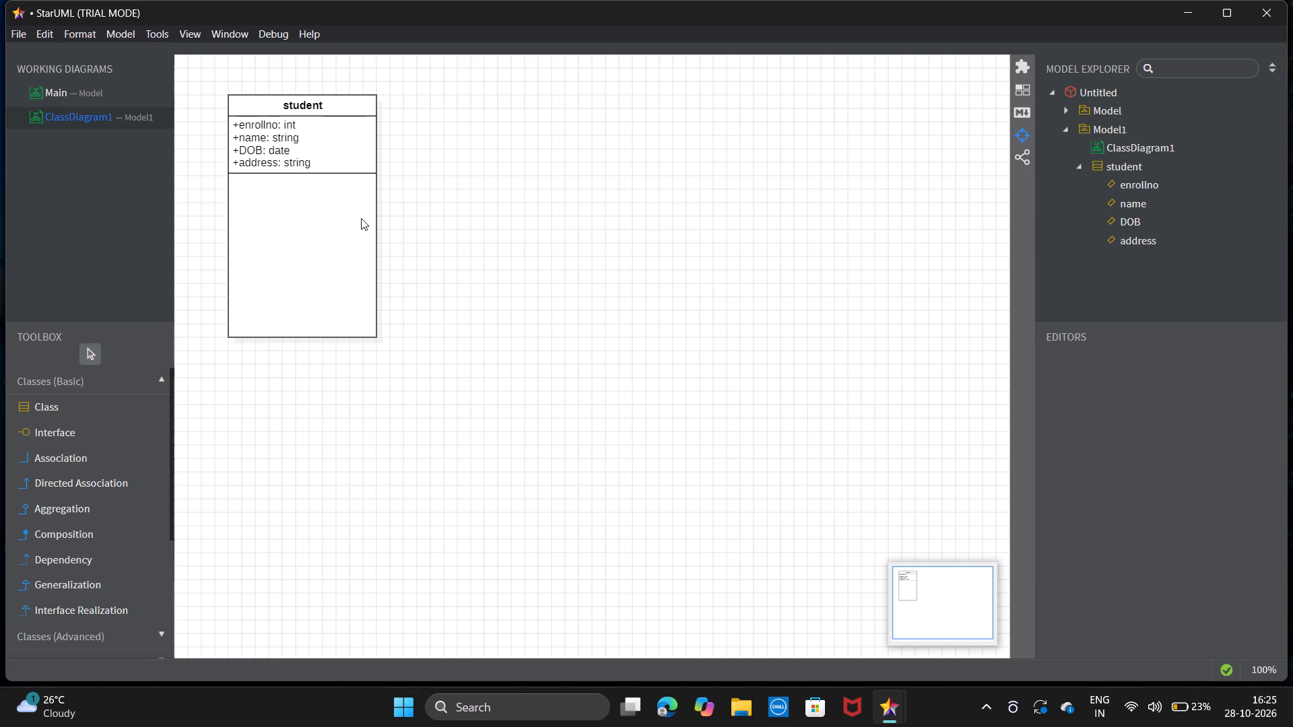
Add an attribute named "deptname" of type "string" to the "student" class.
{"action": "right_click", "coordinate": [361, 218]}
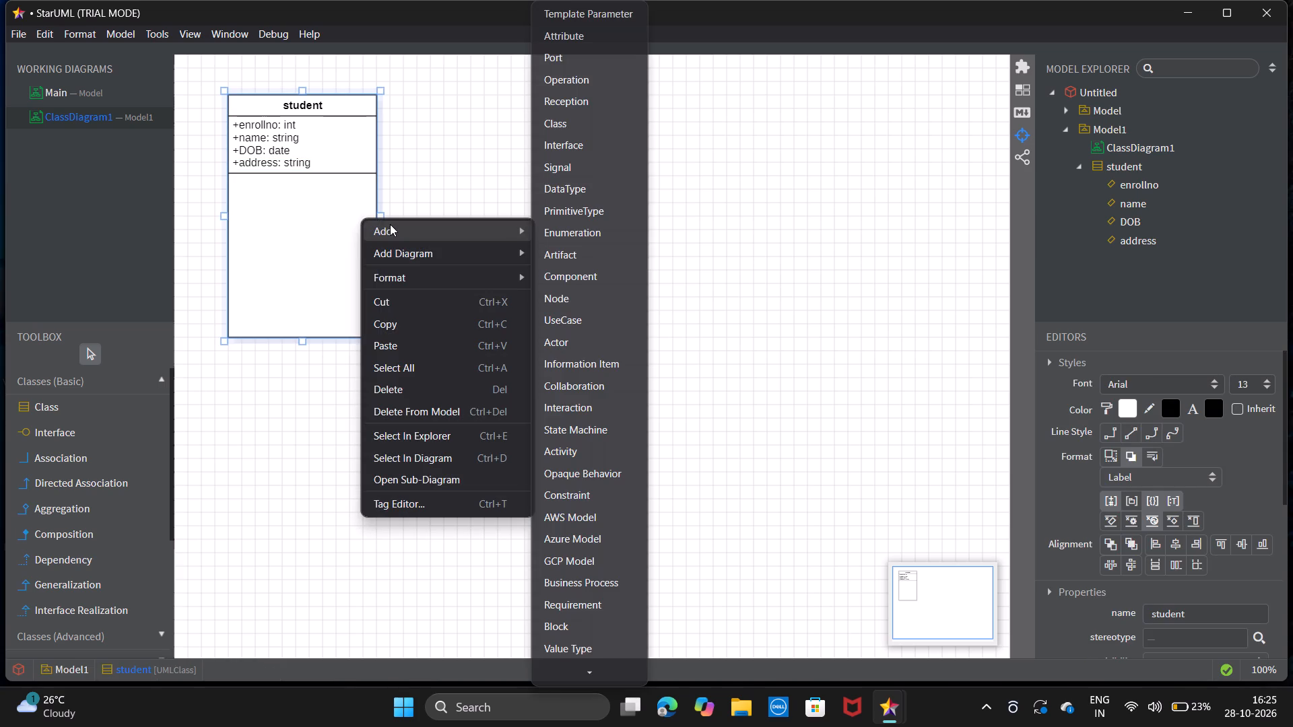
{"action": "left_click", "coordinate": [560, 29]}
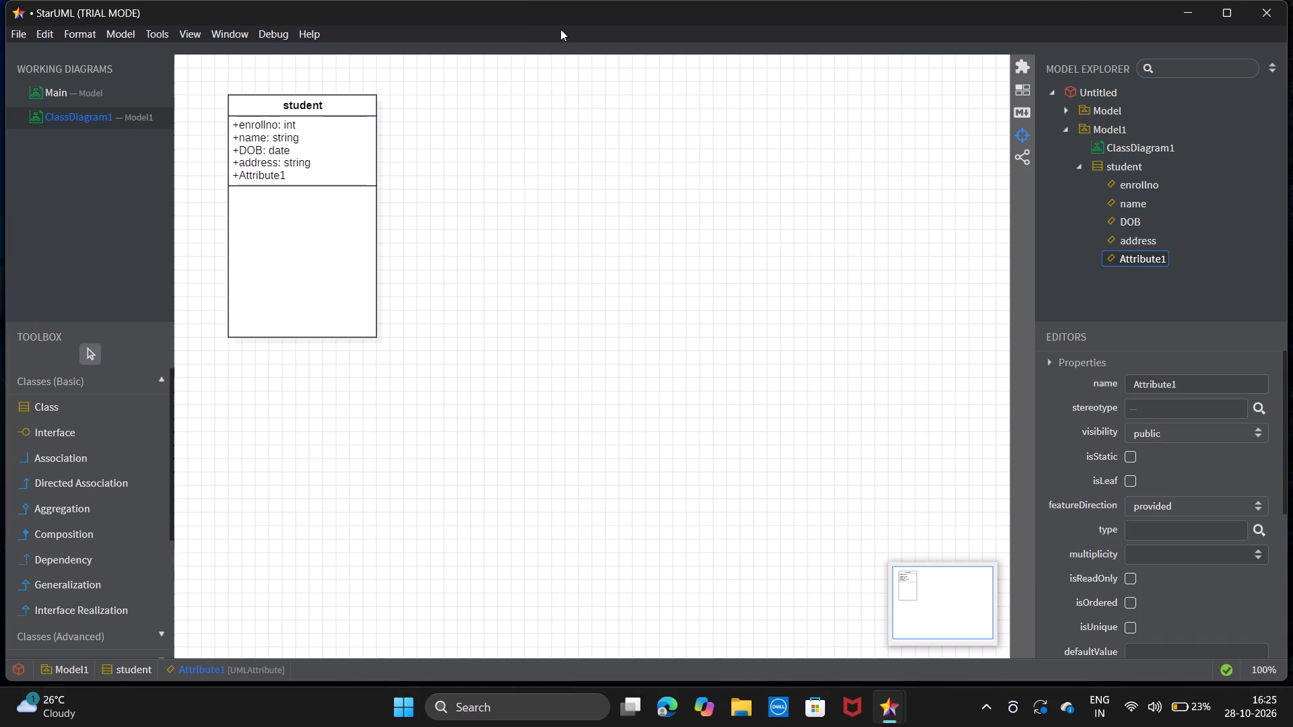
{"action": "left_click_drag", "start_coordinate": [1174, 391], "coordinate": [1045, 428]}
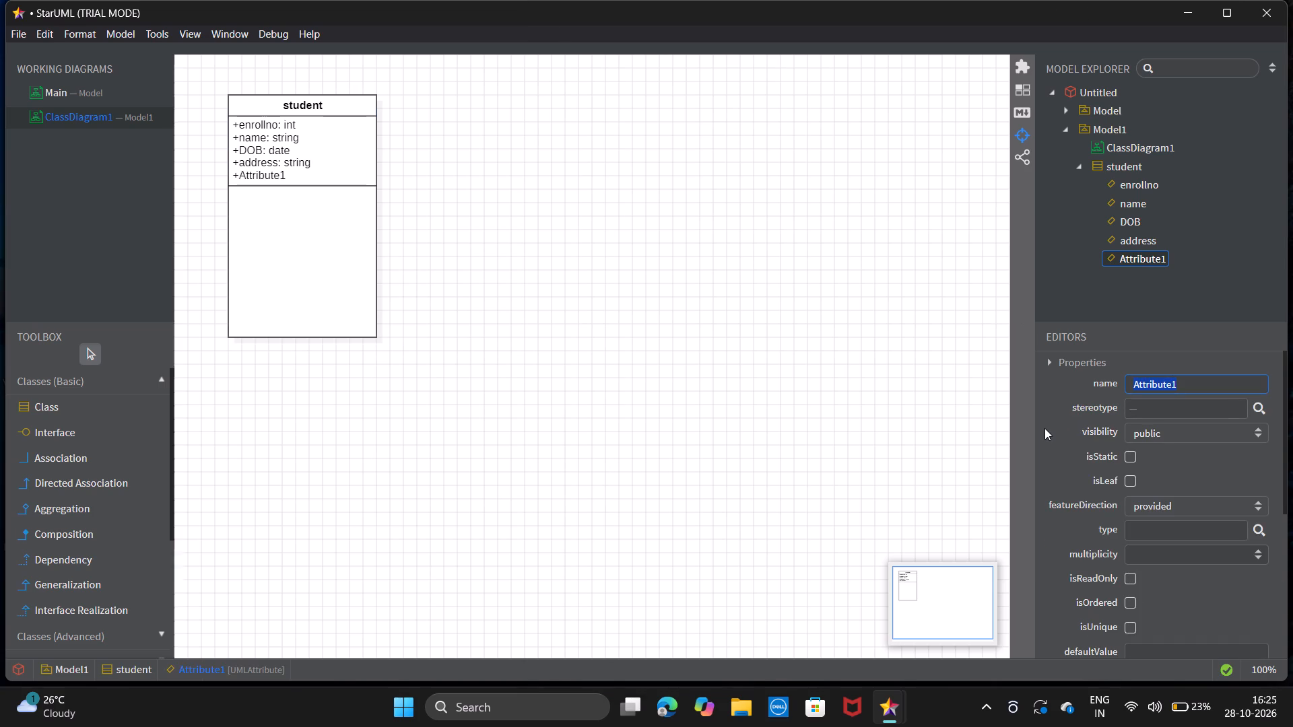
{"action": "key", "text": "BackSpace"}
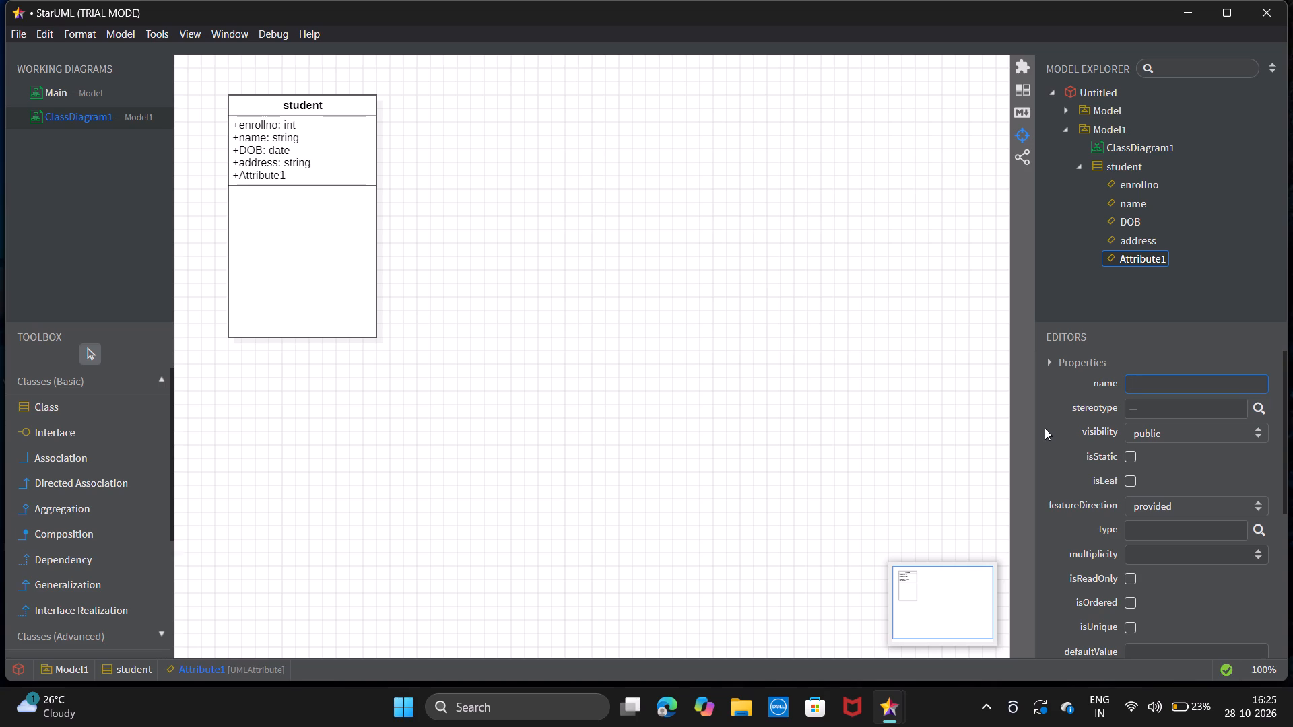
{"action": "type", "text": "deptname"}
{"action": "left_click", "coordinate": [1152, 534]}
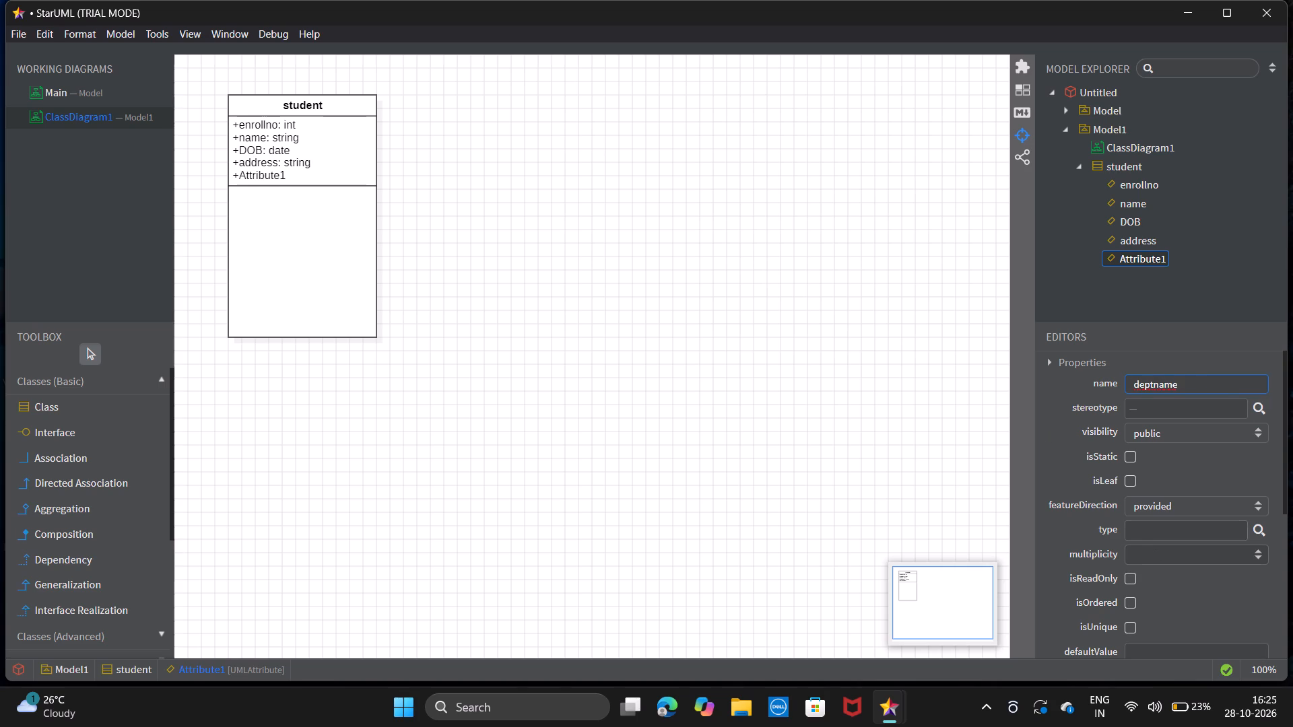
{"action": "left_click", "coordinate": [1152, 534]}
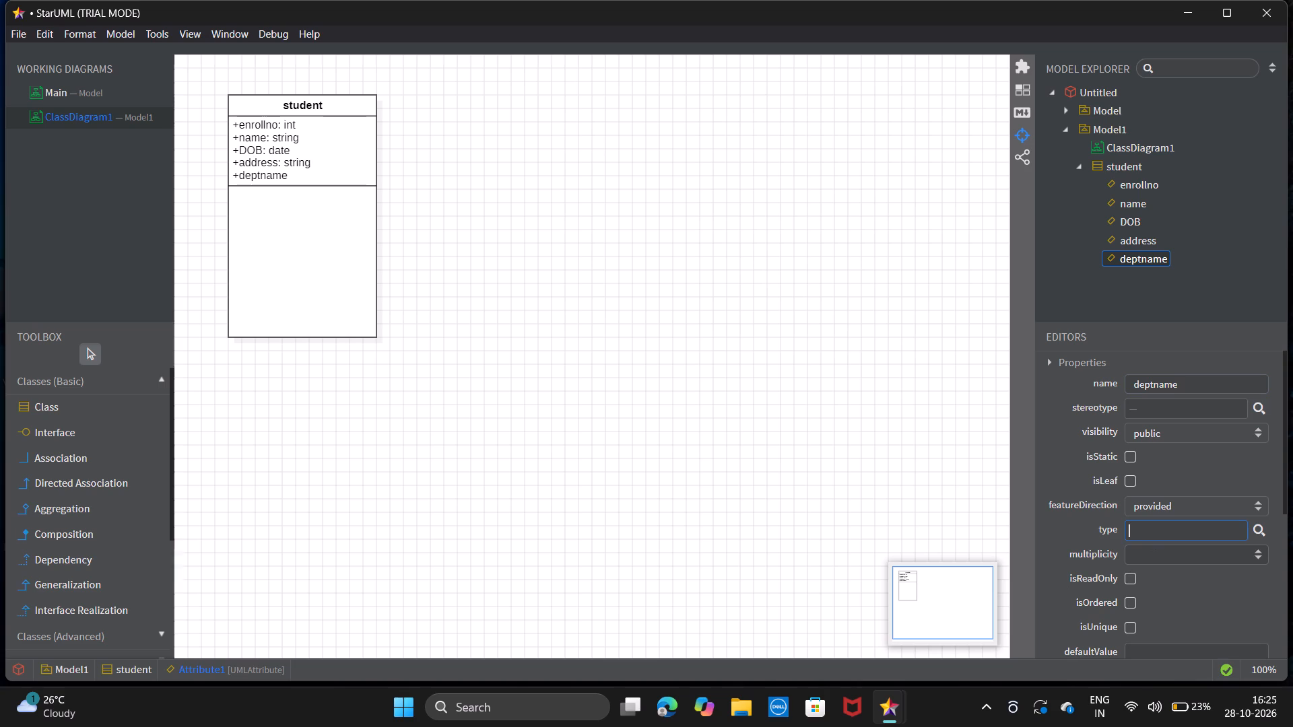
{"action": "type", "text": "string"}
{"action": "key", "text": "Return"}
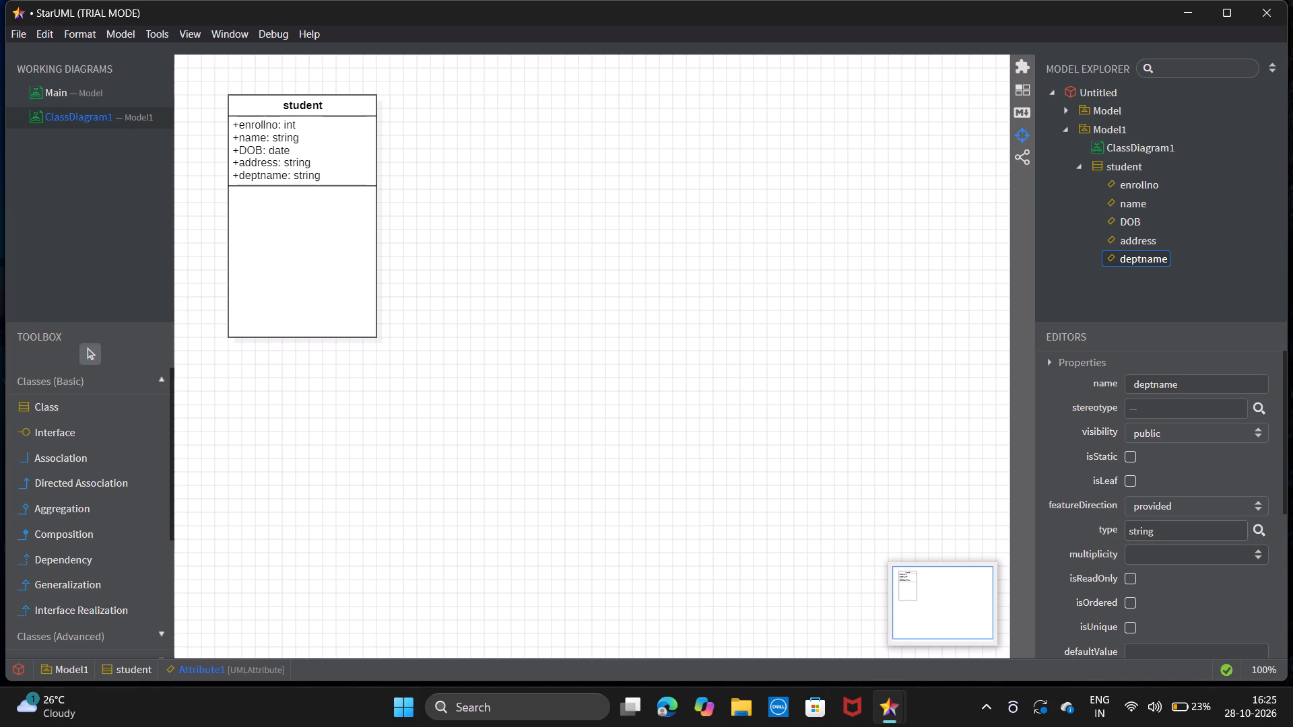
Add an attribute named "deptid" of type "int" to the "student" class.
{"action": "right_click", "coordinate": [349, 198]}
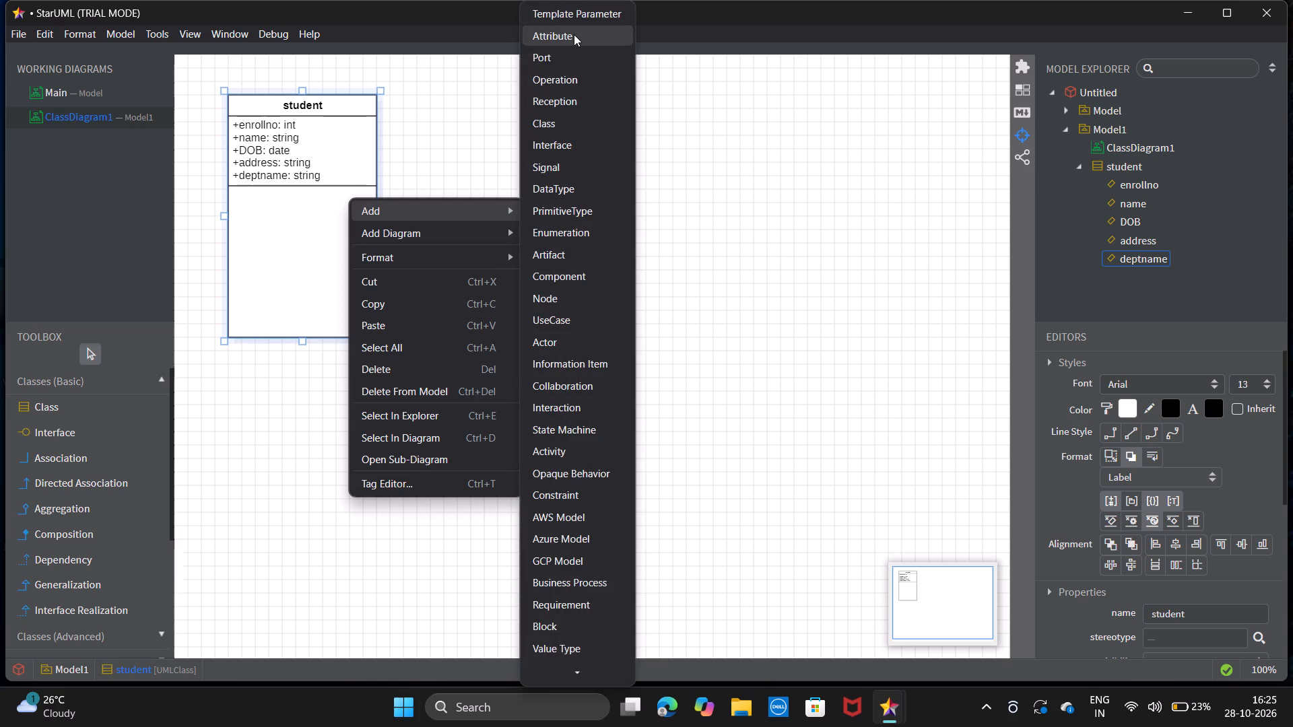
{"action": "left_click", "coordinate": [574, 34]}
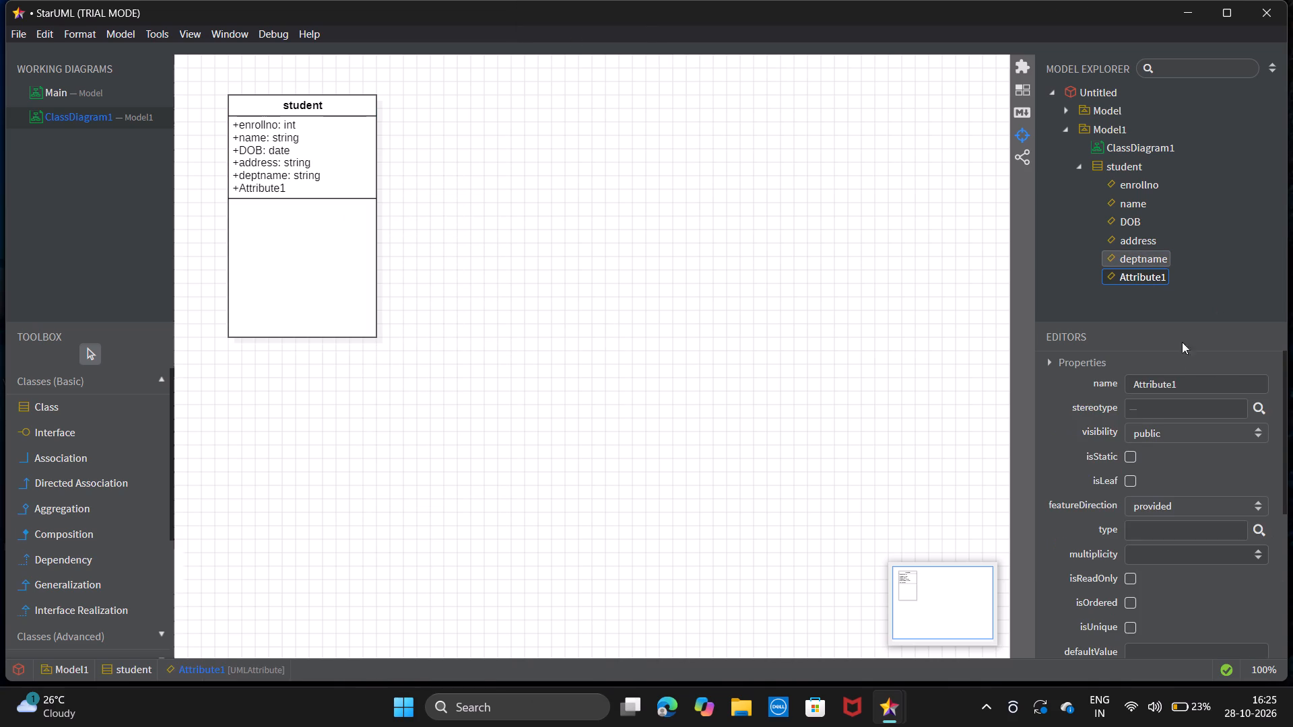
{"action": "left_click_drag", "start_coordinate": [1173, 380], "coordinate": [1115, 387]}
{"action": "key", "text": "BackSpace"}
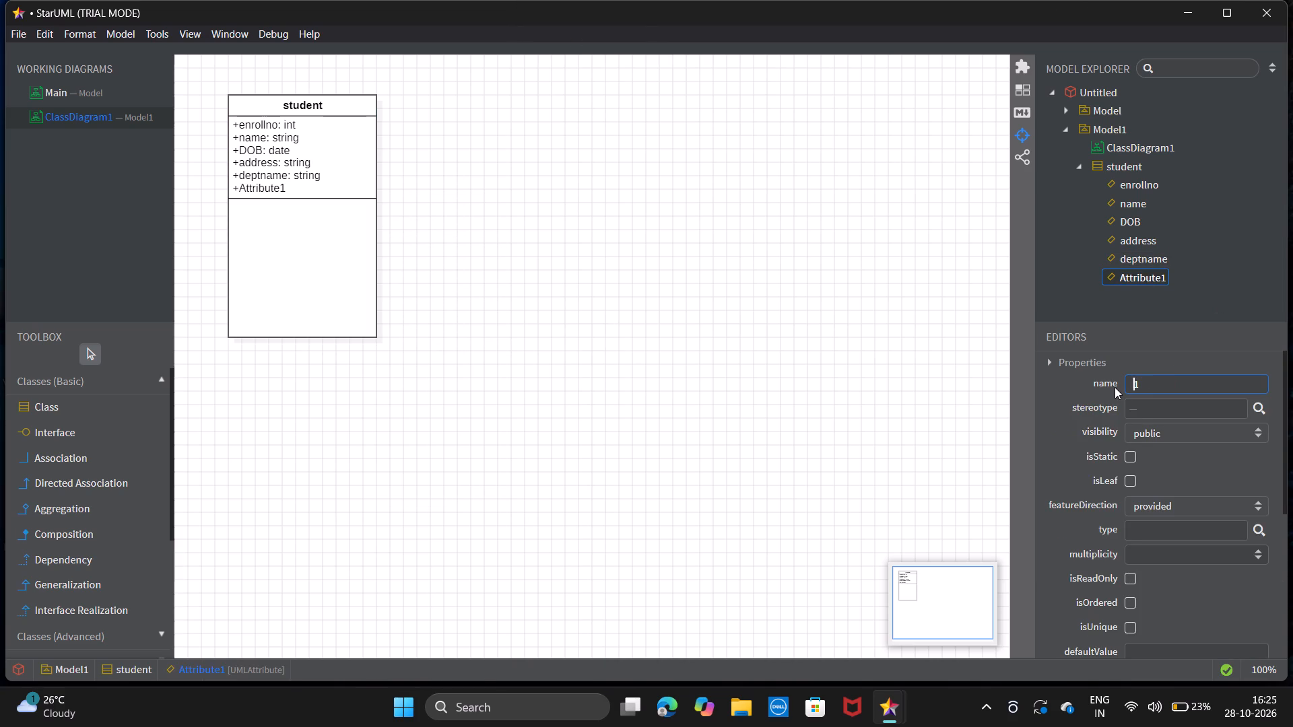
{"action": "key", "text": "Right"}
{"action": "key", "text": "BackSpace"}
{"action": "type", "text": "deptid"}
{"action": "left_click", "coordinate": [1164, 531]}
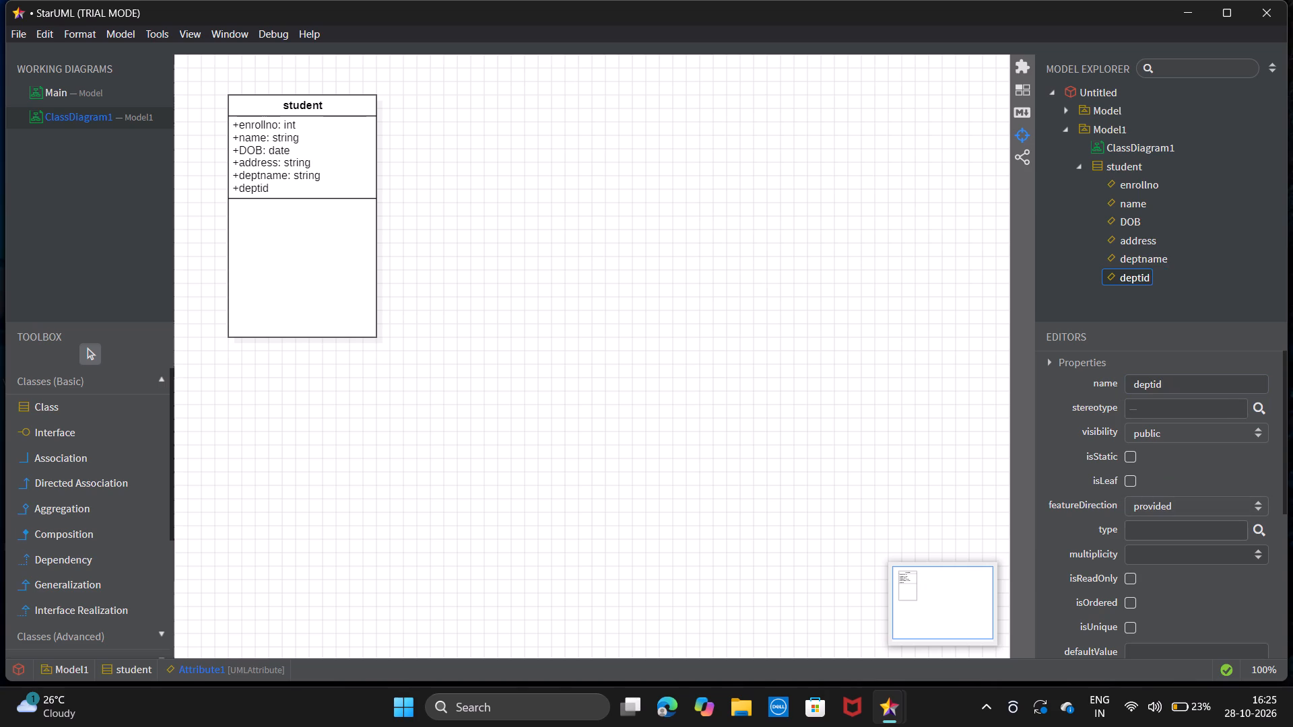
{"action": "left_click", "coordinate": [1162, 533]}
{"action": "type", "text": "int"}
{"action": "key", "text": "Return"}
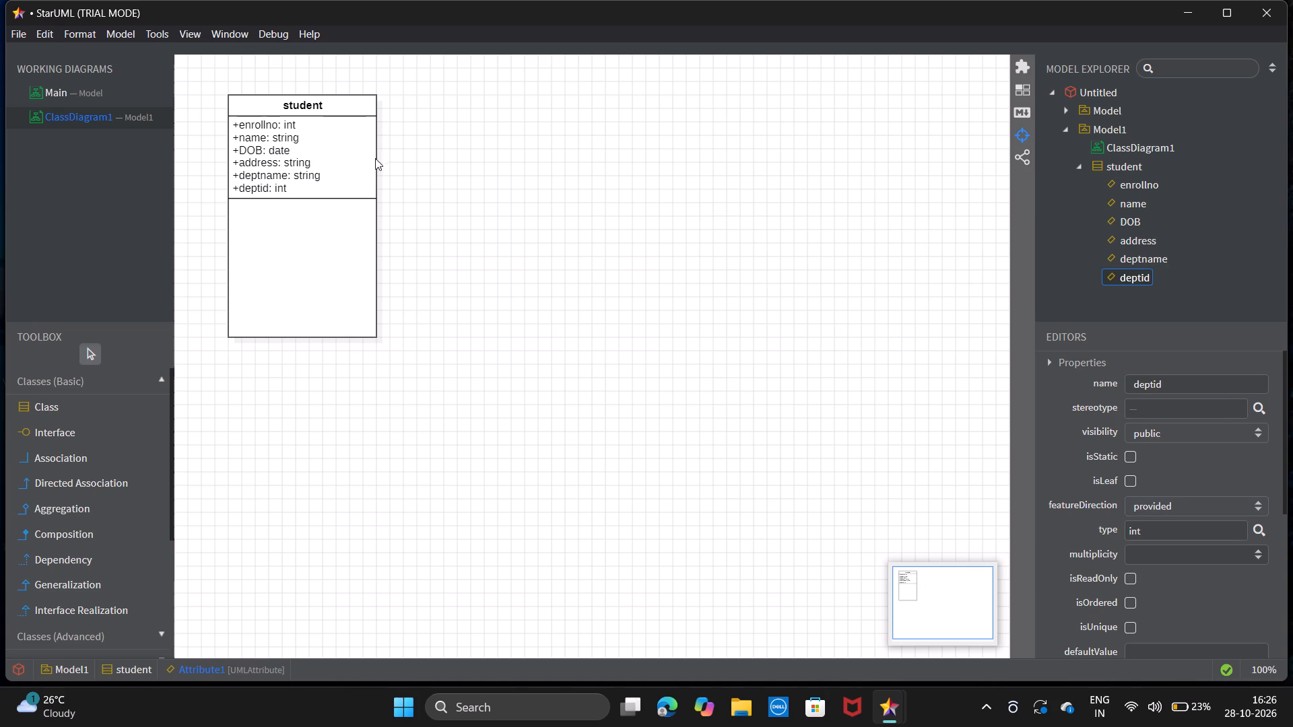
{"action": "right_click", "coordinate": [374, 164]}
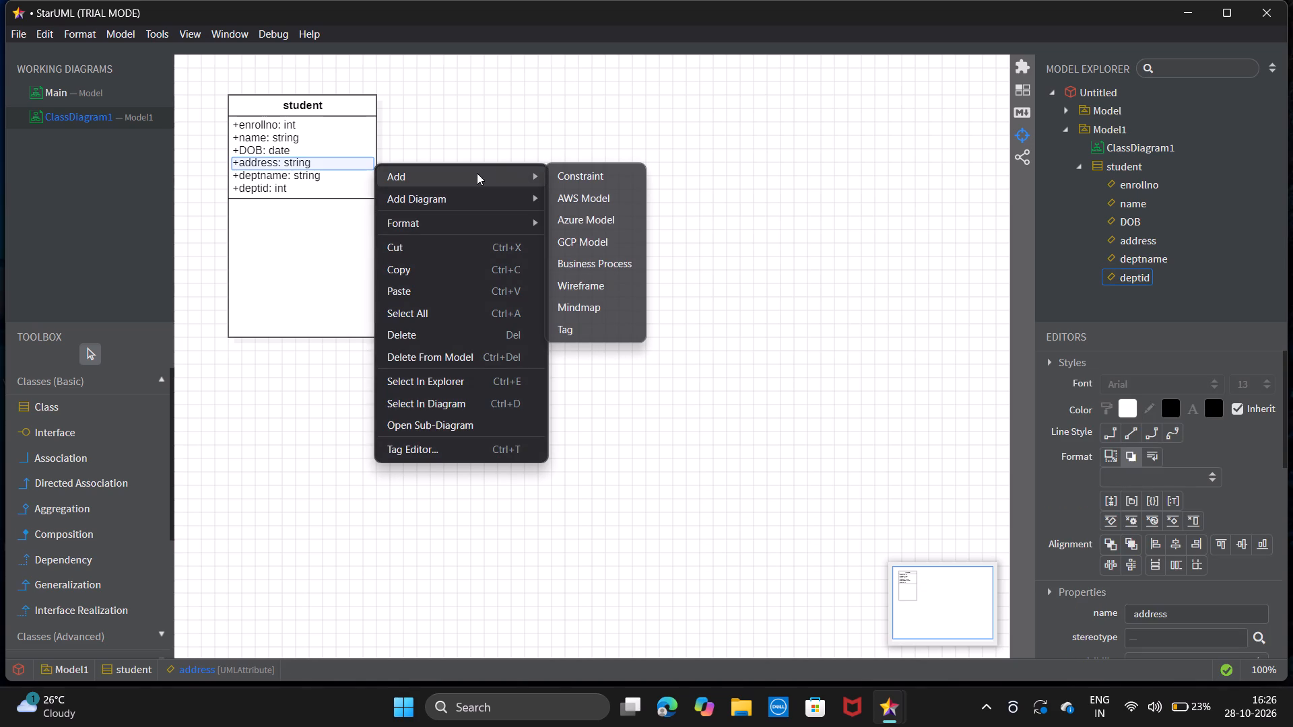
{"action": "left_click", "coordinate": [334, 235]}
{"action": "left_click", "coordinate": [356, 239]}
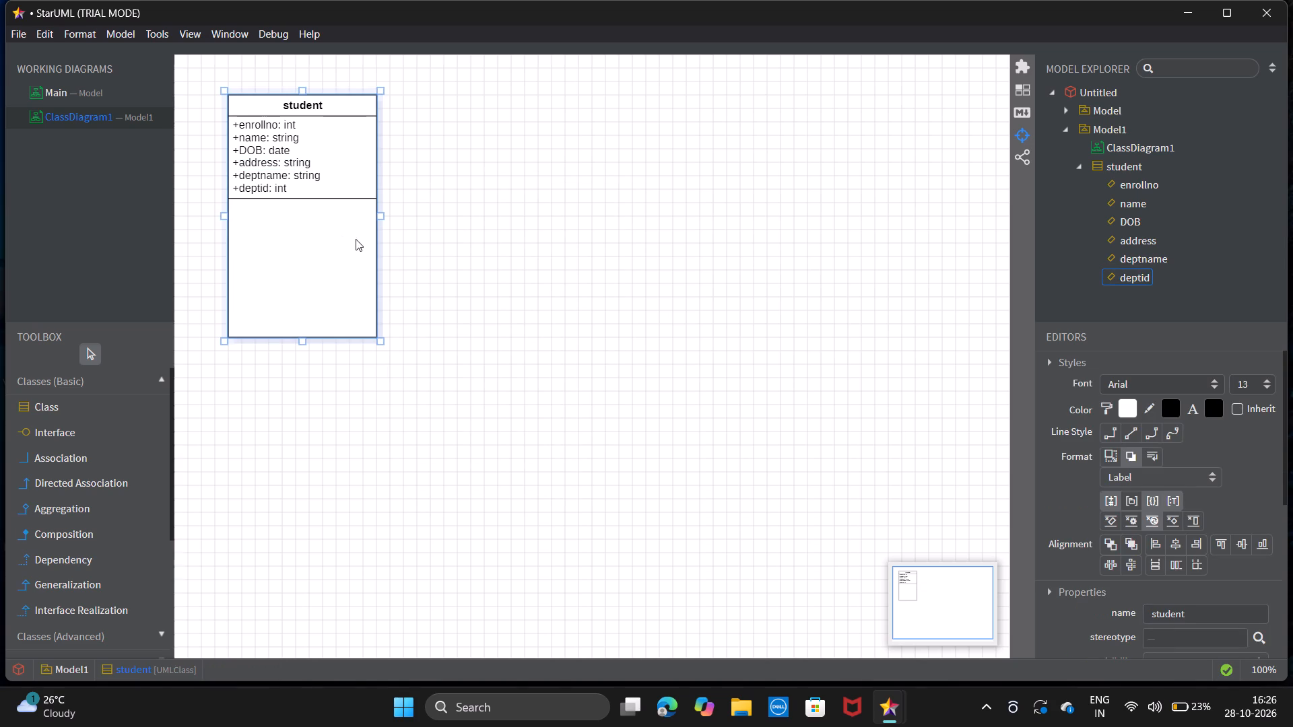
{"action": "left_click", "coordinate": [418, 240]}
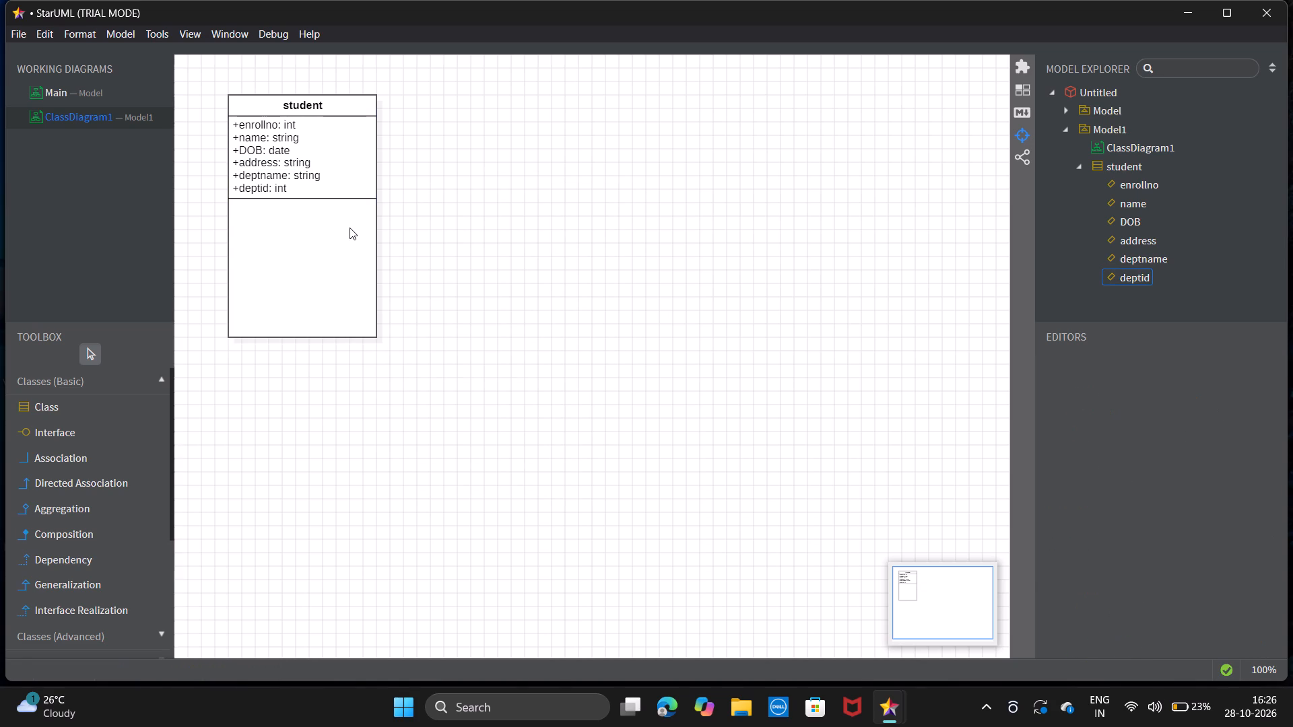
Add an attribute named "booklimit" of type "int" to the "student" class.
{"action": "right_click", "coordinate": [350, 228]}
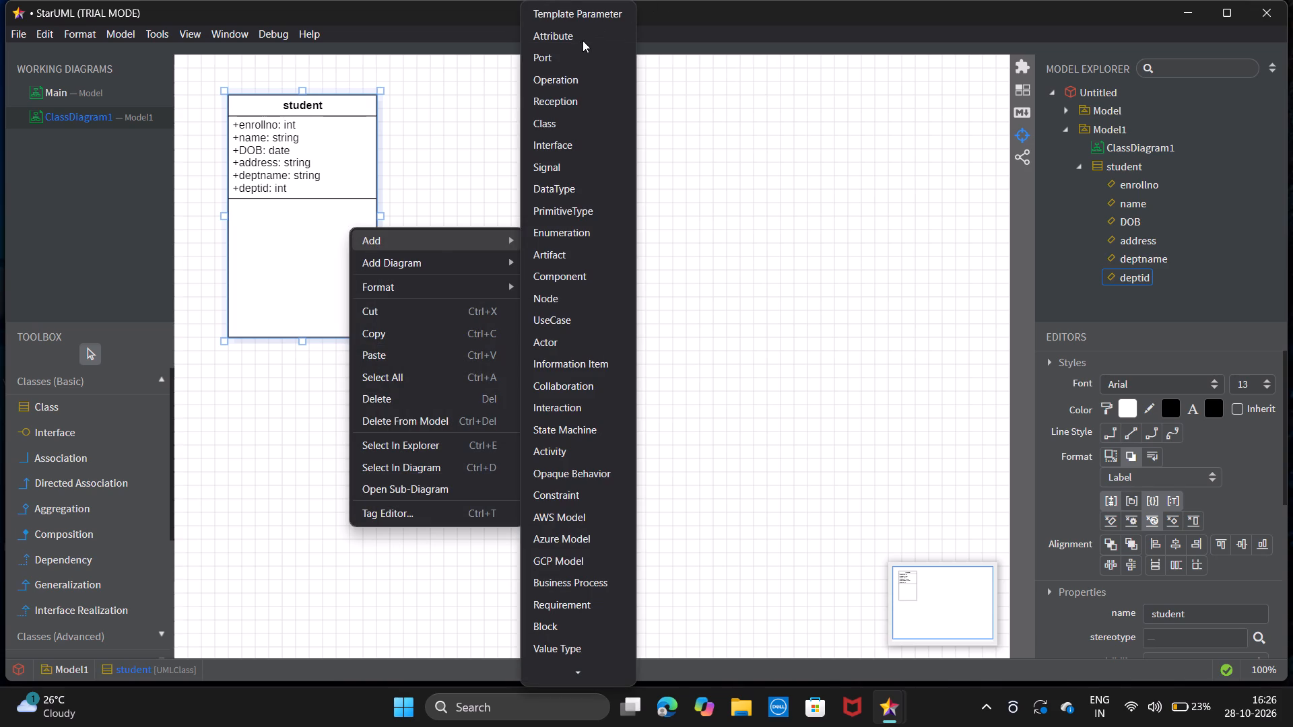
{"action": "left_click", "coordinate": [578, 41]}
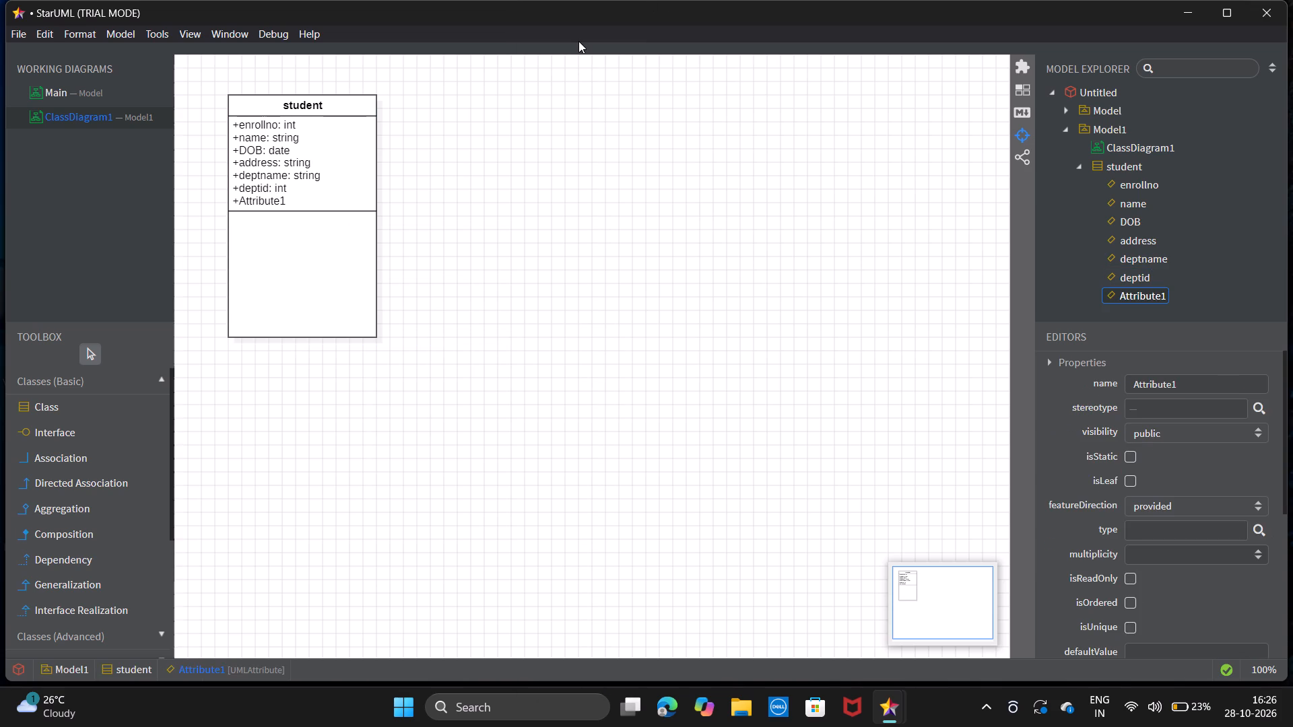
{"action": "double_click", "coordinate": [1195, 384]}
{"action": "key", "text": "BackSpace"}
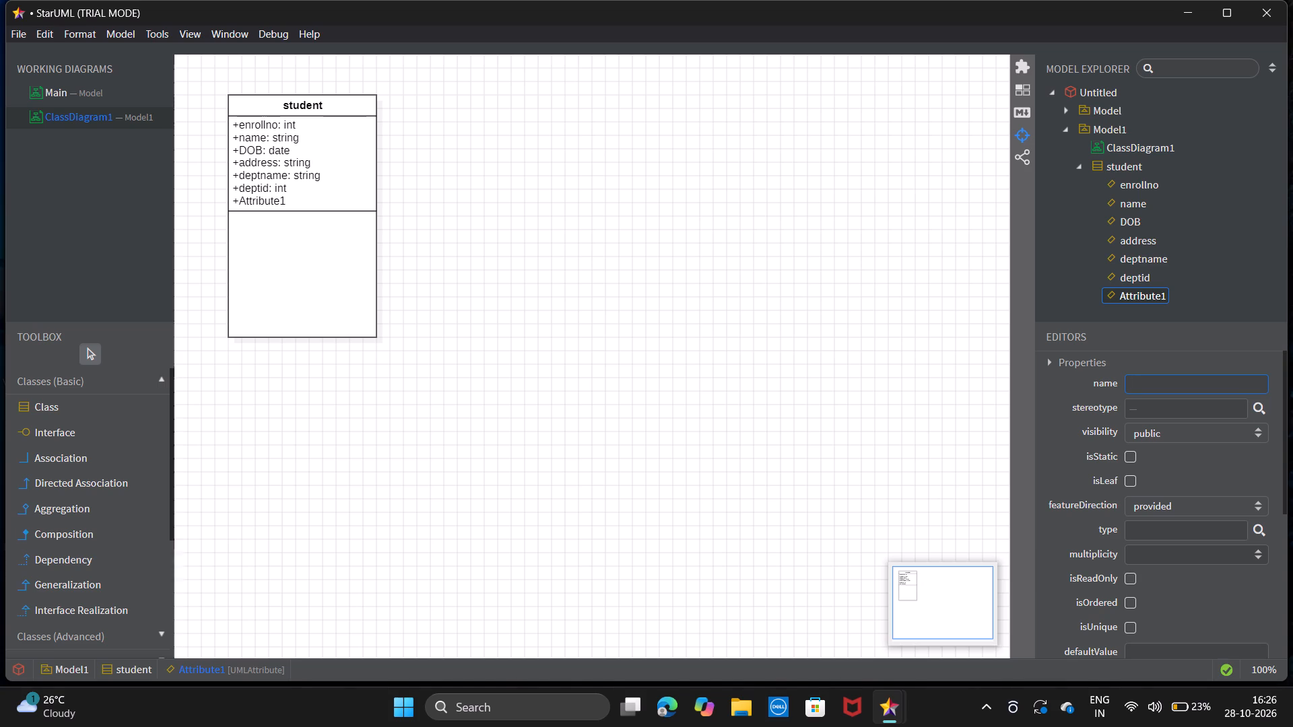
{"action": "type", "text": "booklimit"}
{"action": "left_click", "coordinate": [1155, 530]}
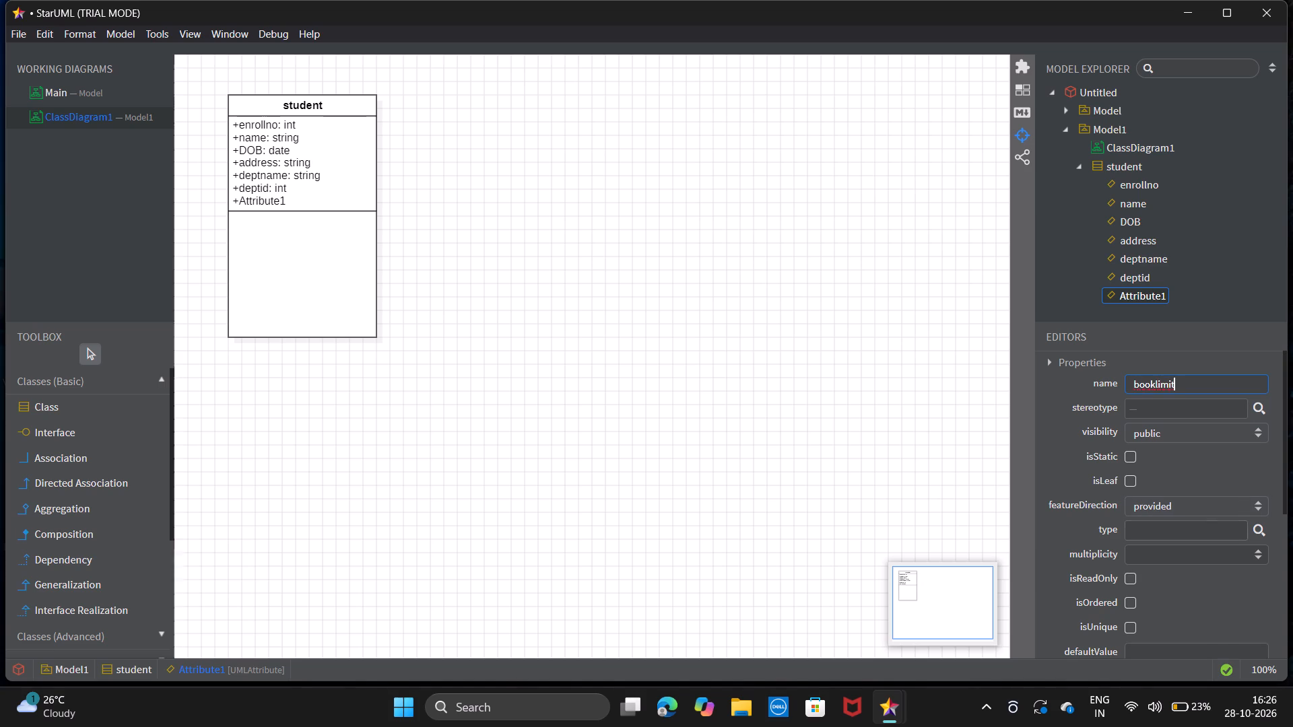
{"action": "left_click", "coordinate": [1155, 530]}
{"action": "type", "text": "int"}
{"action": "key", "text": "Return"}
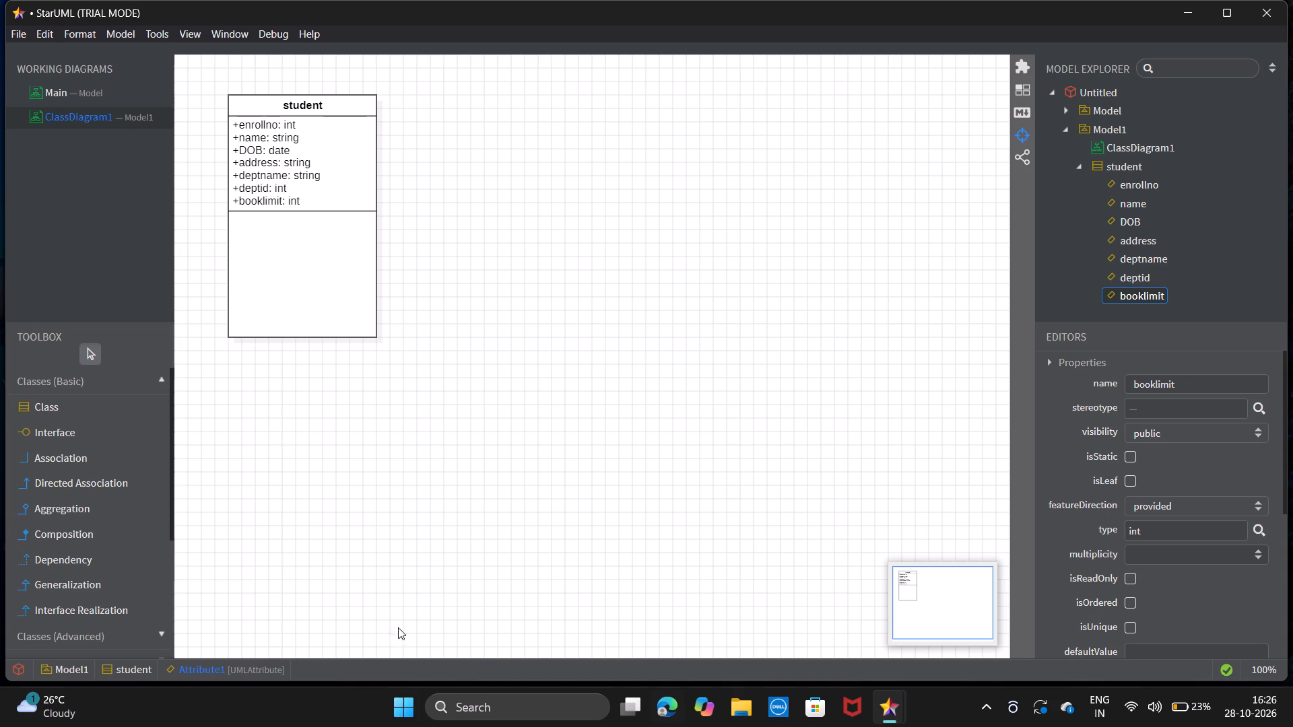
Draw a tall class beside the "student" class, leaving a gap between them, and name it "book".
{"action": "left_click", "coordinate": [51, 409]}
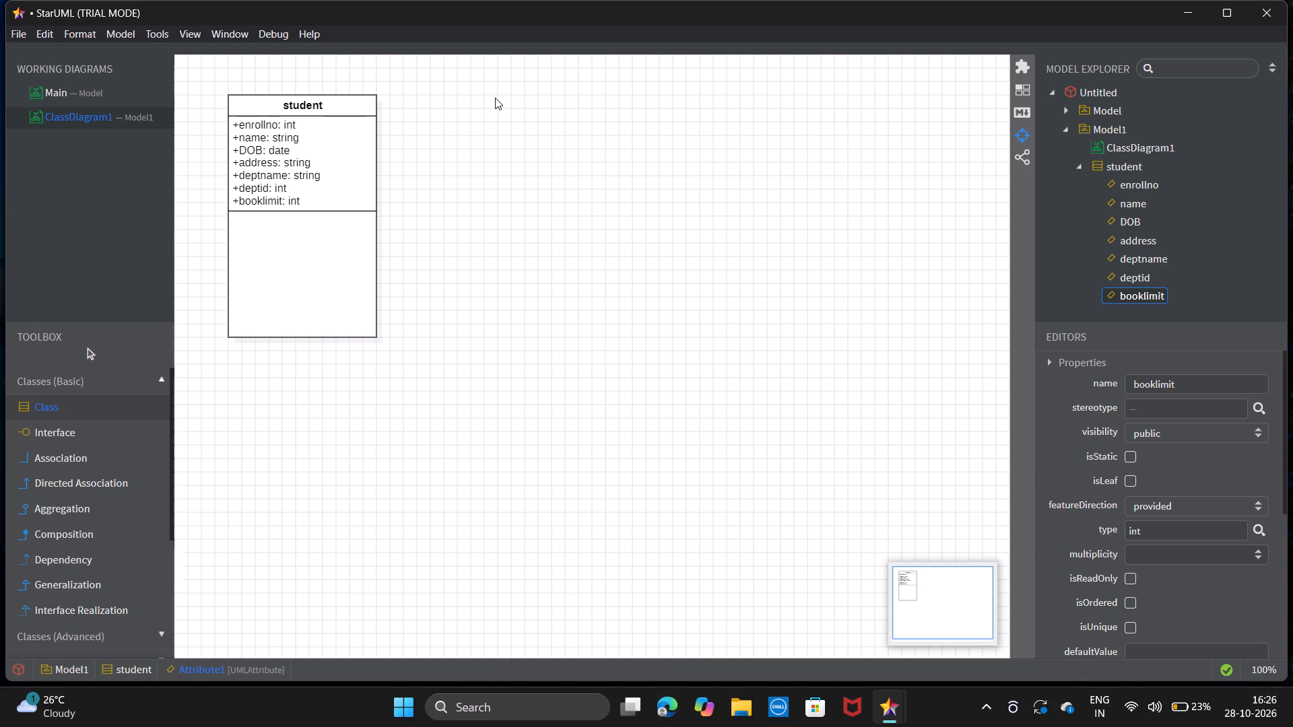
{"action": "left_click_drag", "start_coordinate": [523, 105], "coordinate": [645, 310]}
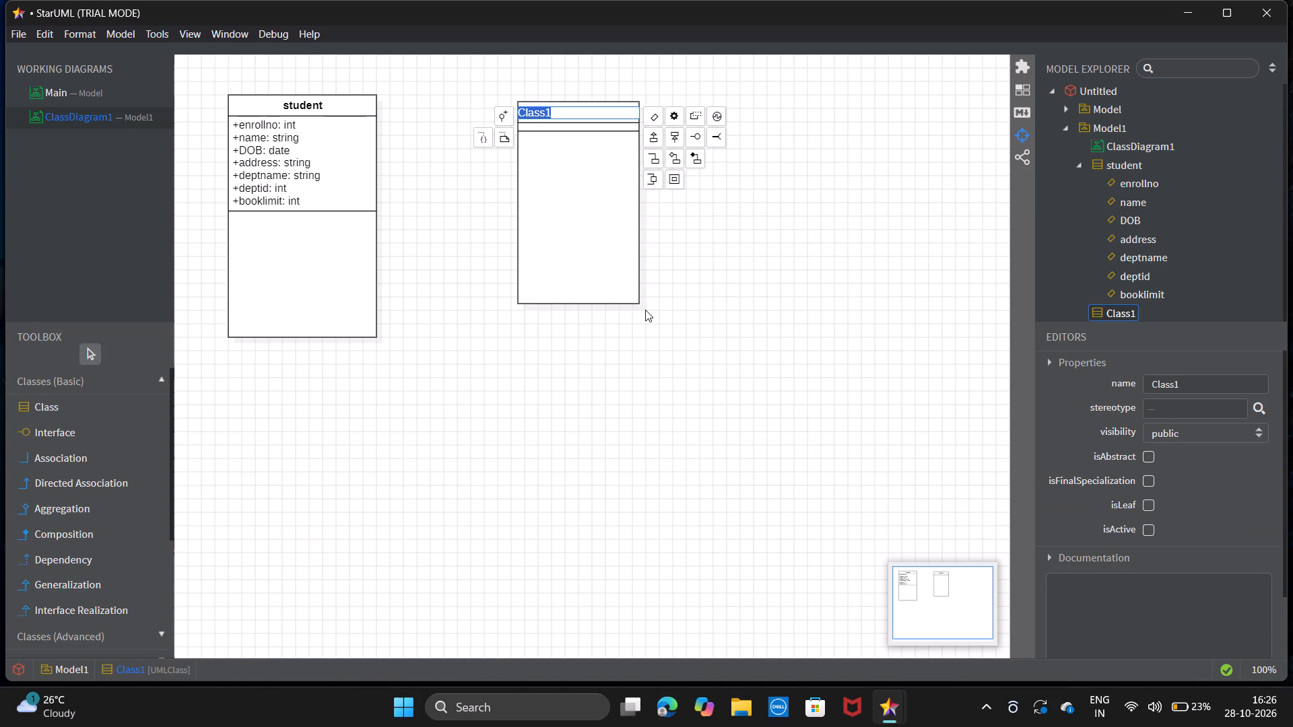
{"action": "type", "text": "book"}
{"action": "key", "text": "Return"}
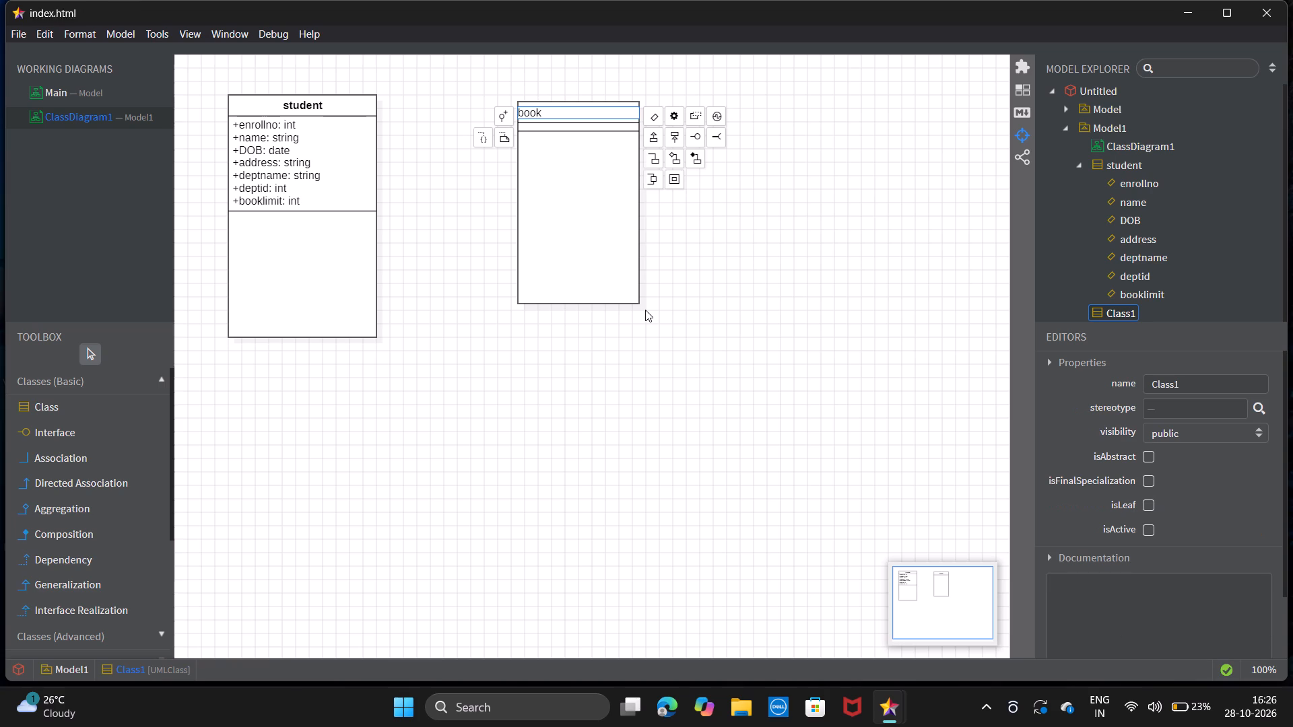
Add an attribute named "accno" of type "int" to the "book" class.
{"action": "right_click", "coordinate": [613, 219]}
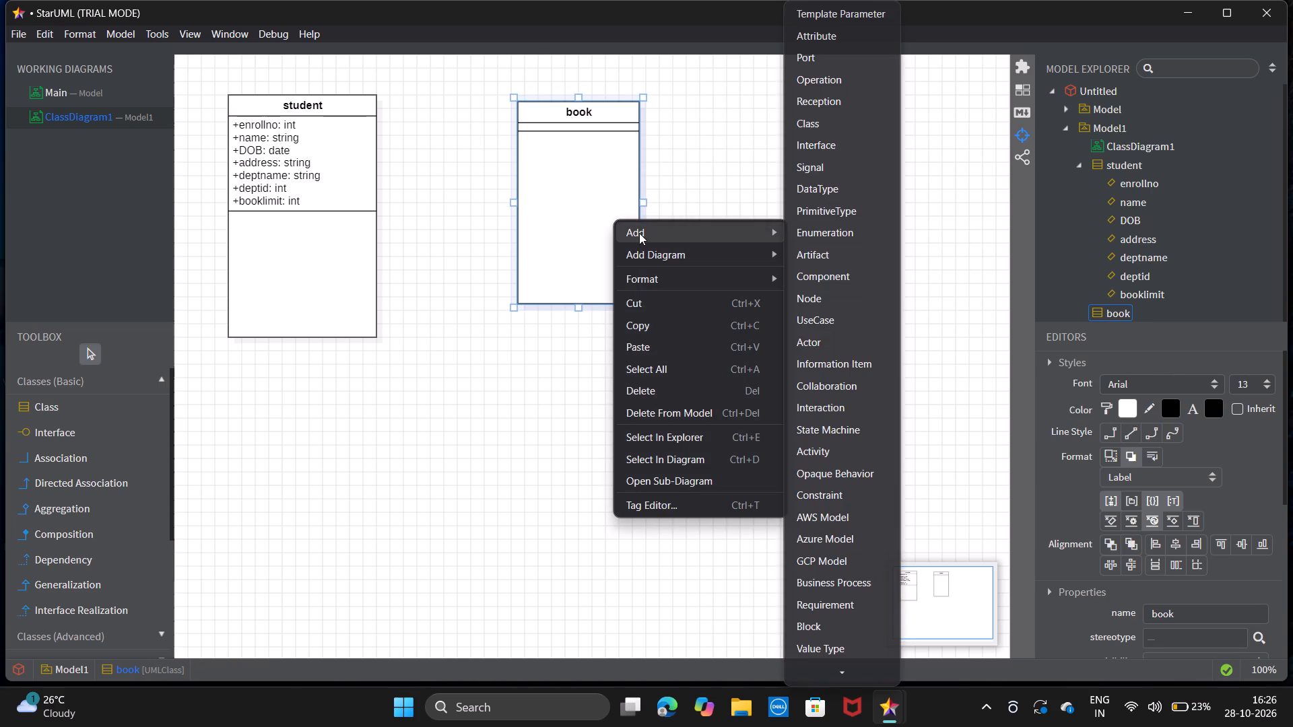
{"action": "left_click", "coordinate": [816, 36]}
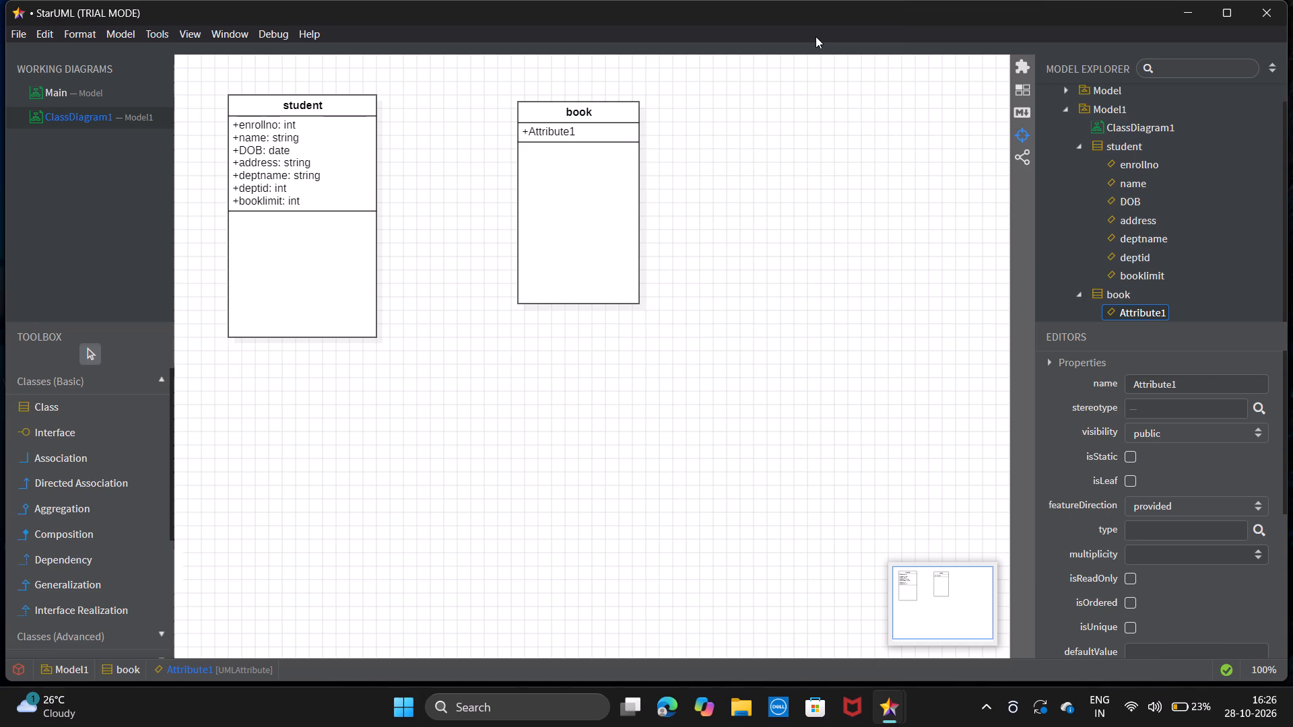
{"action": "left_click_drag", "start_coordinate": [1183, 380], "coordinate": [1084, 392]}
{"action": "key", "text": "BackSpace"}
{"action": "key", "text": "a"}
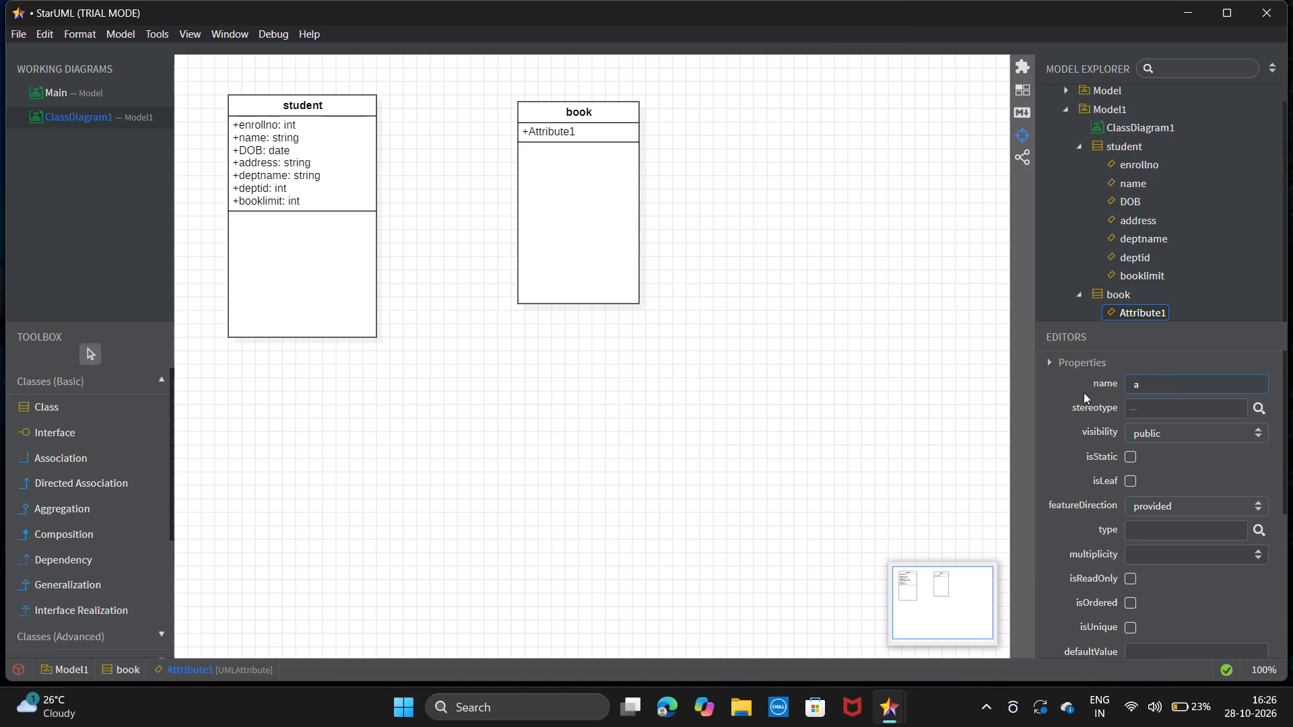
{"action": "key", "text": "c"}
{"action": "type", "text": "cno"}
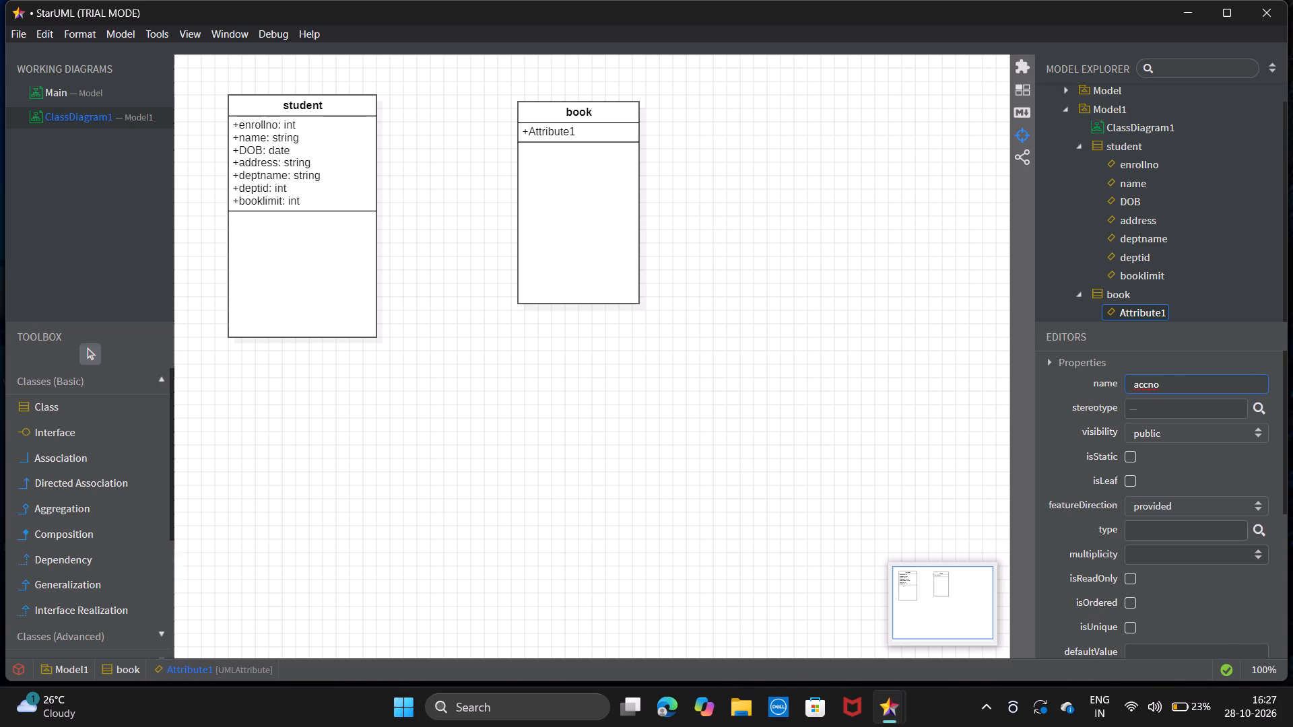
{"action": "left_click", "coordinate": [1169, 534]}
{"action": "left_click", "coordinate": [1169, 534]}
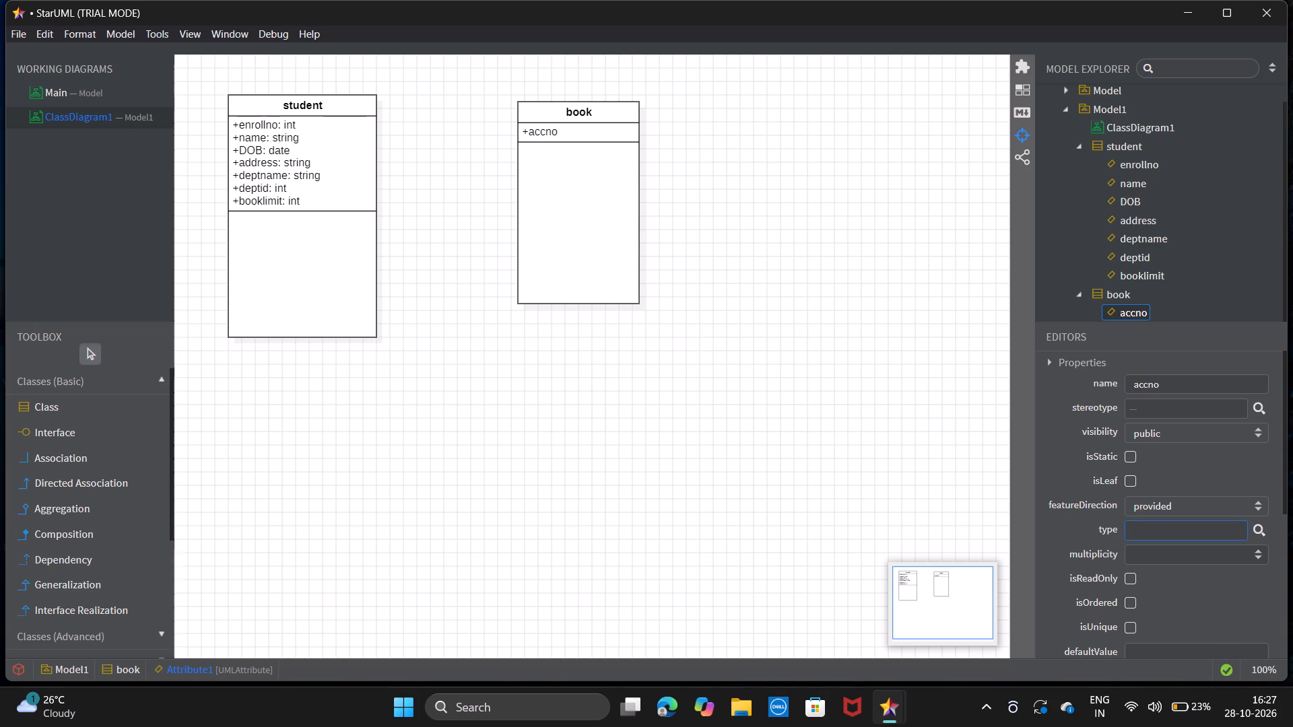
{"action": "type", "text": "int"}
{"action": "key", "text": "Return"}
Add an attribute named "author name" of type "string" to the "book" class.
{"action": "right_click", "coordinate": [634, 147]}
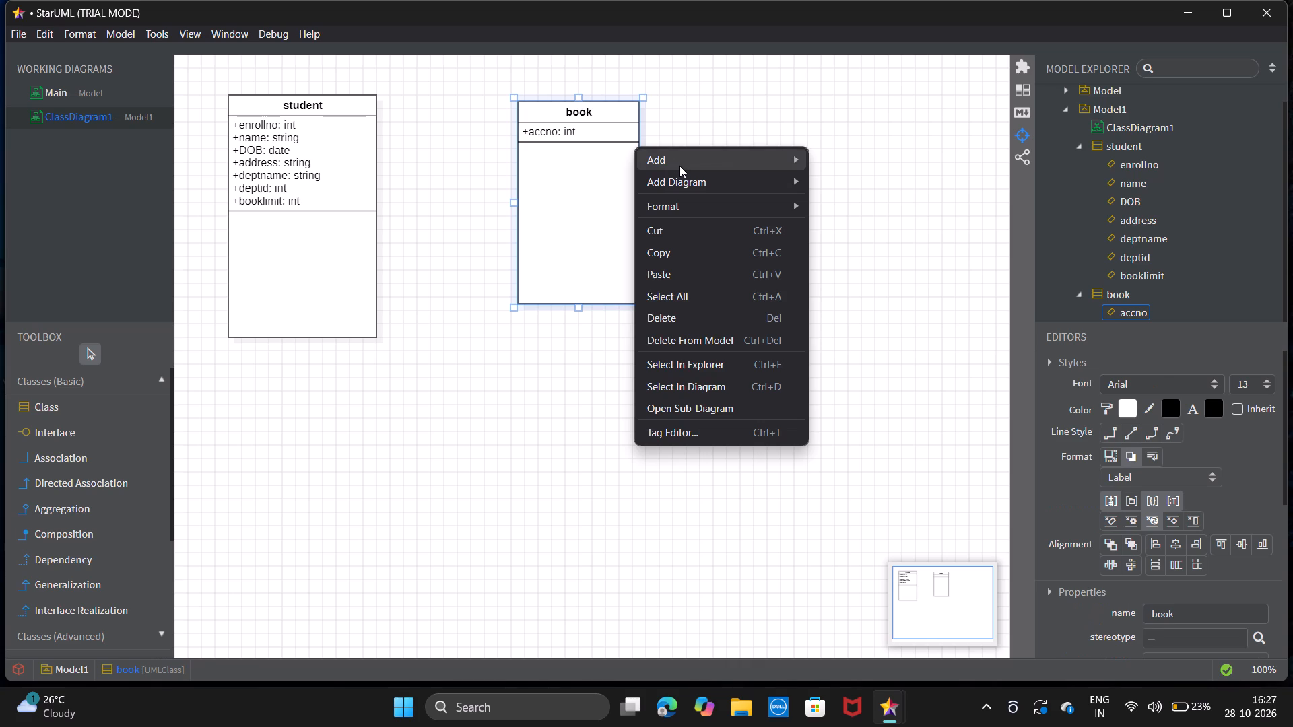
{"action": "left_click", "coordinate": [849, 37]}
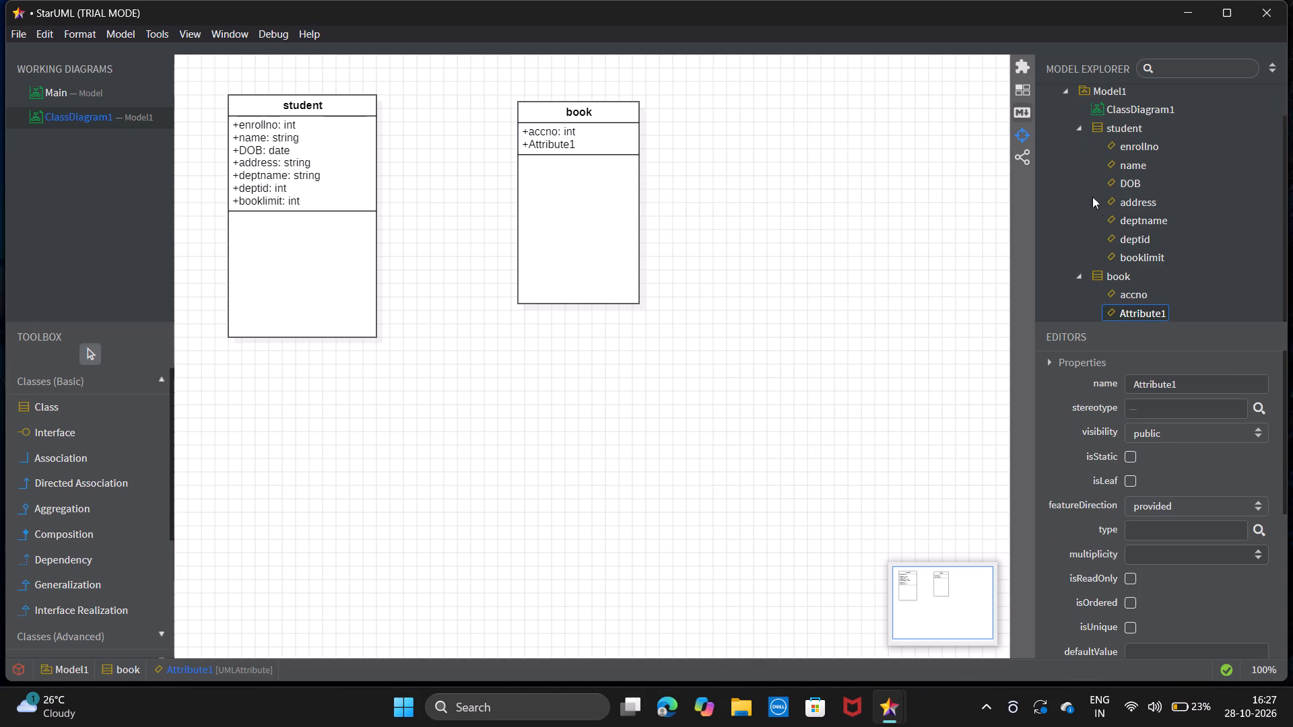
{"action": "left_click_drag", "start_coordinate": [1185, 381], "coordinate": [1036, 398]}
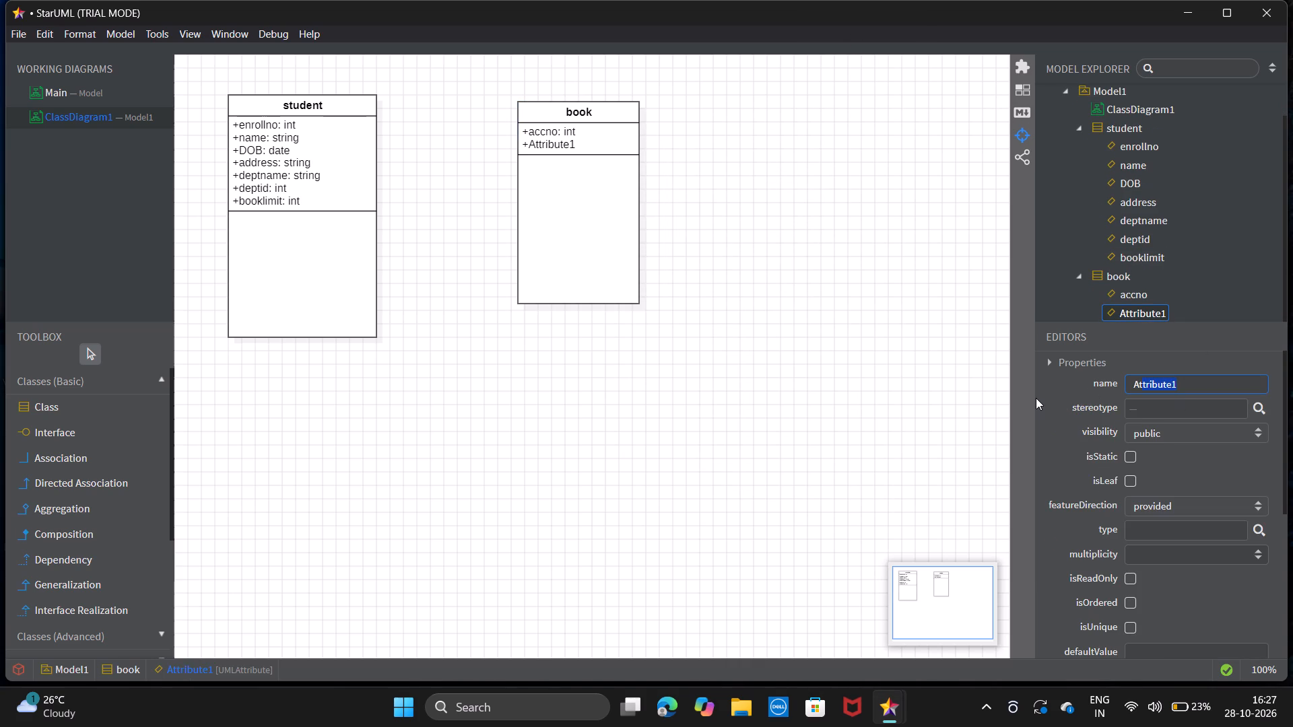
{"action": "key", "text": "BackSpace"}
{"action": "type", "text": "author name"}
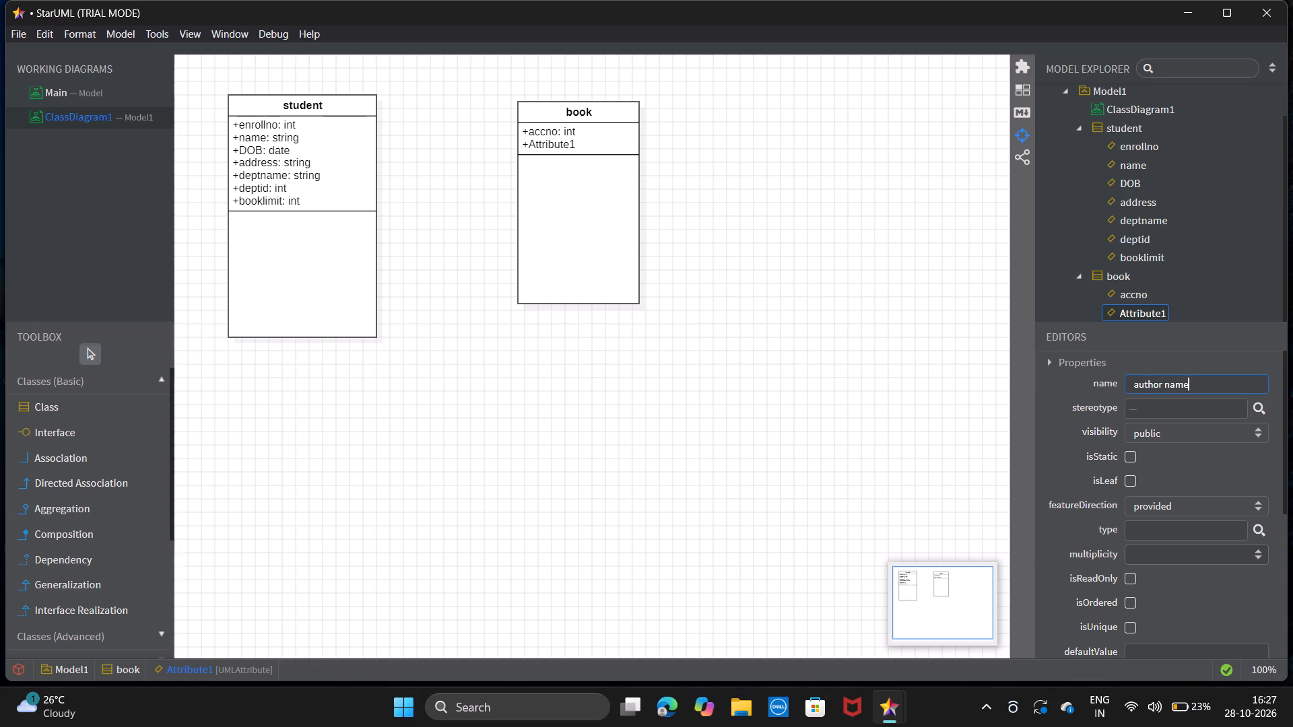
{"action": "left_click", "coordinate": [1162, 532]}
{"action": "left_click", "coordinate": [1162, 532]}
{"action": "type", "text": "string"}
{"action": "key", "text": "Return"}
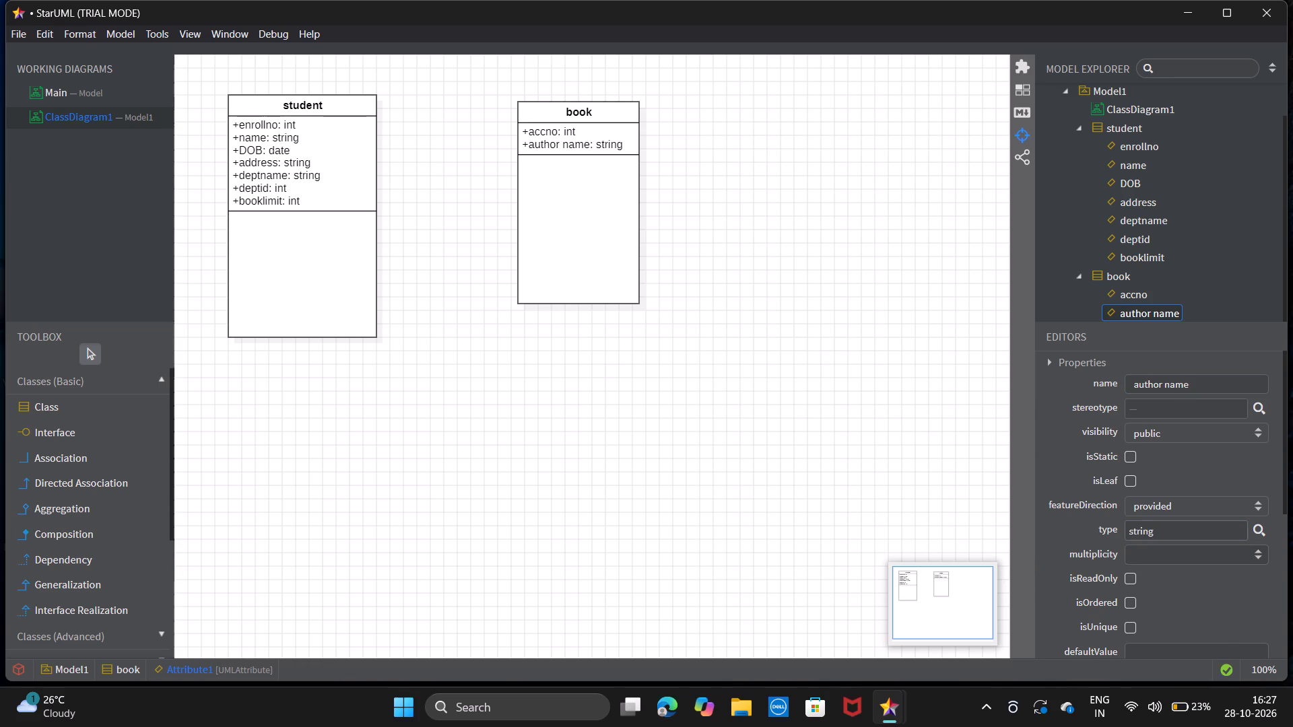
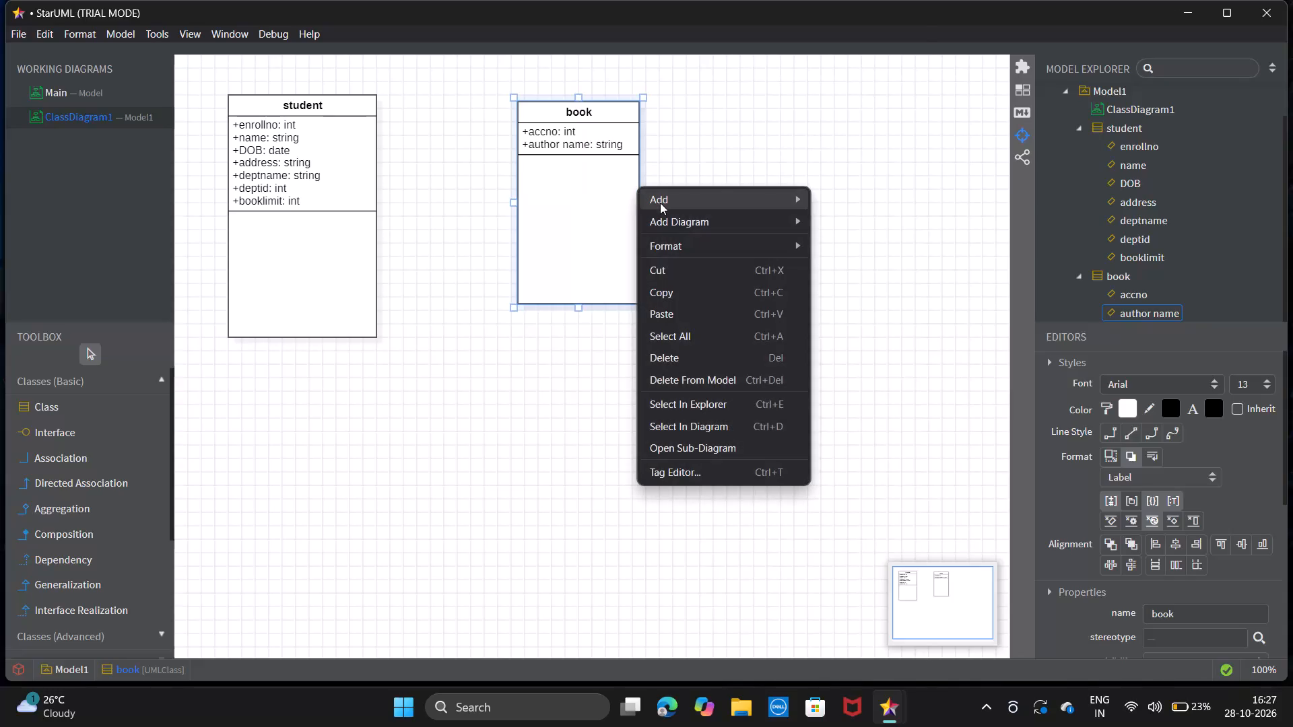
Add an attribute named "title" of type "string" to the "book" class.
{"action": "left_click", "coordinate": [871, 32]}
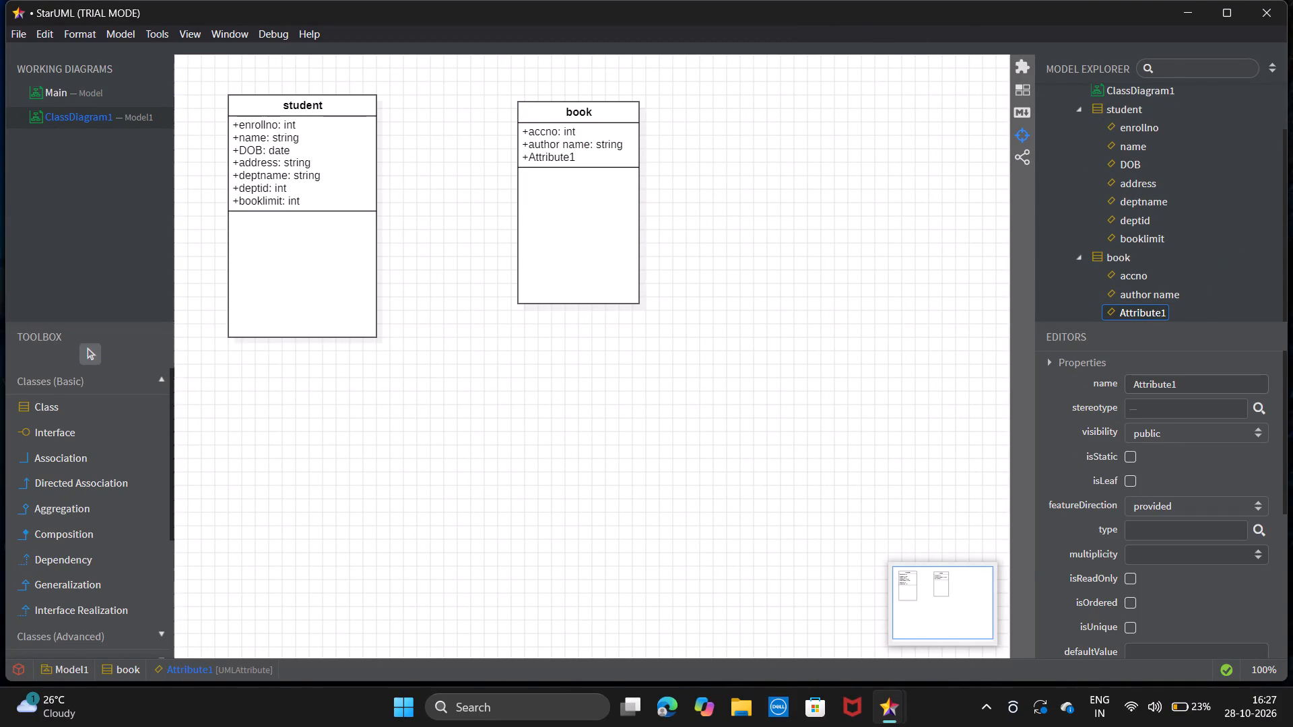
{"action": "left_click_drag", "start_coordinate": [1181, 388], "coordinate": [1089, 386]}
{"action": "key", "text": "BackSpace"}
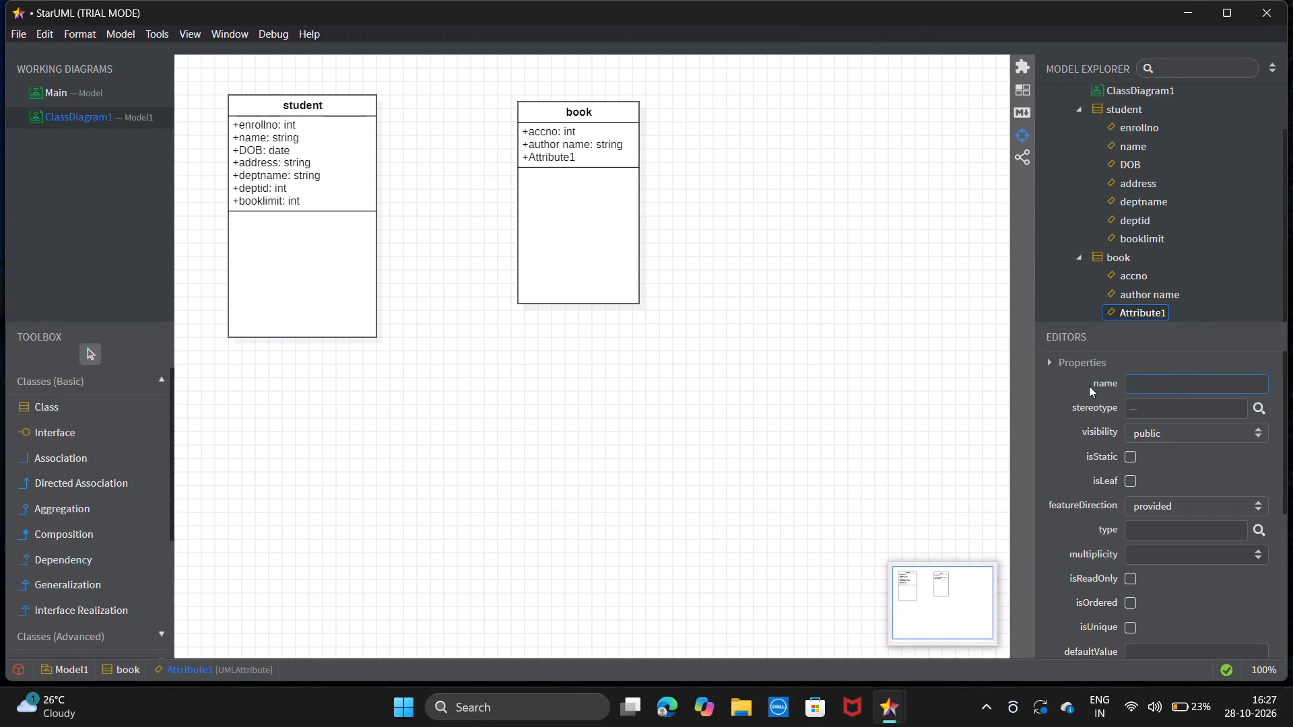
{"action": "type", "text": "title"}
{"action": "left_click", "coordinate": [1179, 532]}
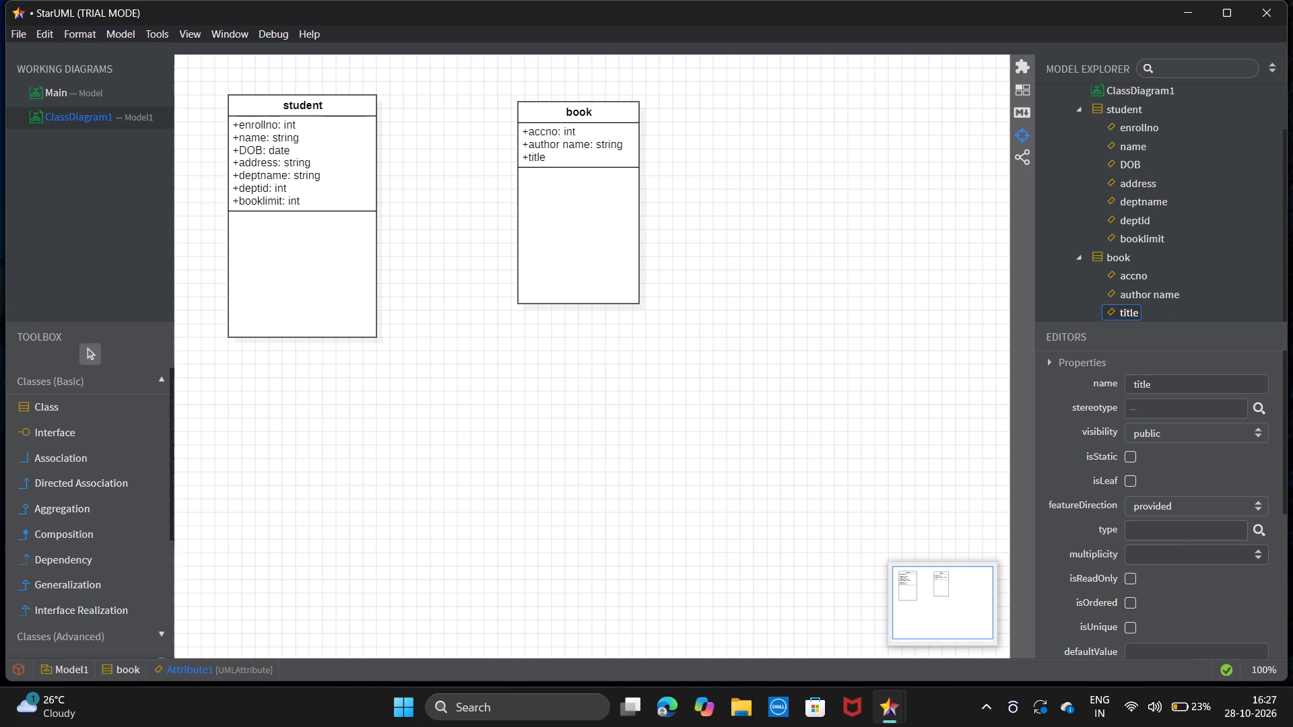
{"action": "left_click", "coordinate": [1179, 532]}
{"action": "type", "text": "string"}
{"action": "key", "text": "Return"}
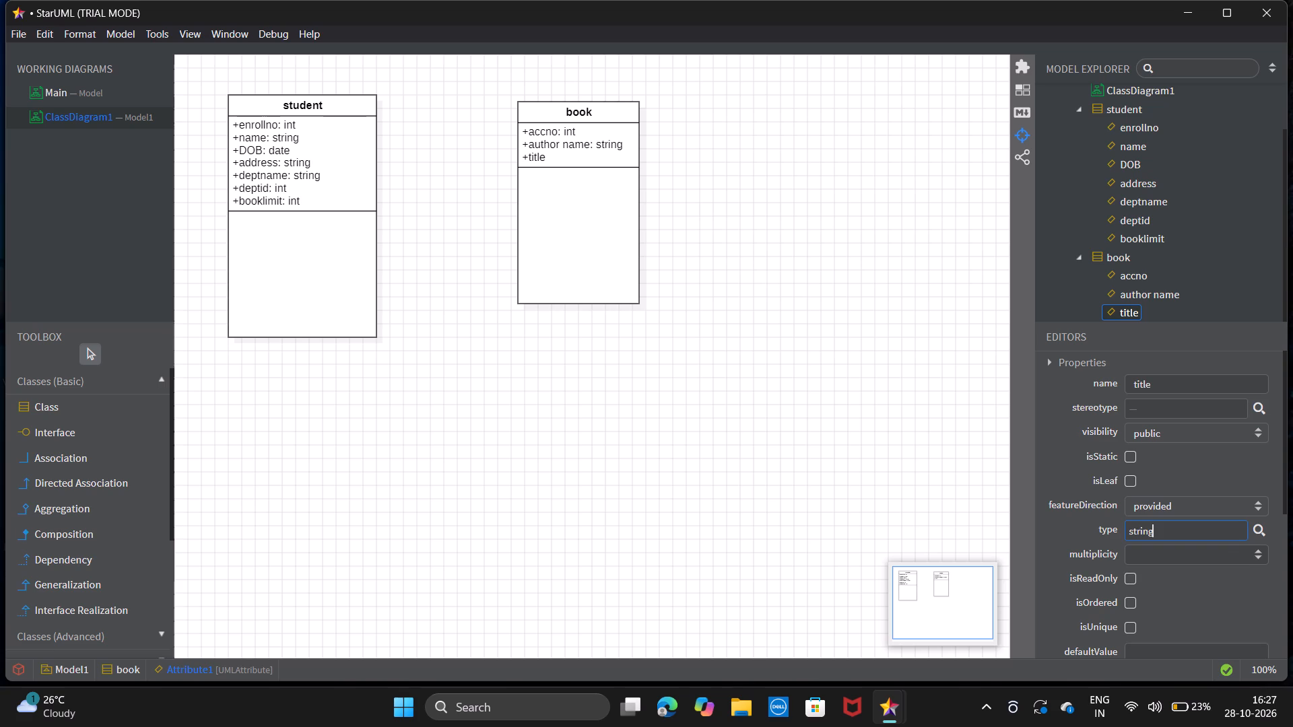
Add an attribute named "price" of type "double" to the "book" class.
{"action": "right_click", "coordinate": [626, 173]}
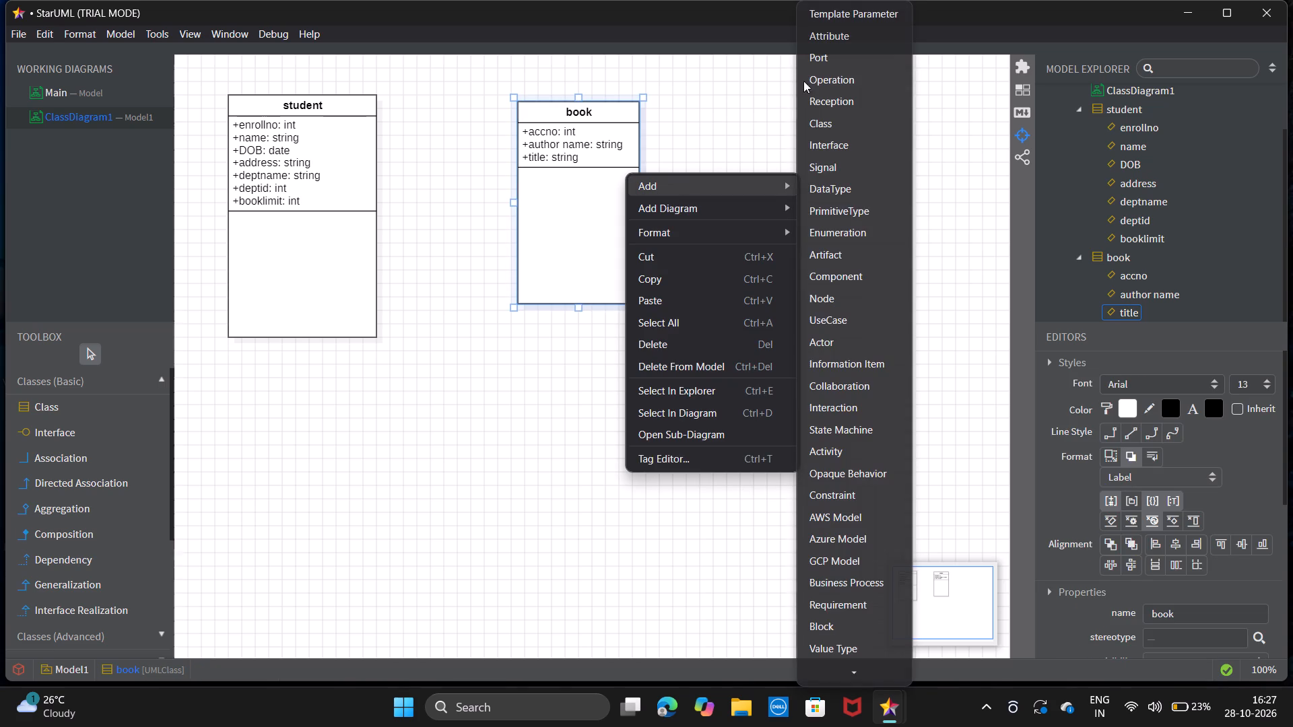
{"action": "left_click", "coordinate": [855, 26]}
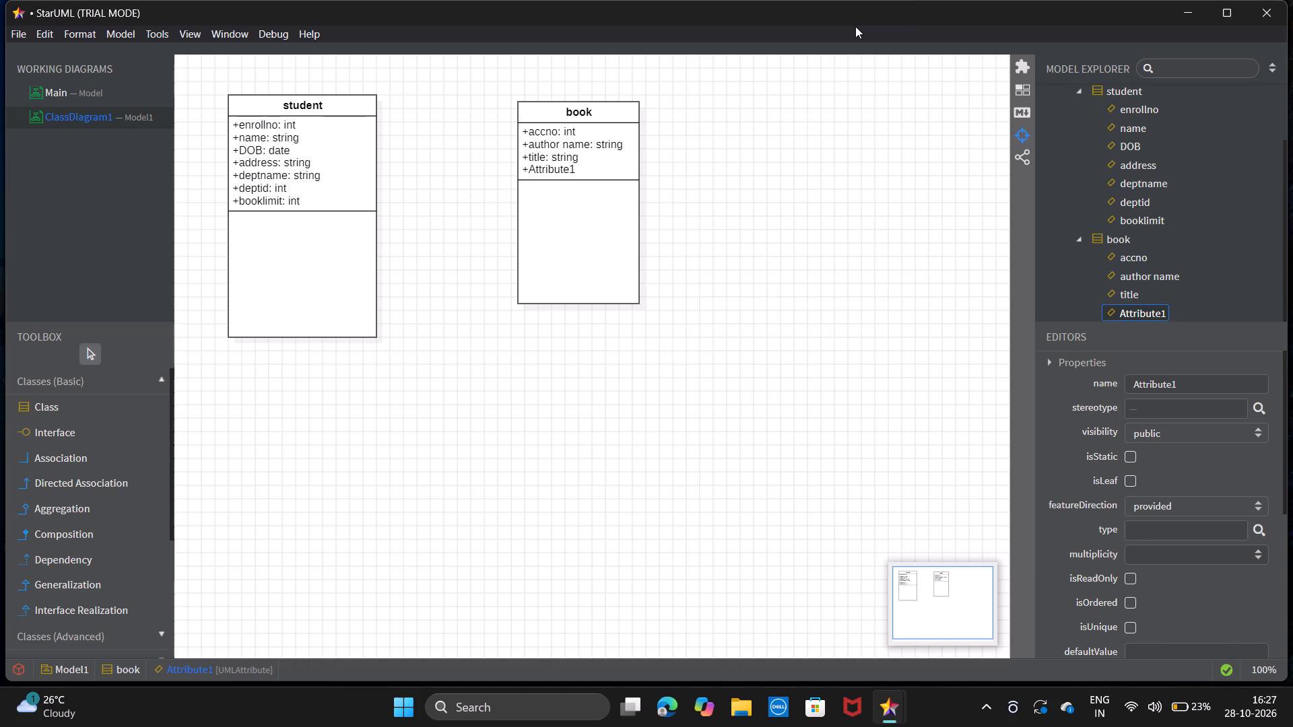
{"action": "type", "text": "pri"}
{"action": "type", "text": "ce"}
{"action": "left_click_drag", "start_coordinate": [1178, 382], "coordinate": [1065, 381]}
{"action": "key", "text": "BackSpace"}
{"action": "type", "text": "price"}
{"action": "double_click", "coordinate": [1167, 533]}
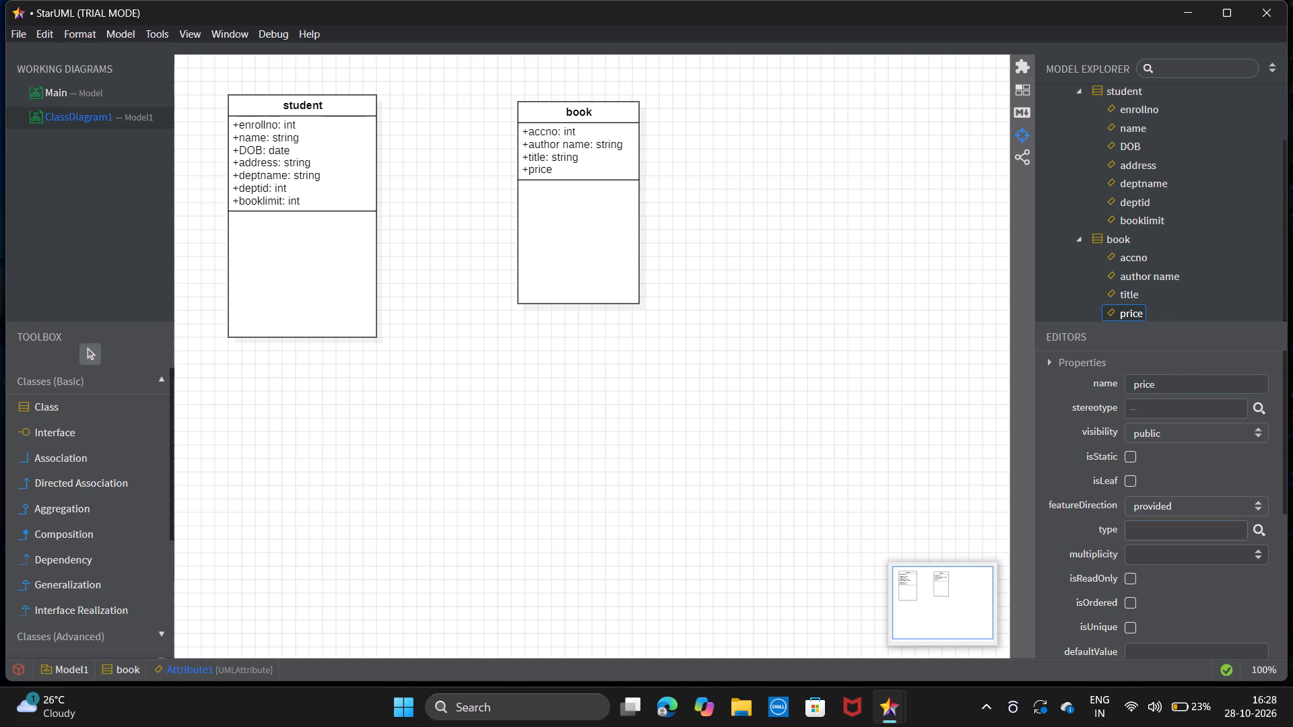
{"action": "type", "text": "int"}
{"action": "key", "text": "BackSpace"}
{"action": "key", "text": "BackSpace"}
{"action": "key", "text": "BackSpace"}
{"action": "type", "text": "double"}
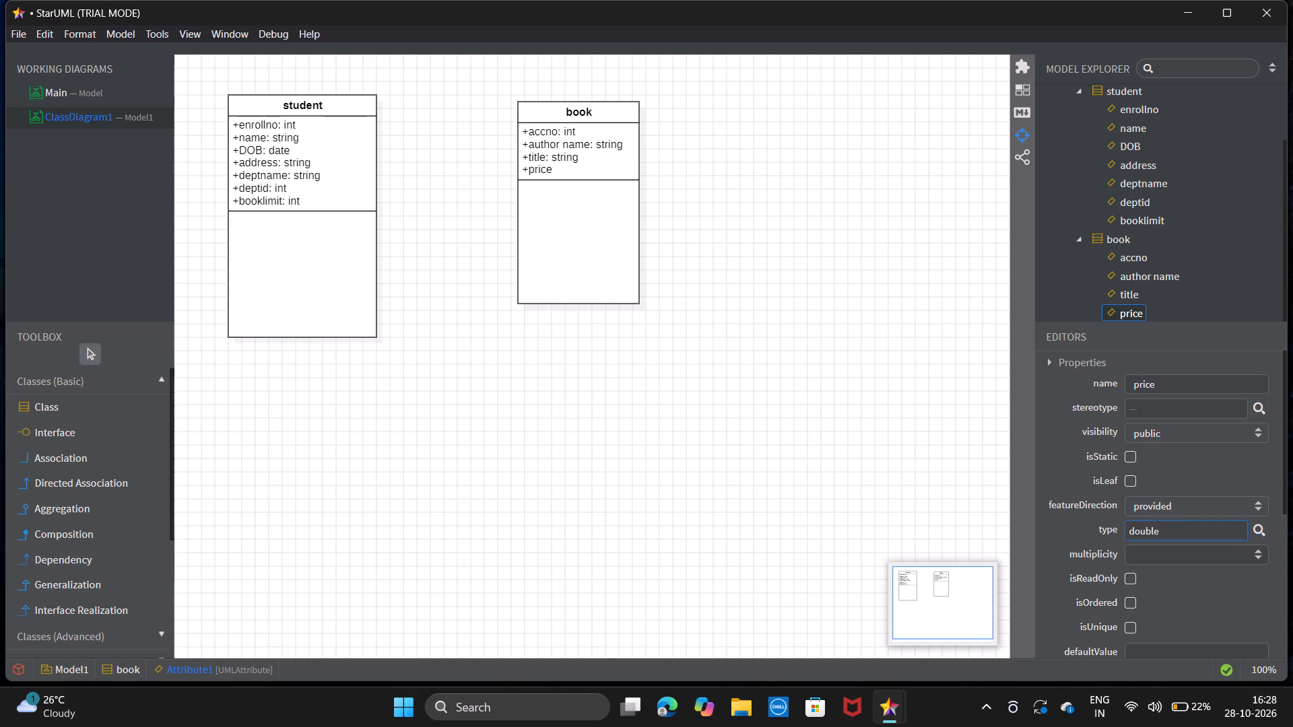
{"action": "key", "text": "Return"}
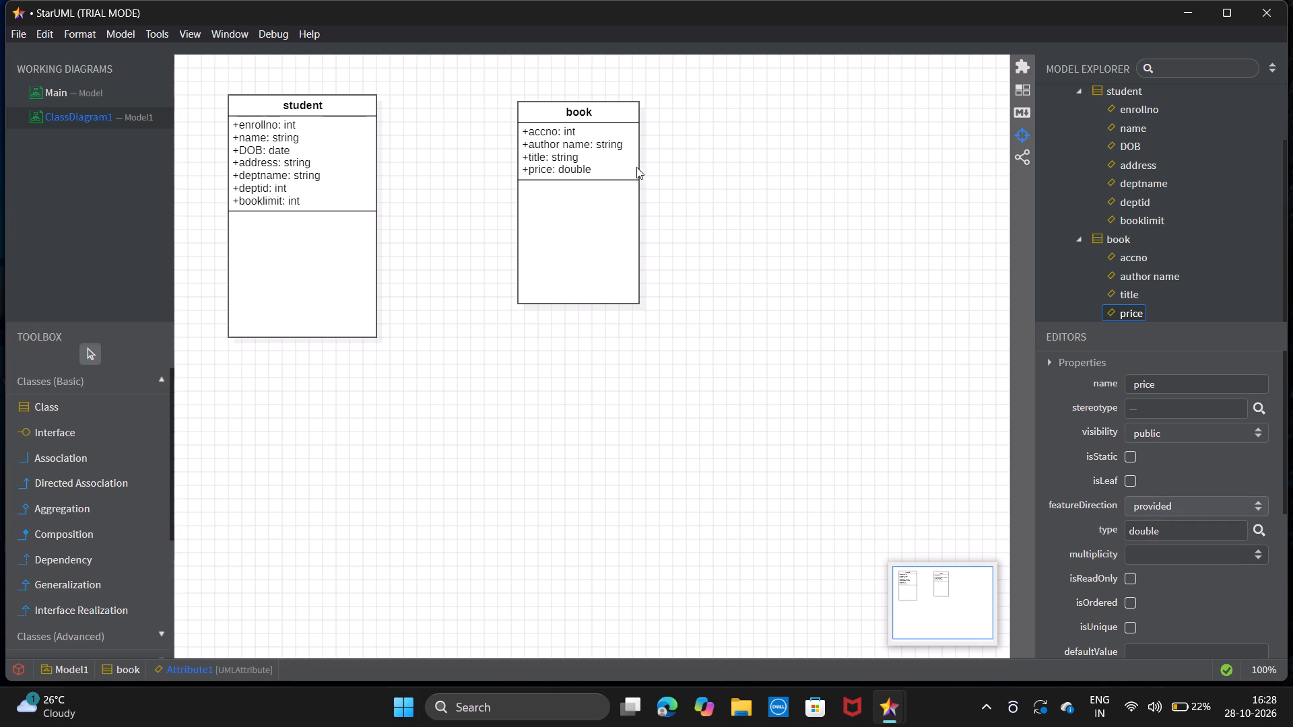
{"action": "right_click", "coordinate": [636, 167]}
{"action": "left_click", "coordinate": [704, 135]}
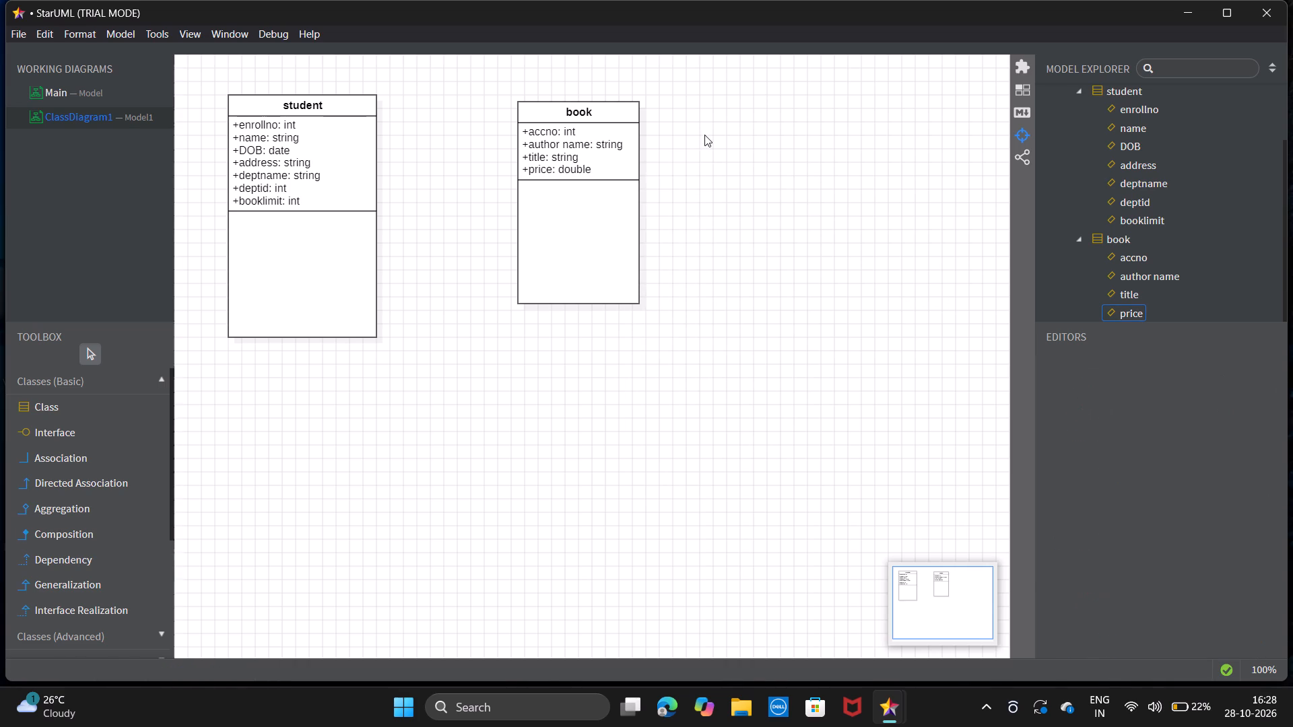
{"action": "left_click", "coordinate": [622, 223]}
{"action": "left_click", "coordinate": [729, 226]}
Add an attribute named "purchasedate" of type "date" to the "book" class.
{"action": "right_click", "coordinate": [636, 202]}
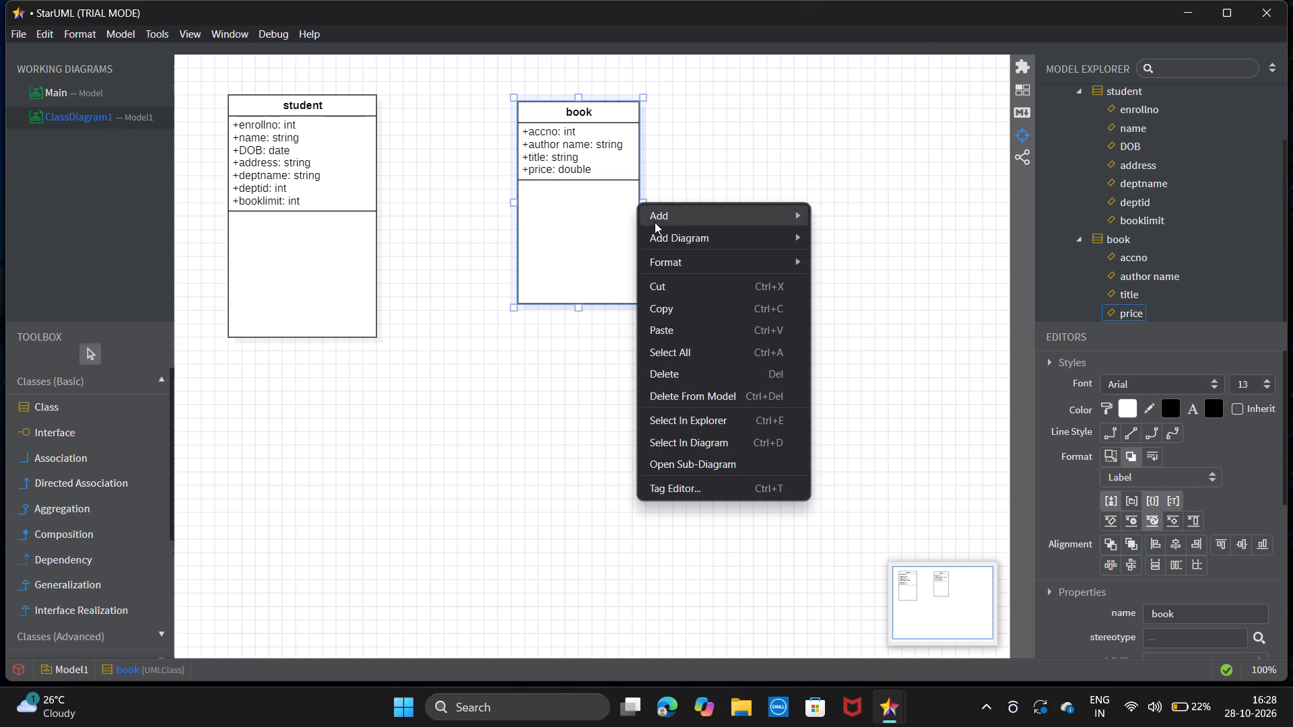
{"action": "left_click", "coordinate": [819, 34]}
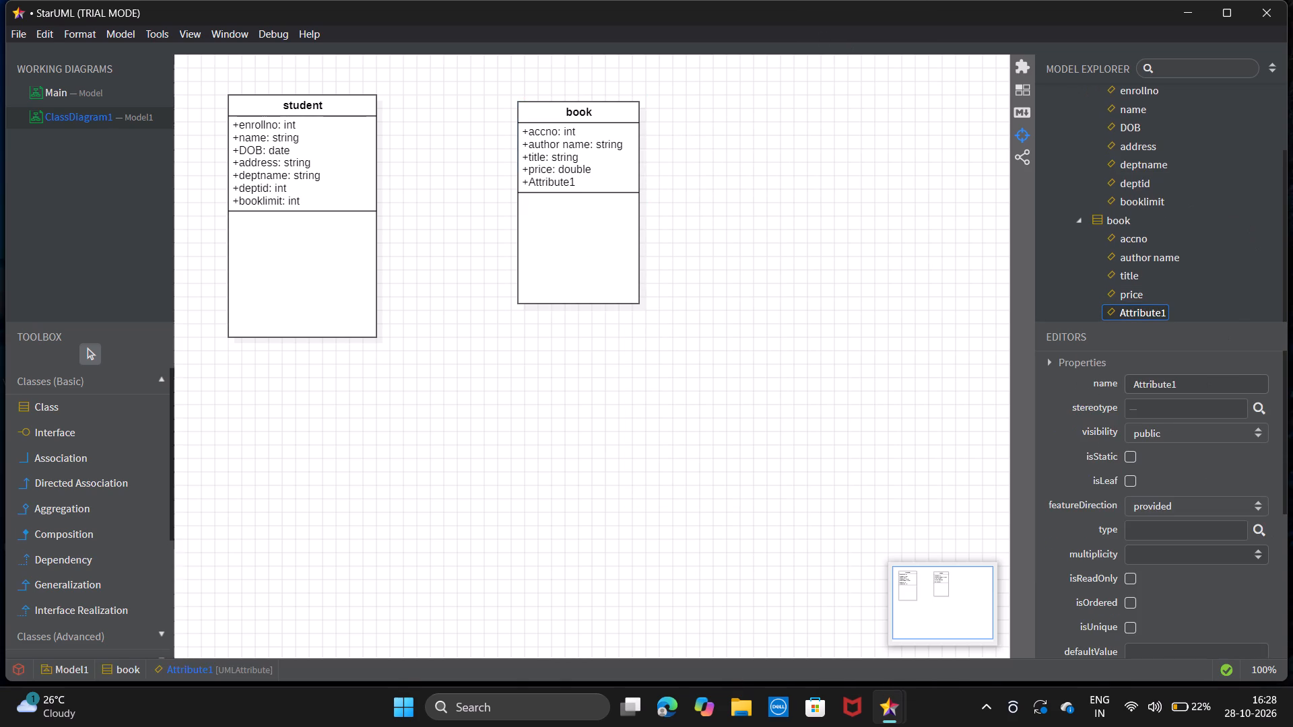
{"action": "left_click_drag", "start_coordinate": [1192, 386], "coordinate": [1069, 383]}
{"action": "key", "text": "BackSpace"}
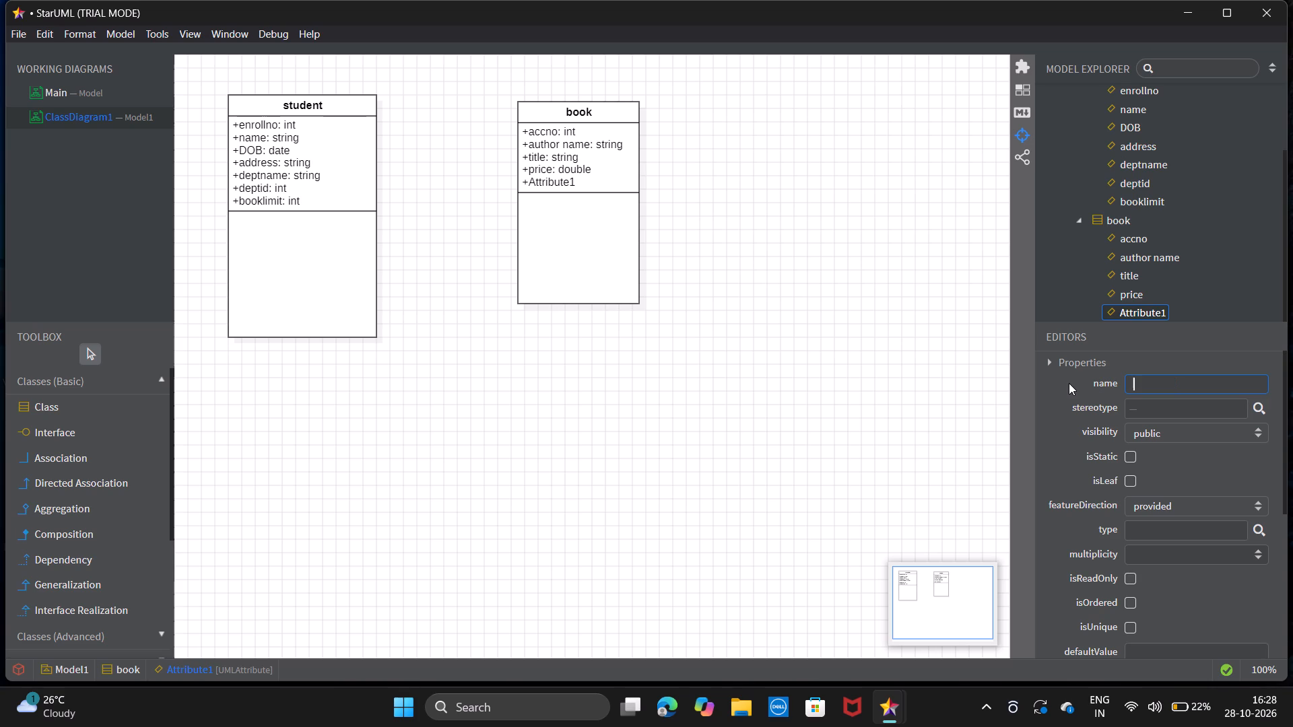
{"action": "type", "text": "purchase"}
{"action": "type", "text": "date"}
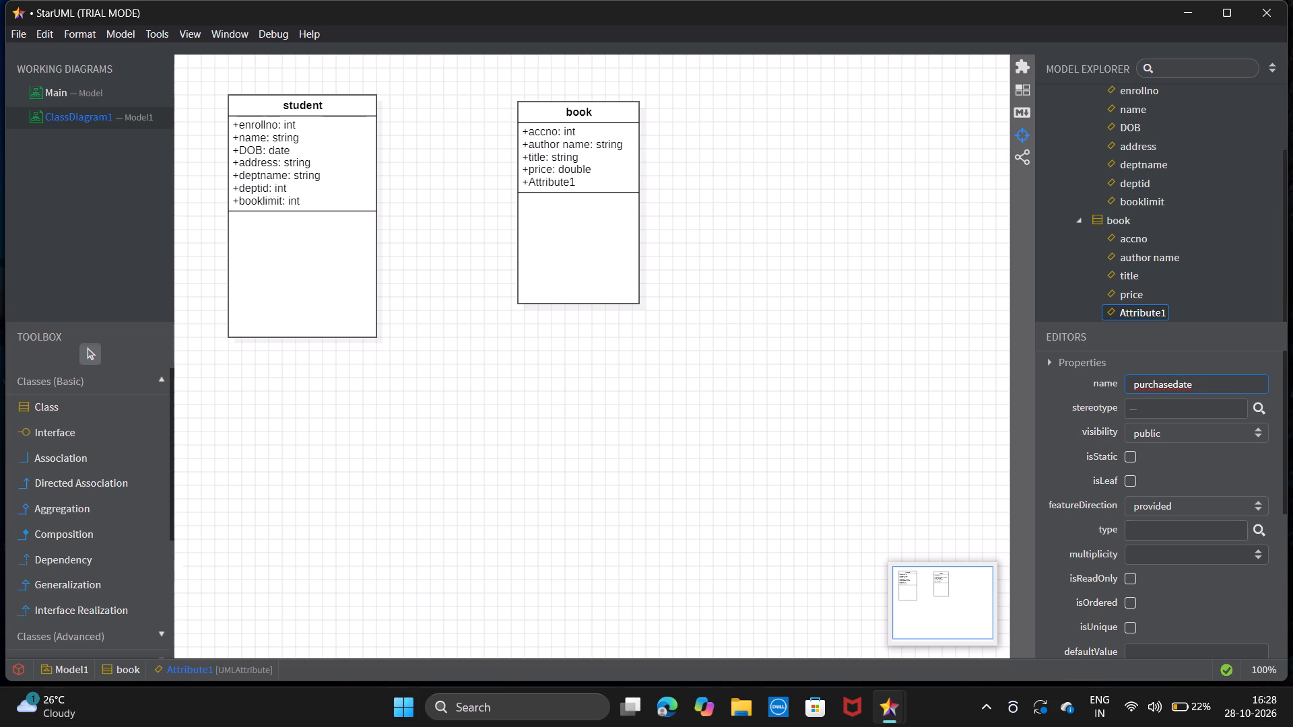
{"action": "left_click", "coordinate": [1165, 531]}
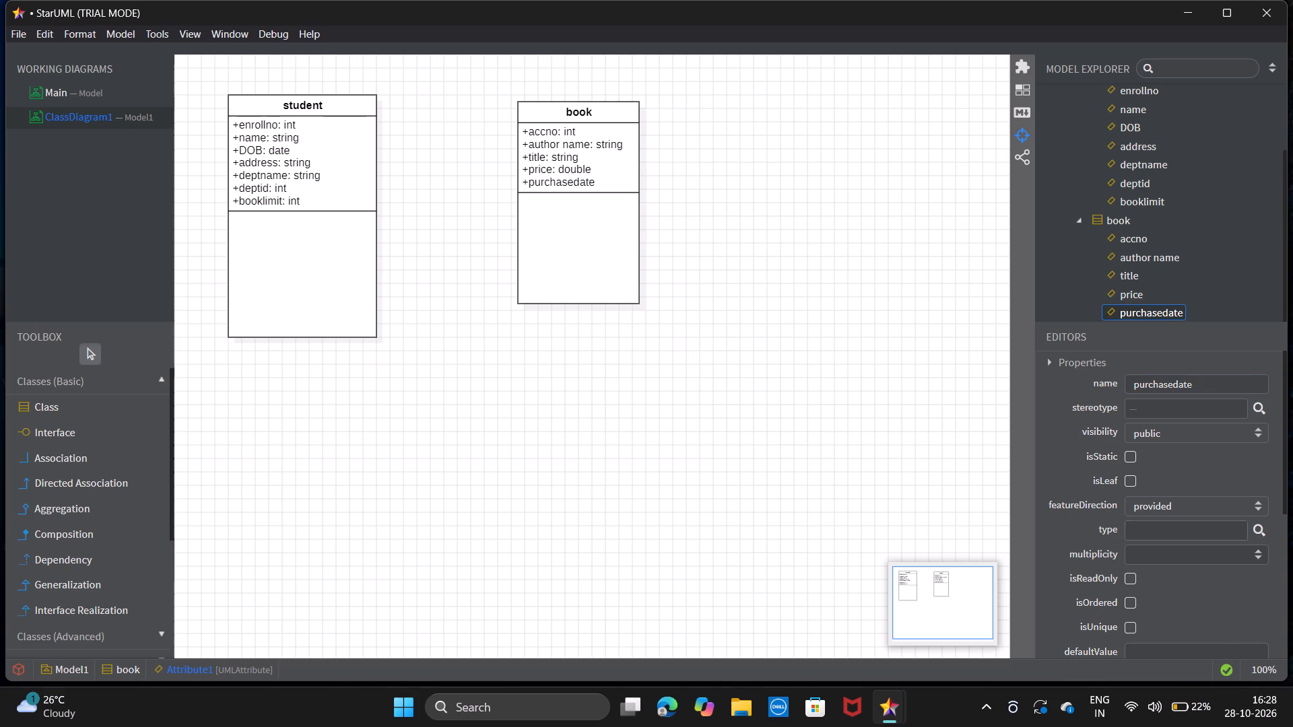
{"action": "left_click", "coordinate": [1165, 531]}
{"action": "type", "text": "date"}
{"action": "key", "text": "Return"}
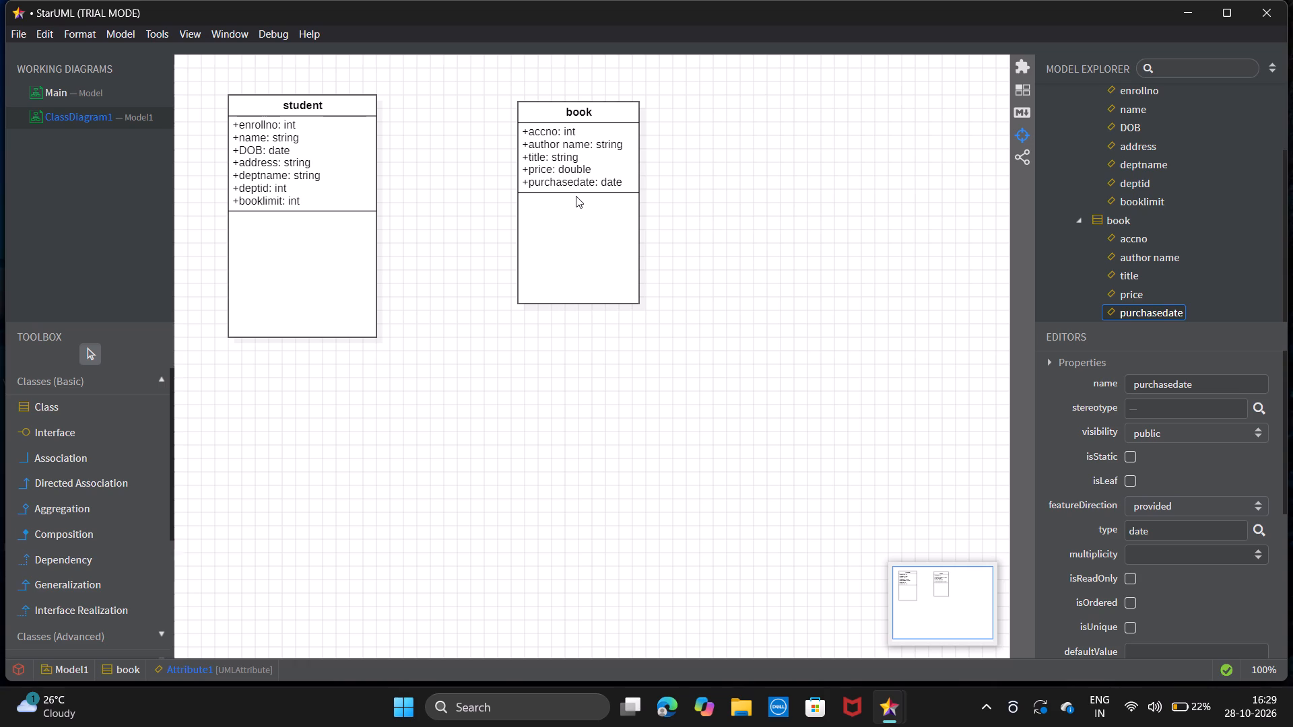
Add an attribute named "vendorid" of type "int" to the "book" class.
{"action": "right_click", "coordinate": [619, 170]}
{"action": "left_click", "coordinate": [789, 115]}
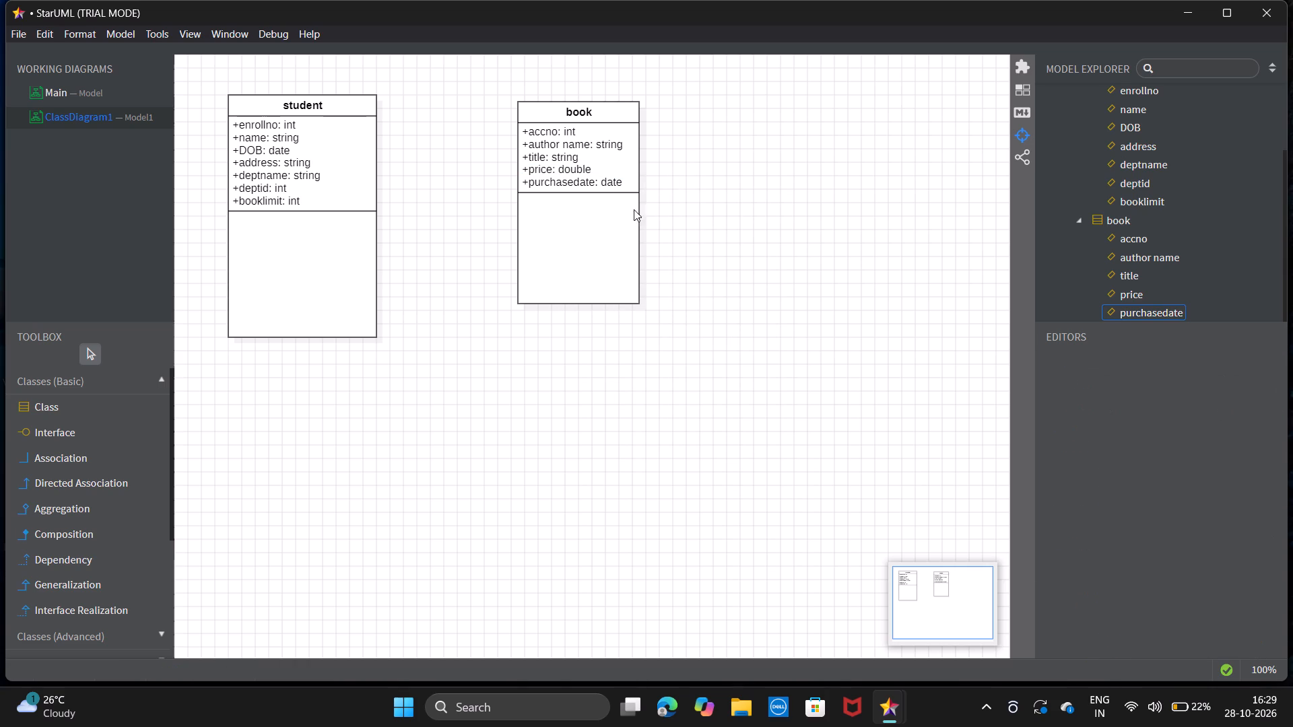
{"action": "right_click", "coordinate": [622, 212]}
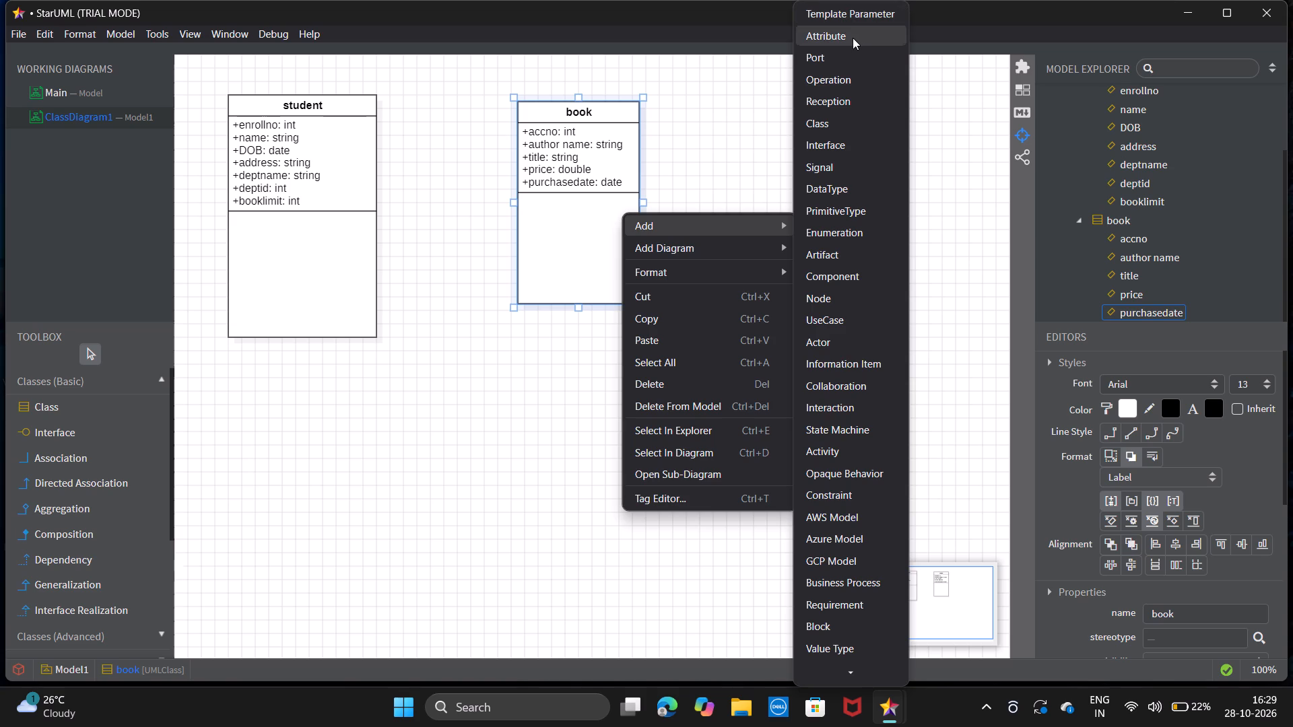
{"action": "left_click", "coordinate": [853, 38]}
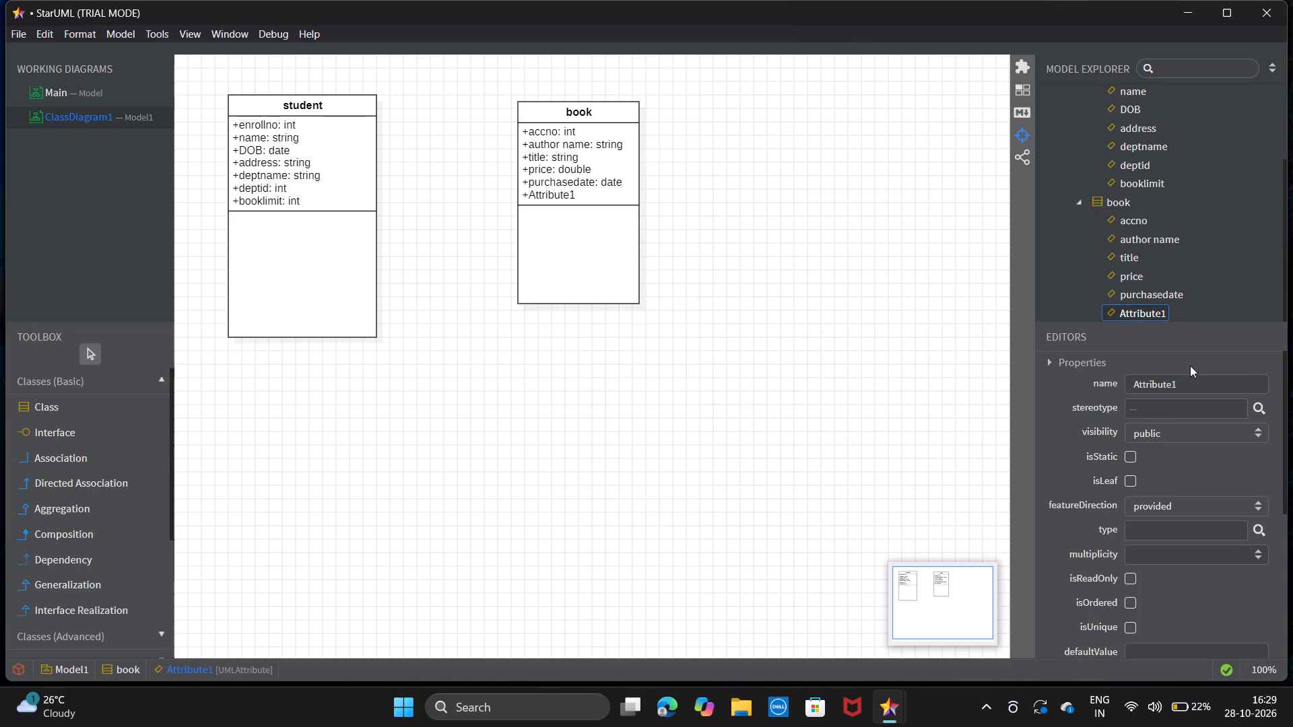
{"action": "left_click_drag", "start_coordinate": [1186, 379], "coordinate": [1046, 393]}
{"action": "key", "text": "BackSpace"}
{"action": "type", "text": "vendorid"}
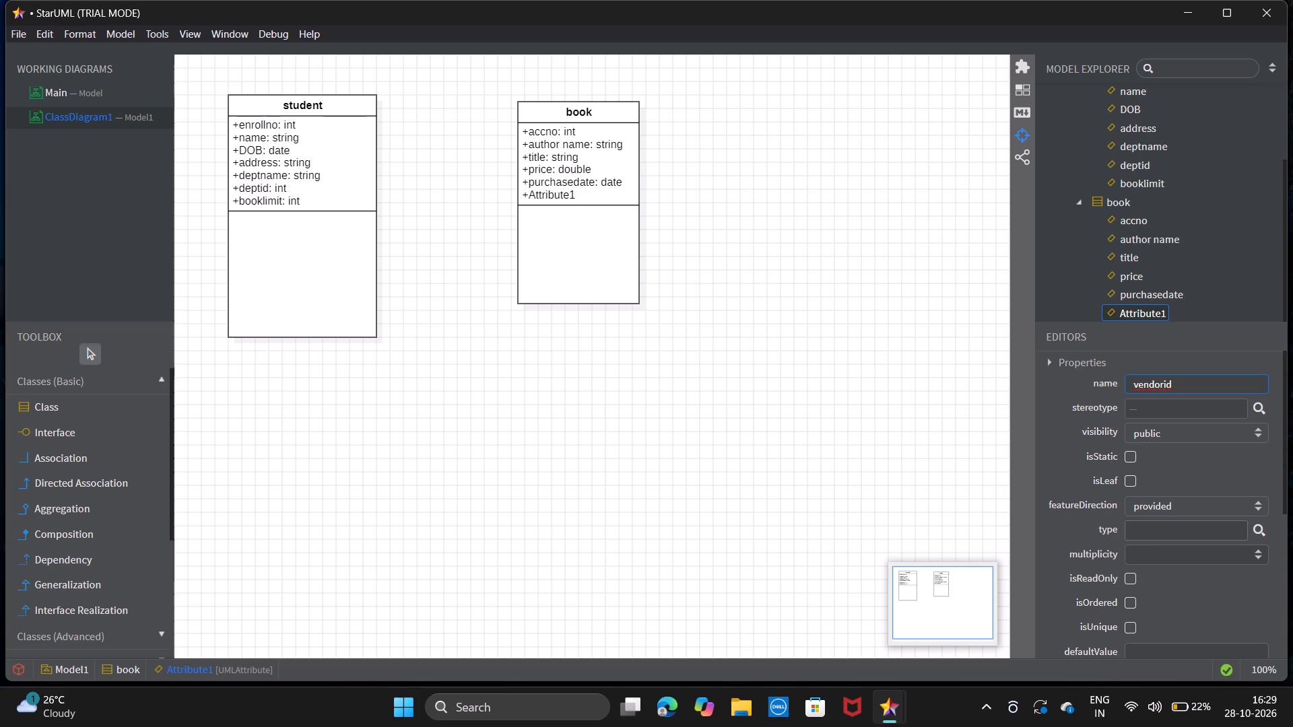
{"action": "double_click", "coordinate": [1151, 525]}
{"action": "type", "text": "int"}
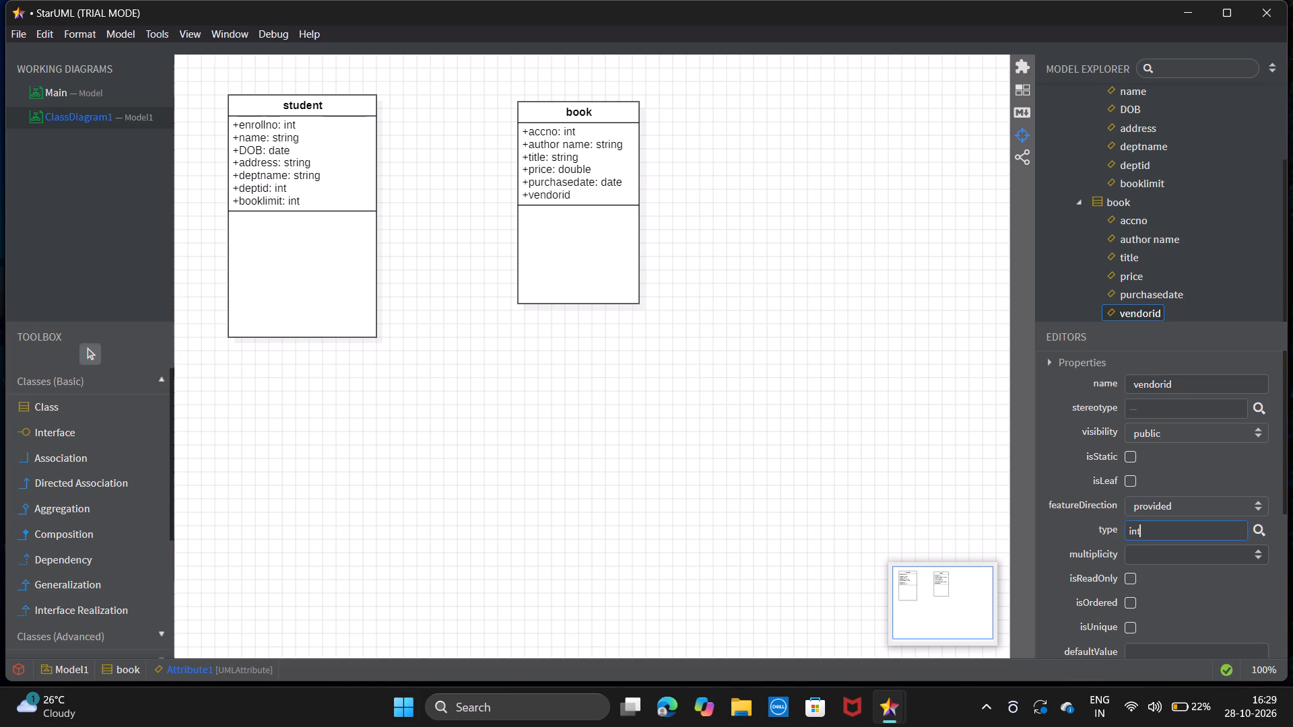
{"action": "key", "text": "Return"}
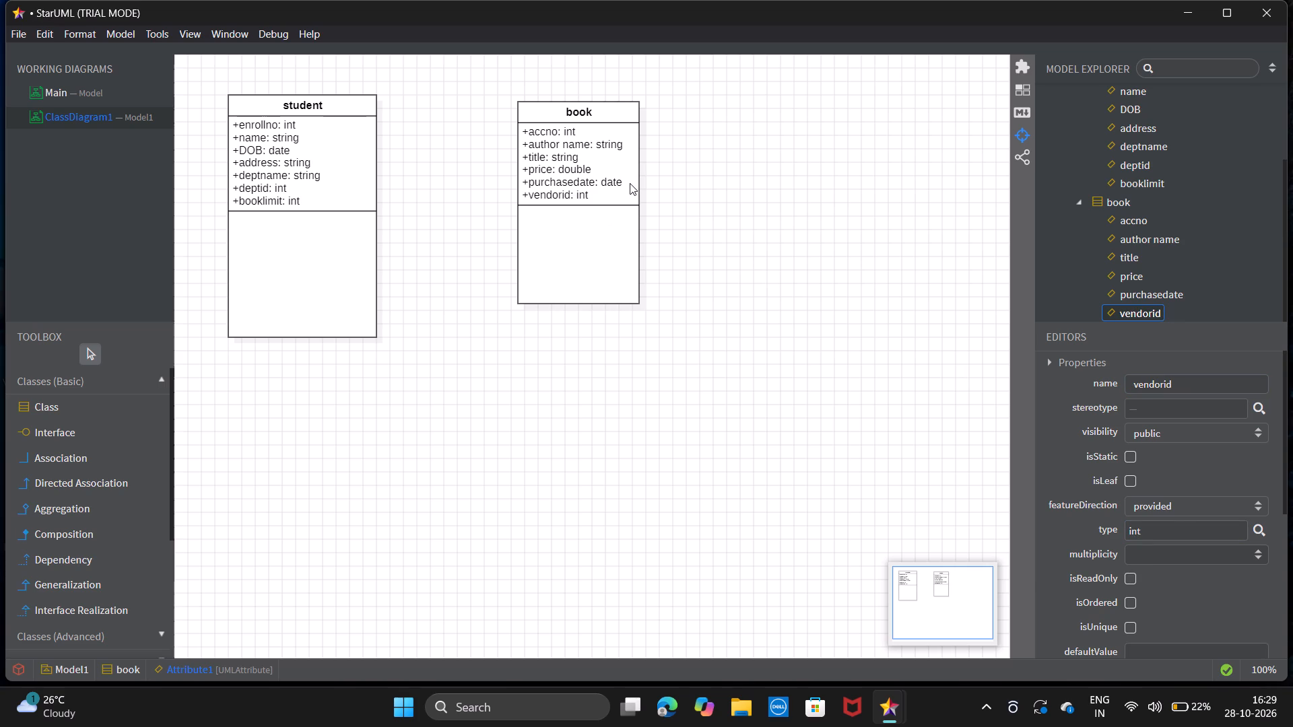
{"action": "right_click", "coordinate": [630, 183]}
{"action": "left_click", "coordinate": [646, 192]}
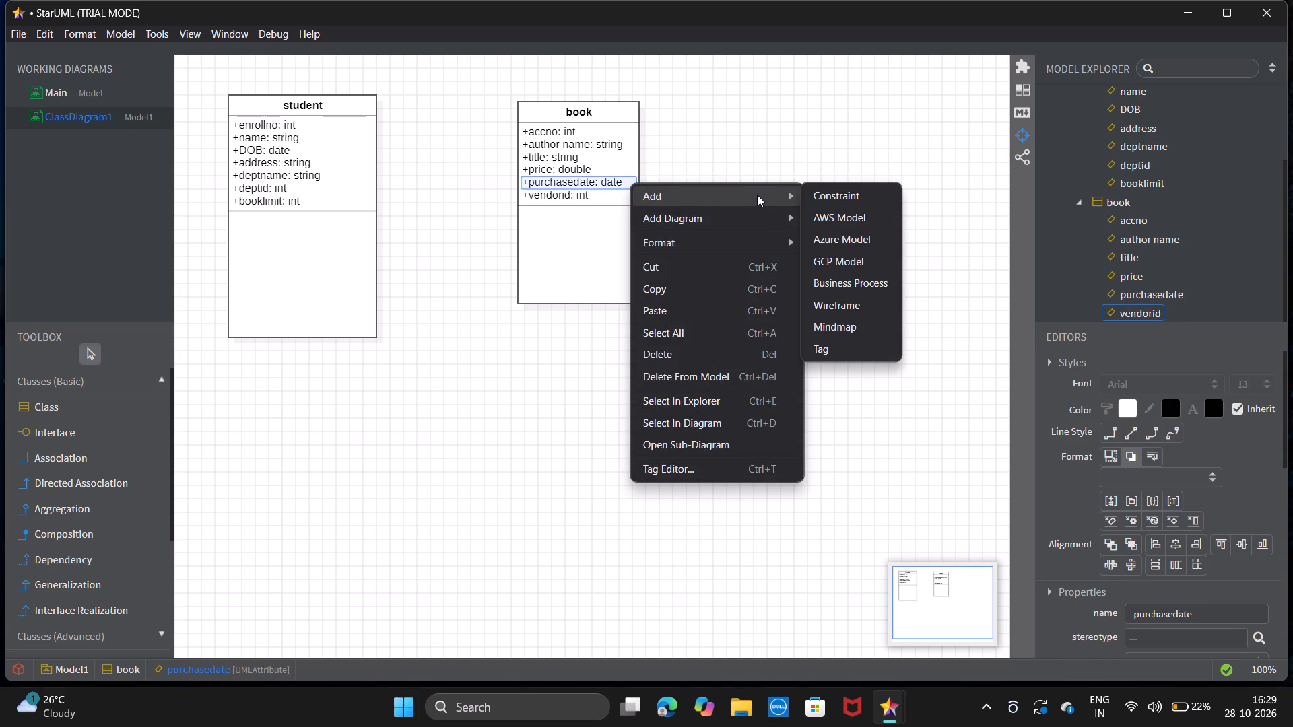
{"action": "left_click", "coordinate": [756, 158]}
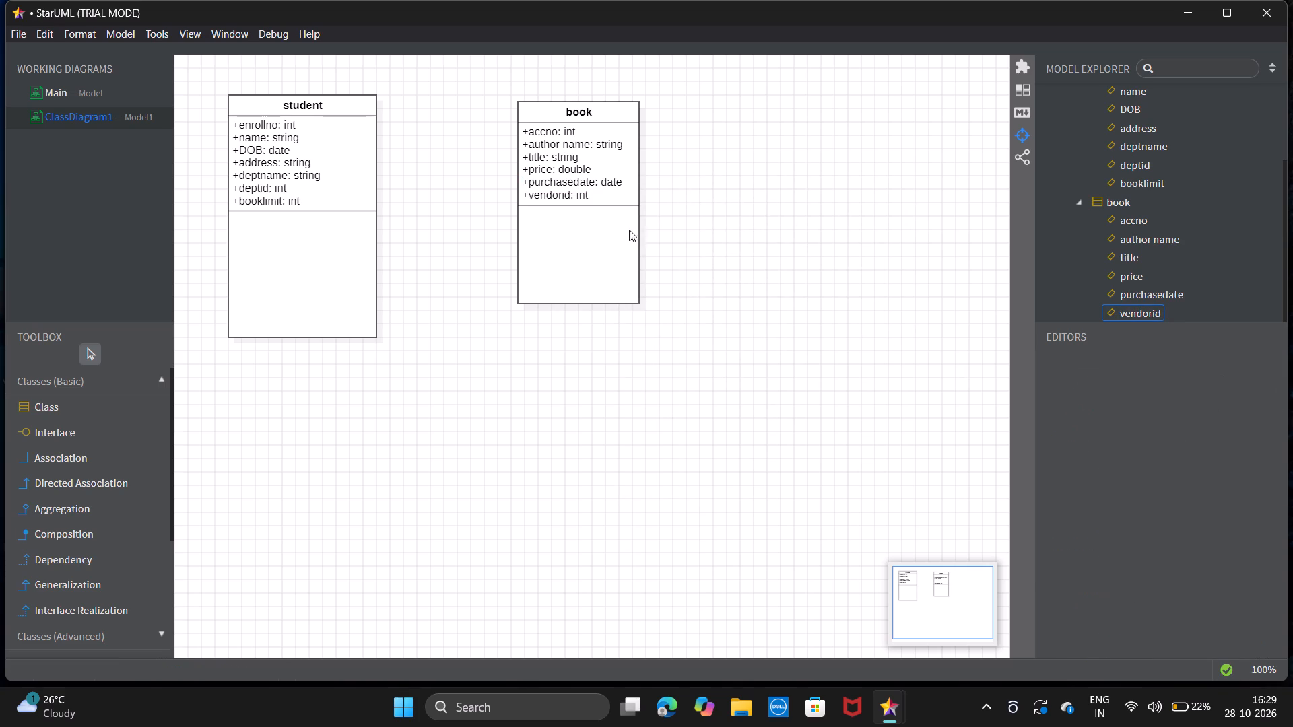
Add an attribute named "vendorname" of type "string" to the "book" class.
{"action": "right_click", "coordinate": [628, 228]}
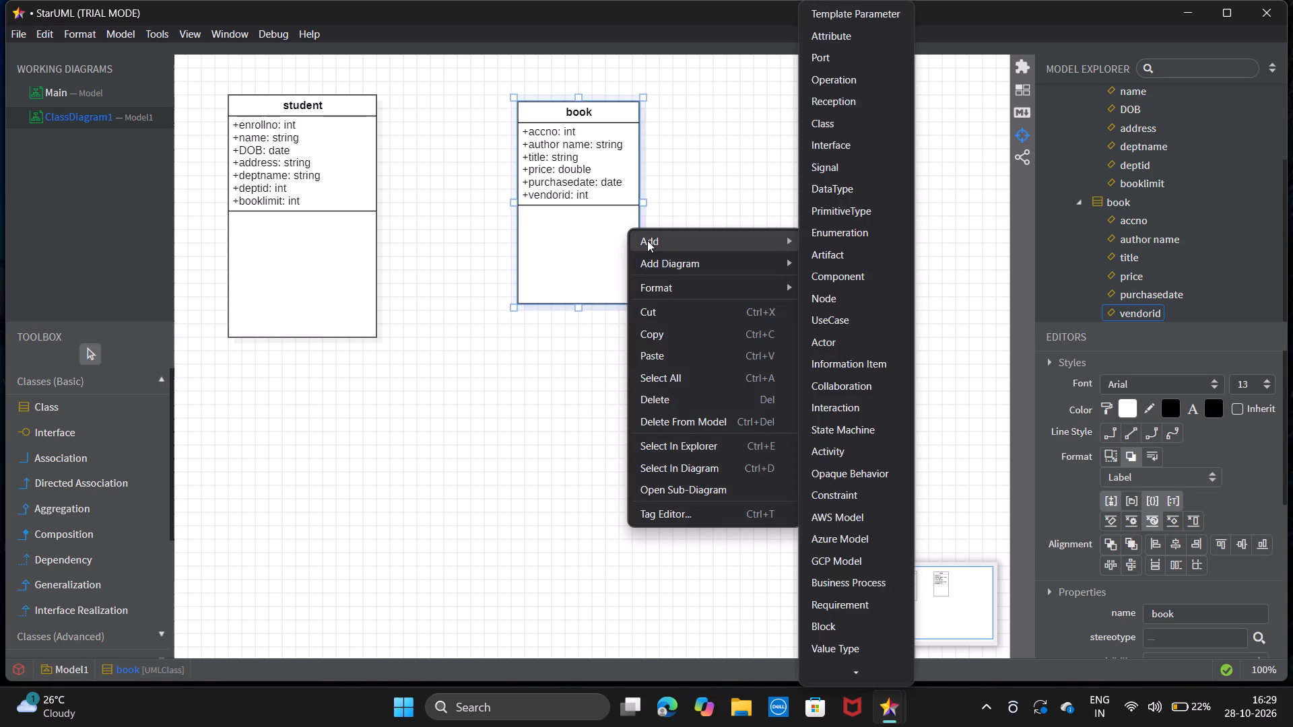
{"action": "left_click", "coordinate": [835, 36]}
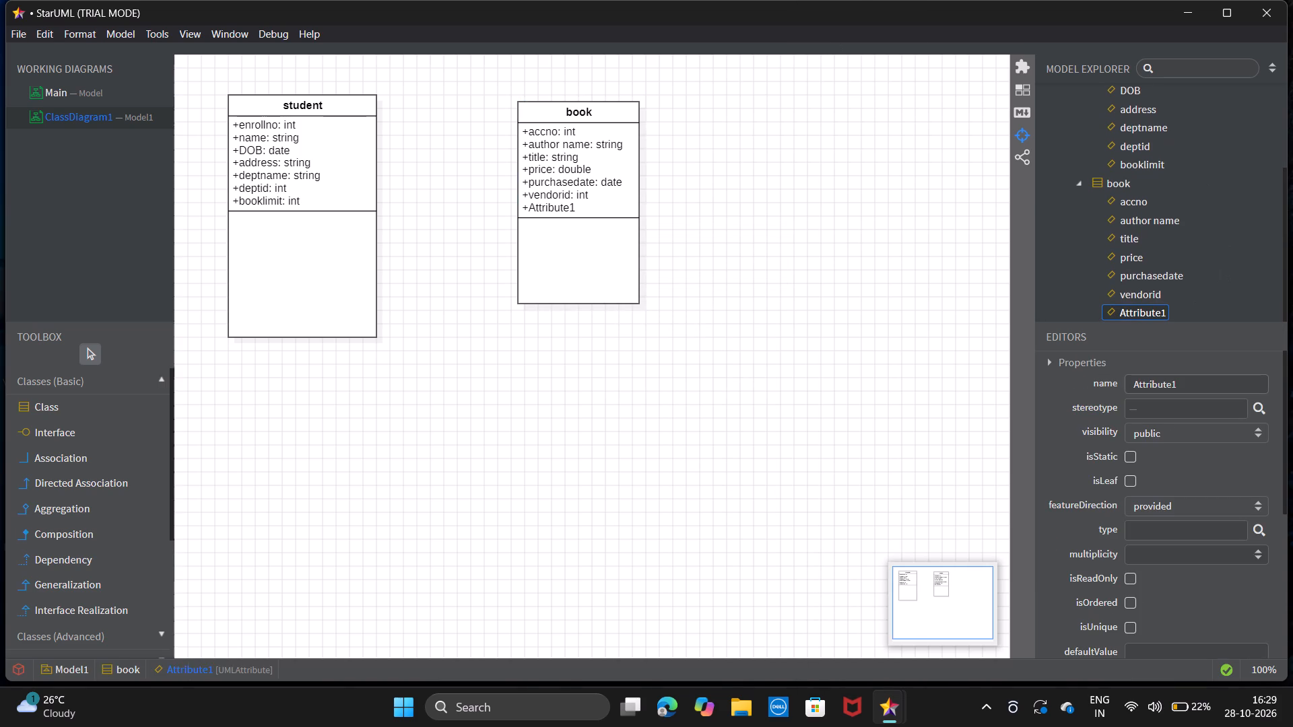
{"action": "left_click_drag", "start_coordinate": [1181, 382], "coordinate": [1027, 373]}
{"action": "key", "text": "BackSpace"}
{"action": "type", "text": "vendorname"}
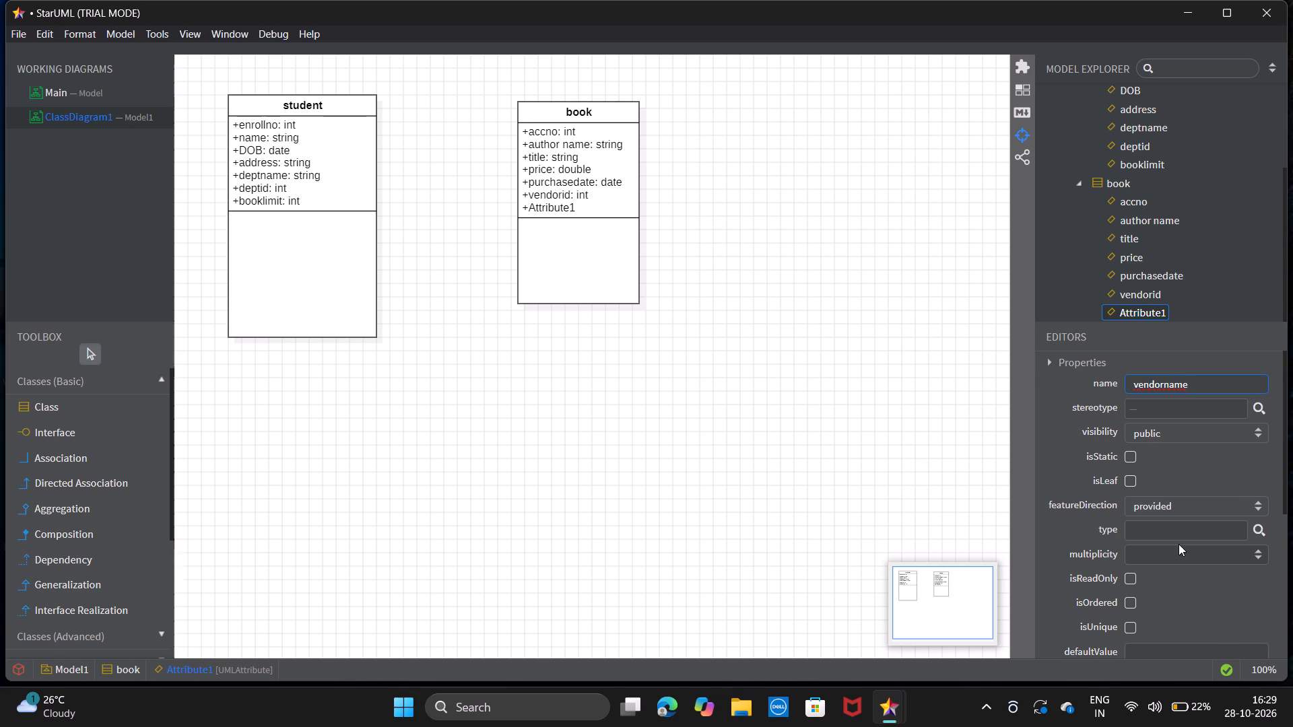
{"action": "double_click", "coordinate": [1172, 532]}
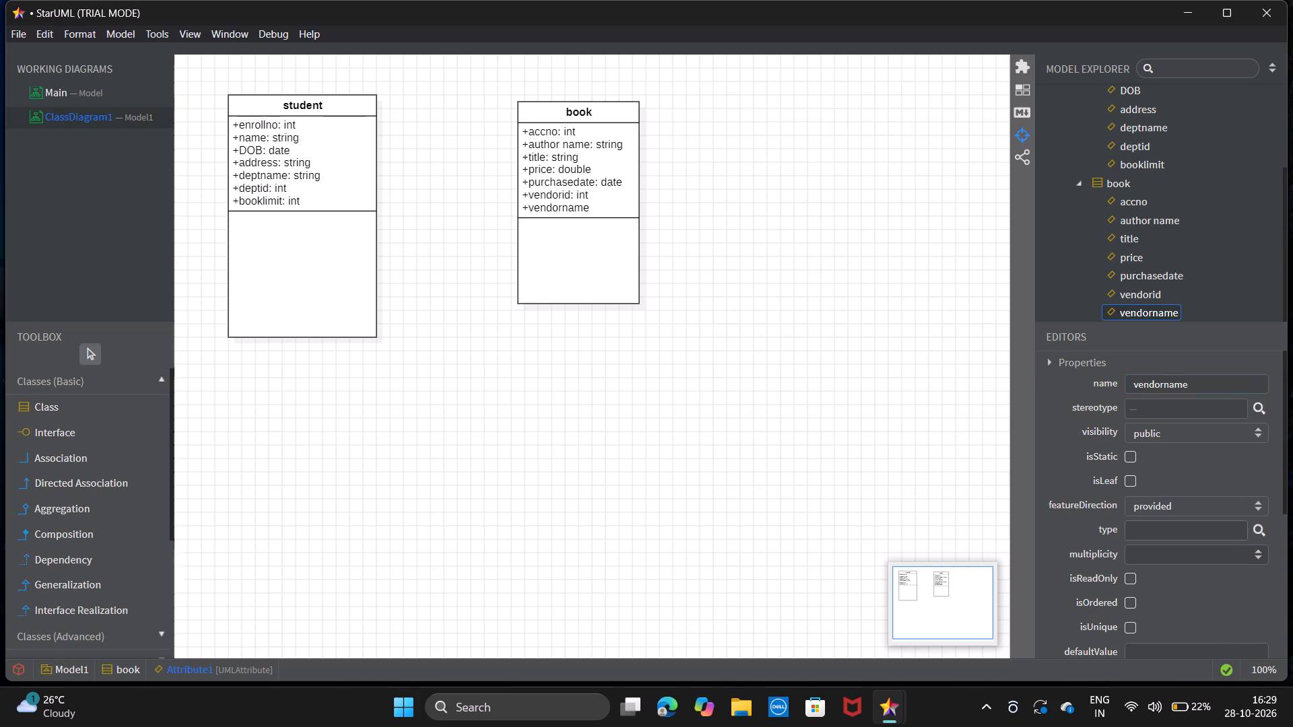
{"action": "type", "text": "striong"}
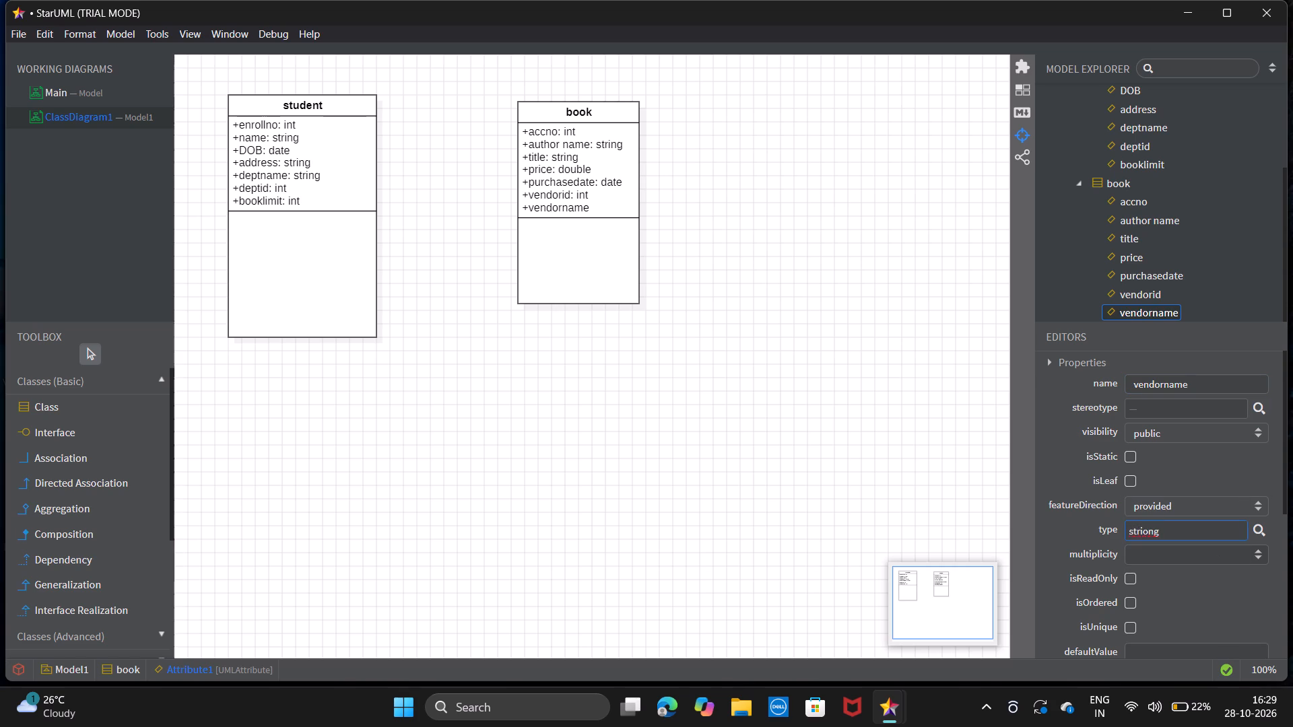
{"action": "key", "text": "BackSpace"}
{"action": "key", "text": "BackSpace"}
{"action": "key", "text": "BackSpace"}
{"action": "type", "text": "ng"}
{"action": "key", "text": "Return"}
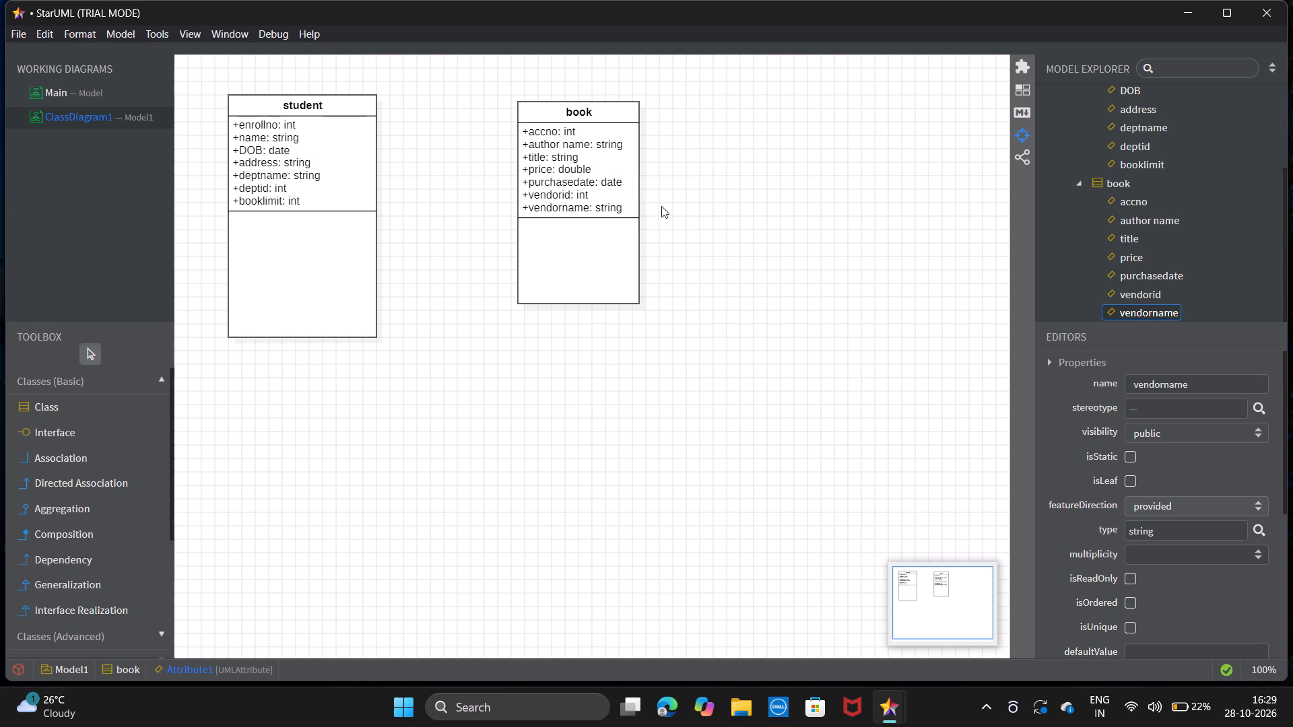
Add an attribute named "isreference" of type "int" to the "book" class.
{"action": "right_click", "coordinate": [639, 188]}
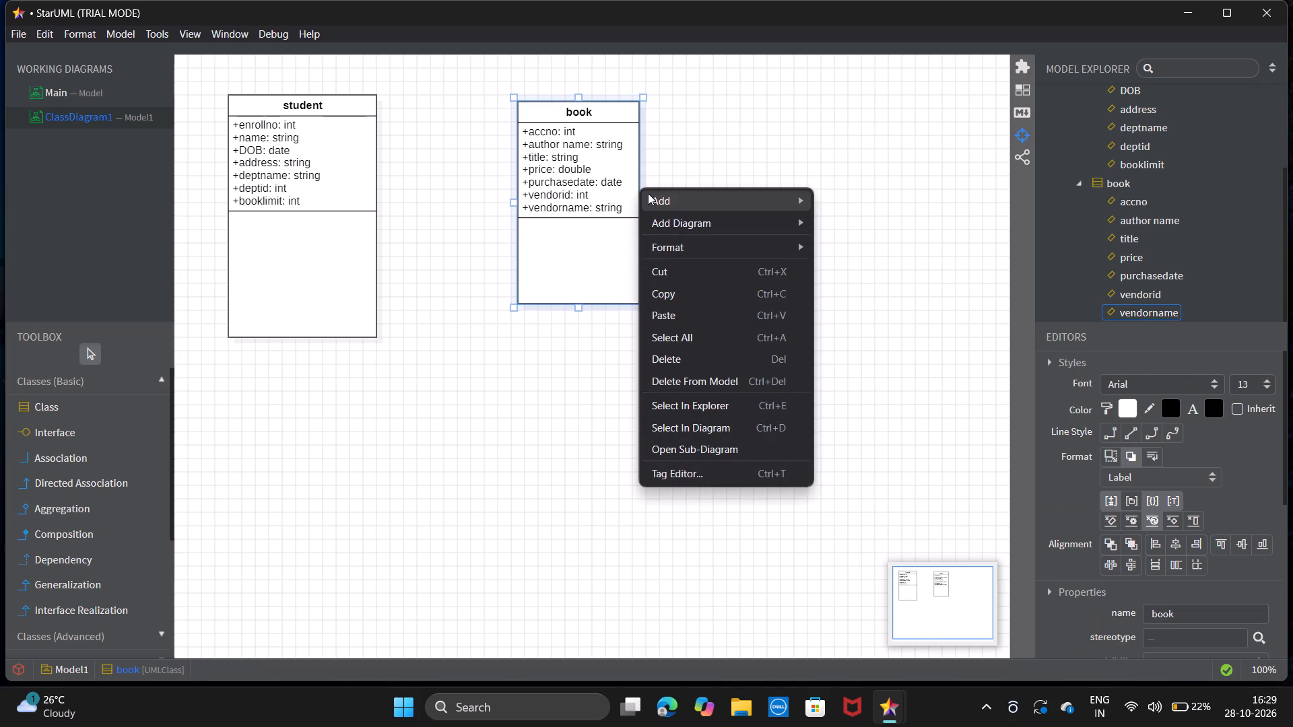
{"action": "left_click", "coordinate": [832, 38]}
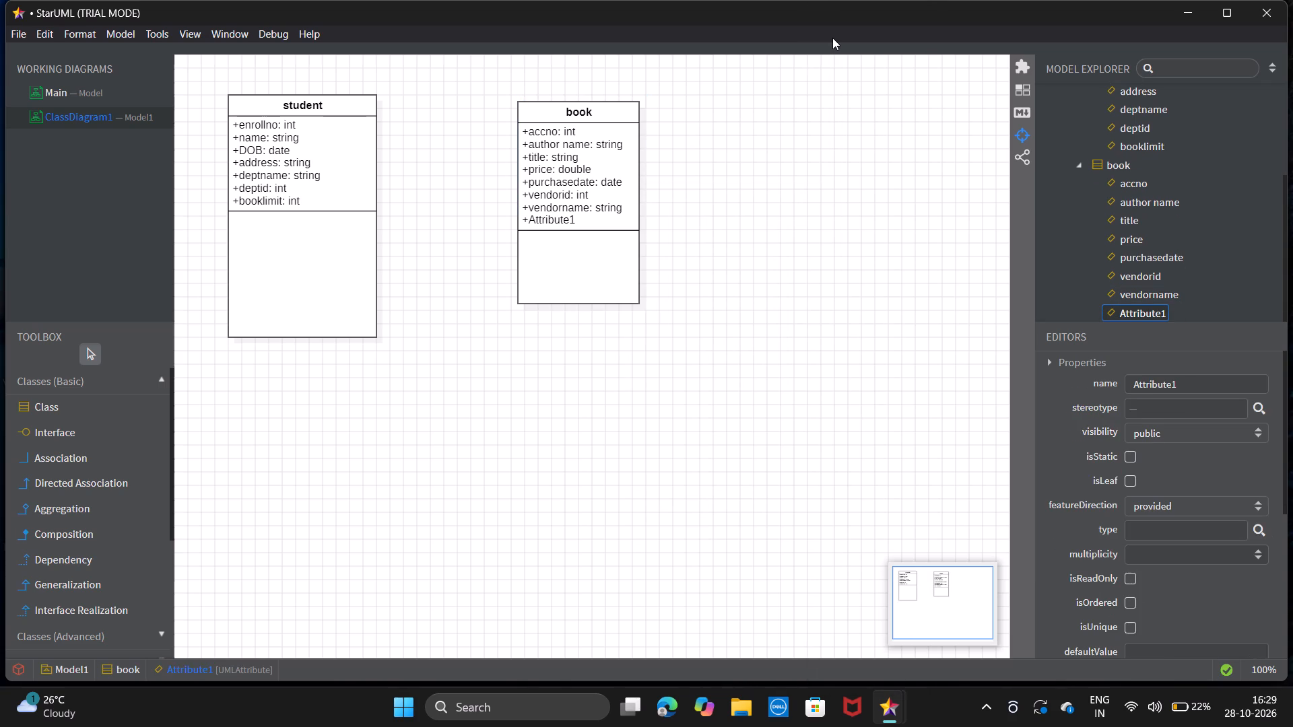
{"action": "left_click_drag", "start_coordinate": [1192, 383], "coordinate": [1011, 403]}
{"action": "key", "text": "BackSpace"}
{"action": "type", "text": "is"}
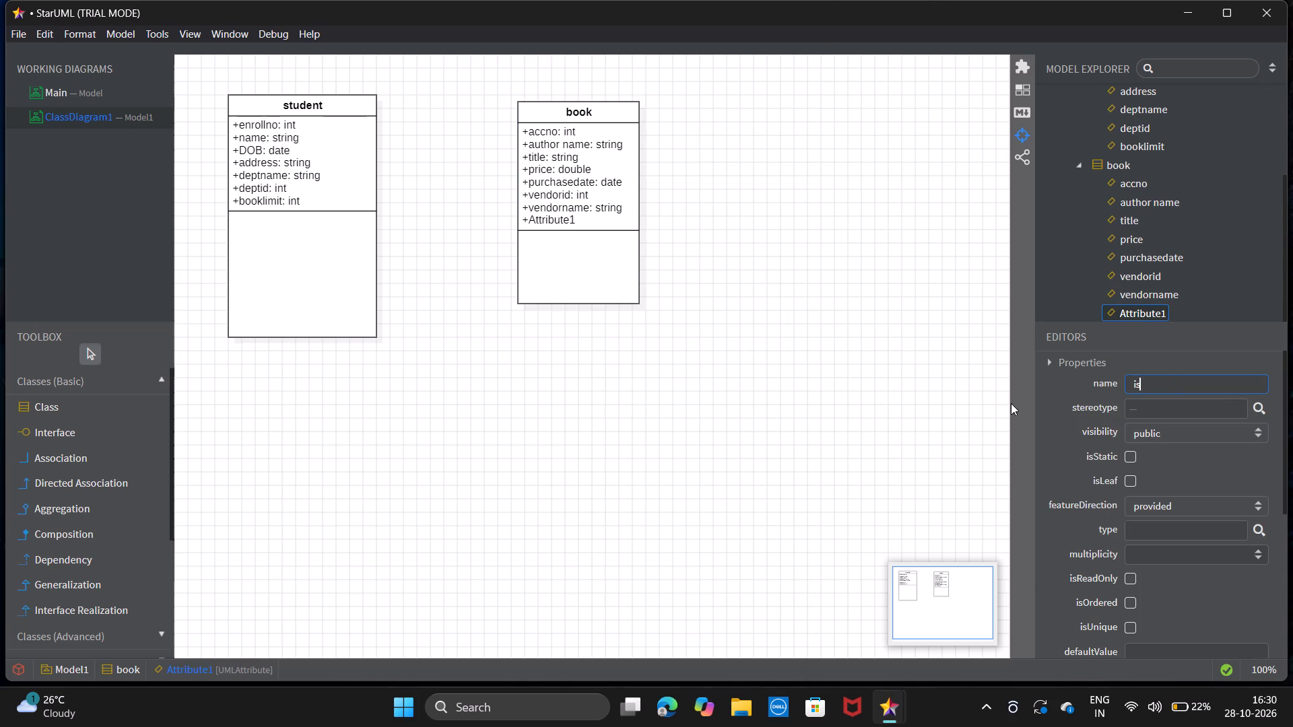
{"action": "key", "text": "space"}
{"action": "key", "text": "BackSpace"}
{"action": "type", "text": "reference"}
{"action": "left_click", "coordinate": [1159, 522]}
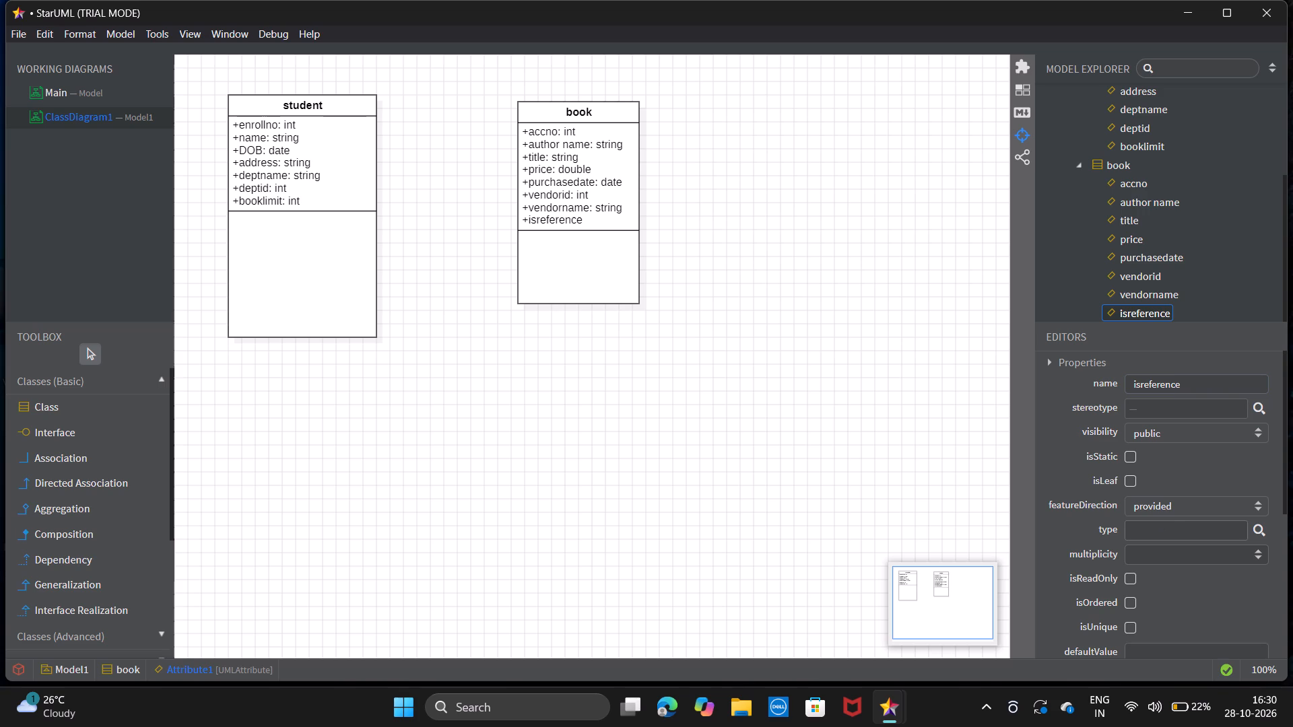
{"action": "left_click", "coordinate": [1157, 530]}
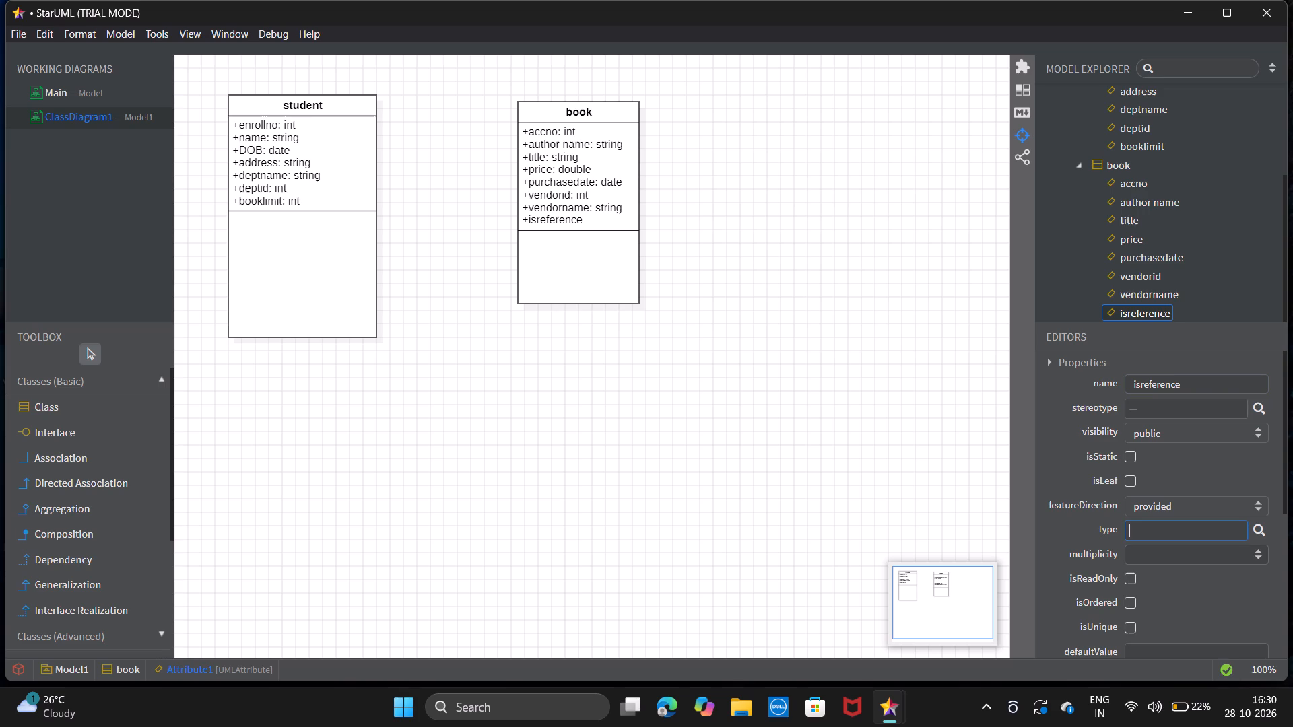
{"action": "key", "text": "h"}
{"action": "key", "text": "BackSpace"}
{"action": "type", "text": "int"}
{"action": "key", "text": "Return"}
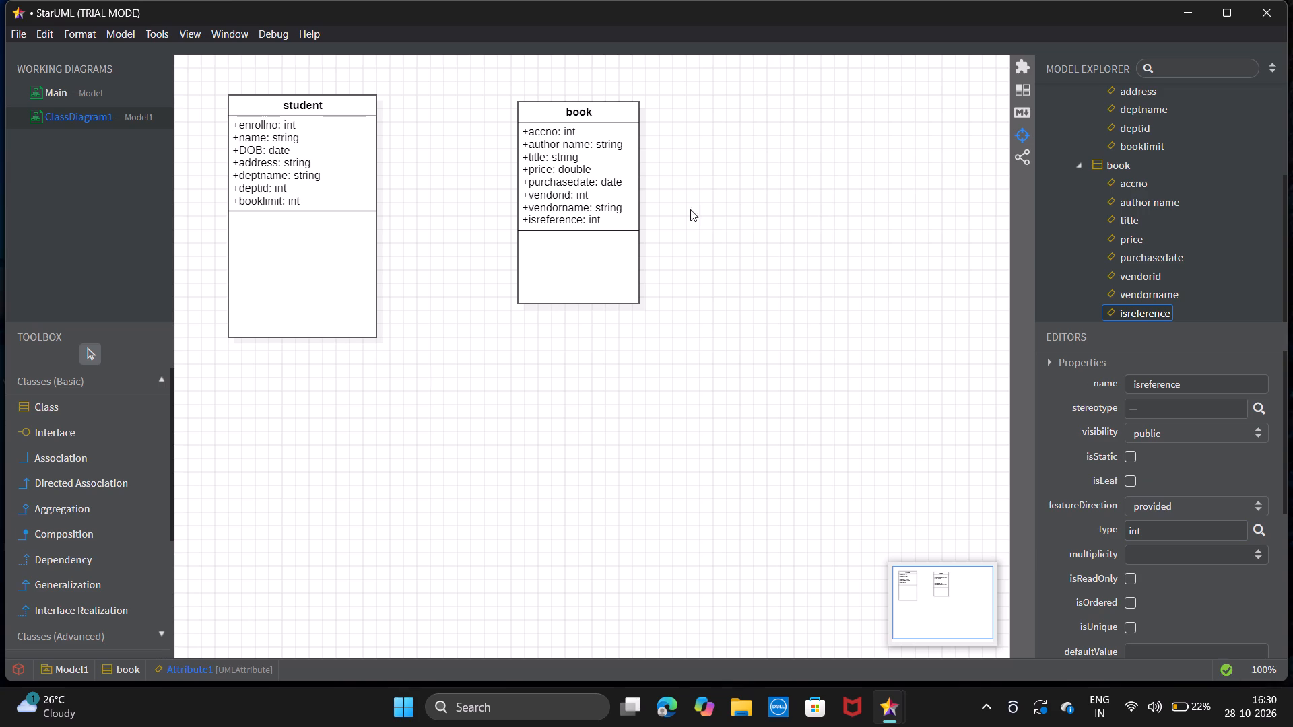
Draw a new class on the empty canvas beside the "book" class and name it "vendor".
{"action": "left_click", "coordinate": [123, 411]}
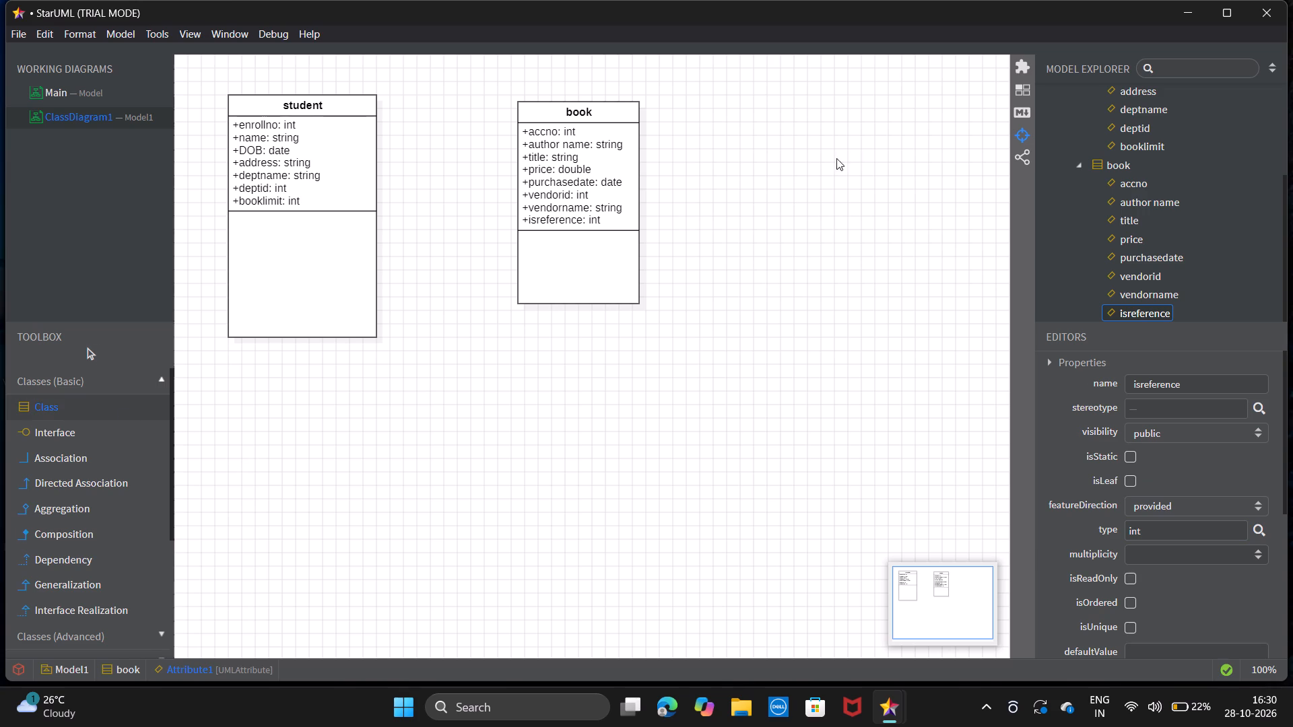
{"action": "left_click_drag", "start_coordinate": [778, 106], "coordinate": [879, 269]}
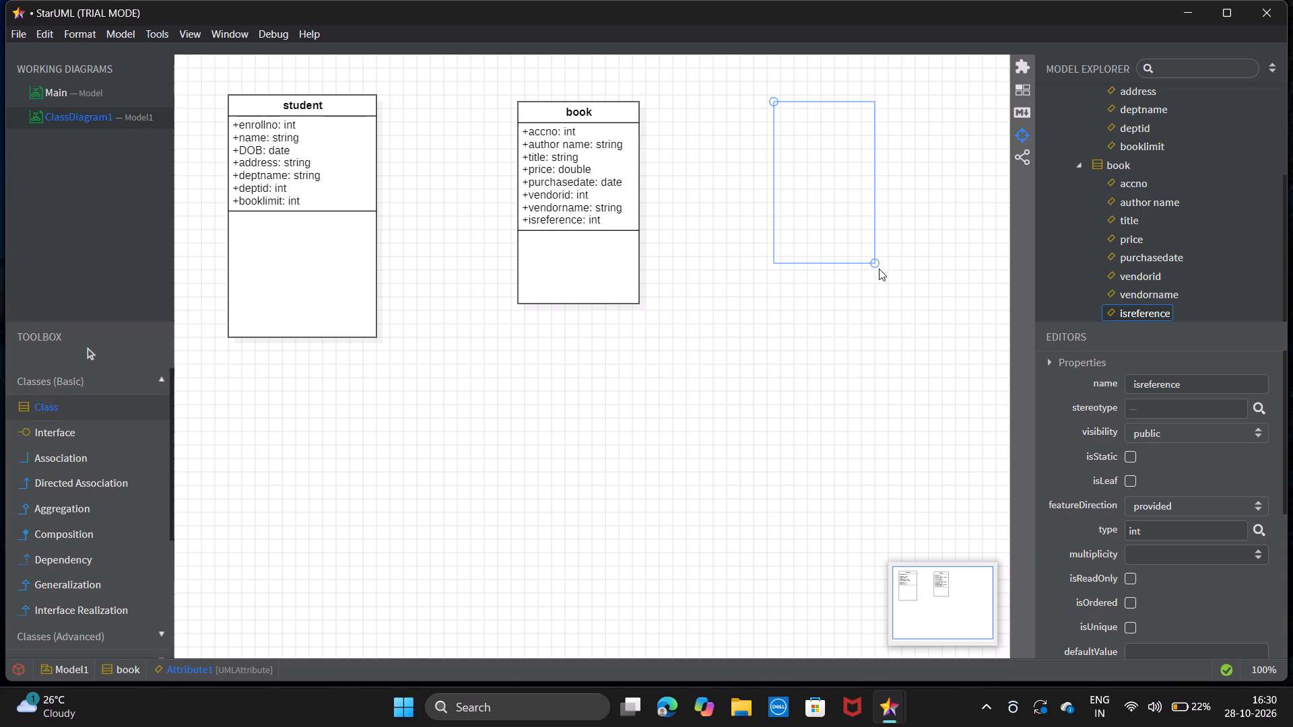
{"action": "left_click_drag", "start_coordinate": [879, 269], "coordinate": [882, 296]}
{"action": "type", "text": "vendor"}
{"action": "key", "text": "Return"}
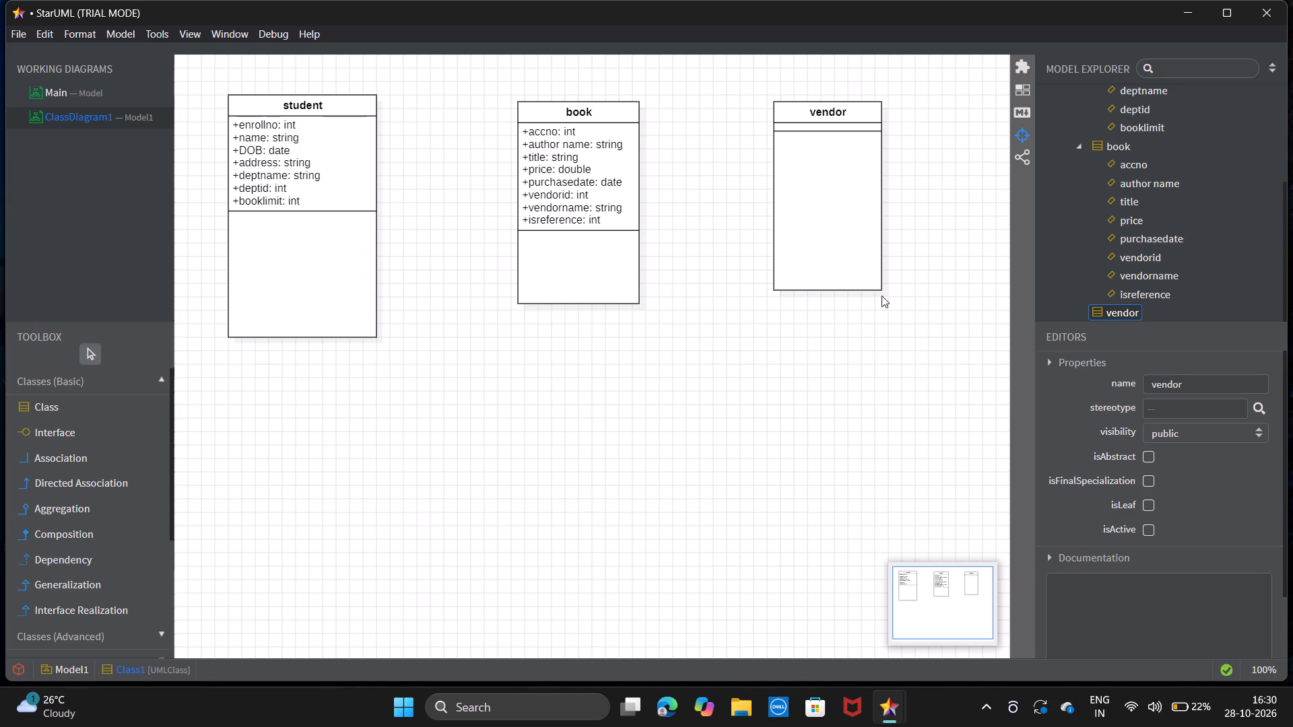
Add an attribute named "vendorid" of type "int" to the "vendor" class.
{"action": "right_click", "coordinate": [851, 265]}
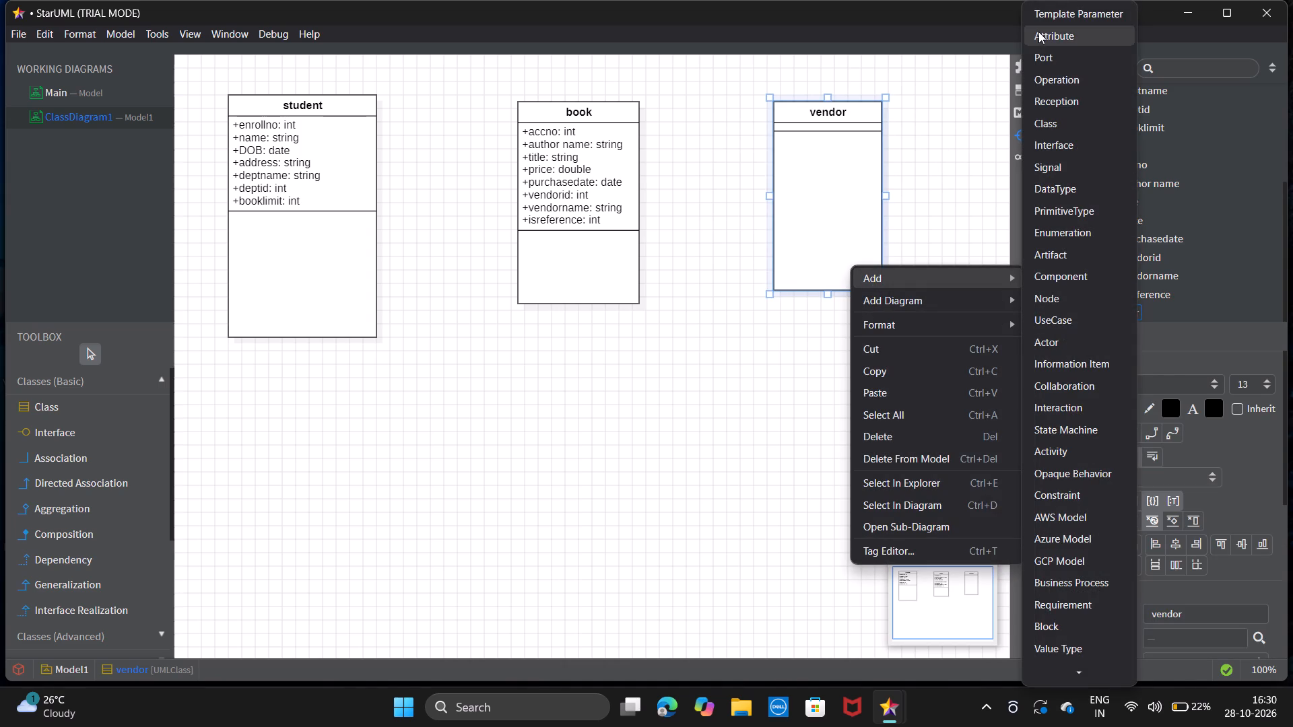
{"action": "left_click", "coordinate": [1038, 32]}
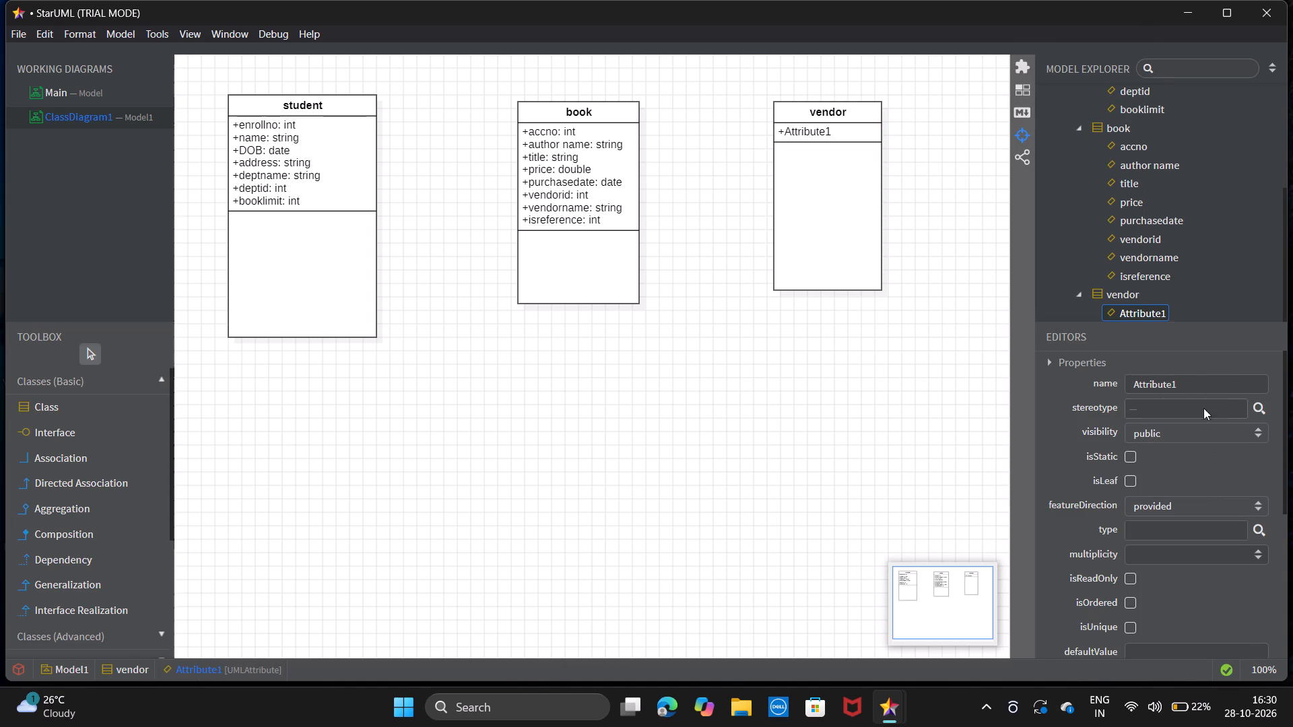
{"action": "left_click_drag", "start_coordinate": [1197, 378], "coordinate": [1030, 387]}
{"action": "key", "text": "BackSpace"}
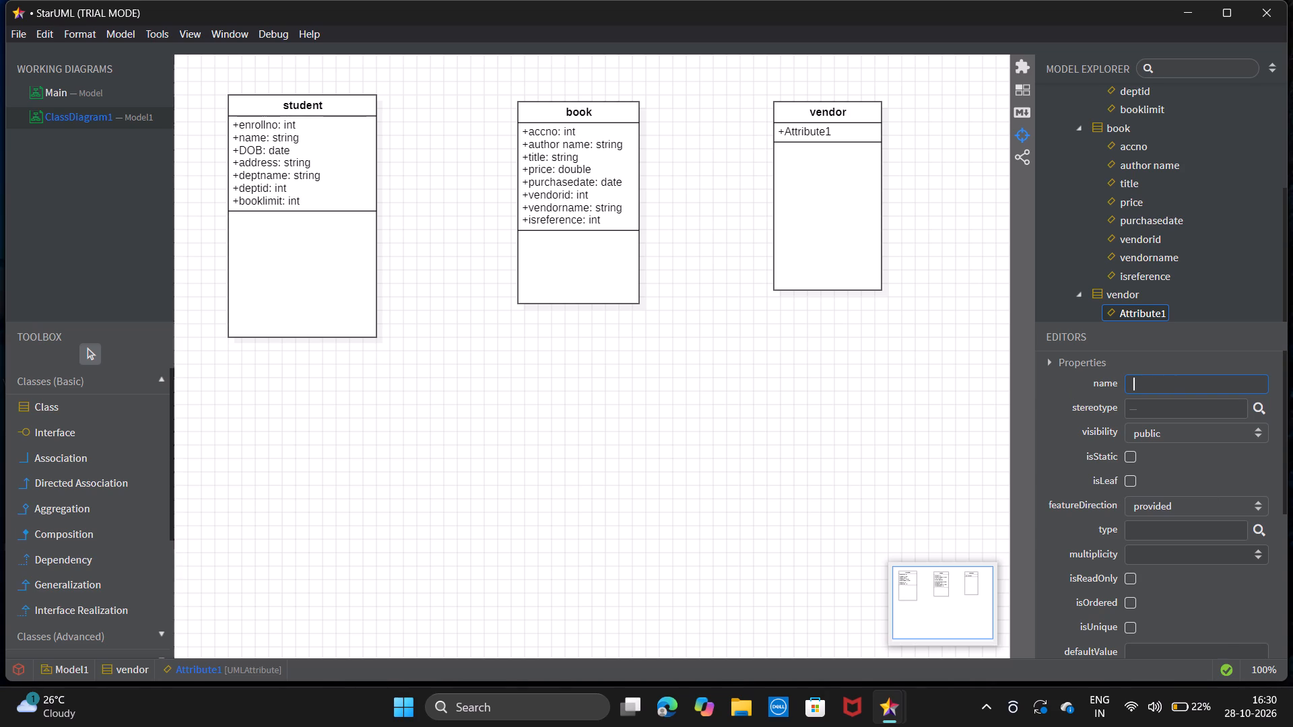
{"action": "type", "text": "vendorid"}
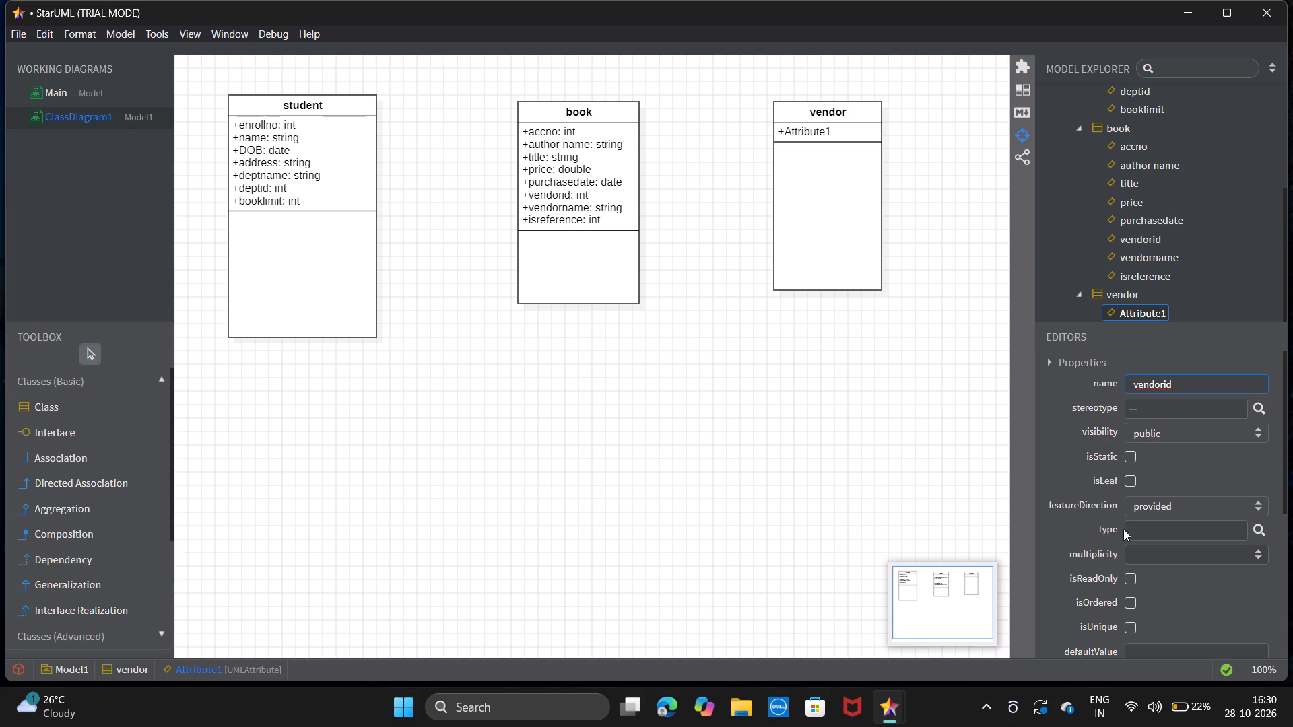
{"action": "left_click", "coordinate": [1131, 526]}
{"action": "left_click", "coordinate": [1131, 526]}
{"action": "type", "text": "int"}
{"action": "key", "text": "Return"}
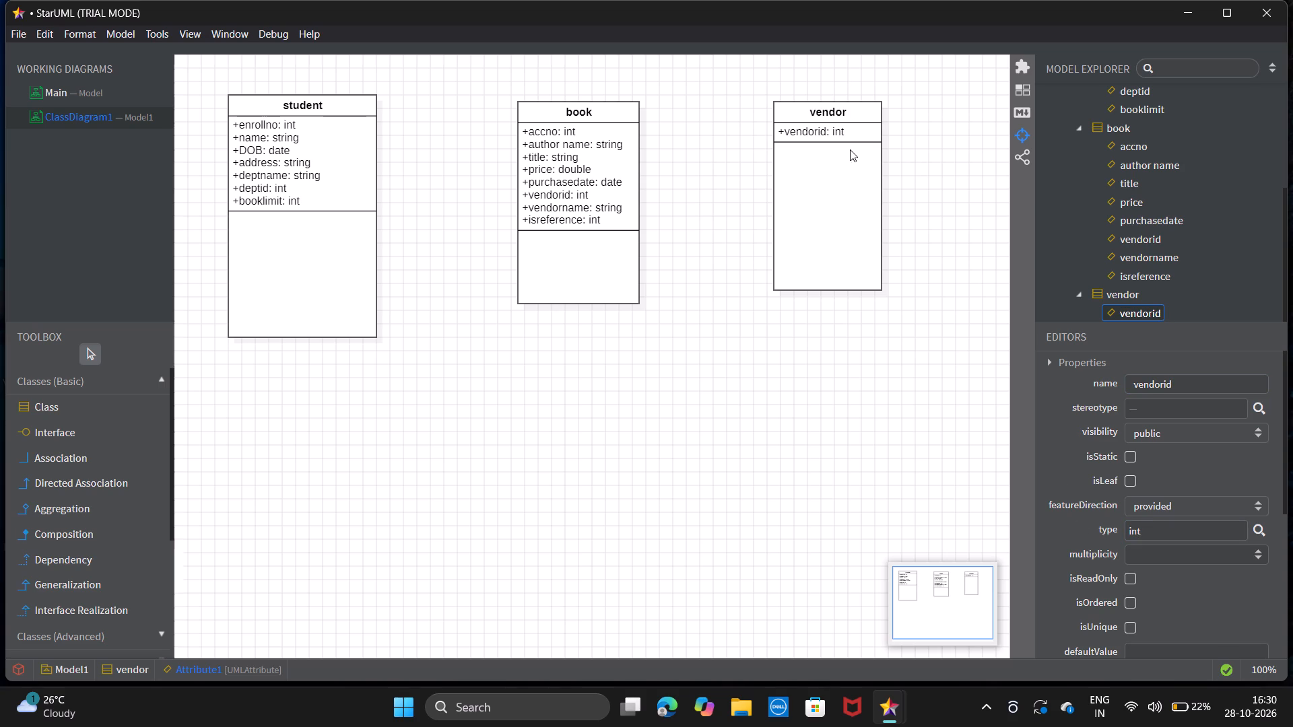
Add an attribute named "name" of type "string" to the "vendor" class.
{"action": "right_click", "coordinate": [850, 150]}
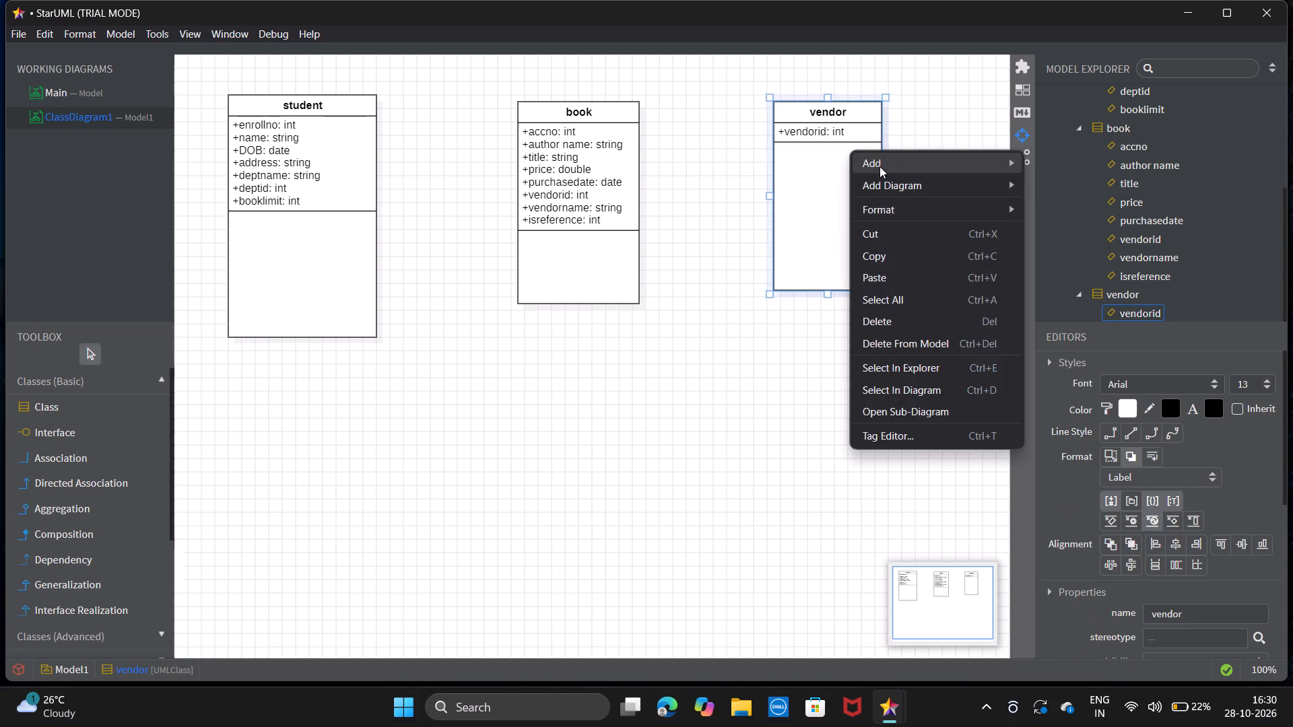
{"action": "left_click", "coordinate": [880, 168]}
{"action": "left_click", "coordinate": [1063, 33]}
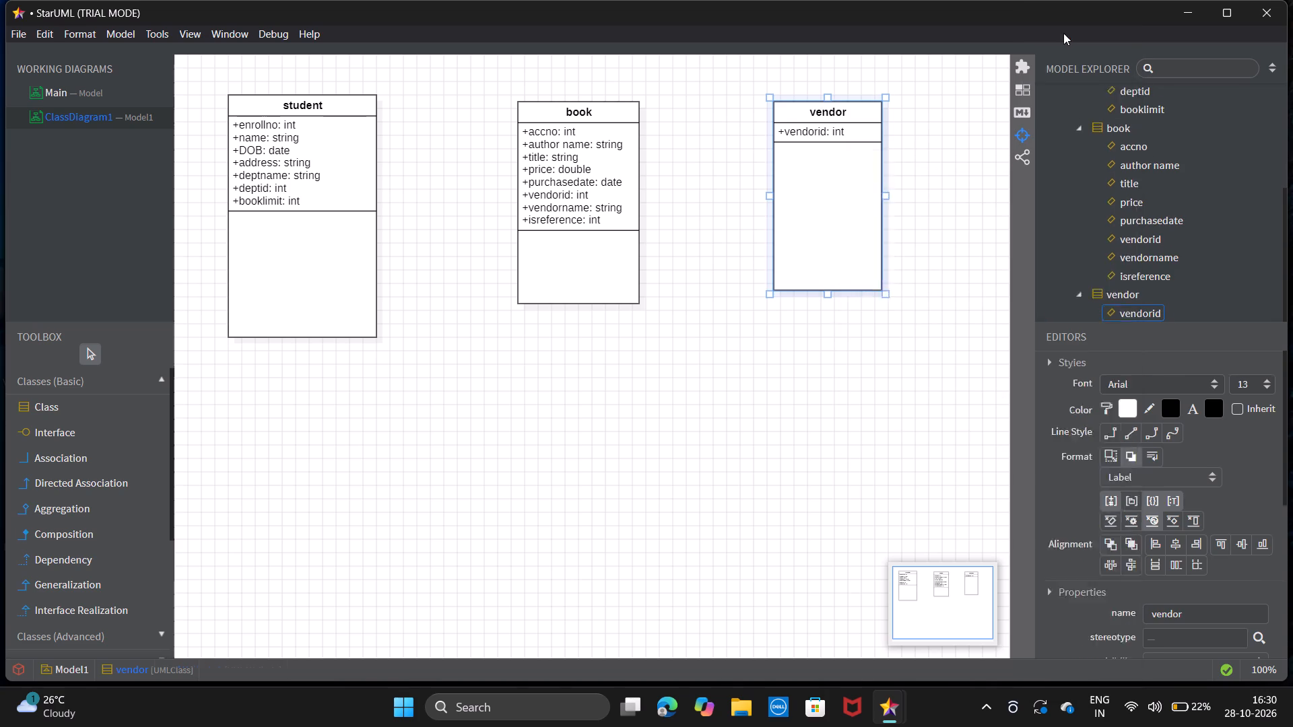
{"action": "left_click_drag", "start_coordinate": [1193, 375], "coordinate": [1069, 366]}
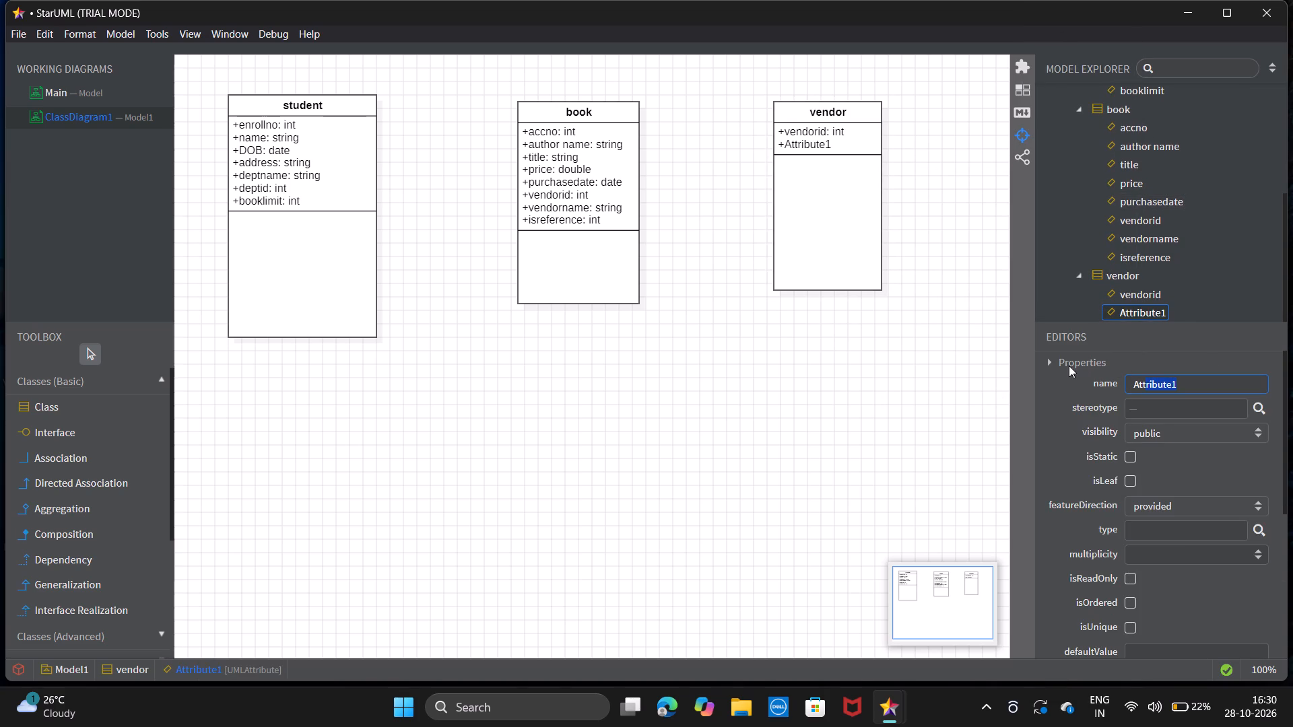
{"action": "key", "text": "BackSpace"}
{"action": "type", "text": "name"}
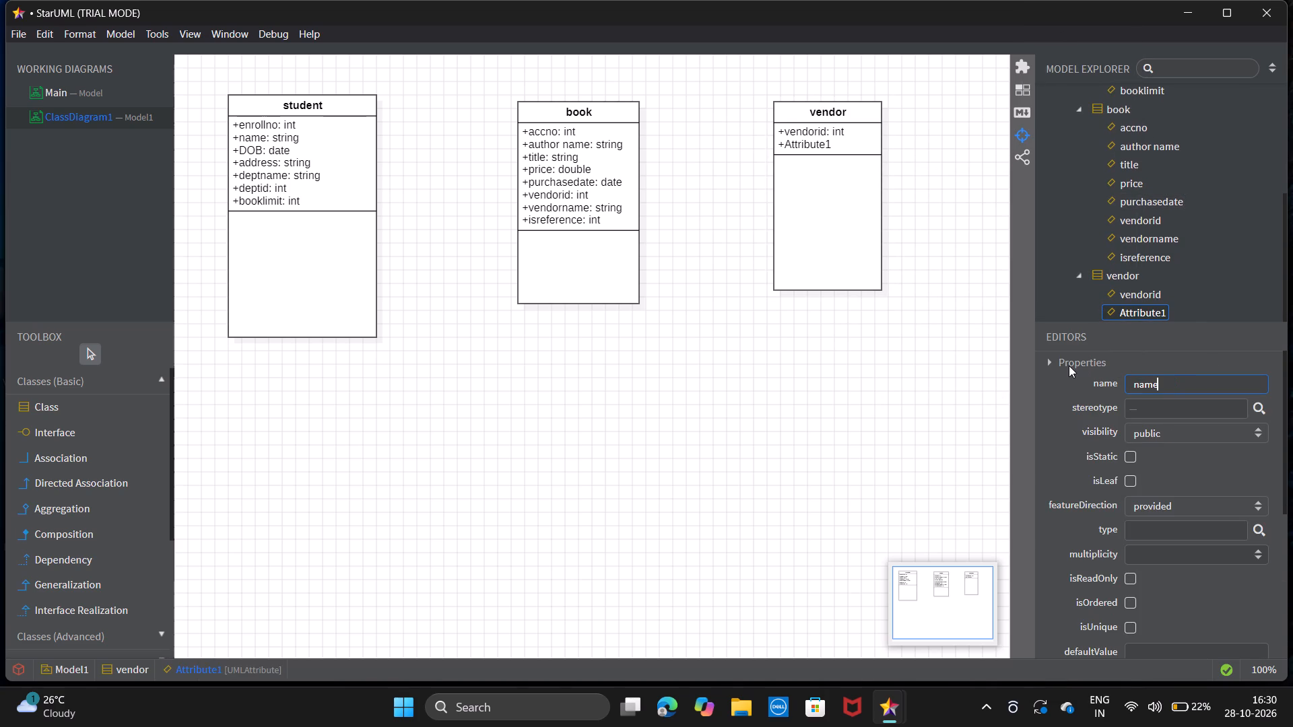
{"action": "left_click", "coordinate": [1179, 532]}
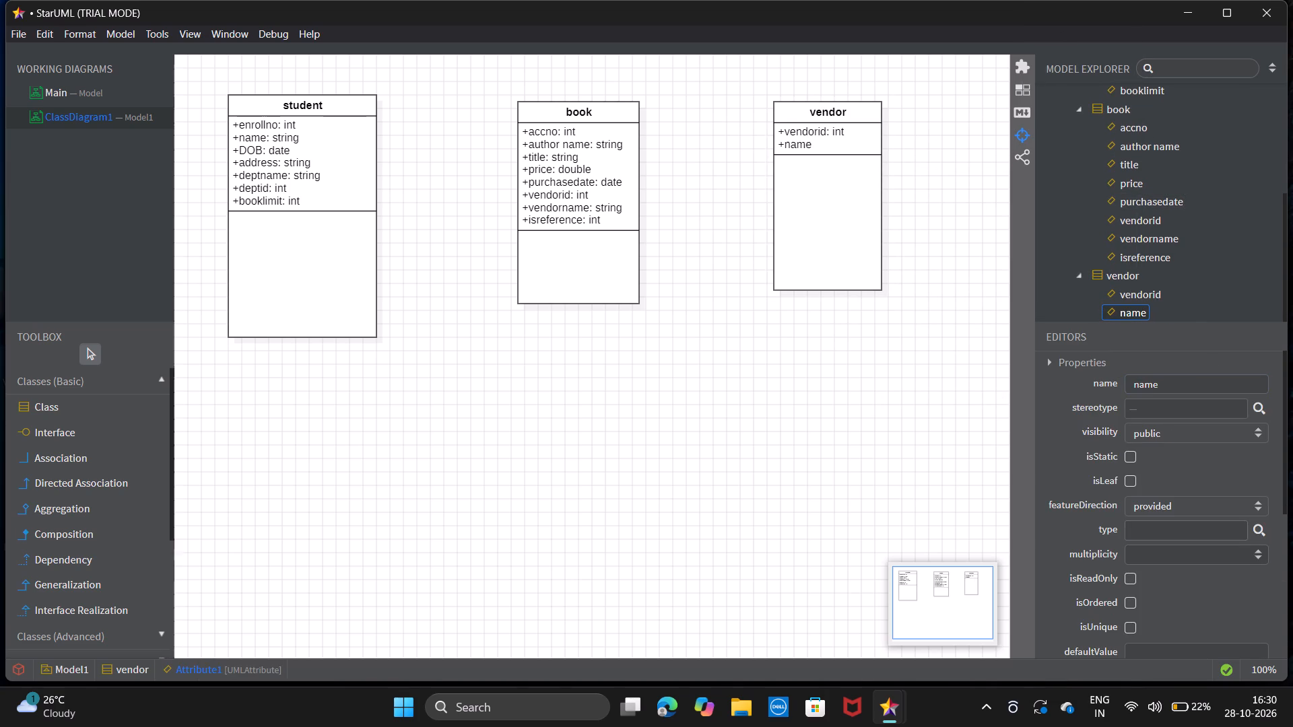
{"action": "left_click", "coordinate": [1179, 532]}
{"action": "type", "text": "string"}
{"action": "key", "text": "Return"}
Add an attribute named "address" of type "string" to the "vendor" class.
{"action": "right_click", "coordinate": [881, 156]}
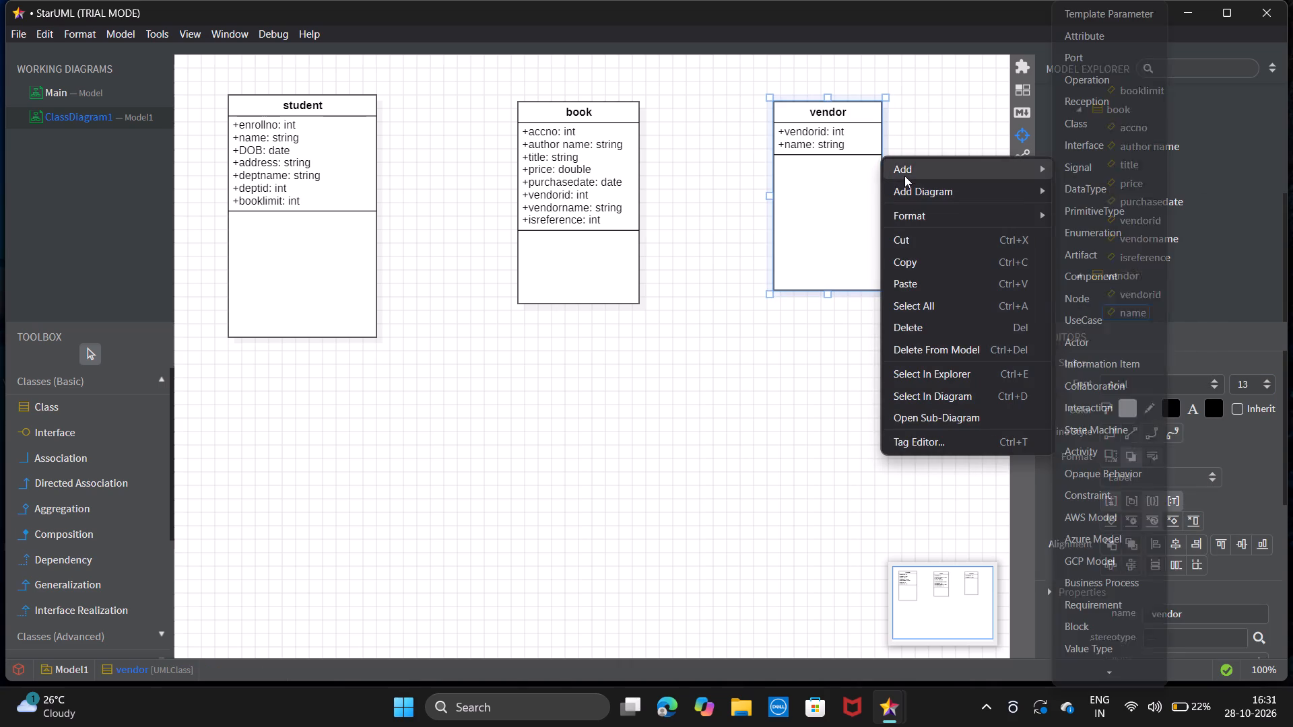
{"action": "left_click", "coordinate": [1098, 32]}
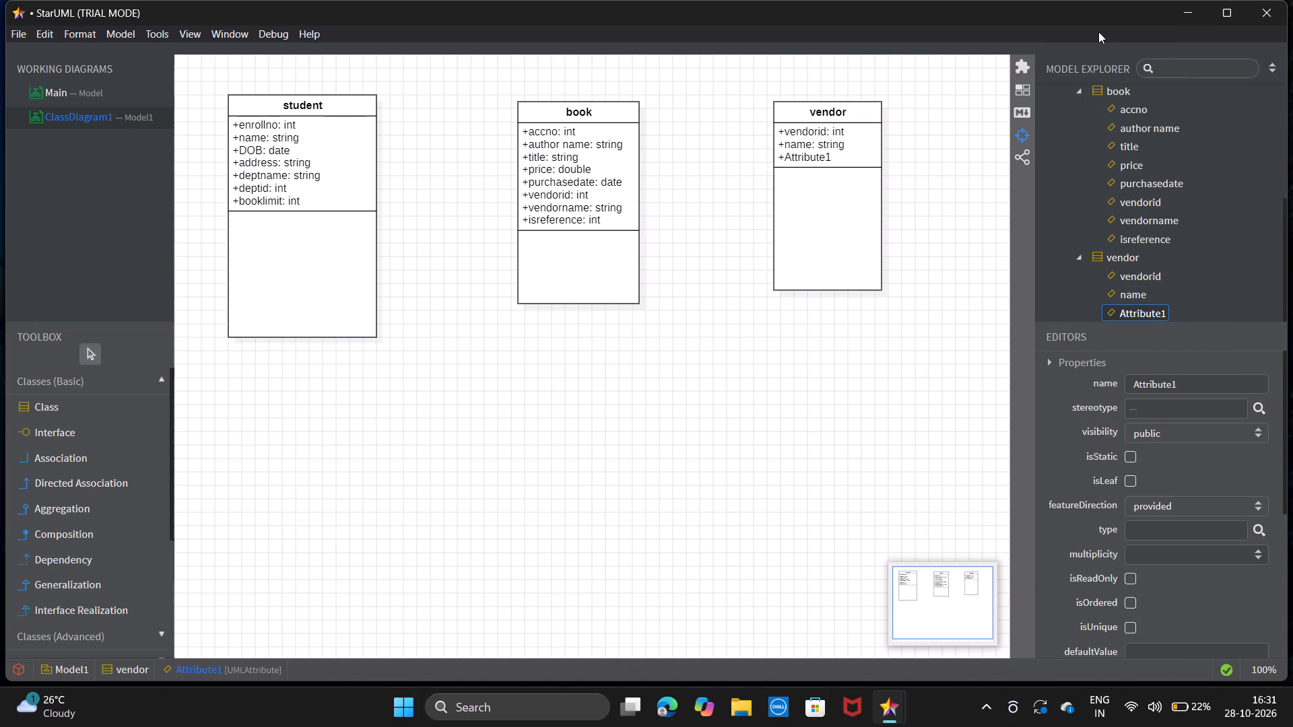
{"action": "type", "text": "address"}
{"action": "left_click_drag", "start_coordinate": [1190, 377], "coordinate": [1051, 370]}
{"action": "key", "text": "BackSpace"}
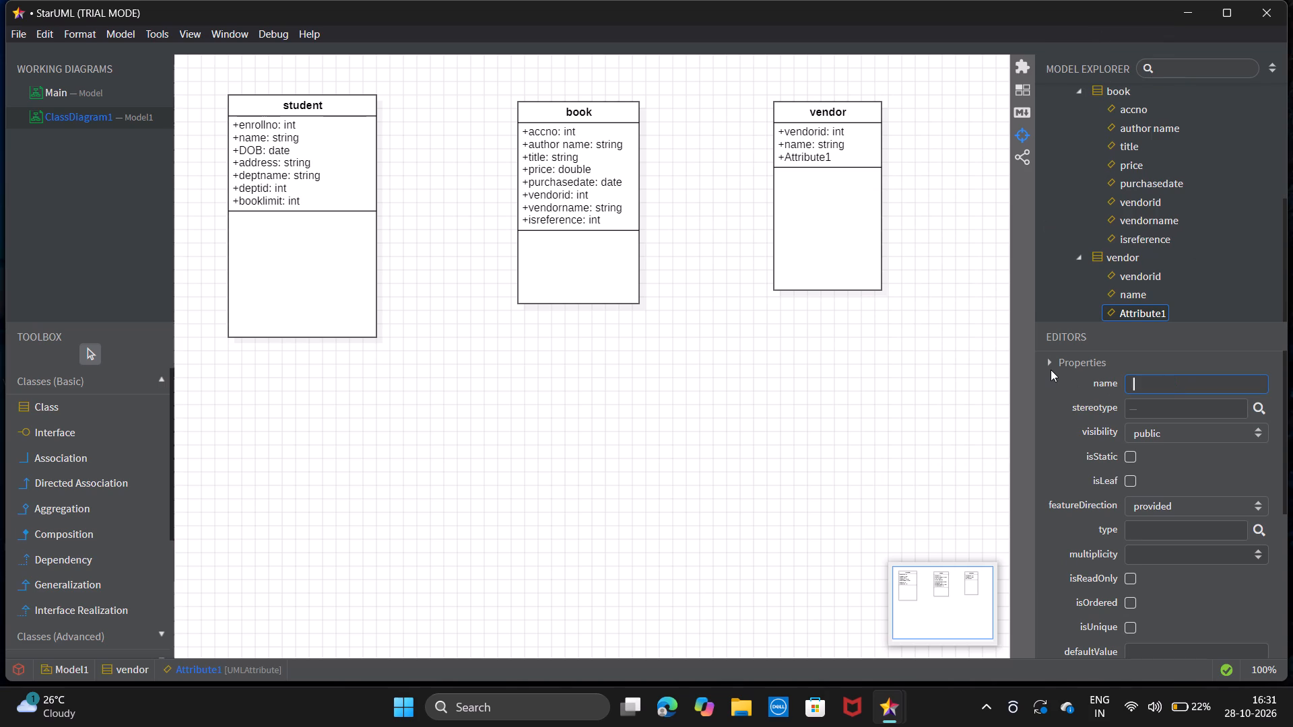
{"action": "type", "text": "address"}
{"action": "left_click", "coordinate": [1143, 528]}
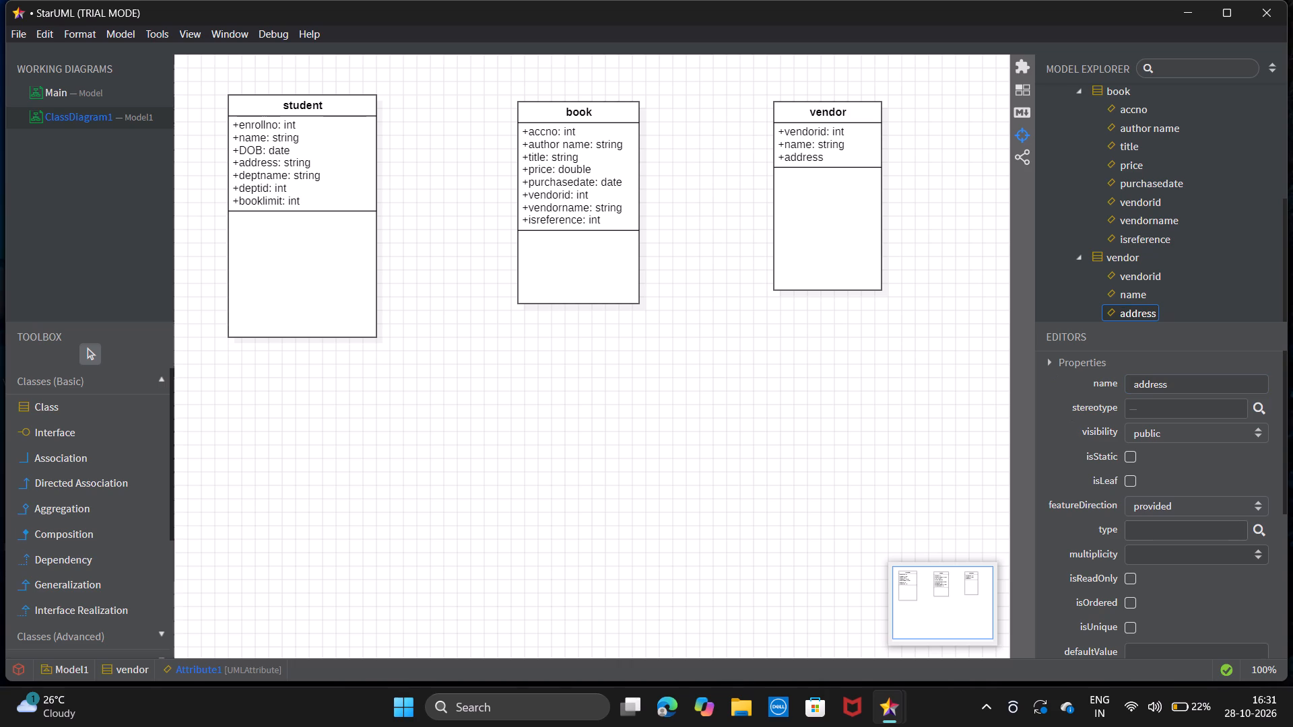
{"action": "left_click", "coordinate": [1143, 528]}
{"action": "type", "text": "string"}
{"action": "key", "text": "Return"}
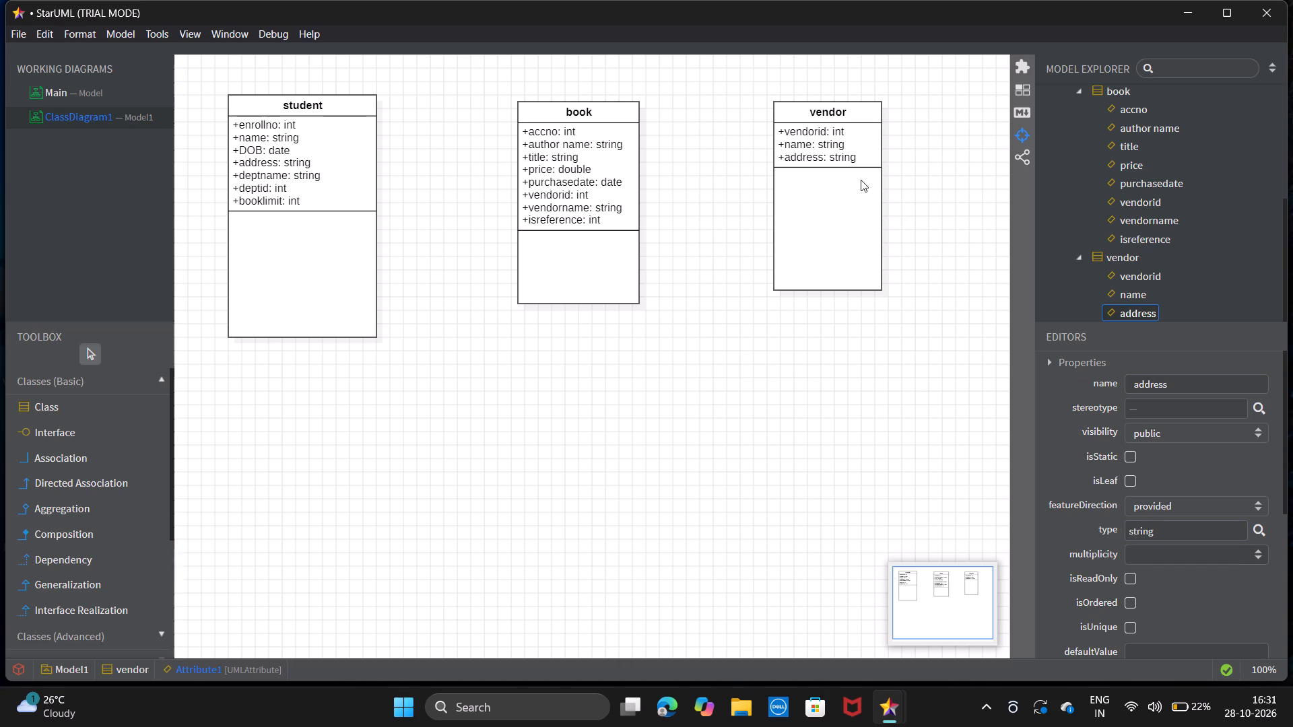
Add an attribute named "phone" of type "long" to the "vendor" class.
{"action": "right_click", "coordinate": [867, 175]}
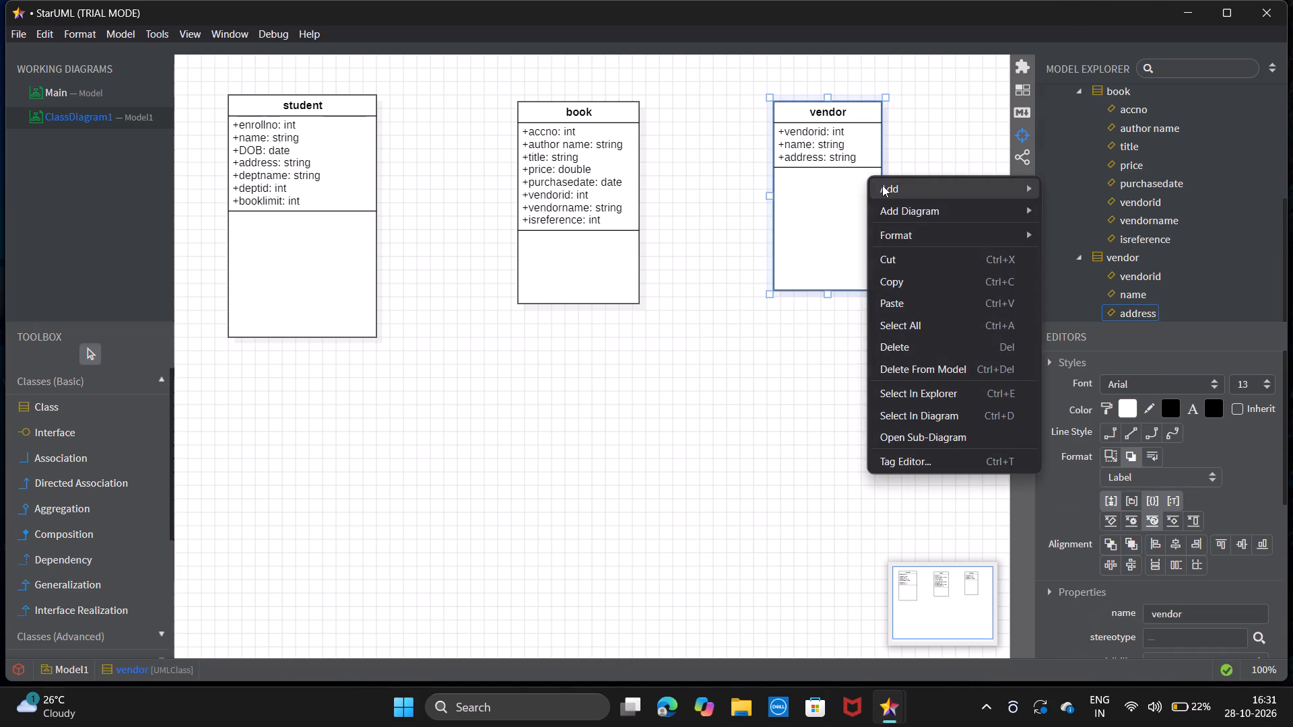
{"action": "left_click", "coordinate": [1075, 31]}
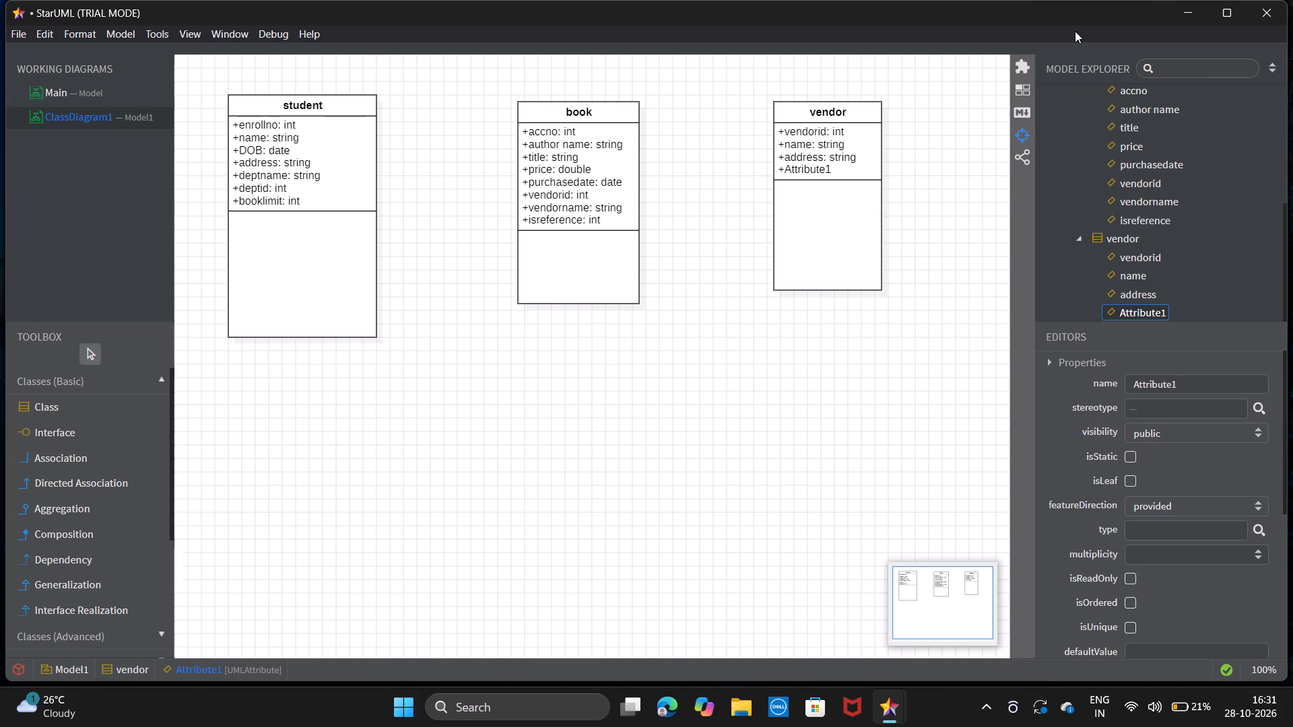
{"action": "type", "text": "phone"}
{"action": "left_click_drag", "start_coordinate": [1193, 381], "coordinate": [1028, 387]}
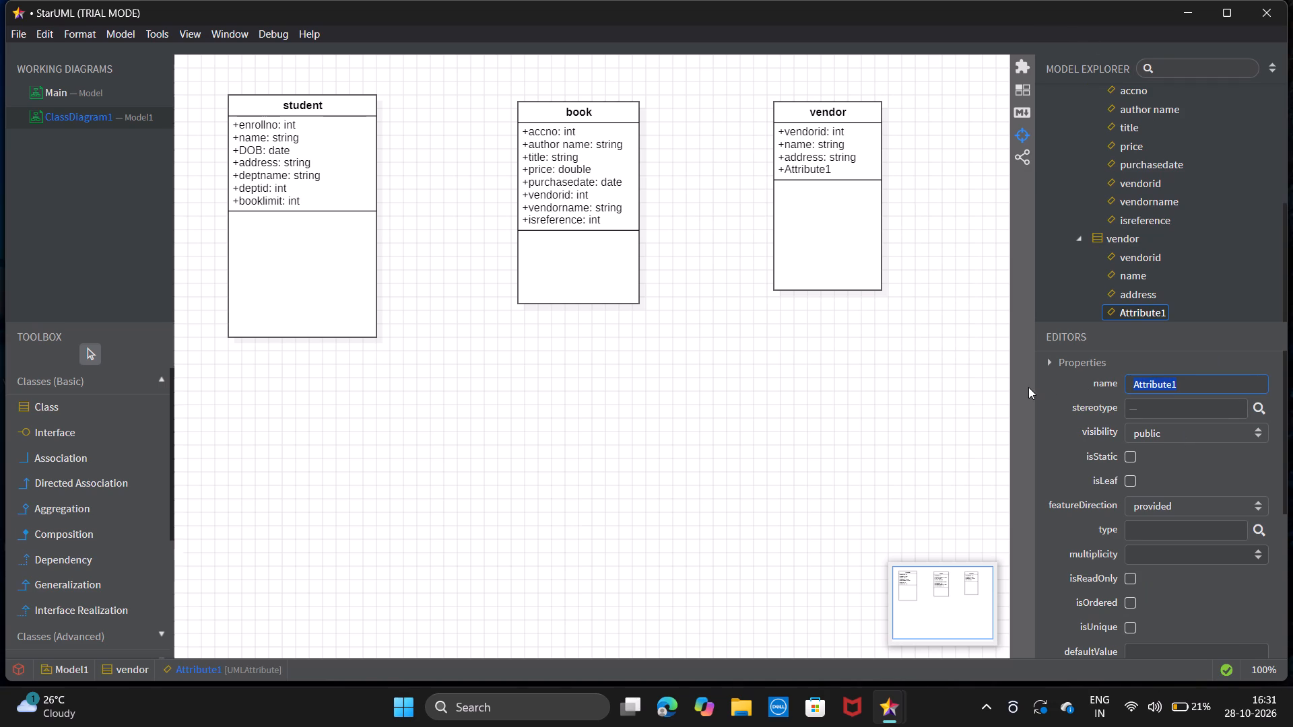
{"action": "left_click_drag", "start_coordinate": [1028, 387], "coordinate": [1029, 386]}
{"action": "key", "text": "BackSpace"}
{"action": "type", "text": "phone"}
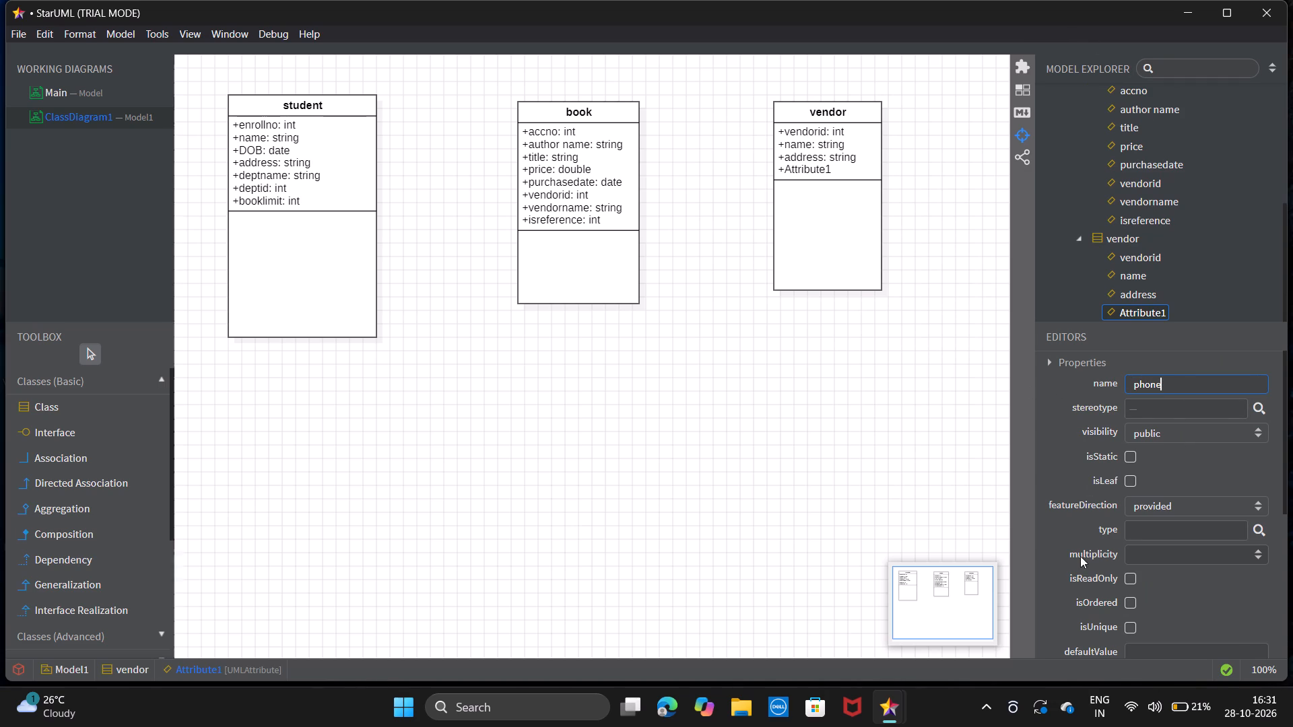
{"action": "double_click", "coordinate": [1150, 526]}
{"action": "type", "text": "long"}
{"action": "key", "text": "Return"}
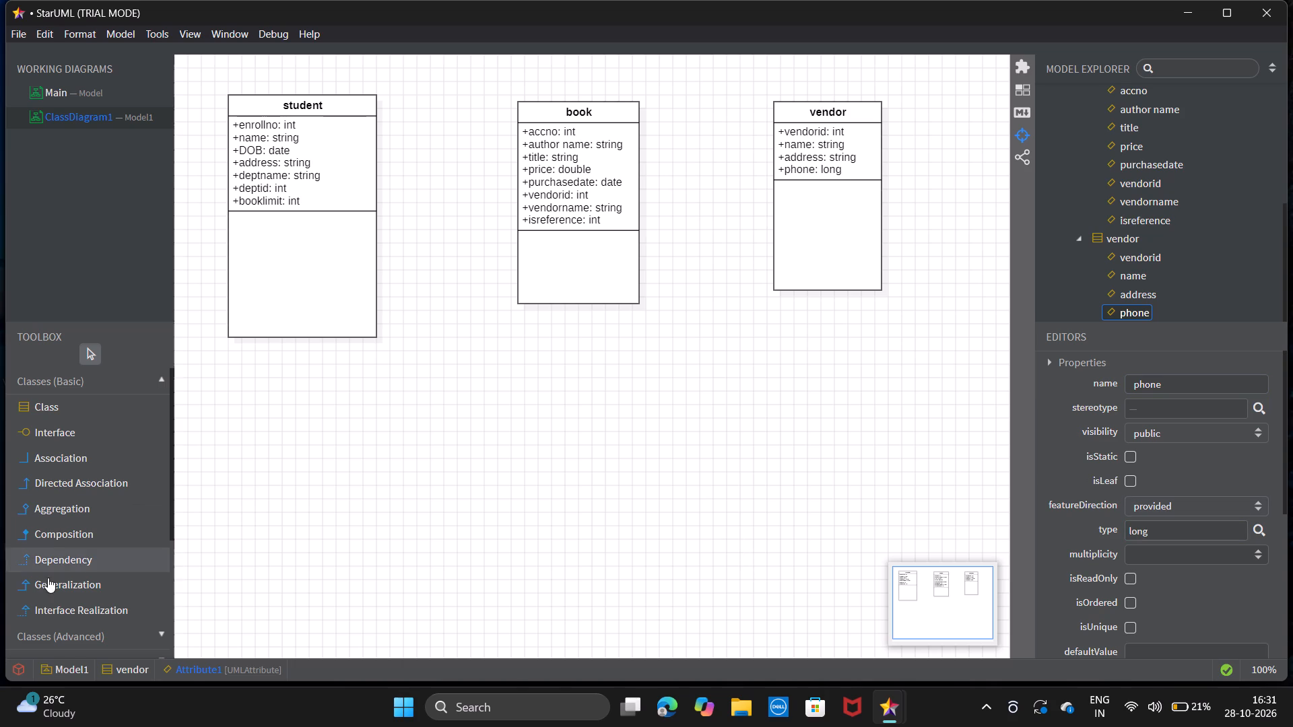
Draw a new class on the empty canvas below the "student" class and name it "return".
{"action": "left_click", "coordinate": [73, 406]}
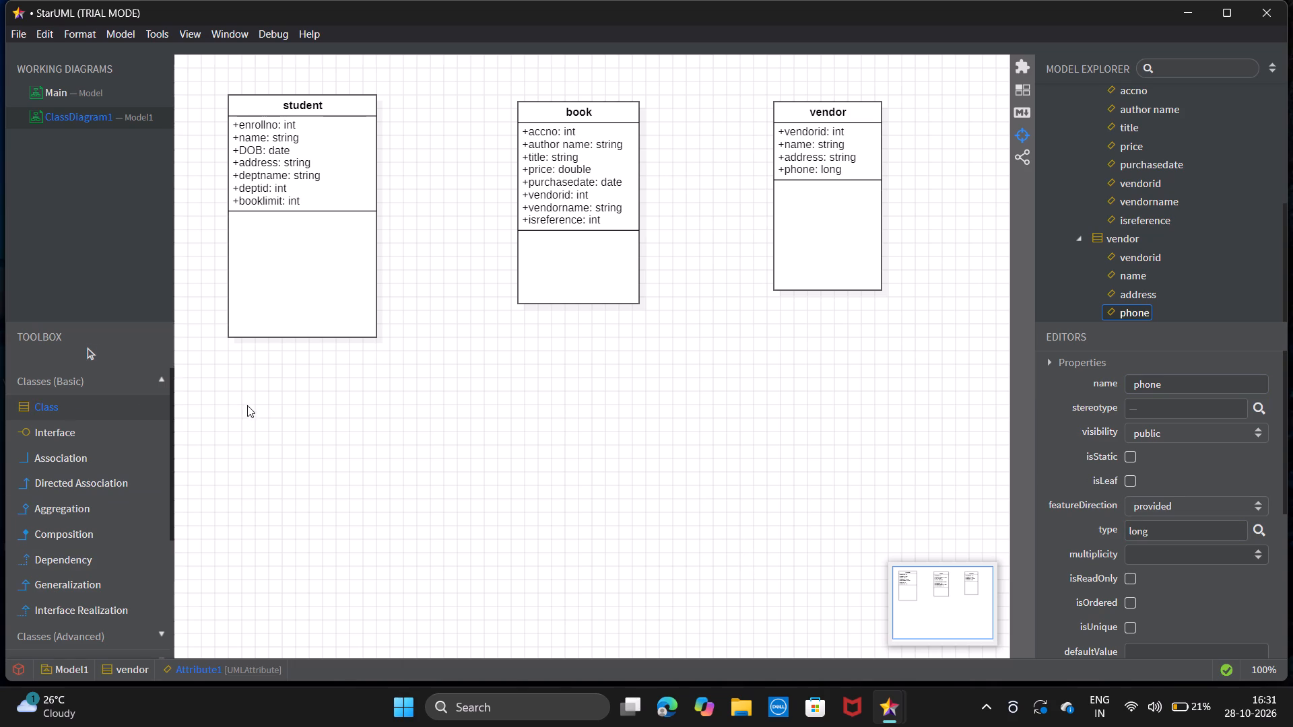
{"action": "left_click_drag", "start_coordinate": [295, 401], "coordinate": [444, 613]}
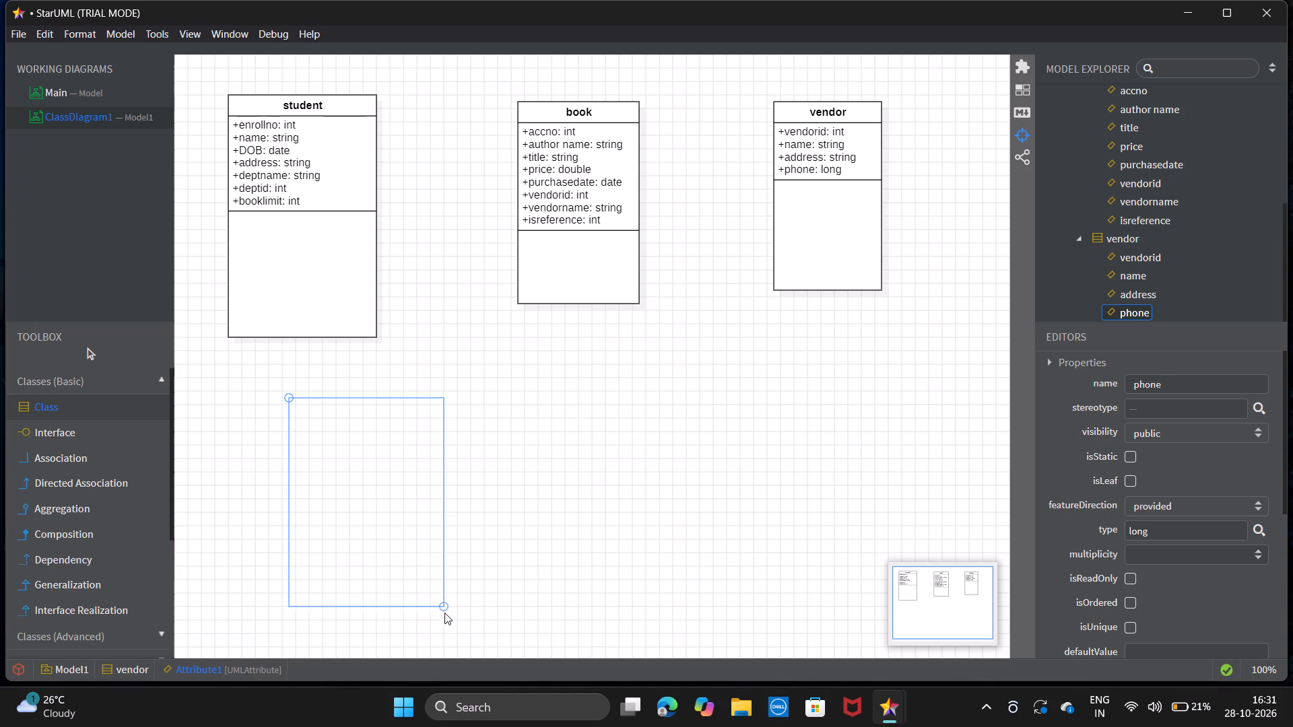
{"action": "left_click_drag", "start_coordinate": [444, 613], "coordinate": [445, 621]}
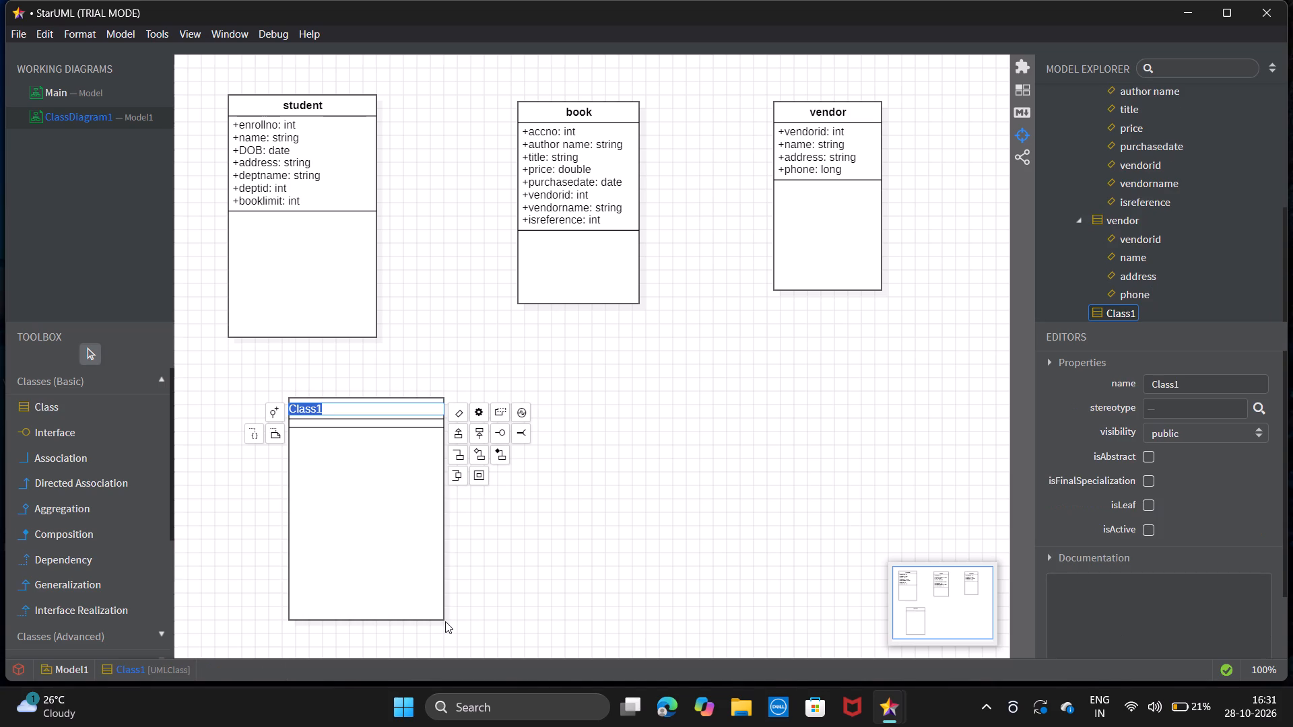
{"action": "type", "text": "return"}
{"action": "key", "text": "Return"}
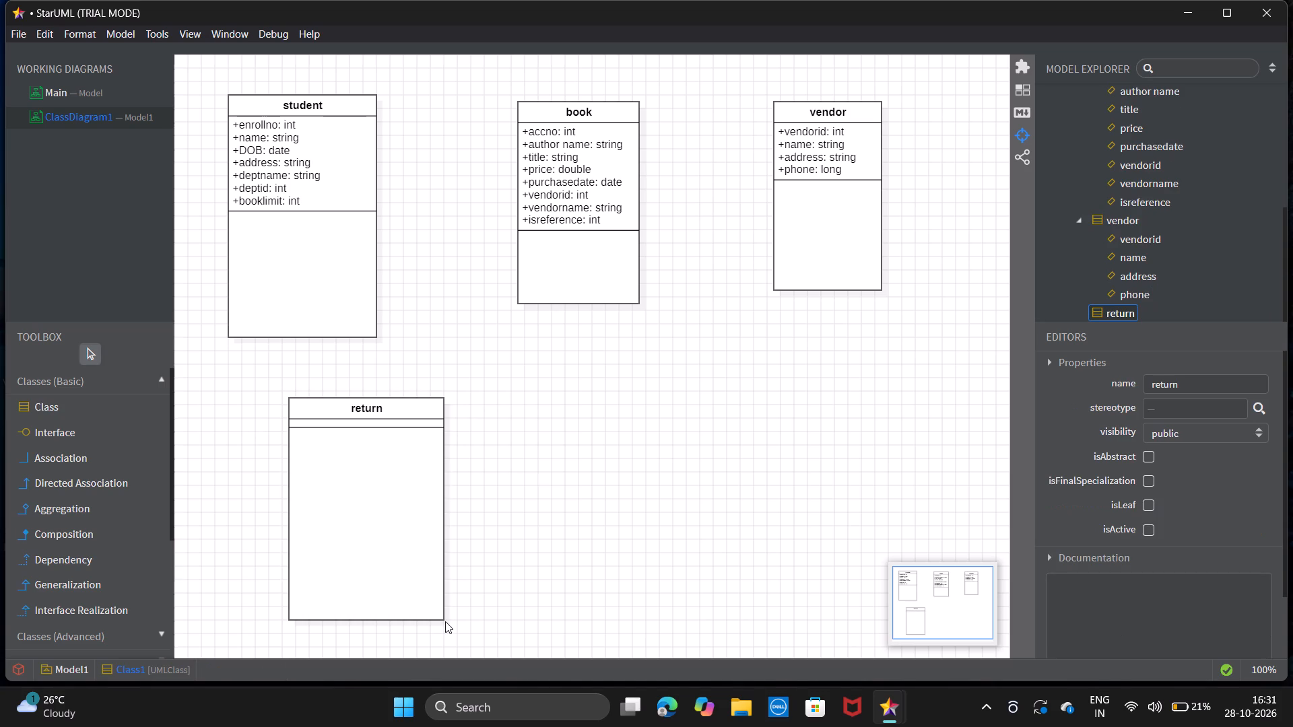
Add an attribute named "returnid" of type "int" to the "return" class.
{"action": "right_click", "coordinate": [396, 536]}
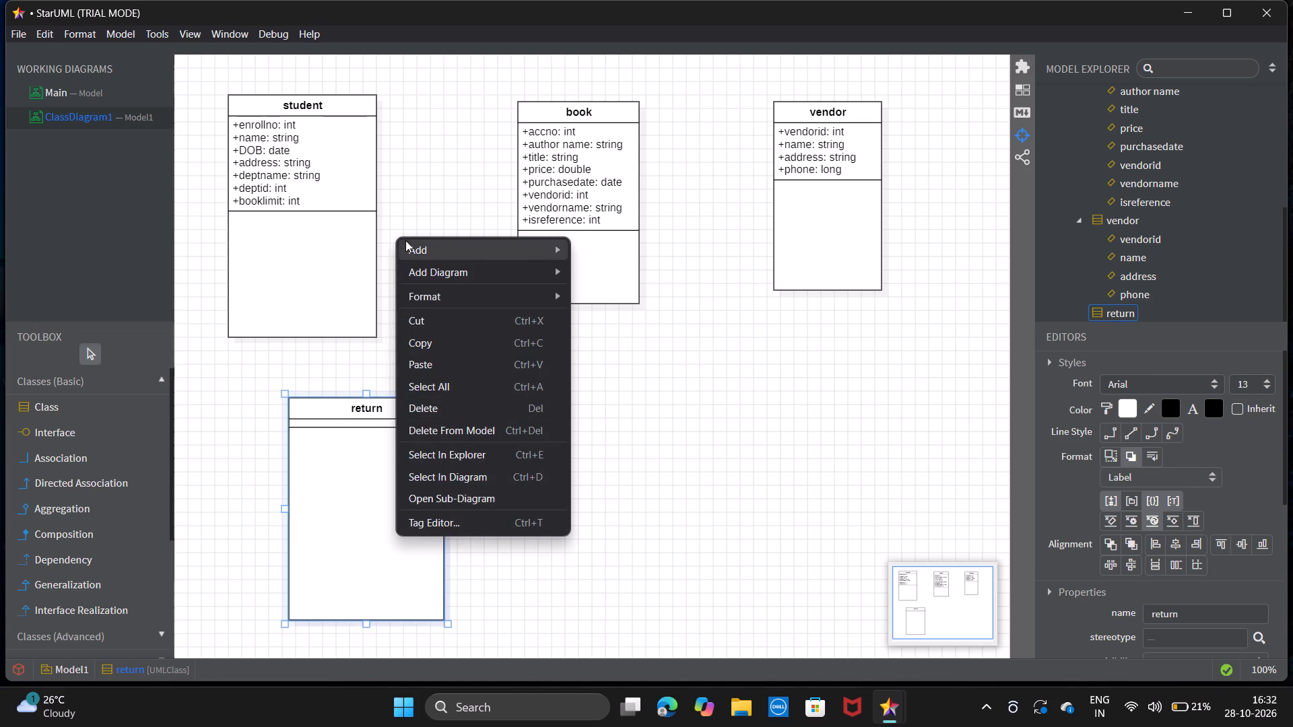
{"action": "left_click", "coordinate": [405, 240]}
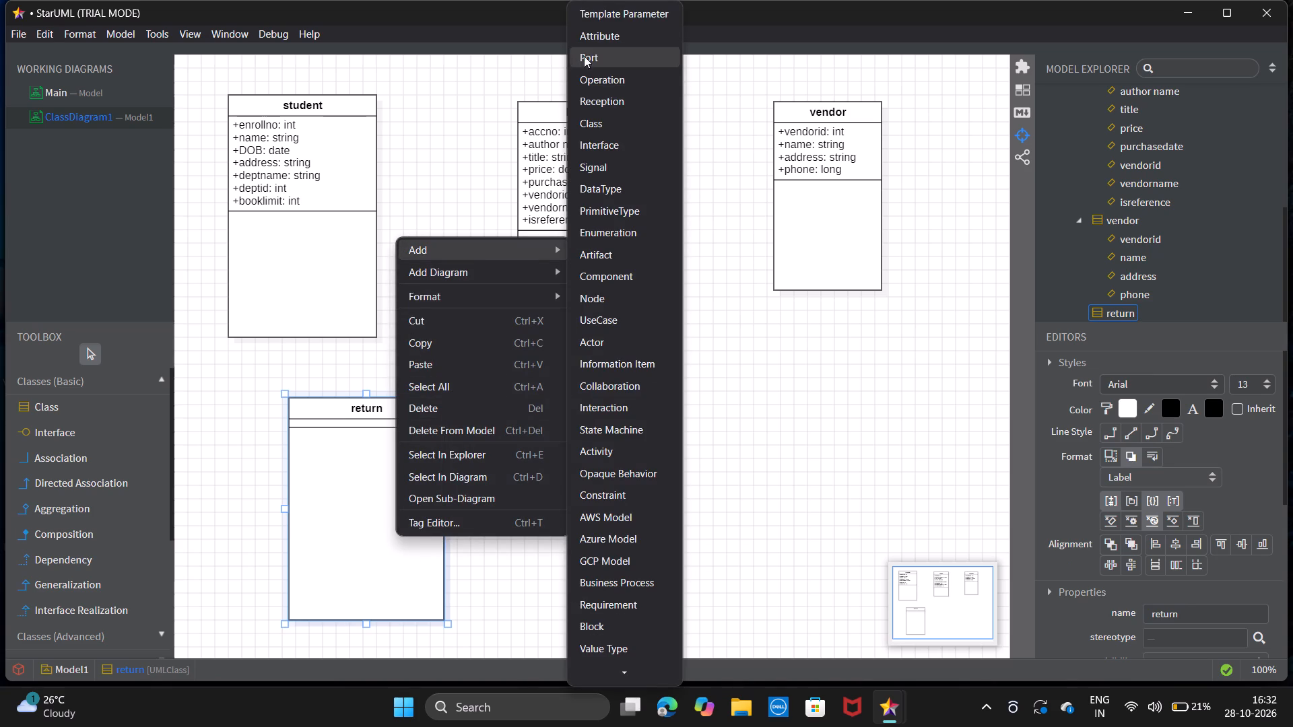
{"action": "left_click", "coordinate": [593, 38]}
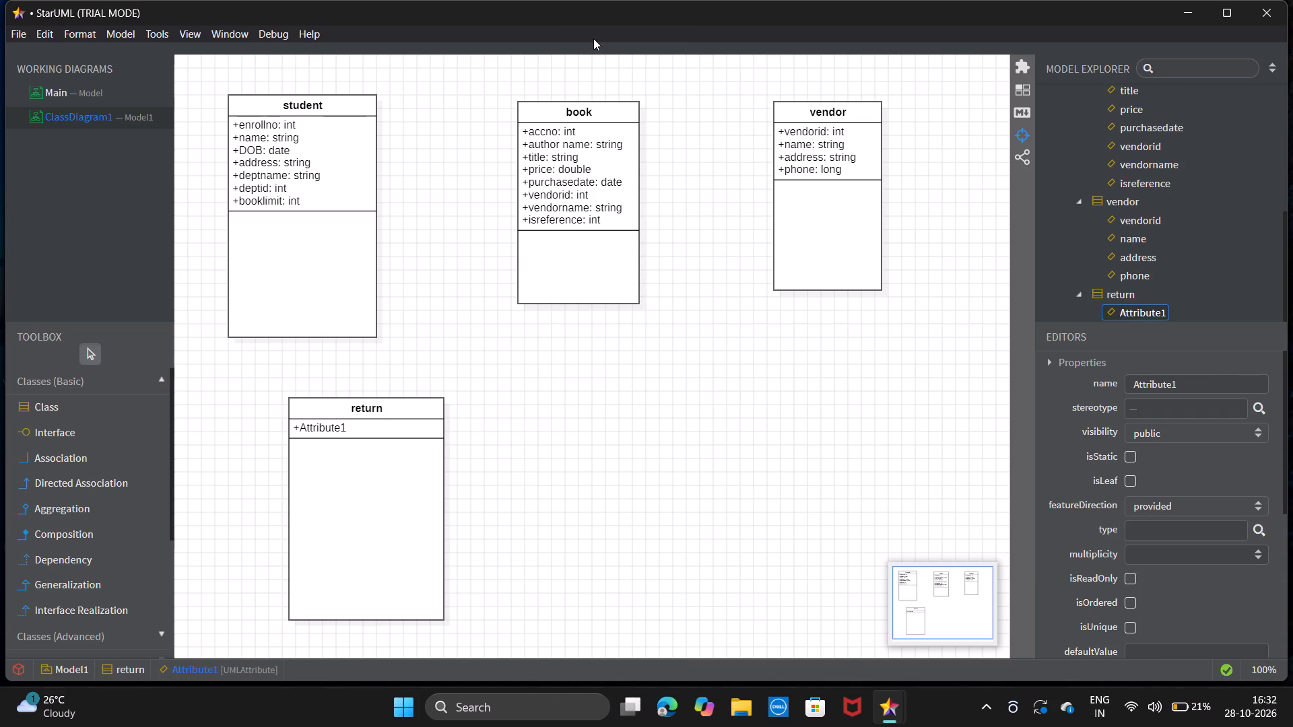
{"action": "left_click_drag", "start_coordinate": [1181, 384], "coordinate": [1109, 372]}
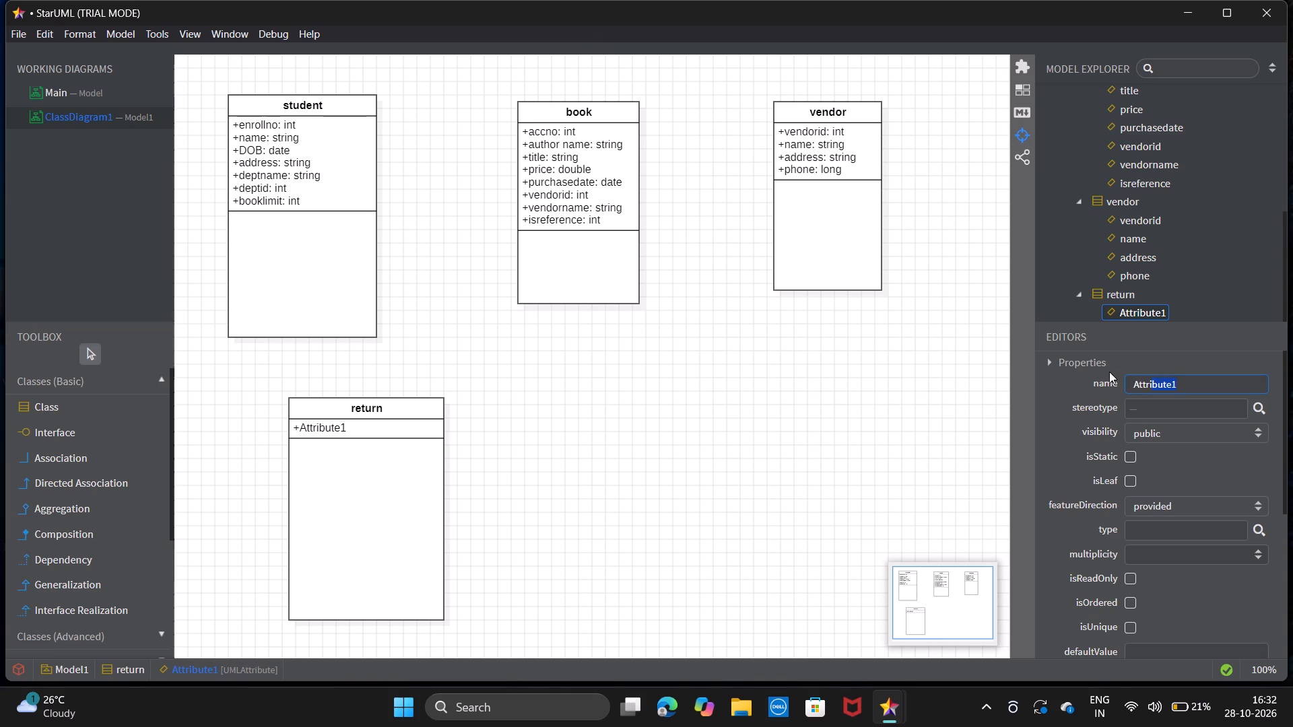
{"action": "left_click_drag", "start_coordinate": [1109, 372], "coordinate": [1110, 370]}
{"action": "key", "text": "BackSpace"}
{"action": "type", "text": "returnid"}
{"action": "left_click", "coordinate": [1189, 528]}
{"action": "left_click", "coordinate": [1189, 528]}
{"action": "type", "text": "int"}
{"action": "key", "text": "Return"}
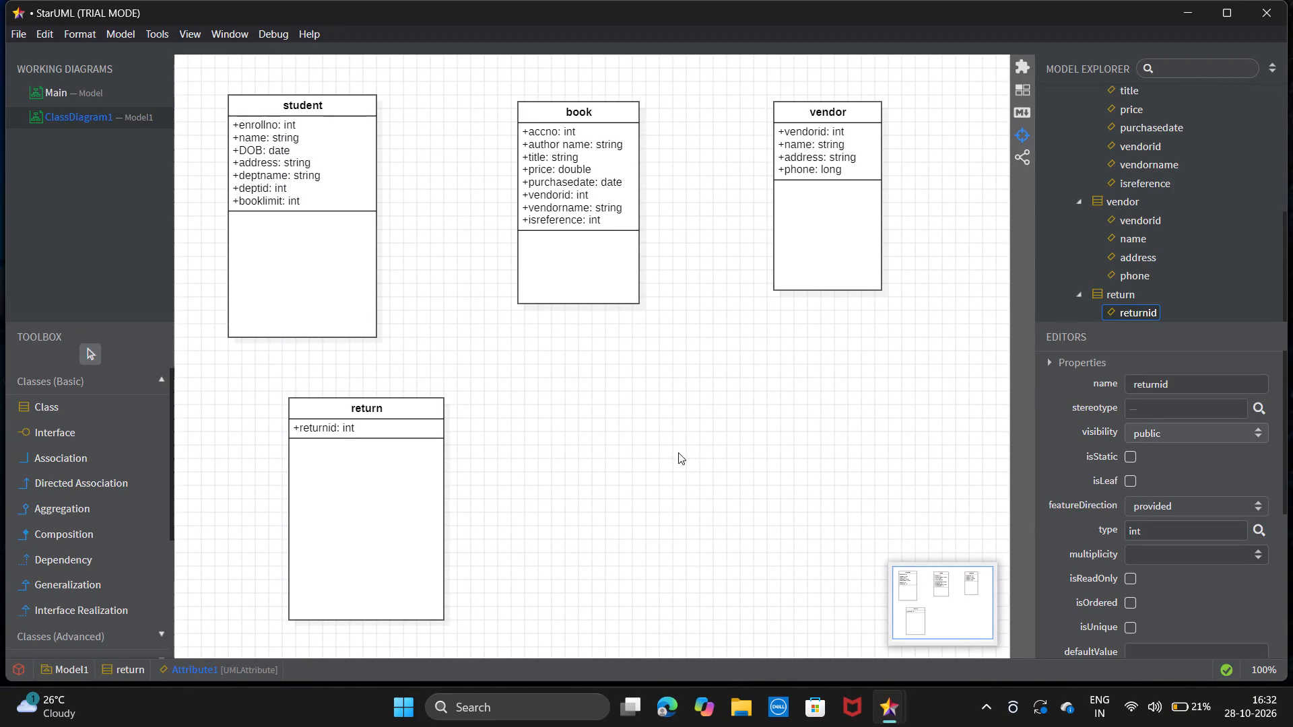
Add a second attribute to the "return" class, named "returndate" and of type "date".
{"action": "right_click", "coordinate": [438, 491]}
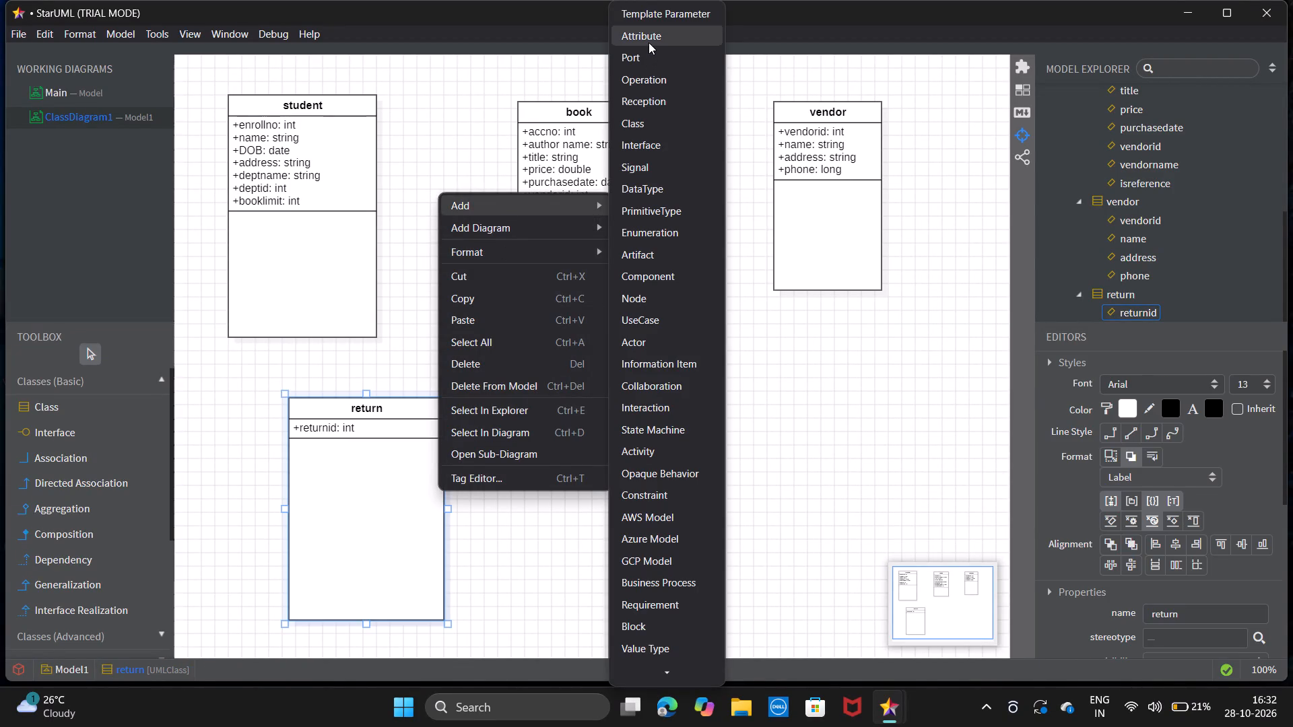
{"action": "left_click", "coordinate": [649, 42]}
{"action": "left_click_drag", "start_coordinate": [1211, 377], "coordinate": [908, 386]}
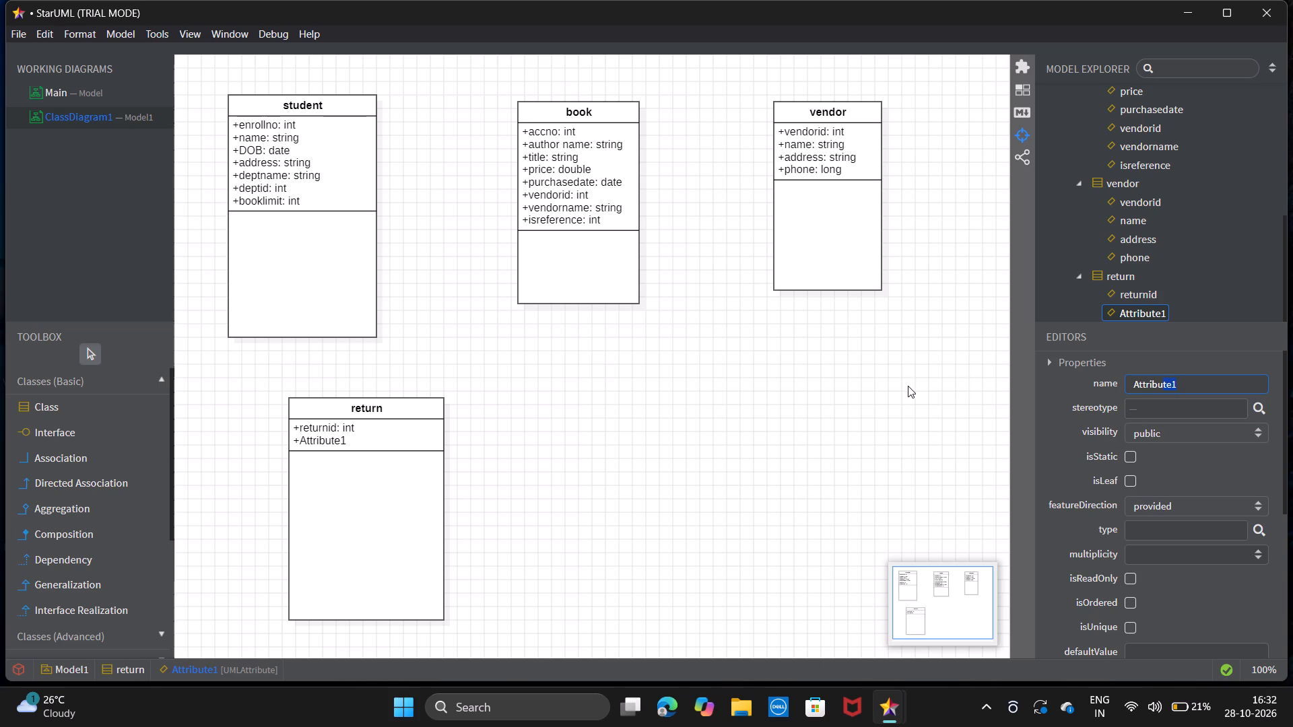
{"action": "left_click_drag", "start_coordinate": [908, 386], "coordinate": [908, 385]}
{"action": "key", "text": "BackSpace"}
{"action": "type", "text": "returndate"}
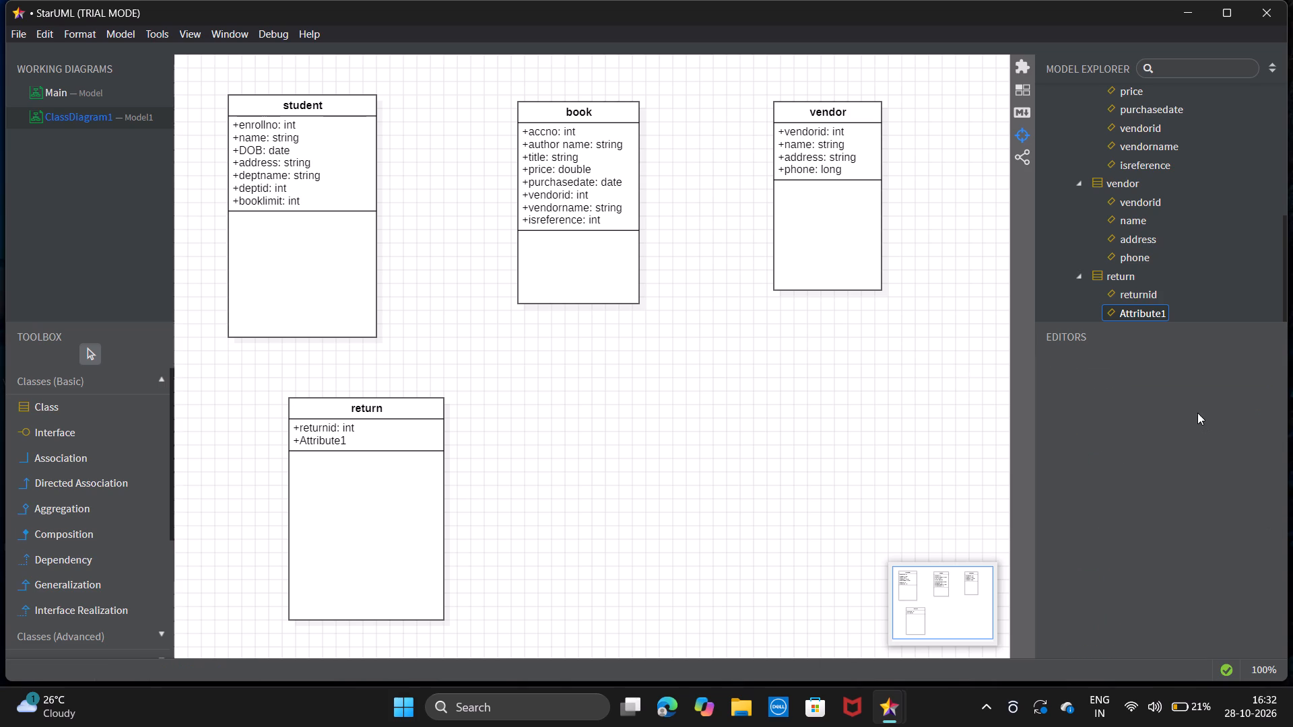
{"action": "left_click", "coordinate": [851, 504]}
{"action": "scroll", "coordinate": [1164, 317], "scroll_direction": "down", "scroll_amount": 2}
{"action": "scroll", "coordinate": [1165, 243], "scroll_direction": "down", "scroll_amount": 1}
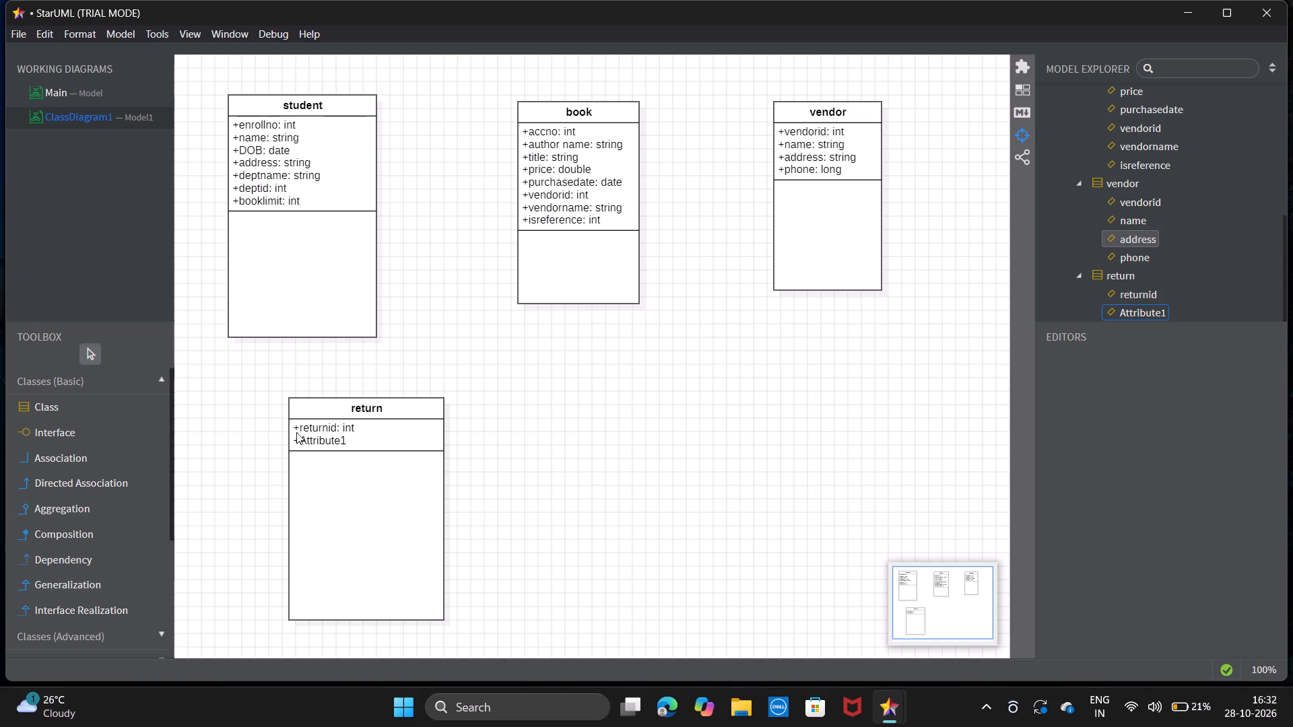
{"action": "right_click", "coordinate": [425, 464]}
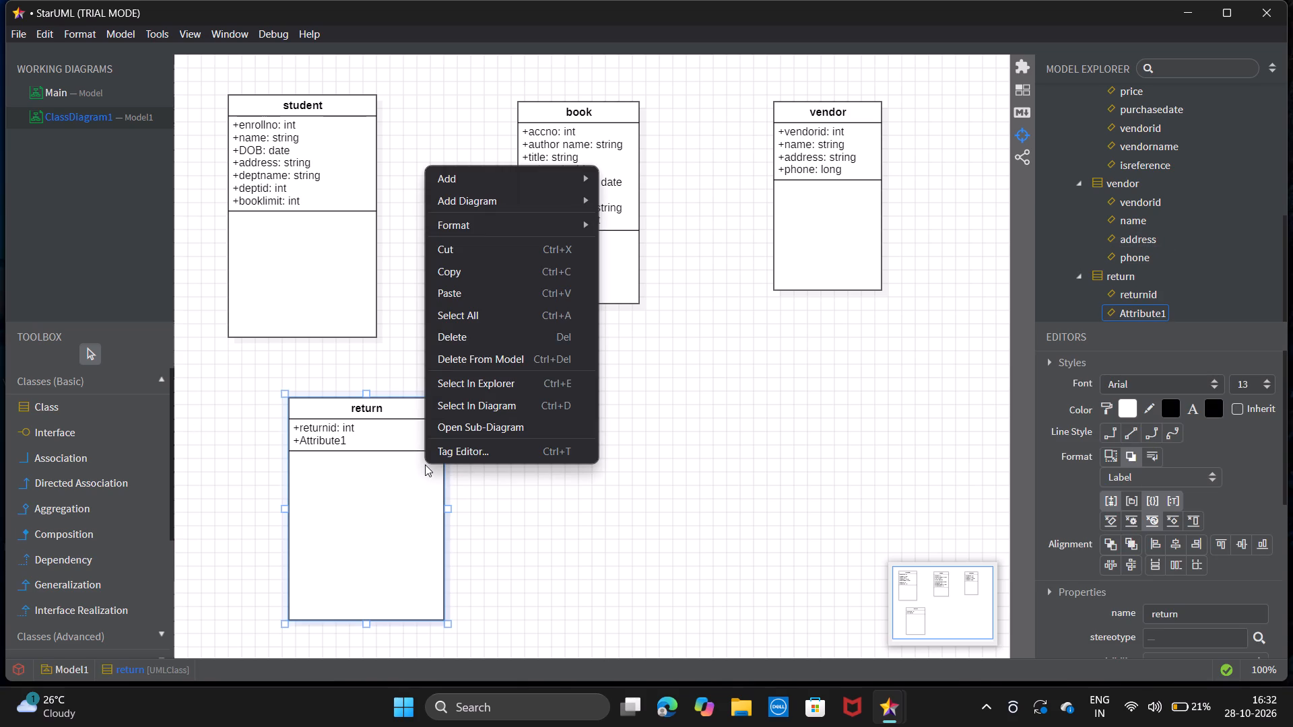
{"action": "left_click", "coordinate": [1129, 314]}
{"action": "left_click_drag", "start_coordinate": [1181, 384], "coordinate": [1121, 388]}
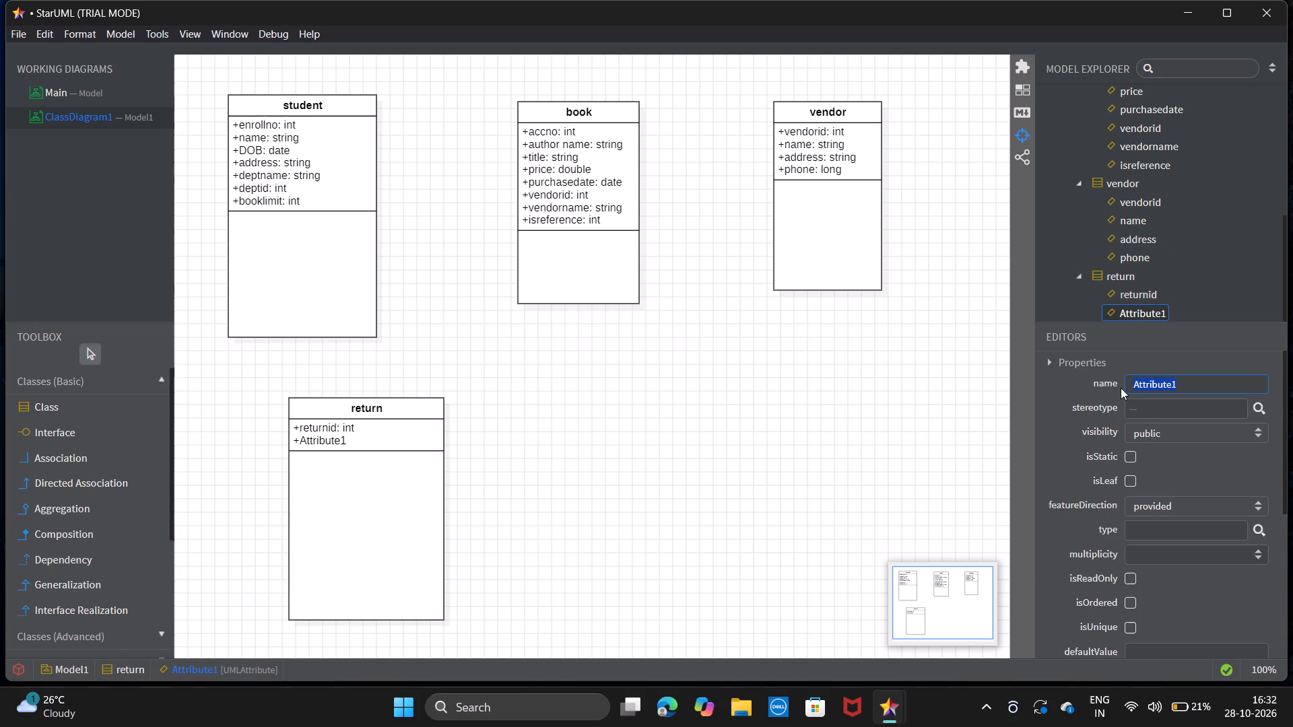
{"action": "key", "text": "BackSpace"}
{"action": "type", "text": "returndate"}
{"action": "double_click", "coordinate": [1171, 539]}
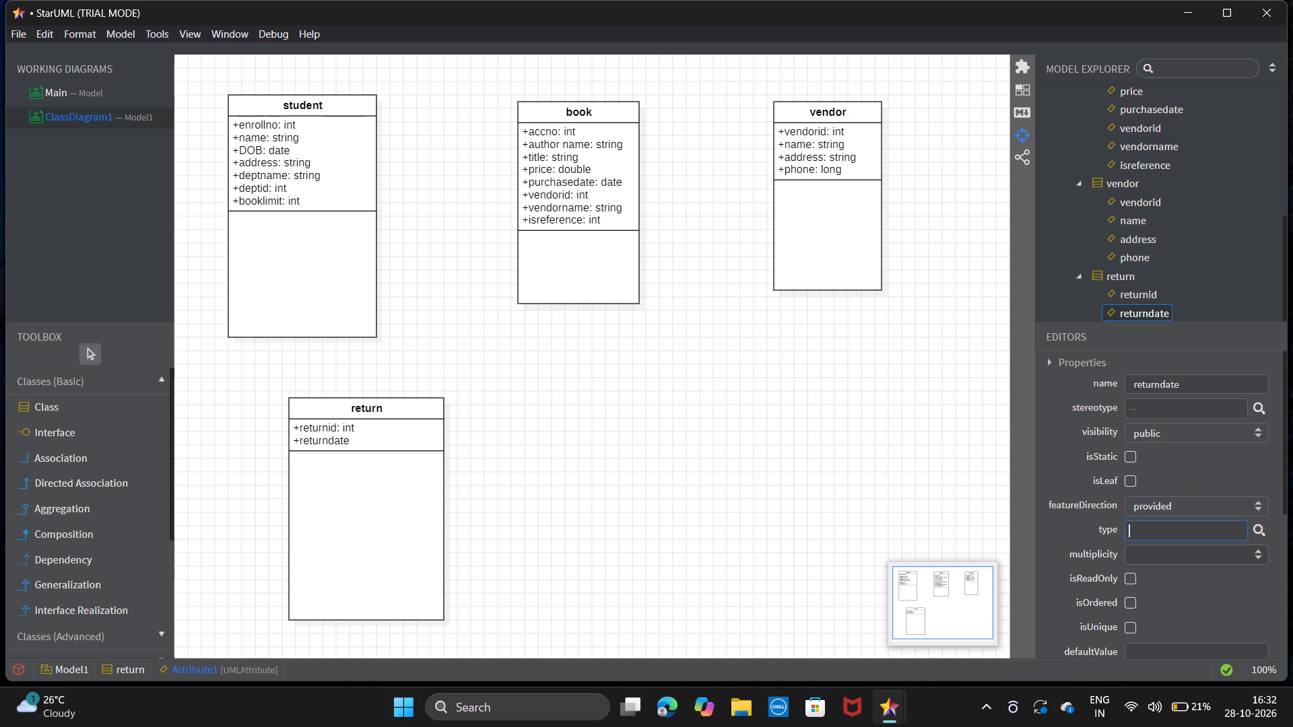
{"action": "type", "text": "date"}
{"action": "key", "text": "Return"}
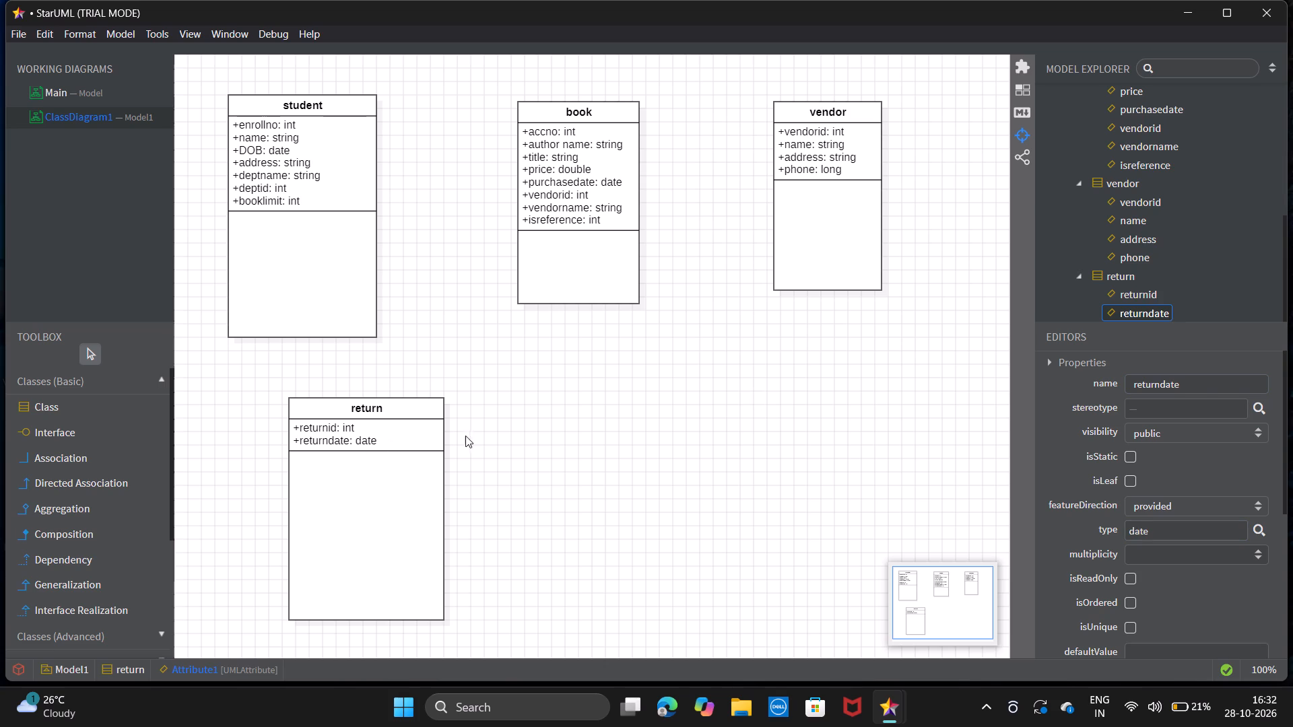
Add a third attribute to the "return" class, named "accno" and of type "int".
{"action": "right_click", "coordinate": [444, 489]}
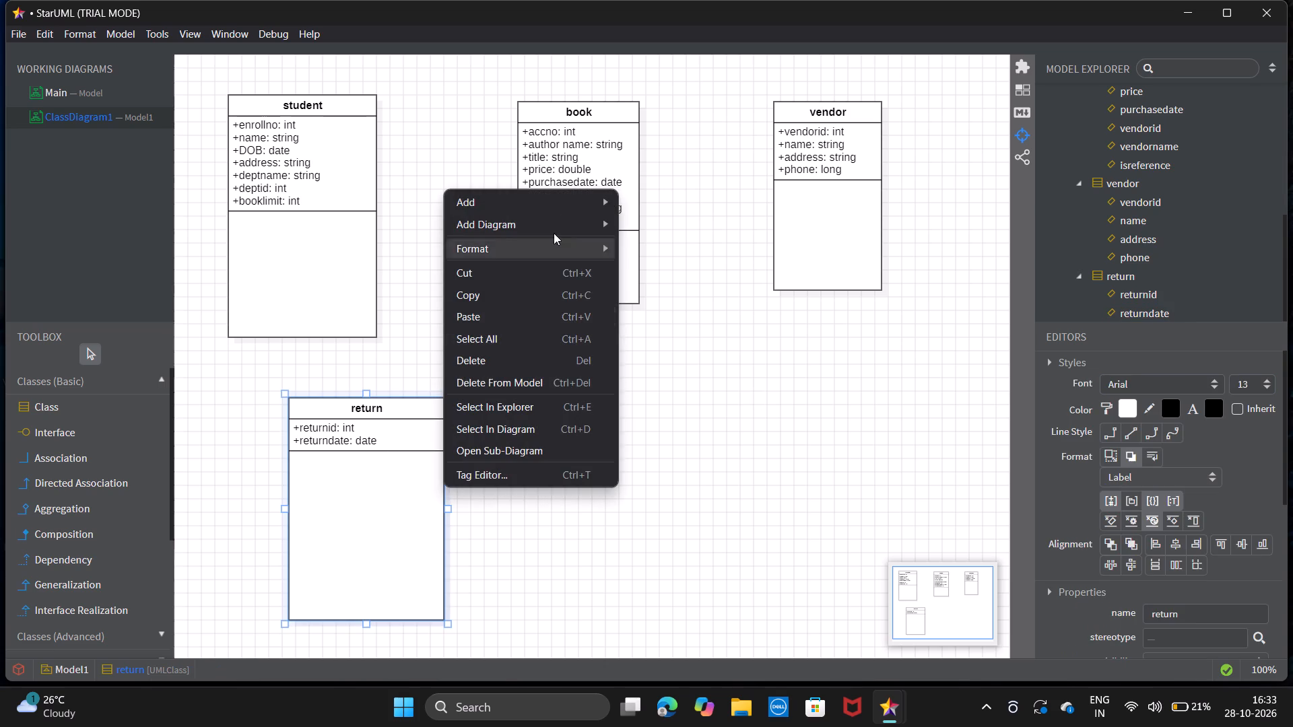
{"action": "left_click", "coordinate": [655, 40]}
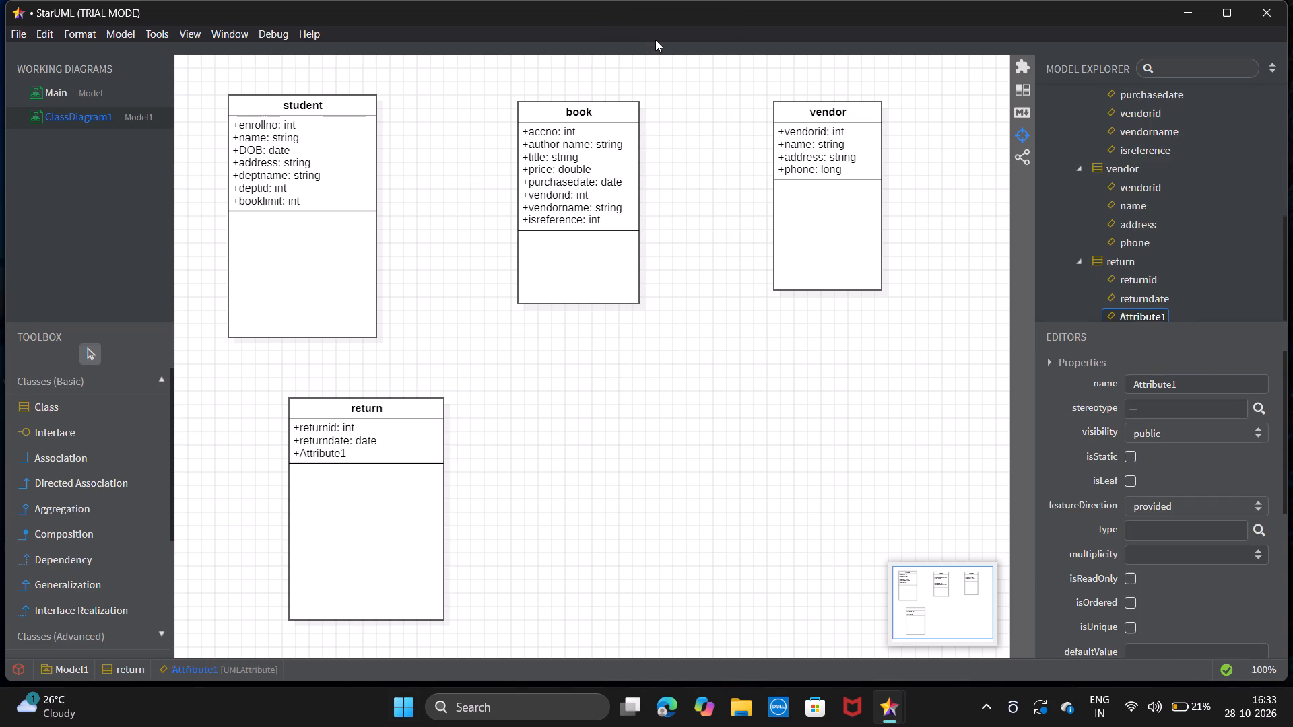
{"action": "left_click_drag", "start_coordinate": [1192, 383], "coordinate": [1127, 386]}
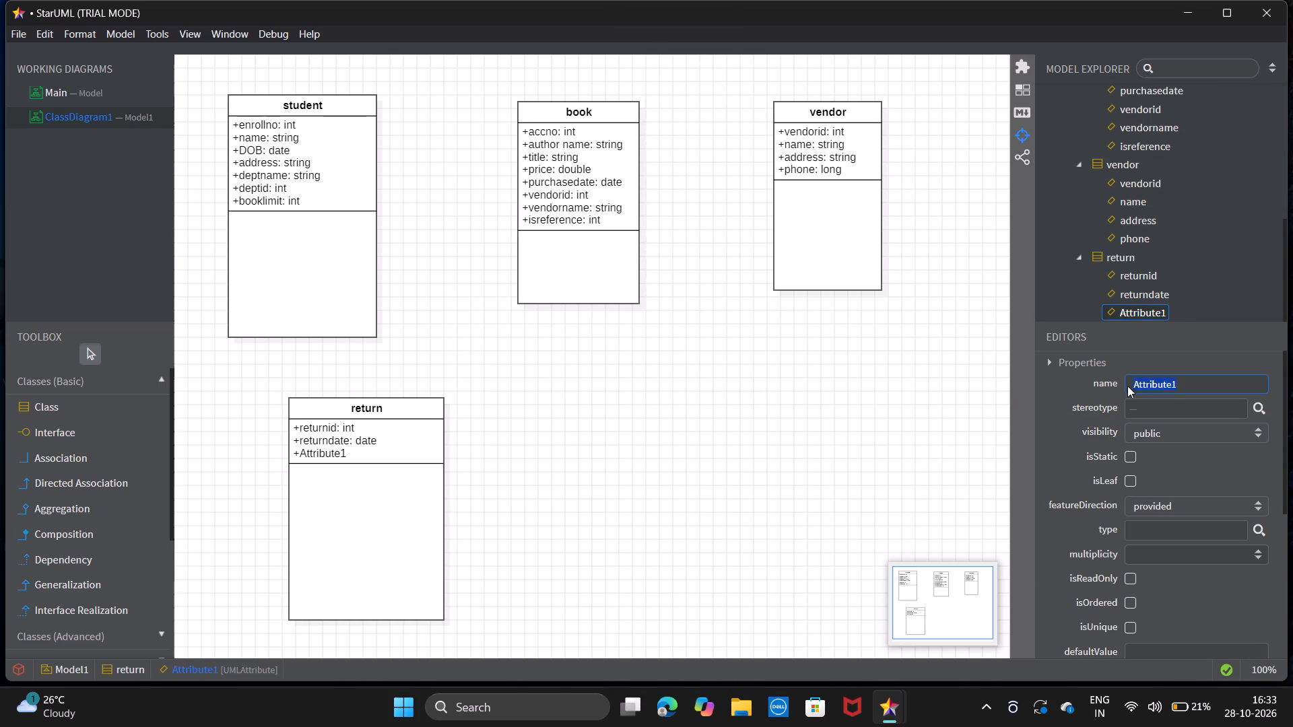
{"action": "left_click_drag", "start_coordinate": [1127, 386], "coordinate": [1084, 384]}
{"action": "key", "text": "BackSpace"}
{"action": "type", "text": "acc"}
{"action": "type", "text": "no"}
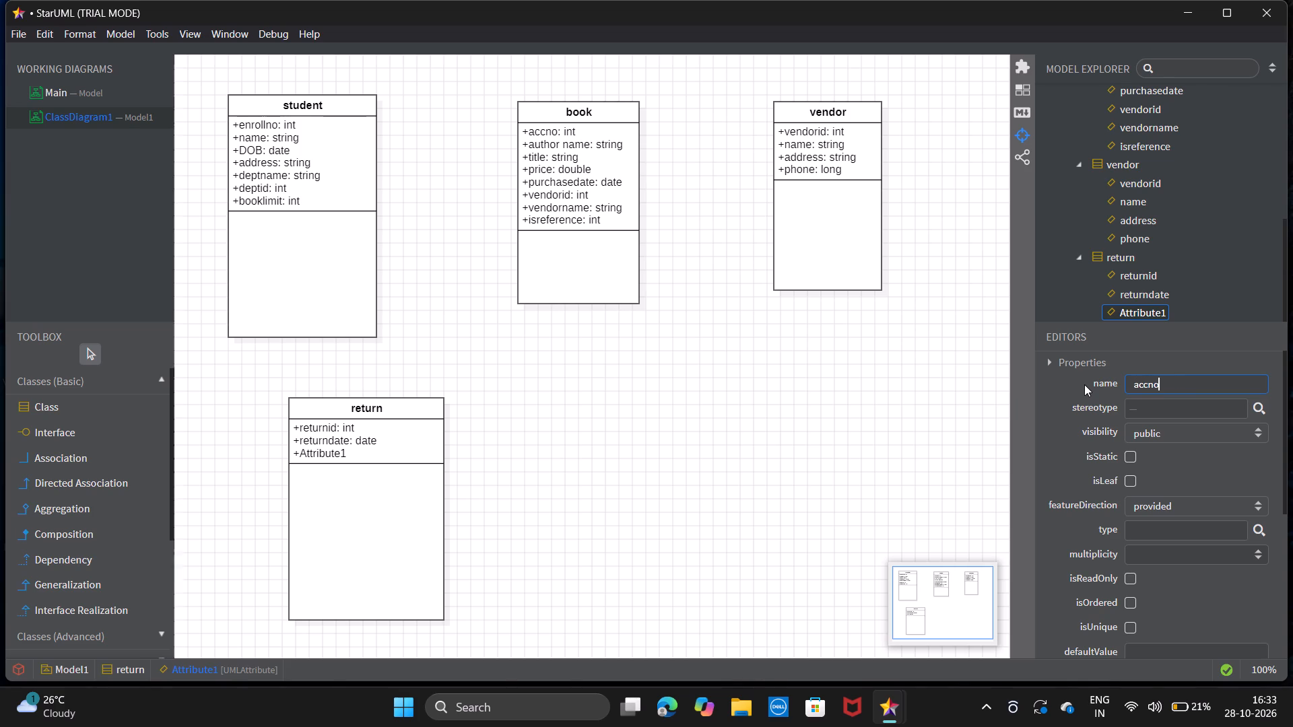
{"action": "left_click", "coordinate": [1162, 525]}
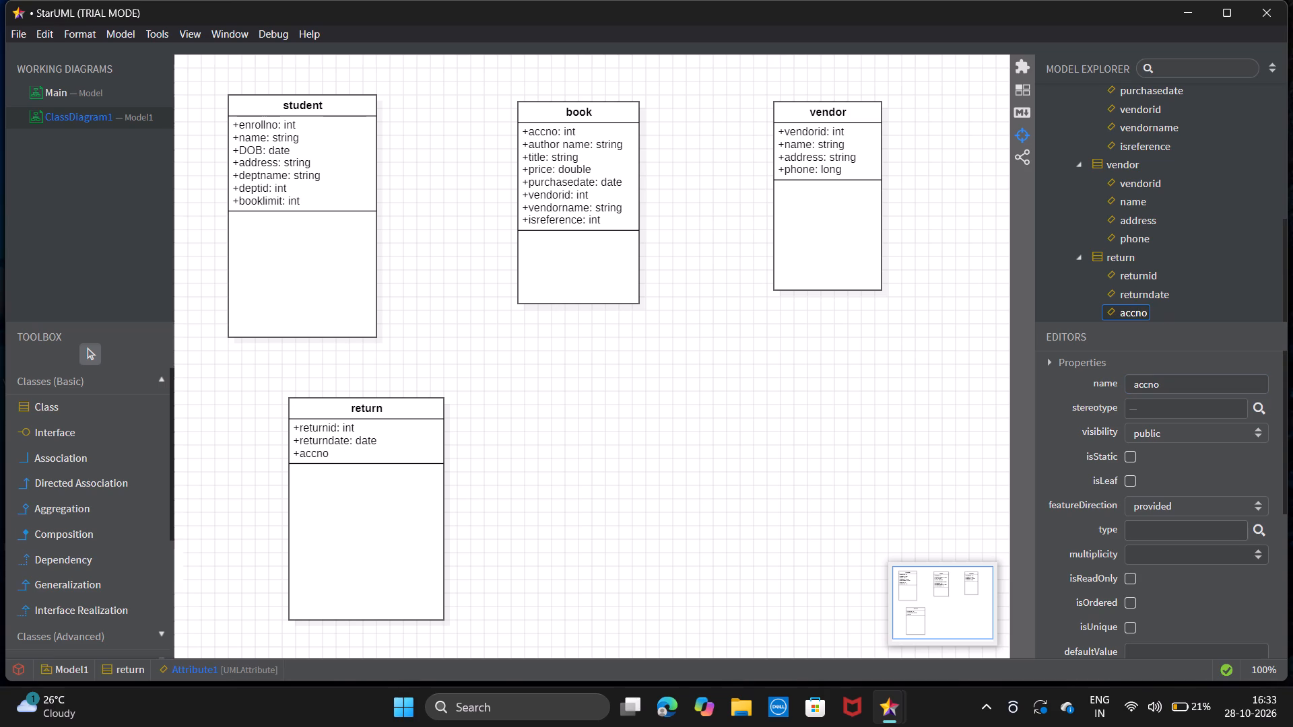
{"action": "left_click", "coordinate": [1162, 525]}
{"action": "type", "text": "int"}
{"action": "key", "text": "Return"}
Add an attribute named "title" of type "string" to the "return" class.
{"action": "right_click", "coordinate": [413, 473]}
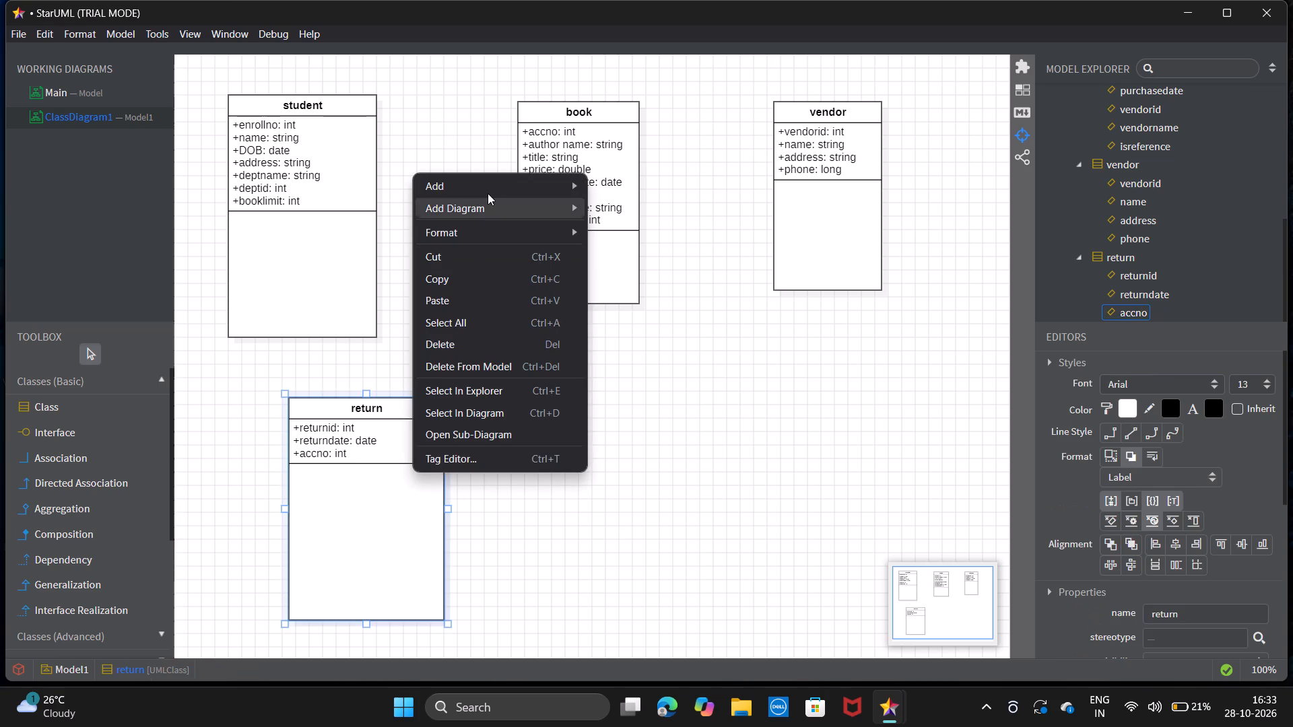
{"action": "left_click", "coordinate": [644, 30]}
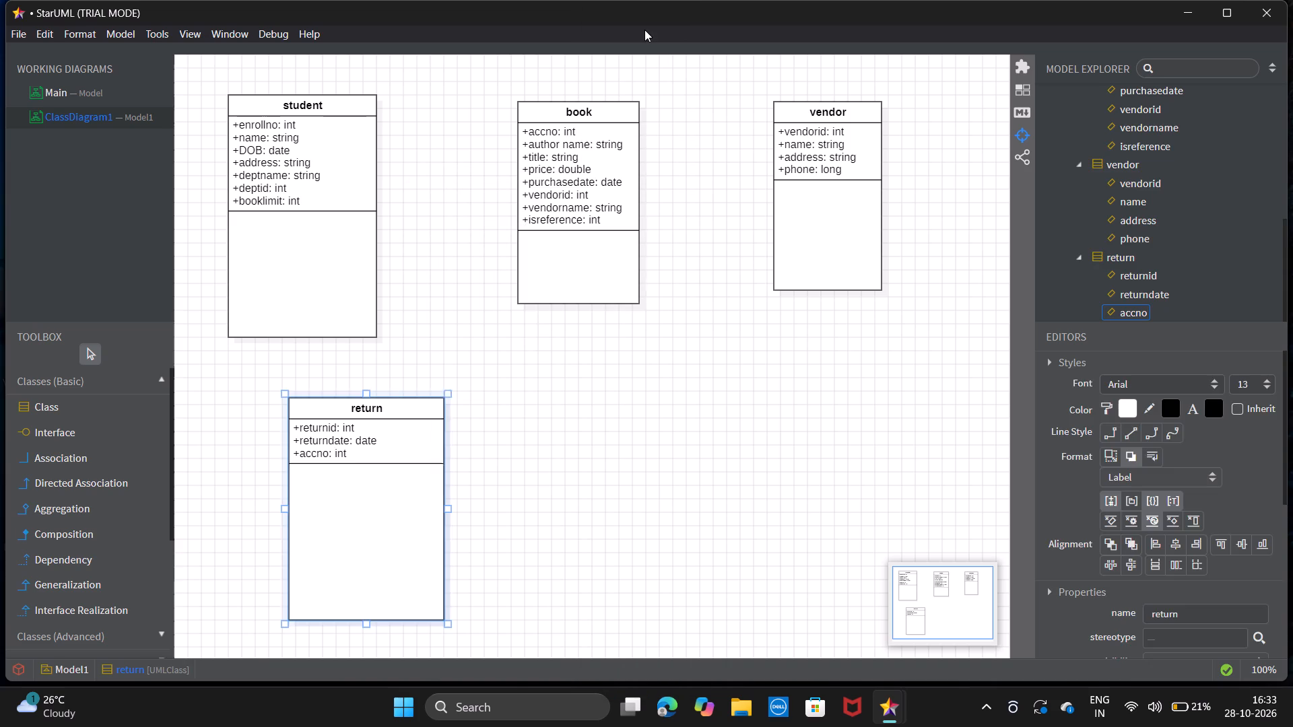
{"action": "left_click_drag", "start_coordinate": [1194, 380], "coordinate": [1049, 367]}
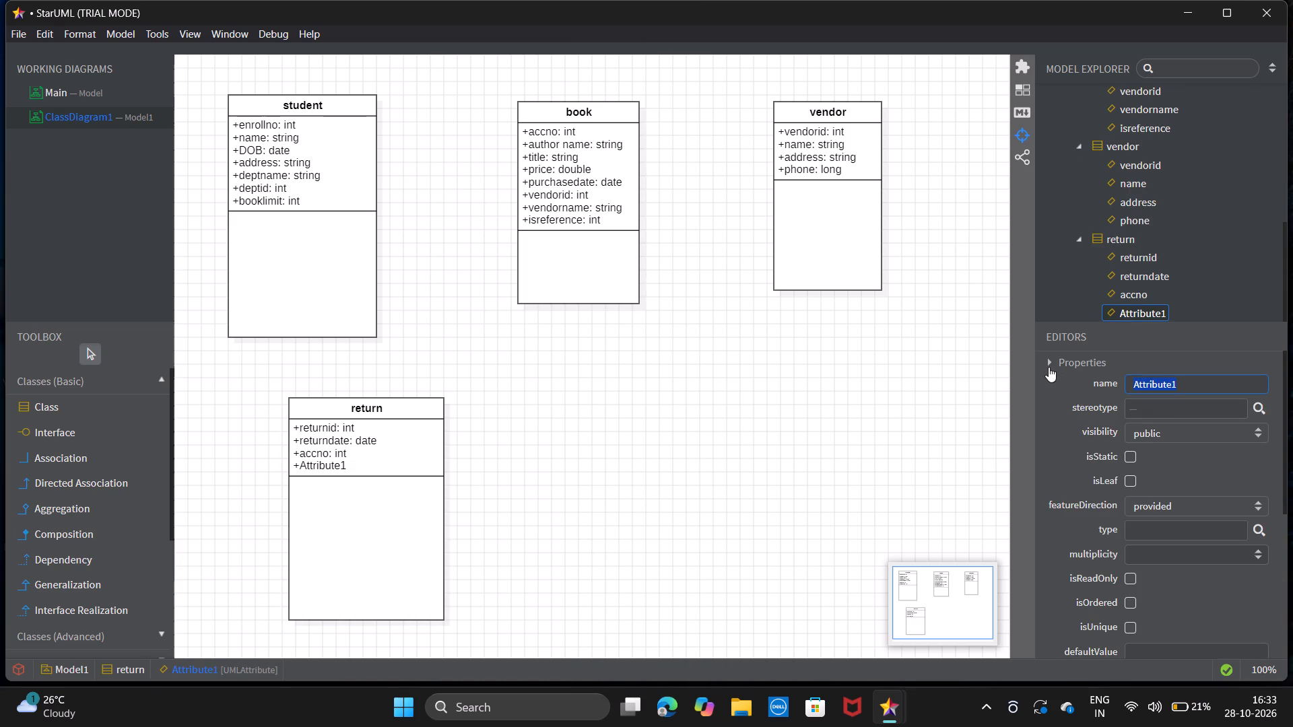
{"action": "key", "text": "BackSpace"}
{"action": "type", "text": "title"}
{"action": "double_click", "coordinate": [1141, 535]}
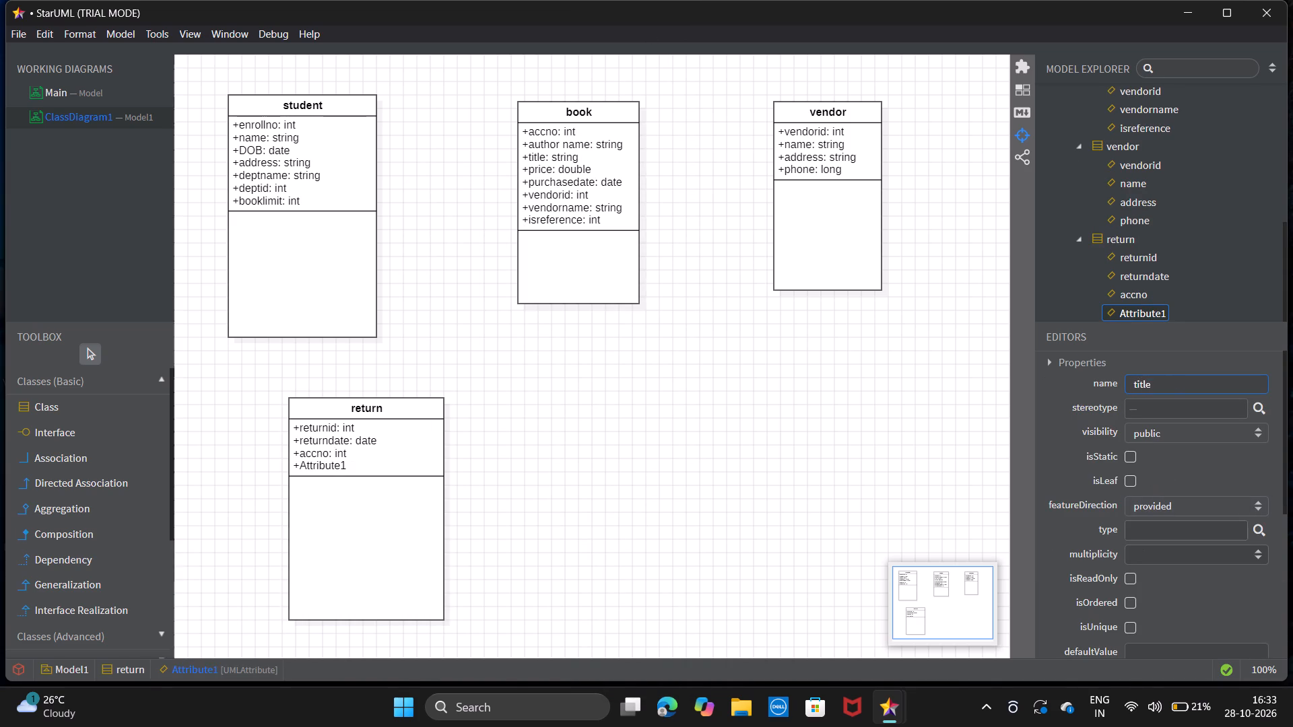
{"action": "type", "text": "string"}
{"action": "key", "text": "Return"}
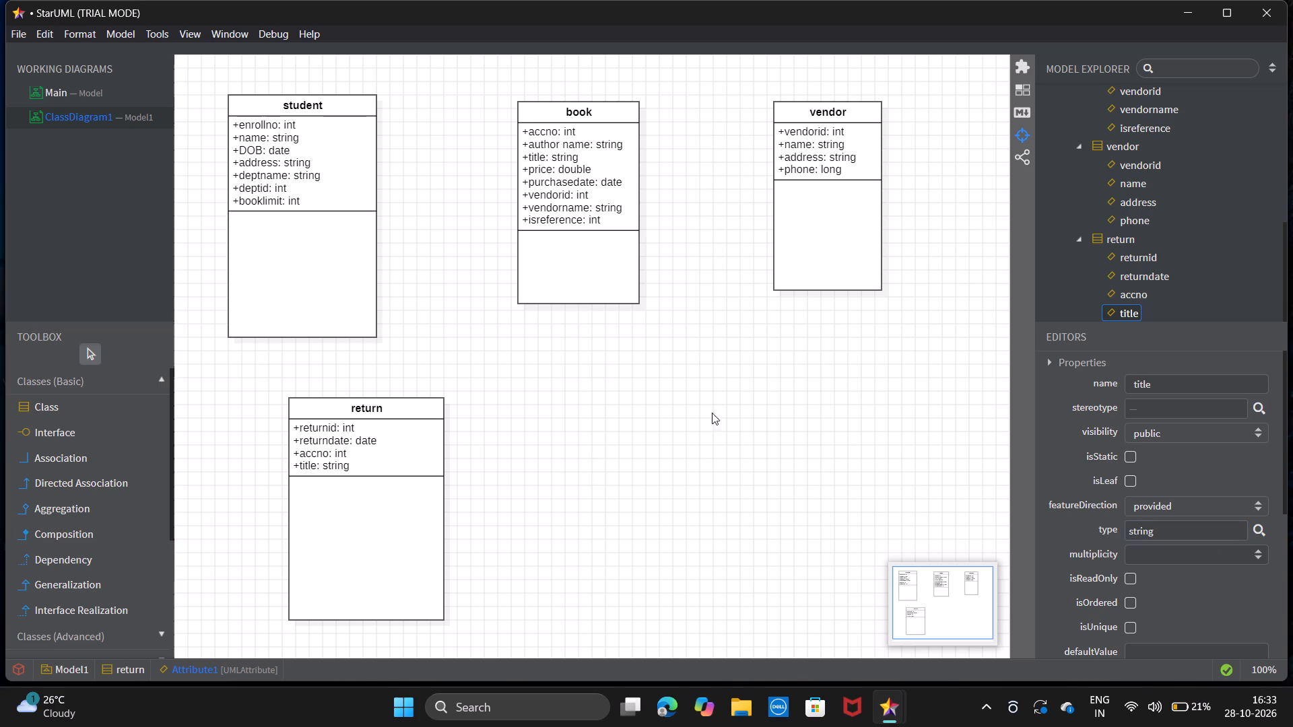
Add an attribute named "enrollno" of type "int" to the "return" class.
{"action": "right_click", "coordinate": [432, 446]}
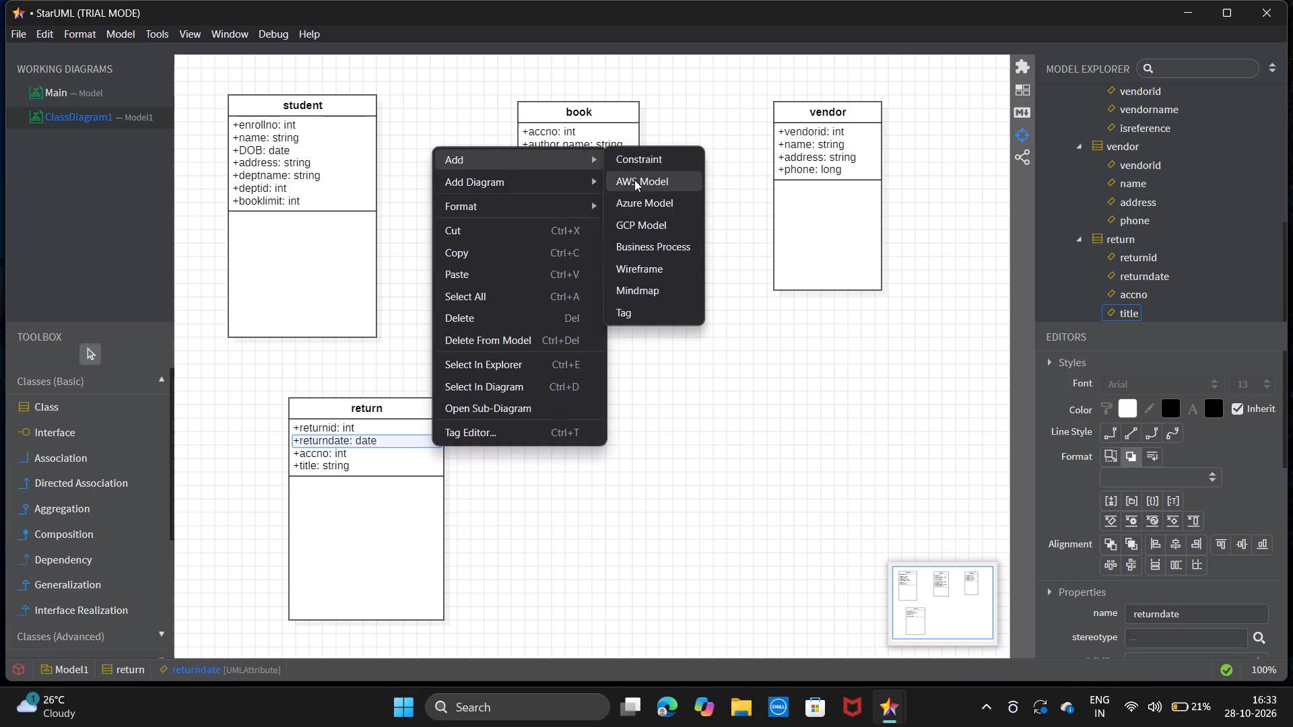
{"action": "left_click", "coordinate": [432, 532]}
{"action": "left_click", "coordinate": [432, 532]}
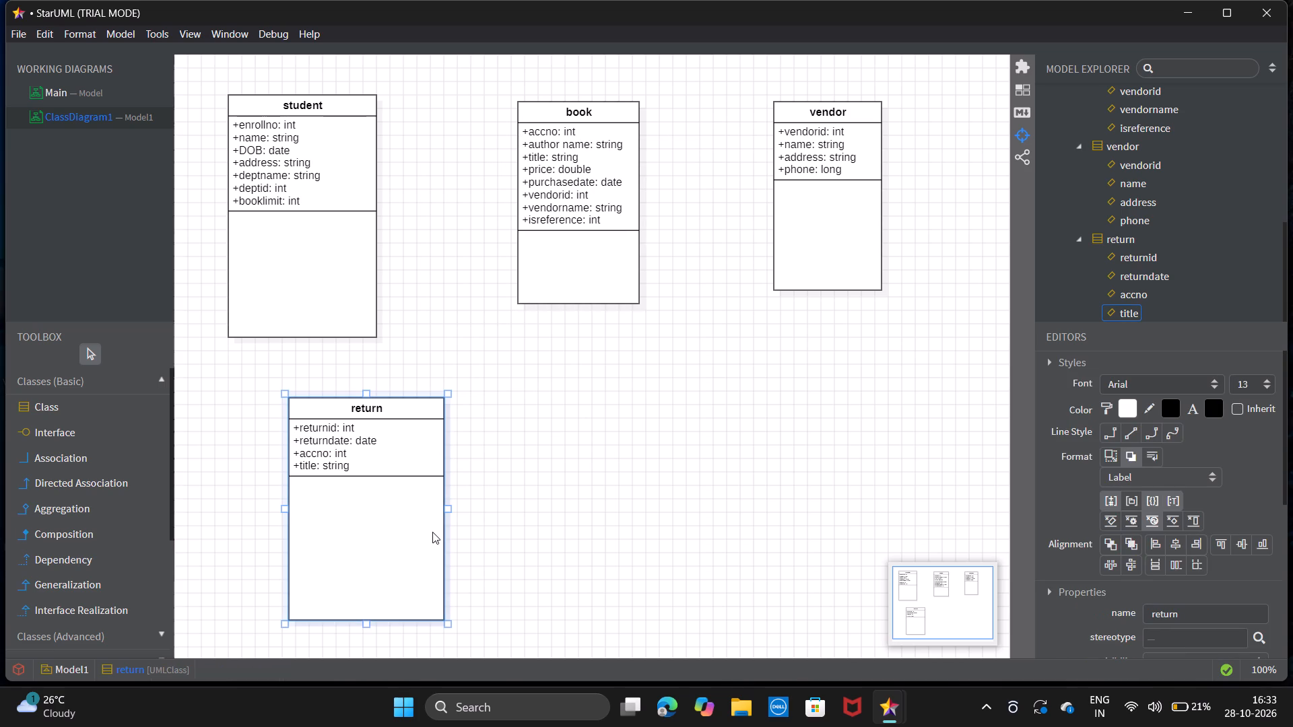
{"action": "right_click", "coordinate": [432, 532]}
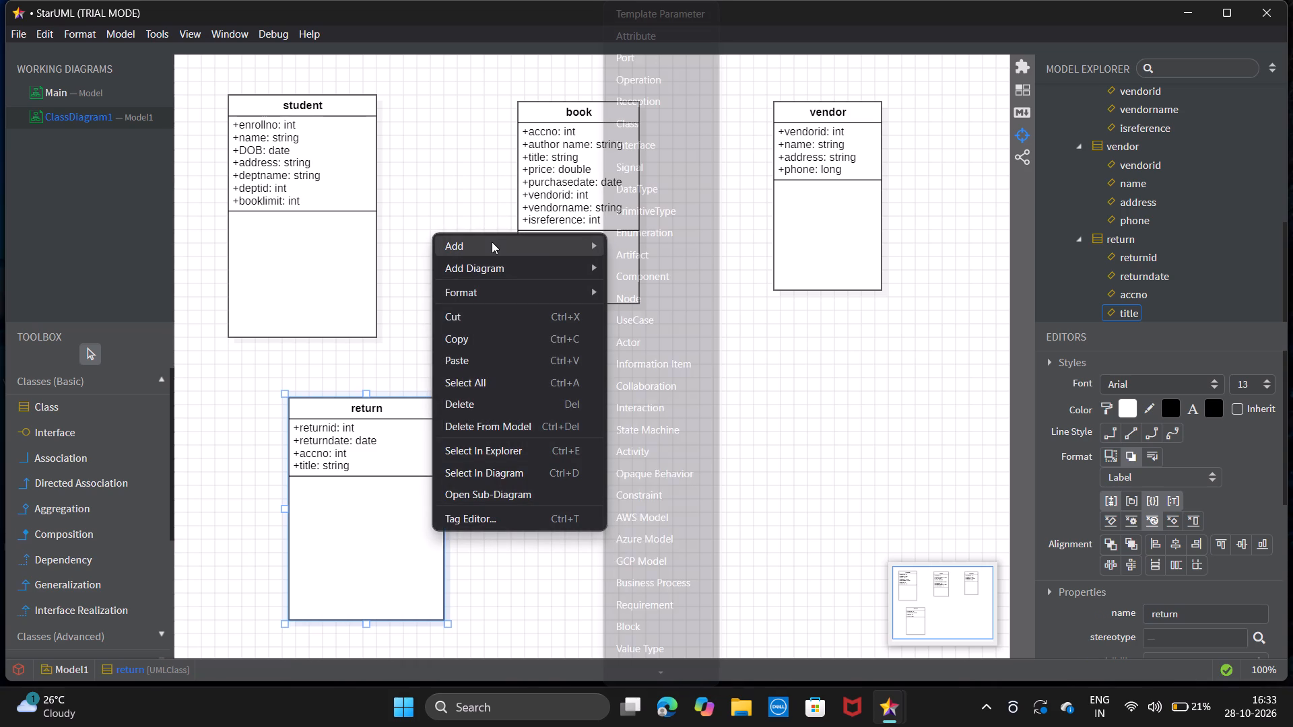
{"action": "left_click", "coordinate": [675, 38]}
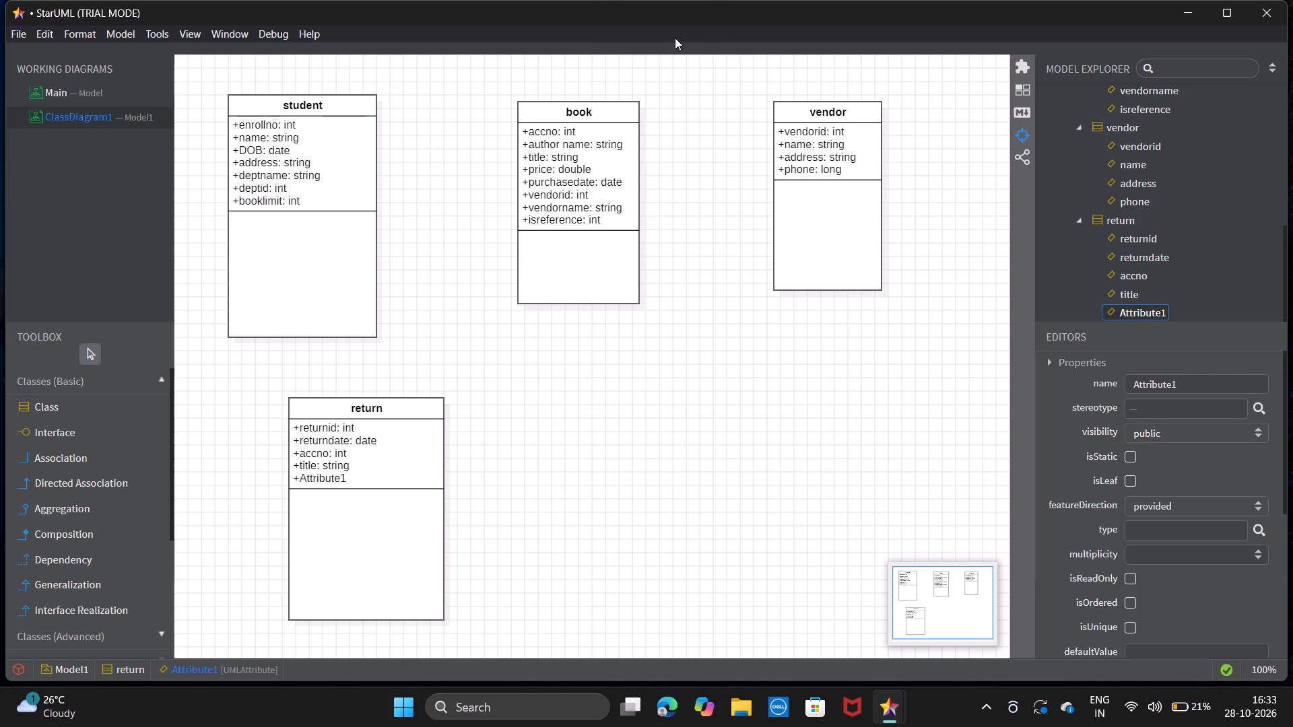
{"action": "left_click_drag", "start_coordinate": [1187, 384], "coordinate": [1084, 396]}
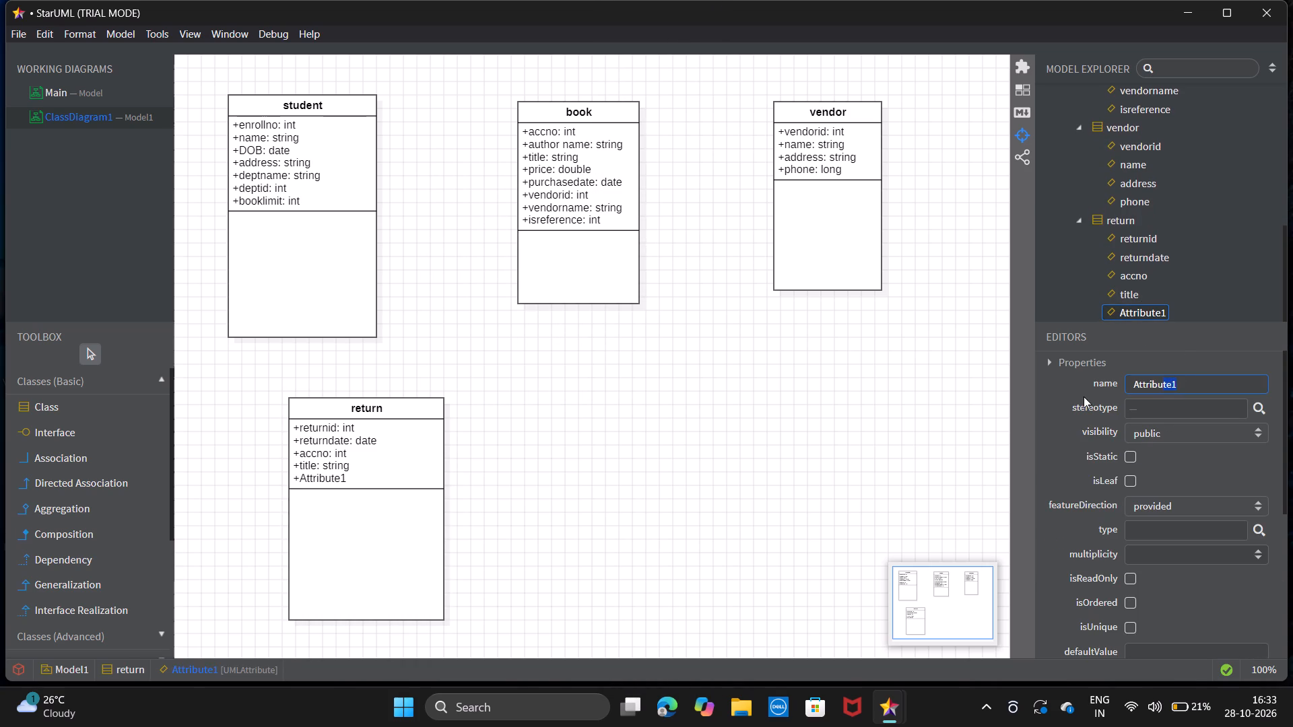
{"action": "left_click_drag", "start_coordinate": [1084, 396], "coordinate": [1054, 396]}
{"action": "key", "text": "BackSpace"}
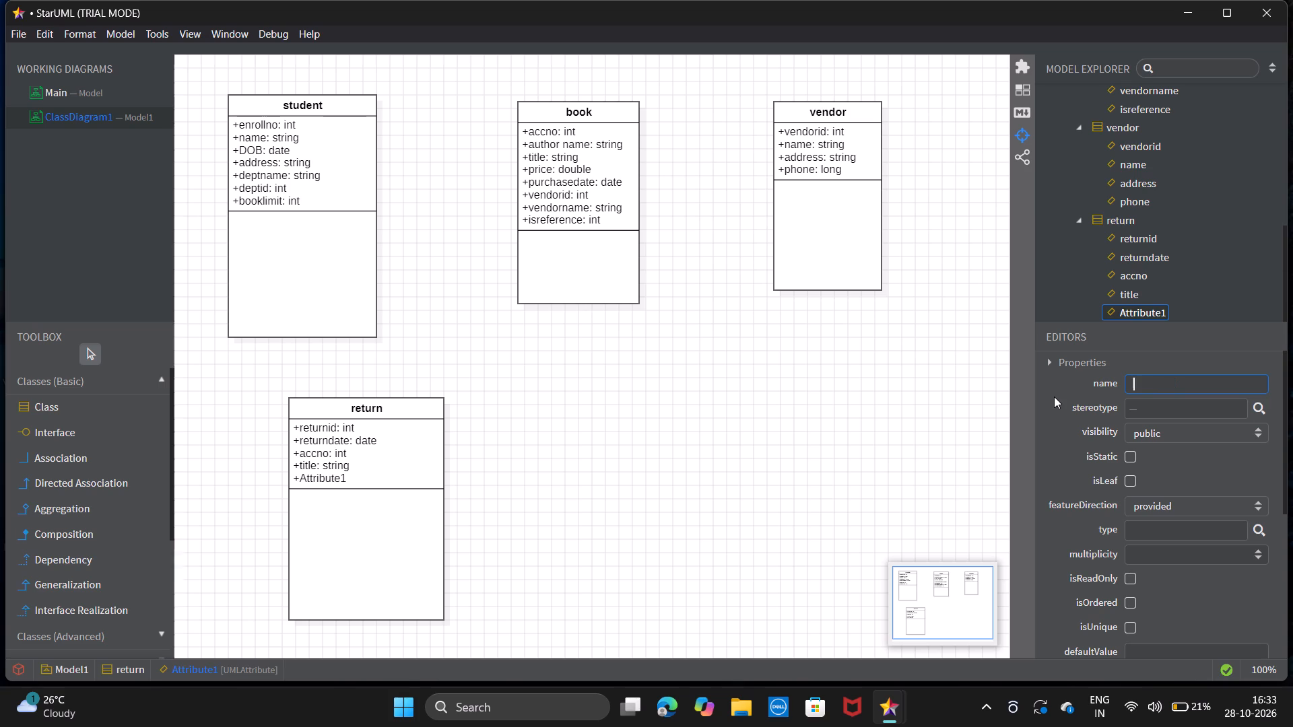
{"action": "type", "text": "enrollno"}
{"action": "double_click", "coordinate": [1152, 533]}
{"action": "type", "text": "int"}
{"action": "key", "text": "Return"}
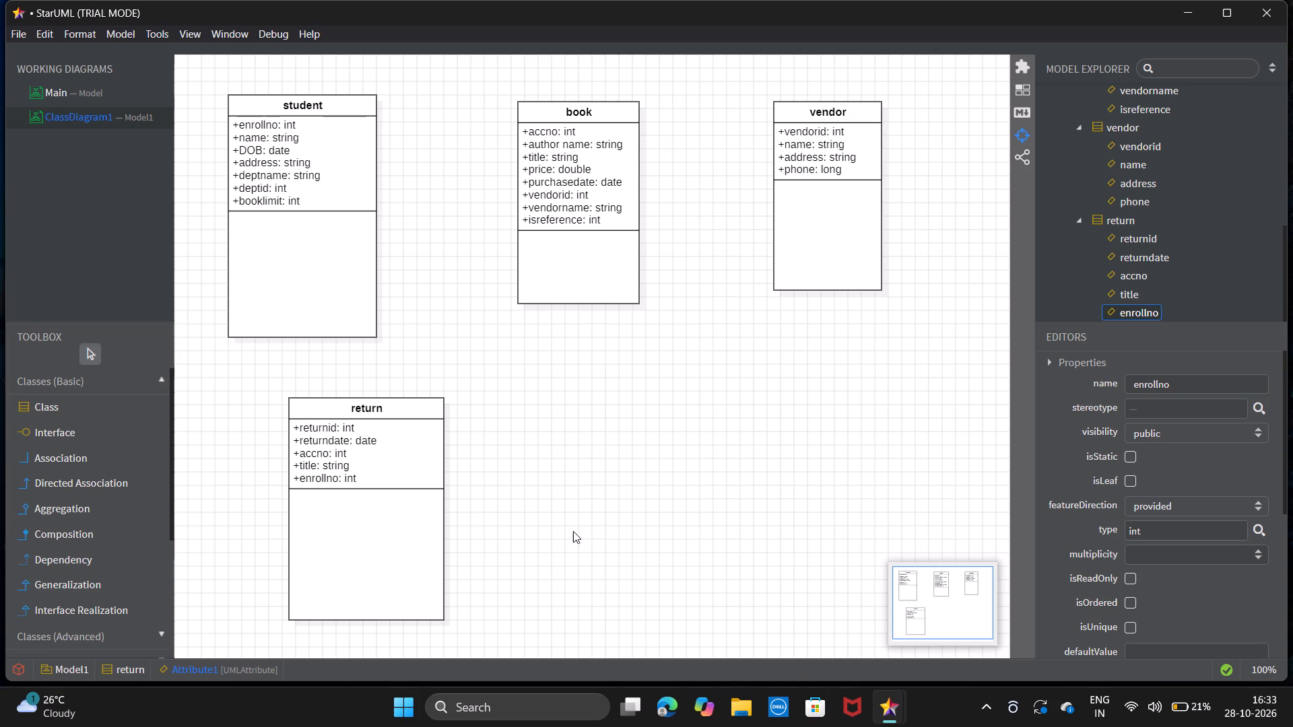
Add an attribute named "name" of type "string" to the "return" class.
{"action": "right_click", "coordinate": [432, 409]}
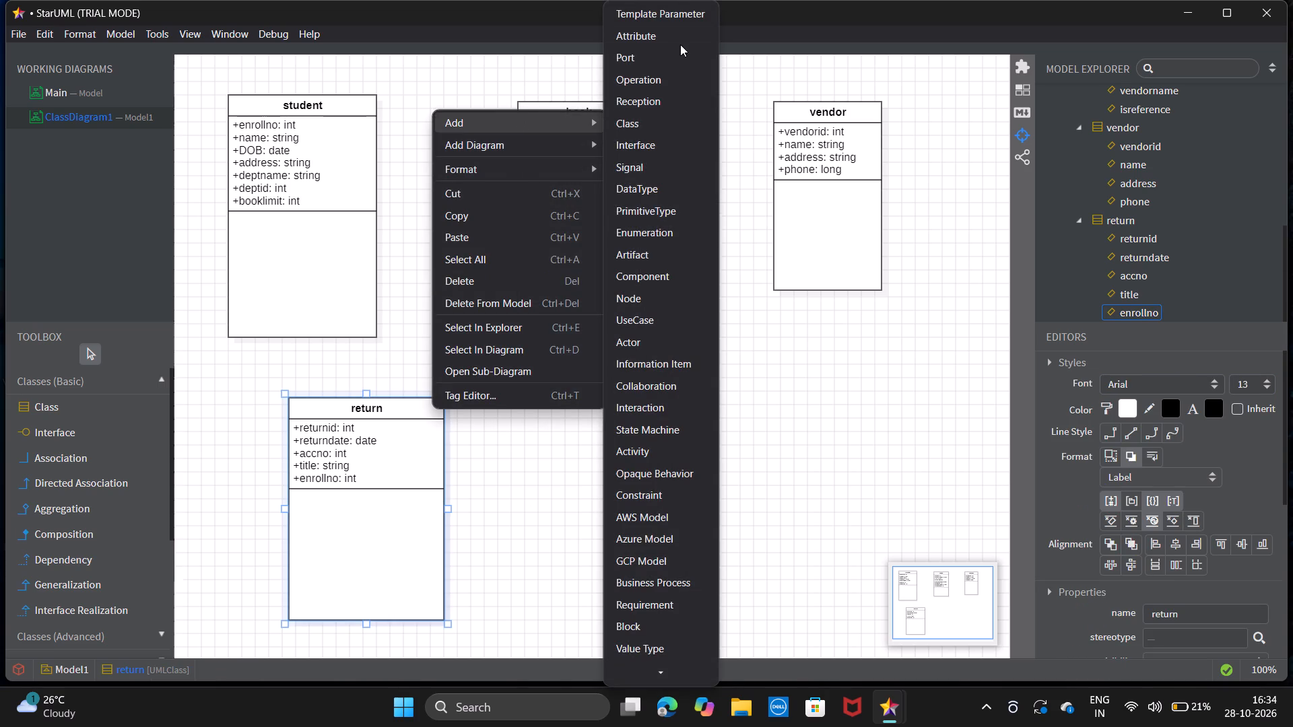
{"action": "left_click", "coordinate": [681, 39]}
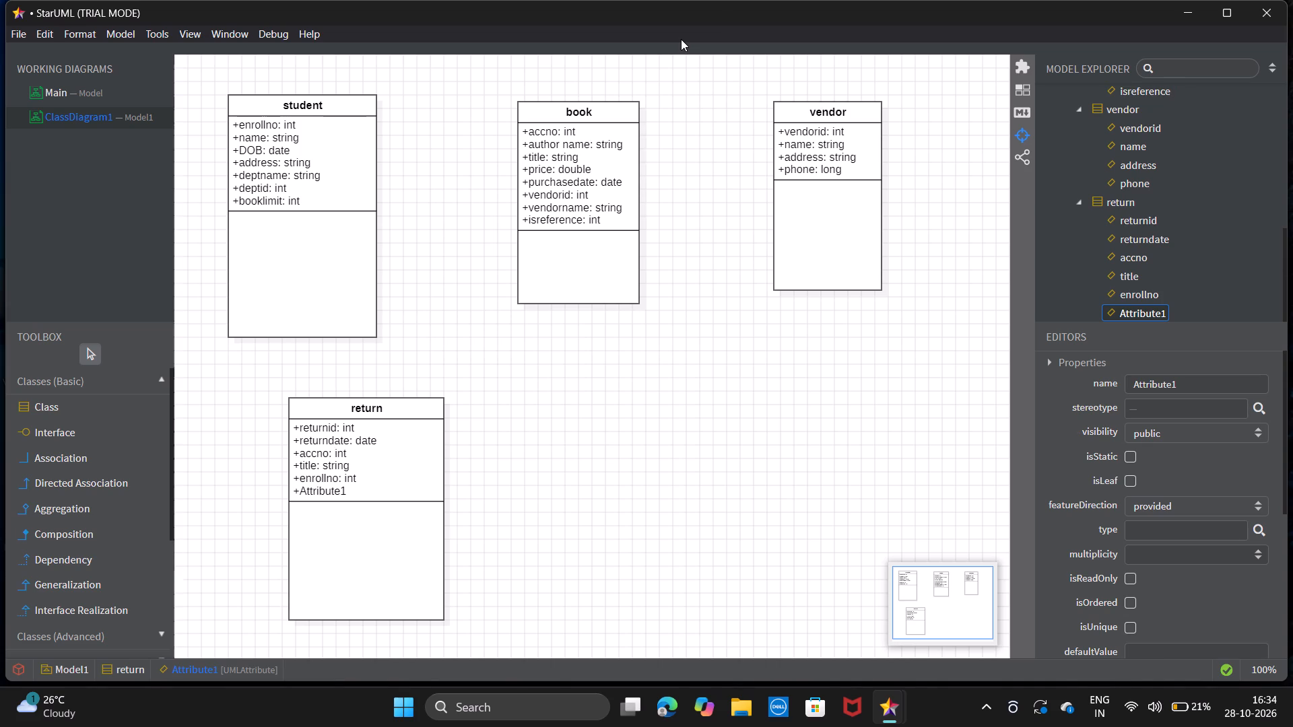
{"action": "type", "text": "name"}
{"action": "left_click_drag", "start_coordinate": [1205, 383], "coordinate": [932, 364]}
{"action": "key", "text": "BackSpace"}
{"action": "type", "text": "name"}
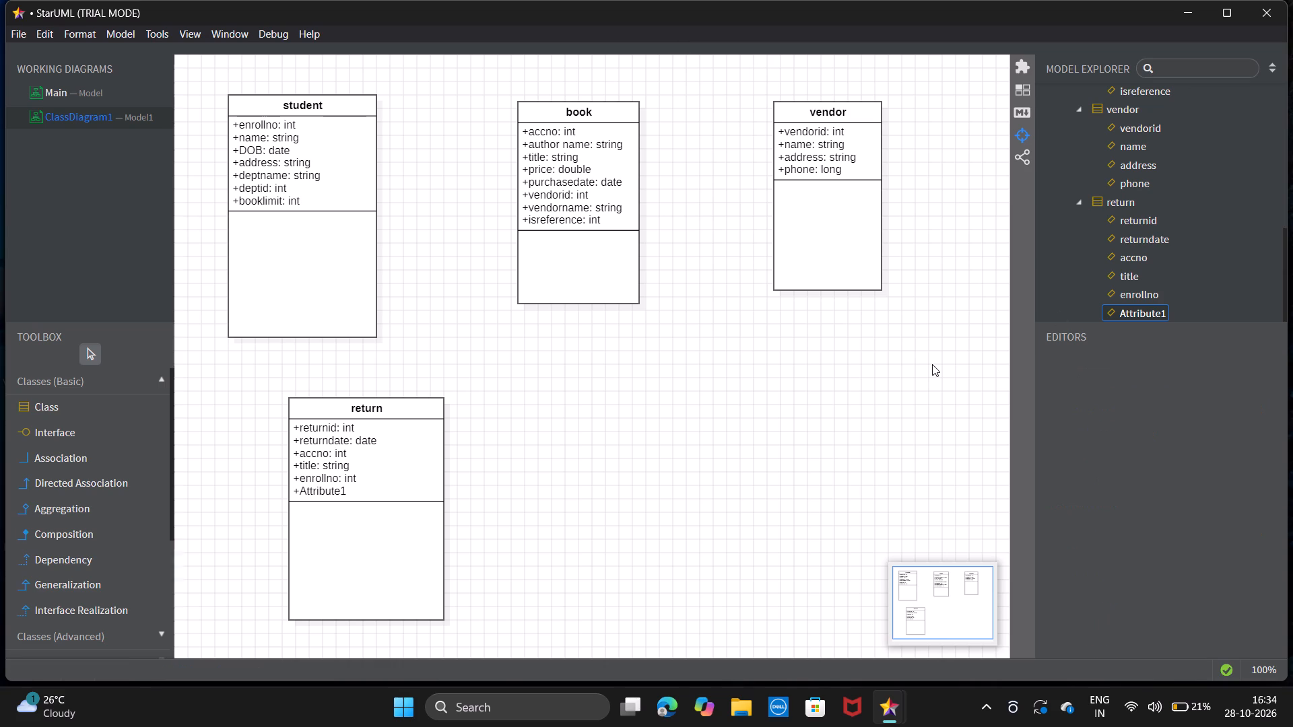
{"action": "left_click", "coordinate": [906, 446]}
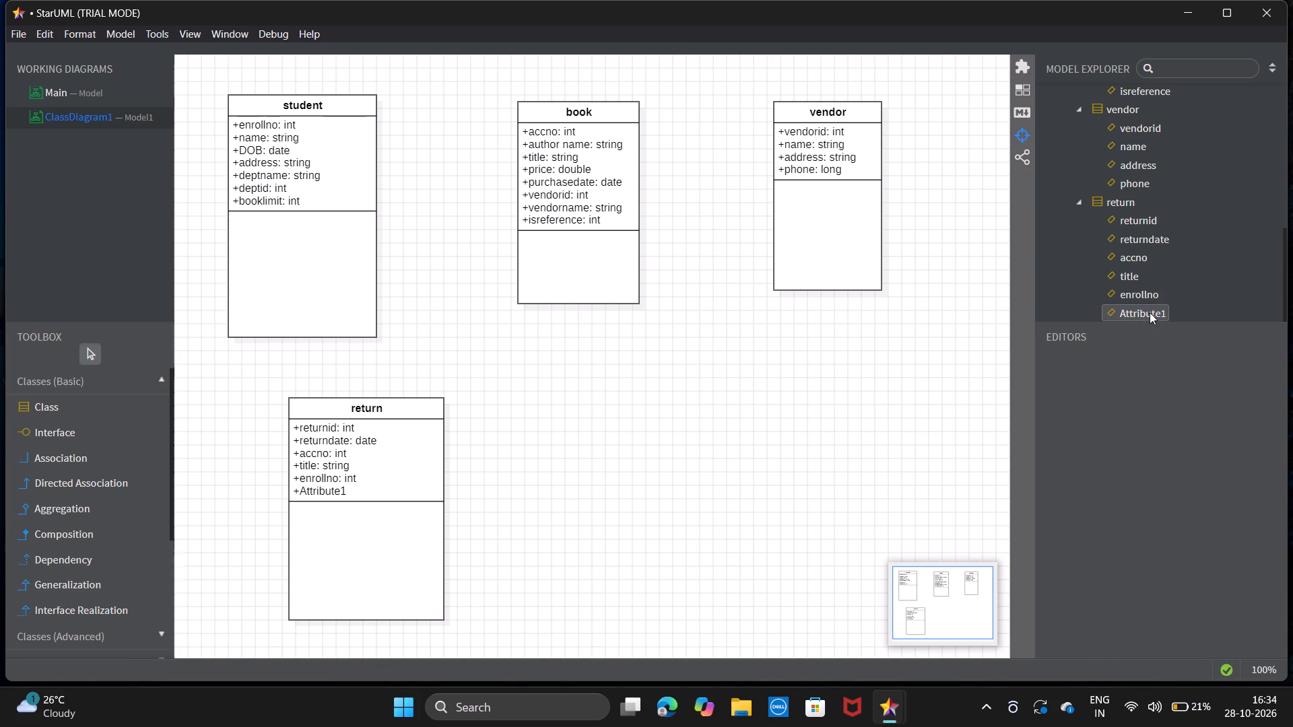
{"action": "left_click", "coordinate": [1148, 315]}
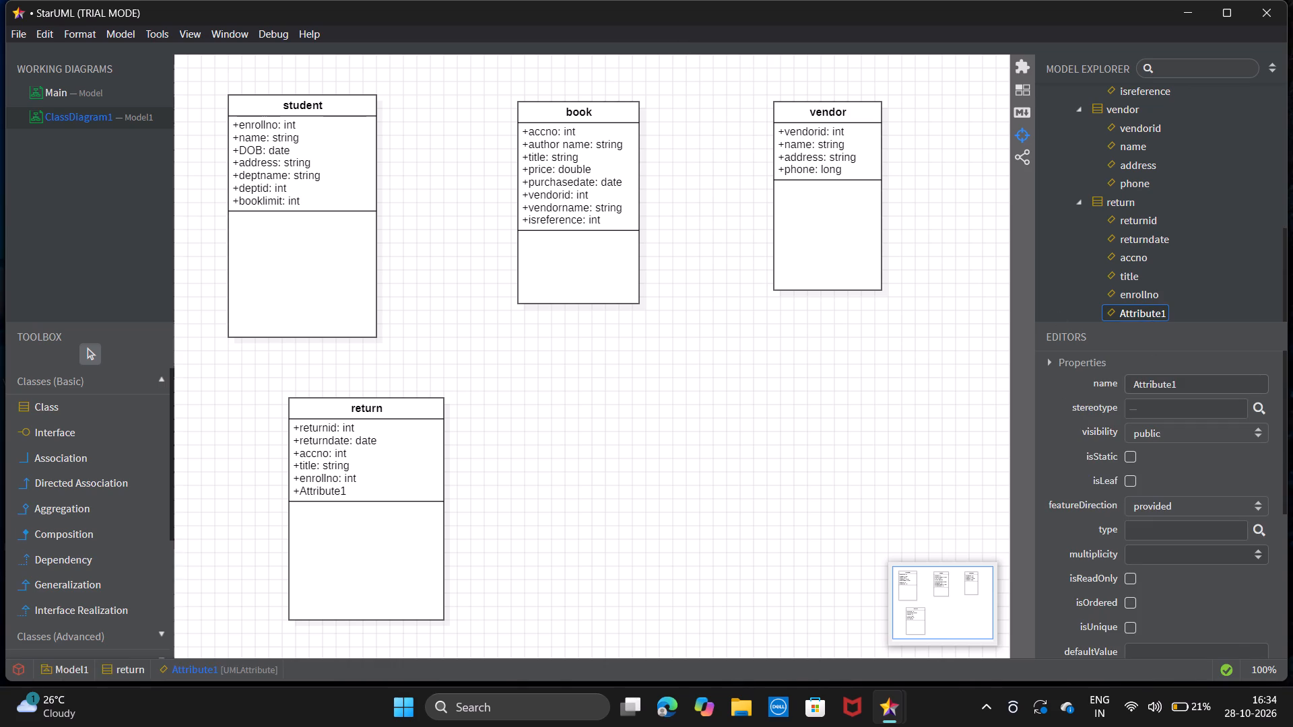
{"action": "left_click_drag", "start_coordinate": [1197, 392], "coordinate": [1011, 423]}
{"action": "key", "text": "BackSpace"}
{"action": "type", "text": "name"}
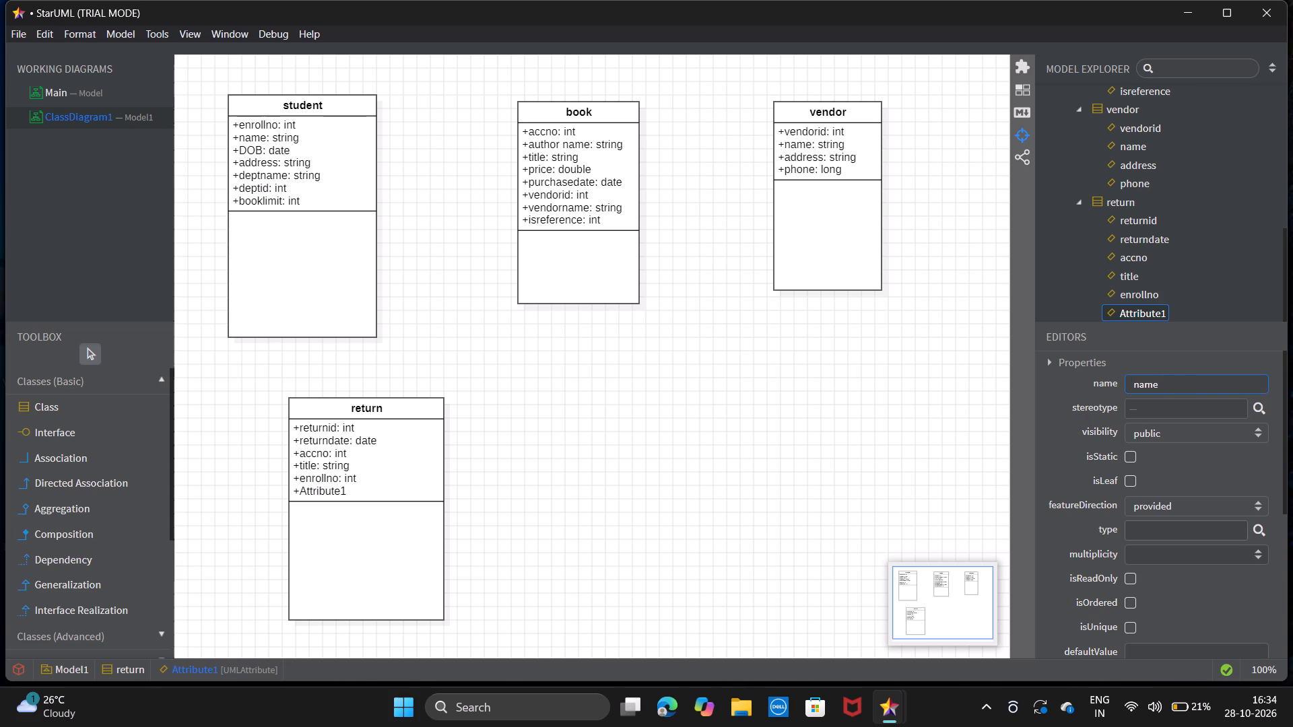
{"action": "left_click", "coordinate": [1141, 523]}
{"action": "left_click", "coordinate": [1141, 523]}
{"action": "type", "text": "string"}
{"action": "key", "text": "Return"}
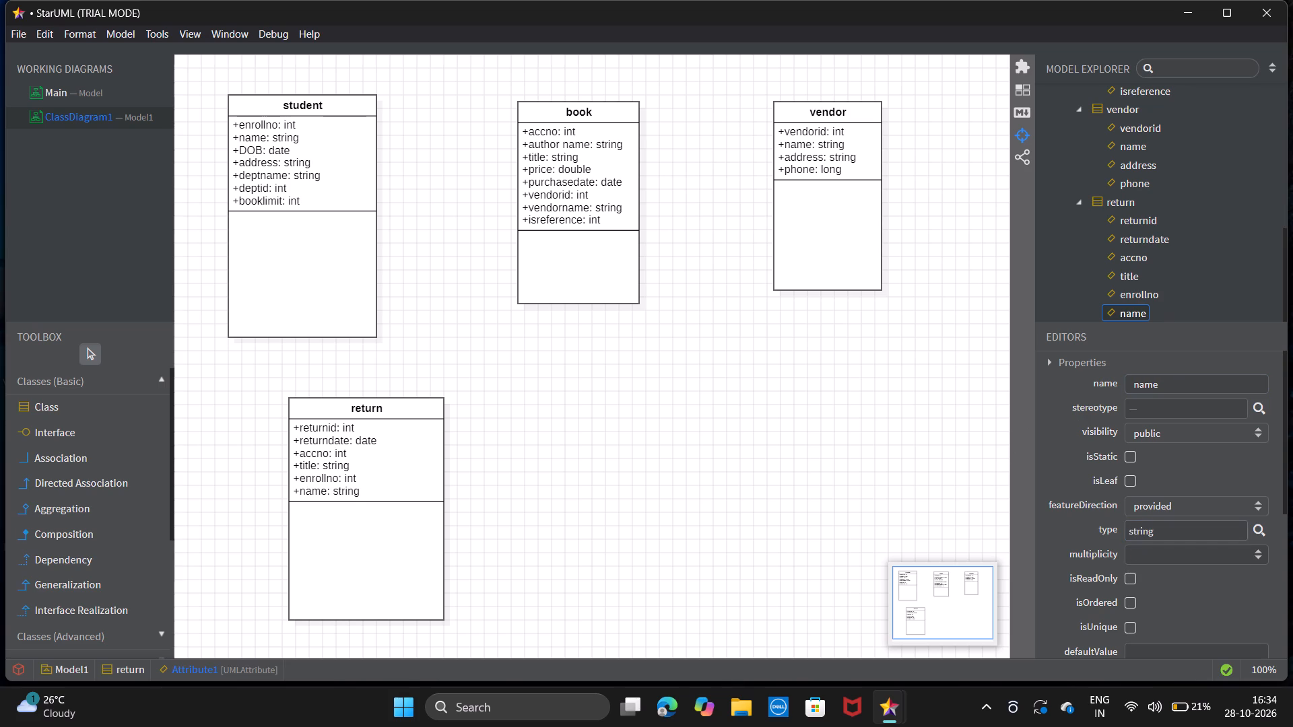
Add an attribute named "dept" of type "string" to the "return" class.
{"action": "right_click", "coordinate": [436, 478]}
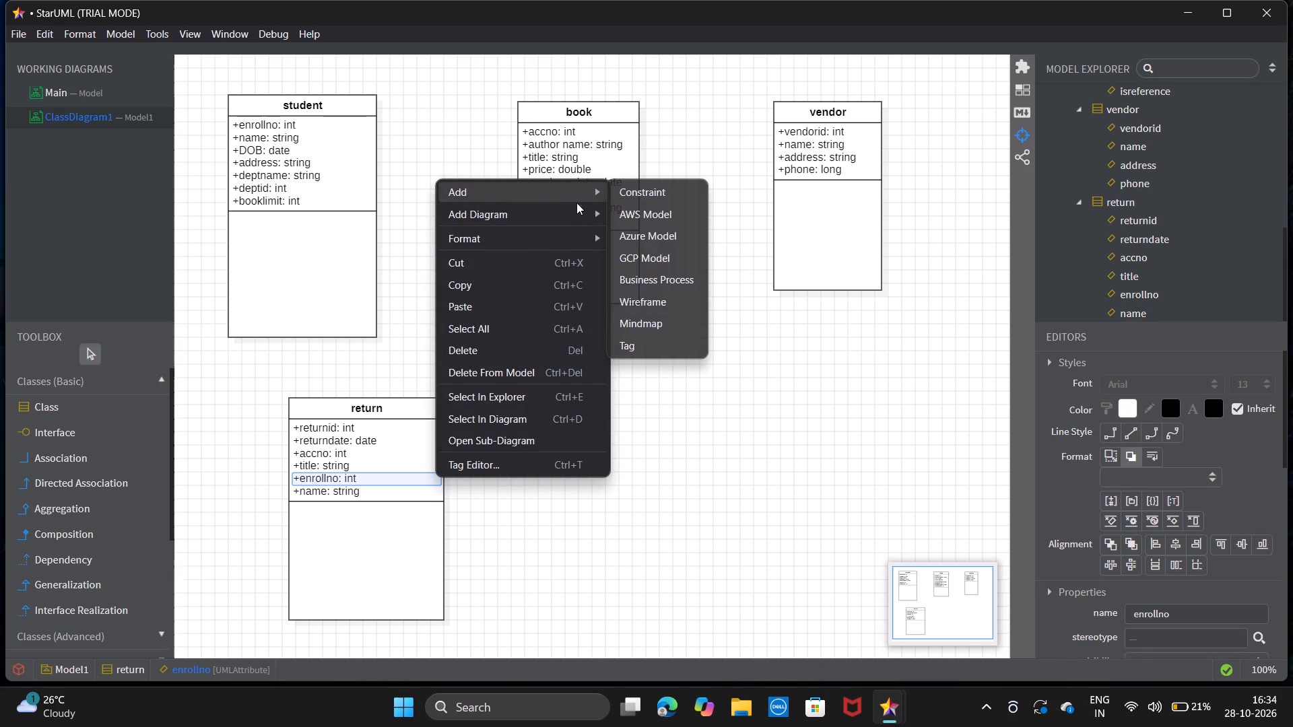
{"action": "left_click", "coordinate": [430, 527]}
{"action": "right_click", "coordinate": [430, 527]}
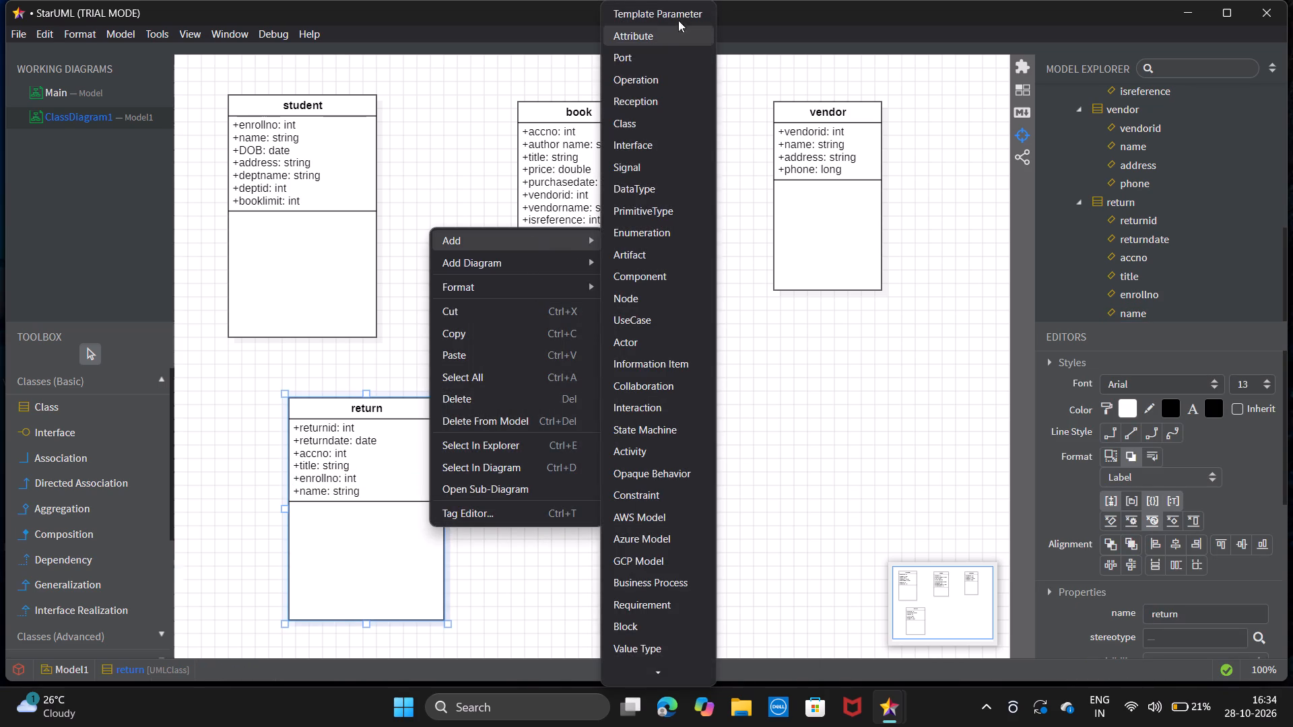
{"action": "left_click", "coordinate": [664, 29]}
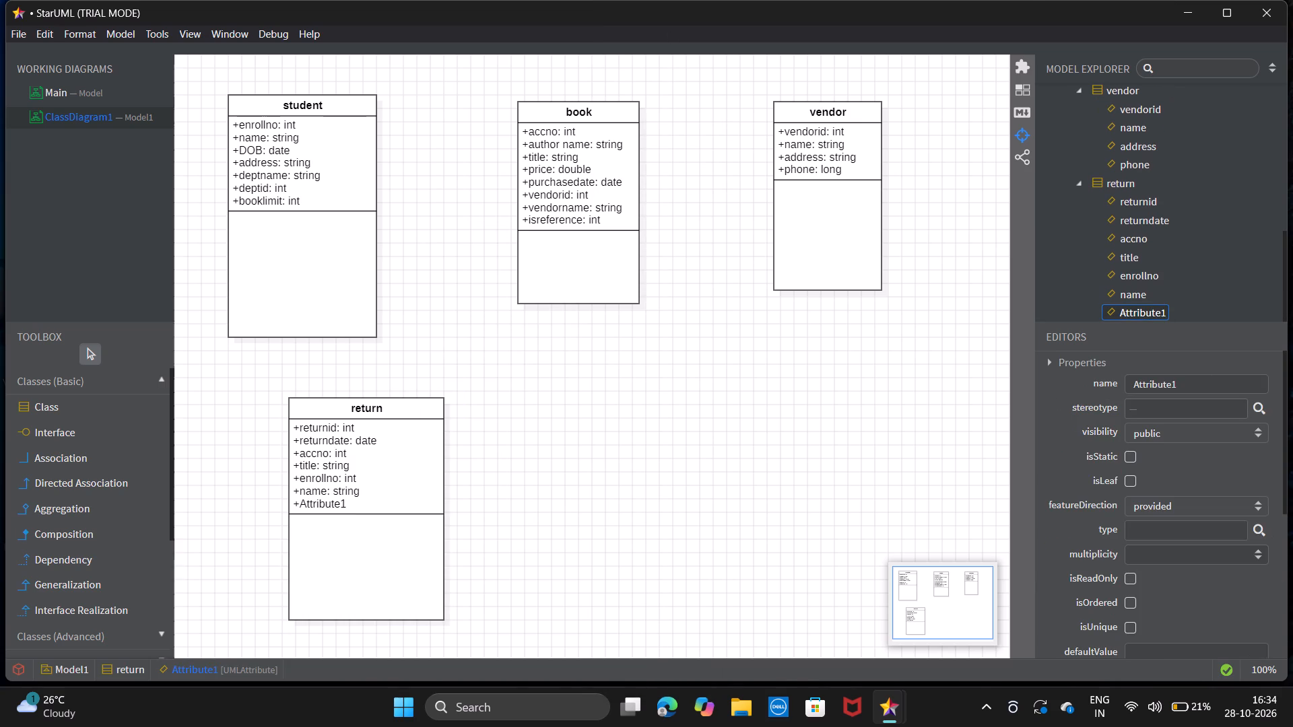
{"action": "left_click_drag", "start_coordinate": [1191, 386], "coordinate": [1015, 389]}
{"action": "key", "text": "BackSpace"}
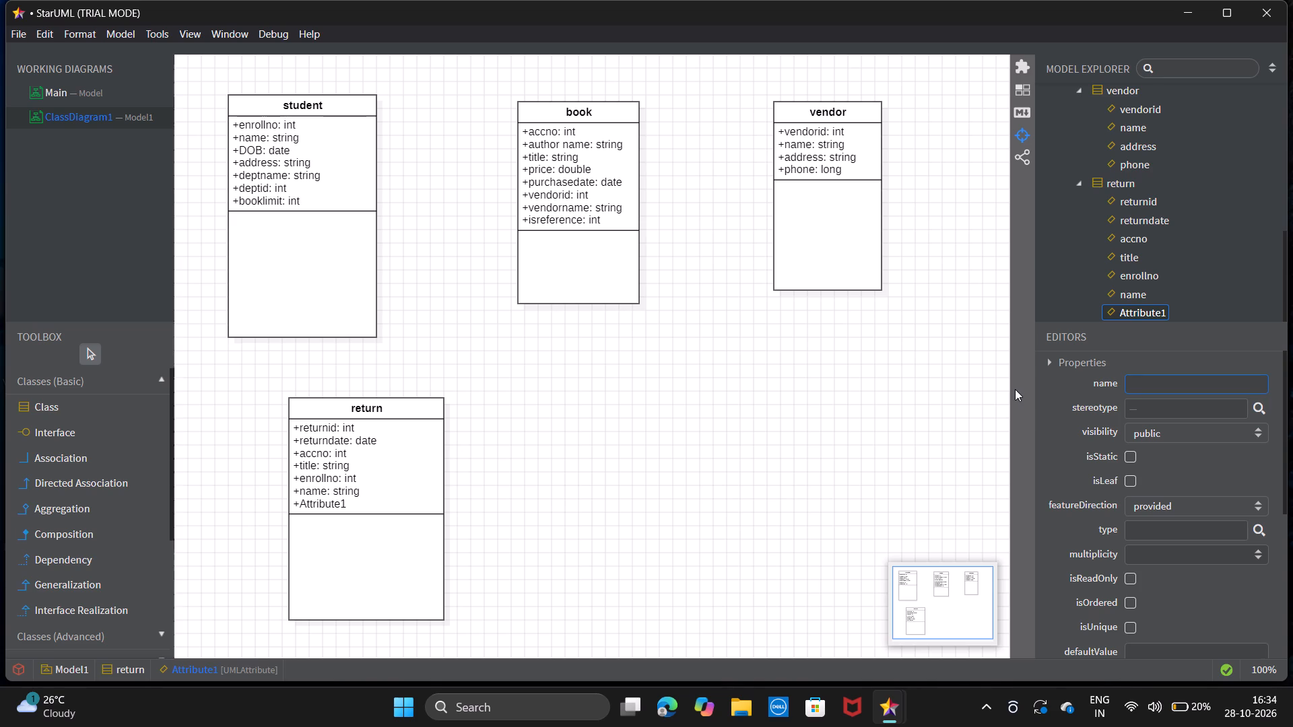
{"action": "type", "text": "dept"}
{"action": "left_click", "coordinate": [1193, 532]}
{"action": "left_click", "coordinate": [1193, 532]}
{"action": "type", "text": "string"}
{"action": "key", "text": "Return"}
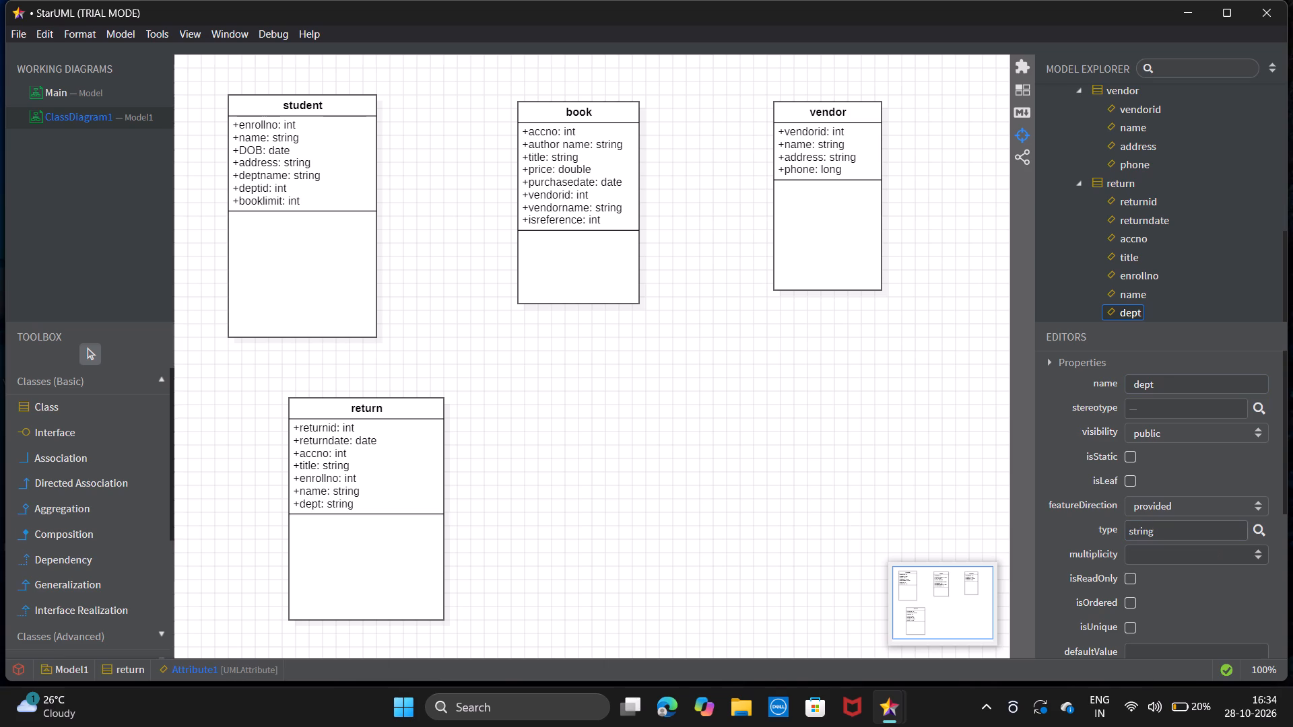
Add an attribute named "batch" of type "string" to the "return" class.
{"action": "right_click", "coordinate": [426, 446]}
{"action": "left_click", "coordinate": [468, 457]}
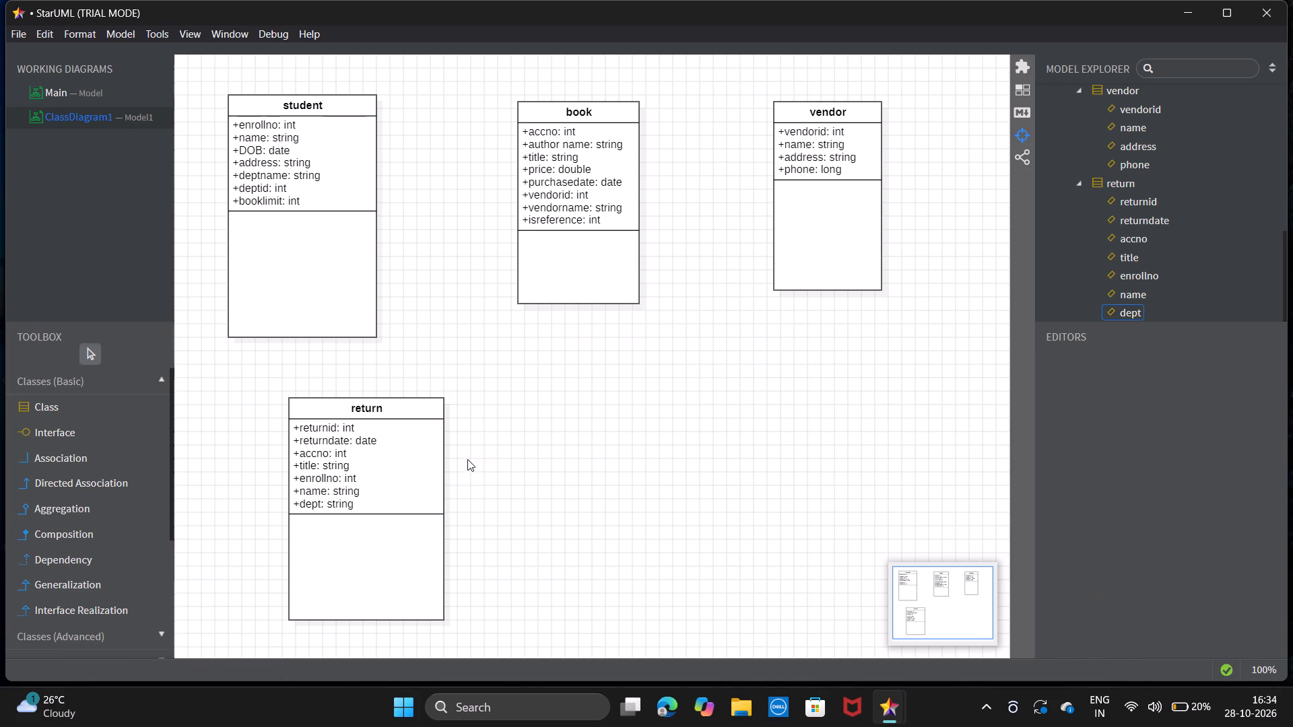
{"action": "left_click", "coordinate": [413, 530]}
{"action": "right_click", "coordinate": [413, 530]}
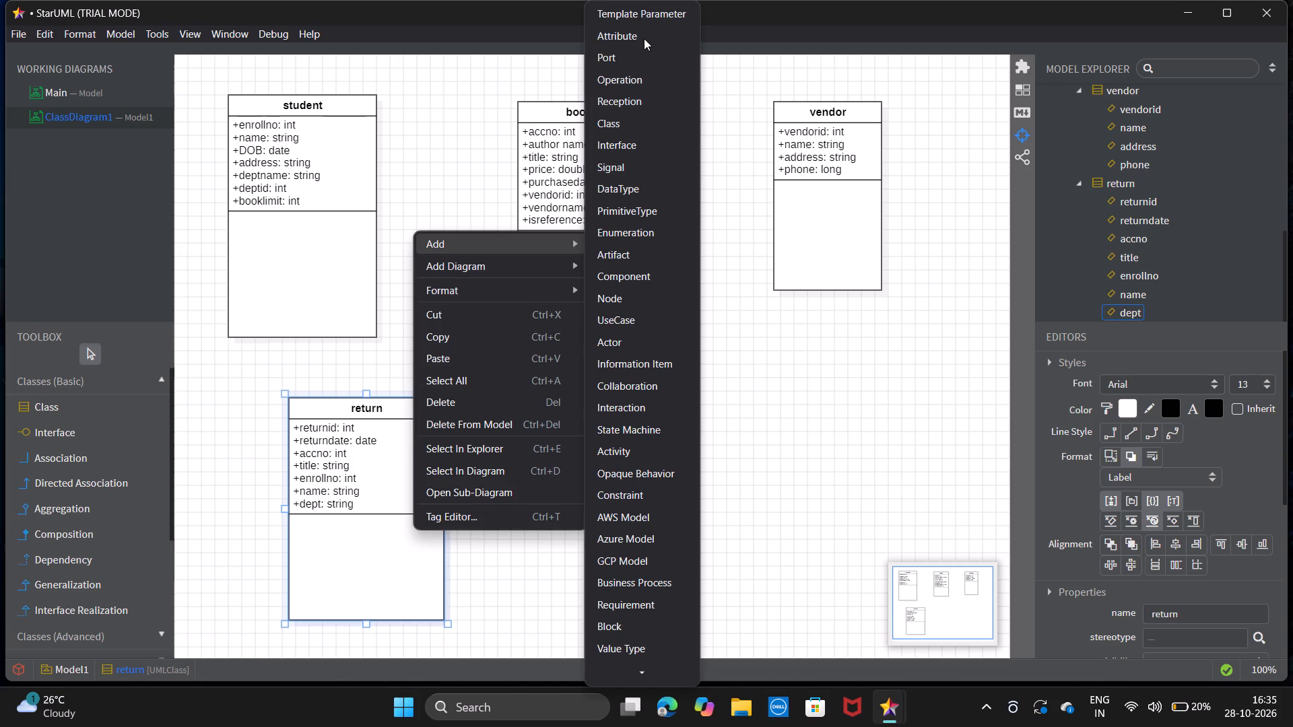
{"action": "left_click", "coordinate": [644, 38]}
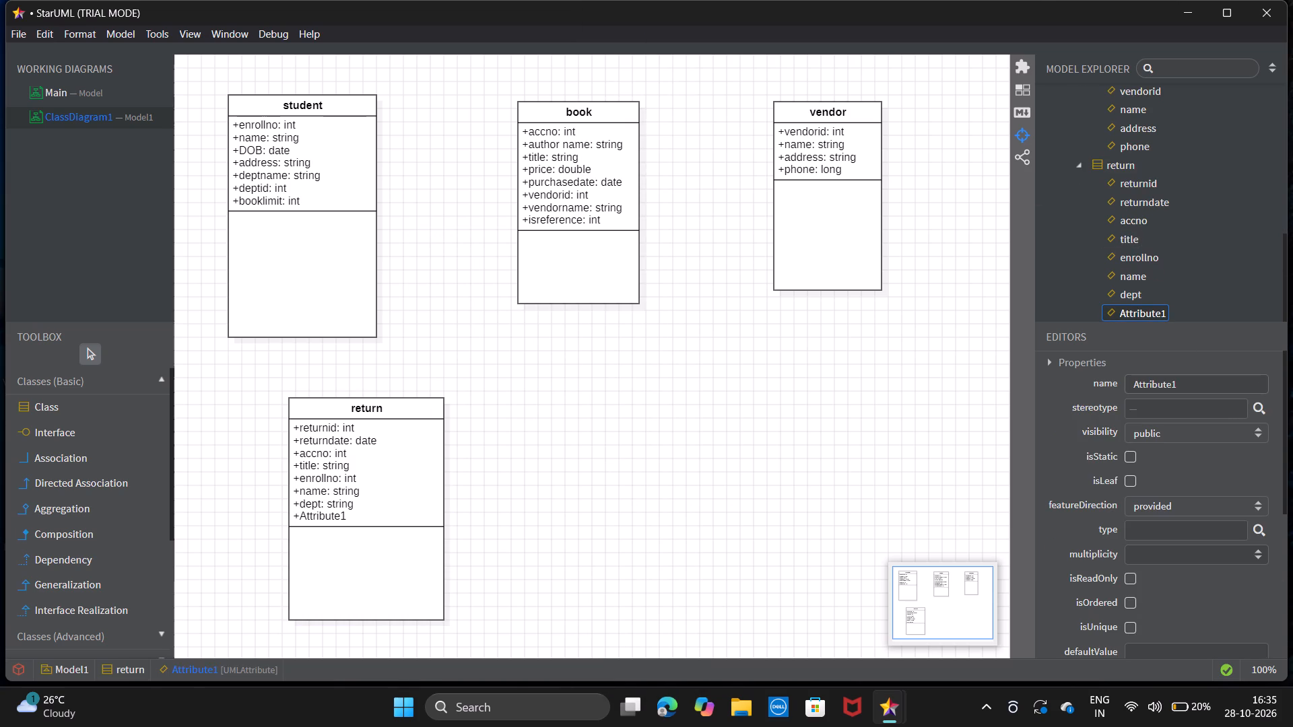
{"action": "left_click_drag", "start_coordinate": [1205, 390], "coordinate": [1006, 383]}
{"action": "key", "text": "BackSpace"}
{"action": "type", "text": "bar"}
{"action": "key", "text": "BackSpace"}
{"action": "type", "text": "tck"}
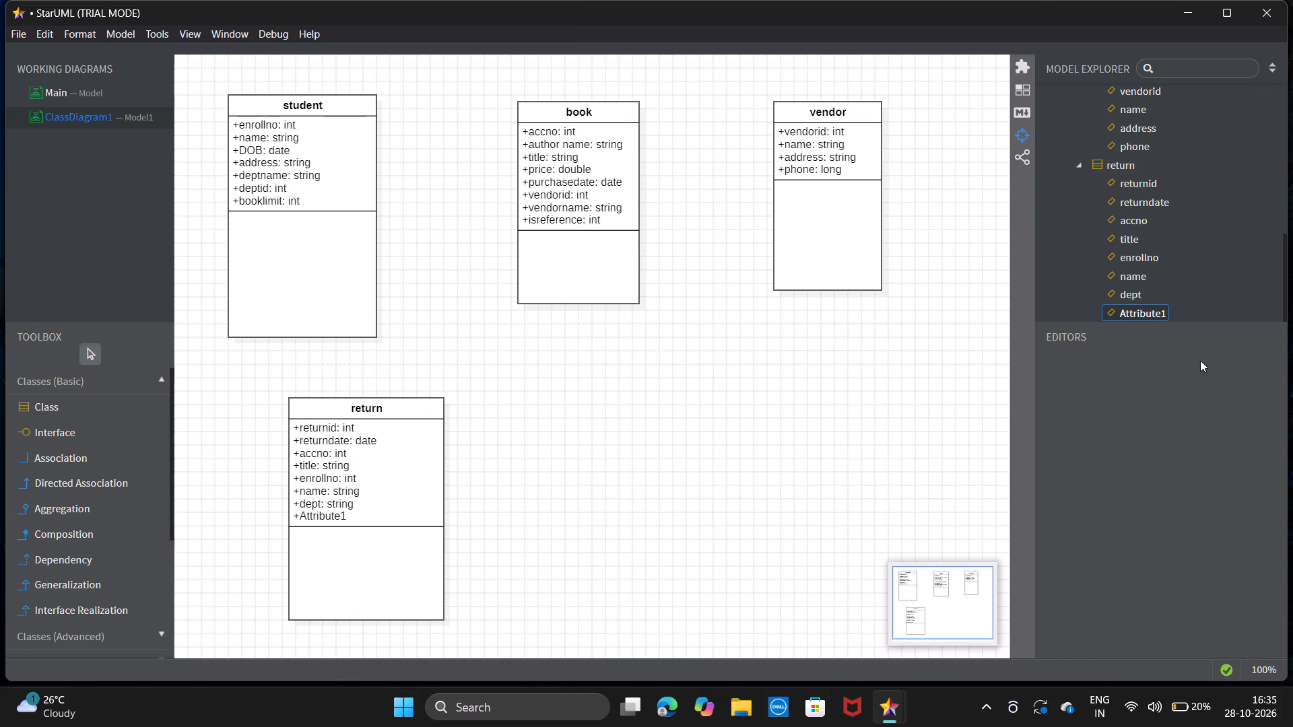
{"action": "left_click", "coordinate": [1160, 312]}
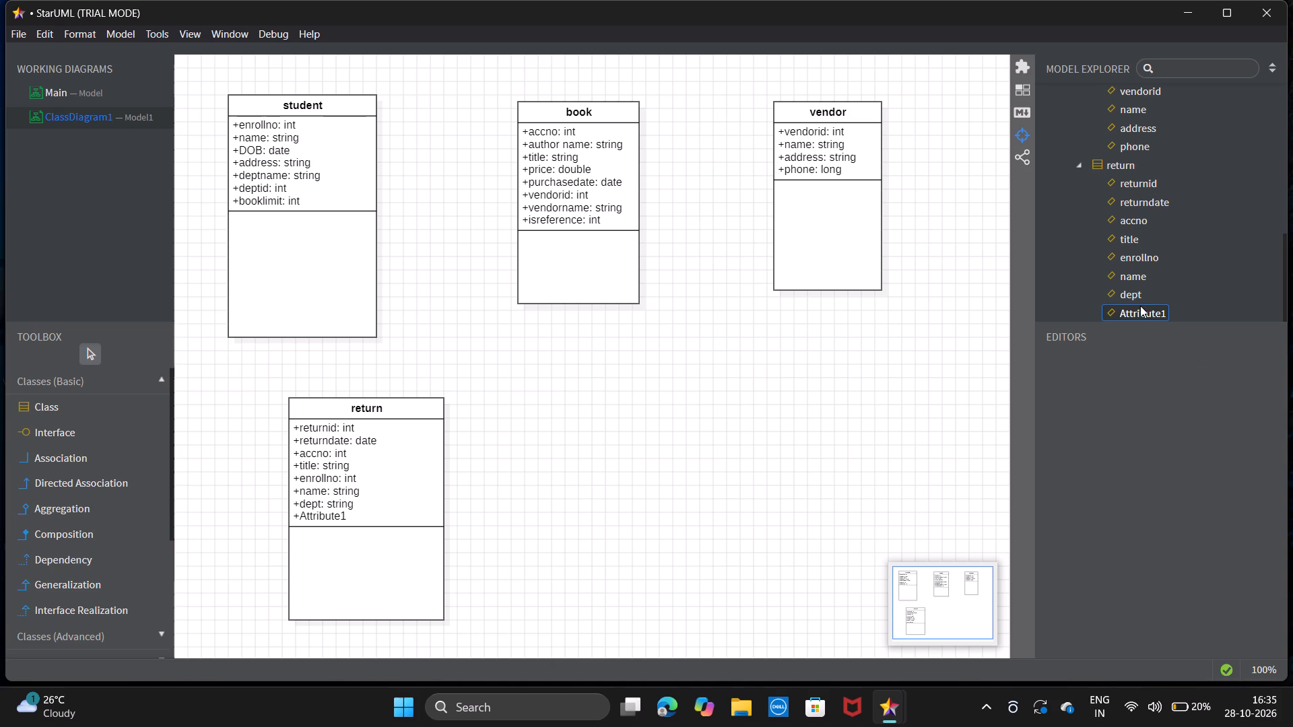
{"action": "left_click", "coordinate": [1140, 310]}
{"action": "left_click", "coordinate": [1140, 310]}
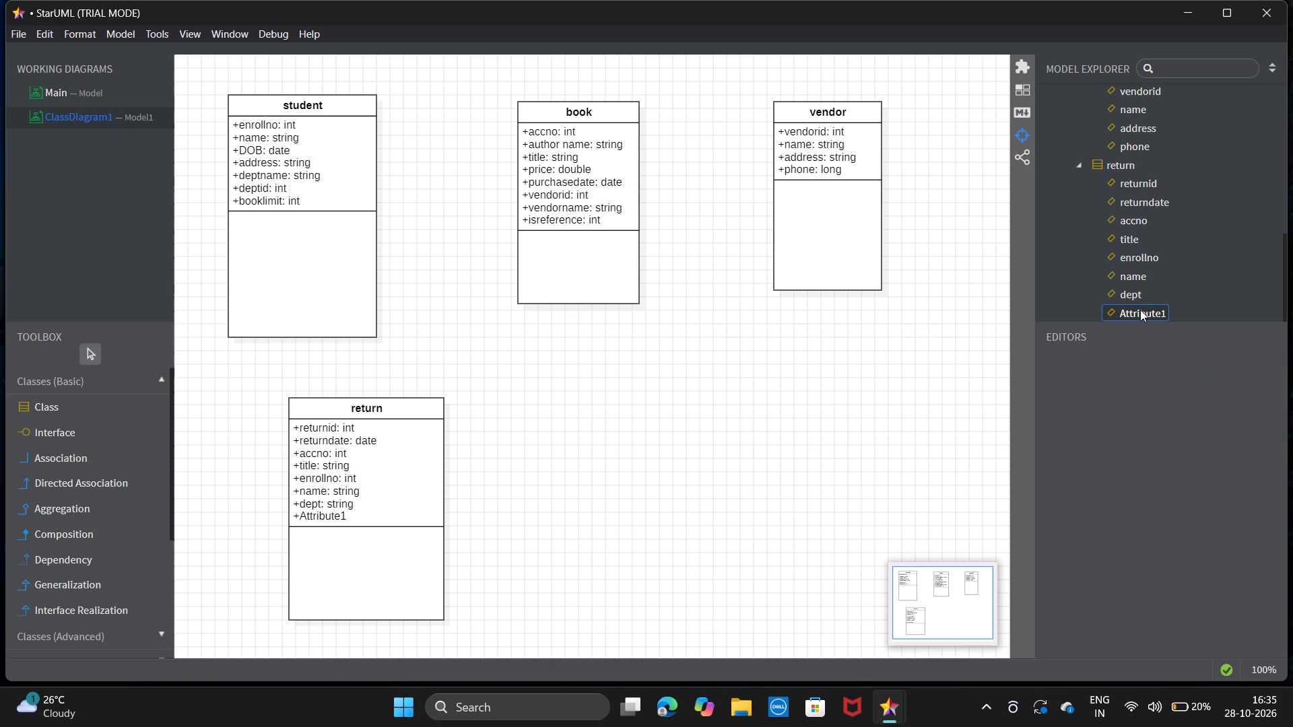
{"action": "right_click", "coordinate": [1140, 310]}
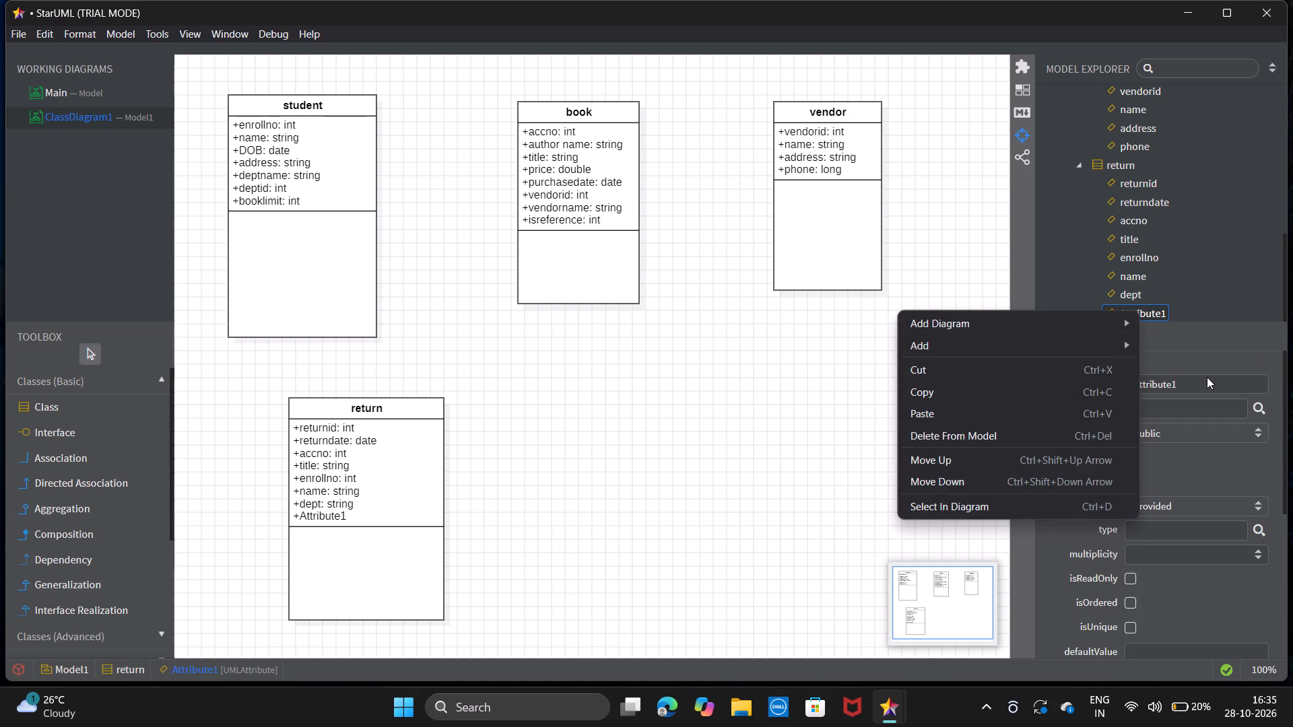
{"action": "left_click", "coordinate": [1207, 380]}
{"action": "key", "text": "BackSpace"}
{"action": "key", "text": "BackSpace"}
{"action": "key", "text": "BackSpace"}
{"action": "key", "text": "BackSpace"}
{"action": "key", "text": "BackSpace"}
{"action": "key", "text": "BackSpace"}
{"action": "key", "text": "BackSpace"}
{"action": "key", "text": "BackSpace"}
{"action": "key", "text": "BackSpace"}
{"action": "key", "text": "BackSpace"}
{"action": "key", "text": "BackSpace"}
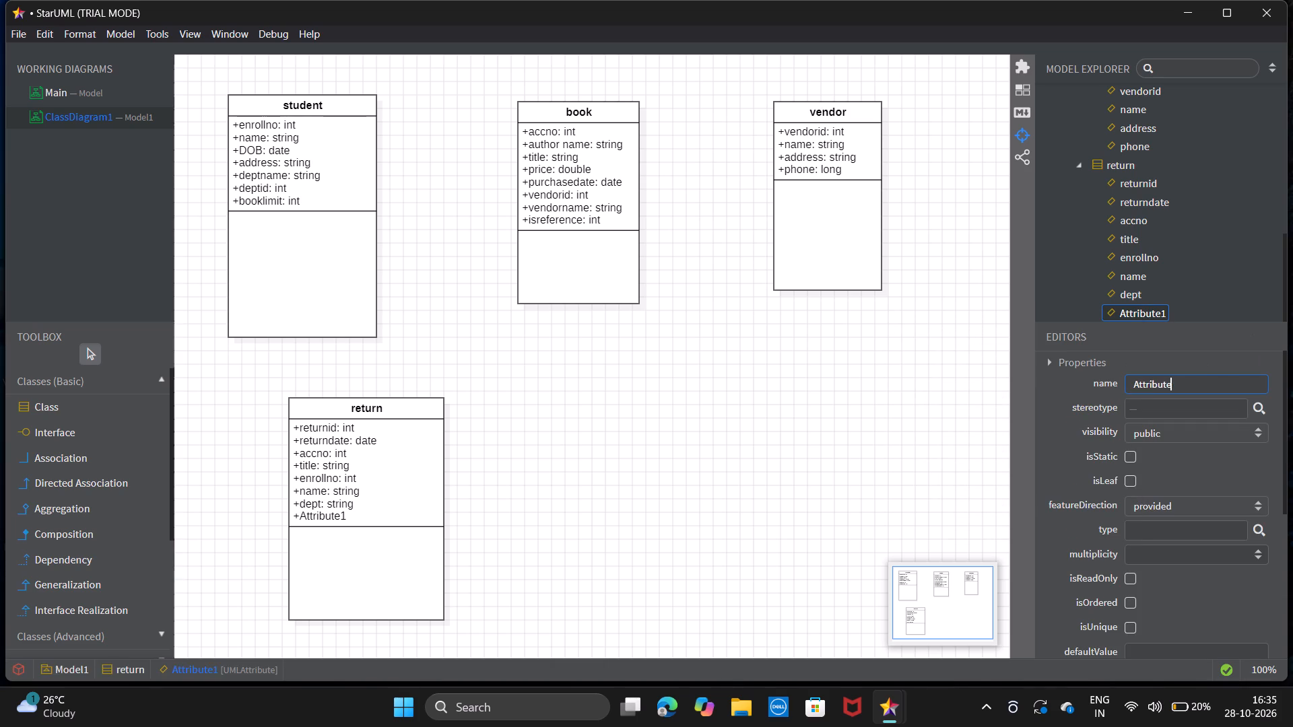
{"action": "type", "text": "batch"}
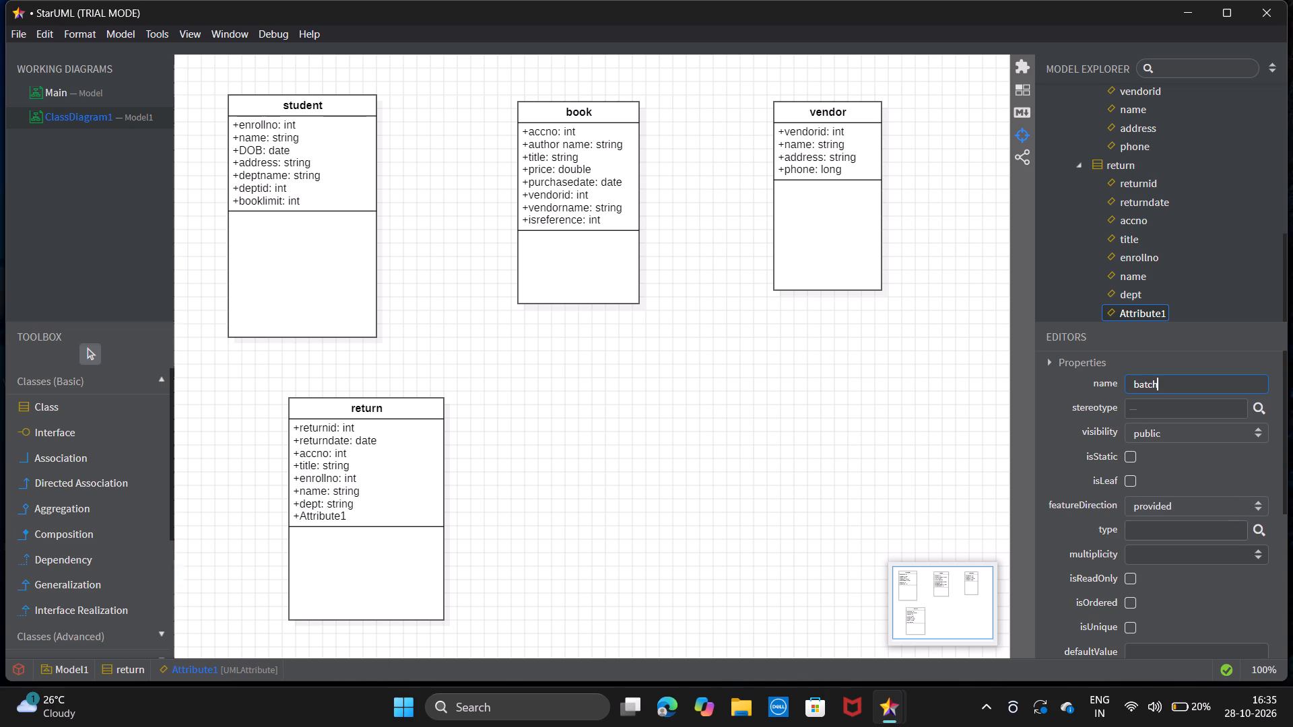
{"action": "left_click", "coordinate": [1220, 534]}
{"action": "left_click", "coordinate": [1220, 534]}
{"action": "type", "text": "string"}
{"action": "key", "text": "Return"}
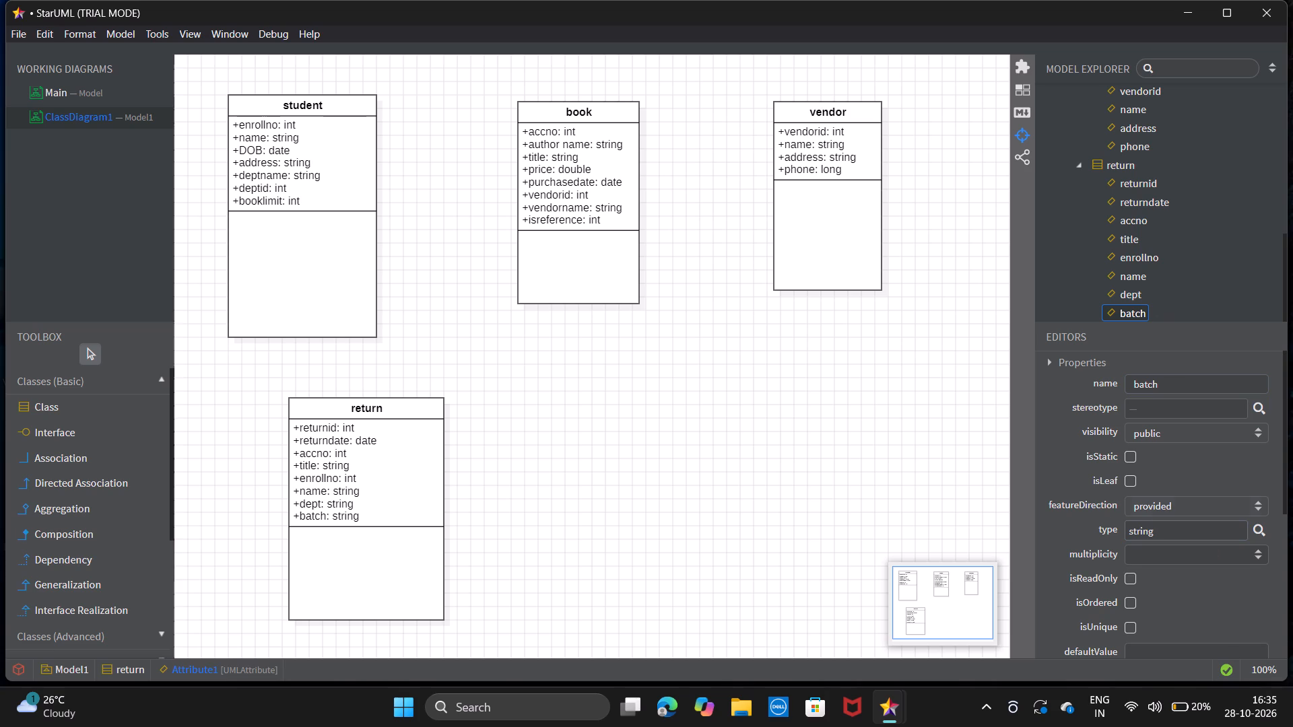
Draw a new class below the "book" class, beside the "return" class, and name it "issue".
{"action": "left_click", "coordinate": [66, 405]}
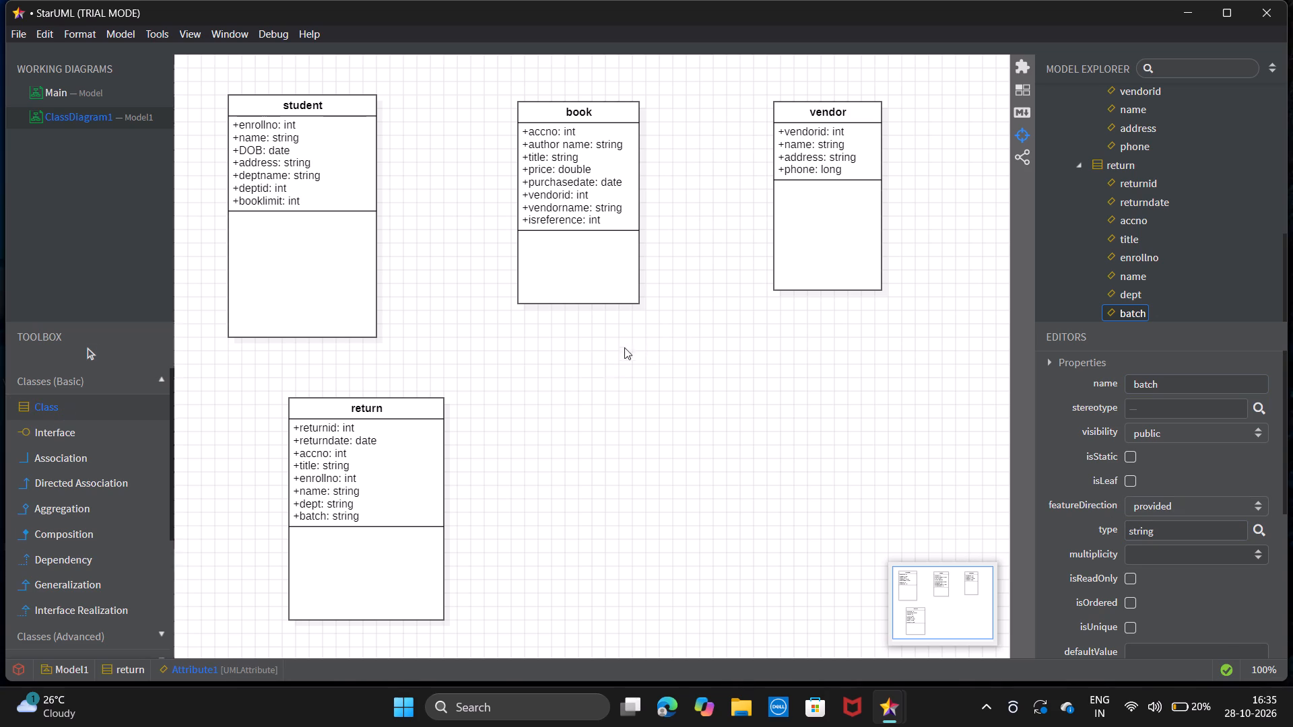
{"action": "left_click_drag", "start_coordinate": [595, 363], "coordinate": [730, 543]}
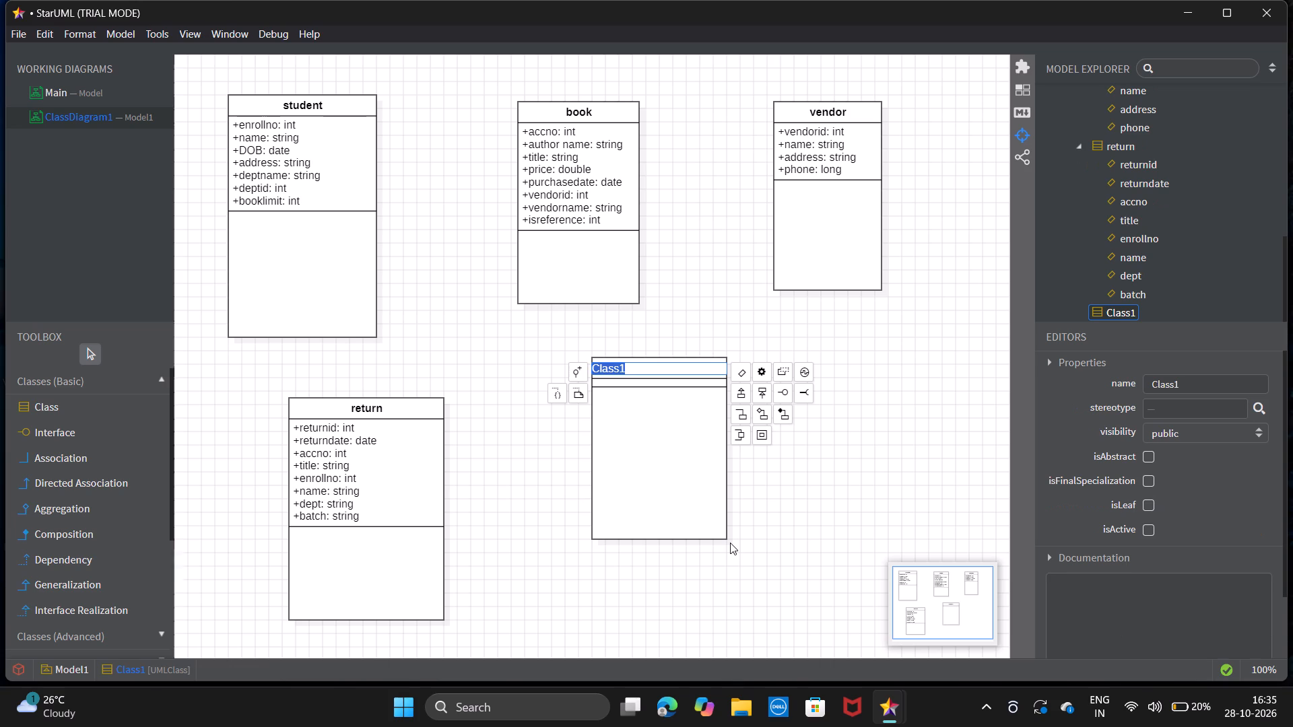
{"action": "type", "text": "issue"}
{"action": "key", "text": "Return"}
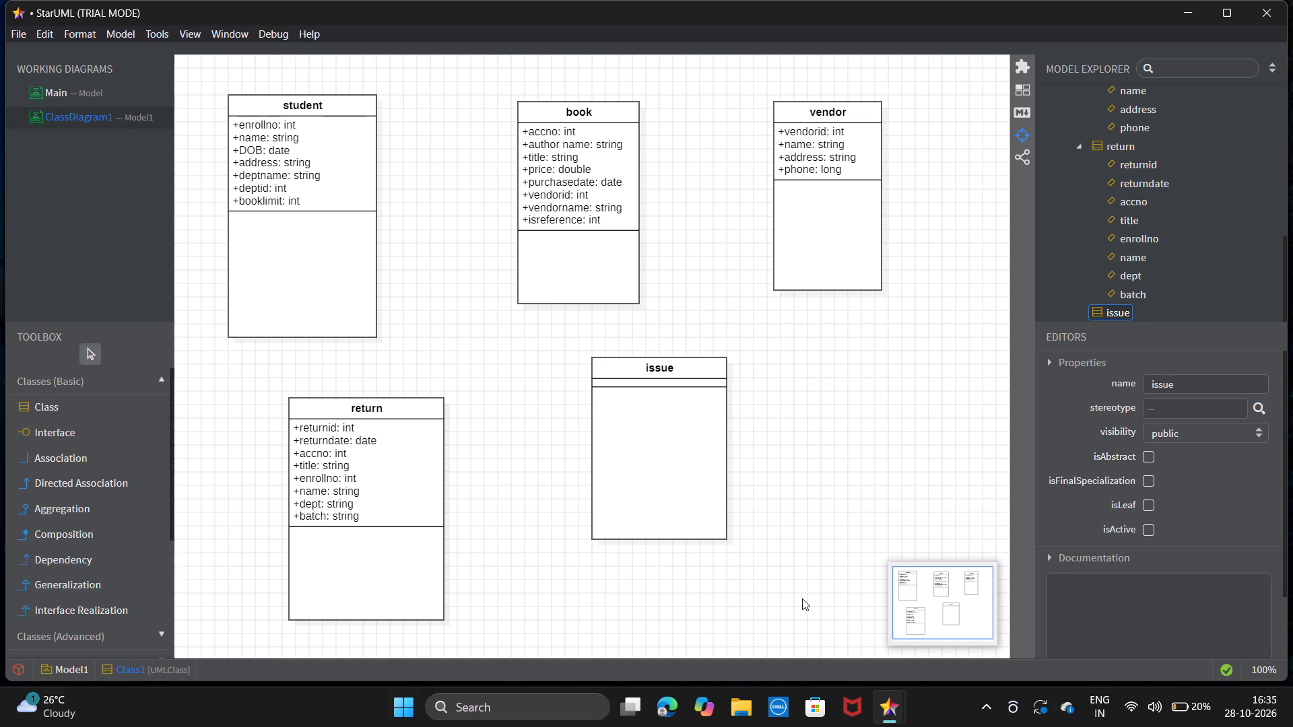
Add an attribute named "issueid" of type "int" to the "issue" class.
{"action": "right_click", "coordinate": [706, 444]}
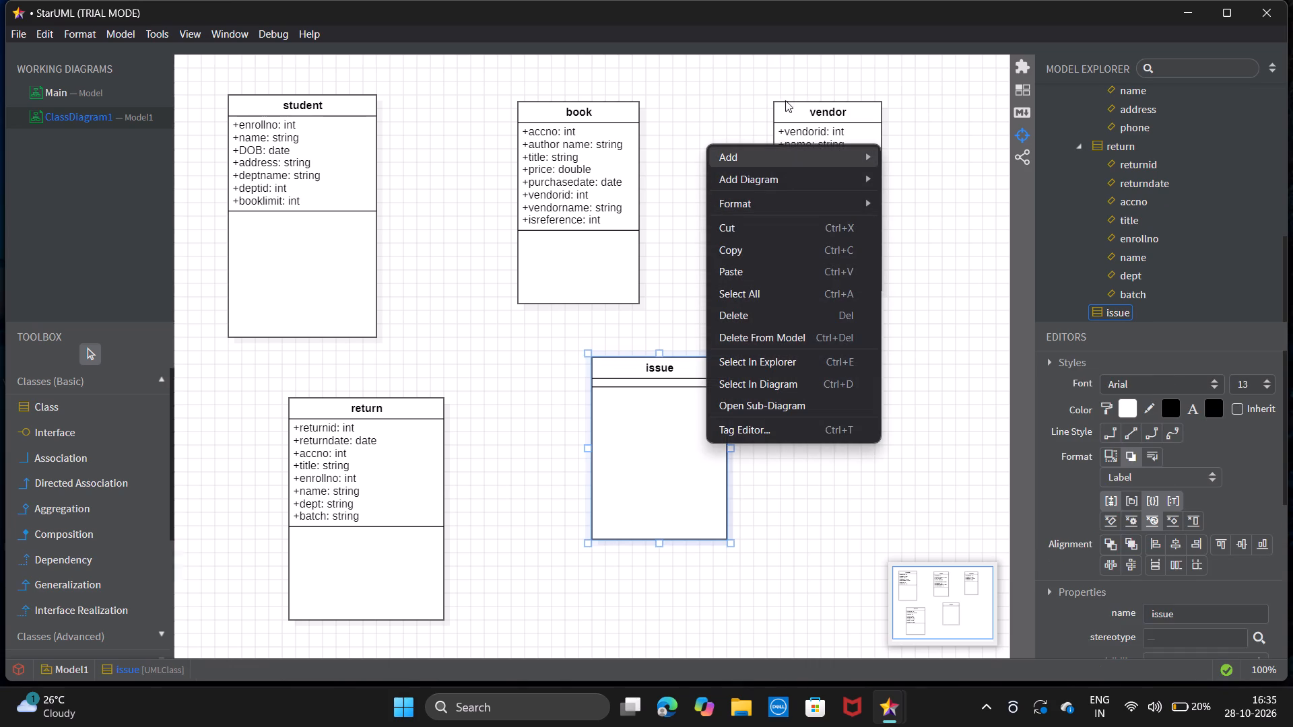
{"action": "left_click", "coordinate": [770, 159]}
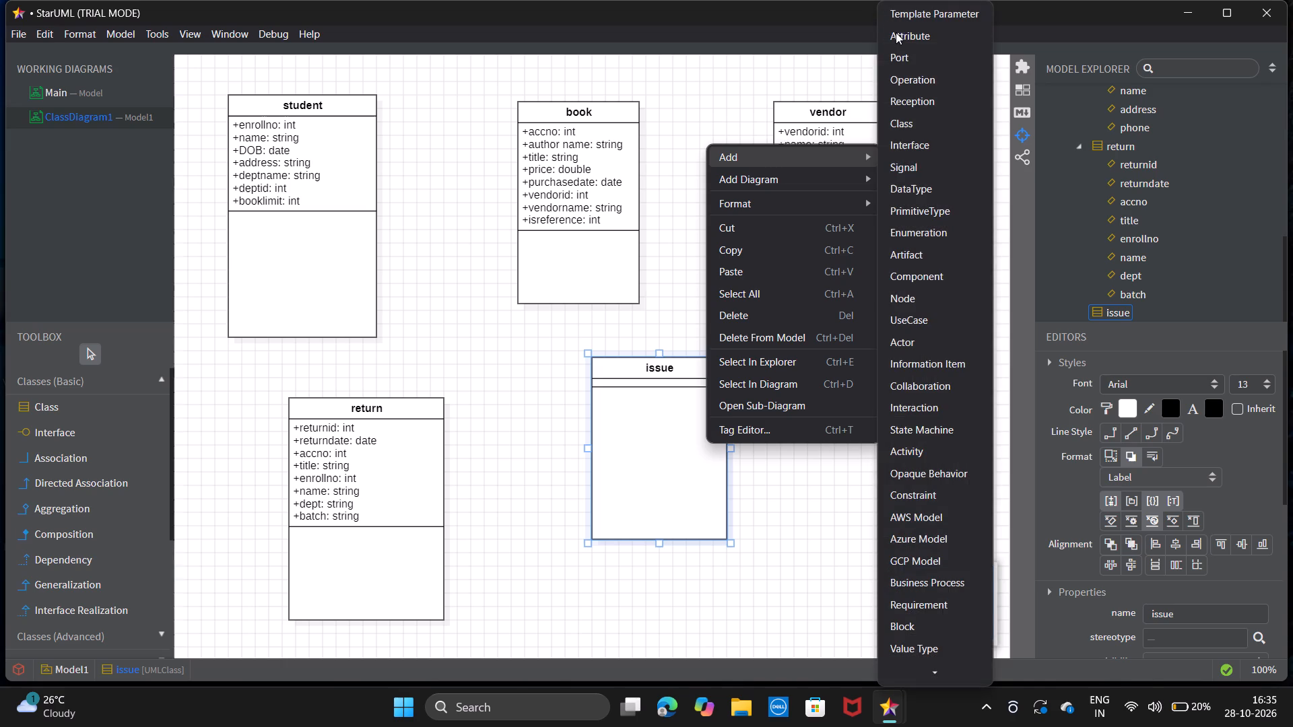
{"action": "left_click", "coordinate": [899, 37]}
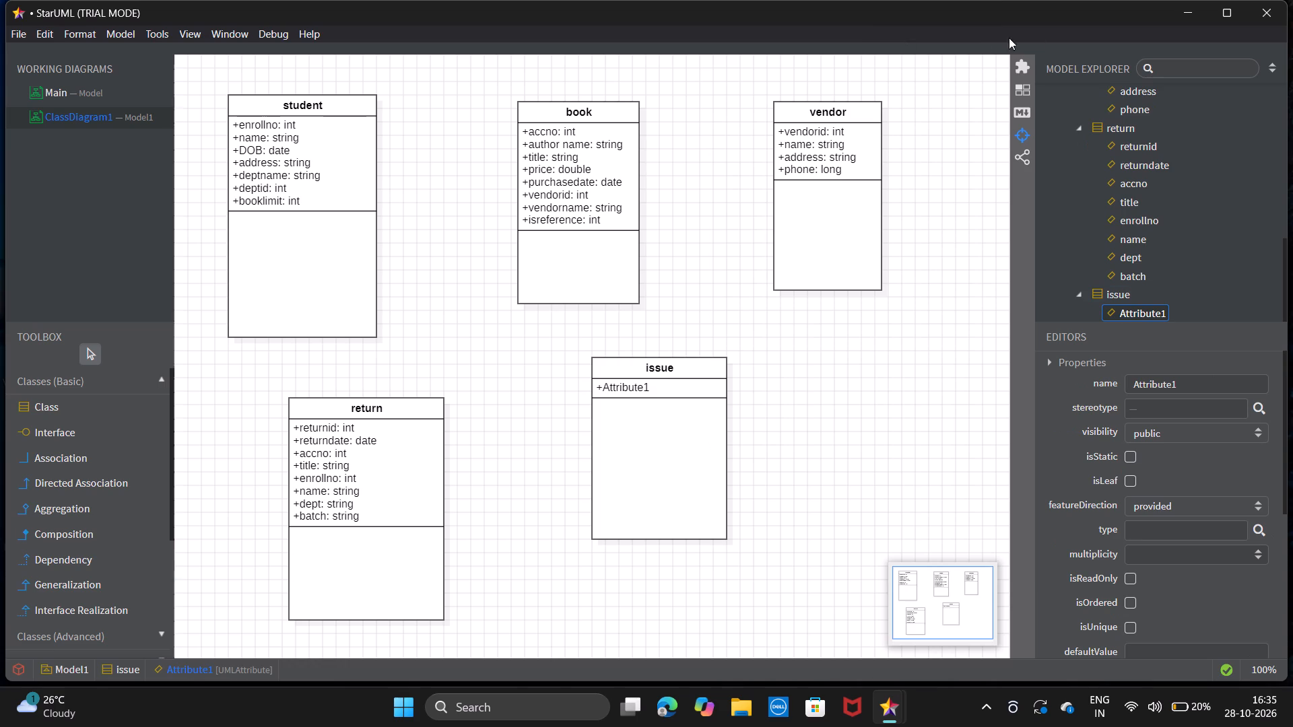
{"action": "left_click_drag", "start_coordinate": [1209, 378], "coordinate": [1040, 365]}
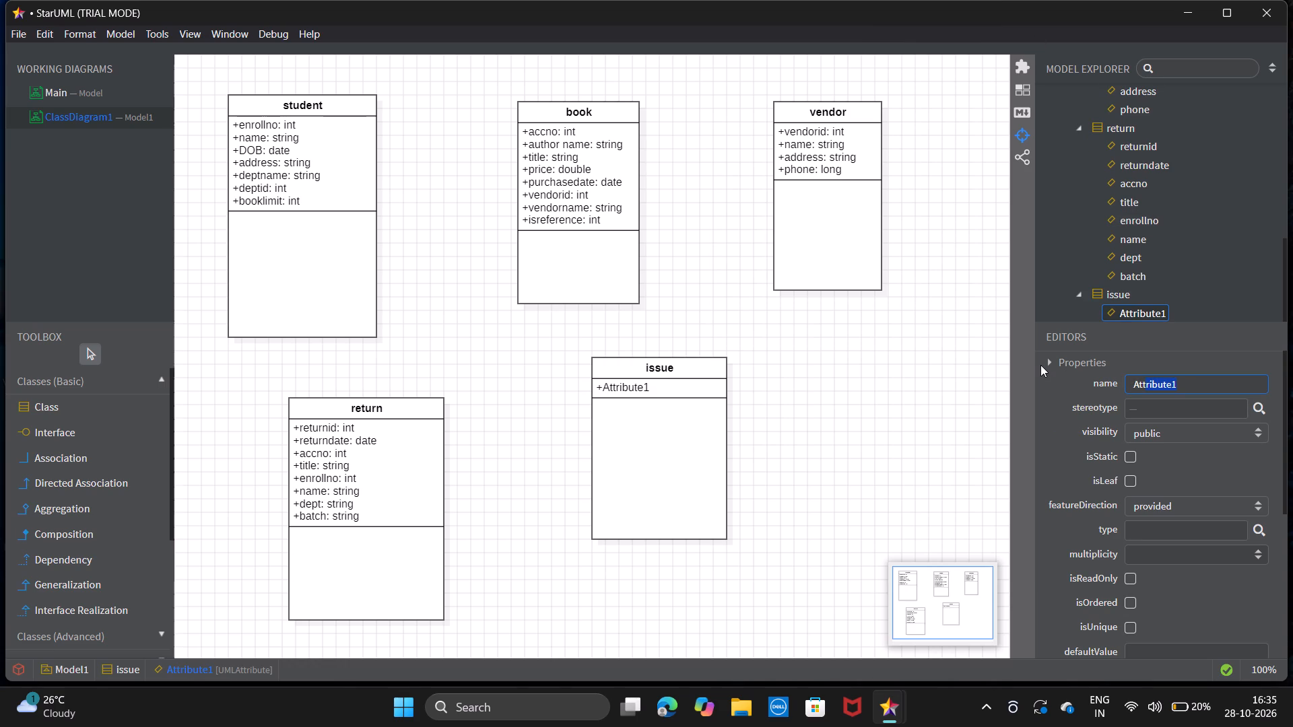
{"action": "key", "text": "BackSpace"}
{"action": "type", "text": "issueid"}
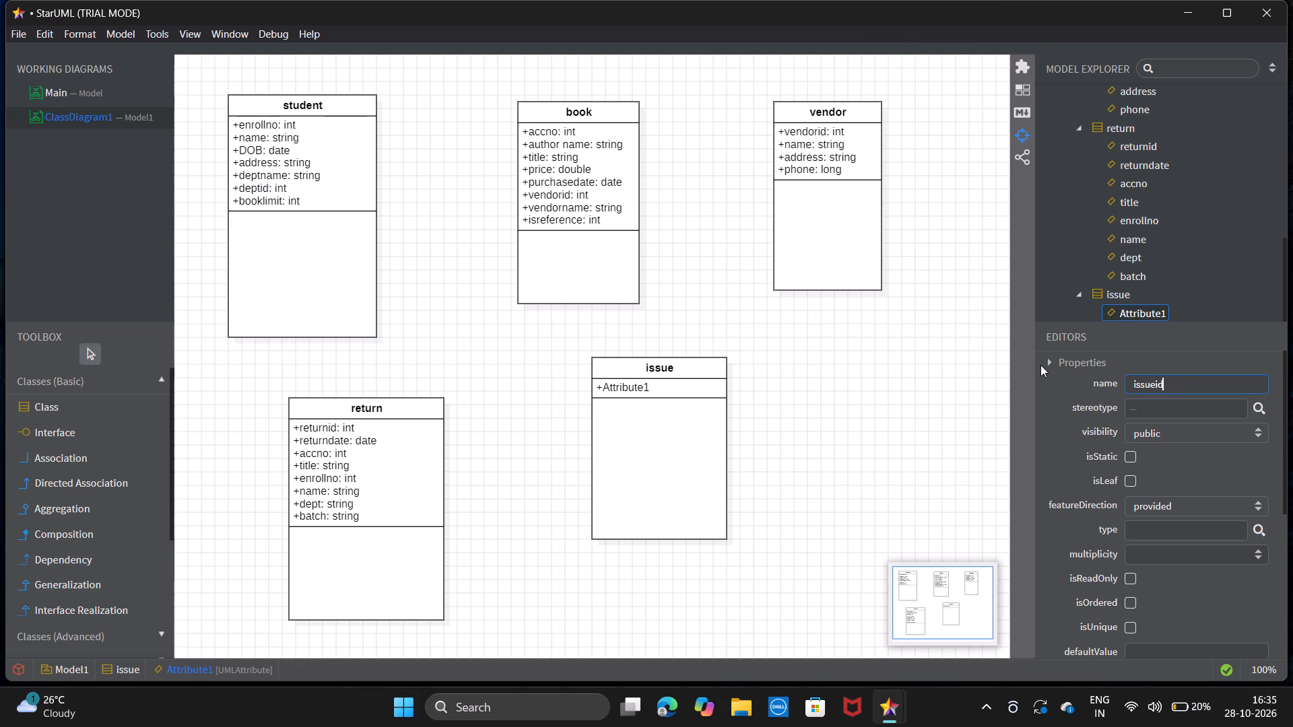
{"action": "double_click", "coordinate": [1158, 532]}
{"action": "type", "text": "int"}
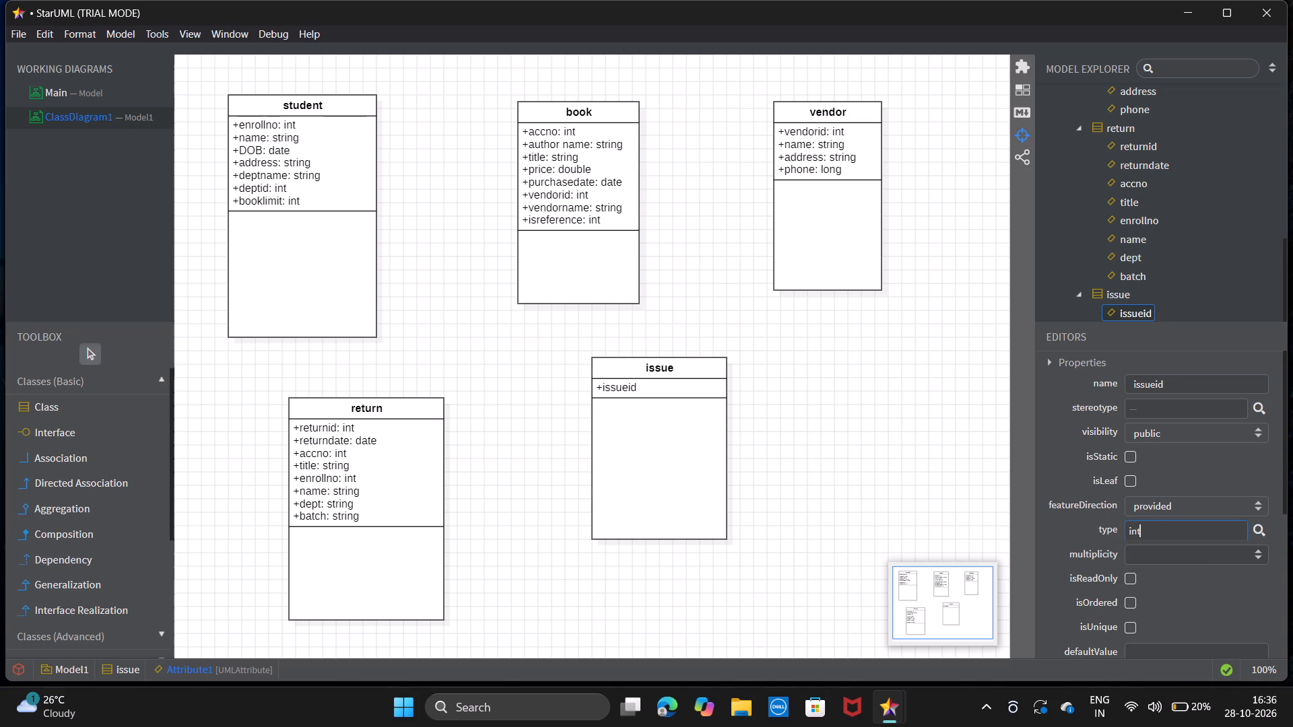
{"action": "key", "text": "Return"}
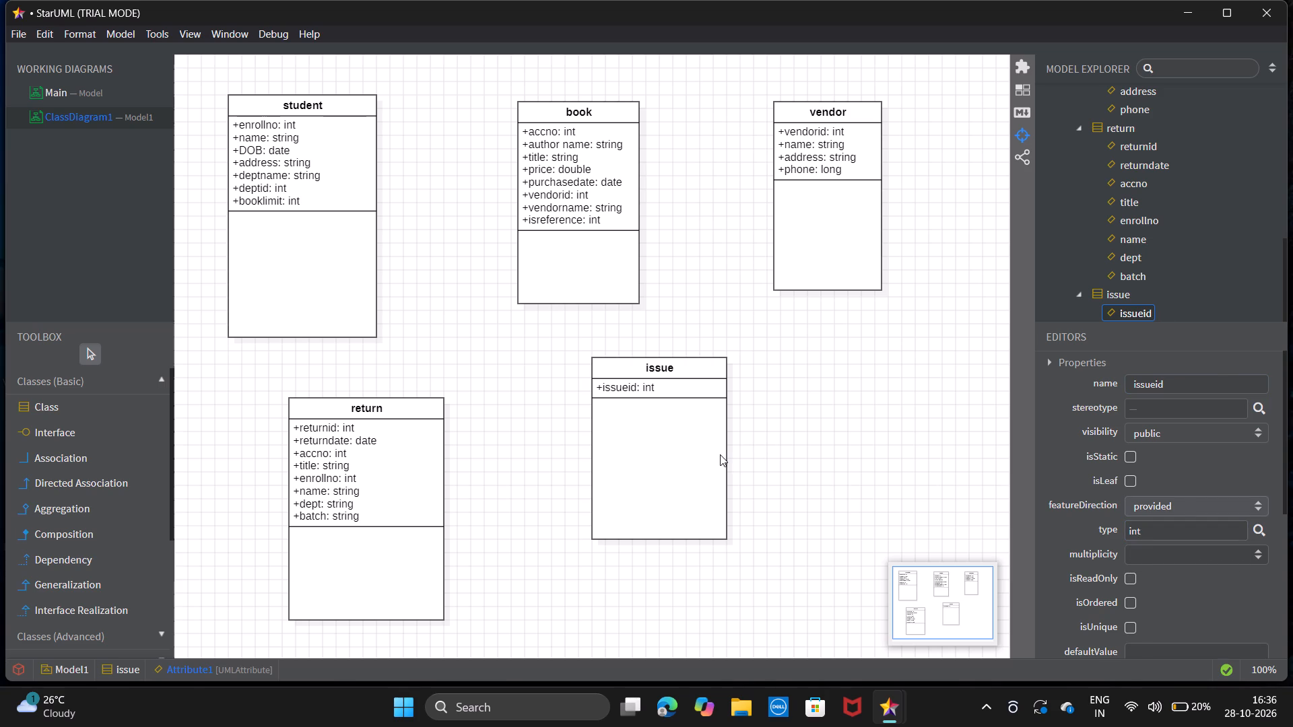
Add an attribute named "issuedate" of type "date" to the "issue" class.
{"action": "right_click", "coordinate": [720, 454]}
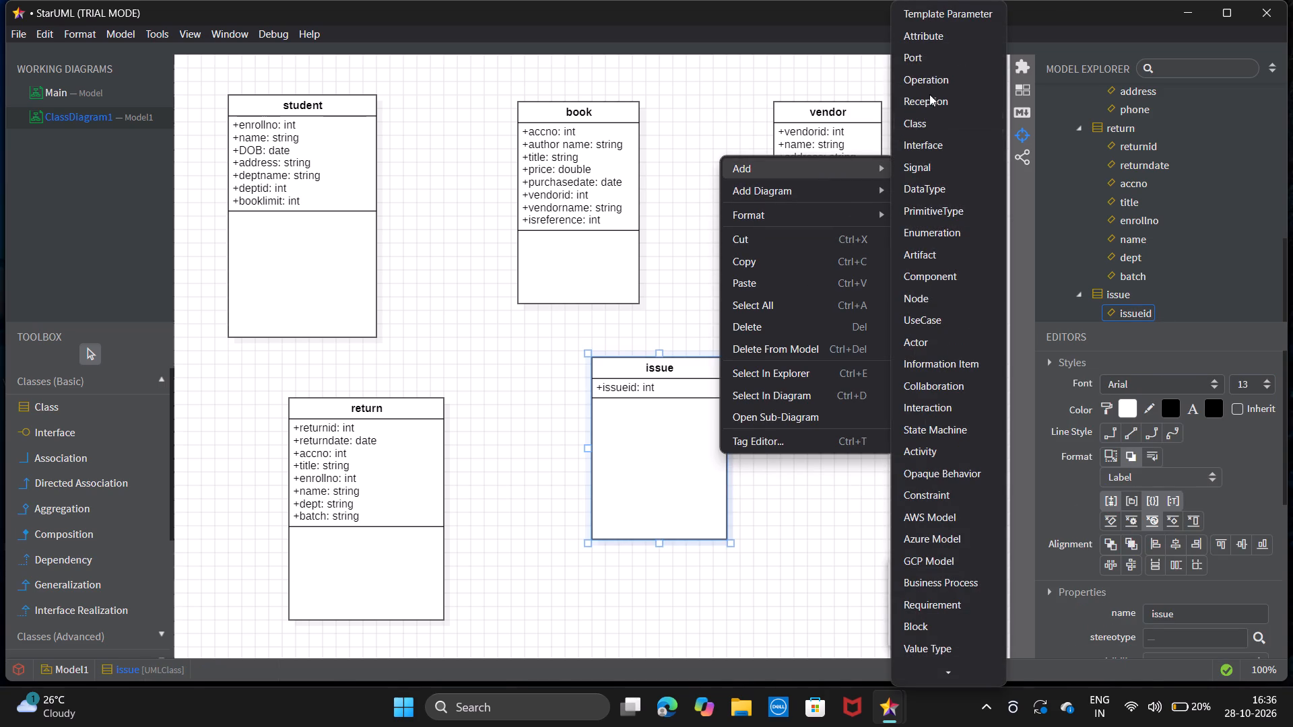
{"action": "left_click", "coordinate": [960, 35]}
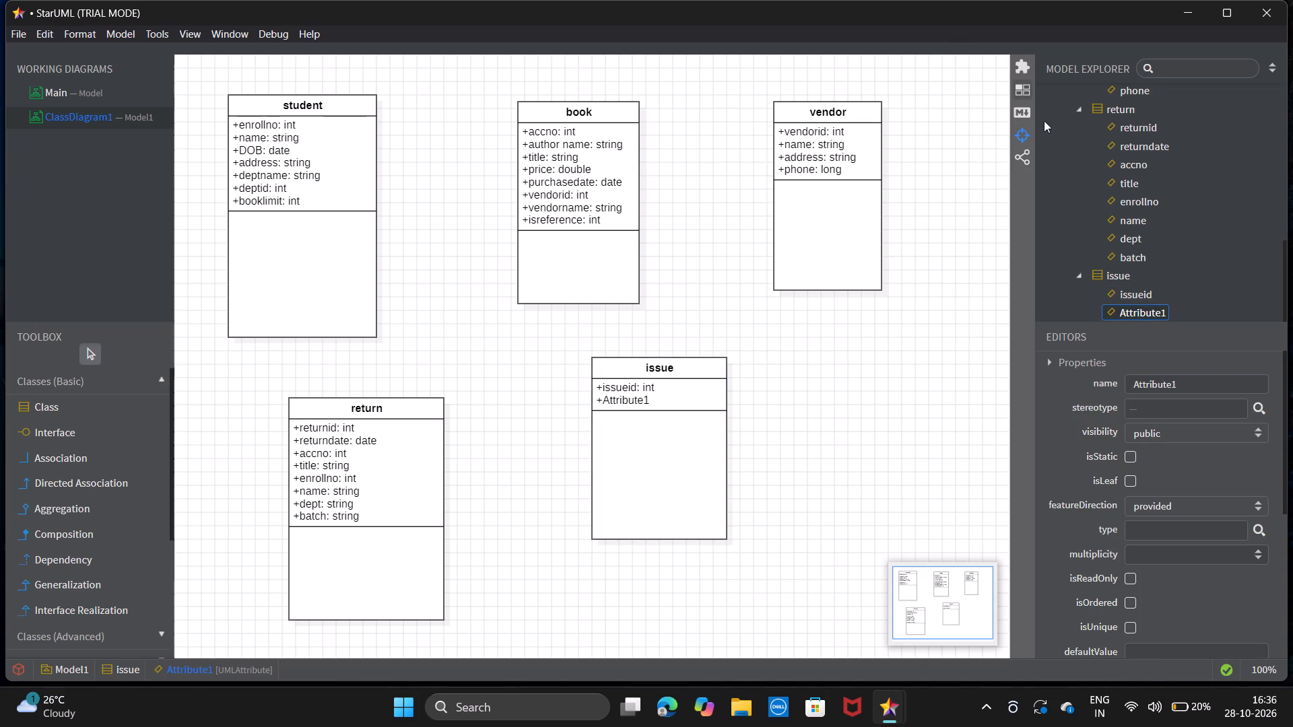
{"action": "left_click_drag", "start_coordinate": [1185, 384], "coordinate": [1059, 367]}
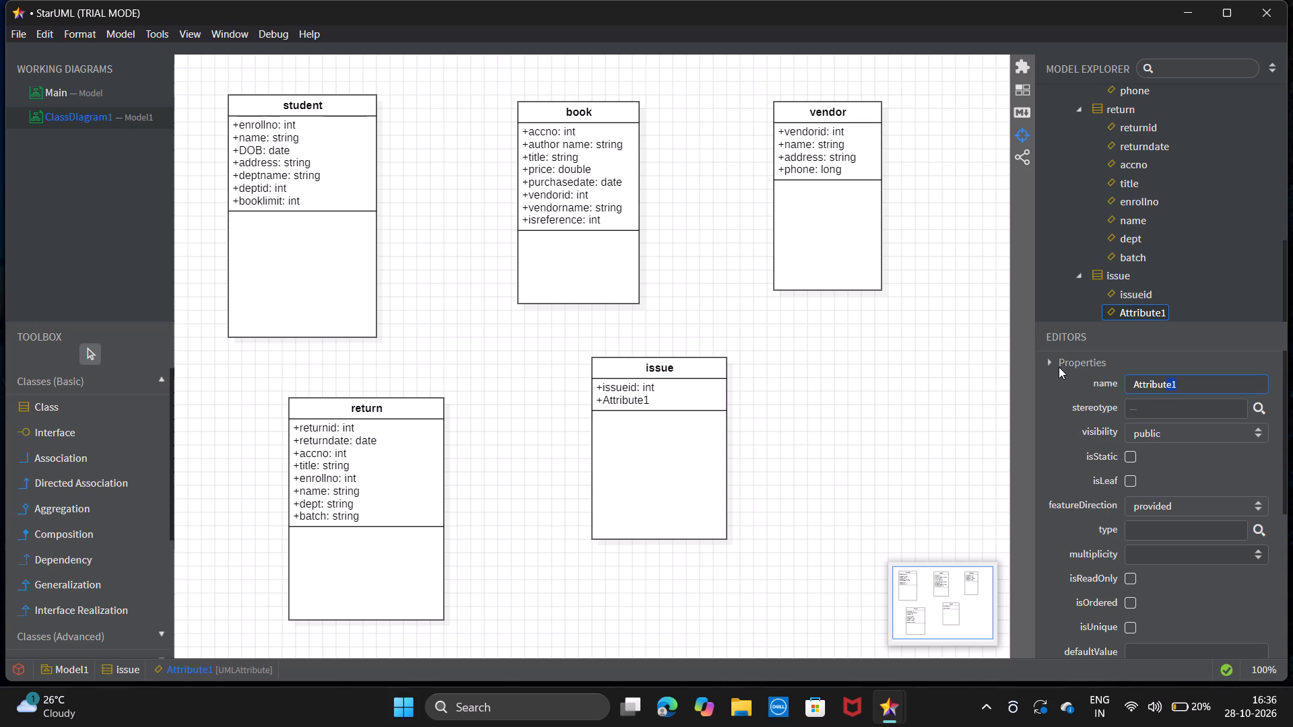
{"action": "key", "text": "BackSpace"}
{"action": "type", "text": "issuedate"}
{"action": "double_click", "coordinate": [1168, 525]}
{"action": "key", "text": "d"}
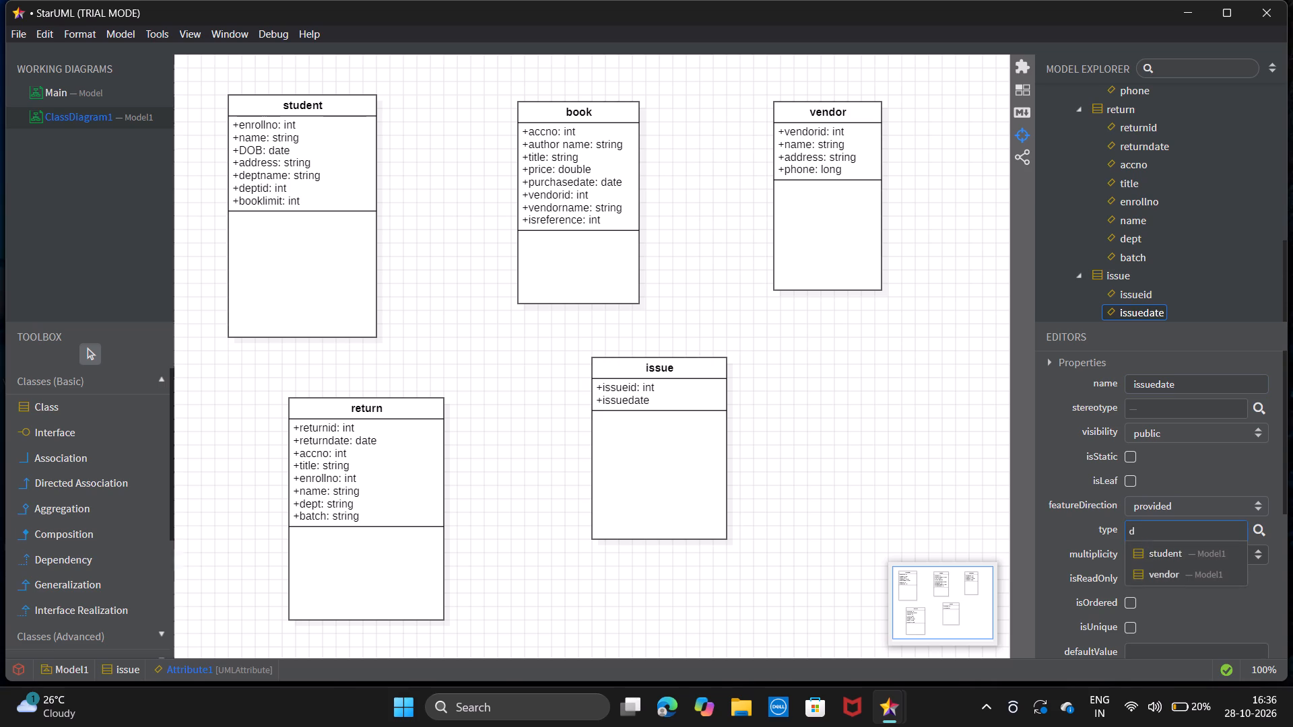
{"action": "type", "text": "ate"}
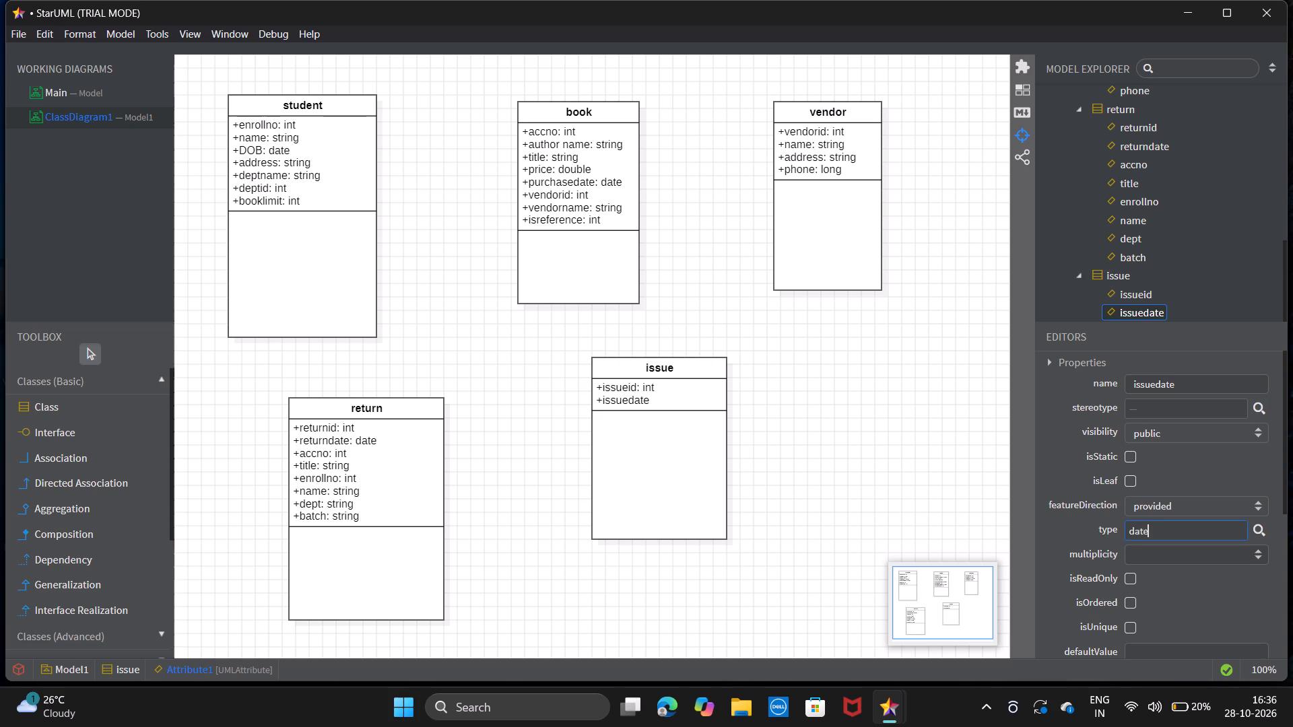
{"action": "key", "text": "Return"}
Add an attribute named "accno" of type "int" to the "issue" class.
{"action": "right_click", "coordinate": [704, 440]}
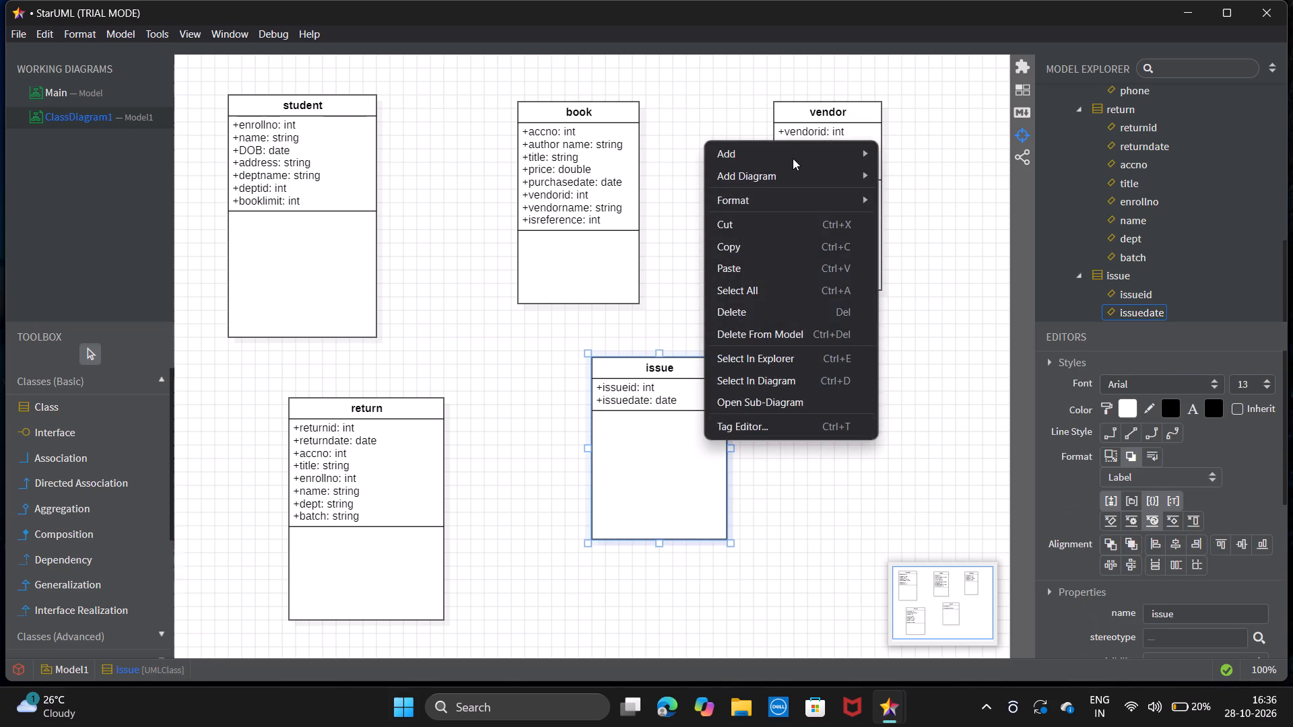
{"action": "left_click", "coordinate": [793, 151]}
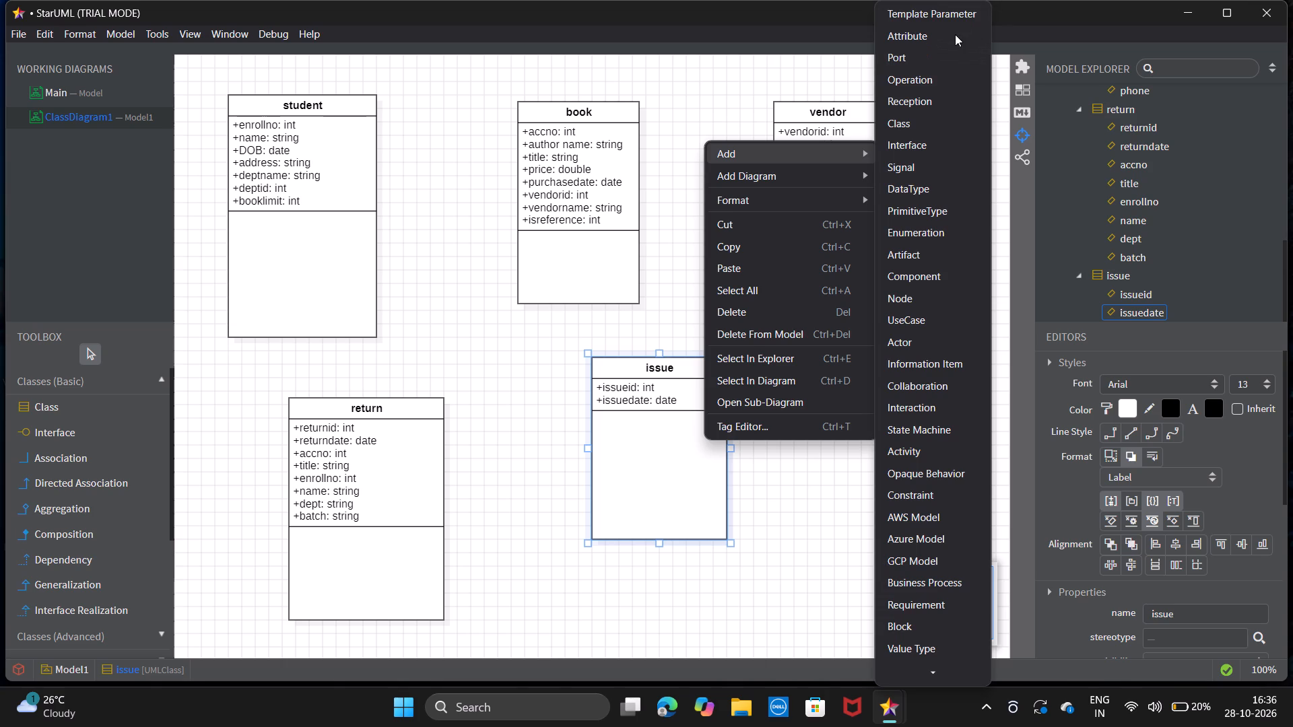
{"action": "left_click", "coordinate": [955, 34]}
{"action": "type", "text": "accn"}
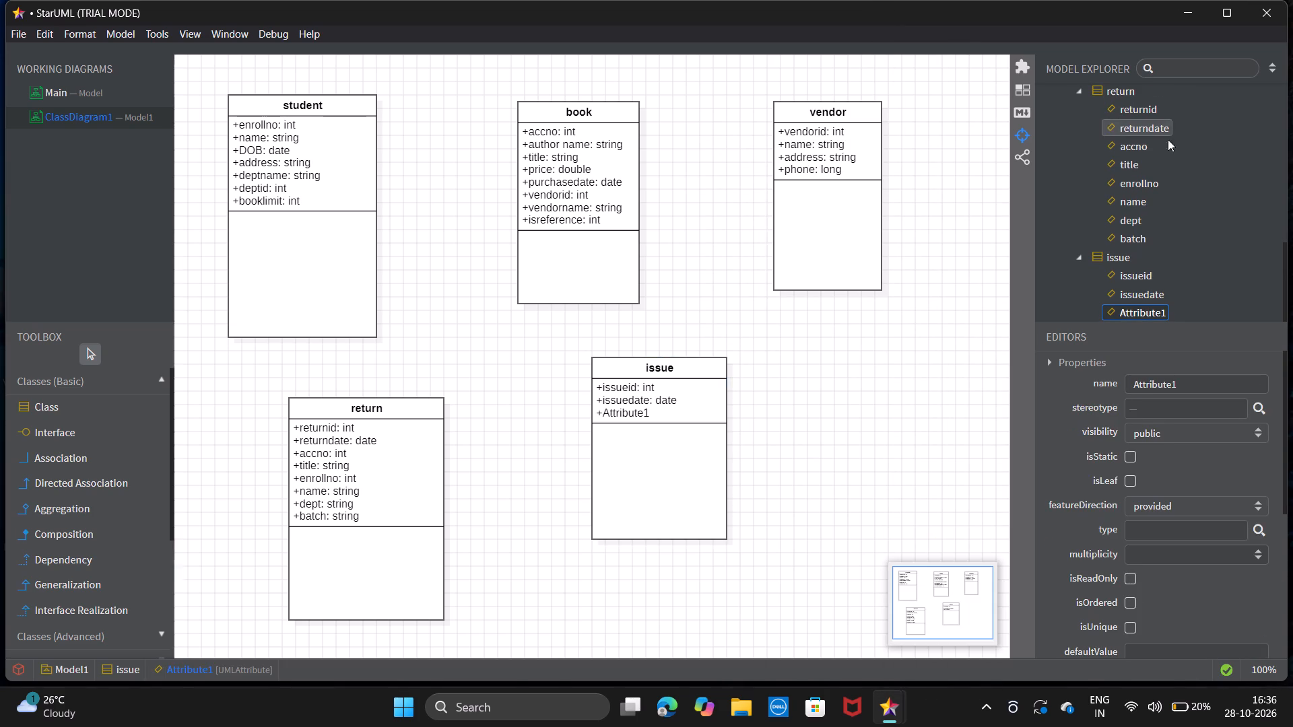
{"action": "left_click_drag", "start_coordinate": [1197, 384], "coordinate": [1045, 398]}
{"action": "key", "text": "BackSpace"}
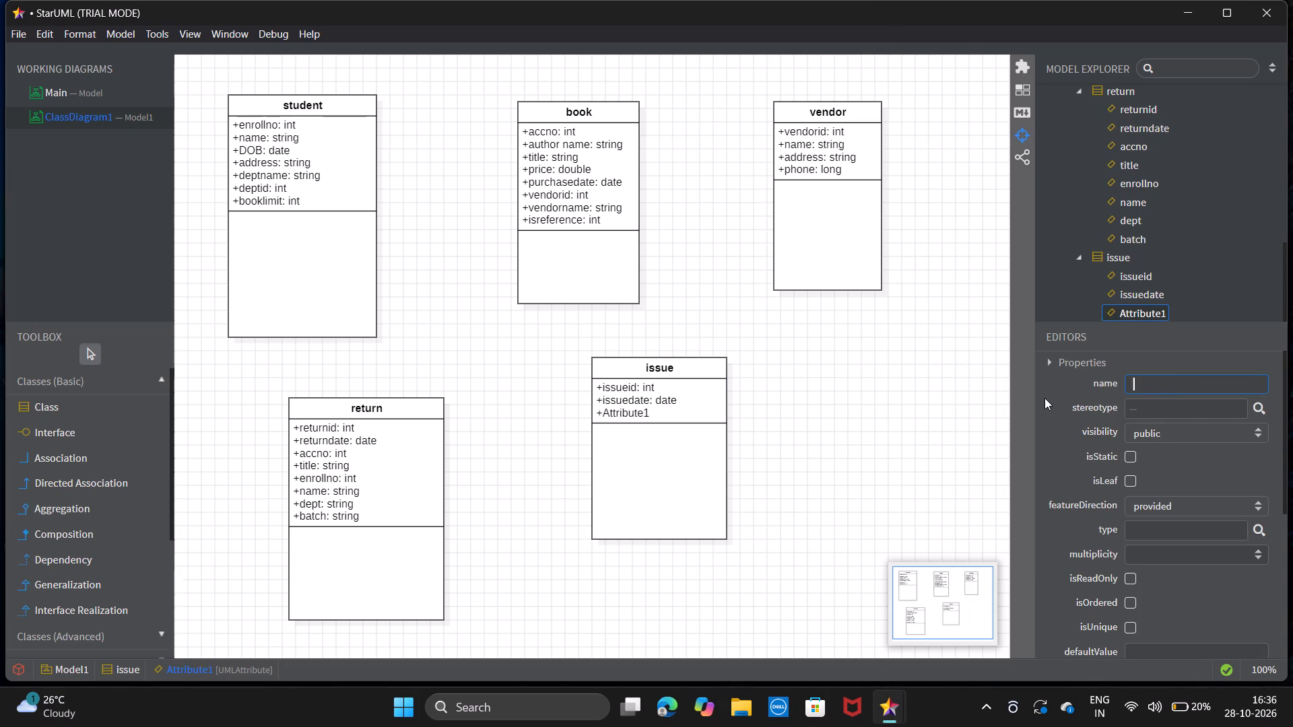
{"action": "type", "text": "accno"}
{"action": "left_click", "coordinate": [1183, 526]}
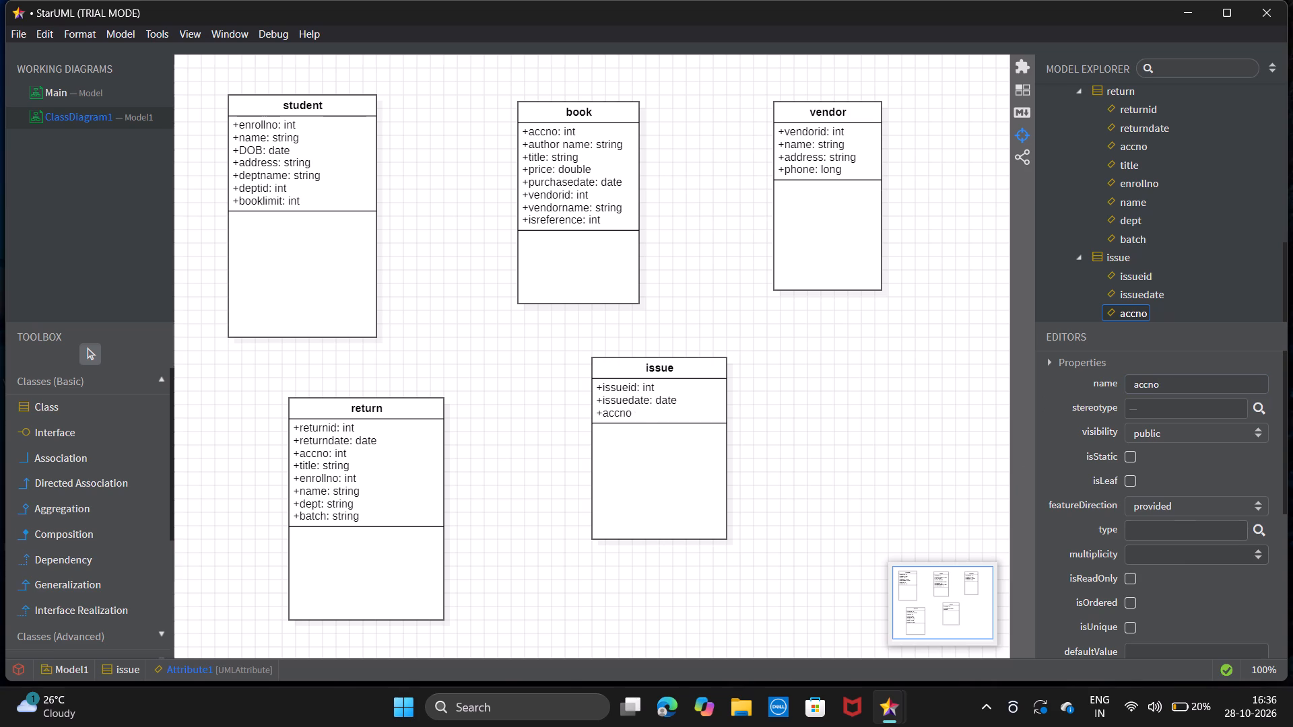
{"action": "left_click", "coordinate": [1183, 526]}
{"action": "type", "text": "integer"}
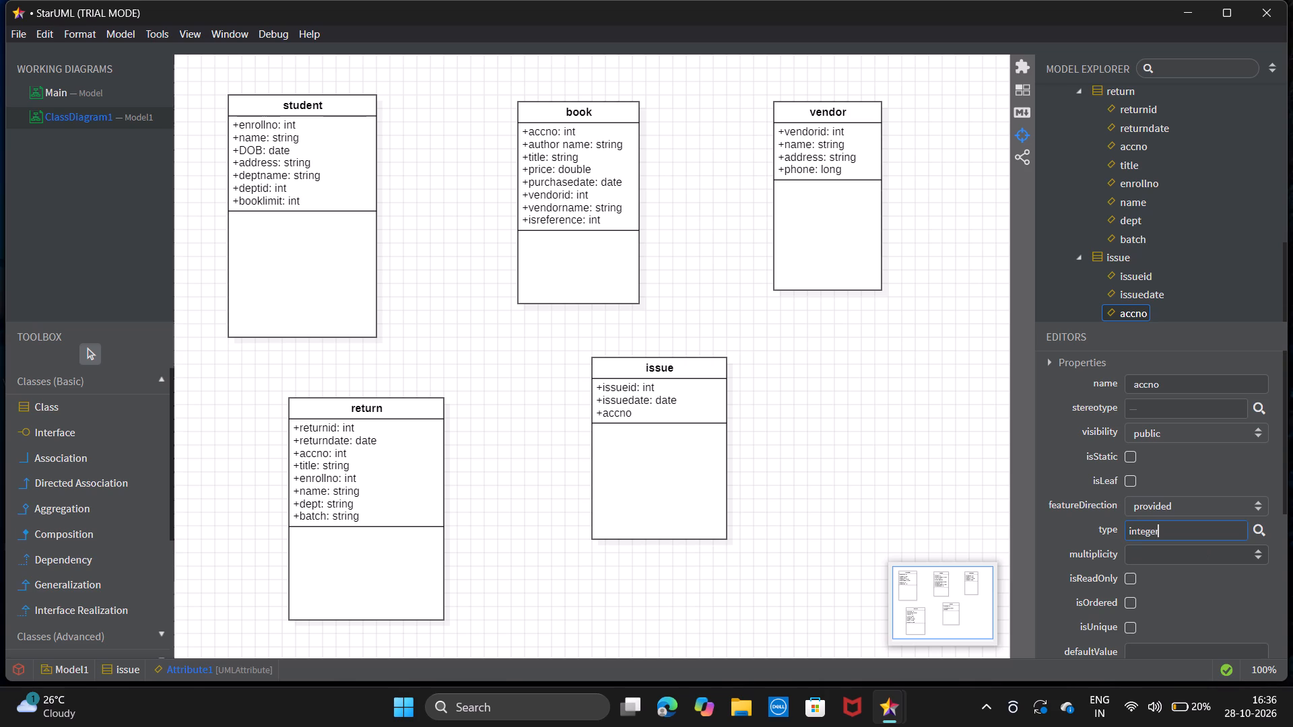
{"action": "key", "text": "BackSpace"}
{"action": "key", "text": "BackSpace"}
{"action": "key", "text": "BackSpace"}
{"action": "key", "text": "BackSpace"}
{"action": "key", "text": "Return"}
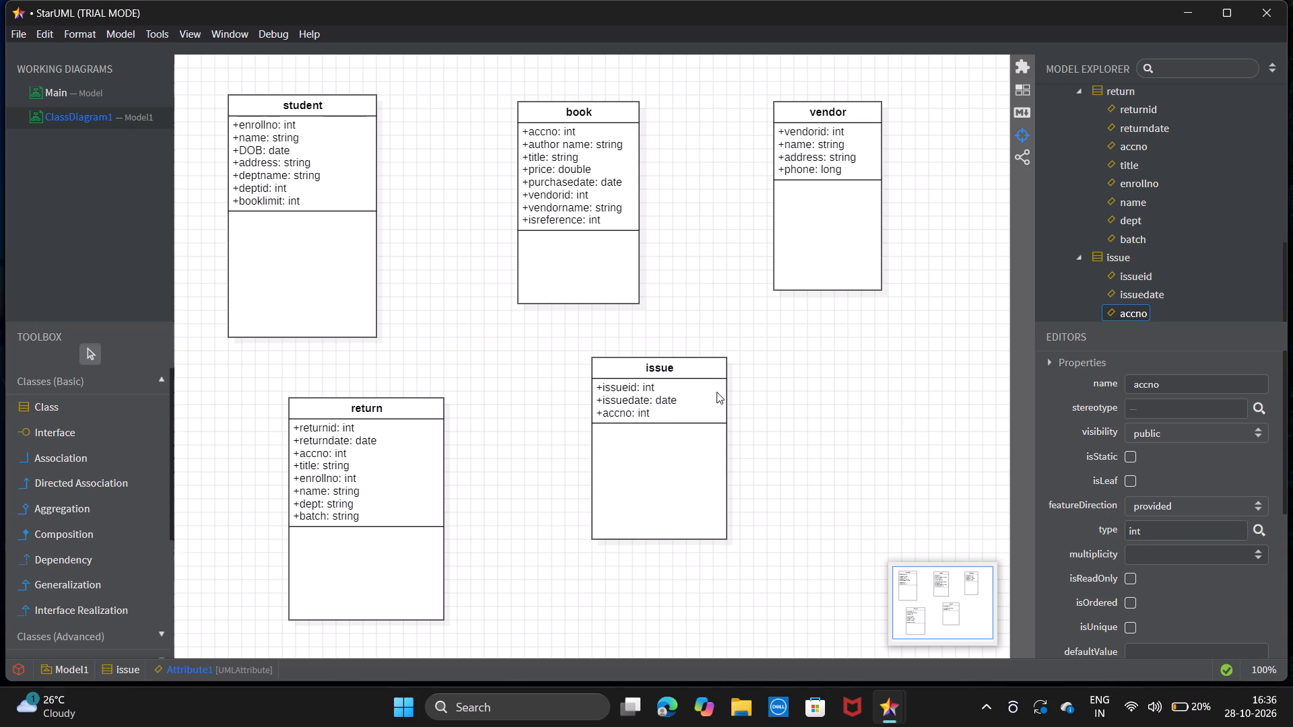
Add an attribute named "title" of type "string" to the "issue" class.
{"action": "right_click", "coordinate": [717, 392]}
{"action": "right_click", "coordinate": [717, 392]}
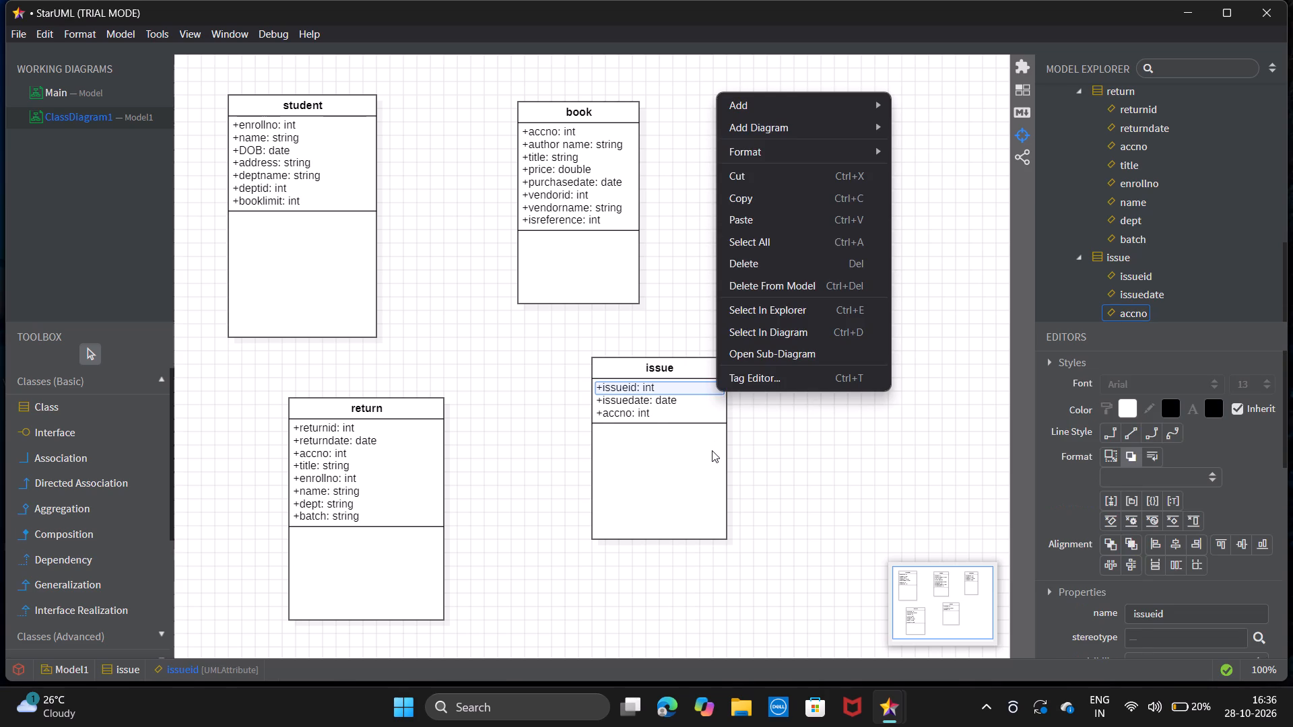
{"action": "right_click", "coordinate": [712, 450]}
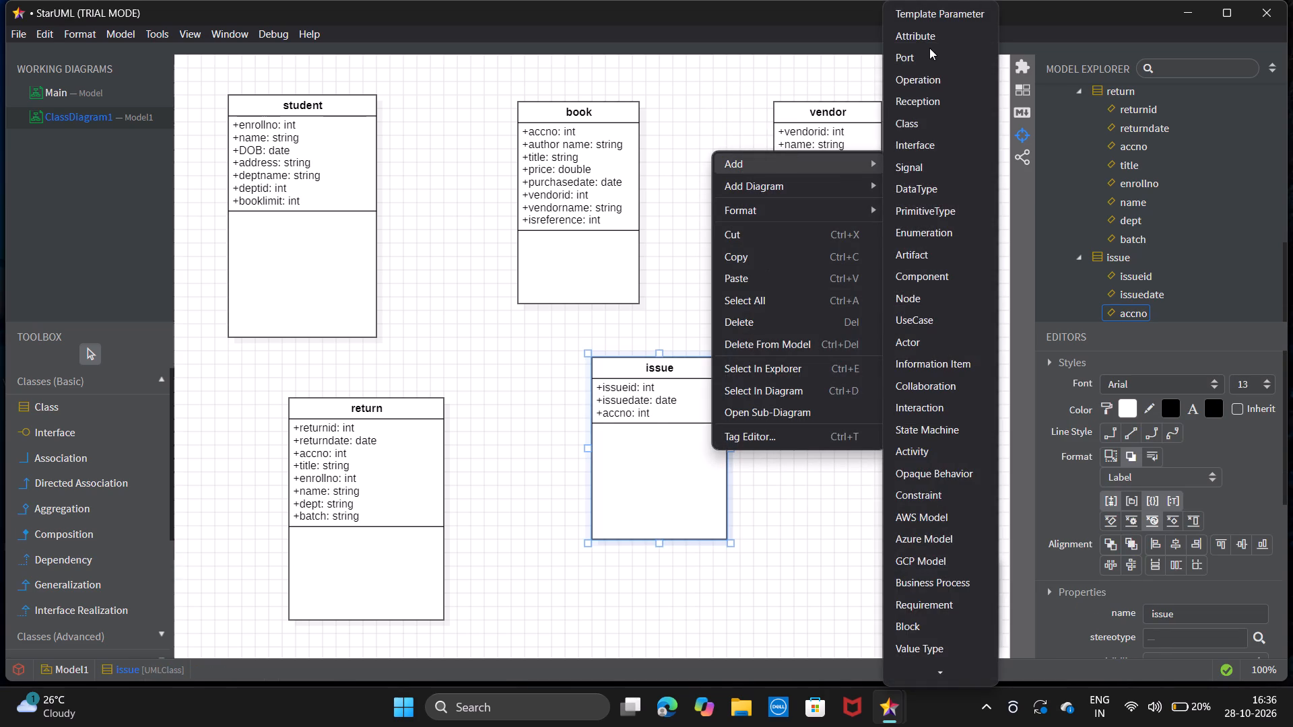
{"action": "left_click", "coordinate": [929, 39]}
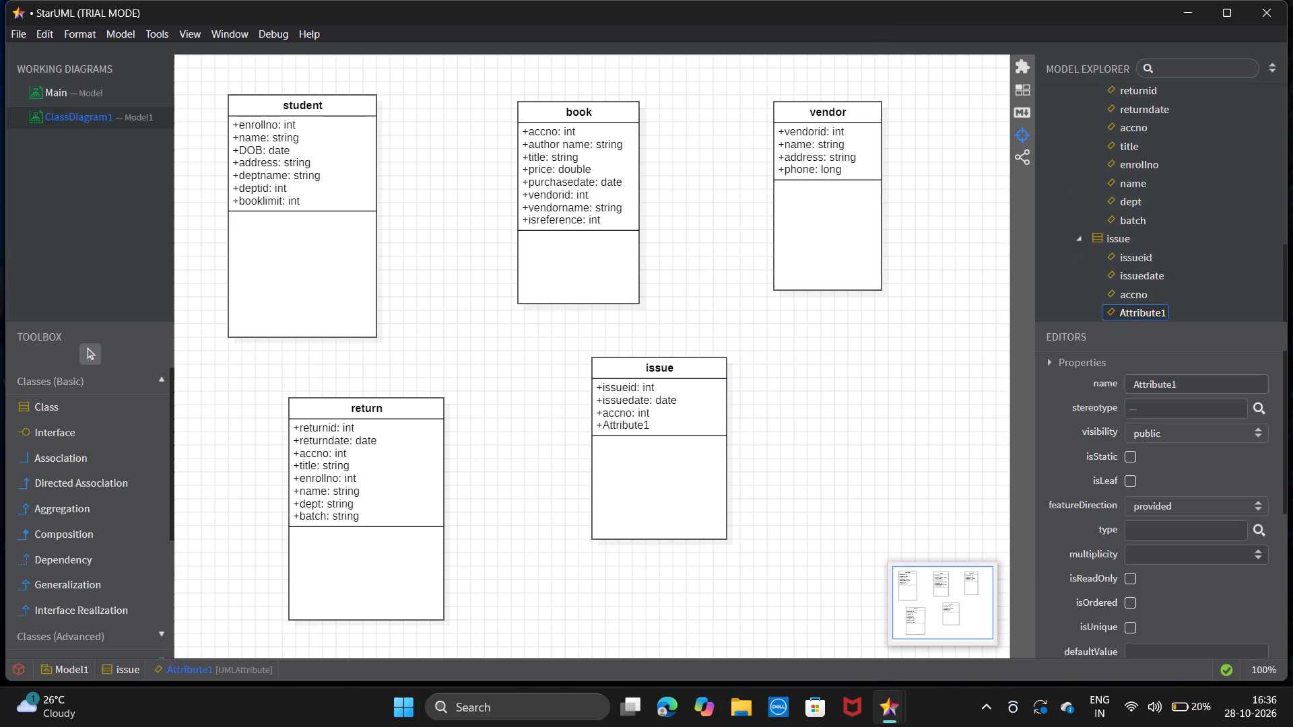
{"action": "left_click_drag", "start_coordinate": [1217, 390], "coordinate": [1067, 388]}
{"action": "key", "text": "BackSpace"}
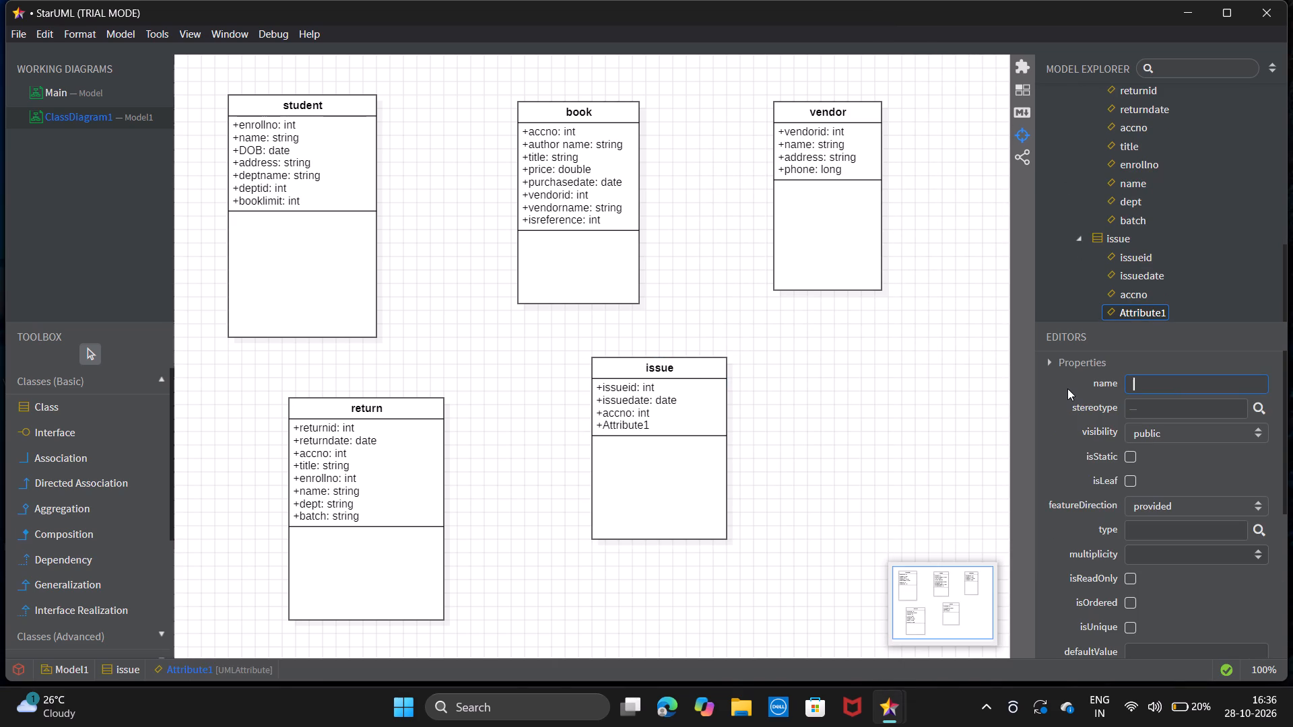
{"action": "type", "text": "title"}
{"action": "left_click", "coordinate": [1163, 534]}
{"action": "left_click", "coordinate": [1163, 534]}
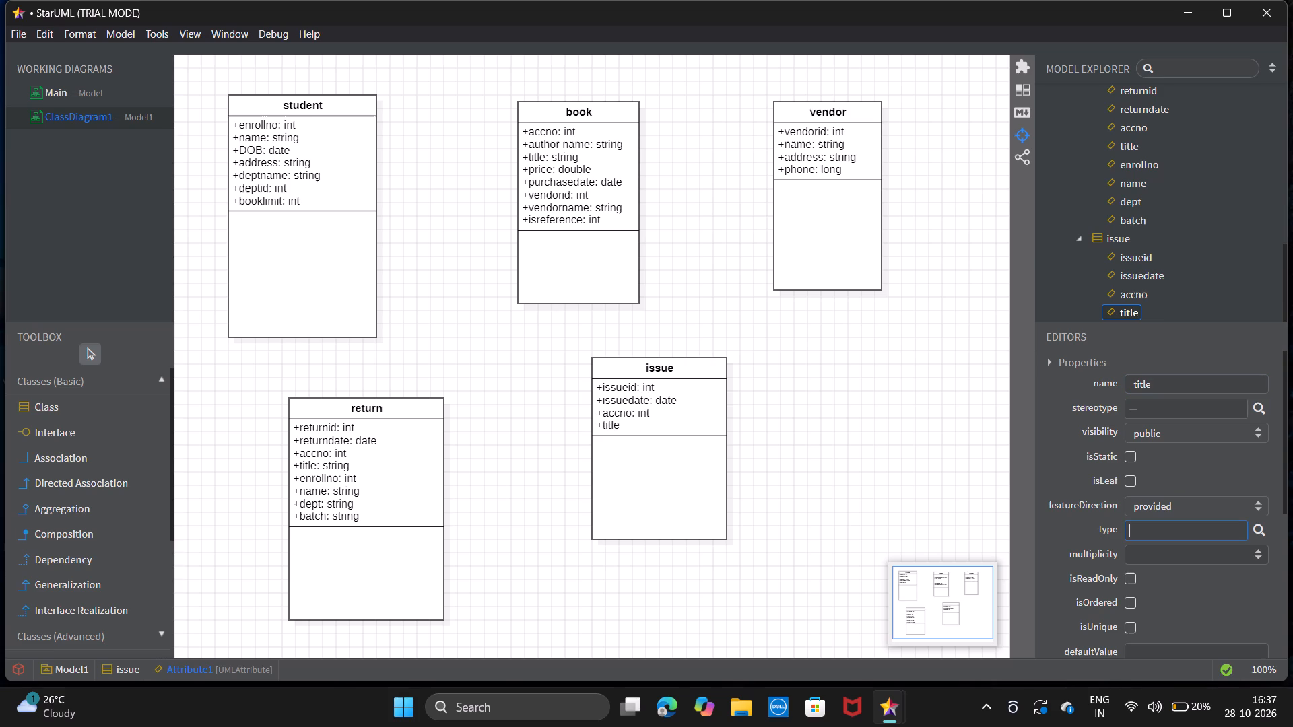
{"action": "type", "text": "string"}
{"action": "key", "text": "Return"}
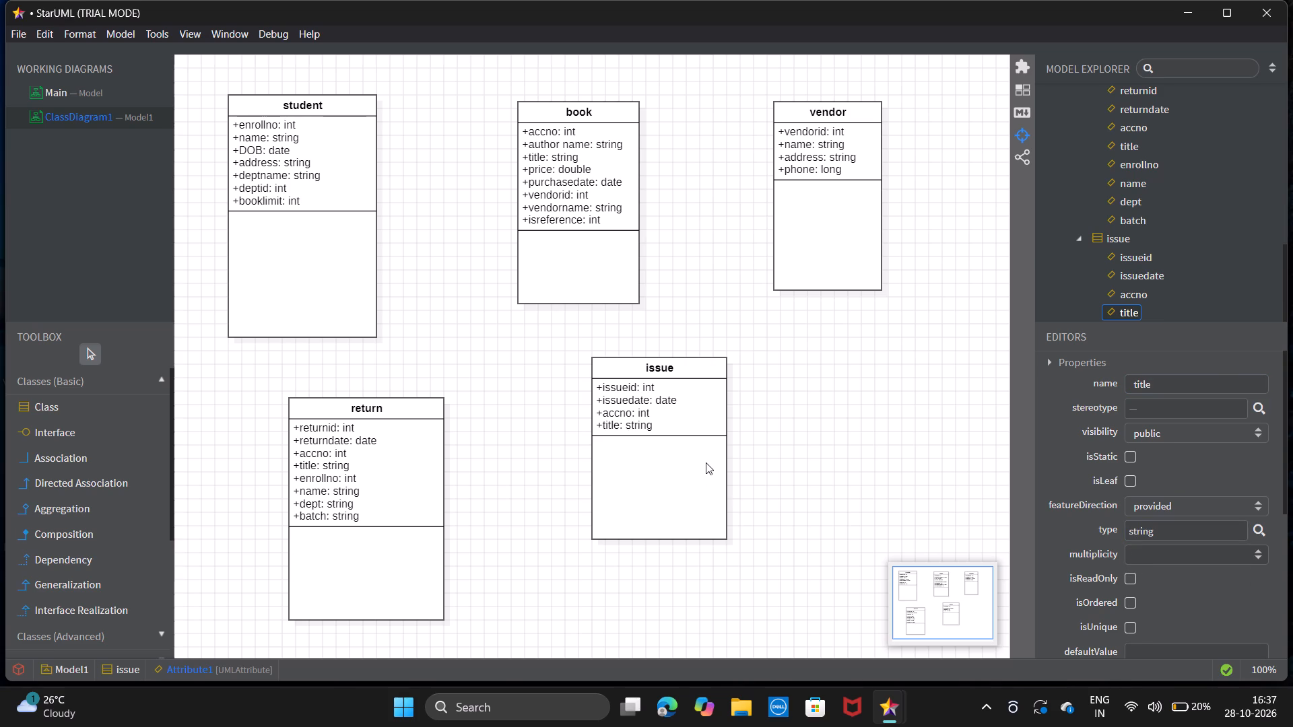
Add an attribute named "enrollno" of type "int" to the "issue" class.
{"action": "right_click", "coordinate": [706, 462]}
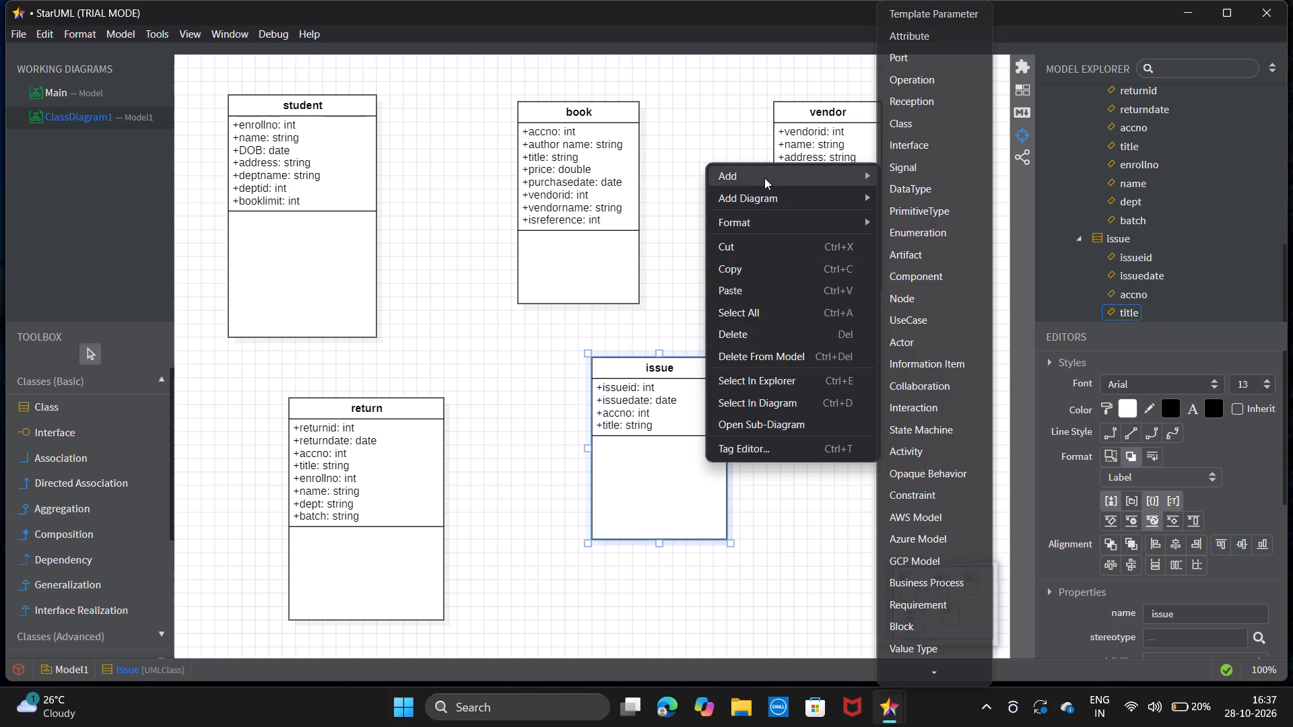
{"action": "left_click", "coordinate": [925, 32]}
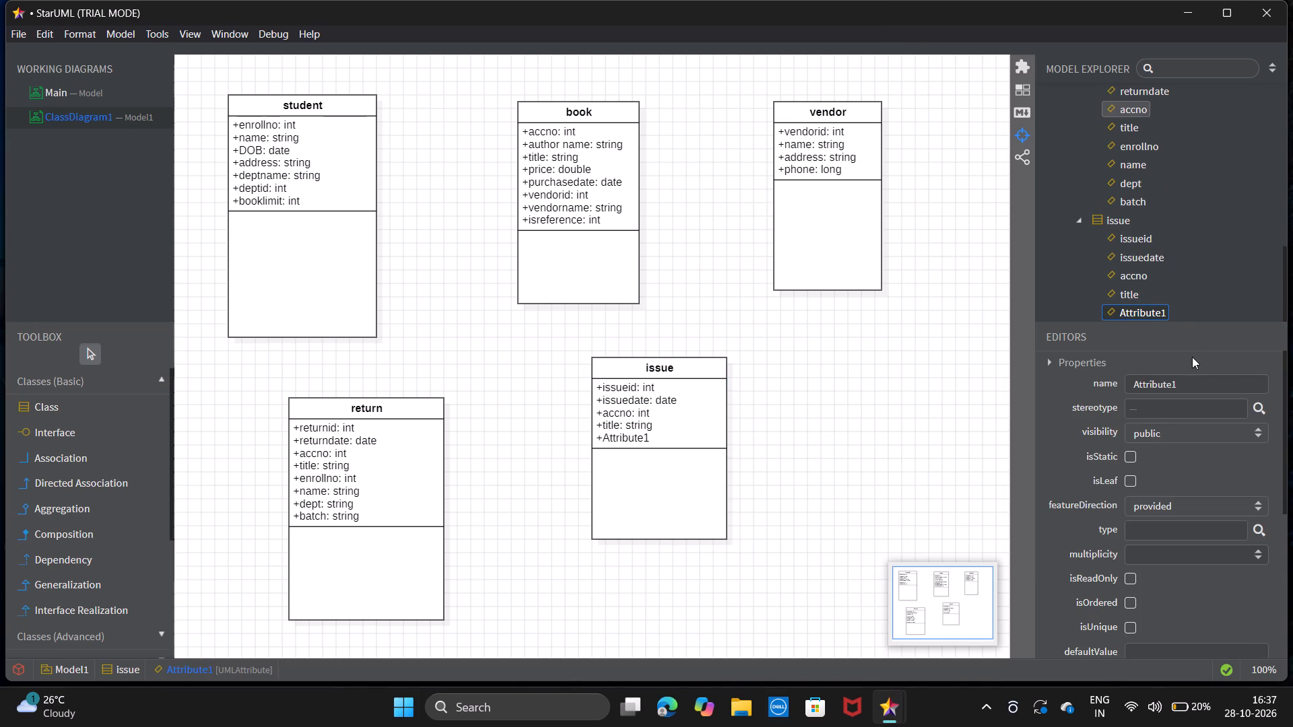
{"action": "left_click_drag", "start_coordinate": [1185, 380], "coordinate": [1057, 379]}
{"action": "key", "text": "BackSpace"}
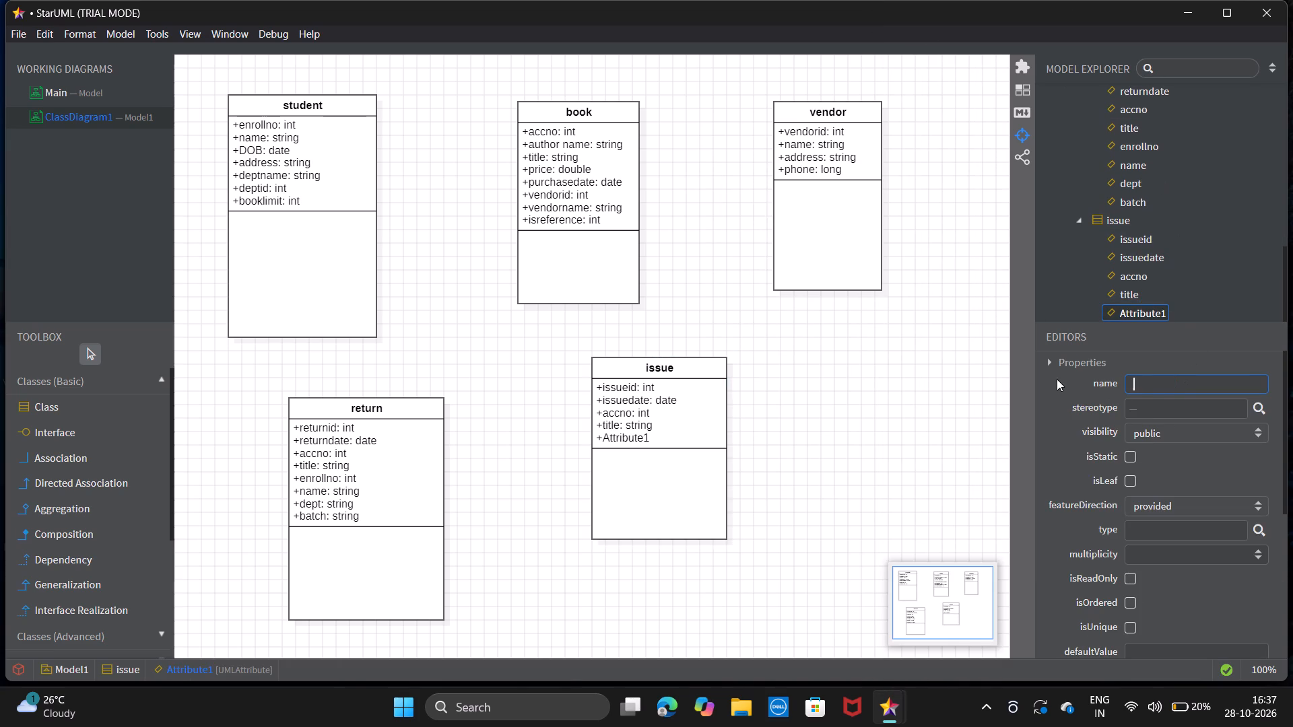
{"action": "type", "text": "en"}
{"action": "type", "text": "rollno"}
{"action": "key", "text": "Return"}
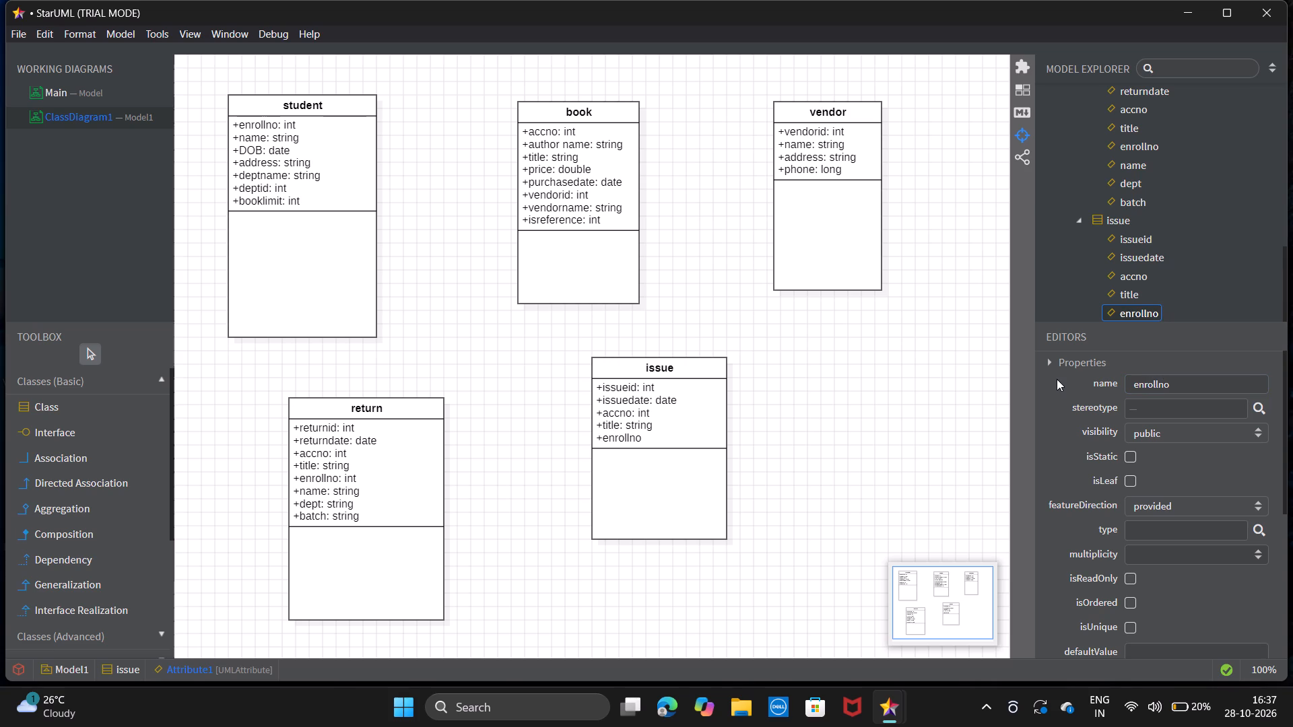
{"action": "left_click", "coordinate": [1167, 532]}
{"action": "type", "text": "int"}
{"action": "key", "text": "Return"}
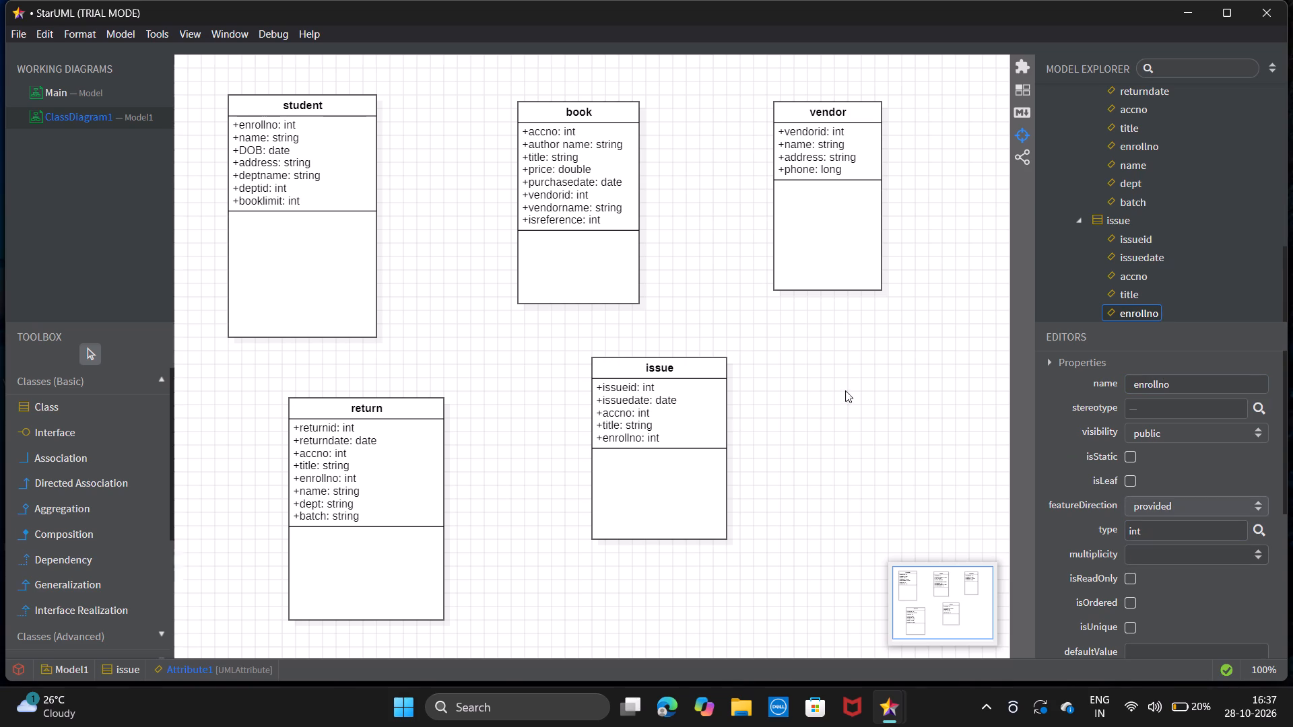
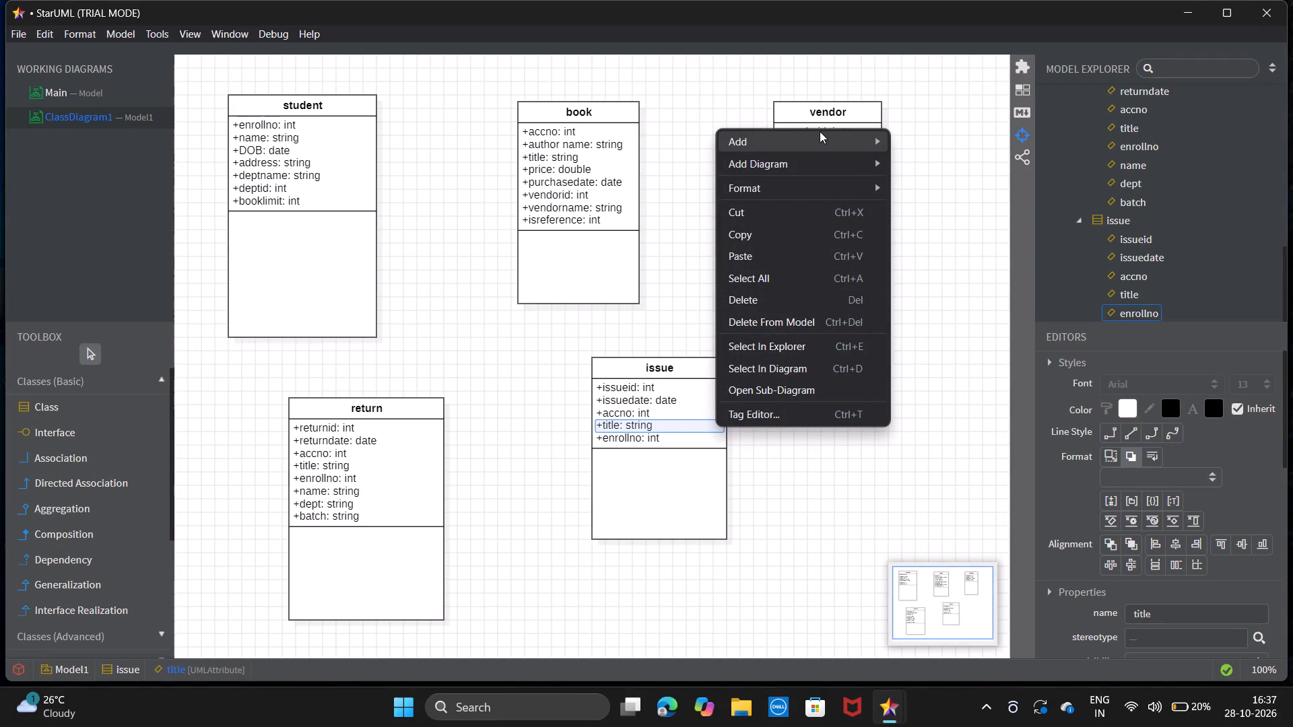
Add an attribute named "name" of type "string" to the "issue" class.
{"action": "left_click", "coordinate": [959, 394]}
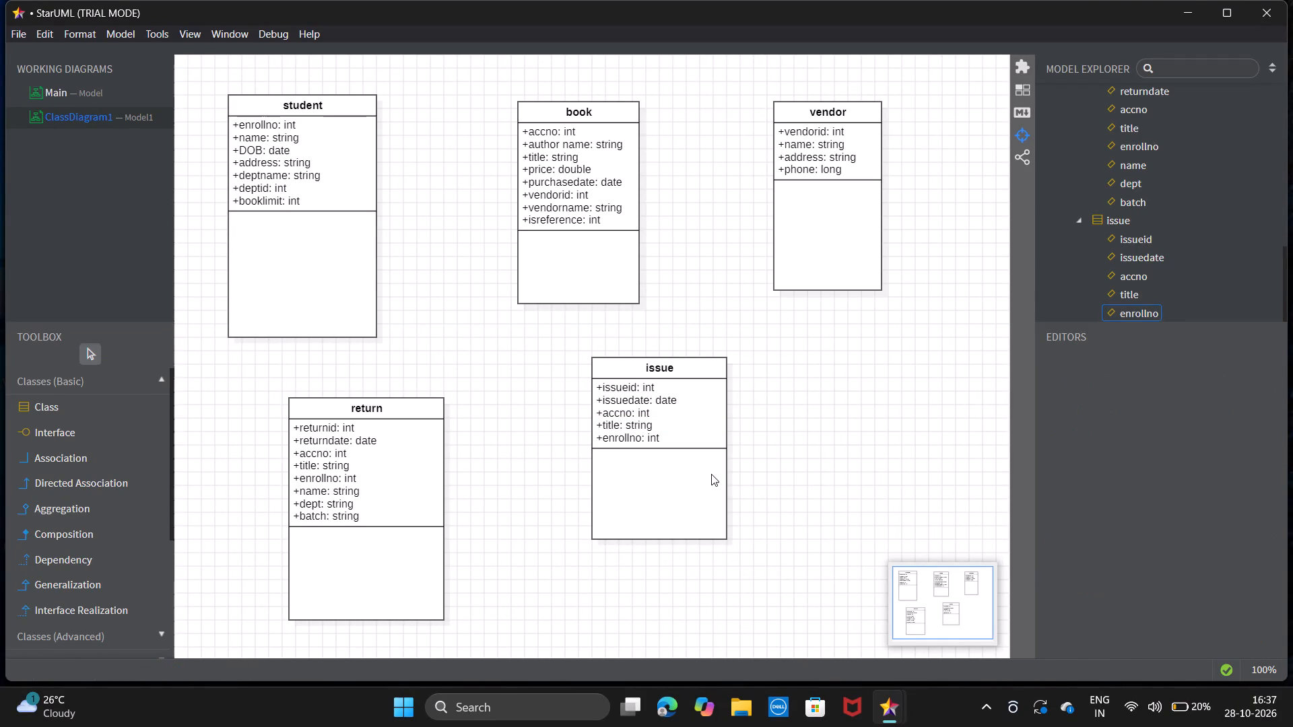
{"action": "right_click", "coordinate": [711, 474]}
{"action": "left_click", "coordinate": [796, 197]}
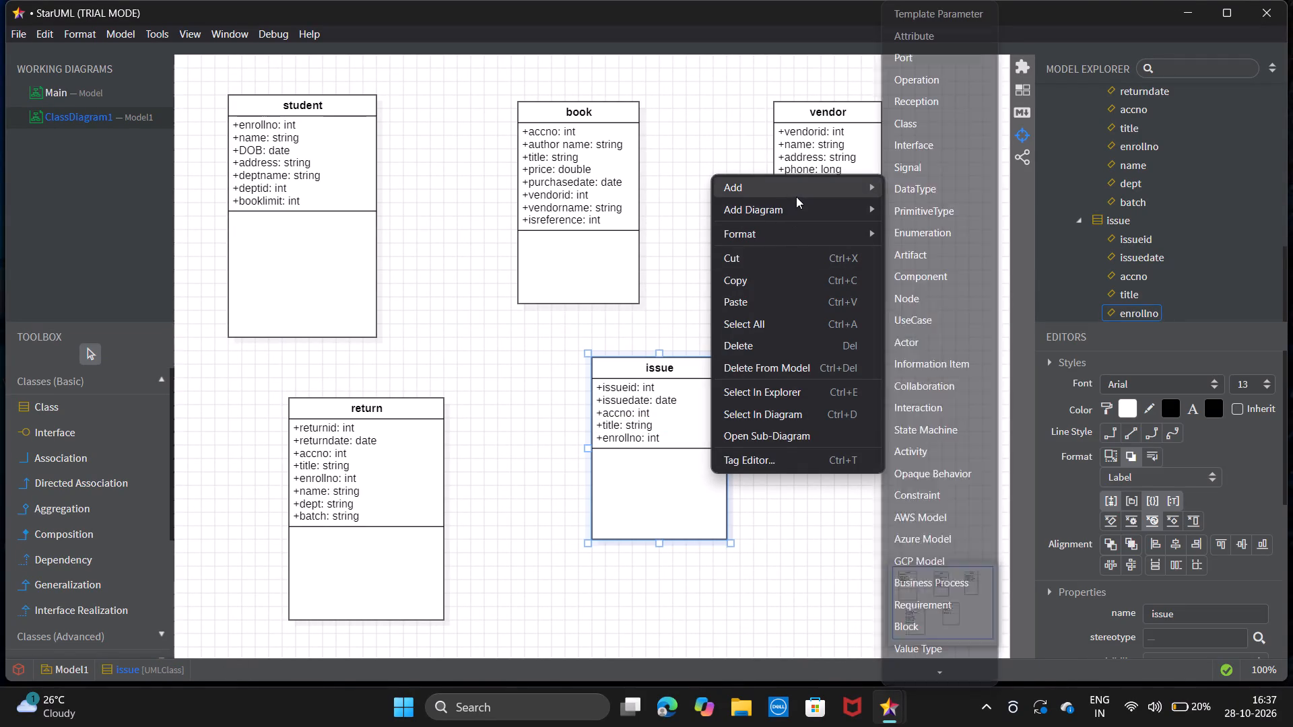
{"action": "left_click", "coordinate": [925, 33]}
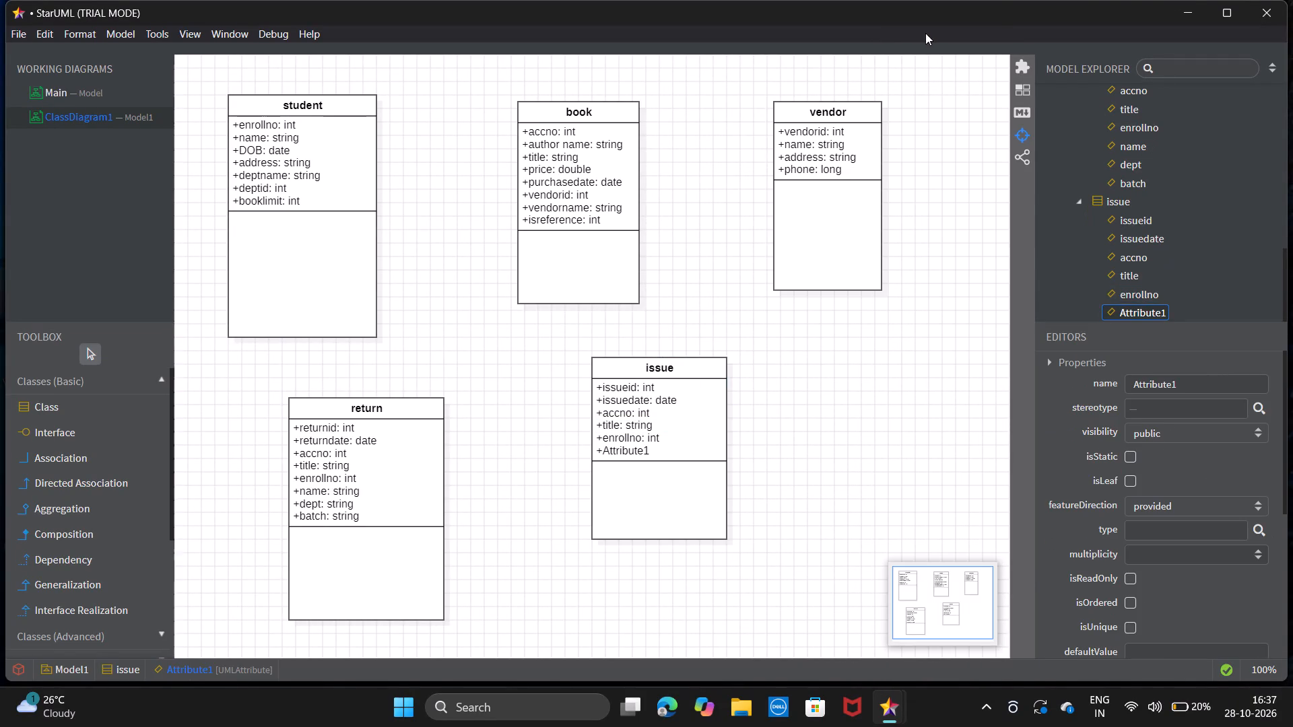
{"action": "left_click_drag", "start_coordinate": [1189, 384], "coordinate": [1077, 375]}
{"action": "key", "text": "BackSpace"}
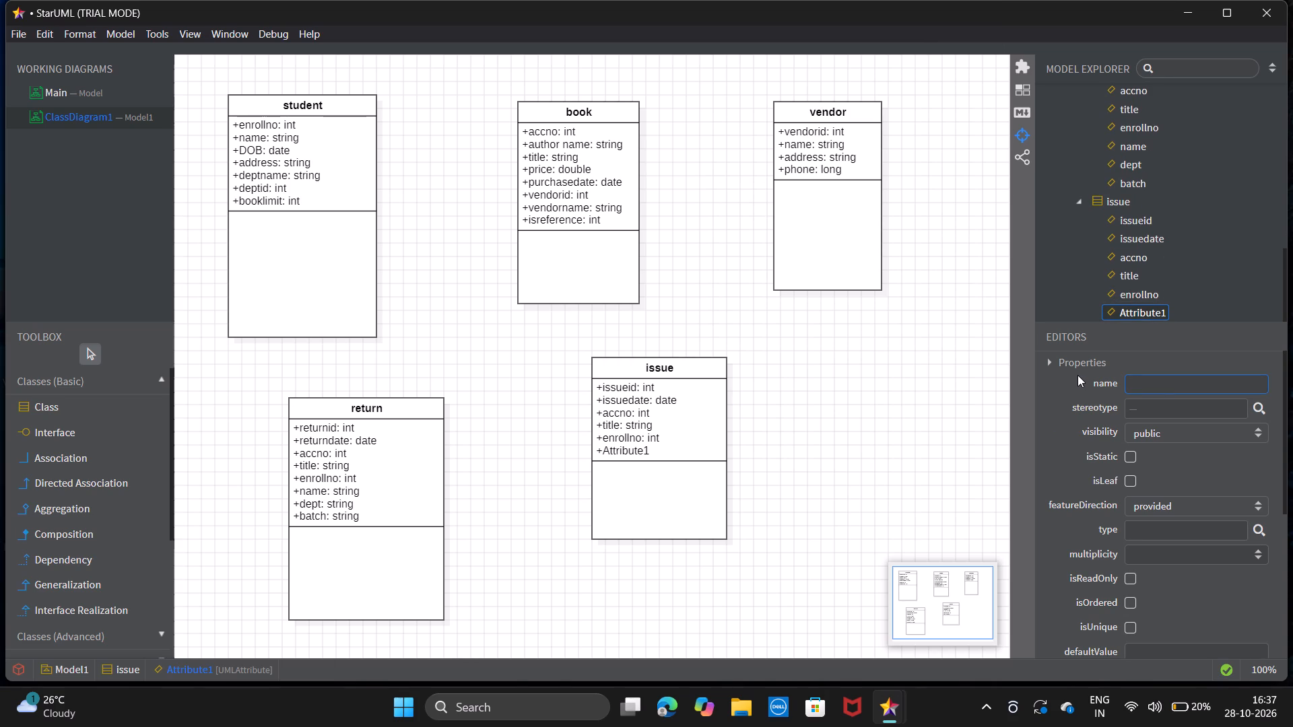
{"action": "type", "text": "name"}
{"action": "left_click", "coordinate": [1195, 532]}
{"action": "left_click", "coordinate": [1195, 532]}
{"action": "type", "text": "string"}
{"action": "key", "text": "Return"}
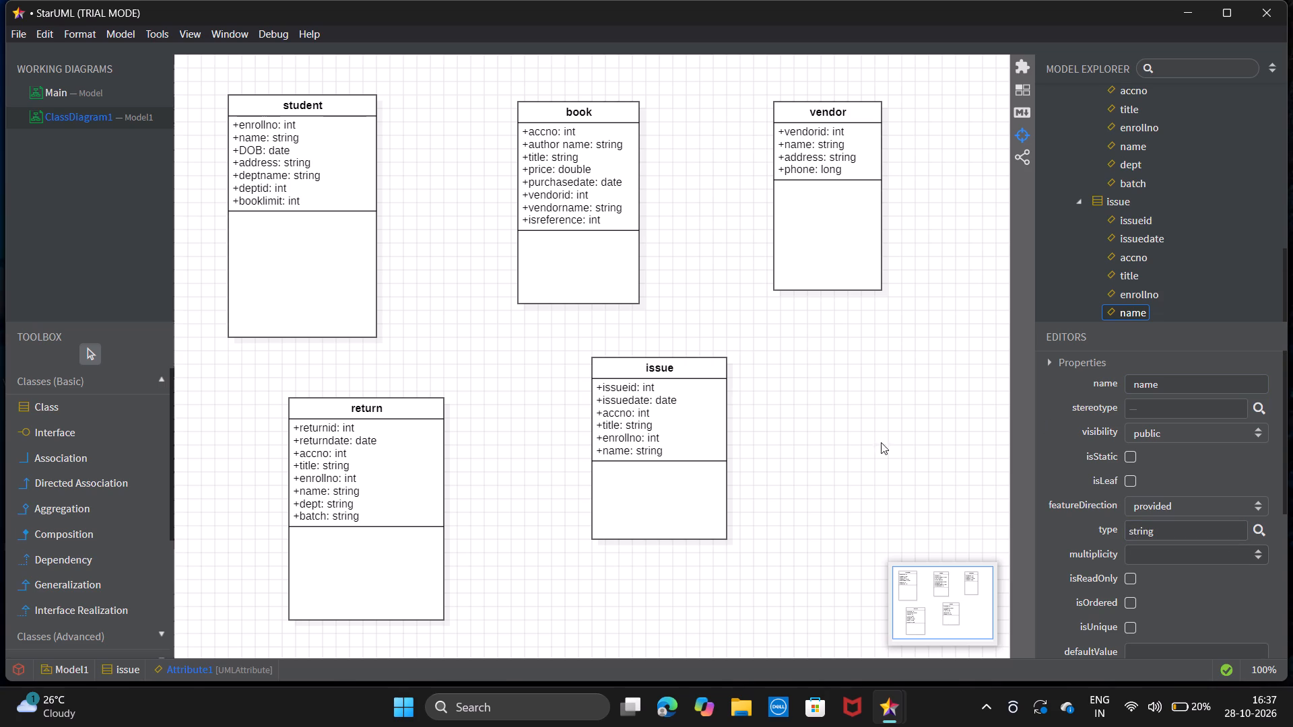
Add an attribute named "dept" of type "string" to the "issue" class.
{"action": "right_click_drag", "start_coordinate": [721, 483], "coordinate": [716, 490]}
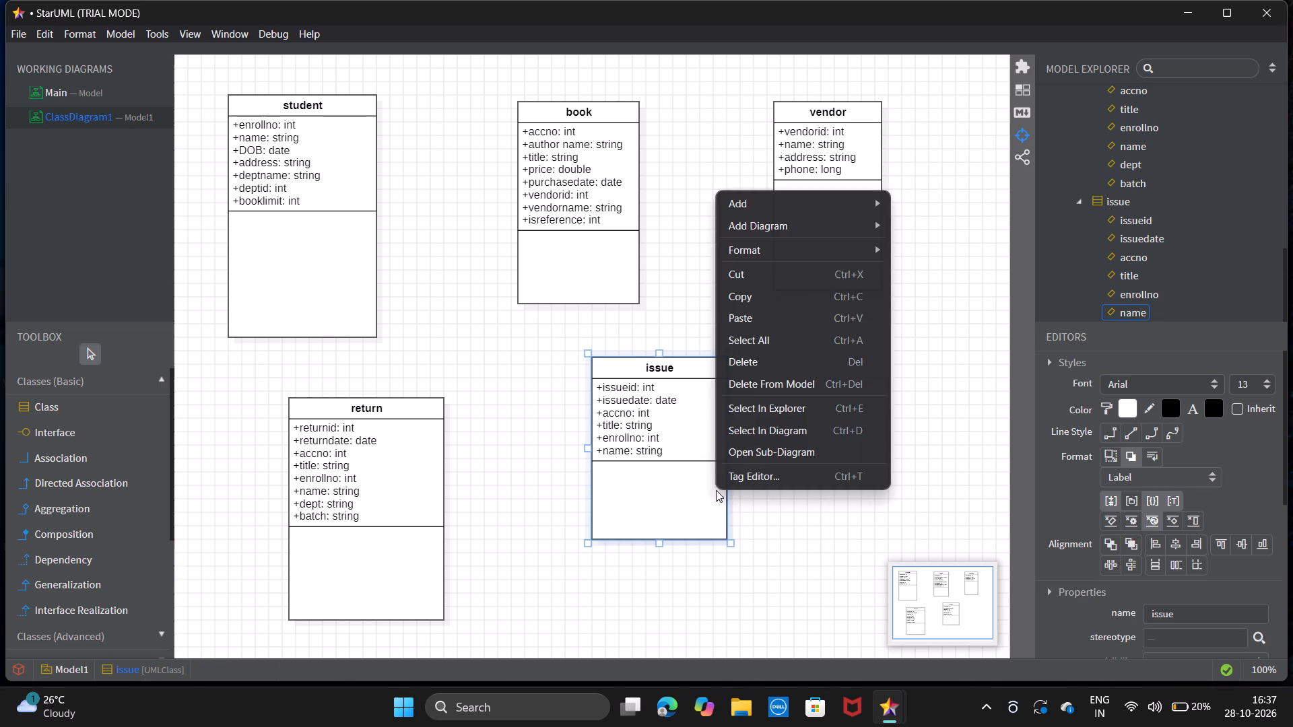
{"action": "left_click", "coordinate": [814, 206]}
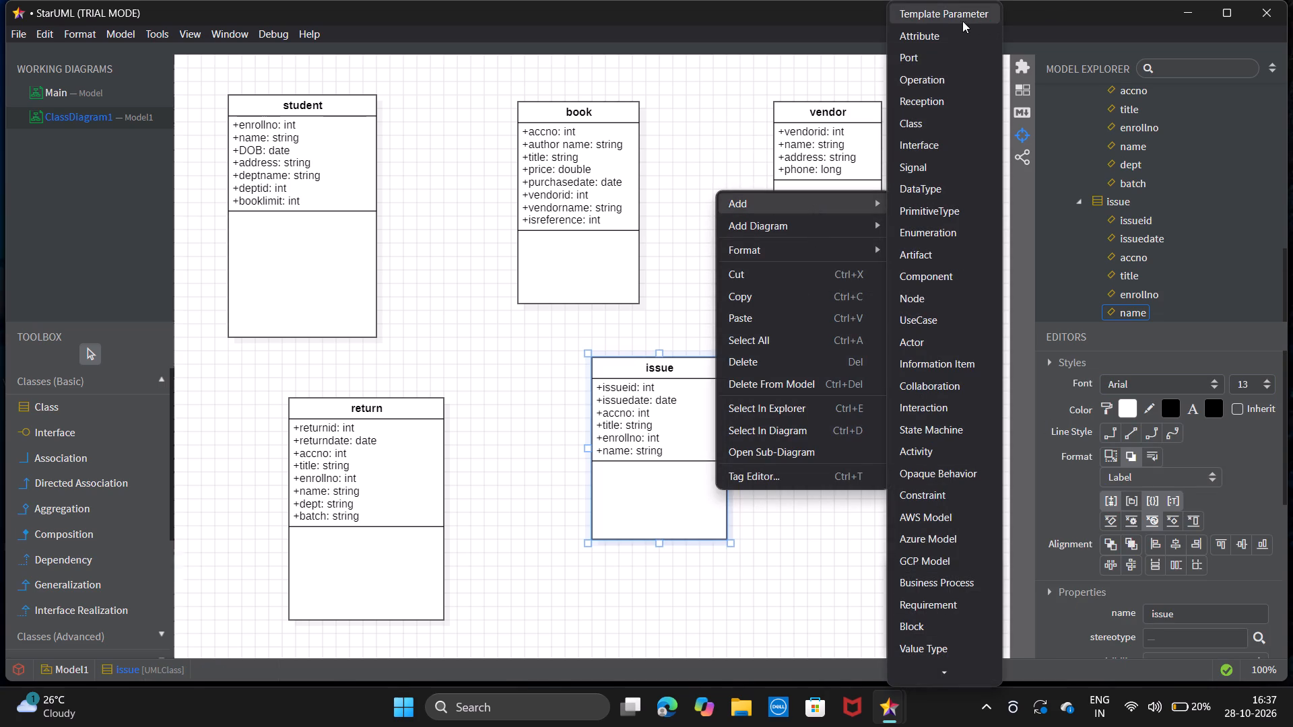
{"action": "left_click", "coordinate": [946, 30]}
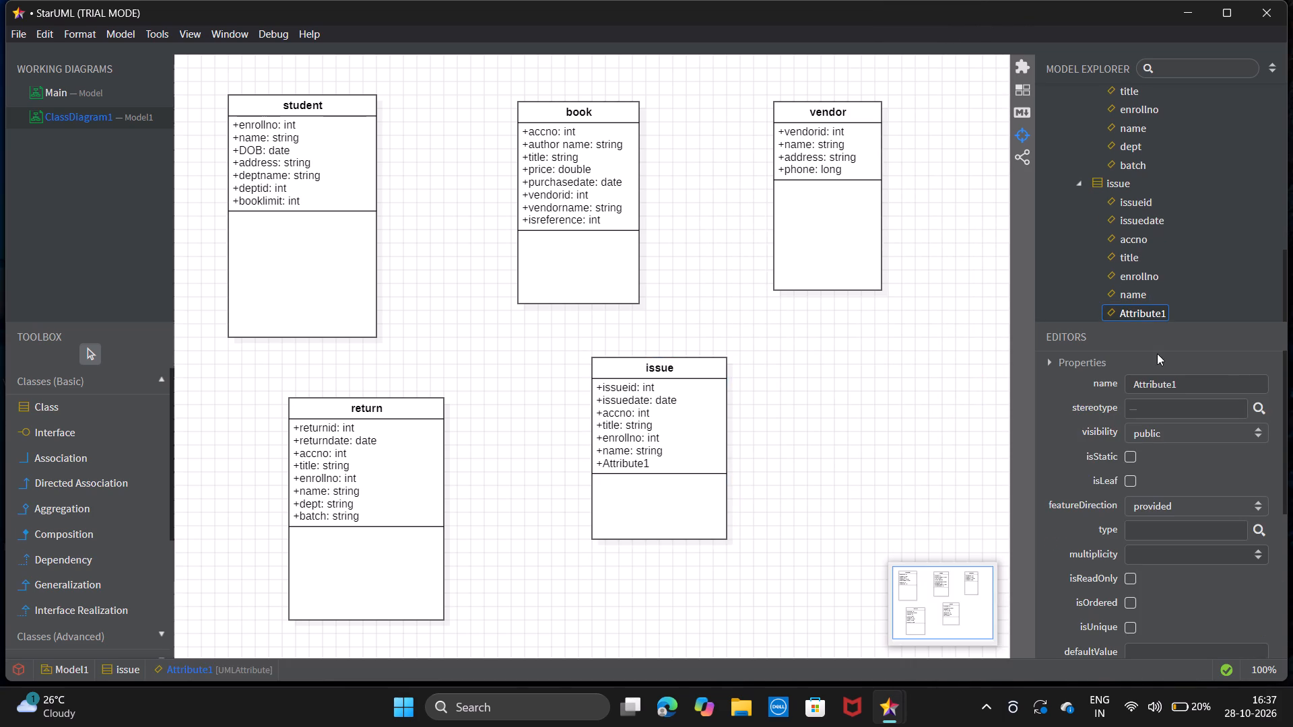
{"action": "left_click_drag", "start_coordinate": [1180, 382], "coordinate": [1080, 375]}
{"action": "key", "text": "BackSpace"}
{"action": "type", "text": "dept"}
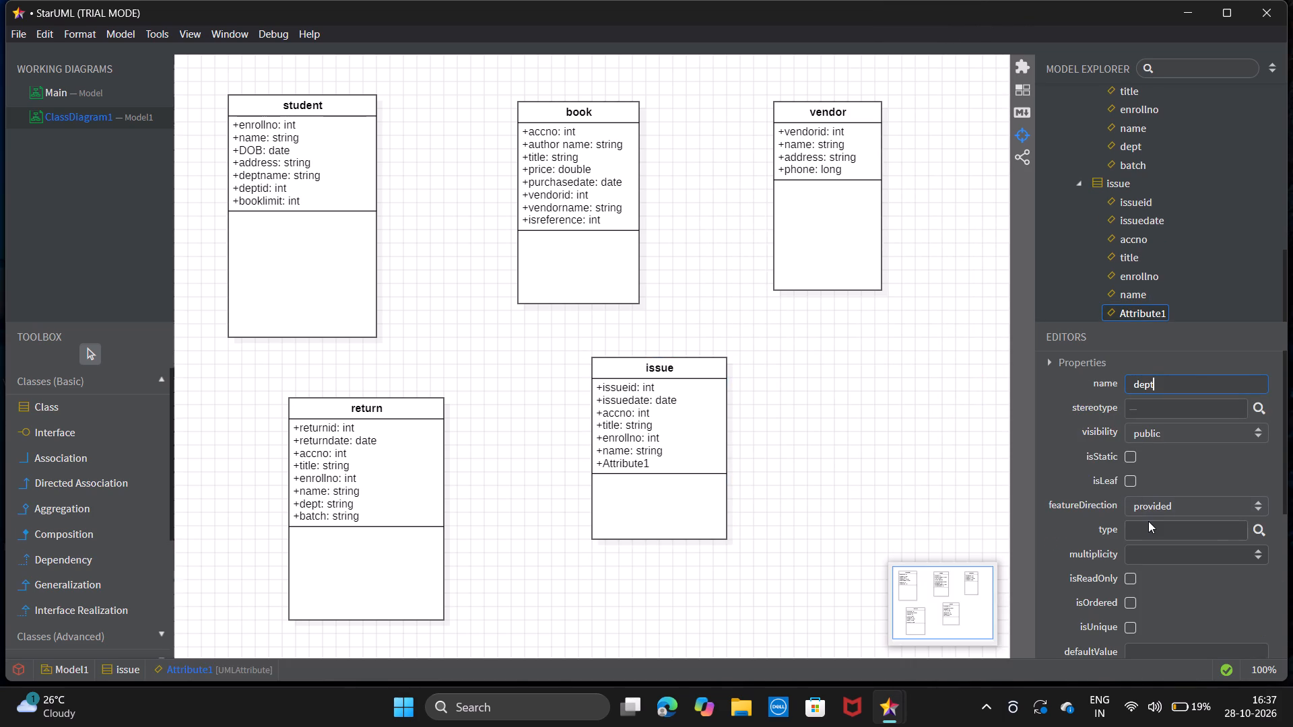
{"action": "double_click", "coordinate": [1148, 527]}
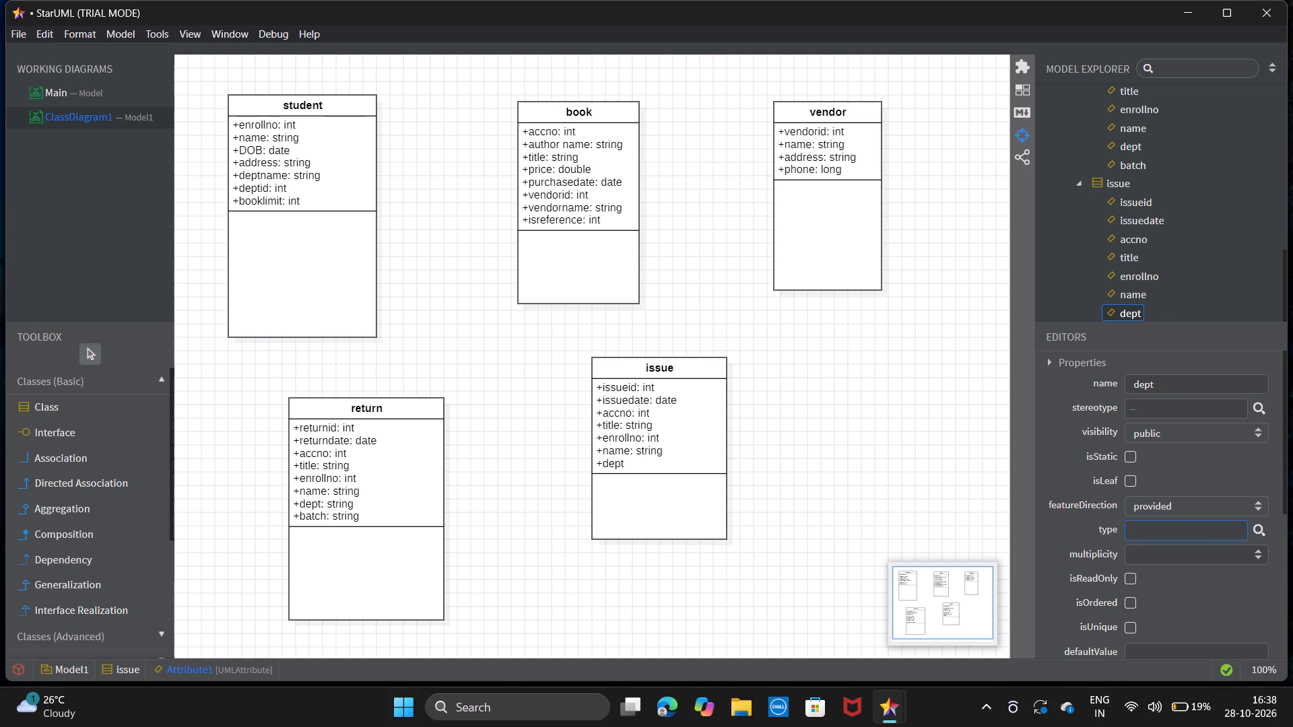
{"action": "type", "text": "string"}
{"action": "key", "text": "Return"}
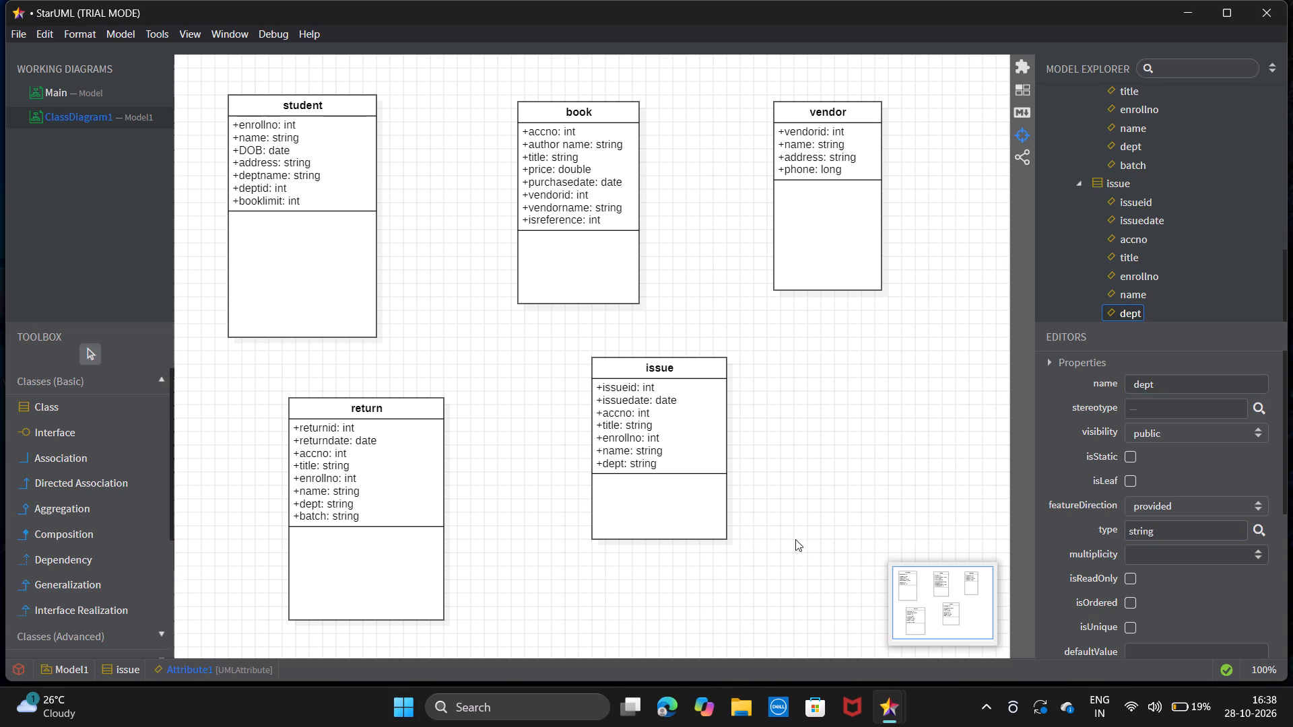
Add an attribute named "batch" of type "string" to the "issue" class.
{"action": "right_click", "coordinate": [714, 502]}
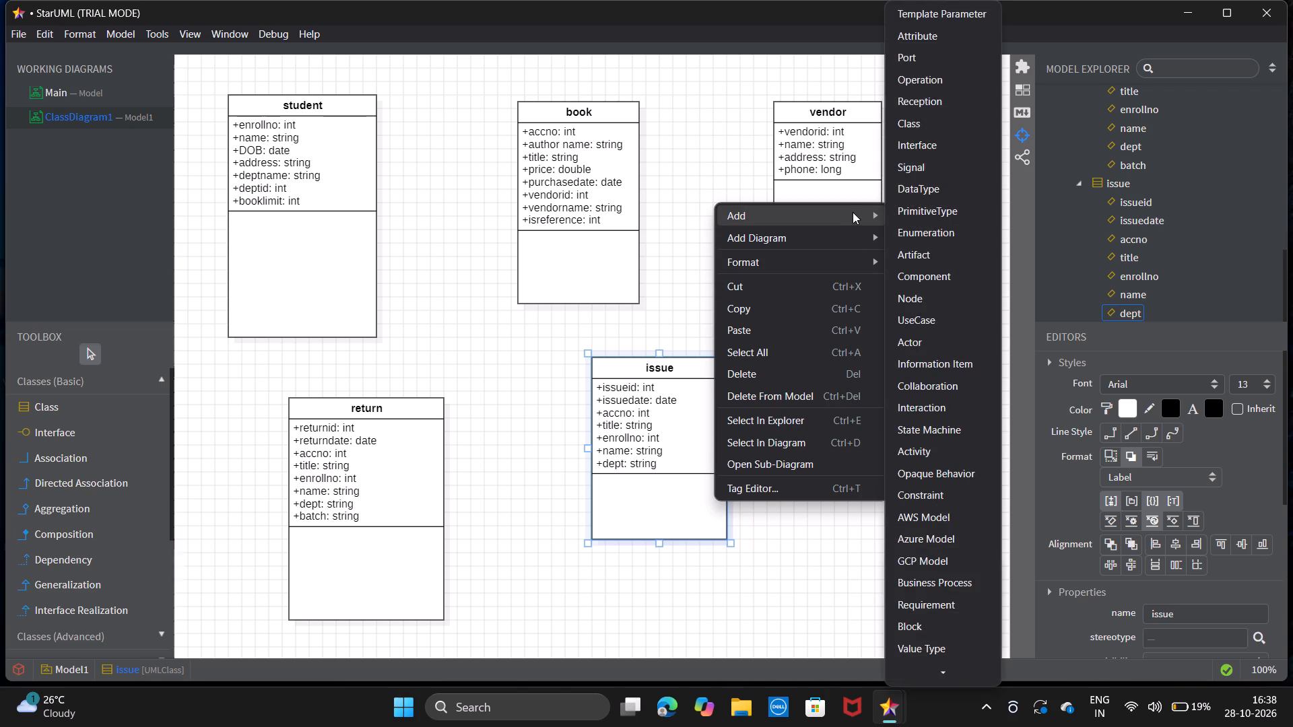
{"action": "left_click", "coordinate": [935, 38]}
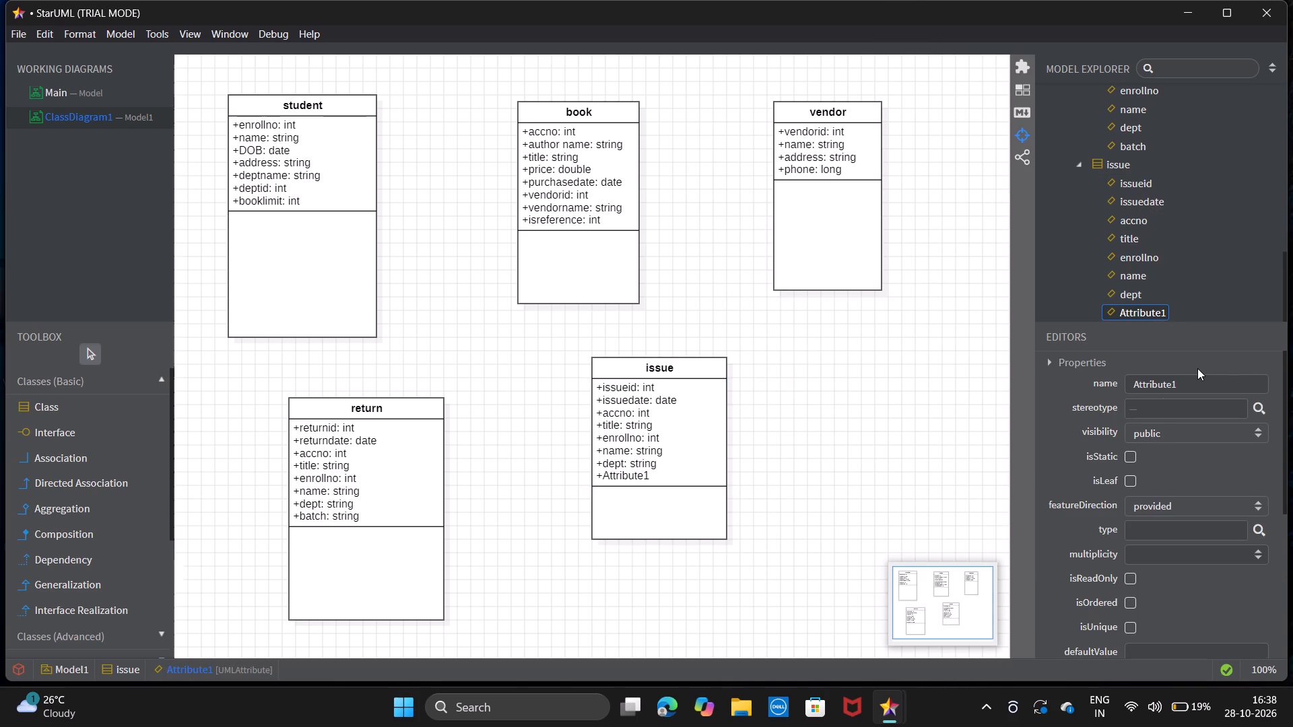
{"action": "left_click", "coordinate": [1189, 387]}
{"action": "left_click_drag", "start_coordinate": [1189, 387], "coordinate": [1108, 389]}
{"action": "key", "text": "backslash"}
{"action": "key", "text": "BackSpace"}
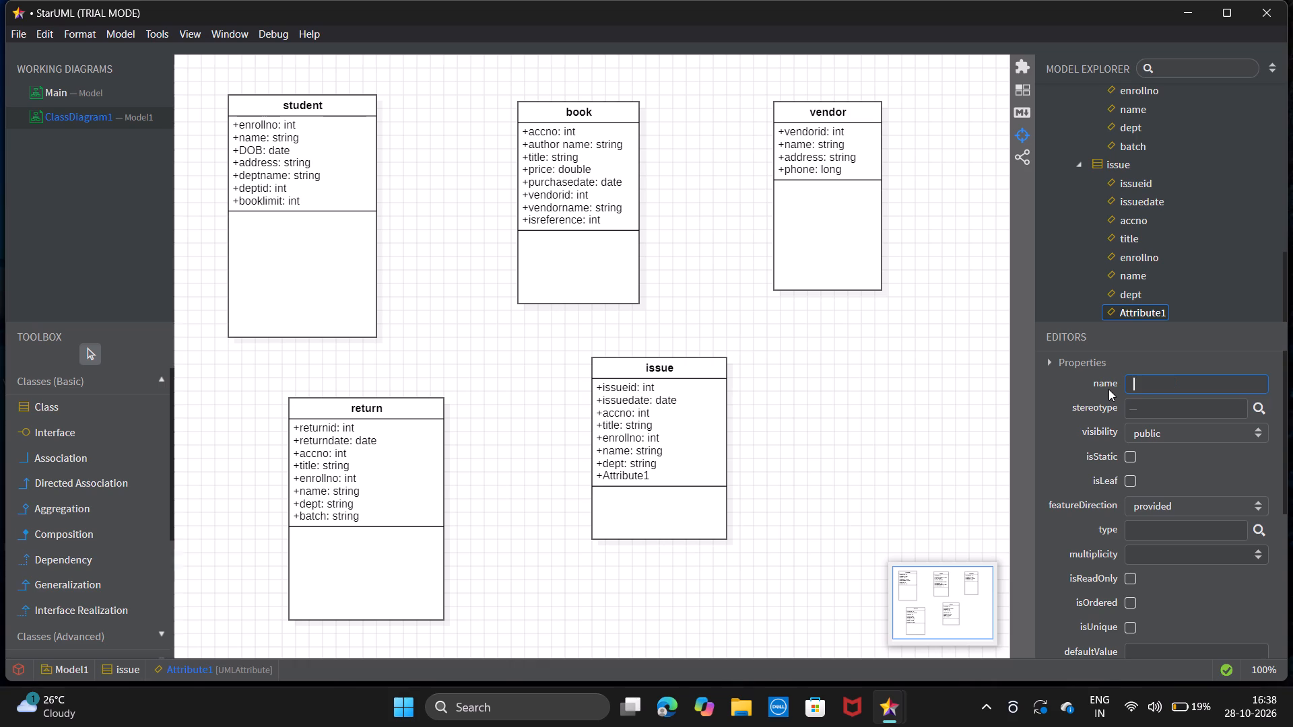
{"action": "type", "text": "batch"}
{"action": "left_click", "coordinate": [1175, 530]}
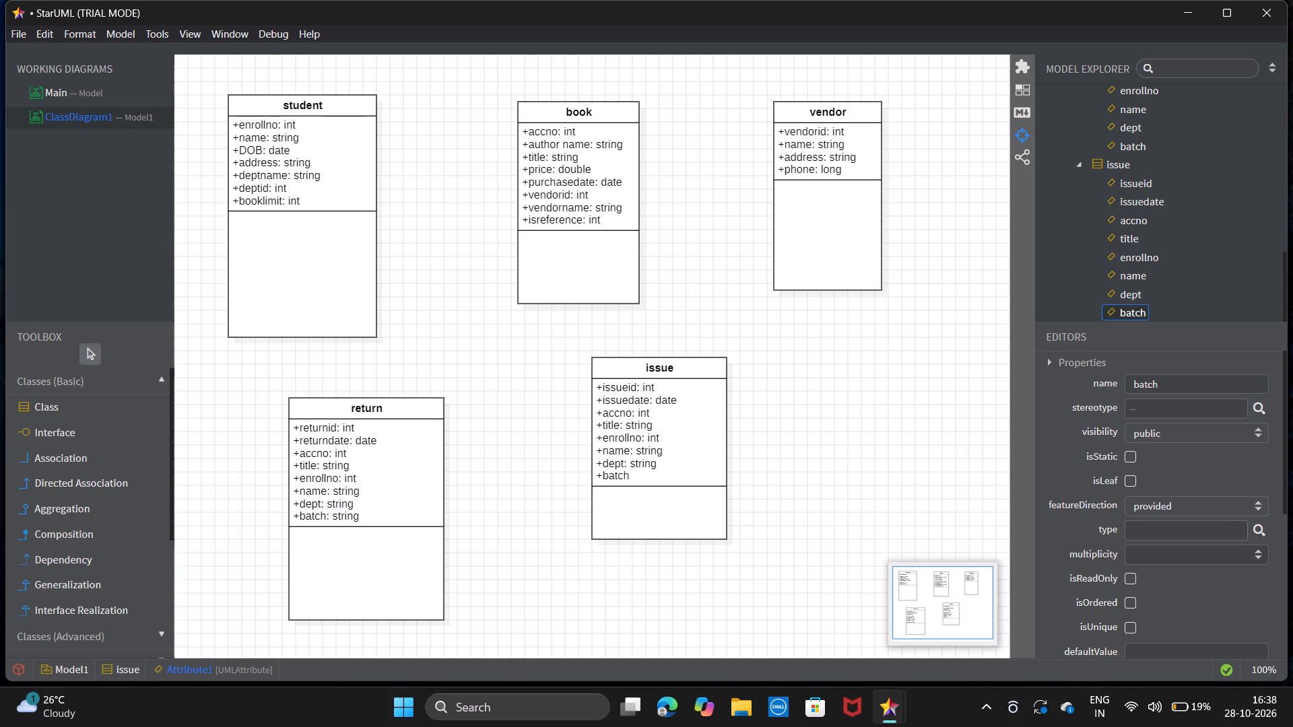
{"action": "left_click", "coordinate": [1175, 530]}
{"action": "type", "text": "string"}
{"action": "key", "text": "Return"}
Add an operation named "addStinfo" to the "student" class.
{"action": "right_click", "coordinate": [353, 298]}
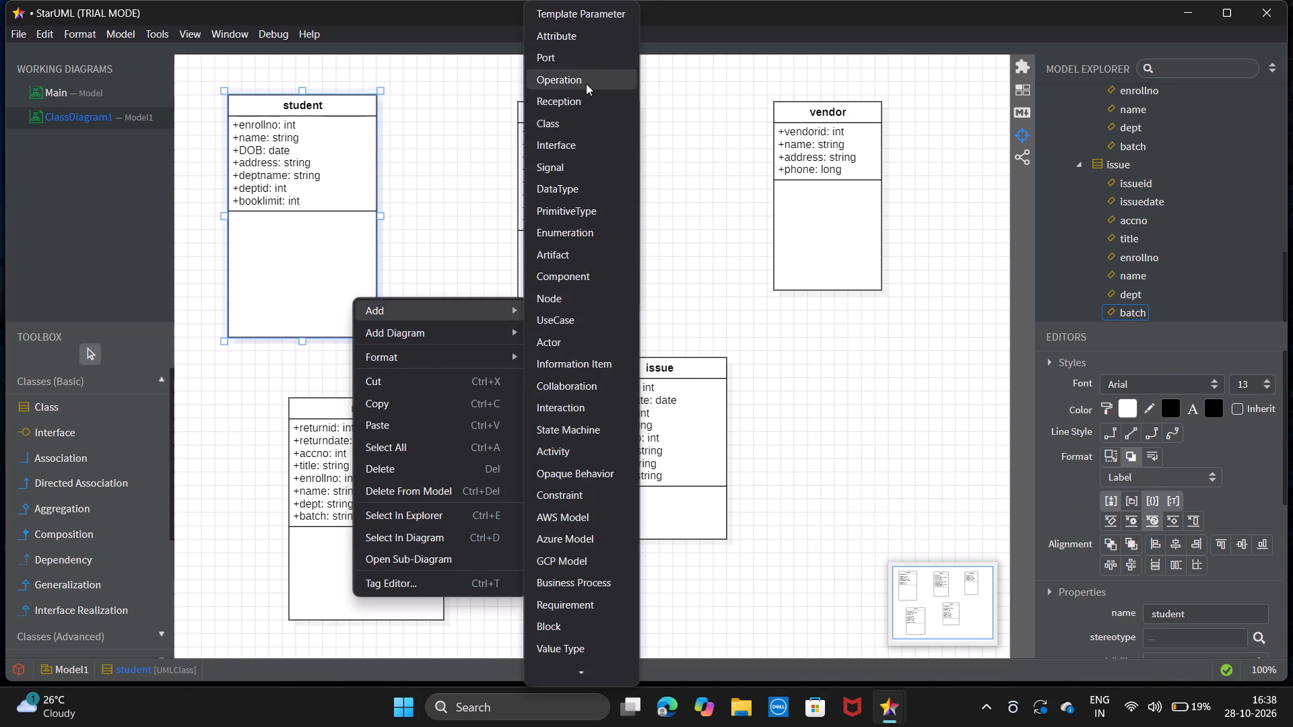
{"action": "left_click", "coordinate": [586, 83]}
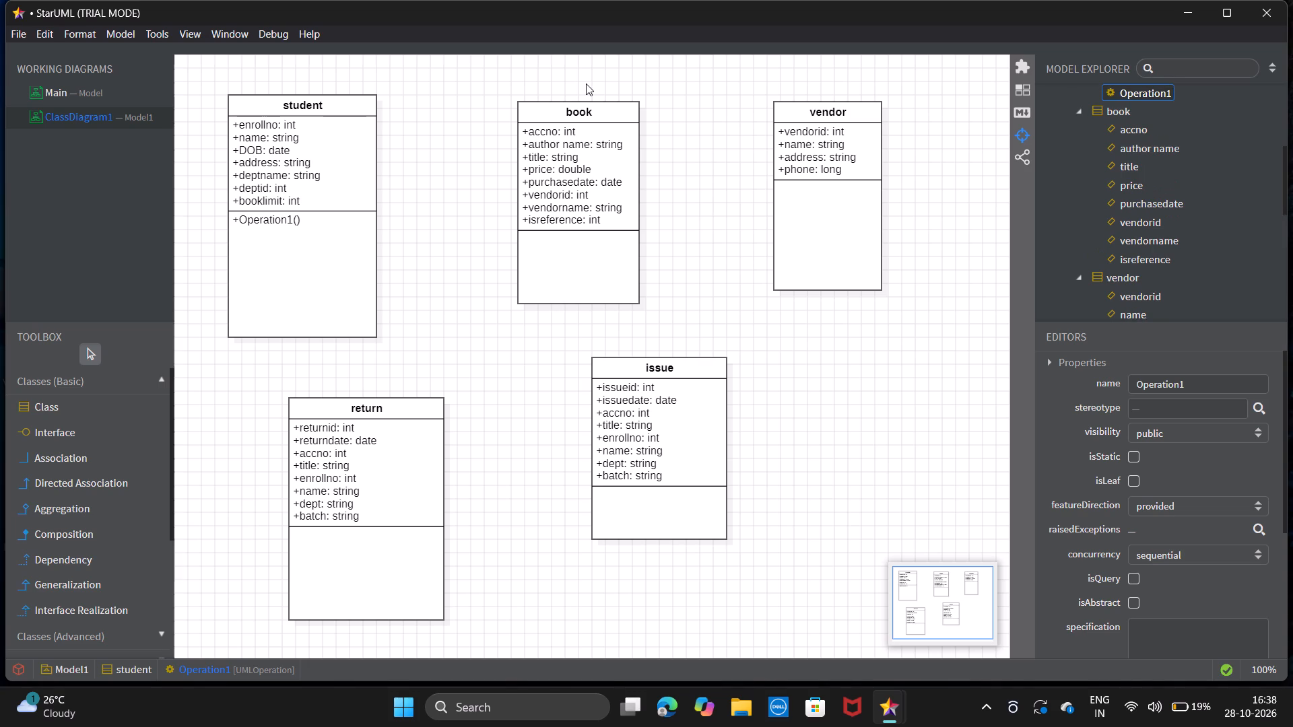
{"action": "left_click_drag", "start_coordinate": [1218, 382], "coordinate": [1211, 382]}
{"action": "left_click_drag", "start_coordinate": [1211, 382], "coordinate": [1077, 381]}
{"action": "key", "text": "BackSpace"}
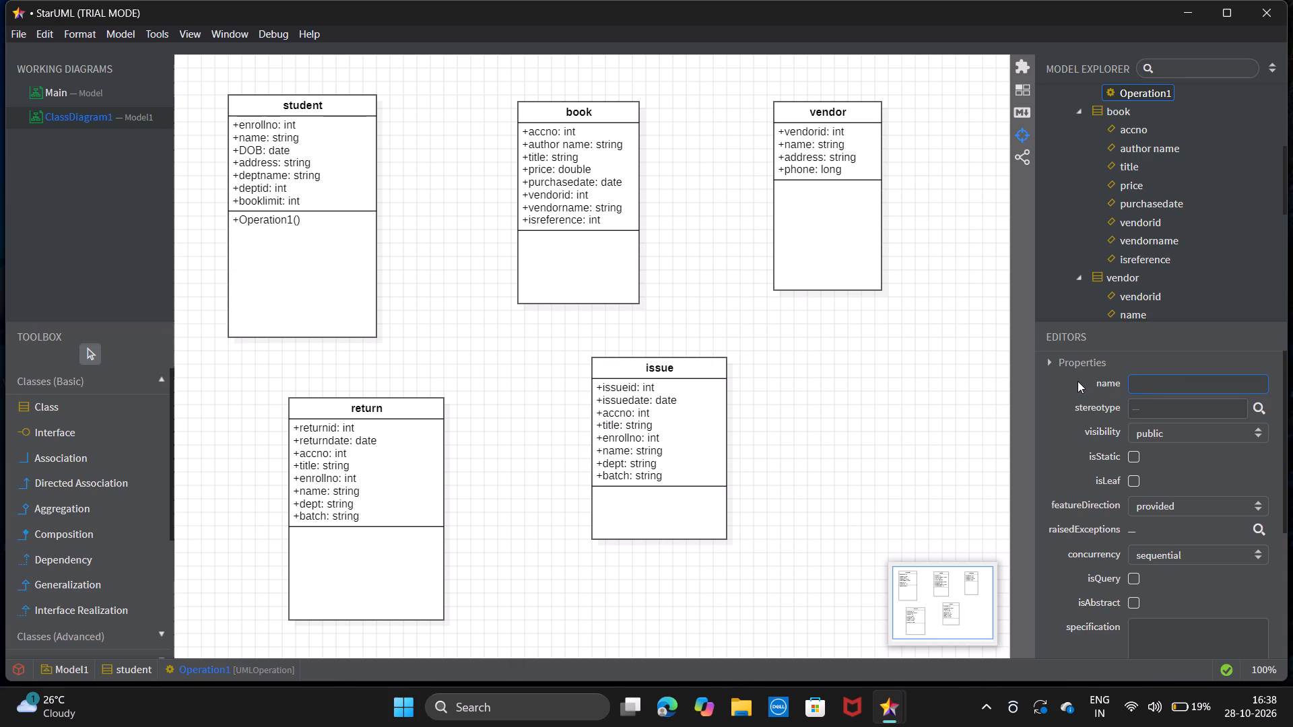
{"action": "type", "text": "add"}
{"action": "type", "text": "st"}
{"action": "key", "text": "BackSpace"}
{"action": "key", "text": "BackSpace"}
{"action": "key", "text": "s"}
{"action": "key", "text": "t"}
{"action": "type", "text": "info"}
{"action": "key", "text": "Return"}
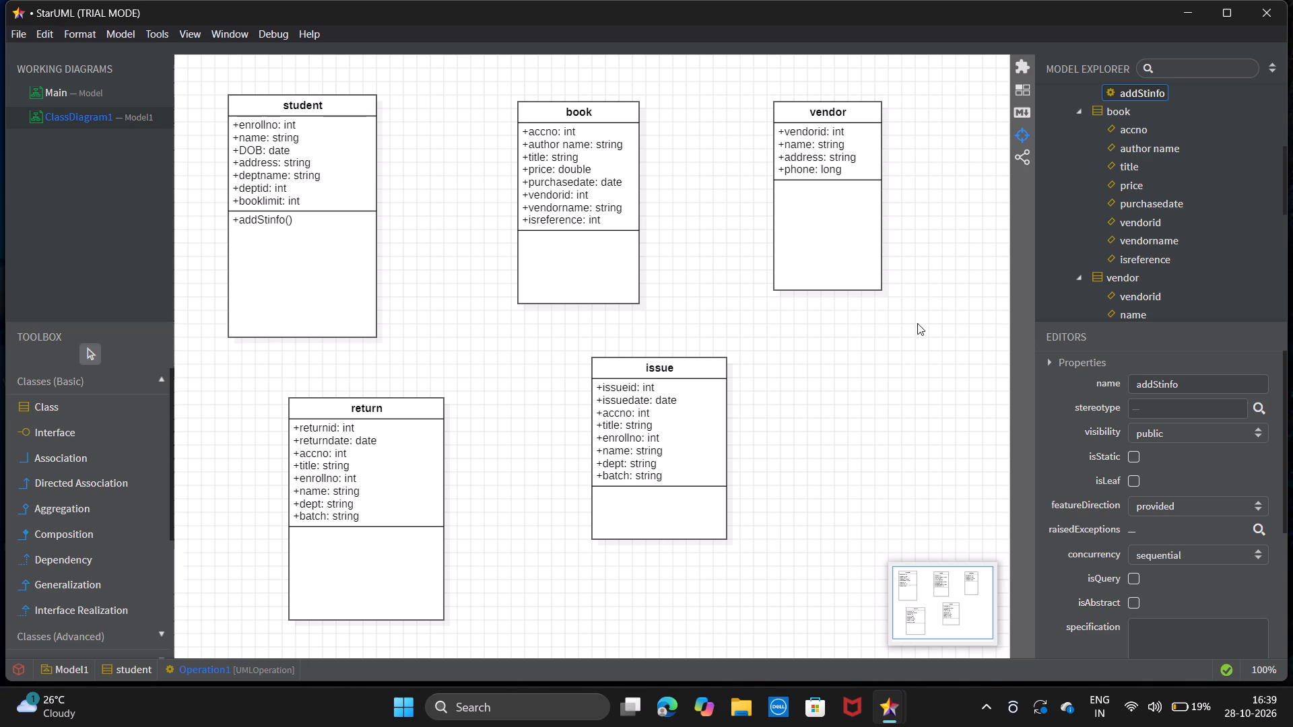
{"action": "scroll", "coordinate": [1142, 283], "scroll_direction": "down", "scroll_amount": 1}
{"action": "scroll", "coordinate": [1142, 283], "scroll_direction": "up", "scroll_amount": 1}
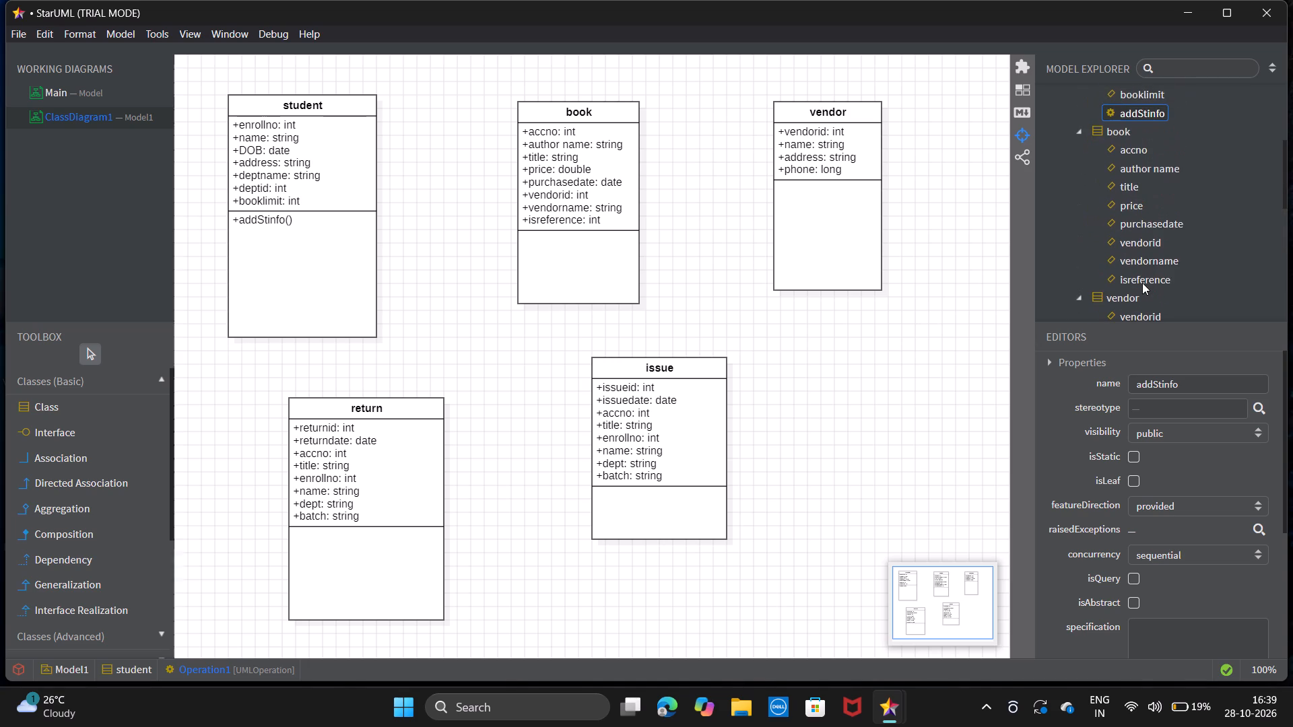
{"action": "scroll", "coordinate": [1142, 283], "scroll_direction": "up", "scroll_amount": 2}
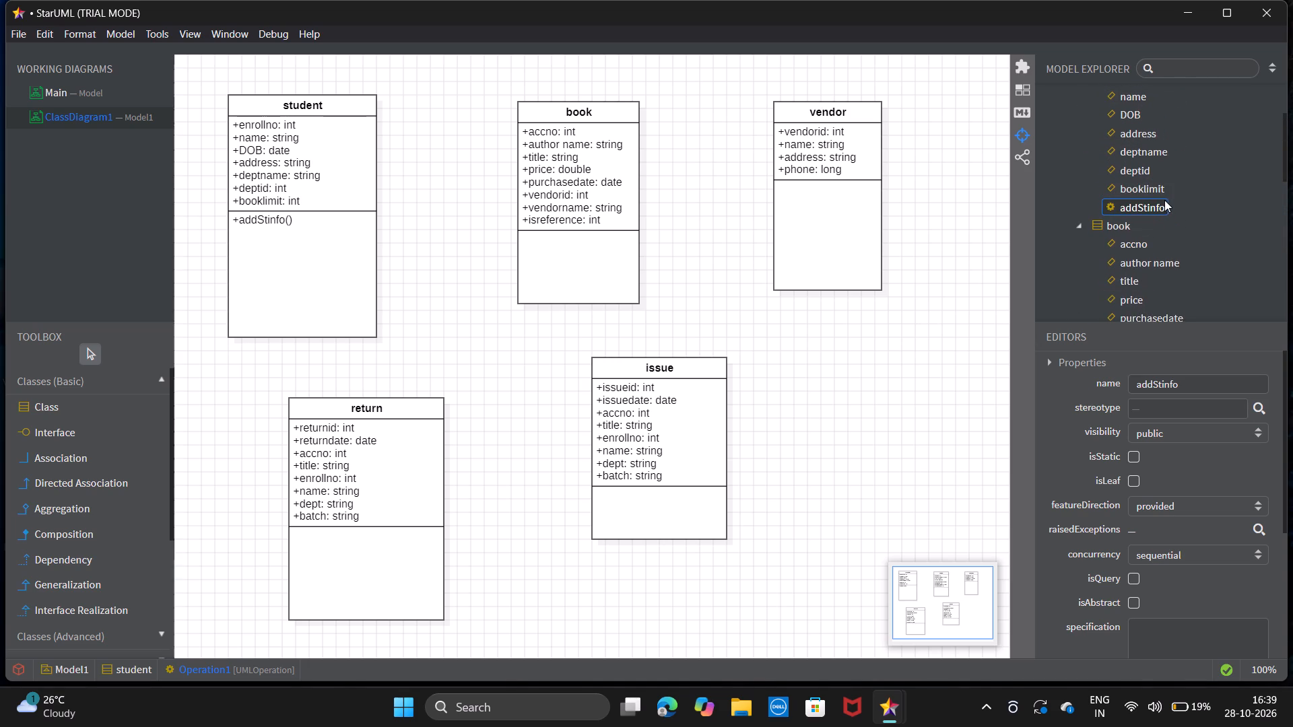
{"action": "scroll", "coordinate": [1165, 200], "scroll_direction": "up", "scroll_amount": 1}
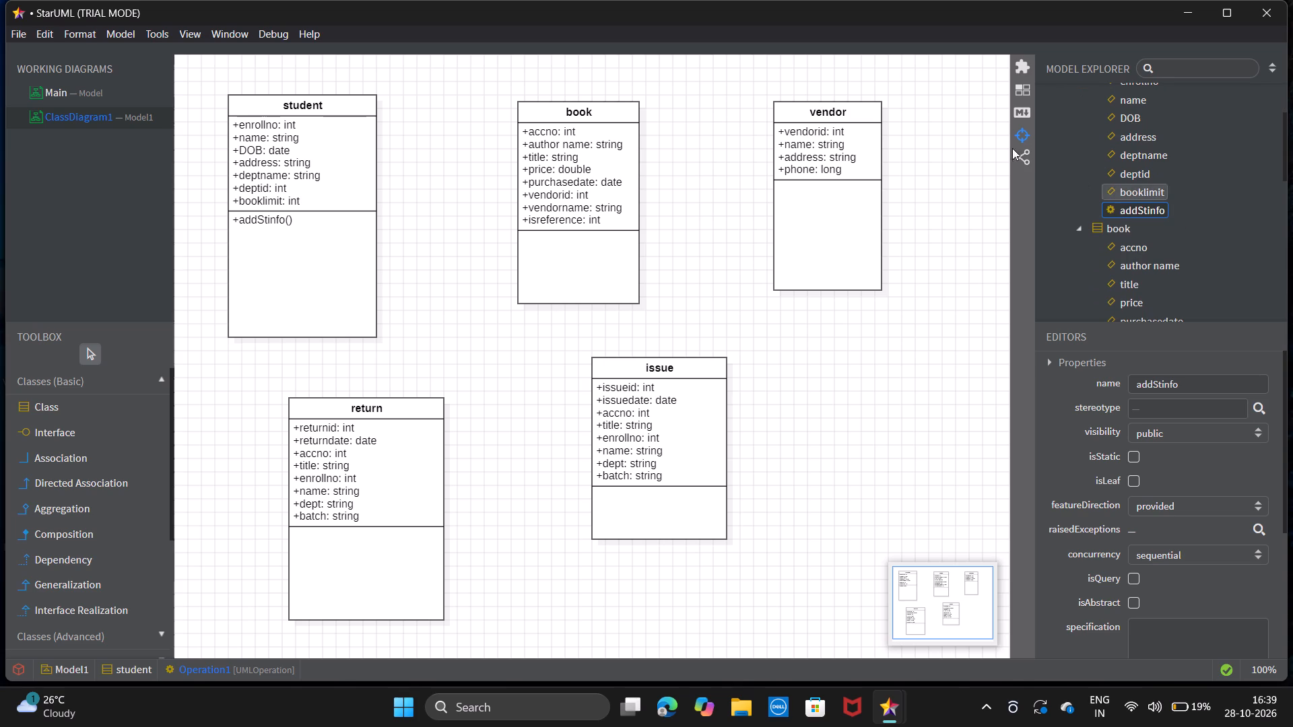
Add an operation named "deleteStinfo" to the "student" class.
{"action": "right_click", "coordinate": [351, 282]}
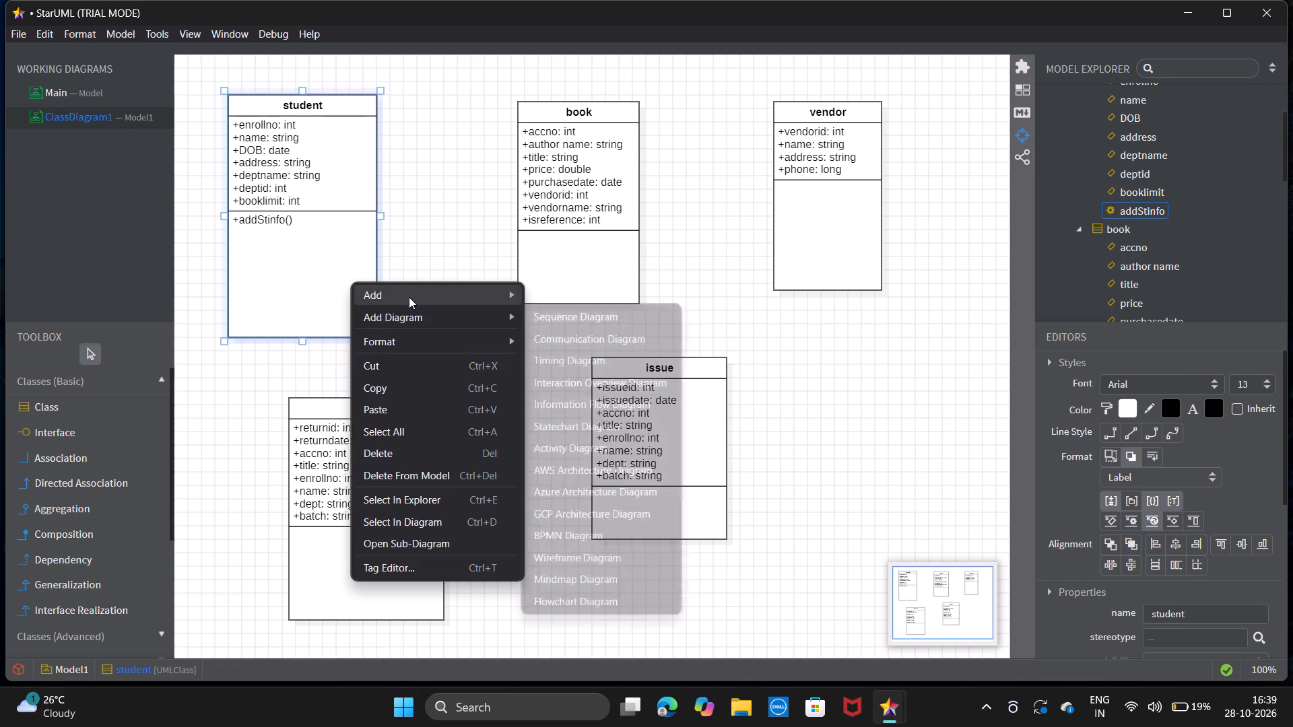
{"action": "left_click", "coordinate": [556, 79]}
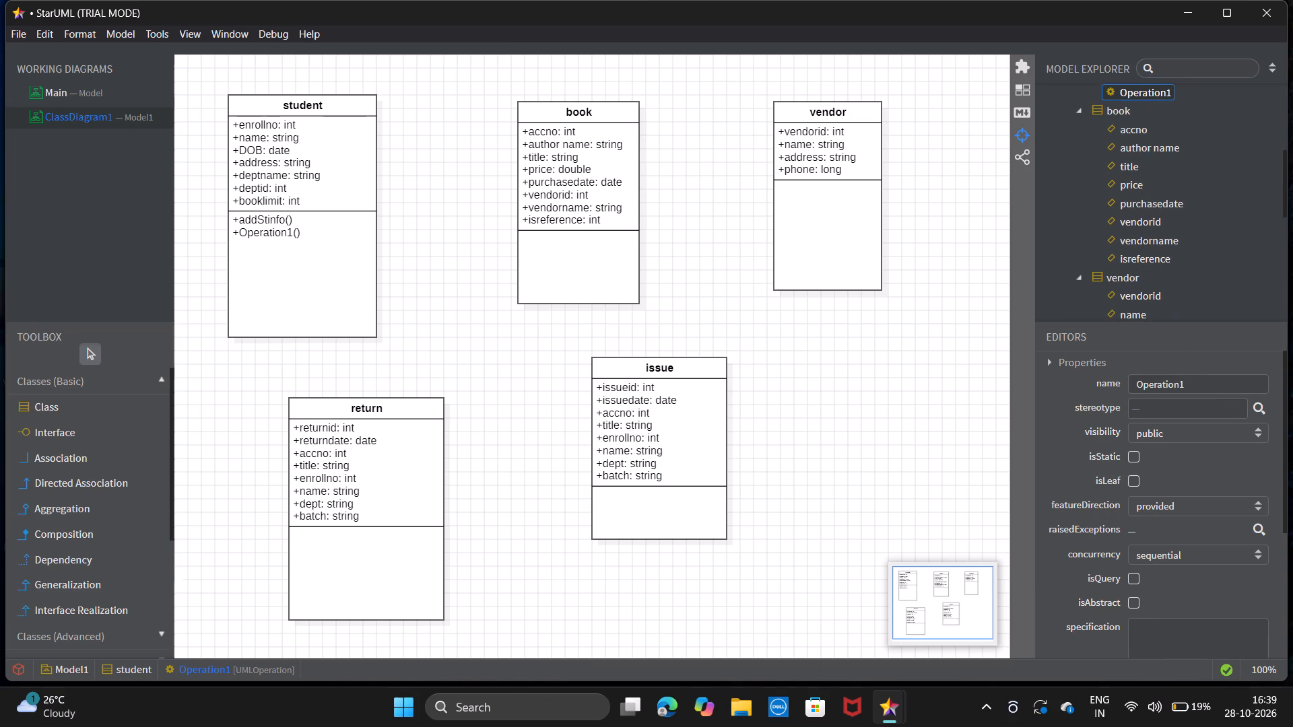
{"action": "double_click", "coordinate": [1201, 391]}
{"action": "key", "text": "BackSpace"}
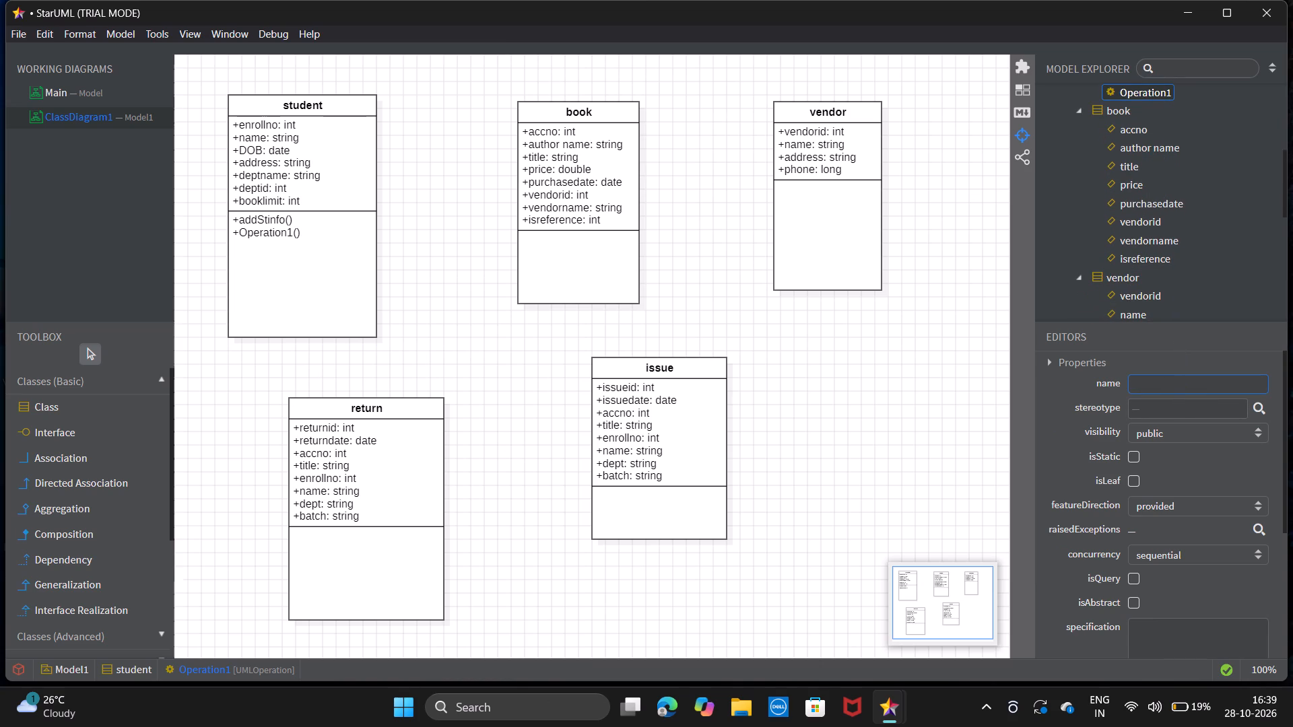
{"action": "type", "text": "de"}
{"action": "type", "text": "lete"}
{"action": "key", "text": "s"}
{"action": "type", "text": "tinfo"}
{"action": "key", "text": "Return"}
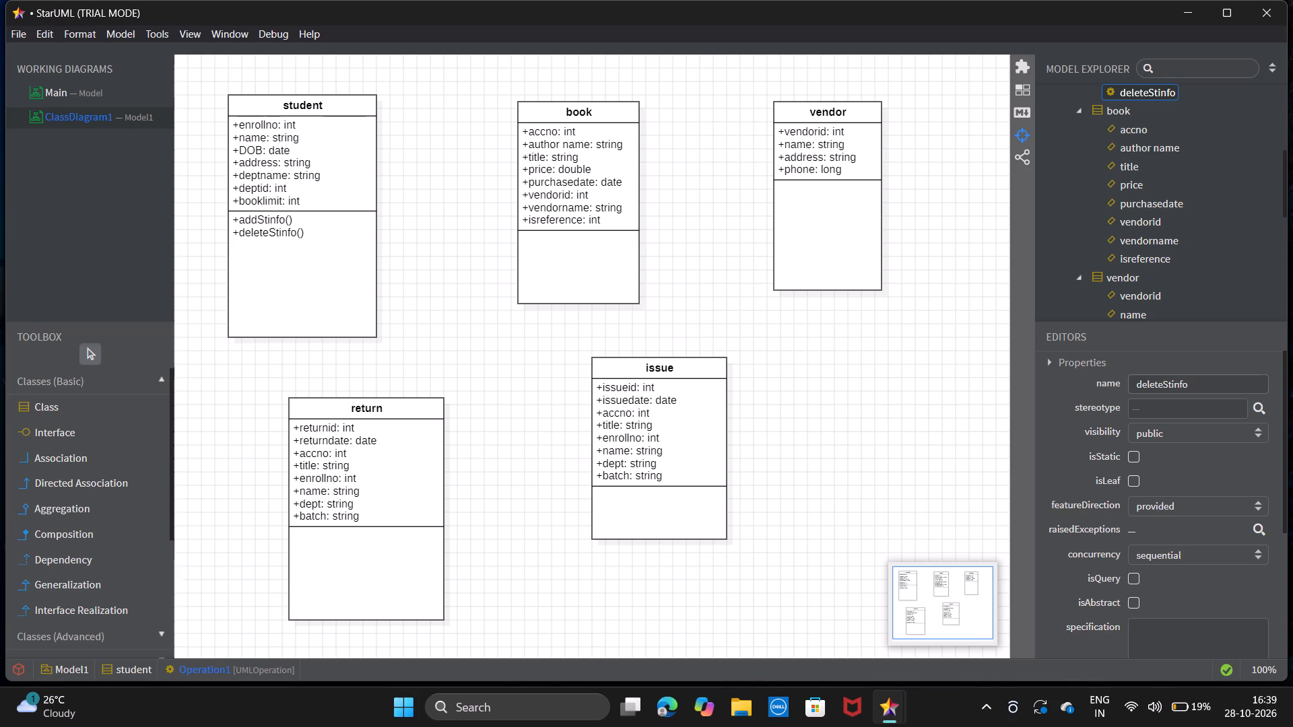
Add a third operation to the "student" class, below "deleteStinfo".
{"action": "right_click", "coordinate": [357, 262]}
{"action": "left_click", "coordinate": [357, 262]}
{"action": "right_click", "coordinate": [357, 262]}
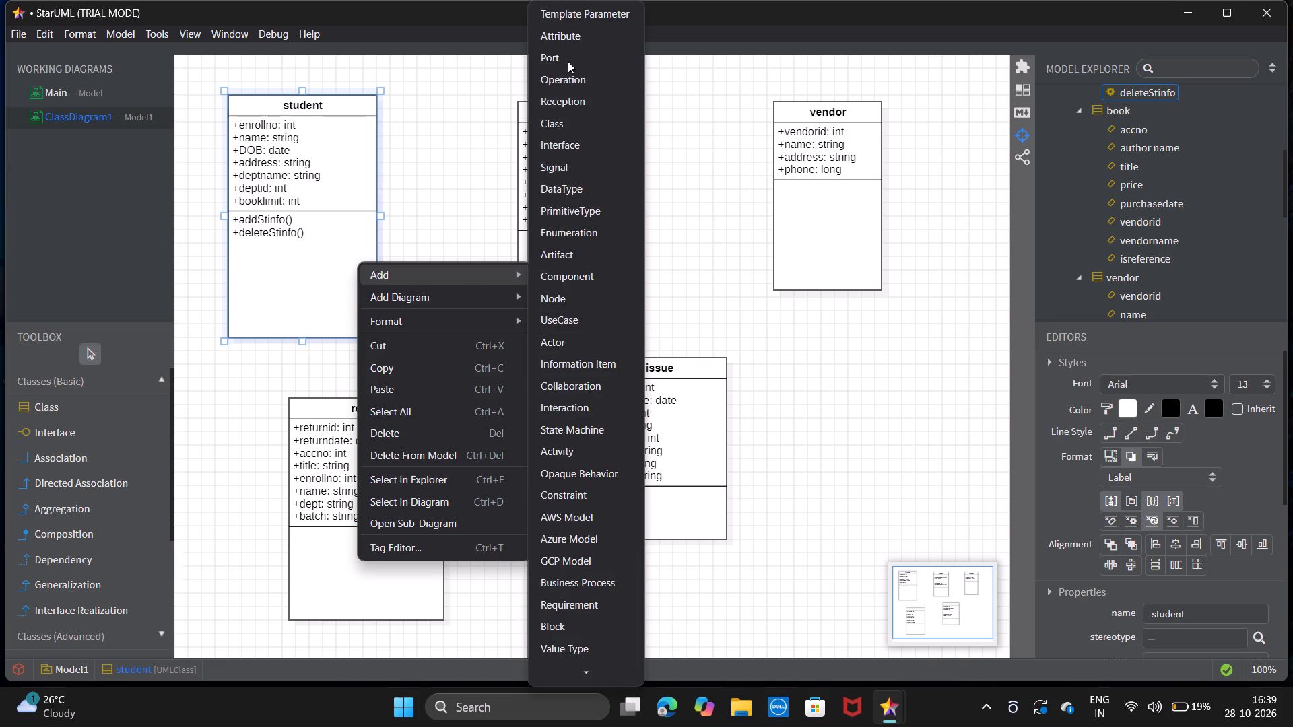
{"action": "left_click", "coordinate": [568, 84]}
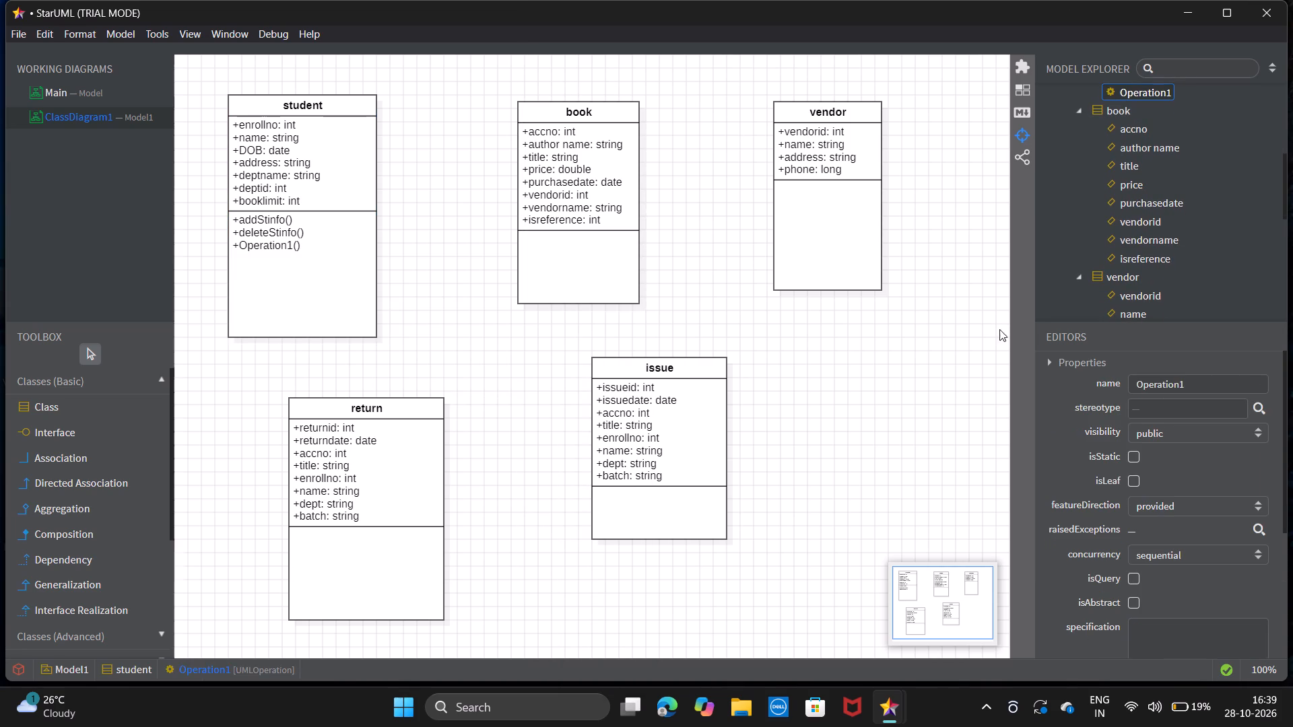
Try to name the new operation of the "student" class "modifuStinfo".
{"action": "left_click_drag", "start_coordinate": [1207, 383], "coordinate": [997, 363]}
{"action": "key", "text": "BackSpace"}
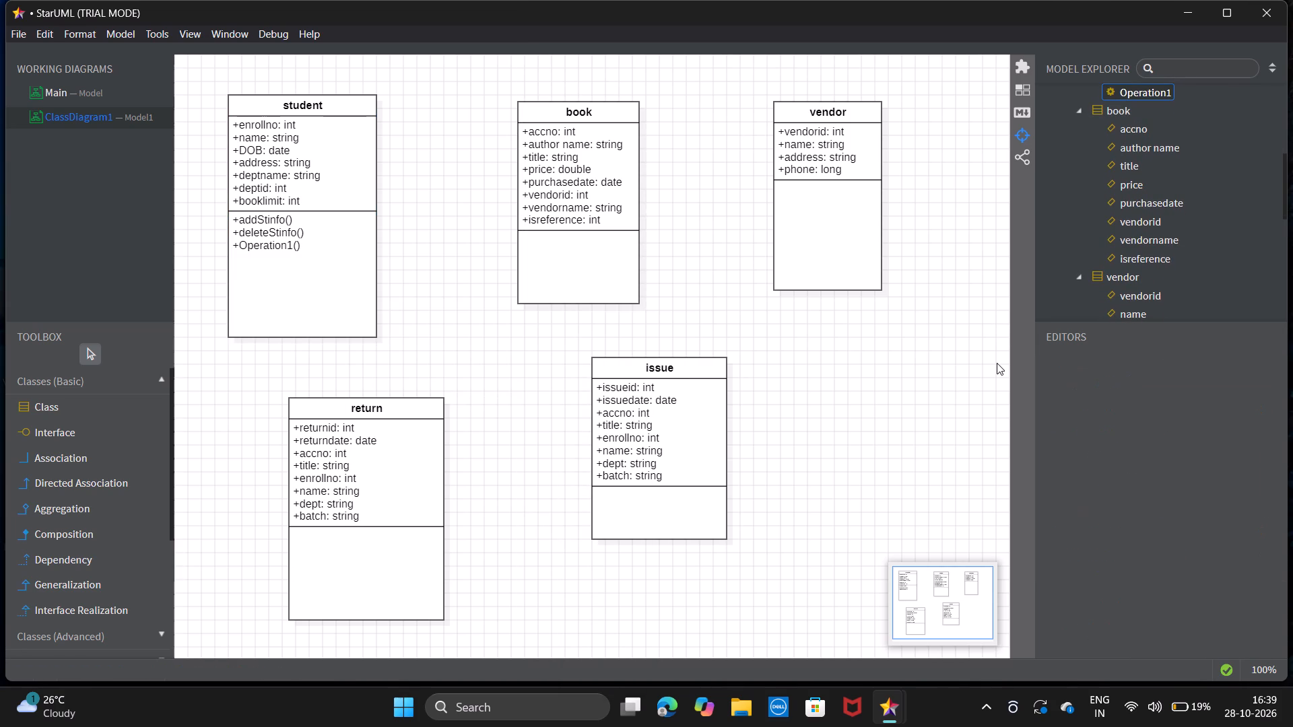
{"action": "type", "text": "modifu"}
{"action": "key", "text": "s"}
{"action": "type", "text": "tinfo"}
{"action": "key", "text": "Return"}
Rename the "student" class's third operation as "modifyStinfo".
{"action": "scroll", "coordinate": [1160, 172], "scroll_direction": "up", "scroll_amount": 1}
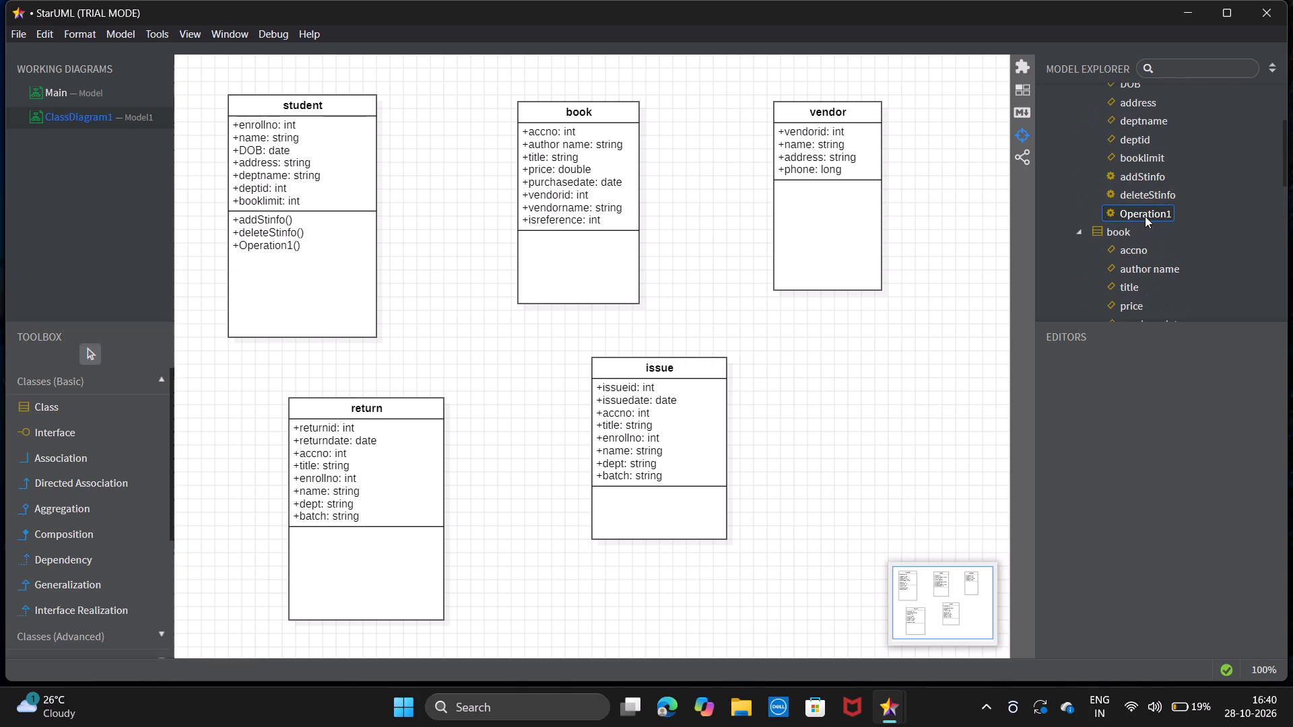
{"action": "left_click", "coordinate": [1145, 216]}
{"action": "double_click", "coordinate": [1145, 216]}
{"action": "left_click", "coordinate": [1145, 216]}
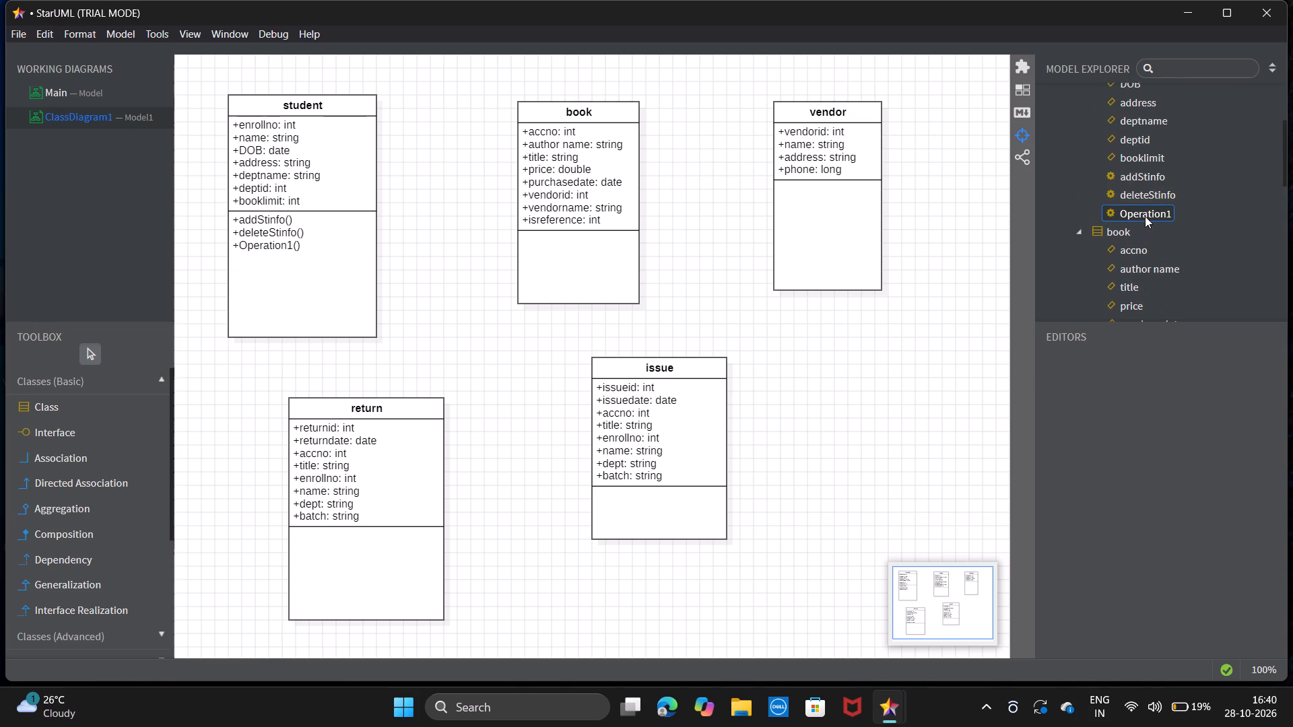
{"action": "left_click", "coordinate": [1145, 216]}
{"action": "left_click_drag", "start_coordinate": [1145, 216], "coordinate": [1134, 207]}
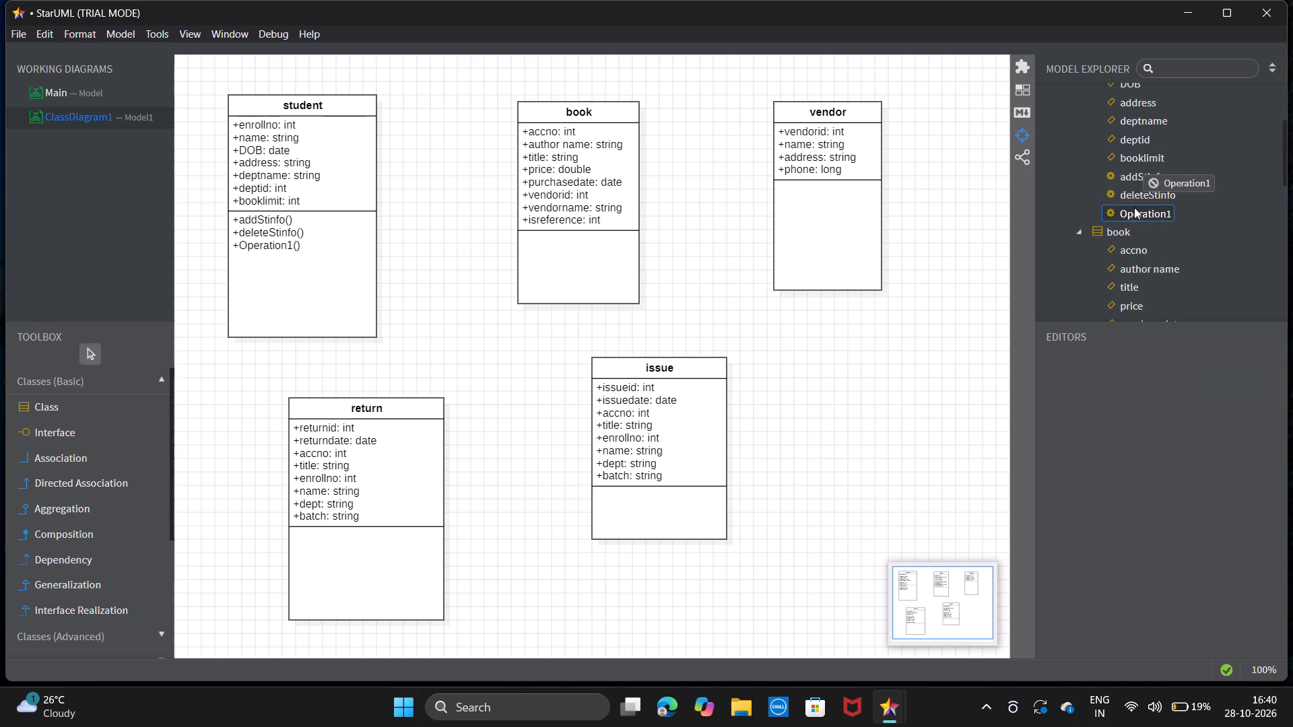
{"action": "left_click_drag", "start_coordinate": [1134, 207], "coordinate": [1137, 214]}
{"action": "right_click", "coordinate": [1137, 214]}
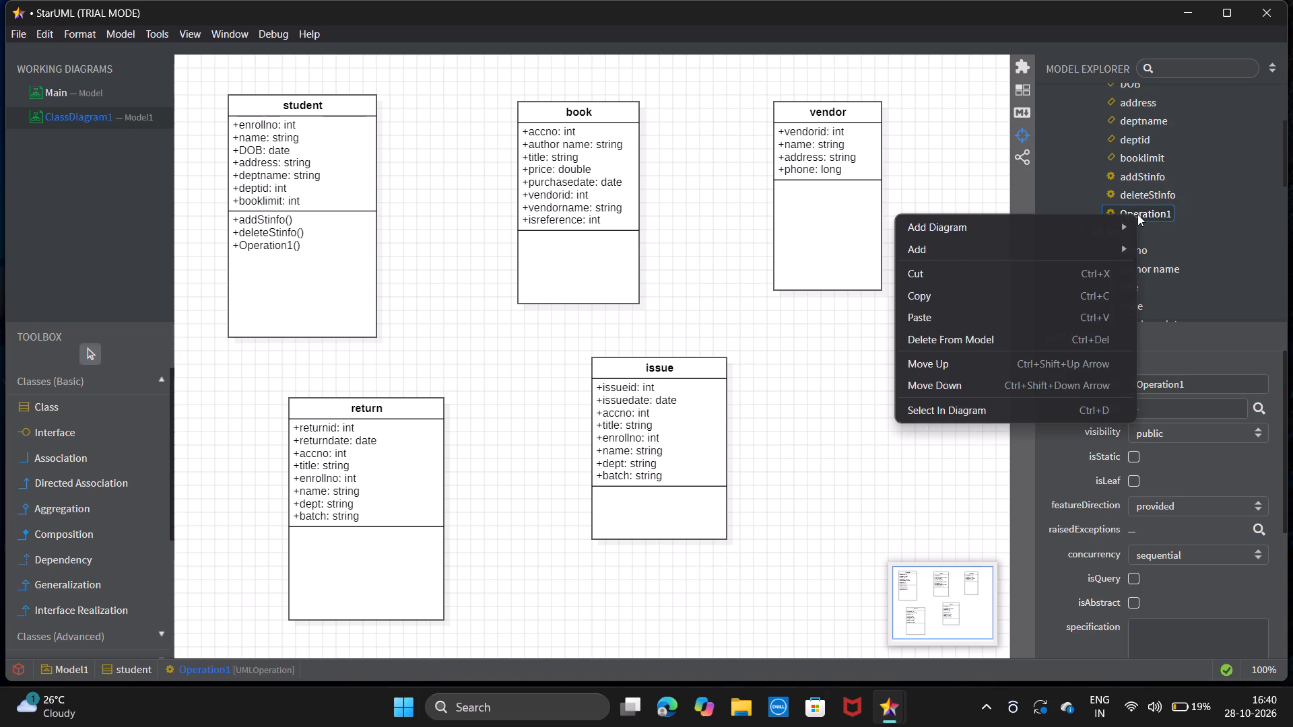
{"action": "double_click", "coordinate": [1205, 380]}
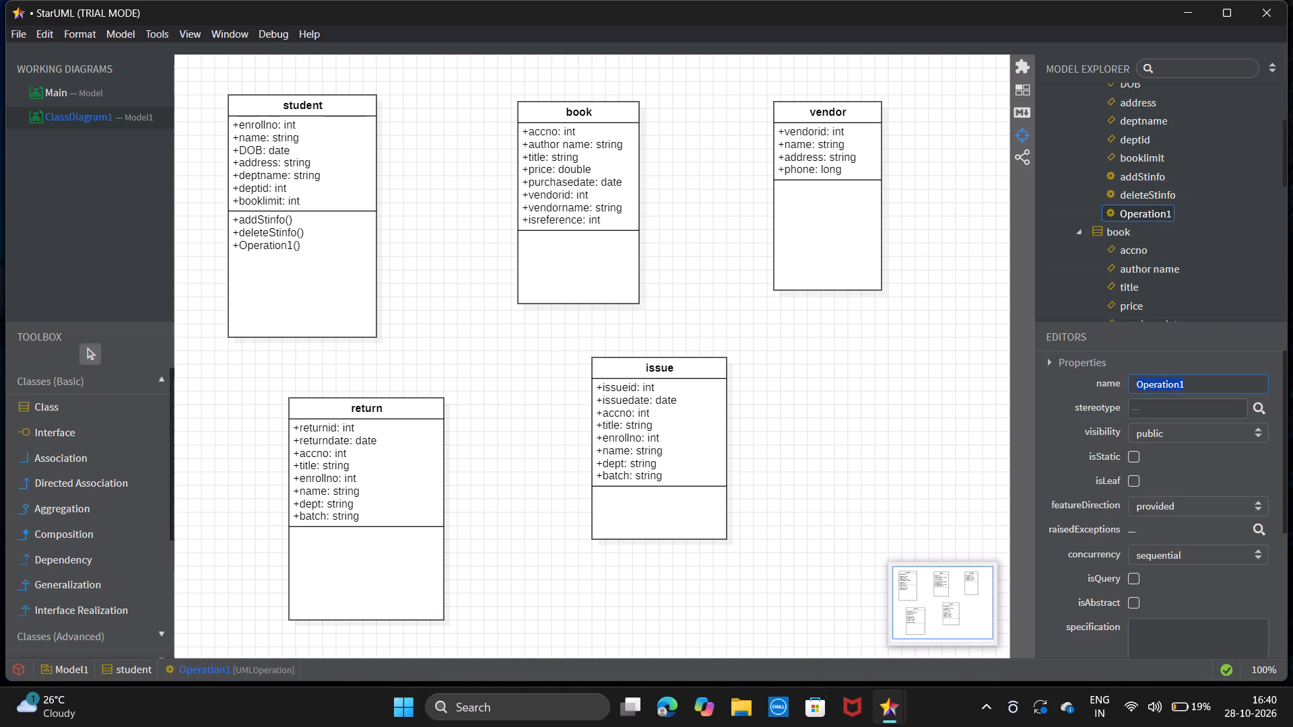
{"action": "key", "text": "BackSpace"}
{"action": "type", "text": "modify"}
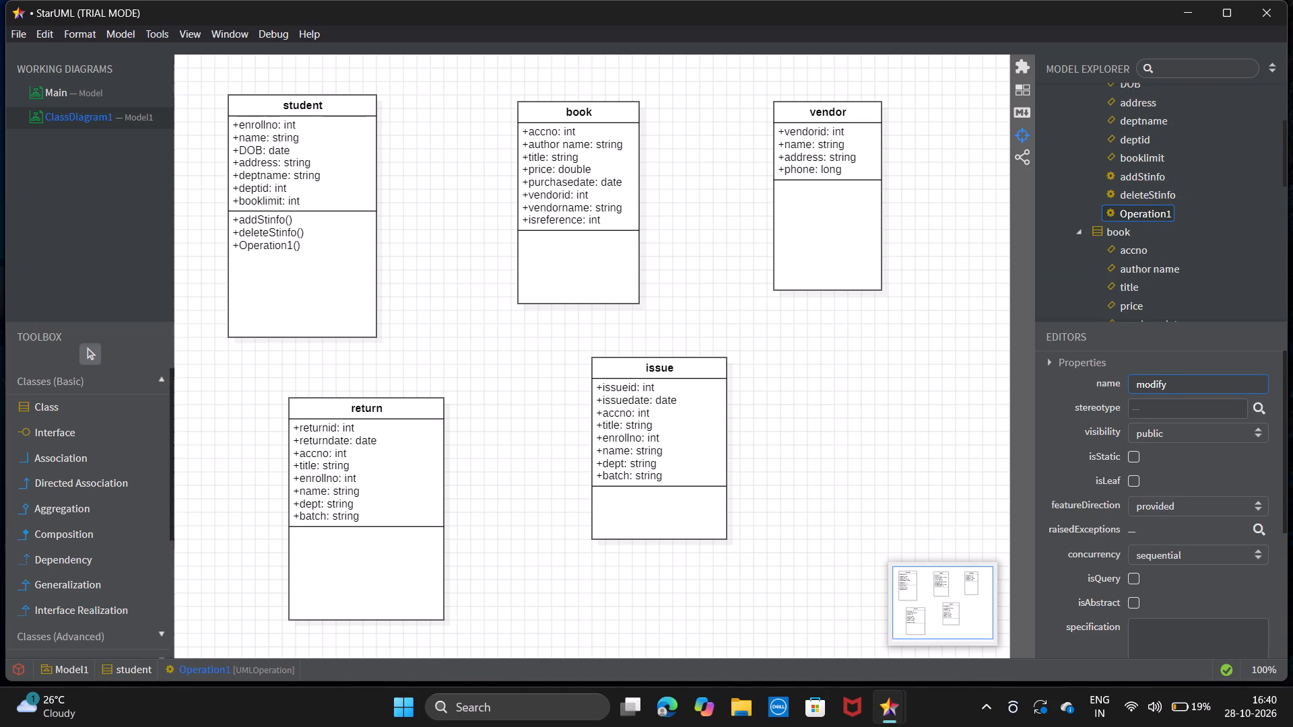
{"action": "key", "text": "s"}
{"action": "key", "text": "t"}
{"action": "type", "text": "info"}
{"action": "key", "text": "Return"}
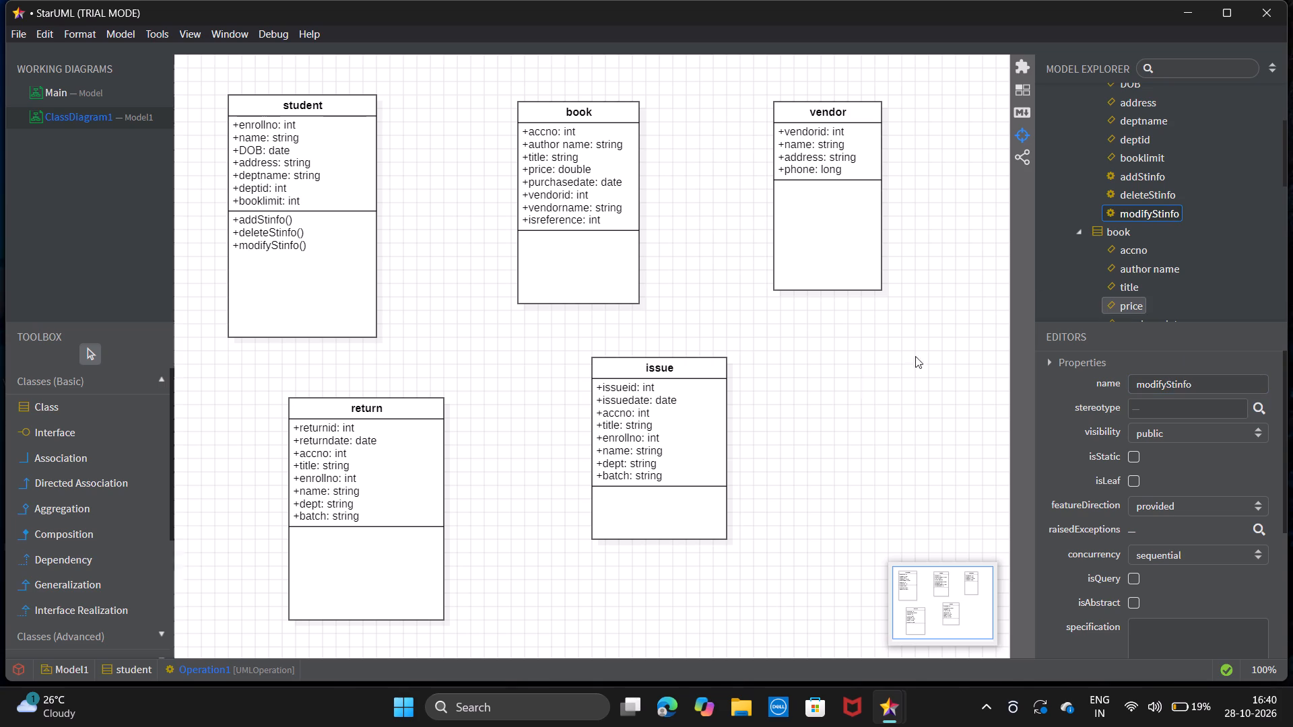
Shorten the "student" class box so its bottom edge sits just below the "modifyStinfo" operation.
{"action": "left_click", "coordinate": [343, 328]}
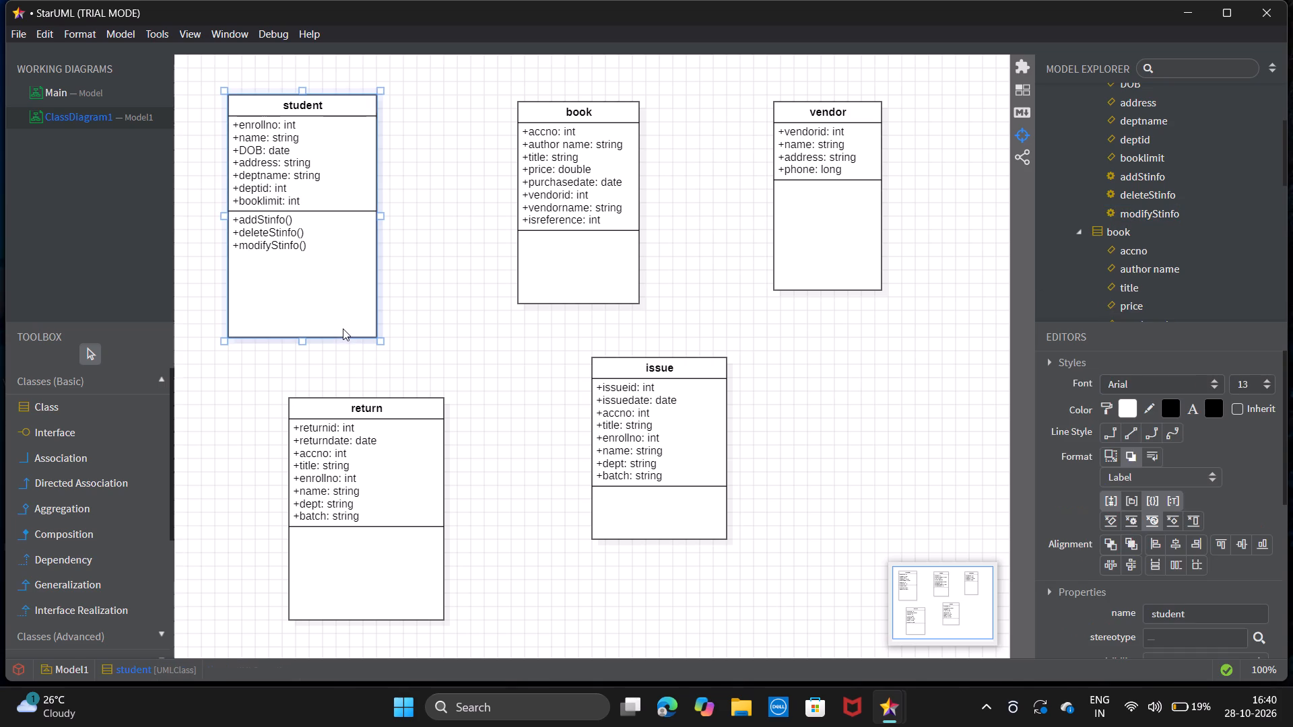
{"action": "left_click_drag", "start_coordinate": [303, 341], "coordinate": [298, 297]}
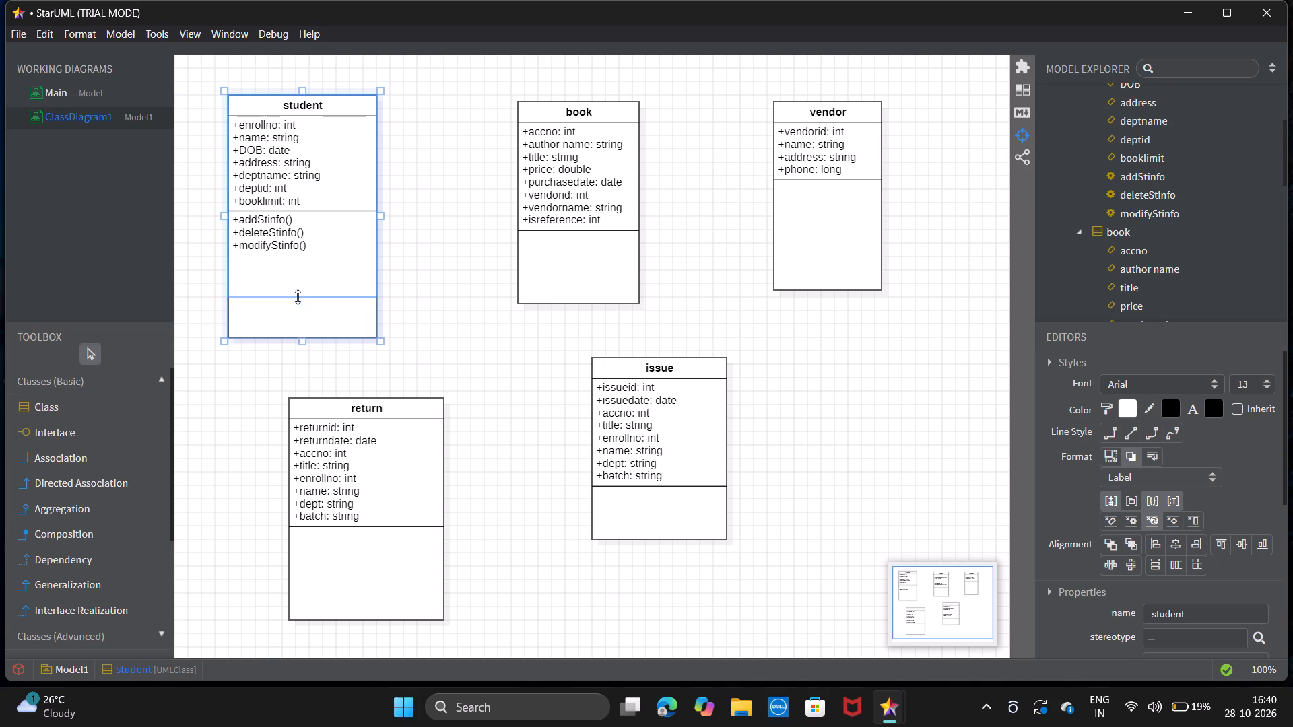
{"action": "left_click_drag", "start_coordinate": [298, 297], "coordinate": [296, 267]}
{"action": "left_click", "coordinate": [436, 330]}
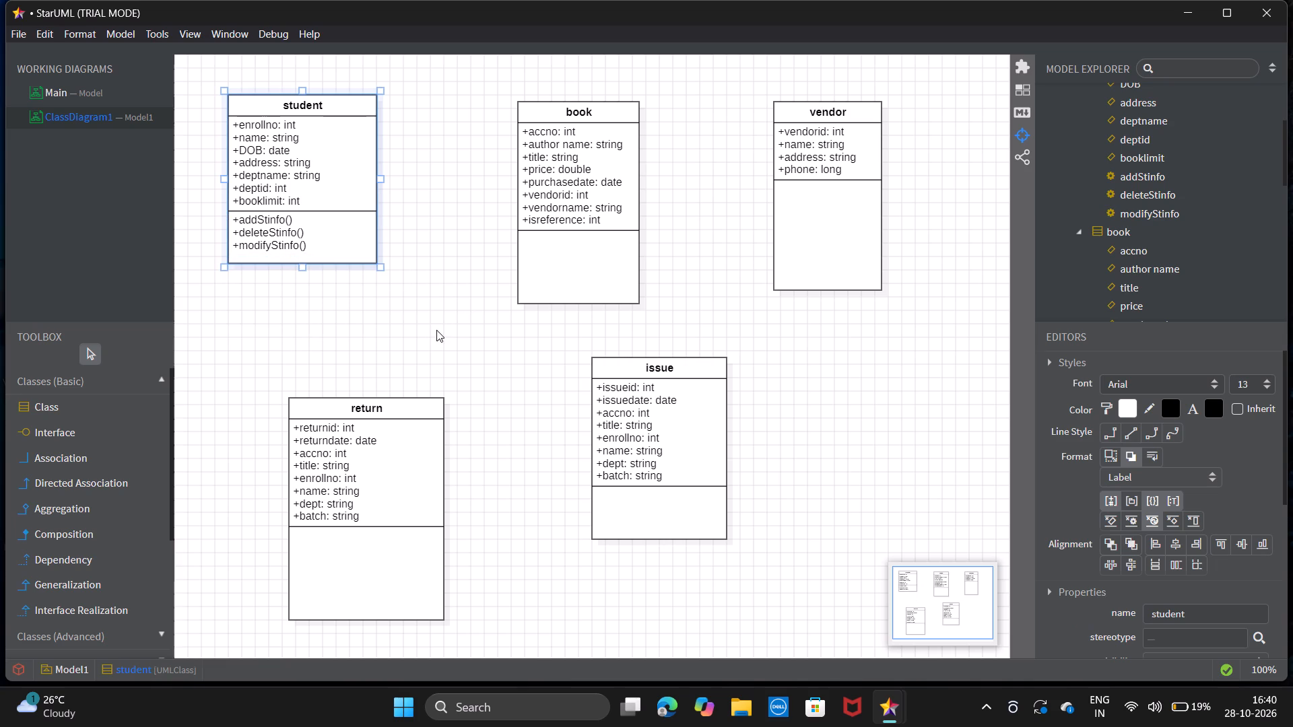
Add a first operation to the "book" class.
{"action": "left_click", "coordinate": [549, 251]}
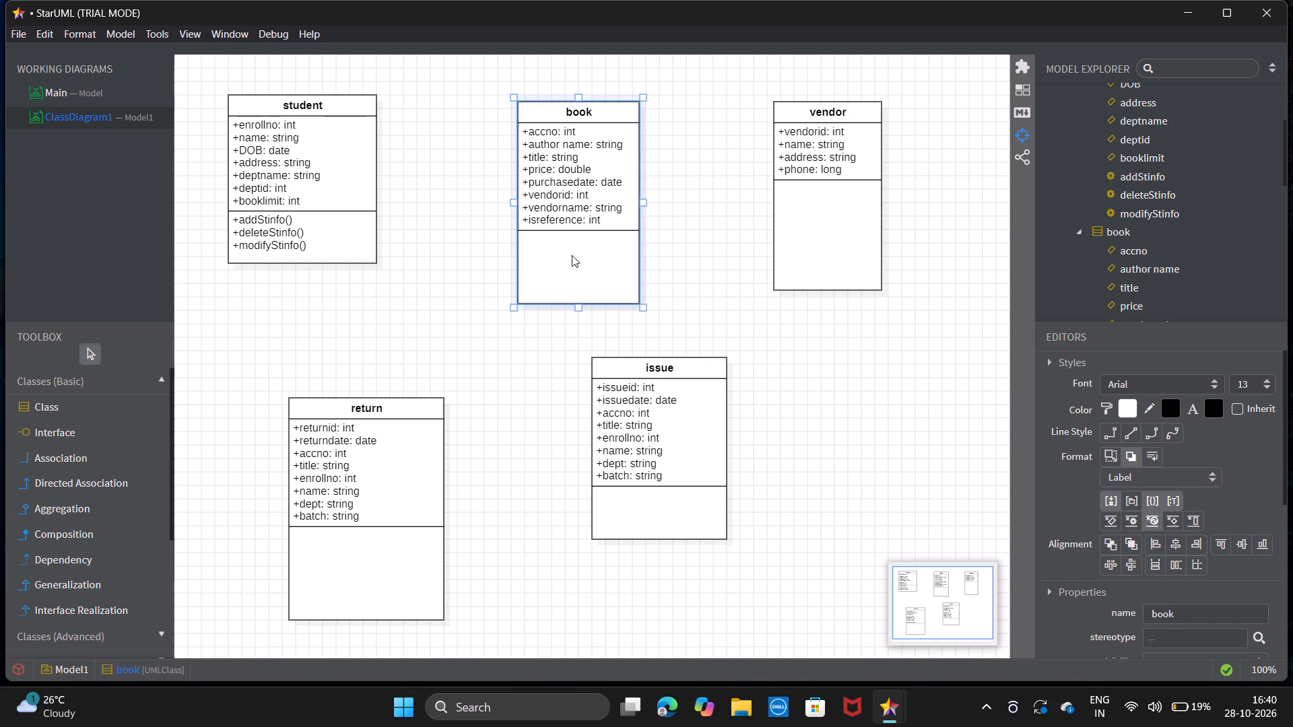
{"action": "right_click", "coordinate": [580, 270]}
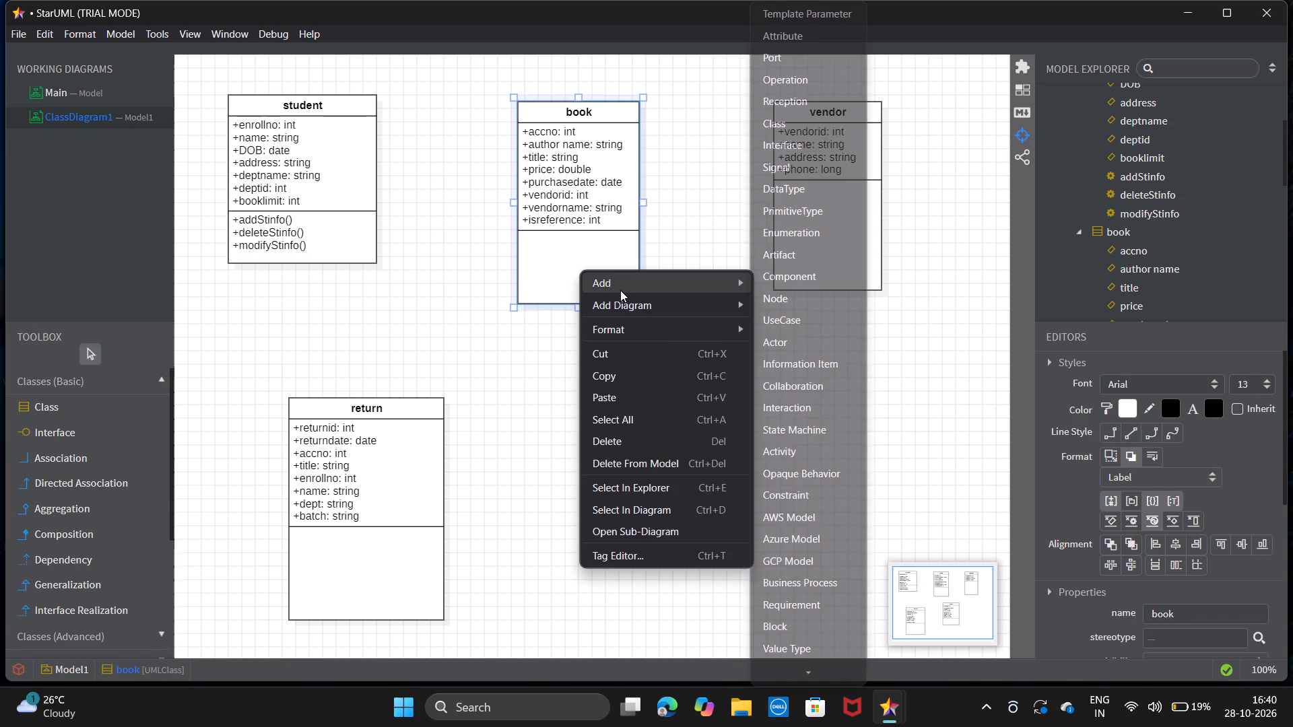
{"action": "left_click", "coordinate": [810, 75]}
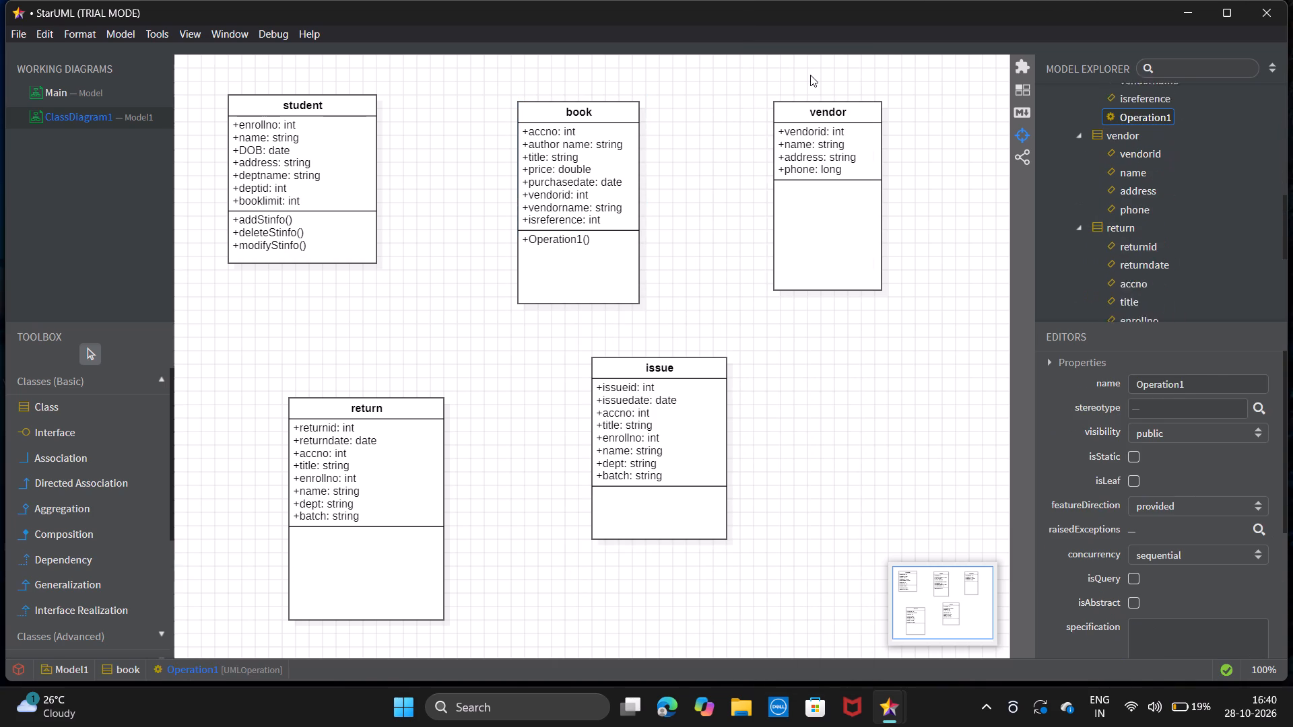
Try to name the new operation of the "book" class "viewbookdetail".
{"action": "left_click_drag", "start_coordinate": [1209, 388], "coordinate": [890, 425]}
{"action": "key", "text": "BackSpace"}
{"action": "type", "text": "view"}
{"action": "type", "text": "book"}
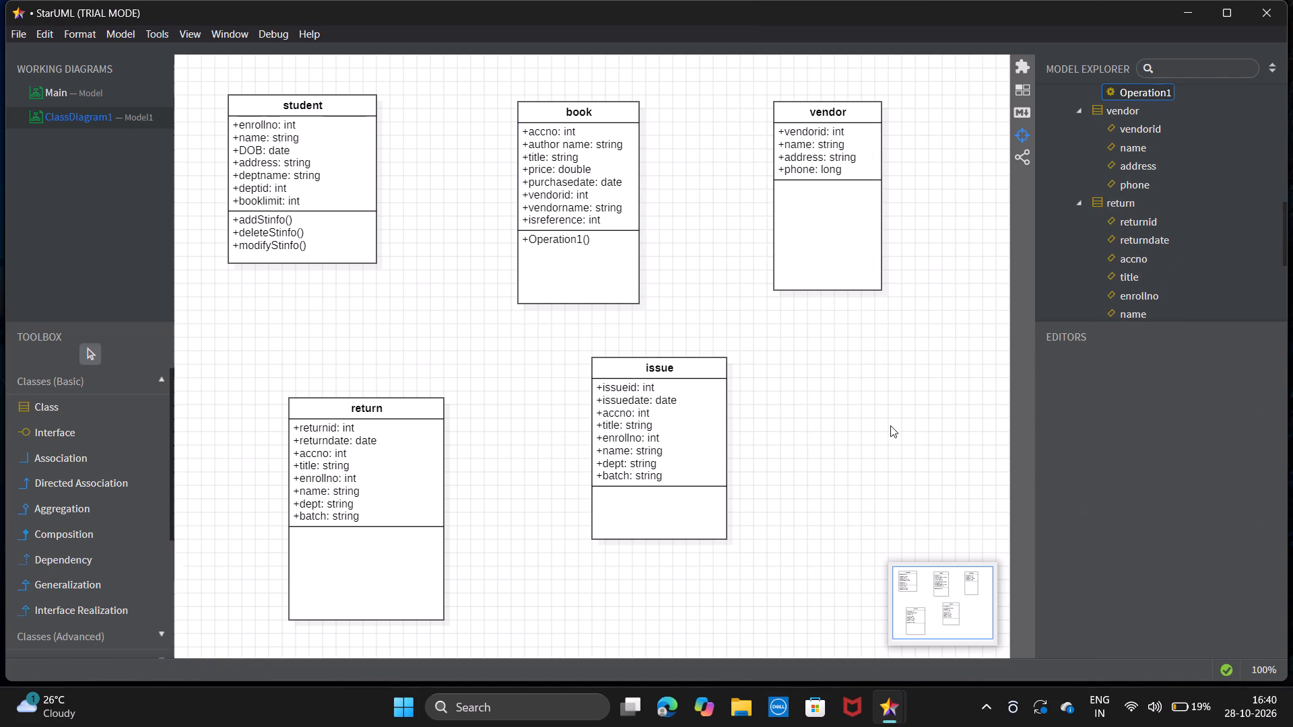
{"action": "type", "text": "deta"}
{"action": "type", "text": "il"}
Rename the "book" class's new operation as "viewbookdetails".
{"action": "scroll", "coordinate": [1166, 155], "scroll_direction": "up", "scroll_amount": 1}
{"action": "left_click", "coordinate": [1147, 159]}
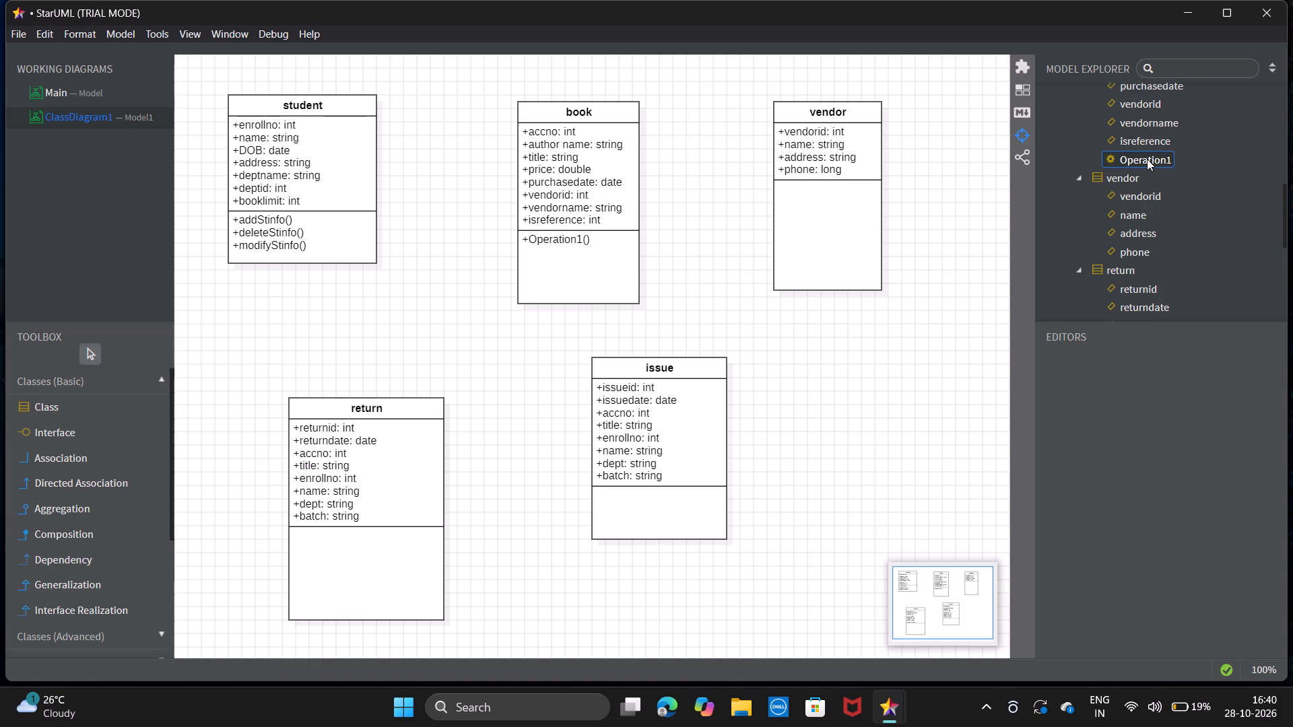
{"action": "right_click", "coordinate": [1147, 159]}
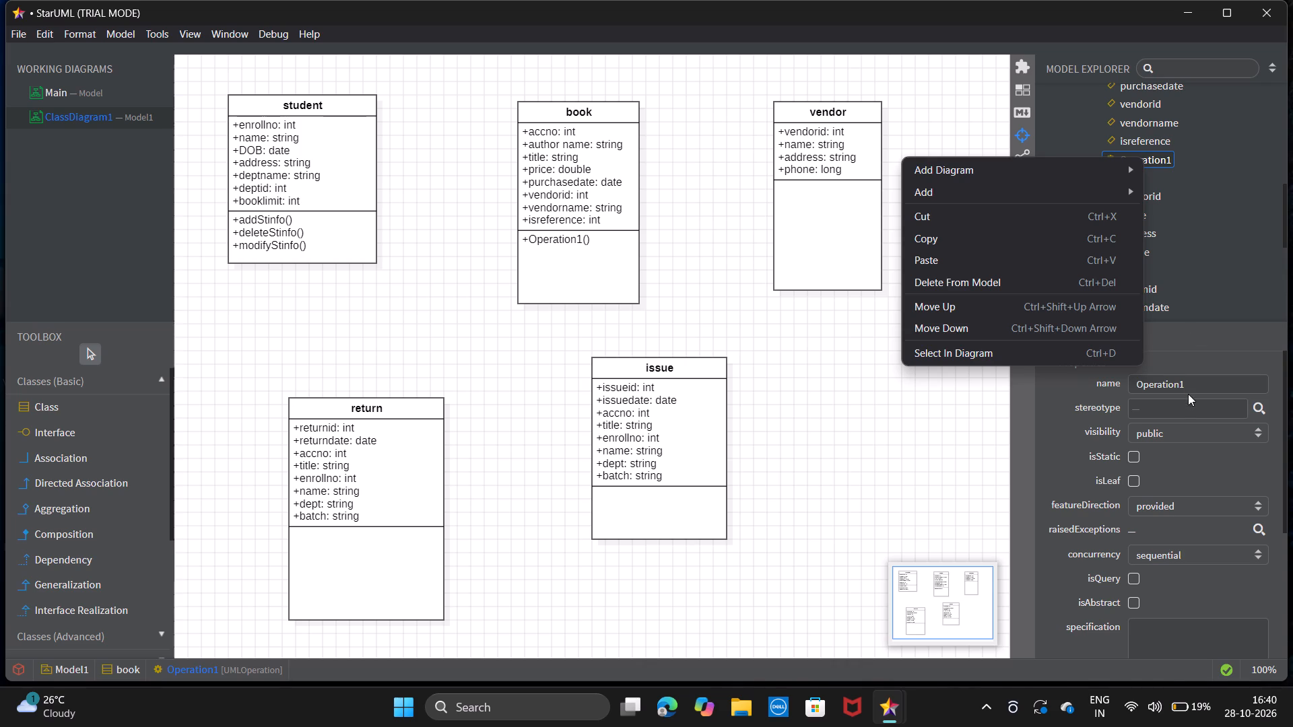
{"action": "double_click", "coordinate": [1194, 384]}
{"action": "key", "text": "BackSpace"}
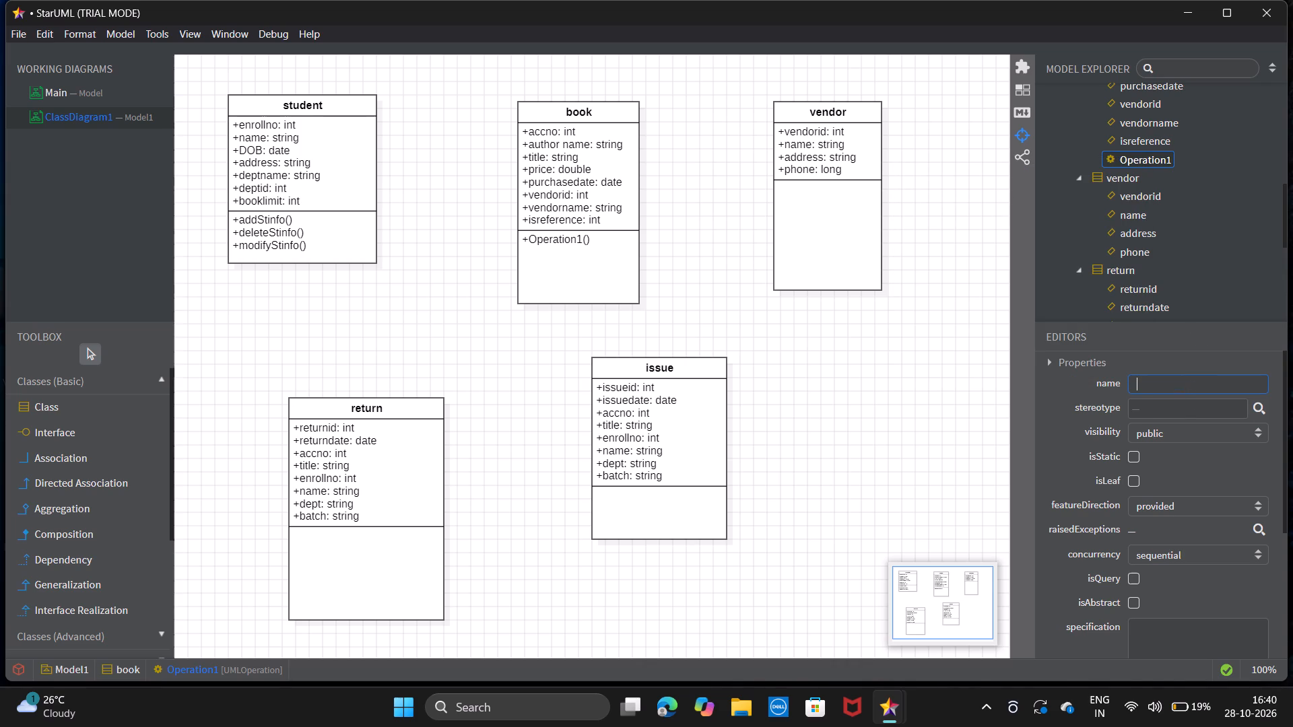
{"action": "type", "text": "view"}
{"action": "type", "text": "bookdetails"}
{"action": "key", "text": "Return"}
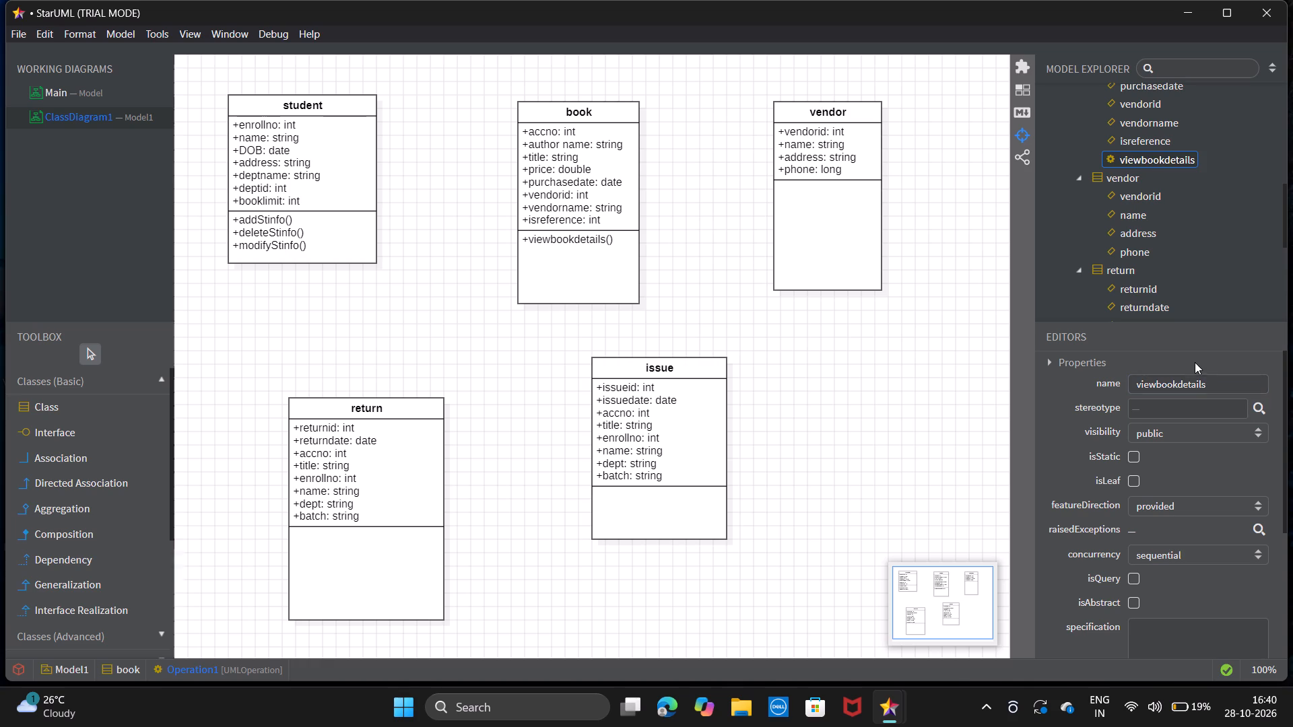
Add an operation named "addbookinfo" to the "book" class.
{"action": "right_click", "coordinate": [600, 256]}
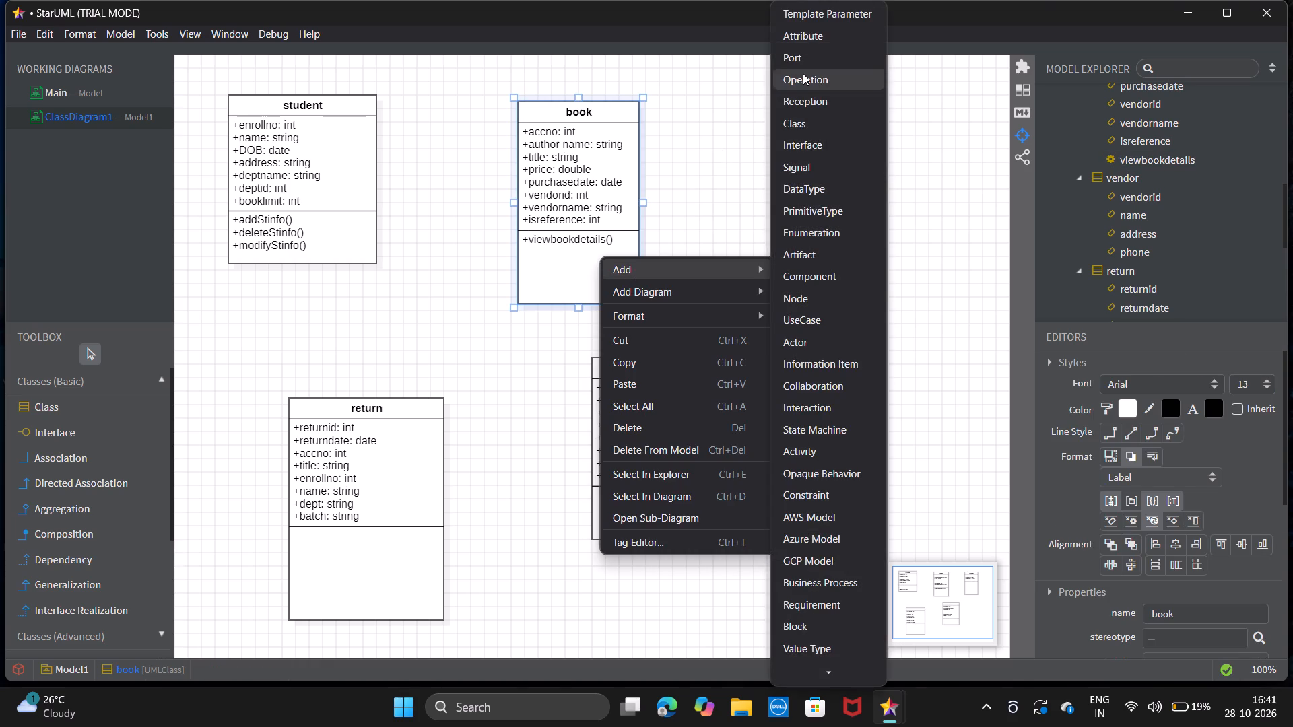
{"action": "left_click", "coordinate": [803, 73]}
{"action": "left_click", "coordinate": [1215, 393]}
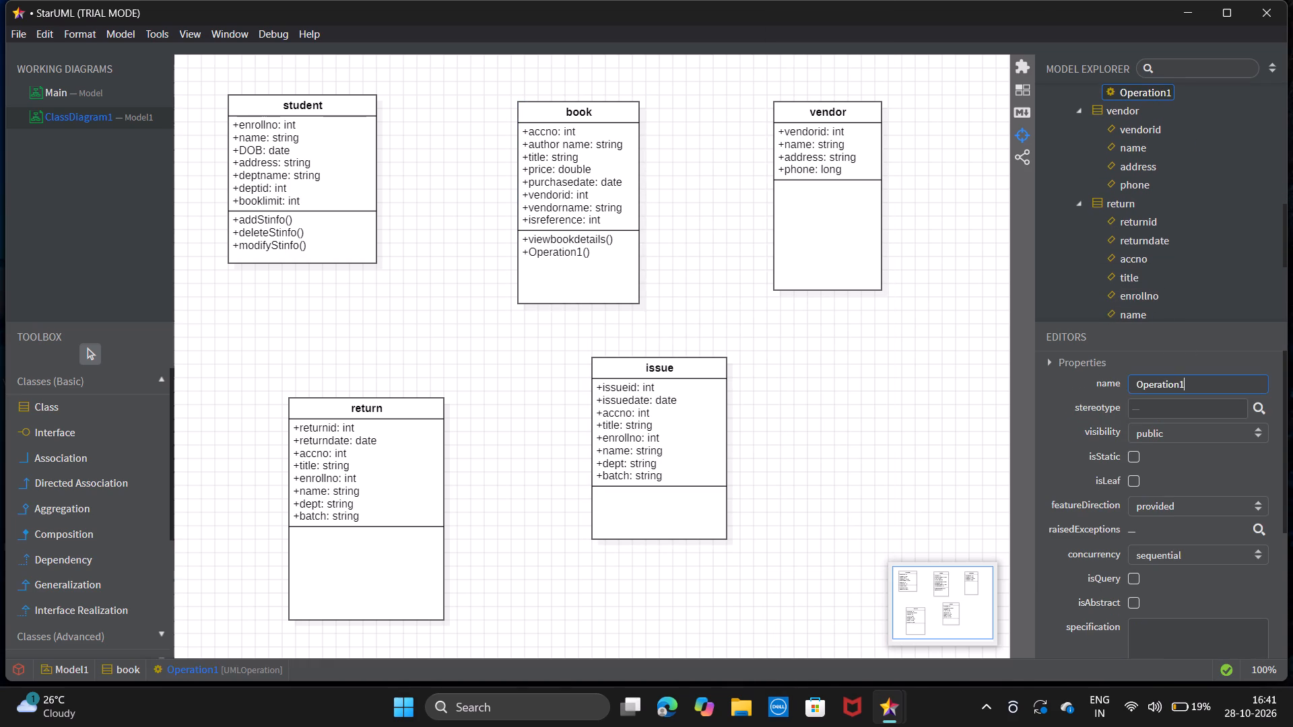
{"action": "left_click", "coordinate": [1215, 393]}
{"action": "double_click", "coordinate": [1215, 393]}
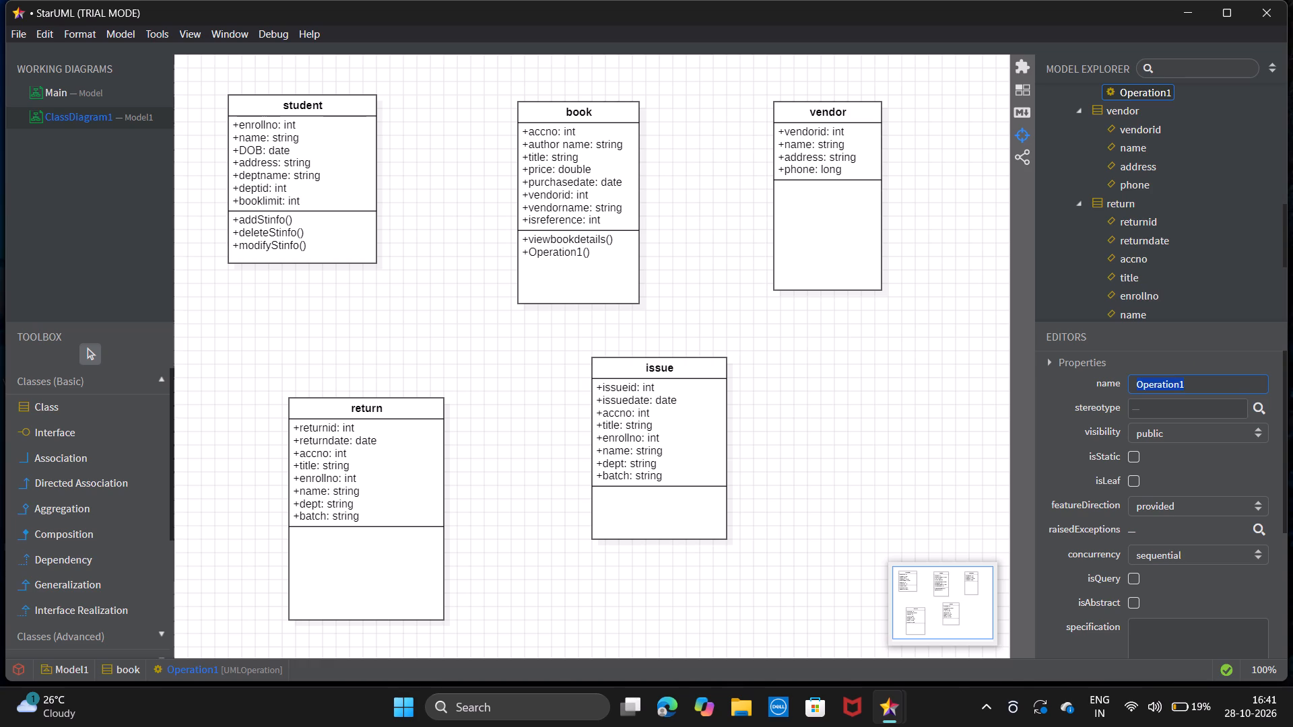
{"action": "key", "text": "BackSpace"}
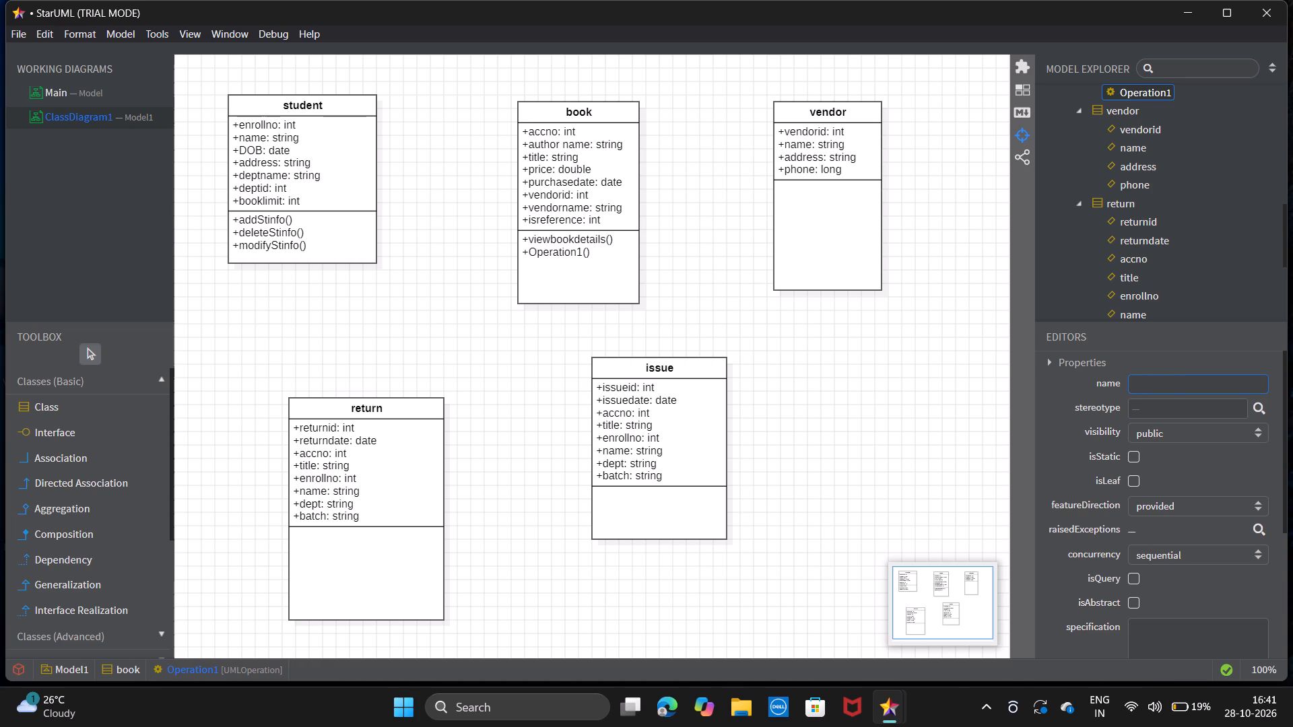
{"action": "type", "text": "addbookinfo"}
{"action": "key", "text": "Return"}
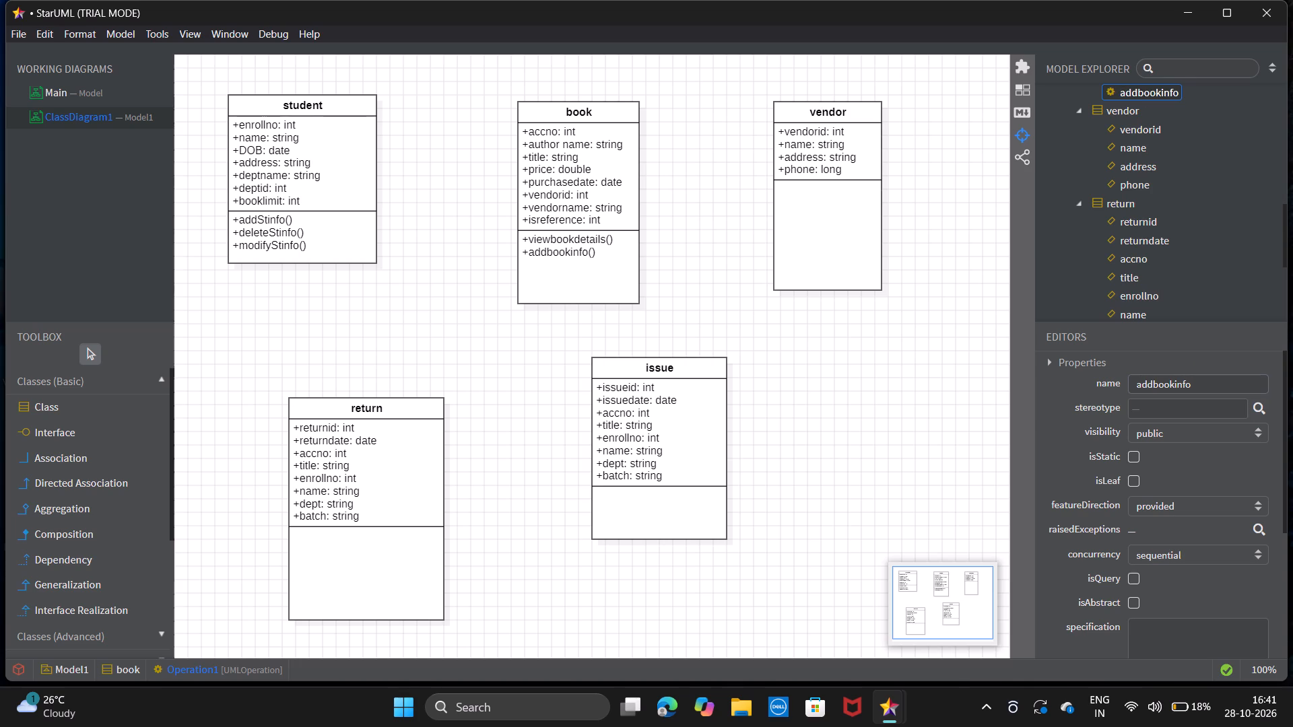
Add an operation named "deletebookinfo" to the "book" class.
{"action": "right_click", "coordinate": [622, 295]}
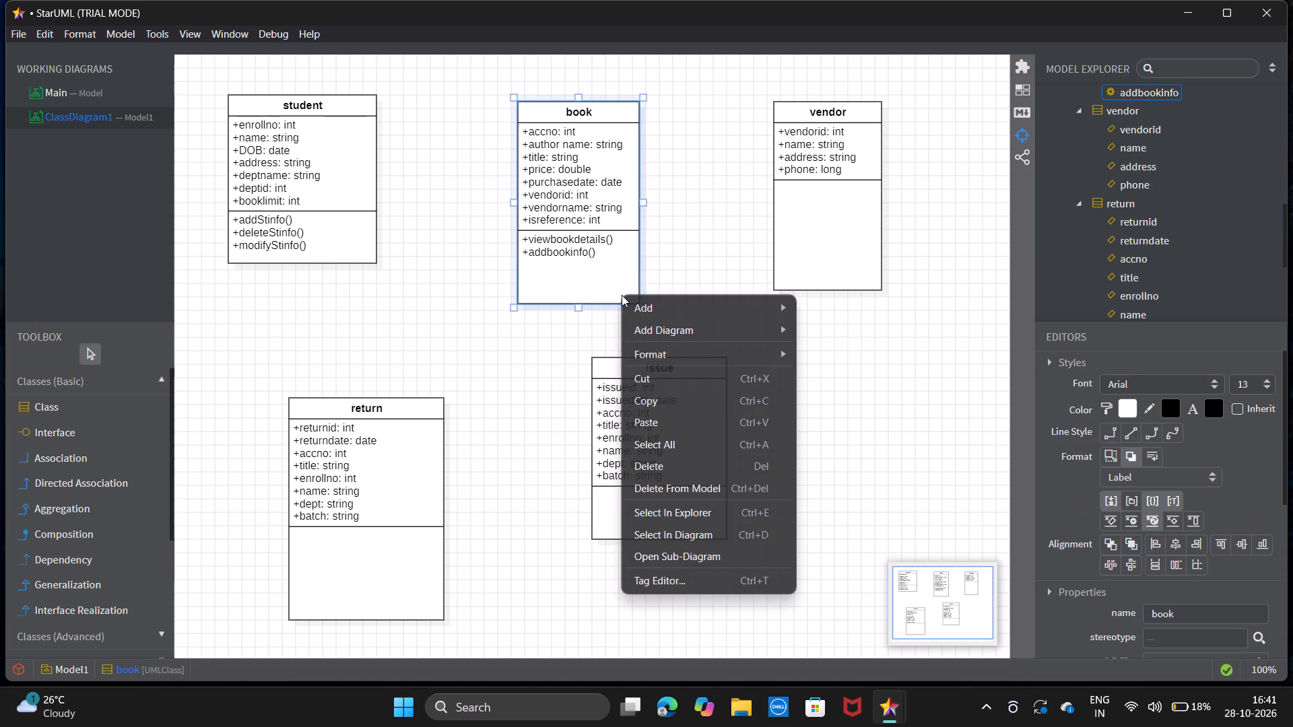
{"action": "left_click", "coordinate": [834, 81]}
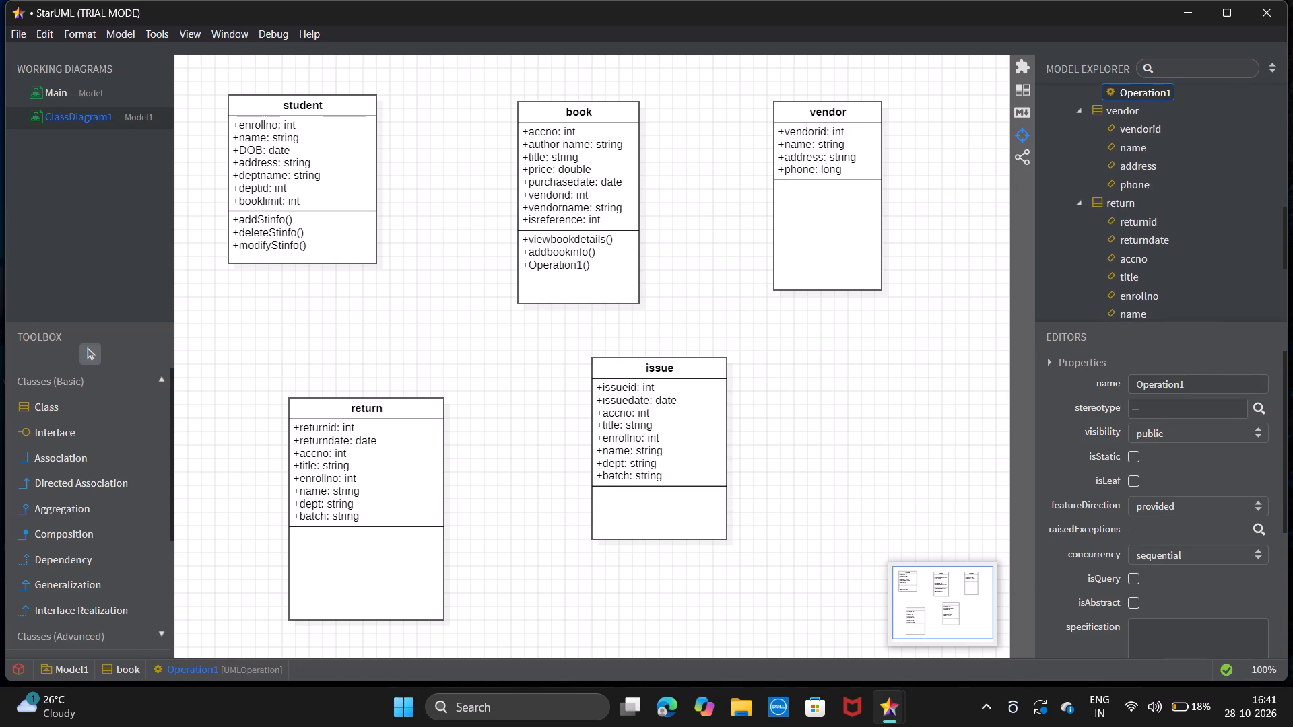
{"action": "double_click", "coordinate": [1195, 388]}
{"action": "key", "text": "BackSpace"}
{"action": "type", "text": "deletebookinfo"}
{"action": "key", "text": "Return"}
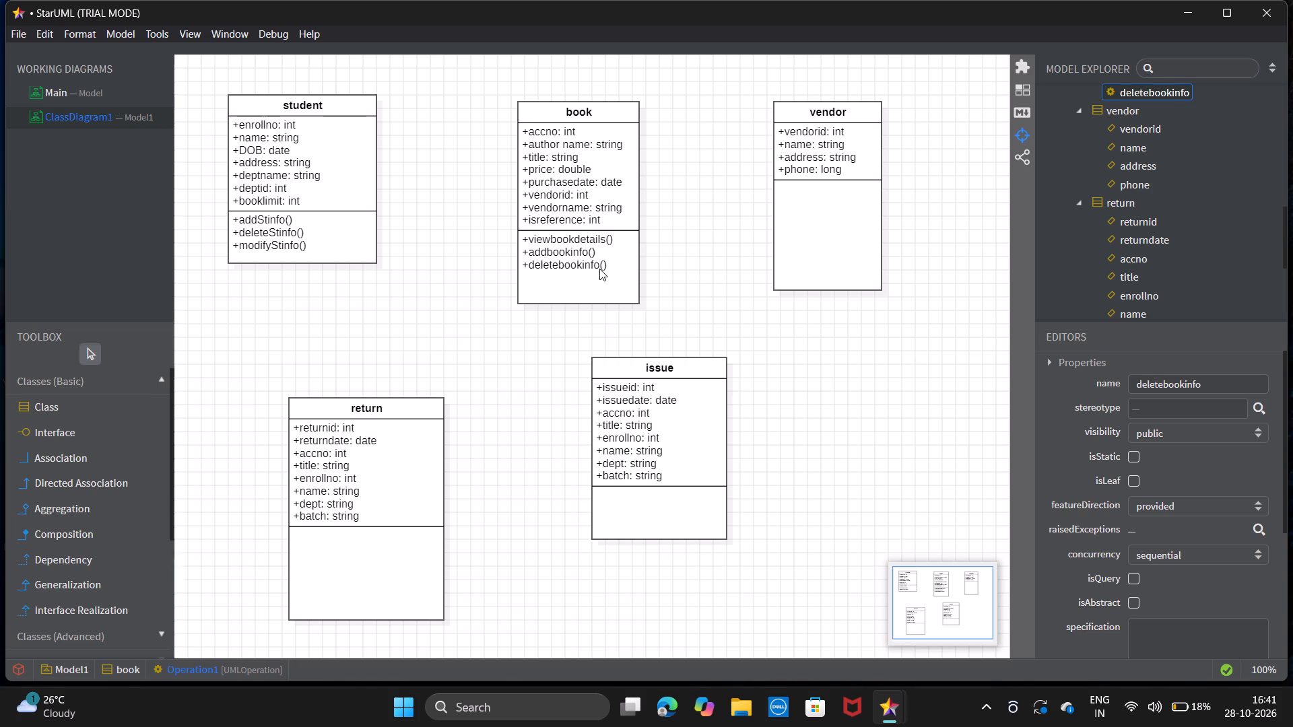
Add an operation named "modifybookinfo" to the "book" class.
{"action": "right_click", "coordinate": [624, 283]}
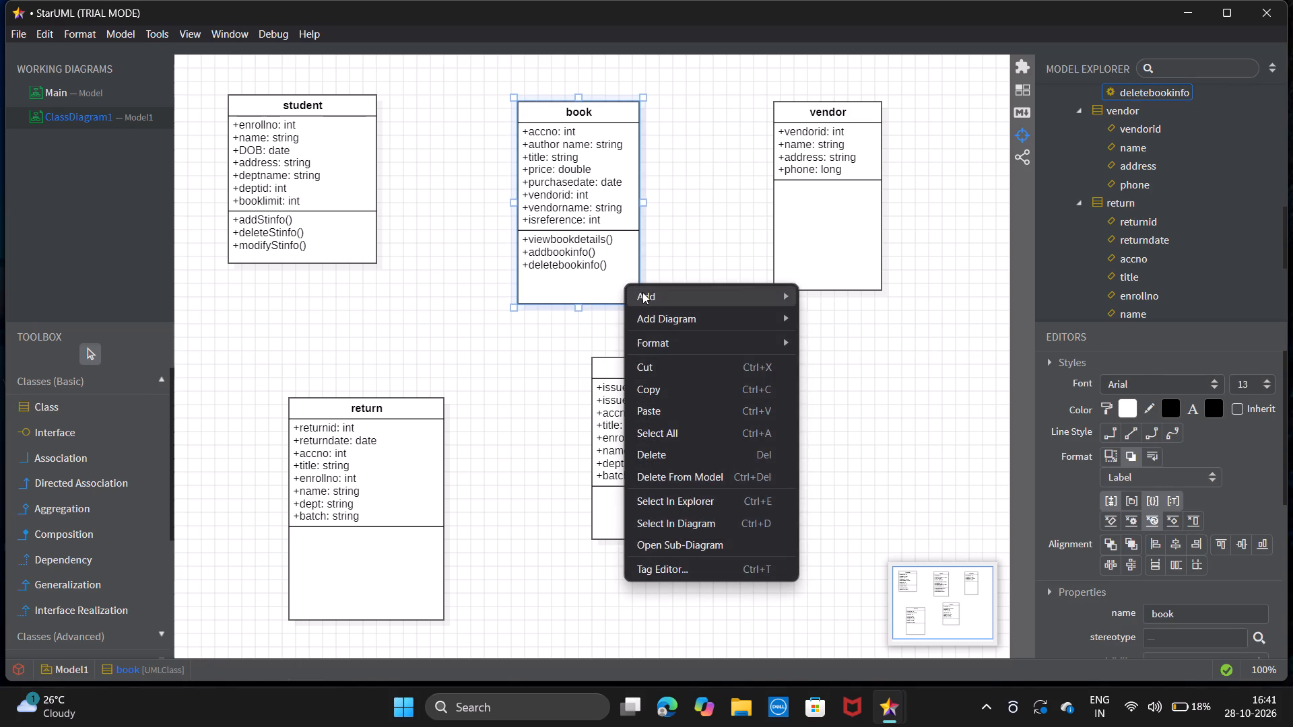
{"action": "left_click", "coordinate": [857, 87]}
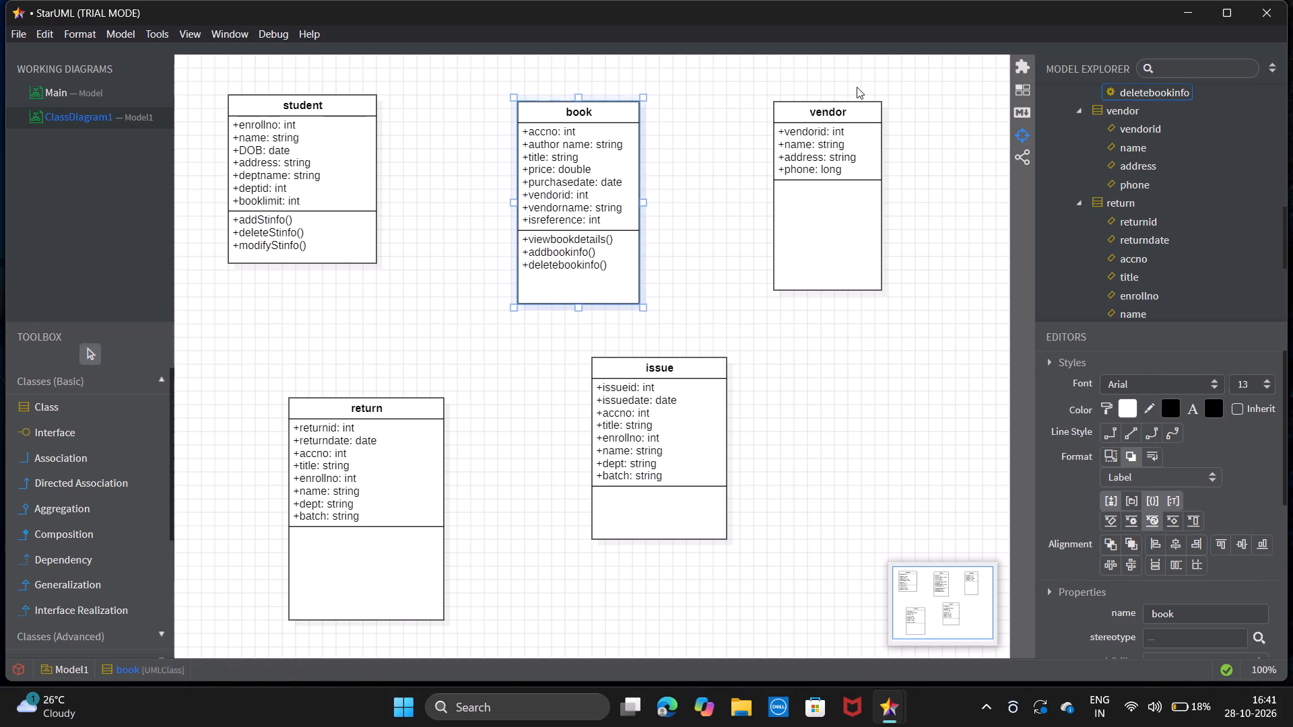
{"action": "left_click_drag", "start_coordinate": [1195, 377], "coordinate": [1090, 386]}
{"action": "key", "text": "BackSpace"}
{"action": "type", "text": "modifybookinfo"}
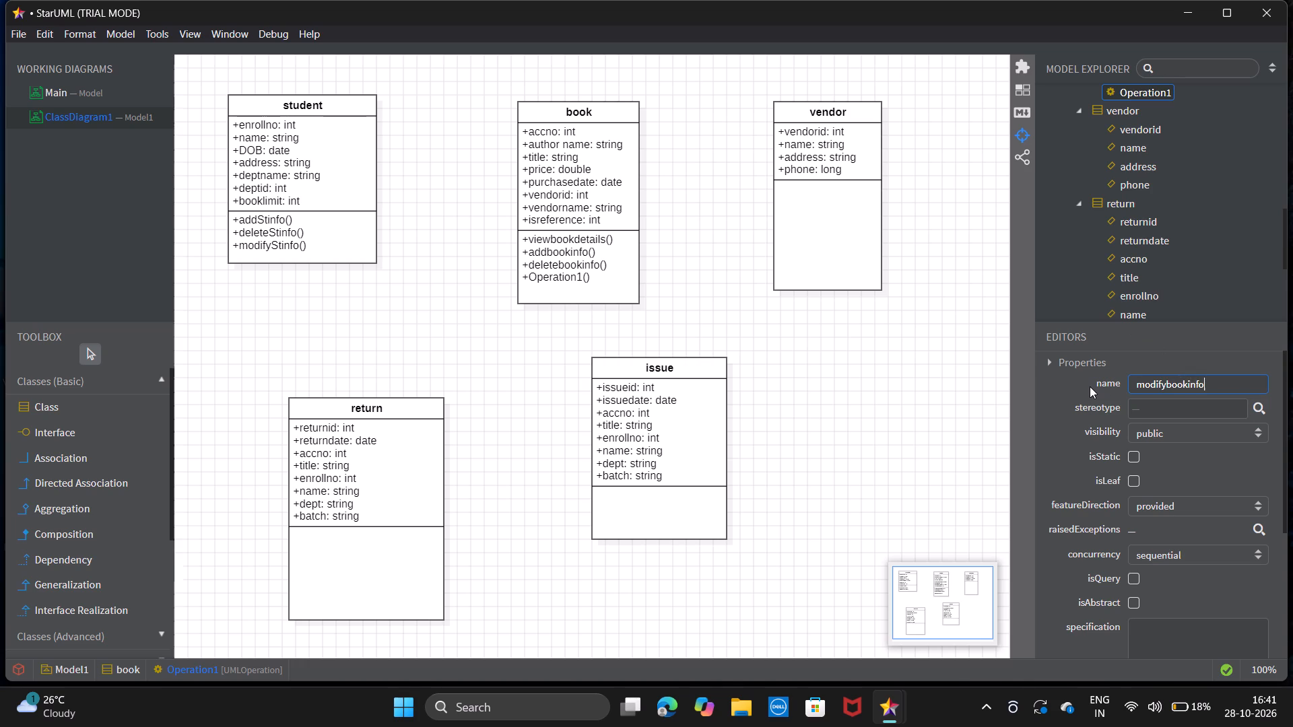
{"action": "key", "text": "Return"}
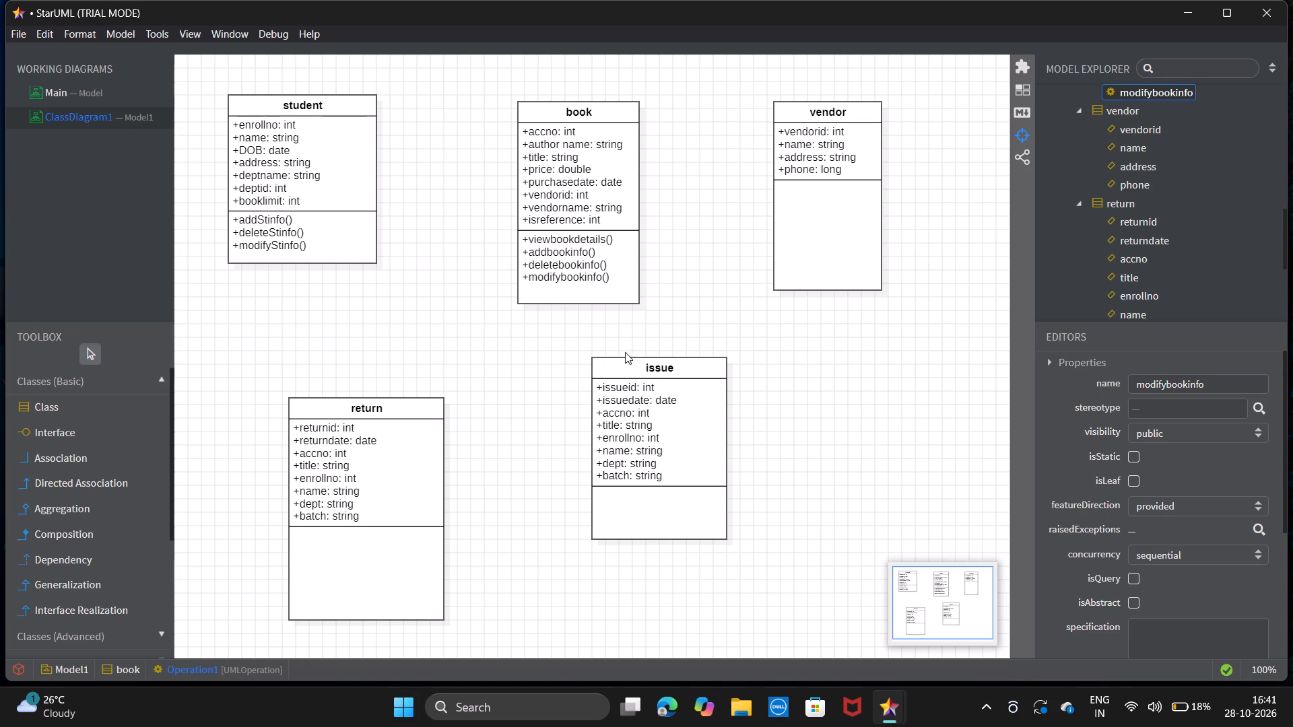
Shorten the "book" class box so its bottom edge sits just below the "modifybookinfo" operation.
{"action": "left_click", "coordinate": [591, 301]}
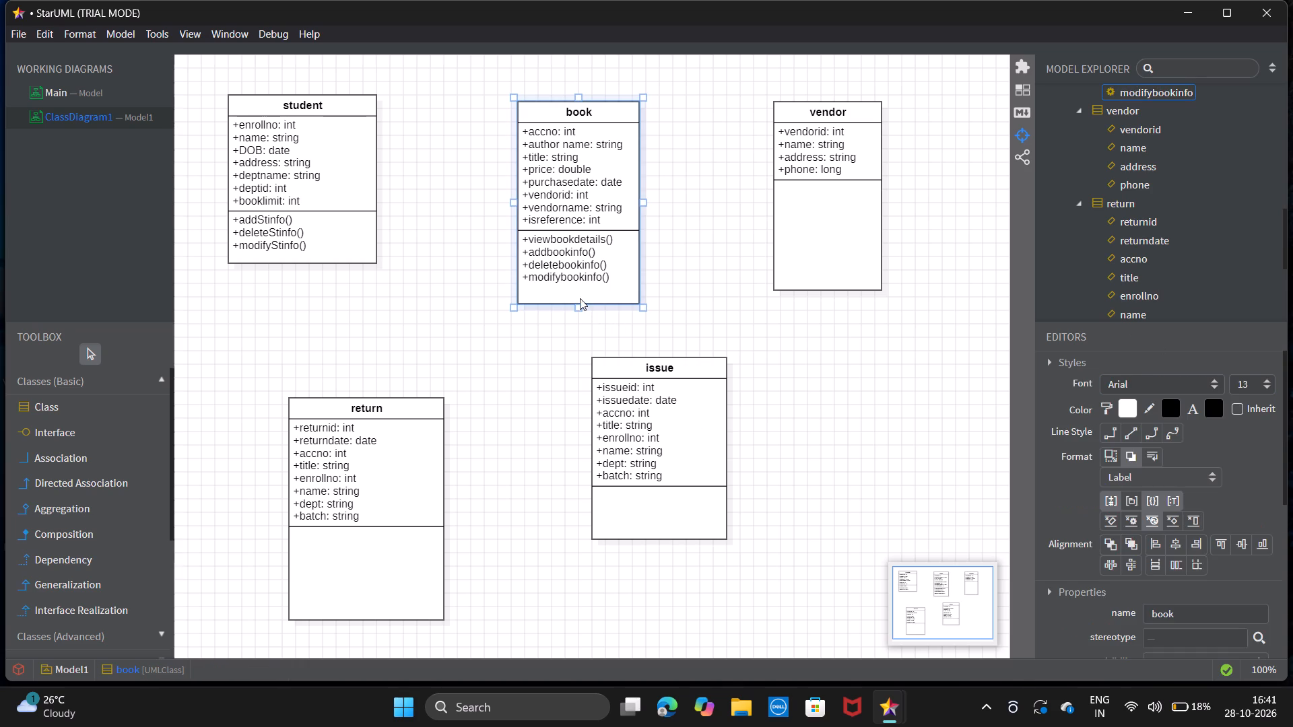
{"action": "left_click_drag", "start_coordinate": [578, 309], "coordinate": [577, 295]}
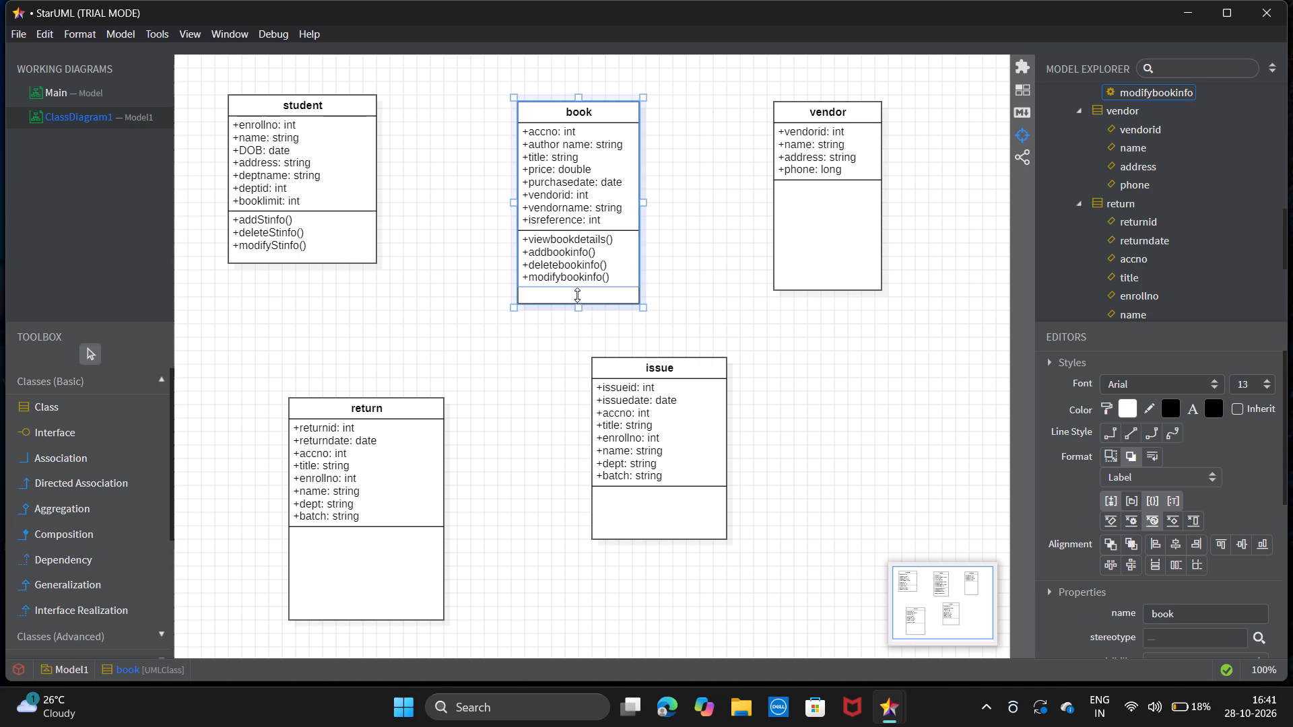
{"action": "left_click_drag", "start_coordinate": [577, 295], "coordinate": [578, 296]}
Add an operation named "bookorder" to the "vendor" class.
{"action": "right_click", "coordinate": [823, 216]}
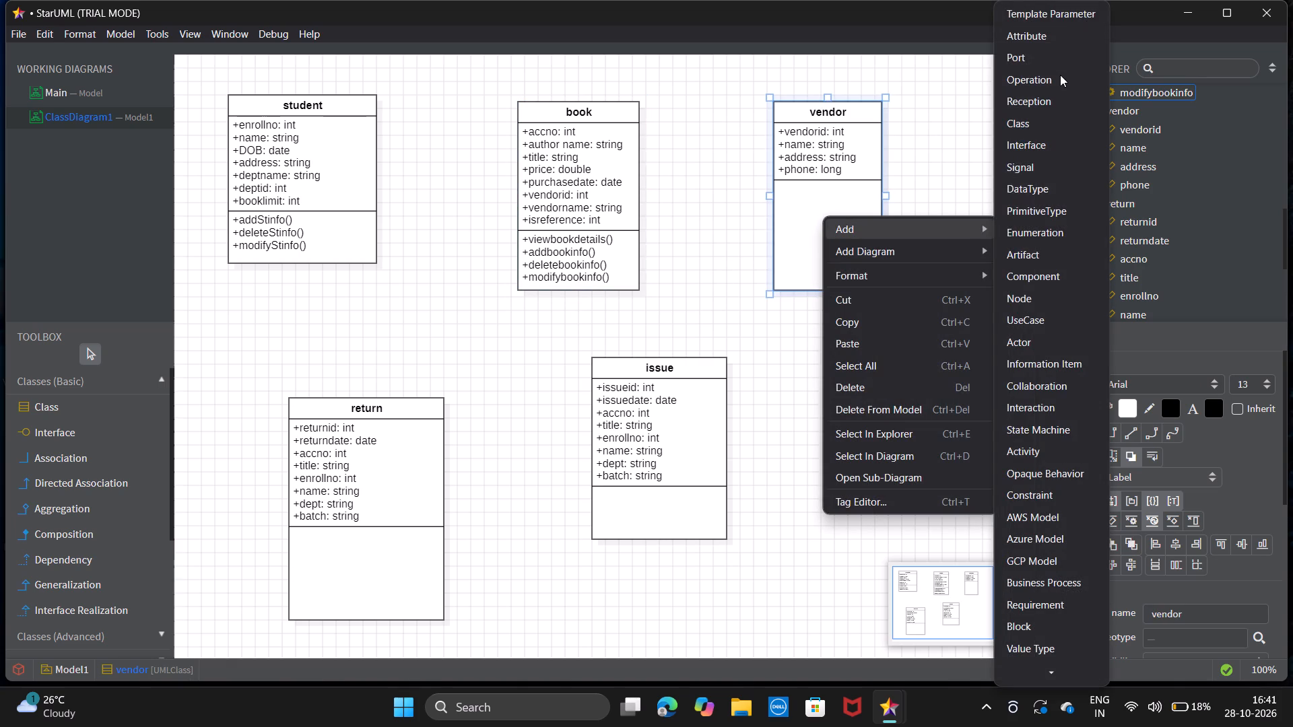
{"action": "left_click", "coordinate": [1059, 81]}
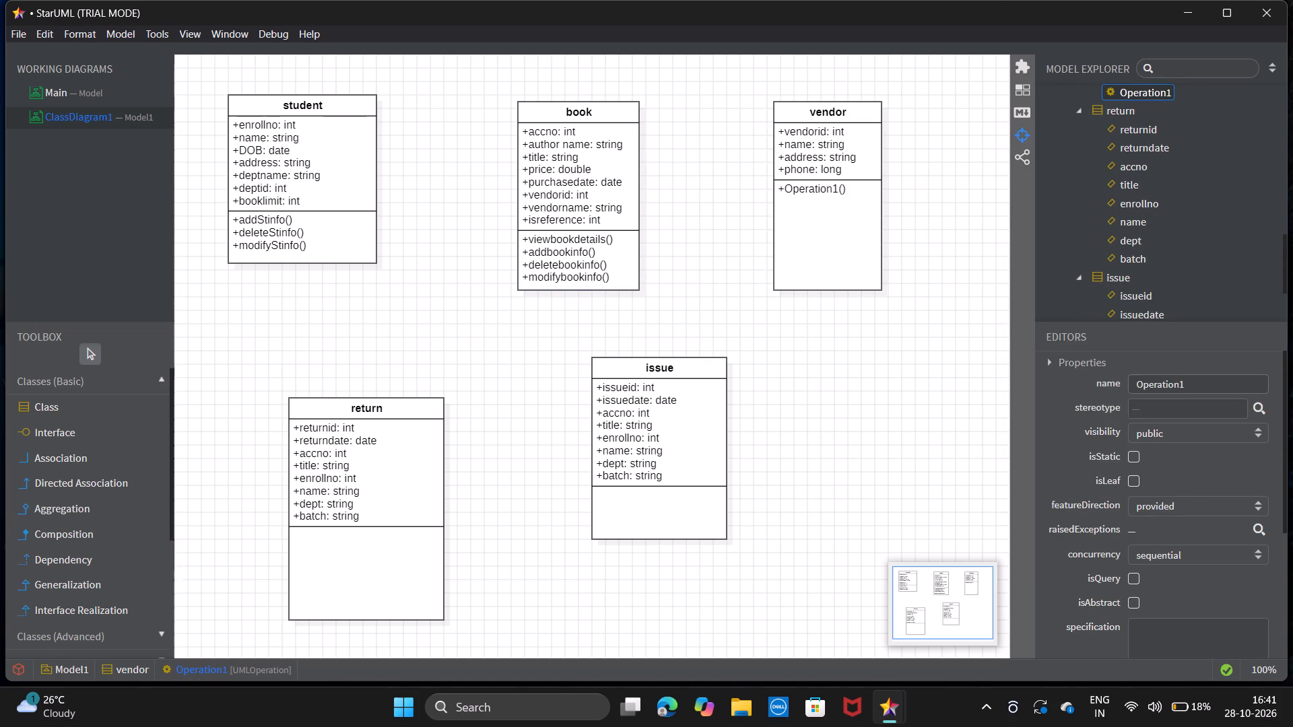
{"action": "left_click_drag", "start_coordinate": [1206, 388], "coordinate": [1071, 403]}
{"action": "key", "text": "BackSpace"}
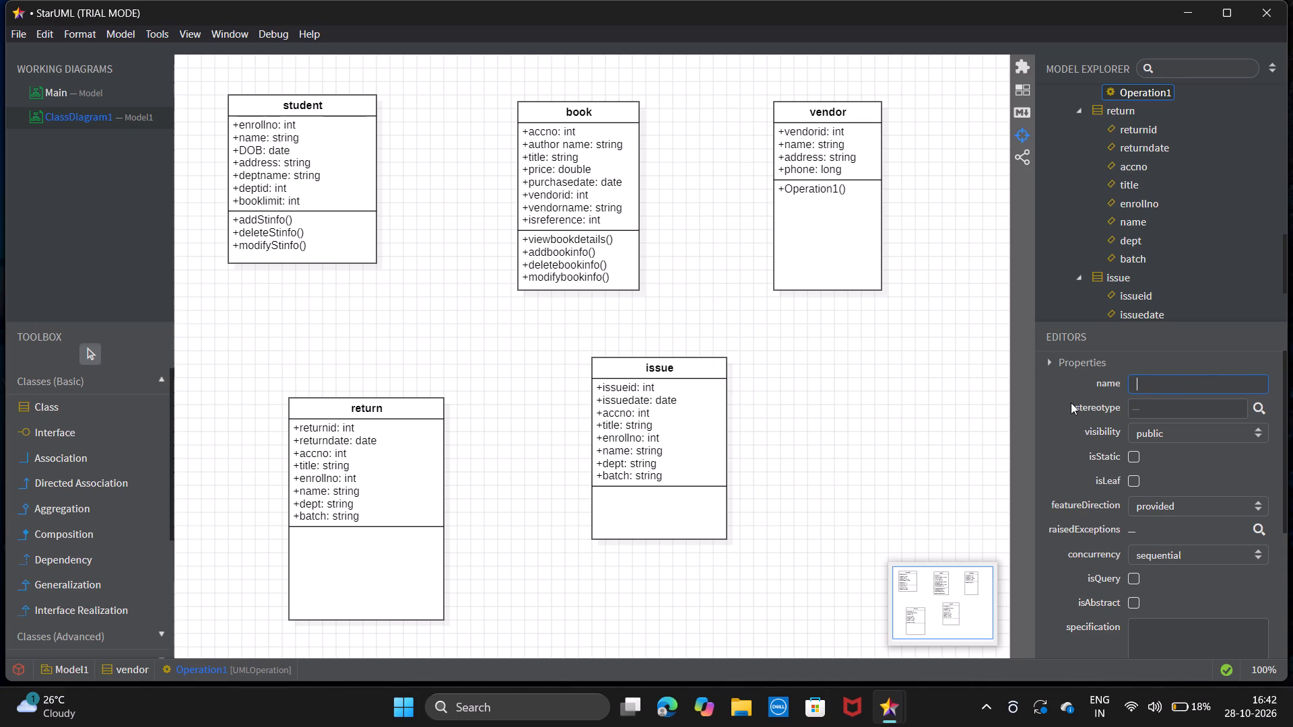
{"action": "type", "text": "bookorder"}
{"action": "key", "text": "Return"}
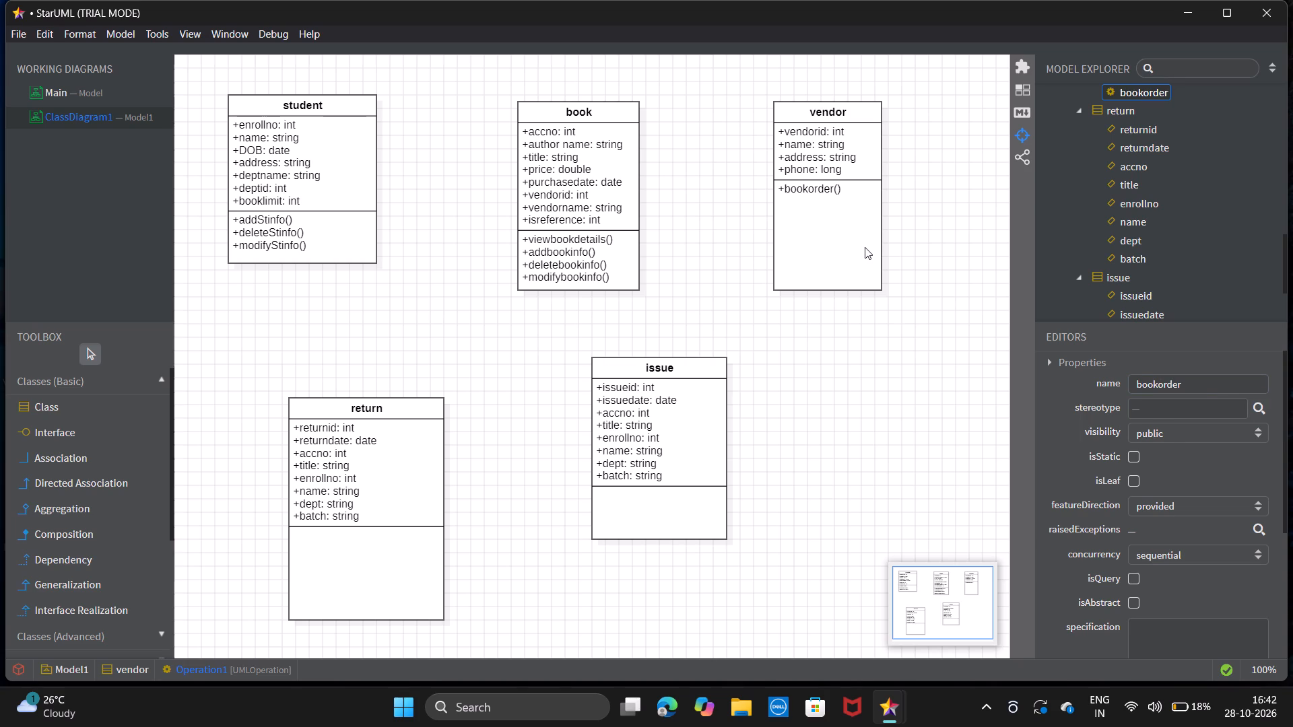
Add a second operation named "modify" to the "vendor" class.
{"action": "right_click", "coordinate": [865, 247]}
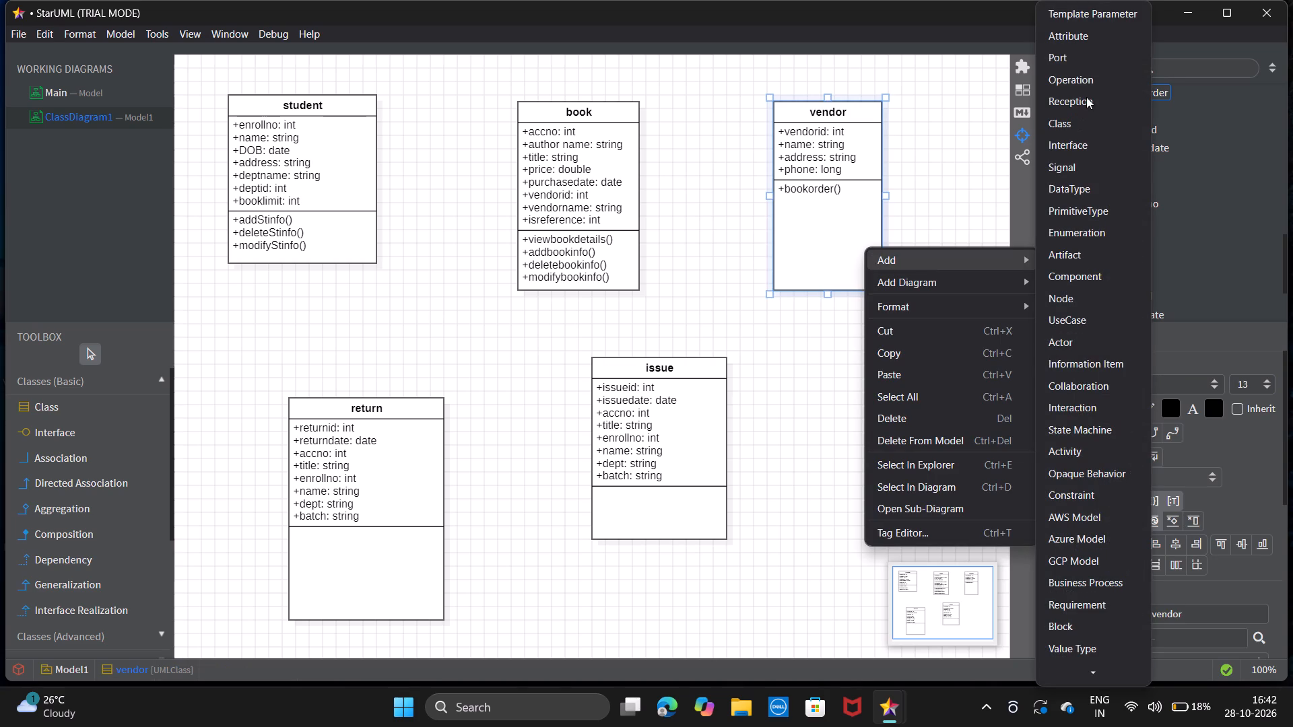
{"action": "left_click", "coordinate": [1088, 74]}
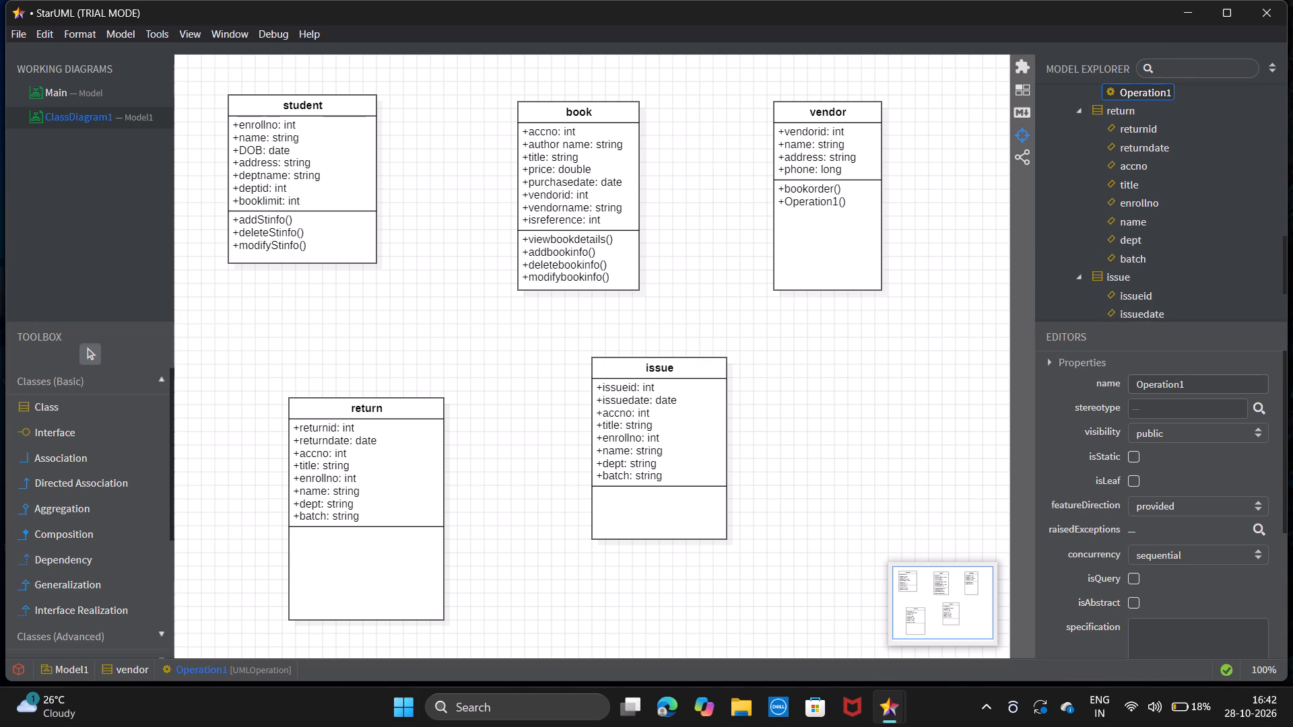
{"action": "left_click_drag", "start_coordinate": [1198, 389], "coordinate": [1074, 355]}
{"action": "key", "text": "BackSpace"}
{"action": "type", "text": "modify"}
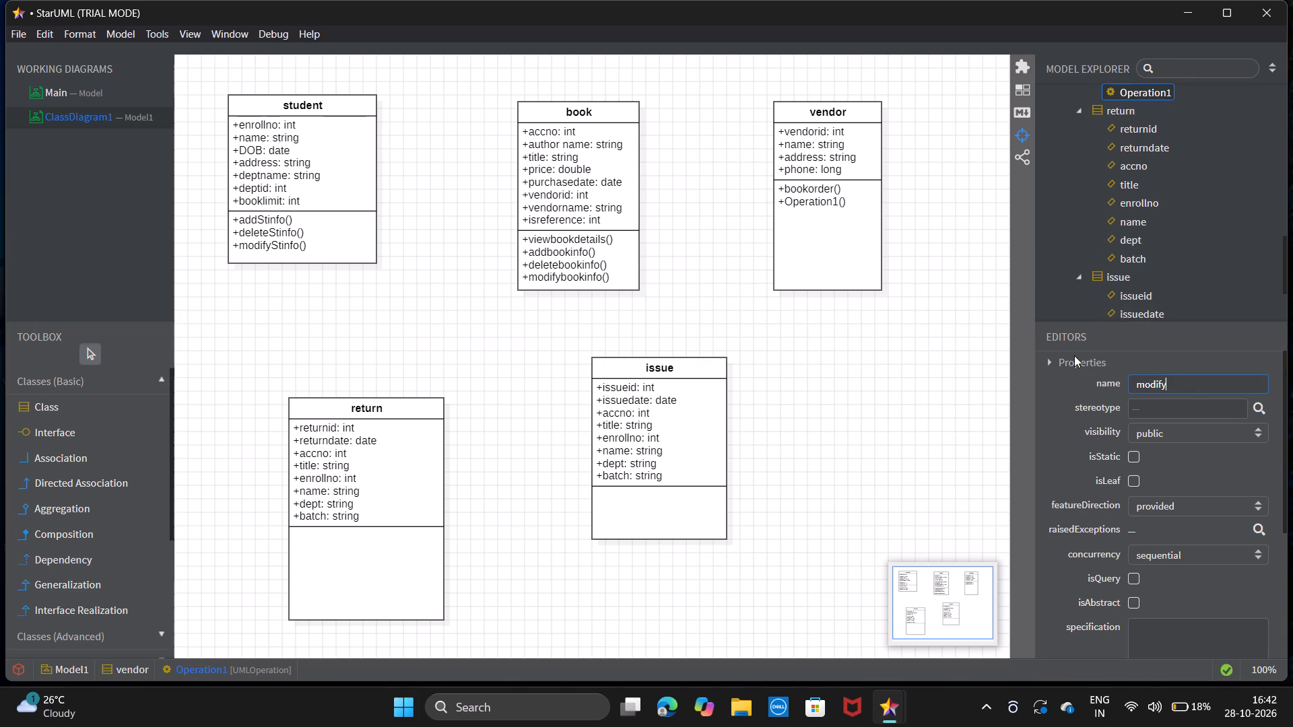
{"action": "key", "text": "Return"}
Shorten the "vendor" class box so its bottom edge sits just below the "modify" operation.
{"action": "left_click", "coordinate": [809, 246]}
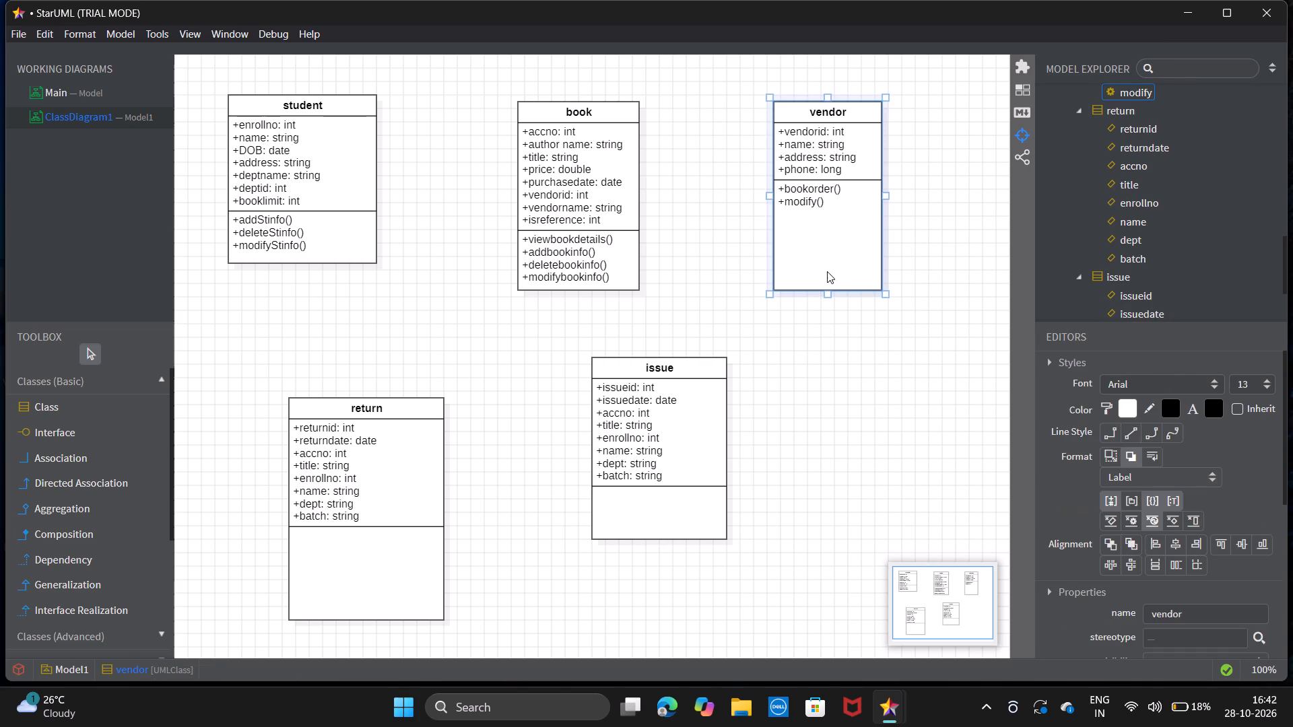
{"action": "left_click_drag", "start_coordinate": [829, 291], "coordinate": [824, 222]}
{"action": "left_click", "coordinate": [819, 298]}
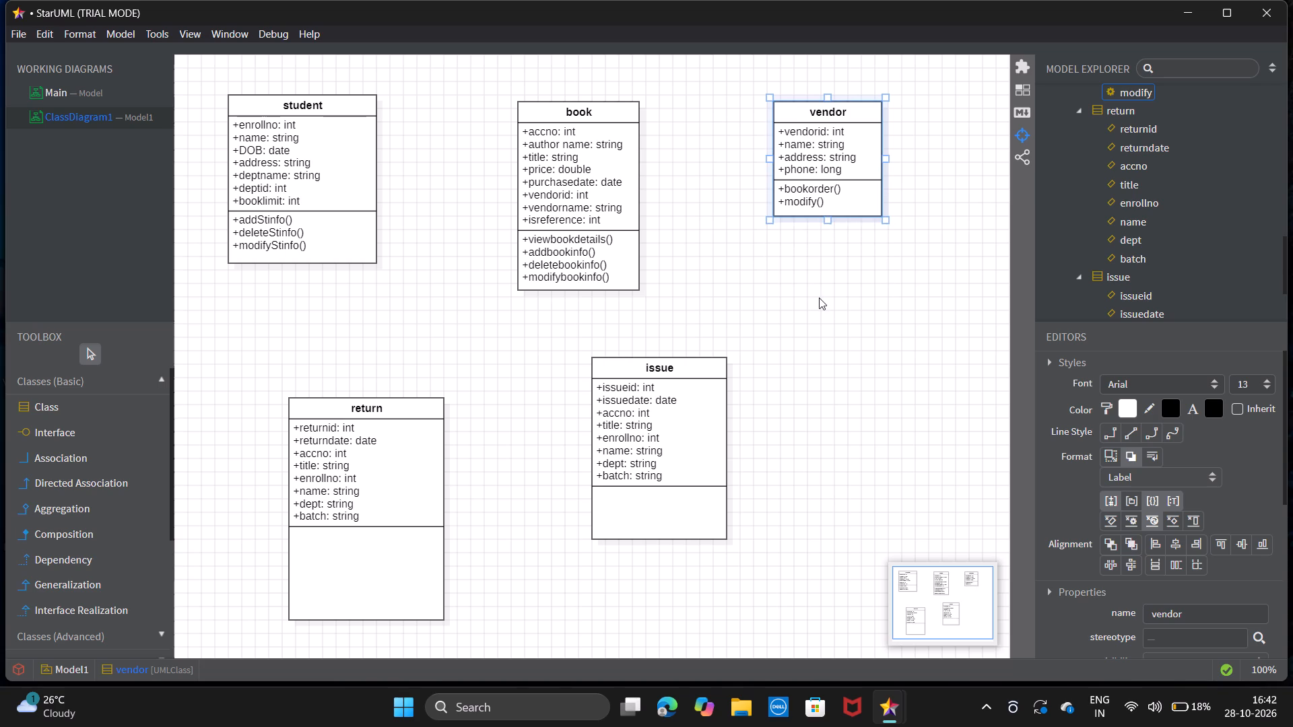
Add an operation named "bookreturn" to the "return" class.
{"action": "right_click", "coordinate": [412, 546]}
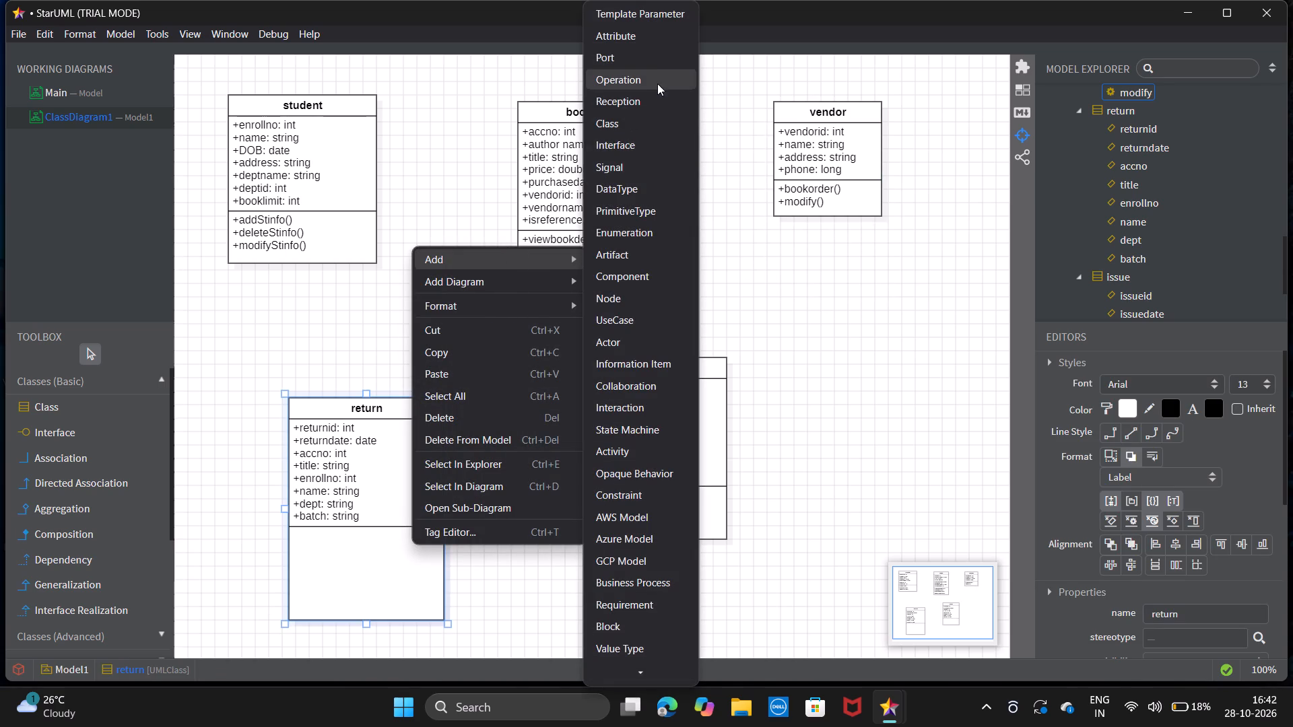
{"action": "left_click", "coordinate": [656, 84]}
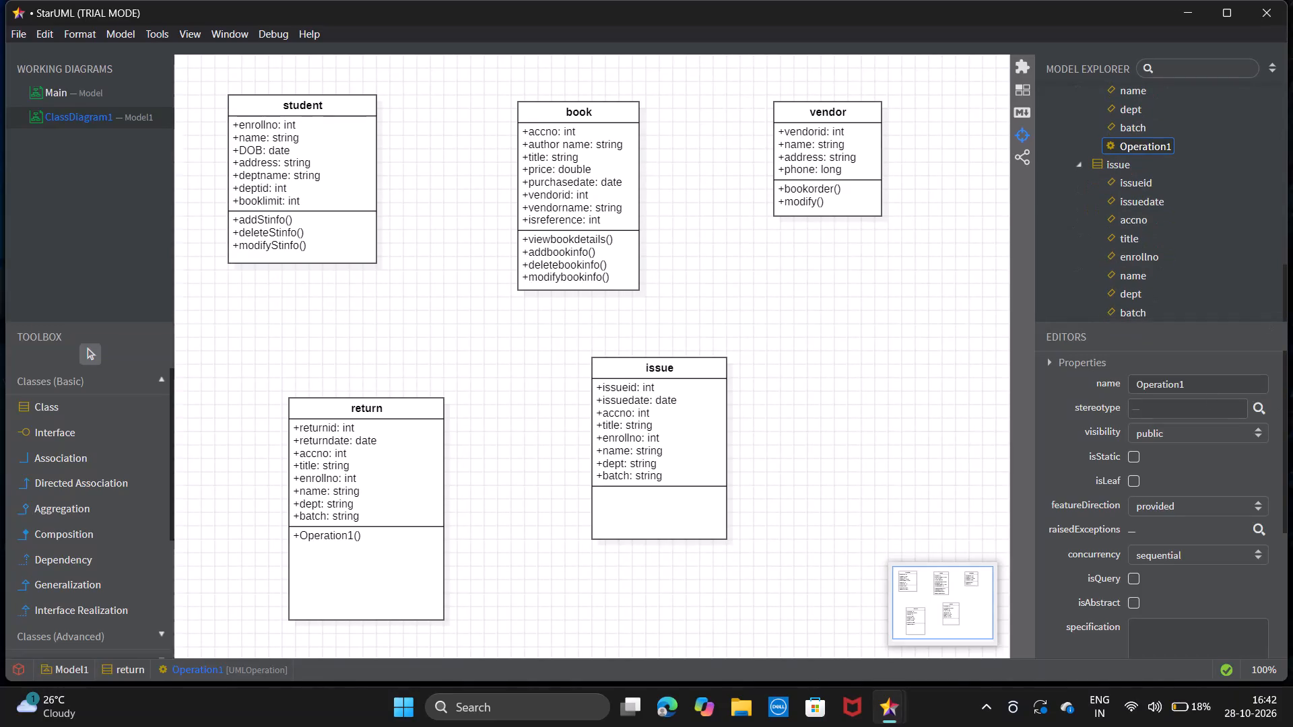
{"action": "left_click_drag", "start_coordinate": [1200, 386], "coordinate": [1034, 399]}
{"action": "key", "text": "BackSpace"}
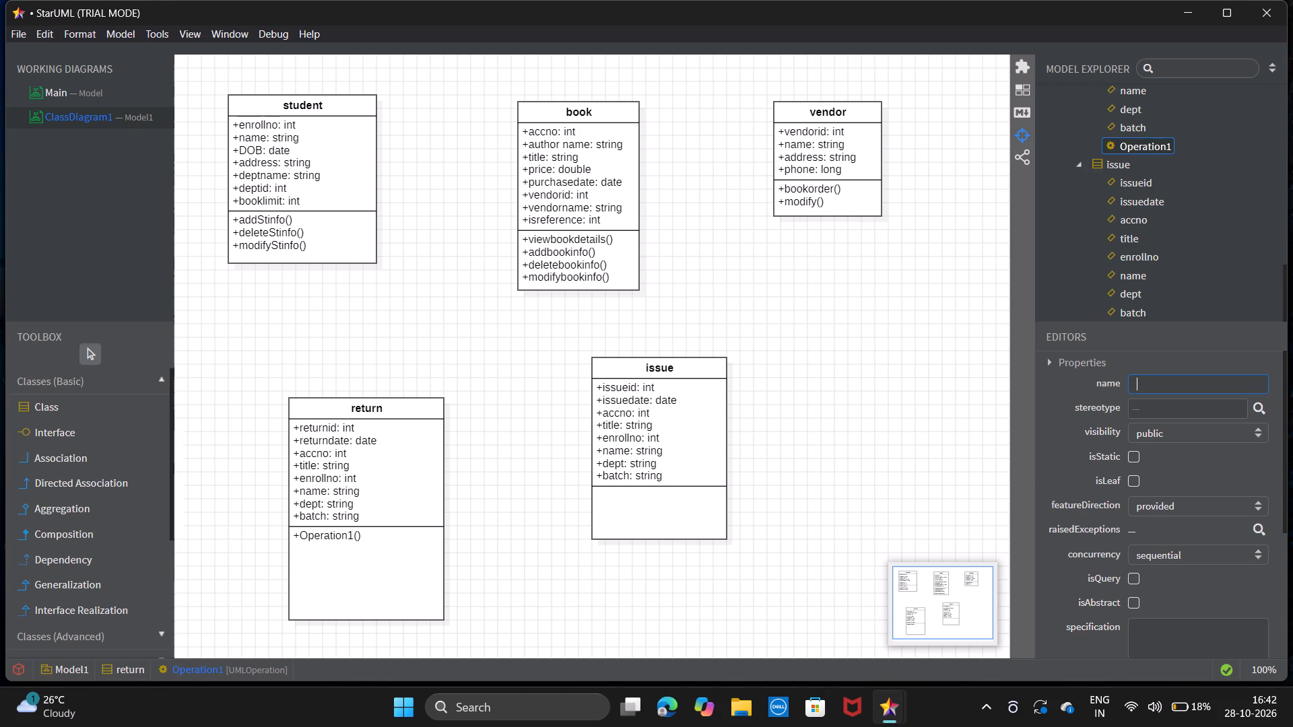
{"action": "type", "text": "booj"}
{"action": "key", "text": "BackSpace"}
{"action": "key", "text": "k"}
{"action": "type", "text": "return"}
{"action": "key", "text": "Return"}
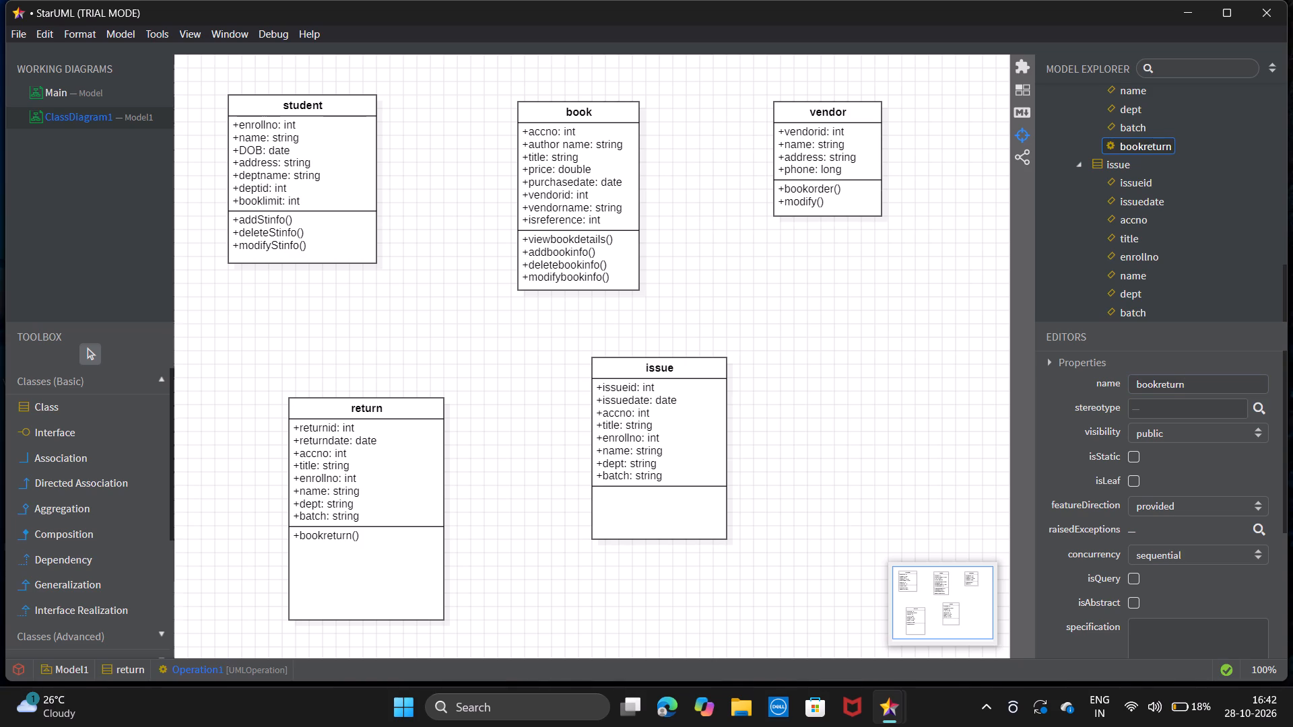
Add a second operation to the "return" class, below "bookreturn".
{"action": "right_click", "coordinate": [424, 576]}
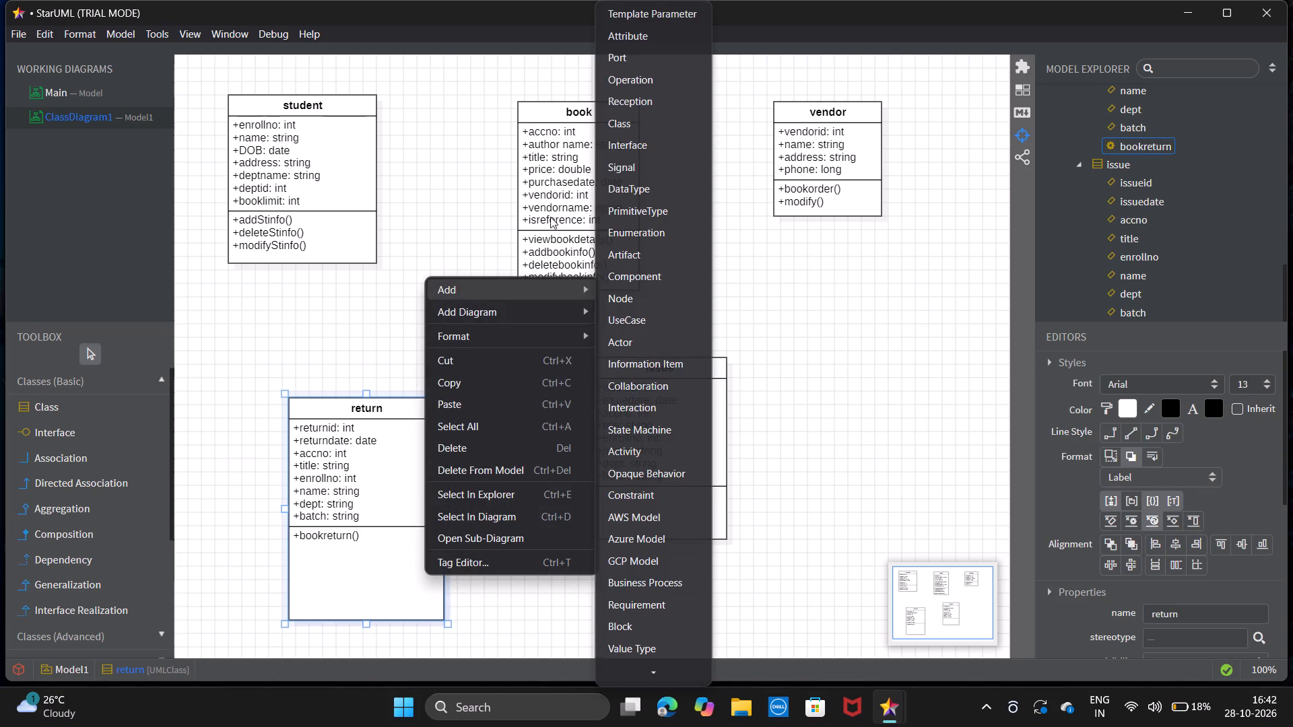
{"action": "left_click", "coordinate": [649, 75]}
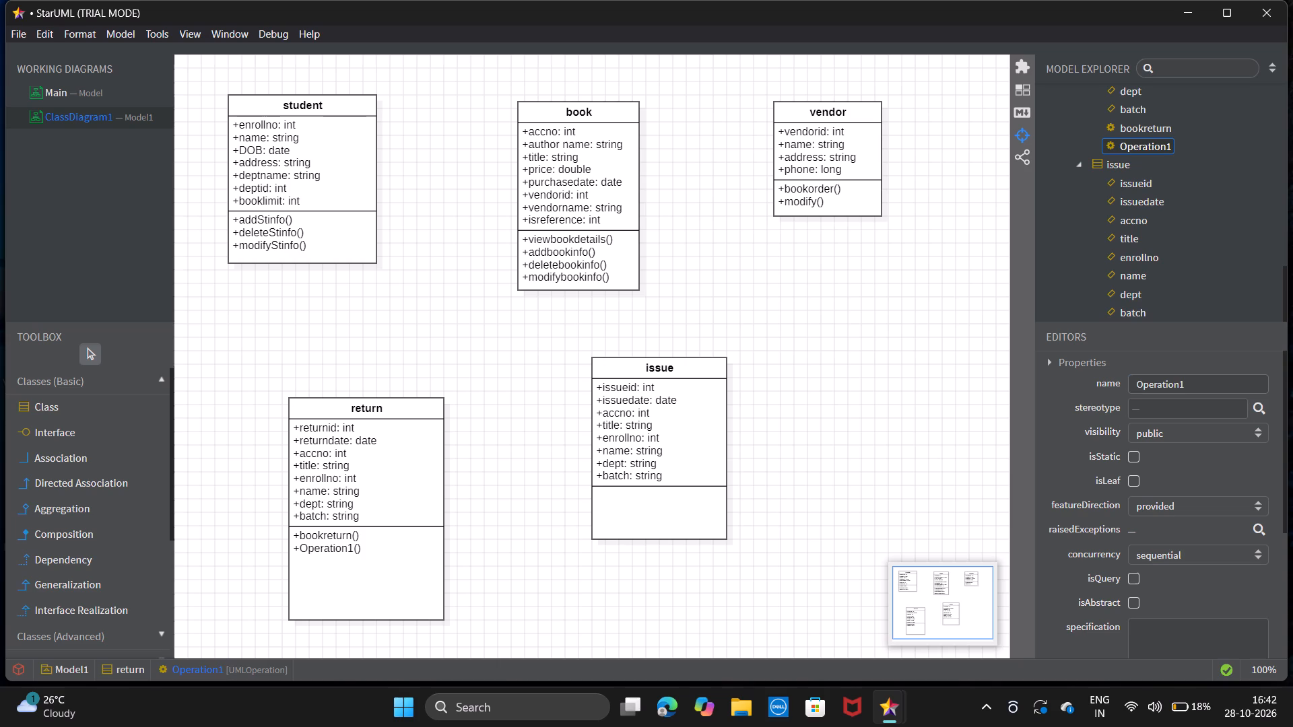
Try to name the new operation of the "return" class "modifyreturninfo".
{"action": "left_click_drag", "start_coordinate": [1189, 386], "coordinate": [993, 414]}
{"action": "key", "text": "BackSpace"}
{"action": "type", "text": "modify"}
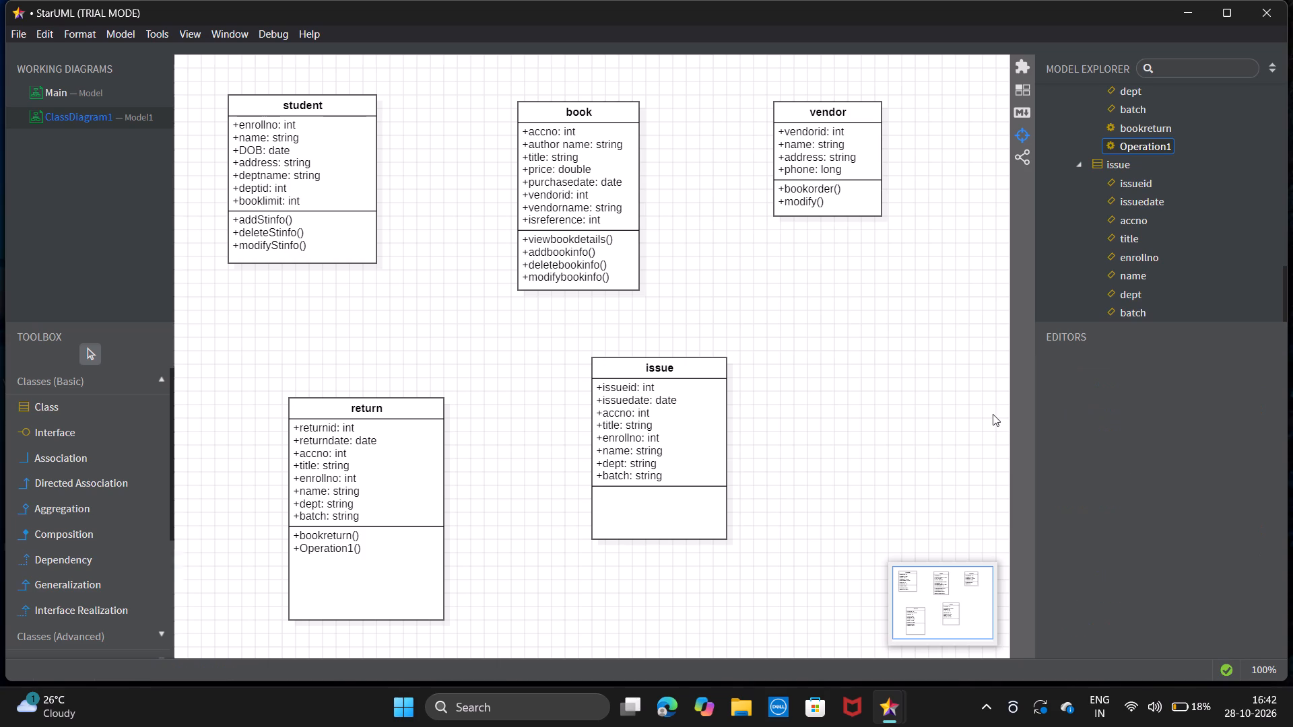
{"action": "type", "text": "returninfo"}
Name the second operation of the "return" class "modifyreturninfo".
{"action": "right_click", "coordinate": [1152, 143]}
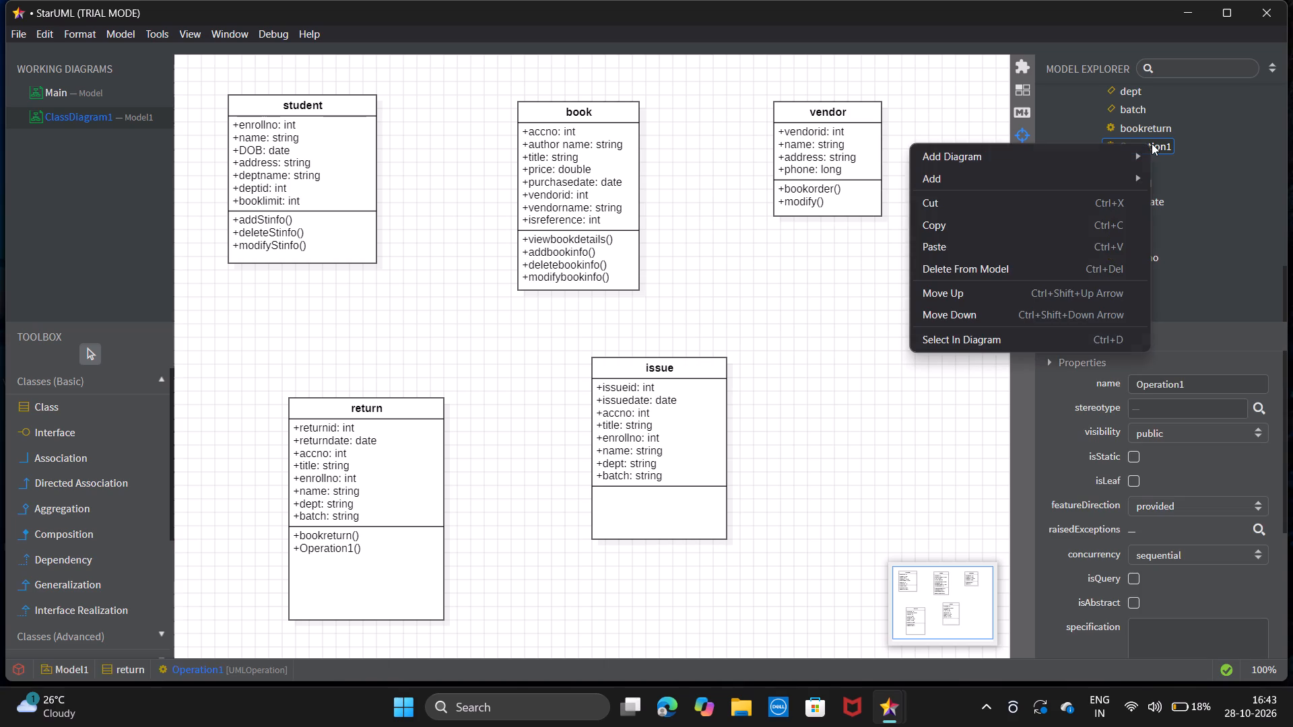
{"action": "left_click", "coordinate": [1218, 380]}
{"action": "left_click_drag", "start_coordinate": [1218, 380], "coordinate": [1060, 386]}
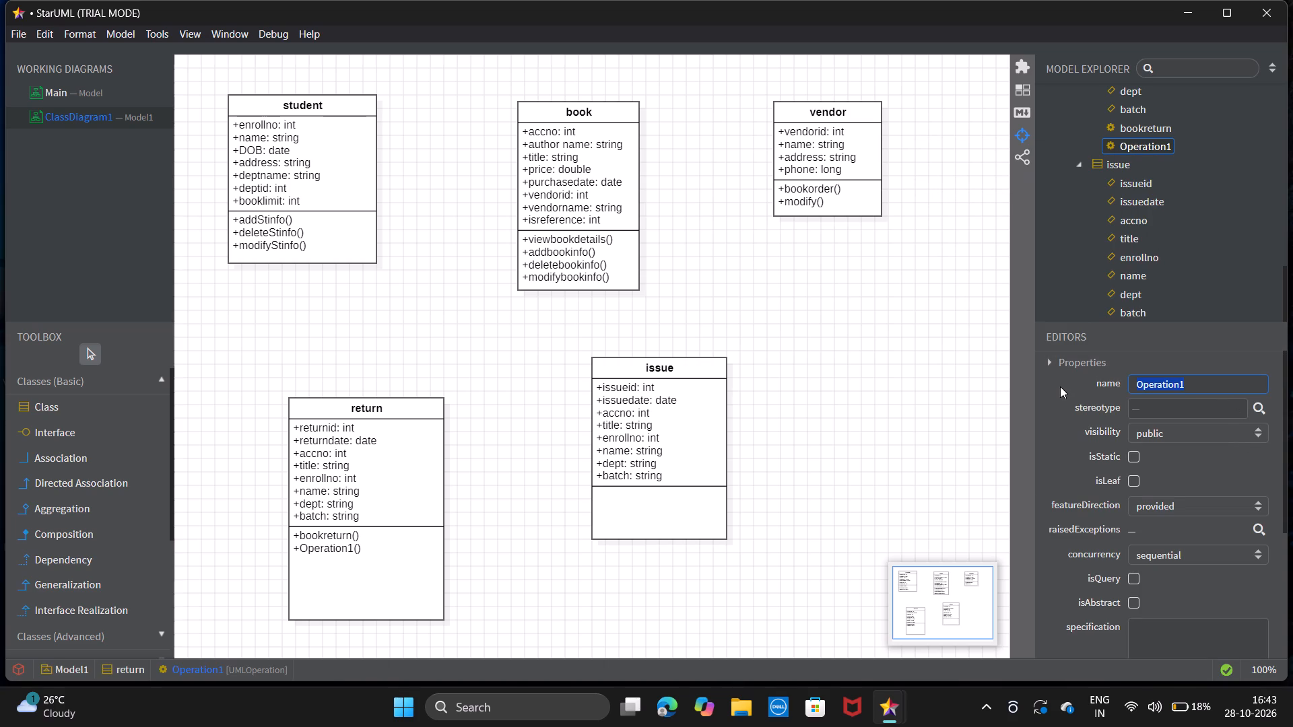
{"action": "left_click_drag", "start_coordinate": [1060, 386], "coordinate": [1061, 386]}
{"action": "key", "text": "BackSpace"}
{"action": "type", "text": "modifyreturninfo"}
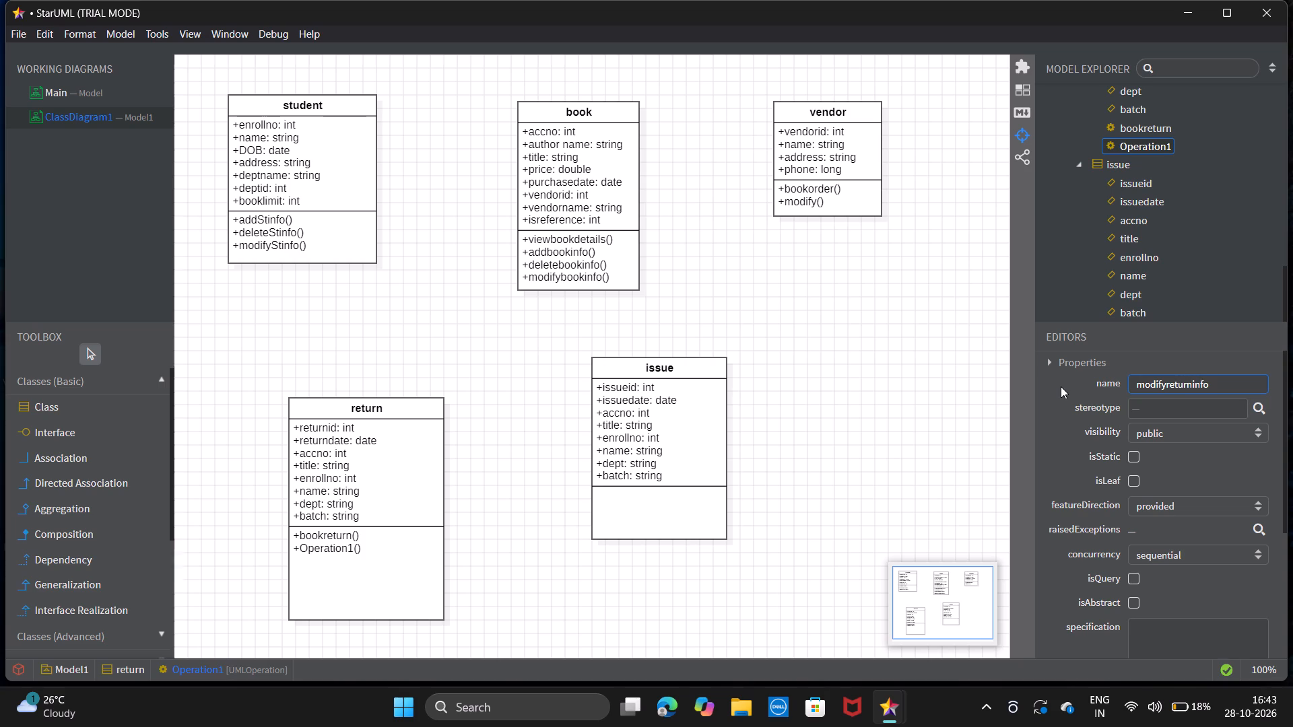
{"action": "key", "text": "Return"}
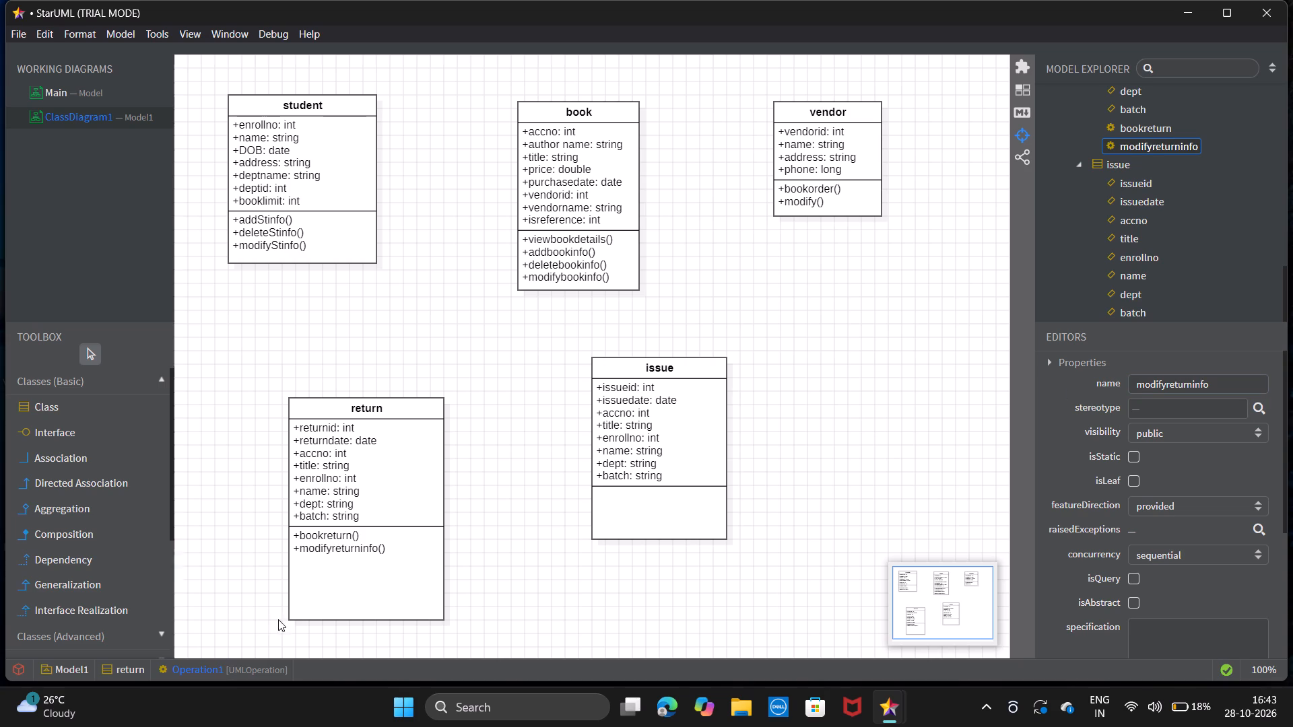
Move the "return" class up and left beneath "student", and shorten its box to end just below "modifyreturninfo".
{"action": "left_click", "coordinate": [370, 592]}
{"action": "left_click_drag", "start_coordinate": [370, 592], "coordinate": [364, 593]}
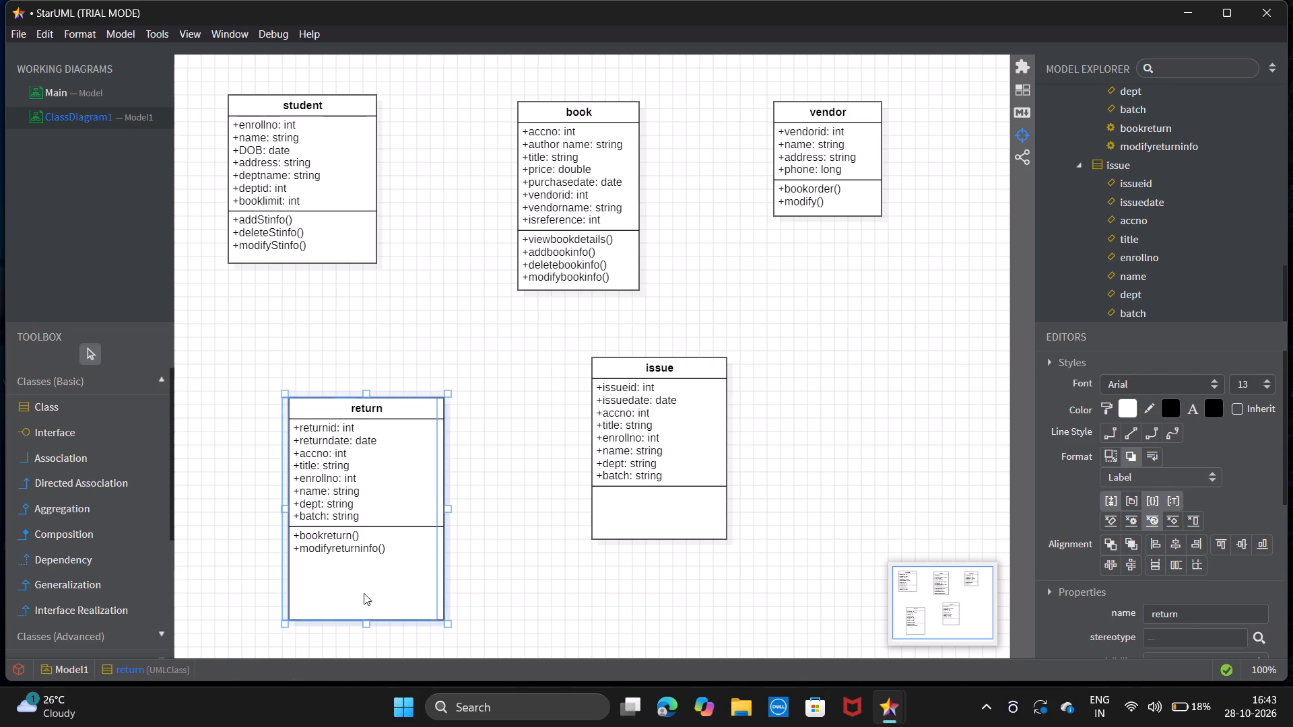
{"action": "left_click_drag", "start_coordinate": [364, 593], "coordinate": [308, 547]}
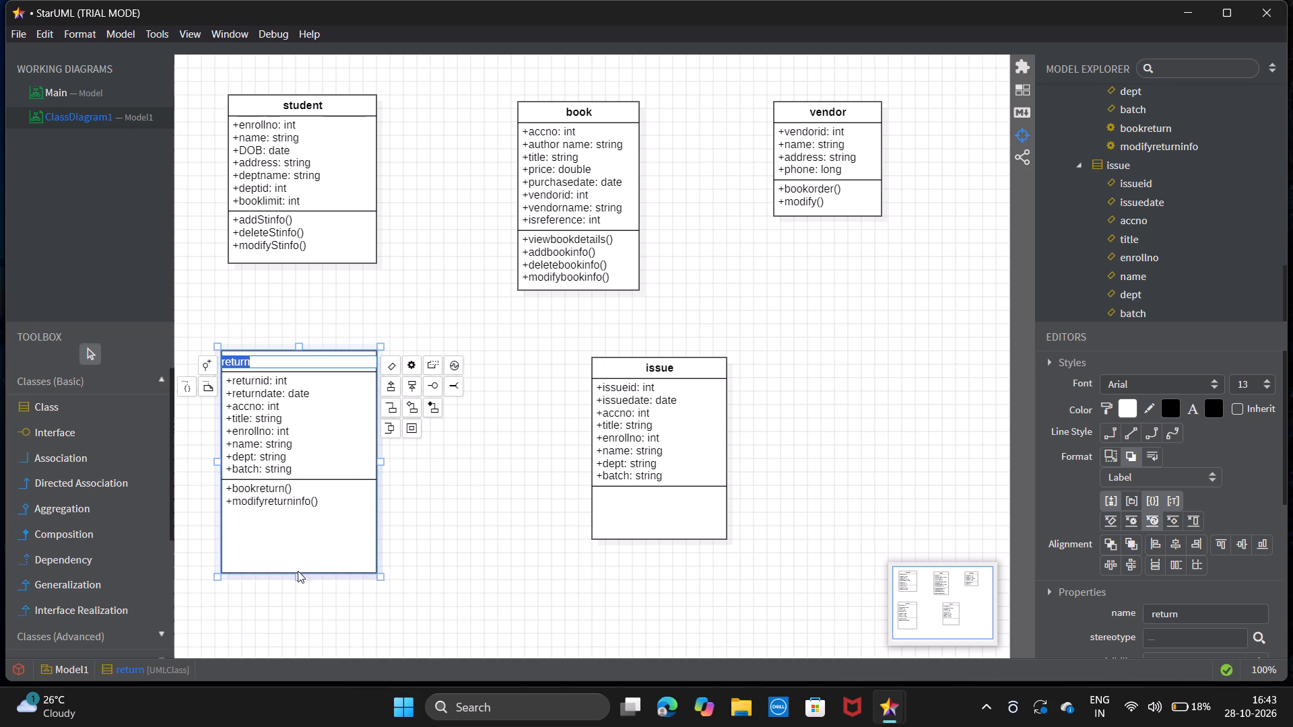
{"action": "left_click_drag", "start_coordinate": [298, 573], "coordinate": [303, 523]}
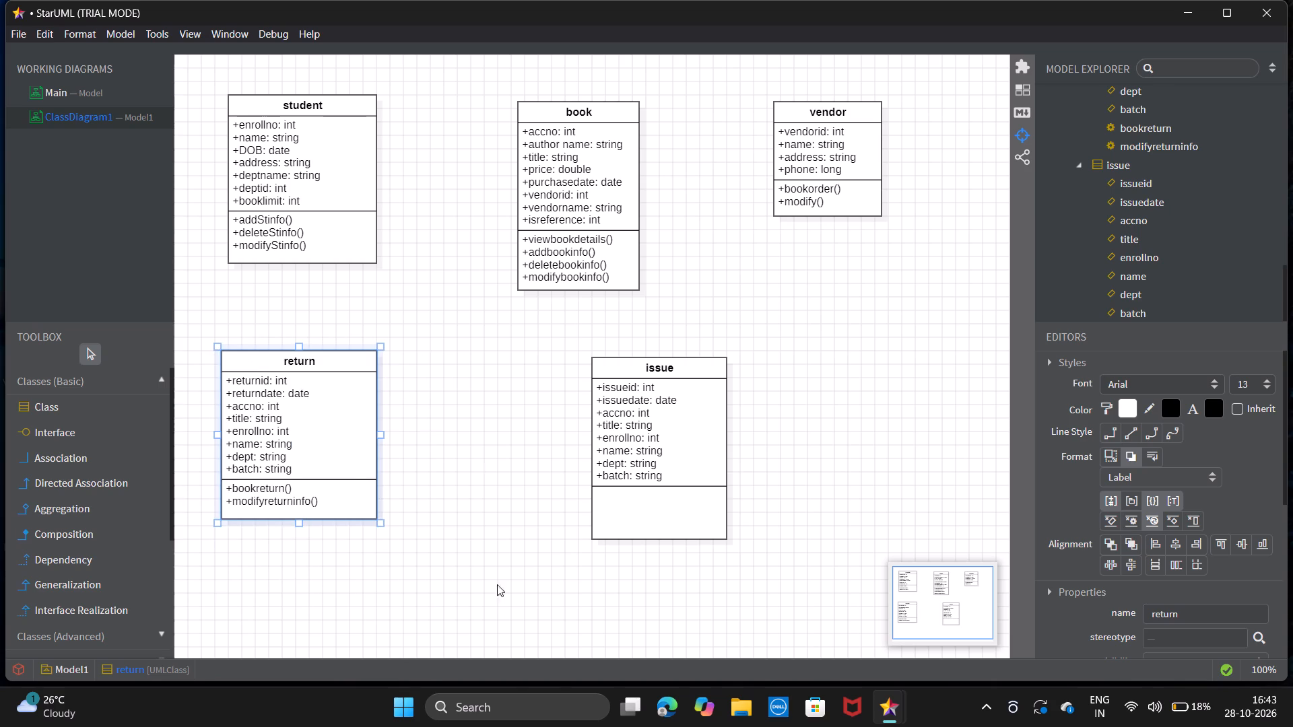
Add an operation named "bookissue" to the "issue" class.
{"action": "left_click", "coordinate": [634, 501]}
{"action": "right_click", "coordinate": [634, 501]}
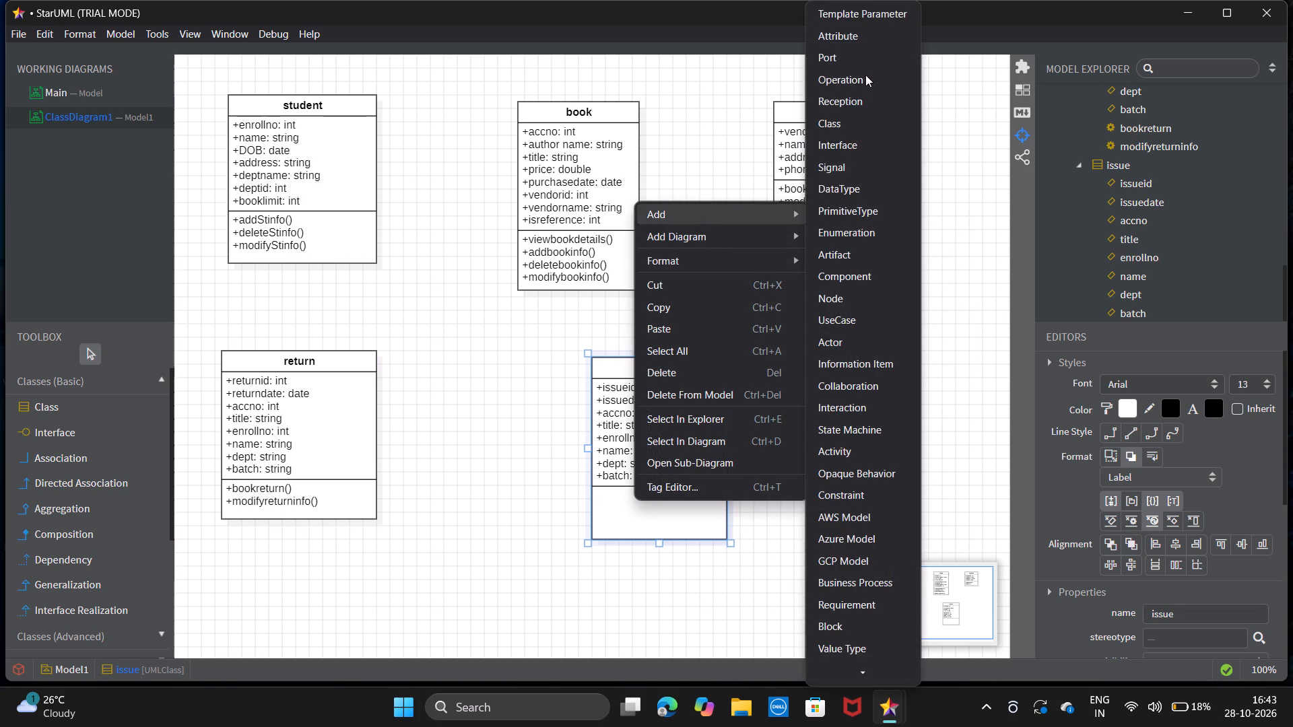
{"action": "left_click", "coordinate": [863, 79]}
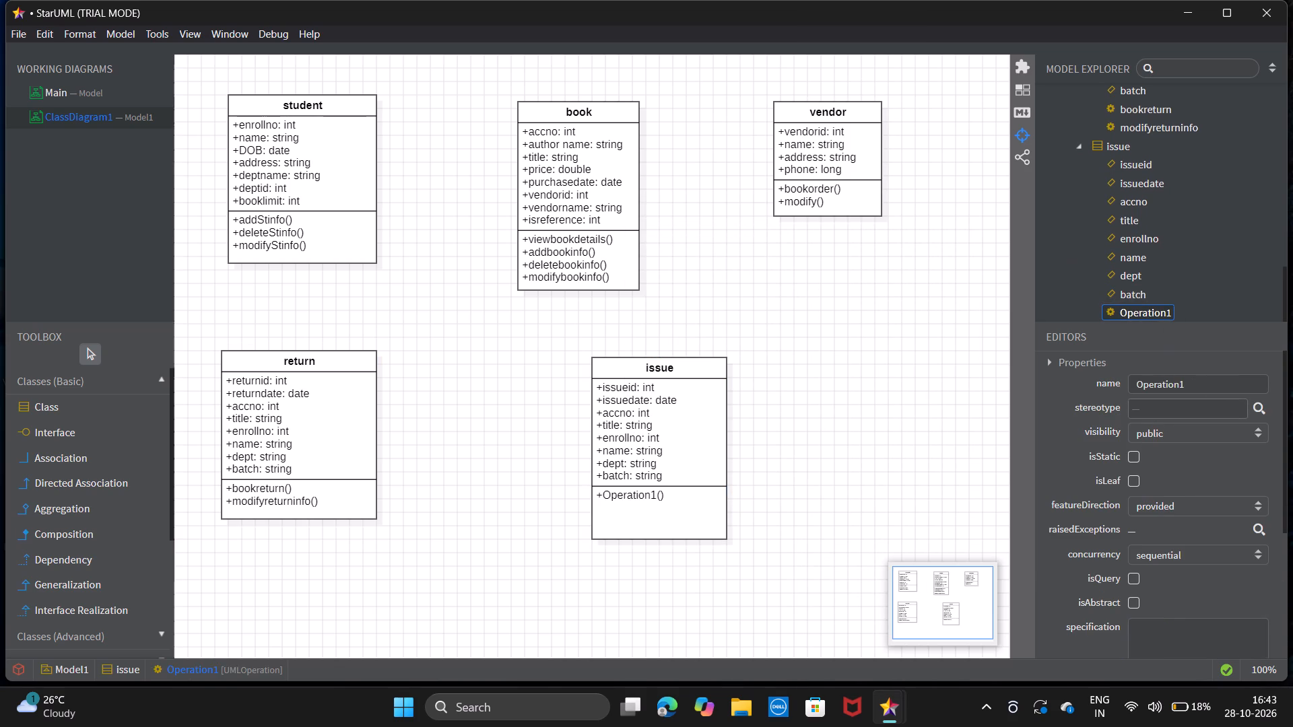
{"action": "left_click_drag", "start_coordinate": [1205, 390], "coordinate": [1074, 371]}
{"action": "key", "text": "BackSpace"}
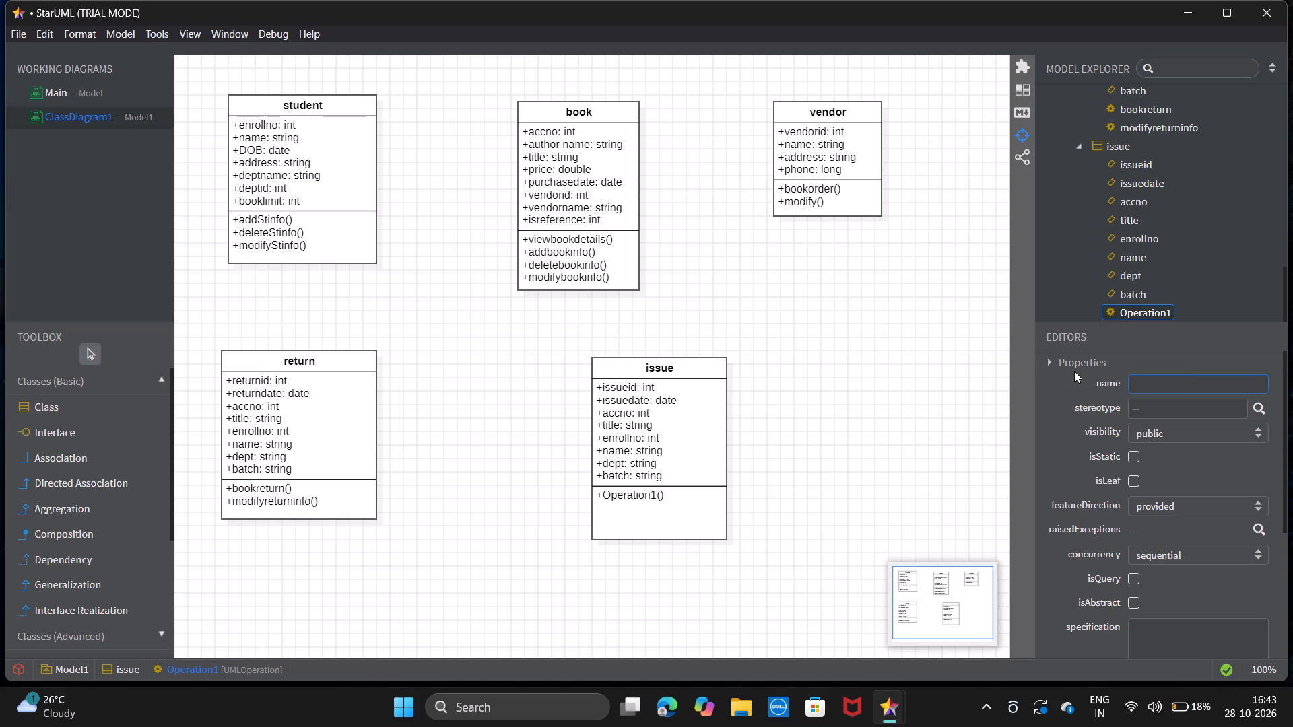
{"action": "type", "text": "bookissue"}
{"action": "key", "text": "Return"}
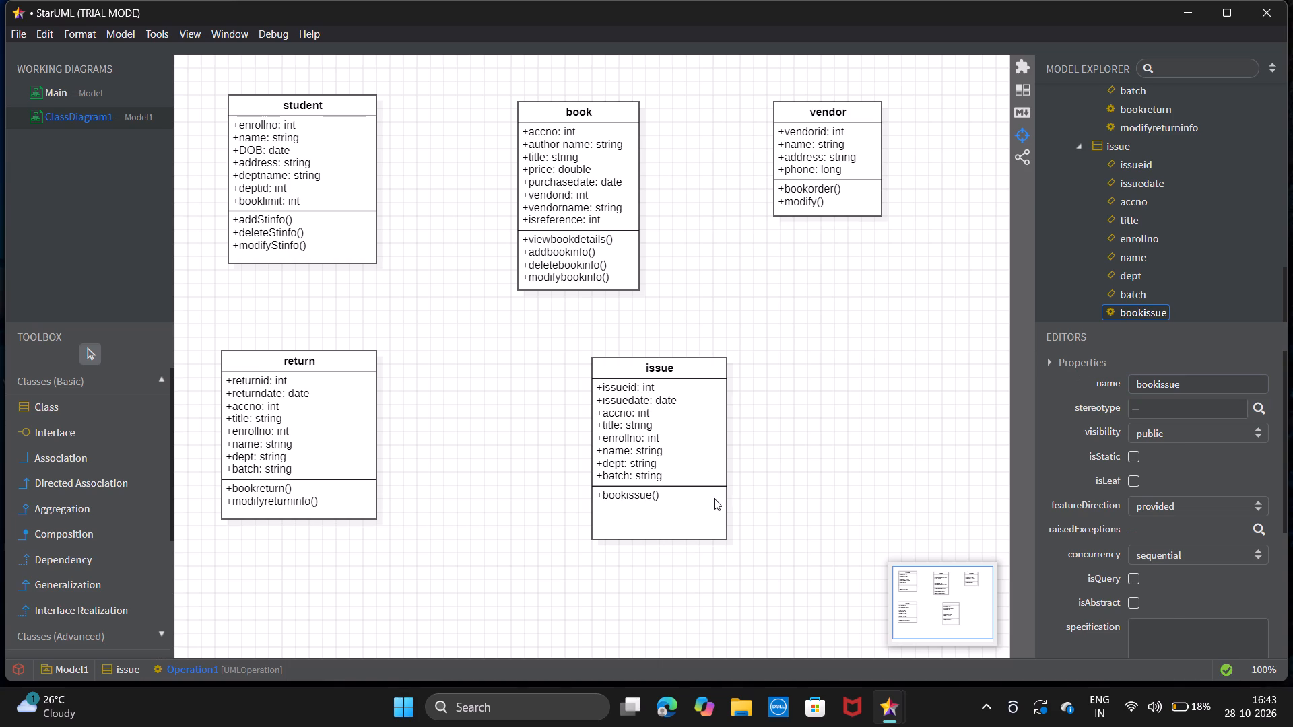
Add a second operation named "modifybookissue" to the "issue" class, below "bookissue".
{"action": "right_click", "coordinate": [714, 498]}
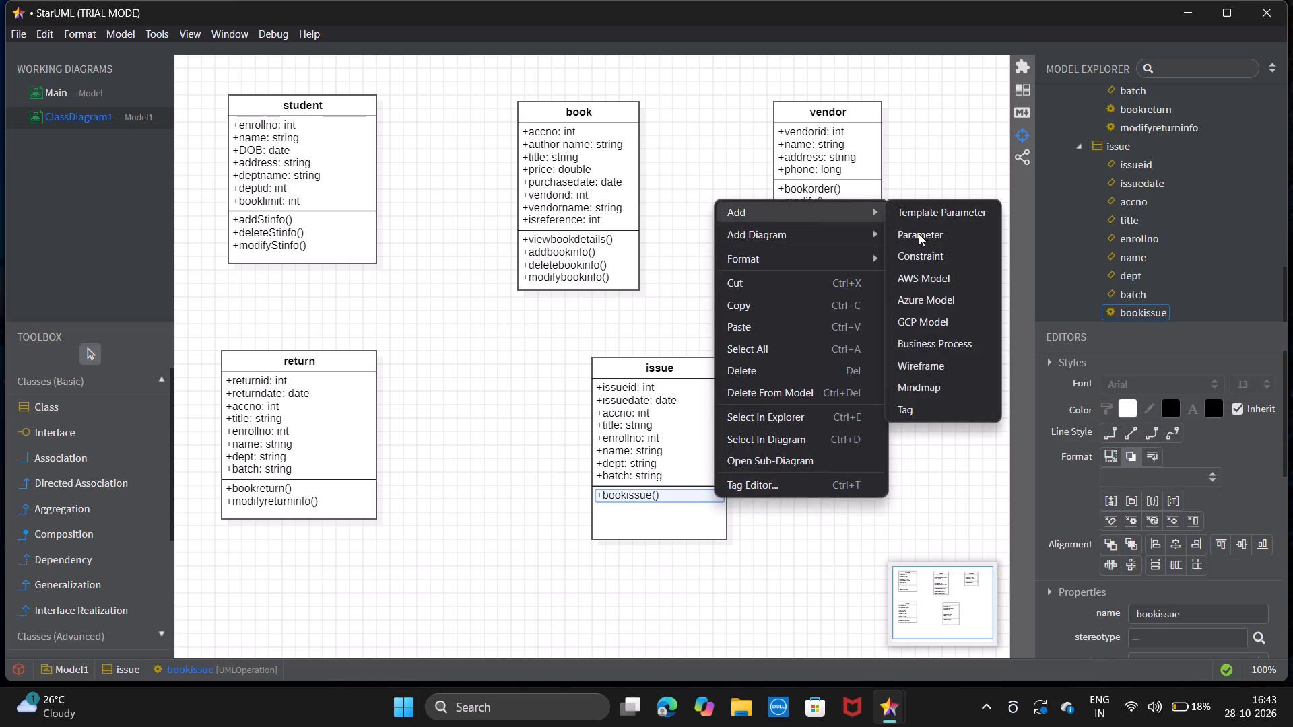
{"action": "left_click", "coordinate": [802, 639]}
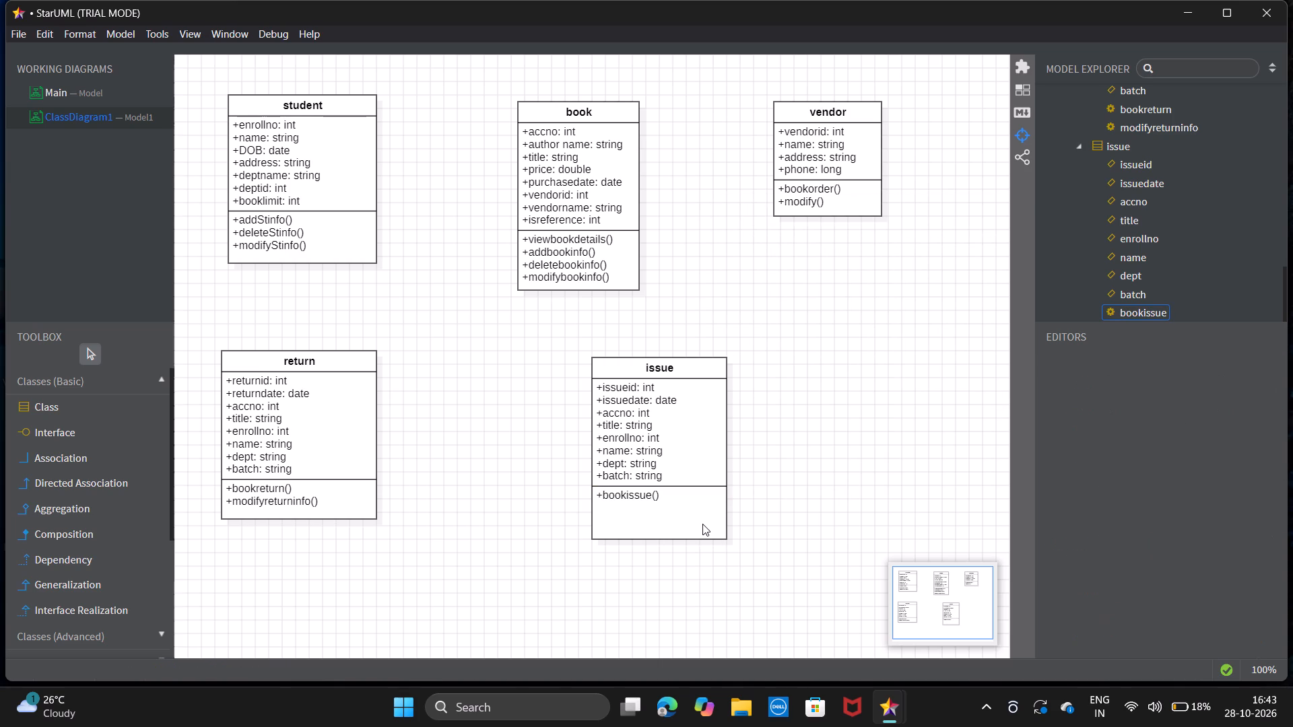
{"action": "left_click", "coordinate": [702, 524]}
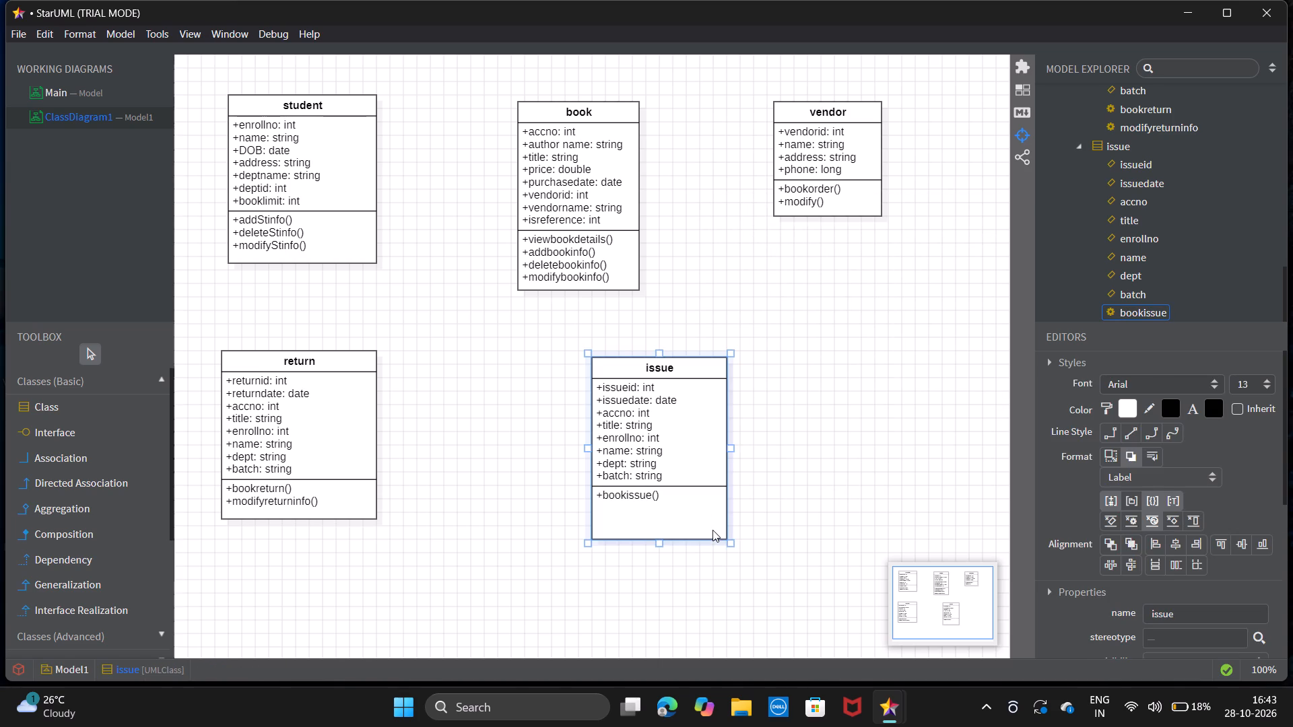
{"action": "right_click", "coordinate": [712, 530]}
{"action": "left_click", "coordinate": [789, 243]}
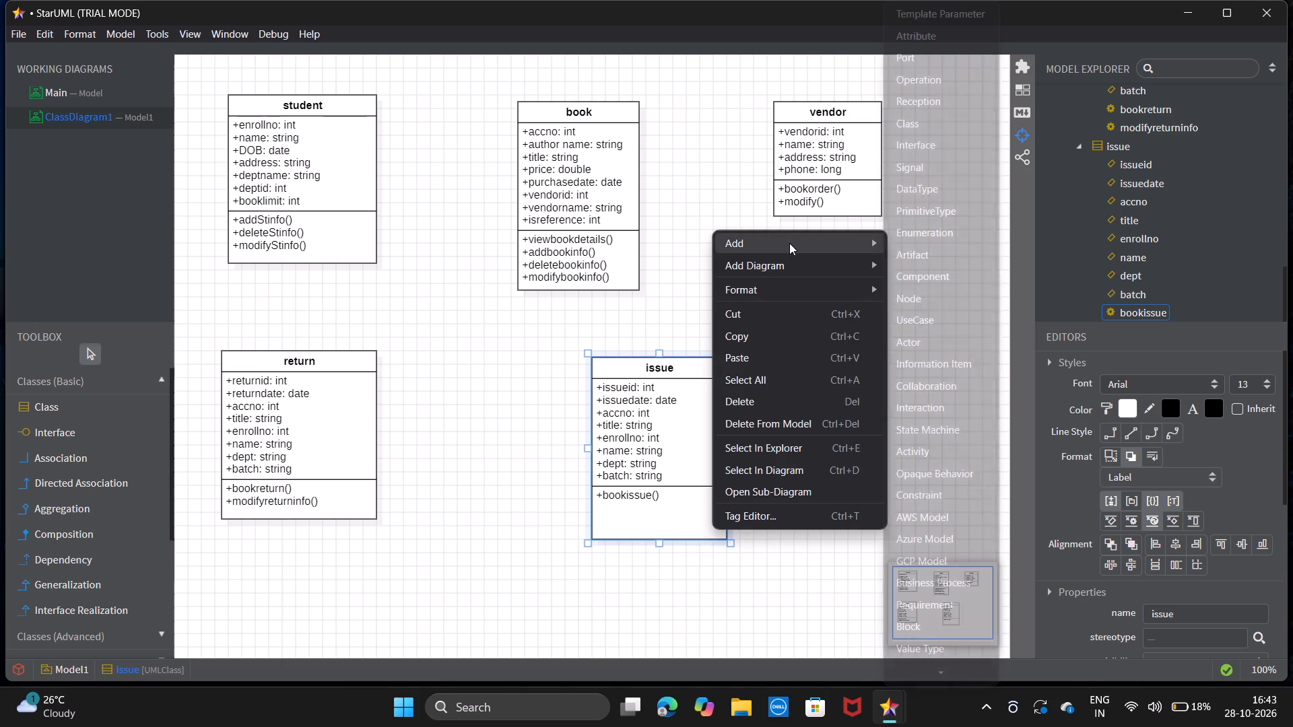
{"action": "left_click", "coordinate": [950, 85]}
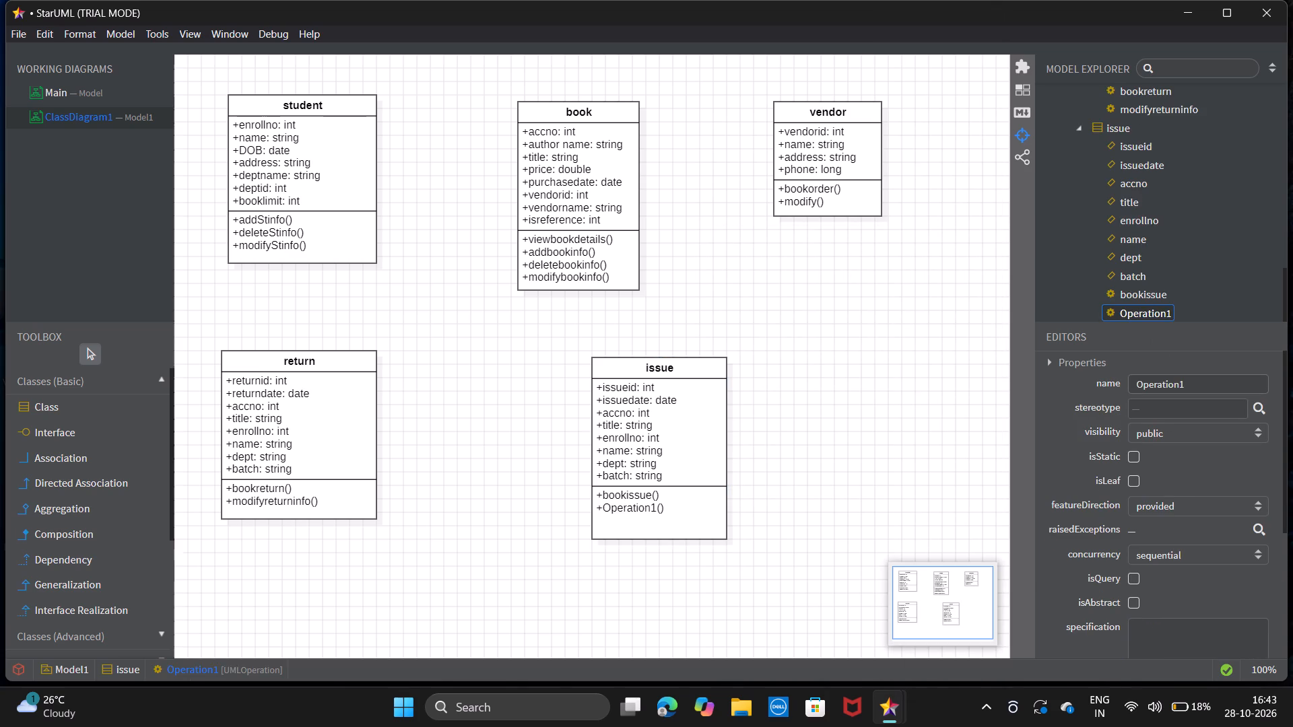
{"action": "left_click_drag", "start_coordinate": [1185, 388], "coordinate": [875, 435]}
{"action": "key", "text": "BackSpace"}
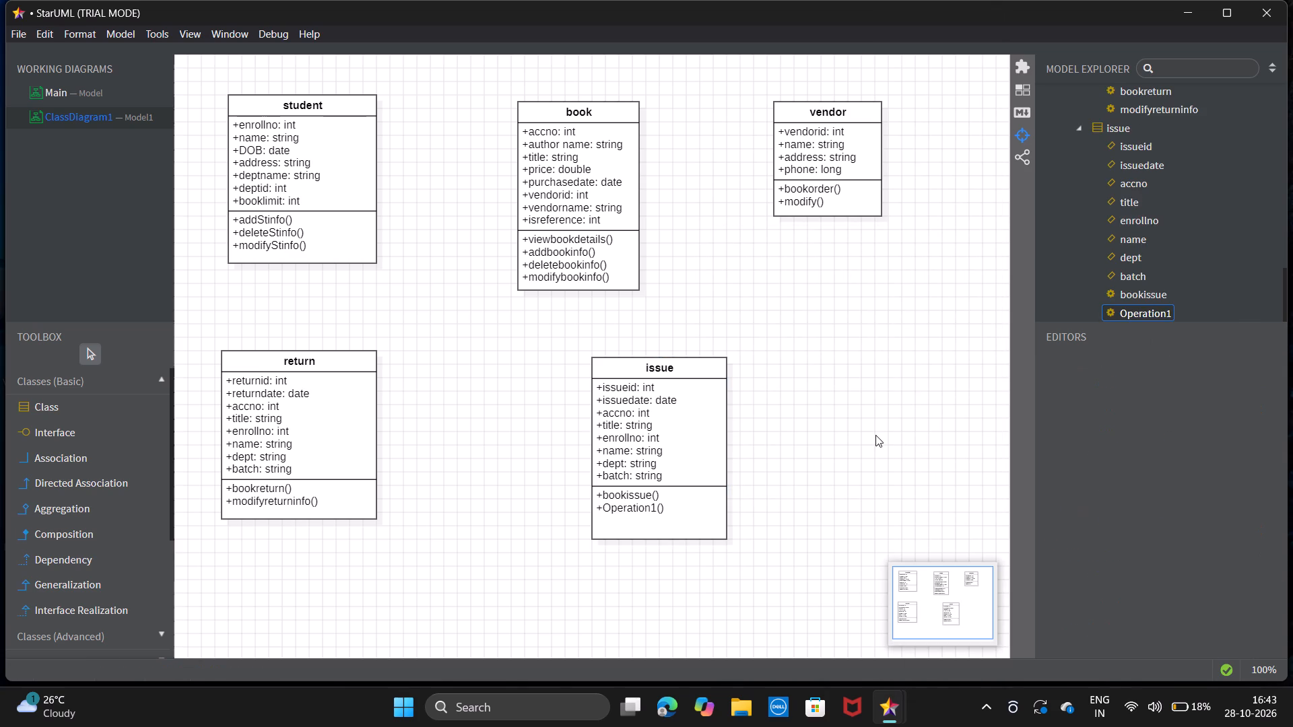
{"action": "right_click", "coordinate": [1135, 308]}
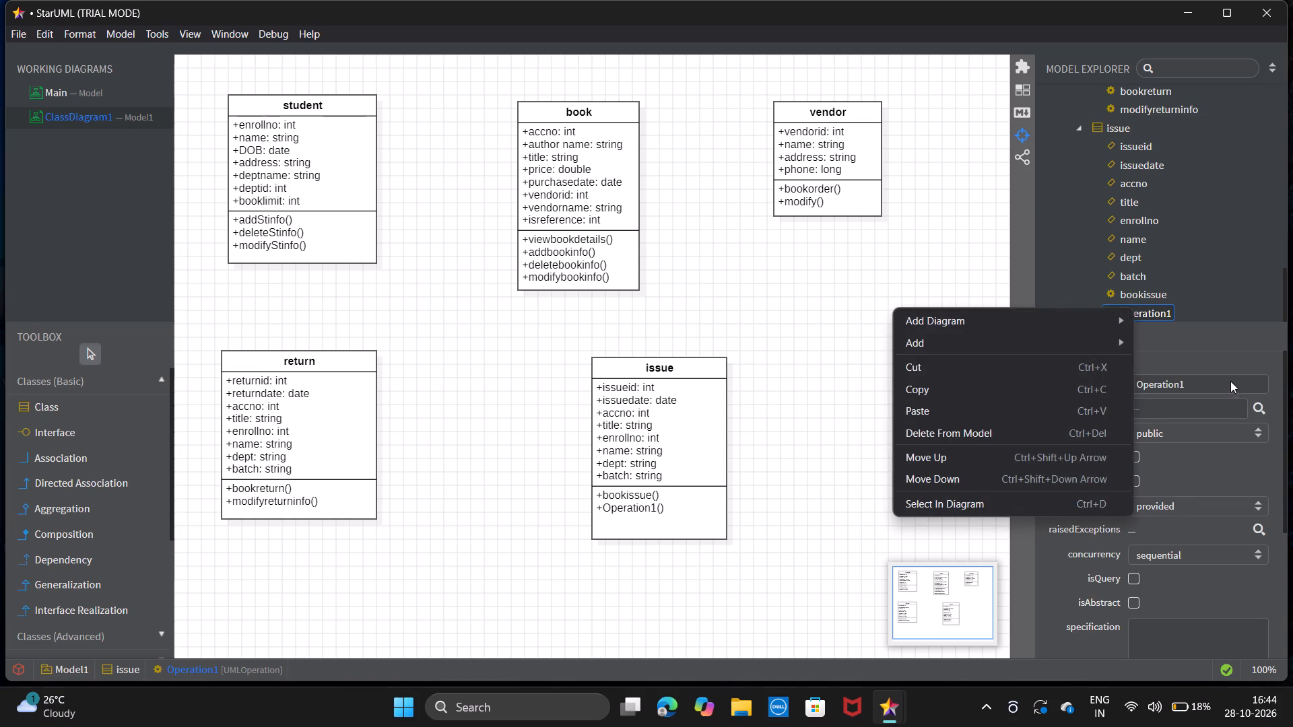
{"action": "left_click_drag", "start_coordinate": [1230, 382], "coordinate": [1191, 384]}
{"action": "key", "text": "BackSpace"}
{"action": "key", "text": "BackSpace"}
{"action": "key", "text": "BackSpace"}
{"action": "key", "text": "BackSpace"}
{"action": "key", "text": "BackSpace"}
{"action": "key", "text": "BackSpace"}
{"action": "key", "text": "BackSpace"}
{"action": "key", "text": "BackSpace"}
{"action": "key", "text": "BackSpace"}
{"action": "key", "text": "BackSpace"}
{"action": "key", "text": "BackSpace"}
{"action": "key", "text": "BackSpace"}
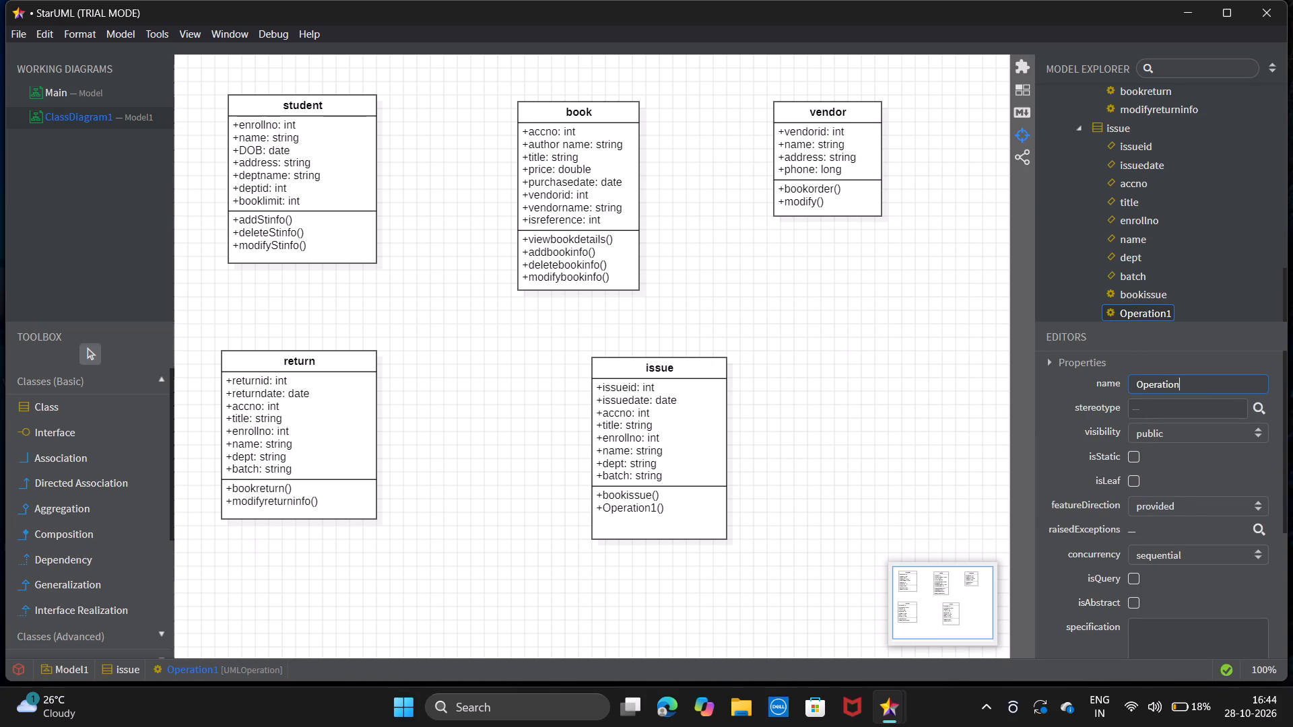
{"action": "type", "text": "modify"}
{"action": "type", "text": "bookissue"}
{"action": "key", "text": "Return"}
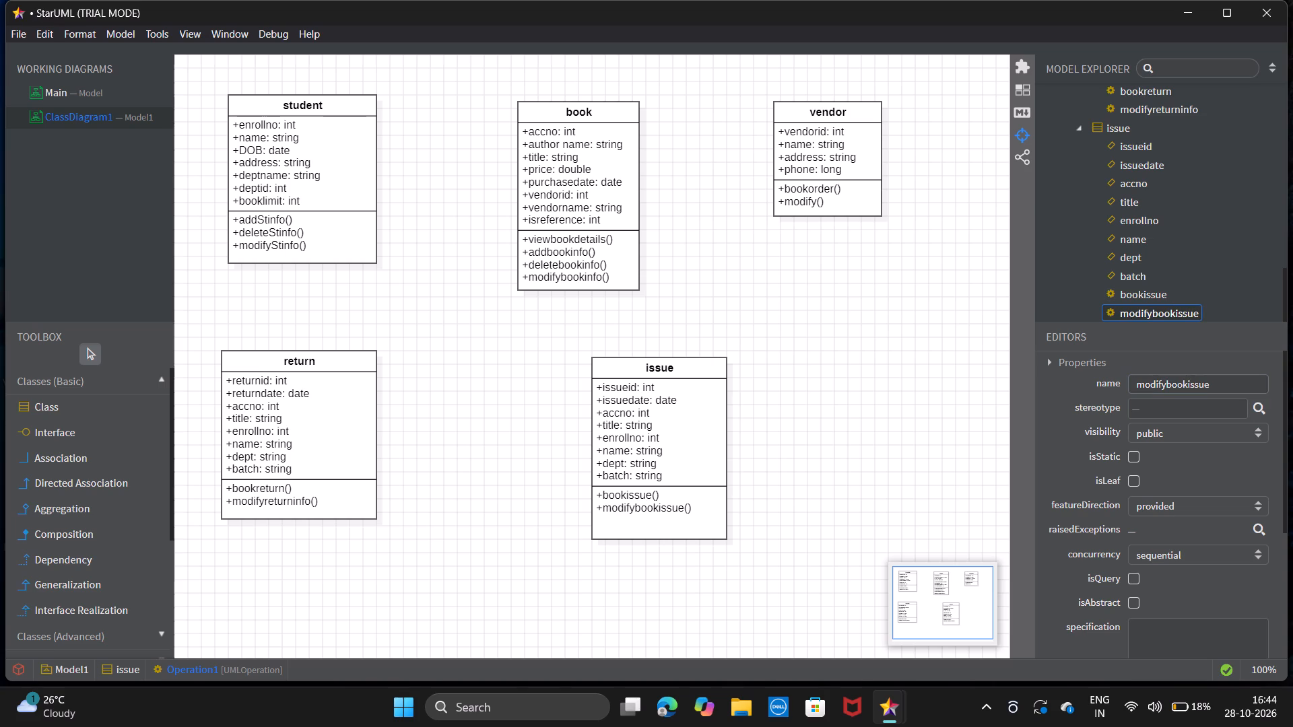
Shorten the "issue" class box so its bottom edge sits just below the "modifybookissue" operation.
{"action": "left_click", "coordinate": [688, 534]}
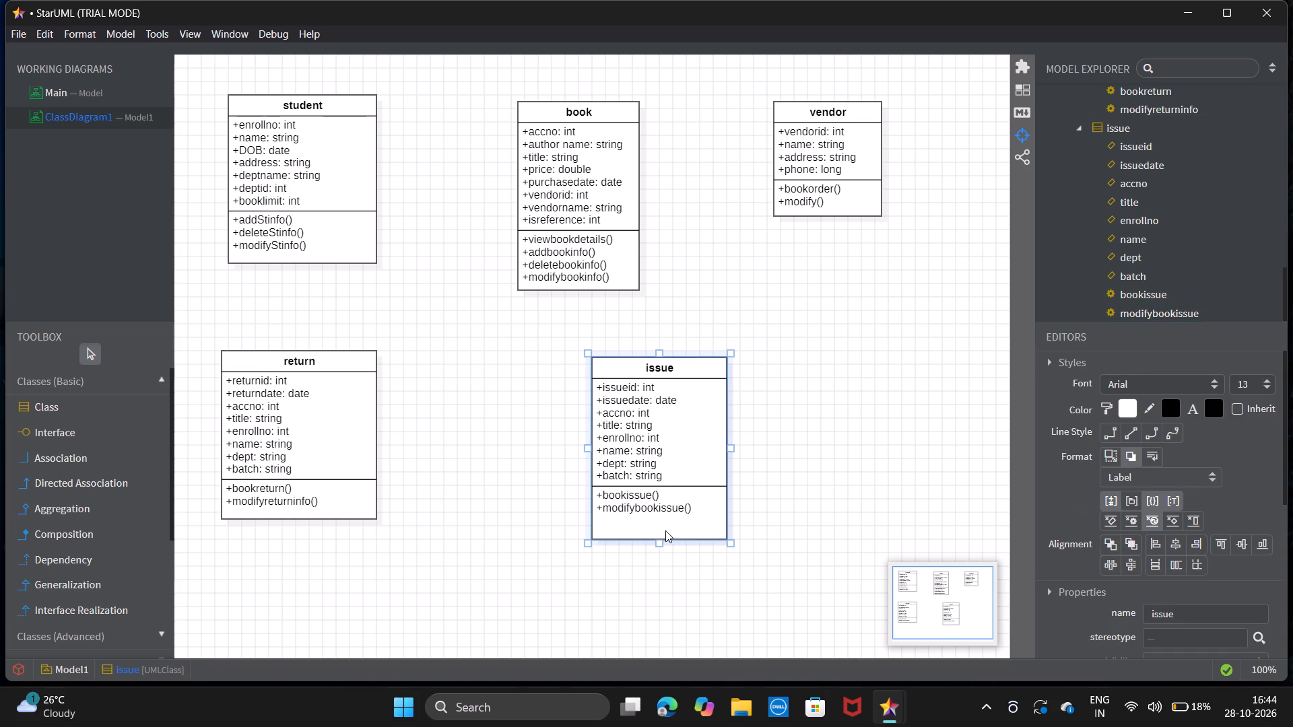
{"action": "left_click_drag", "start_coordinate": [661, 541], "coordinate": [667, 524]}
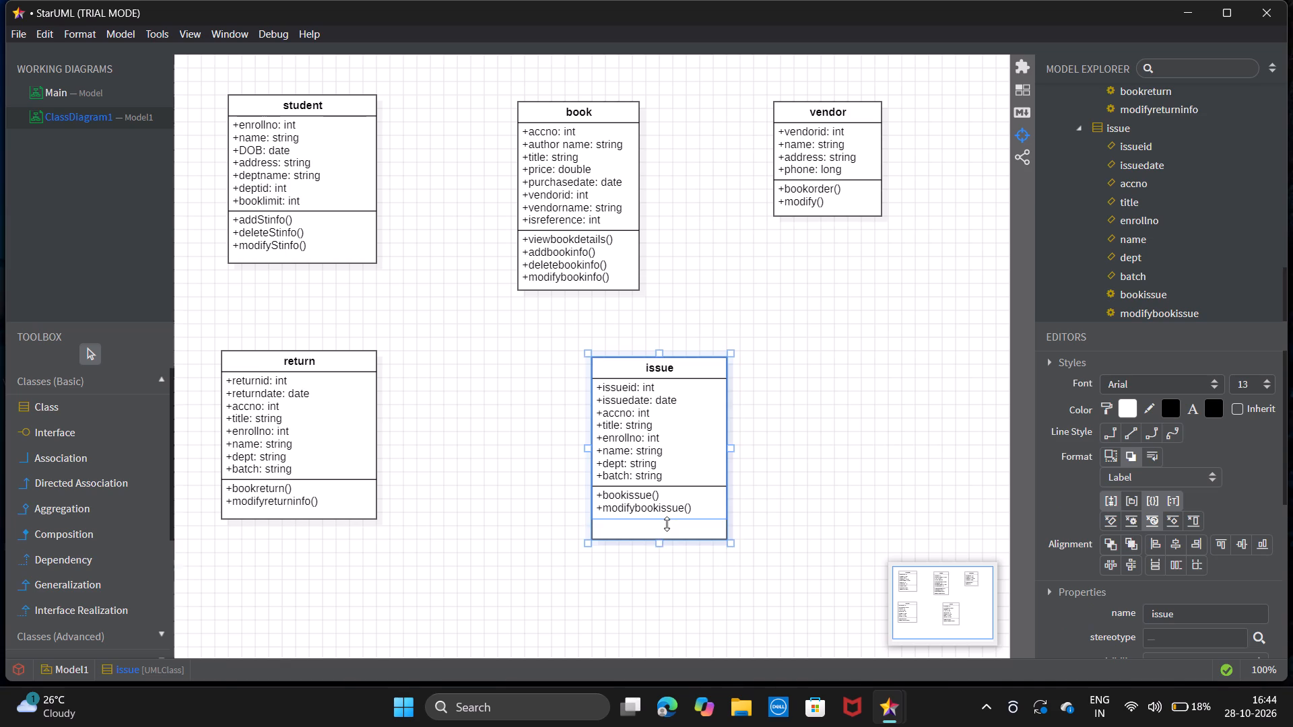
{"action": "left_click_drag", "start_coordinate": [667, 524], "coordinate": [667, 525]}
Move the "issue" class left and down so it sits directly beneath the "book" class with a wide gap between them.
{"action": "left_click_drag", "start_coordinate": [684, 451], "coordinate": [657, 450]}
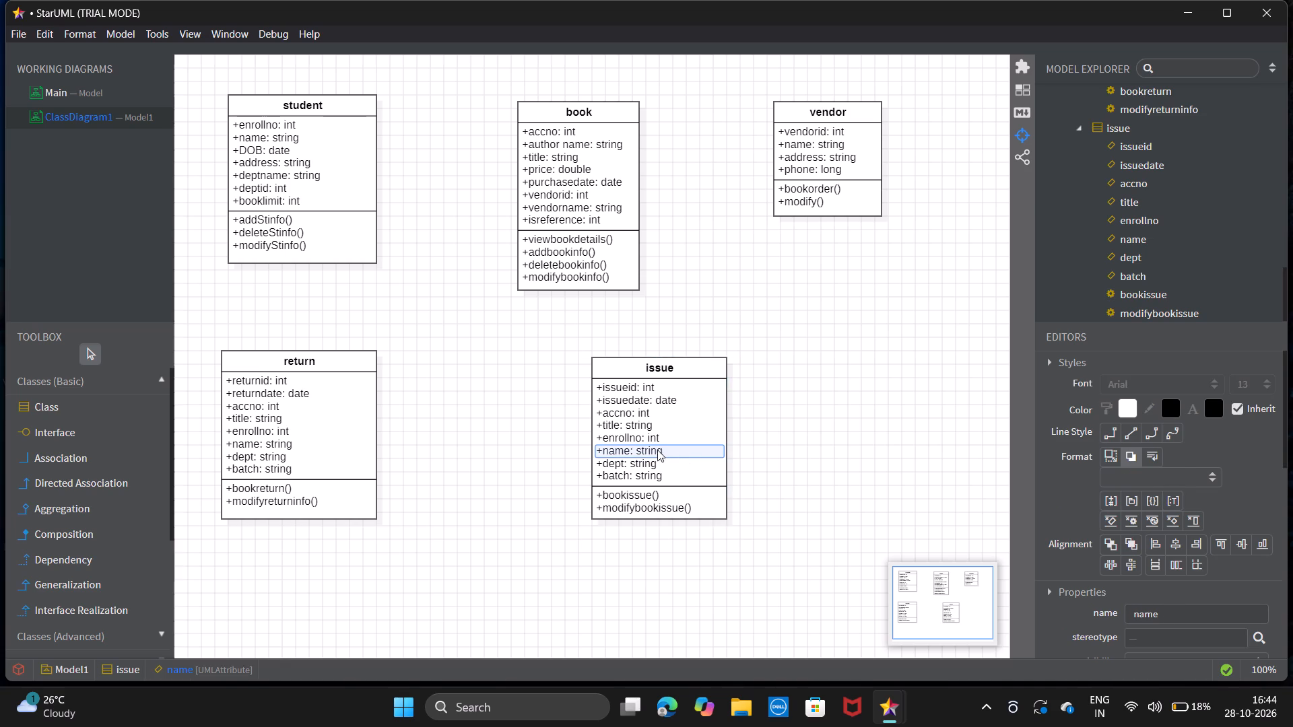
{"action": "left_click_drag", "start_coordinate": [657, 450], "coordinate": [661, 444]}
{"action": "left_click", "coordinate": [756, 416]}
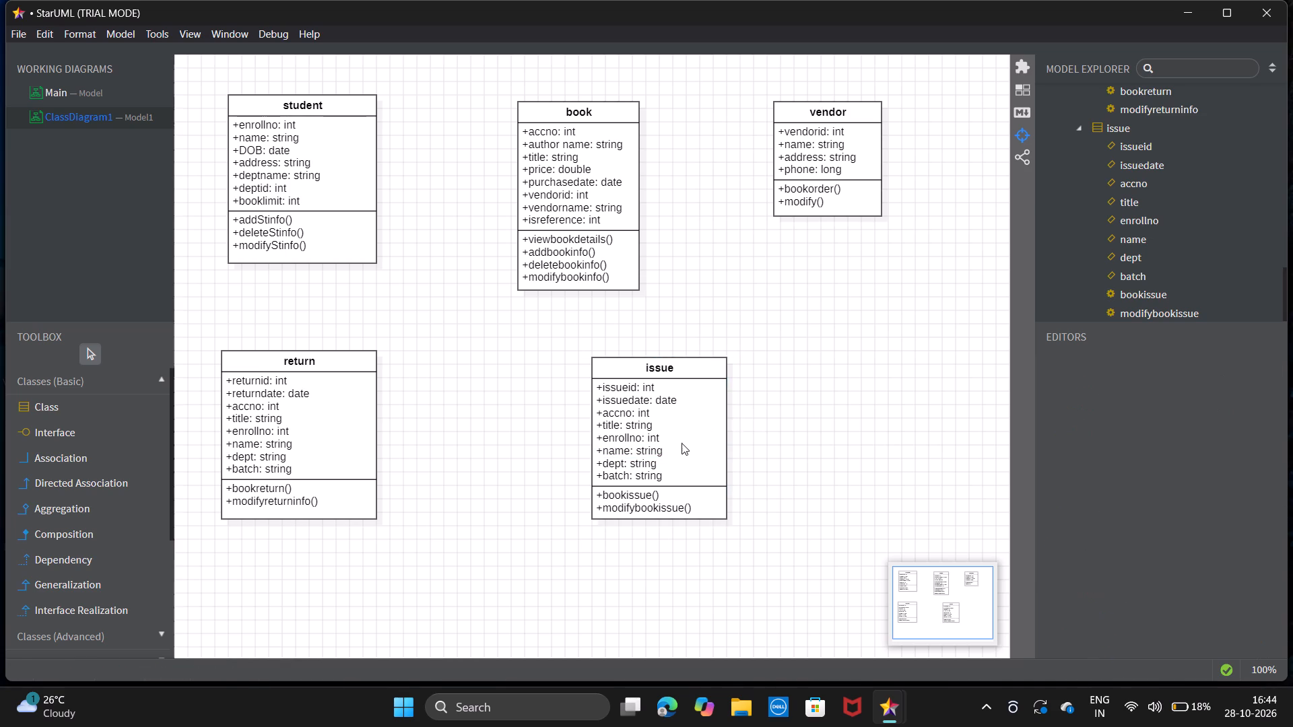
{"action": "left_click", "coordinate": [679, 445]}
{"action": "key", "text": "Left"}
{"action": "key", "text": "Left"}
{"action": "key", "text": "Left"}
{"action": "key", "text": "Left"}
{"action": "key", "text": "Left"}
{"action": "key", "text": "Left"}
{"action": "key", "text": "Left"}
{"action": "key", "text": "Left"}
{"action": "key", "text": "Left"}
{"action": "key", "text": "Left"}
{"action": "key", "text": "Left"}
{"action": "key", "text": "Left"}
{"action": "key", "text": "Left"}
{"action": "key", "text": "Left"}
{"action": "key", "text": "Left"}
{"action": "key", "text": "Left"}
{"action": "key", "text": "Left"}
{"action": "key", "text": "Left"}
{"action": "key", "text": "Left"}
{"action": "key", "text": "Left"}
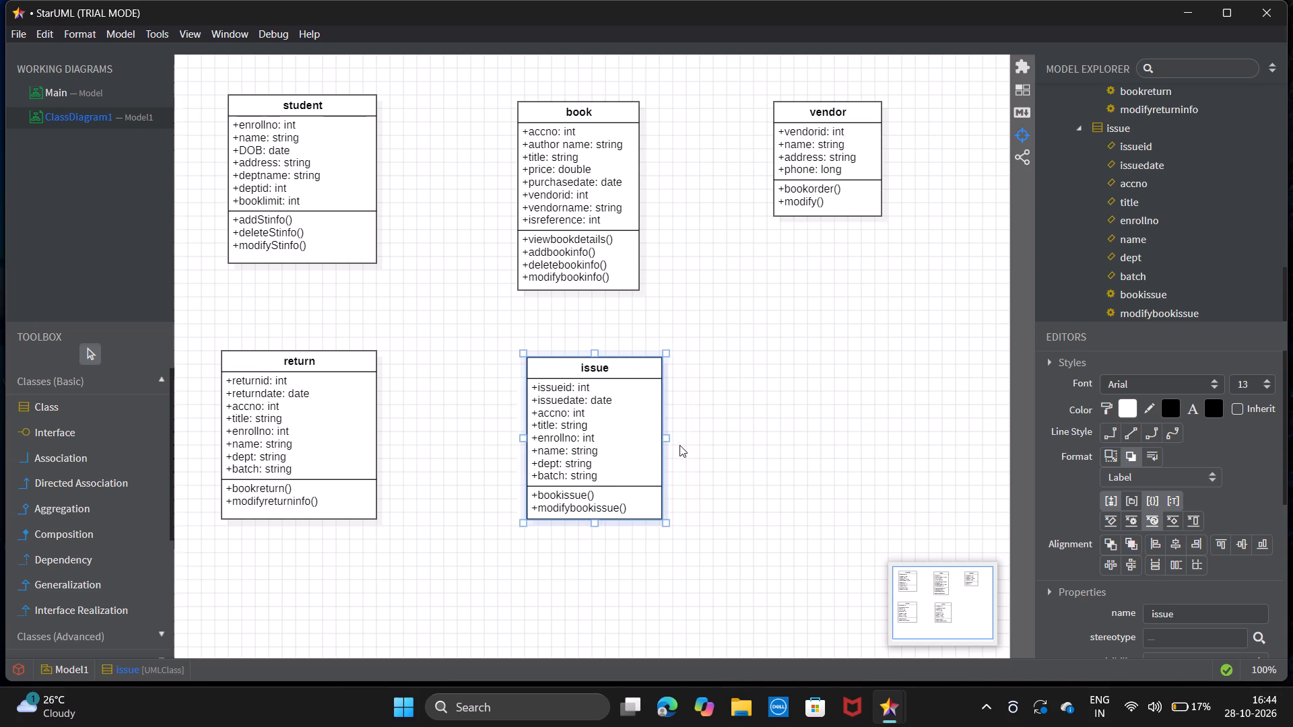
{"action": "key", "text": "Down"}
{"action": "key", "text": "Down"}
{"action": "key", "text": "Down"}
{"action": "key", "text": "Down"}
{"action": "key", "text": "Down"}
{"action": "key", "text": "Down"}
{"action": "key", "text": "Down"}
{"action": "key", "text": "Down"}
{"action": "key", "text": "Down"}
{"action": "key", "text": "Down"}
{"action": "key", "text": "Down"}
{"action": "key", "text": "Down"}
{"action": "key", "text": "Down"}
{"action": "key", "text": "Down"}
{"action": "key", "text": "Down"}
{"action": "key", "text": "Down"}
{"action": "key", "text": "Down"}
{"action": "key", "text": "Down"}
{"action": "key", "text": "Down"}
{"action": "key", "text": "Down"}
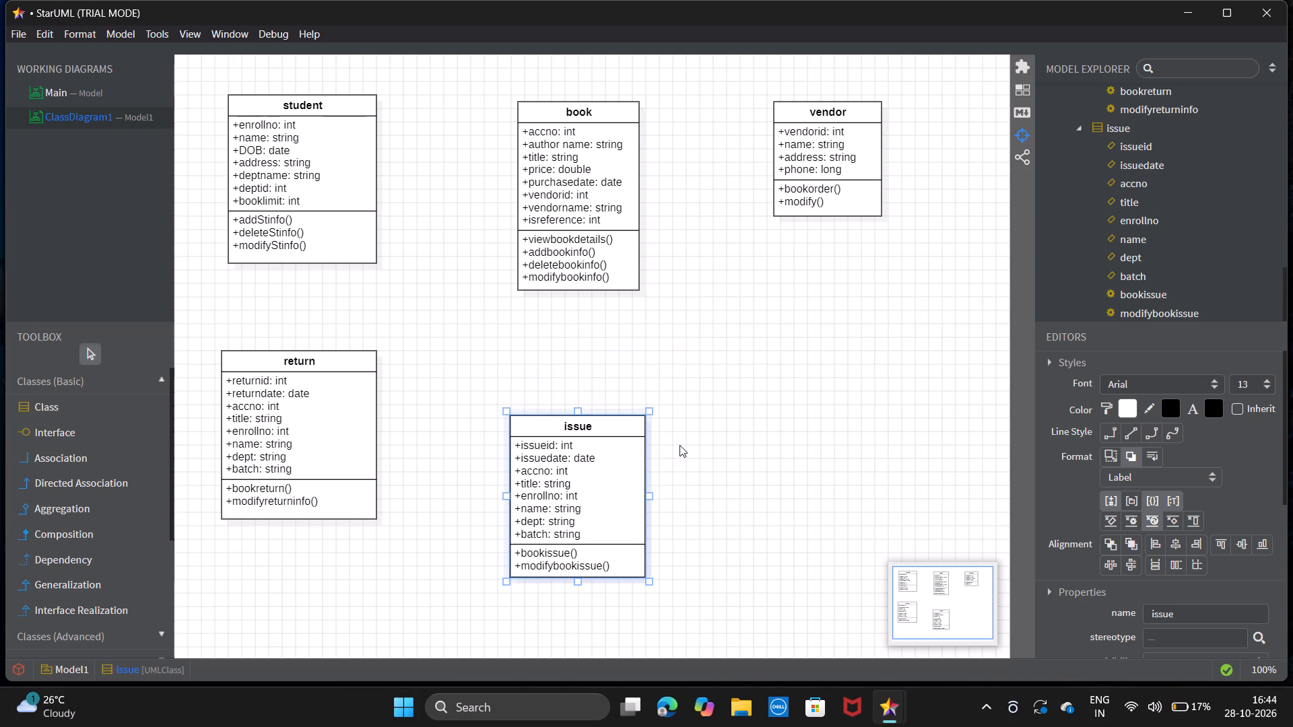
Move the "return" class straight down until it is roughly level with the "issue" class.
{"action": "left_click", "coordinate": [341, 514]}
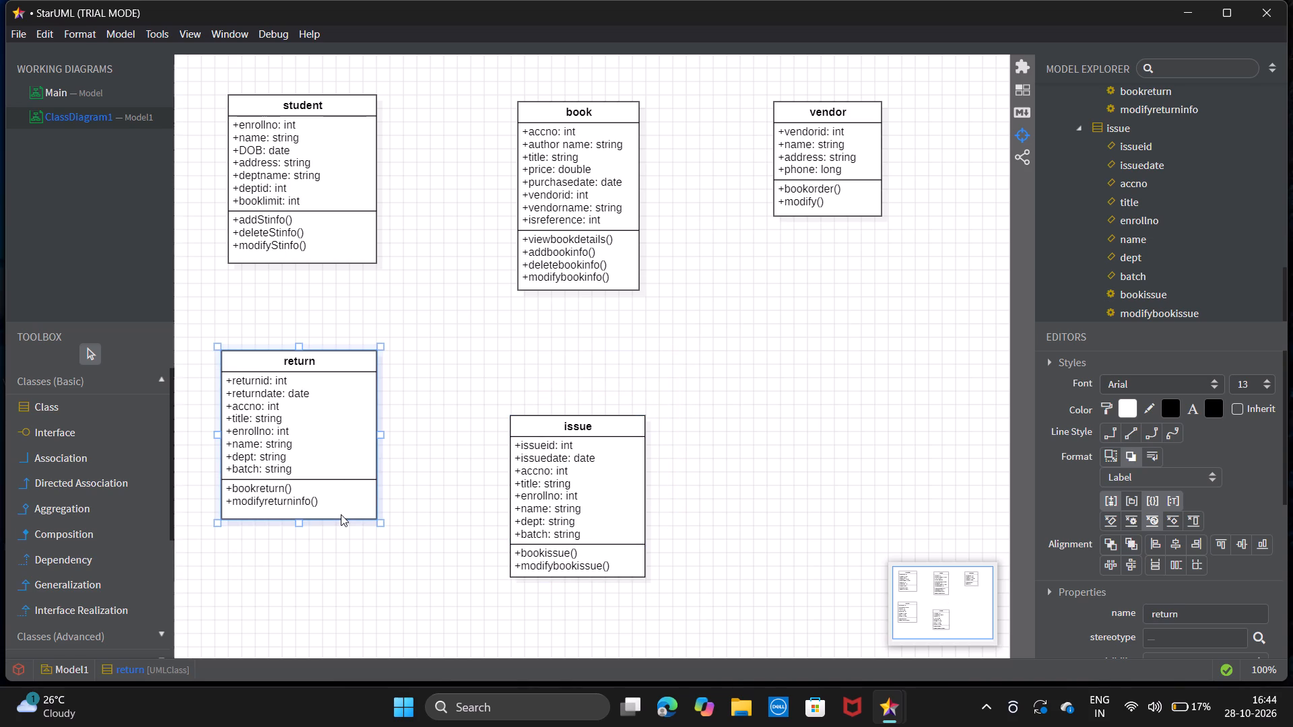
{"action": "key", "text": "Down"}
{"action": "key", "text": "Down"}
{"action": "key", "text": "Down"}
{"action": "key", "text": "Down"}
{"action": "key", "text": "Down"}
{"action": "key", "text": "Down"}
{"action": "key", "text": "Down"}
{"action": "key", "text": "Down"}
{"action": "key", "text": "Down"}
{"action": "key", "text": "Down"}
{"action": "key", "text": "Down"}
{"action": "key", "text": "Down"}
{"action": "key", "text": "Down"}
{"action": "key", "text": "Down"}
{"action": "key", "text": "Down"}
{"action": "key", "text": "Down"}
{"action": "key", "text": "Down"}
{"action": "key", "text": "Down"}
{"action": "key", "text": "Down"}
{"action": "key", "text": "Down"}
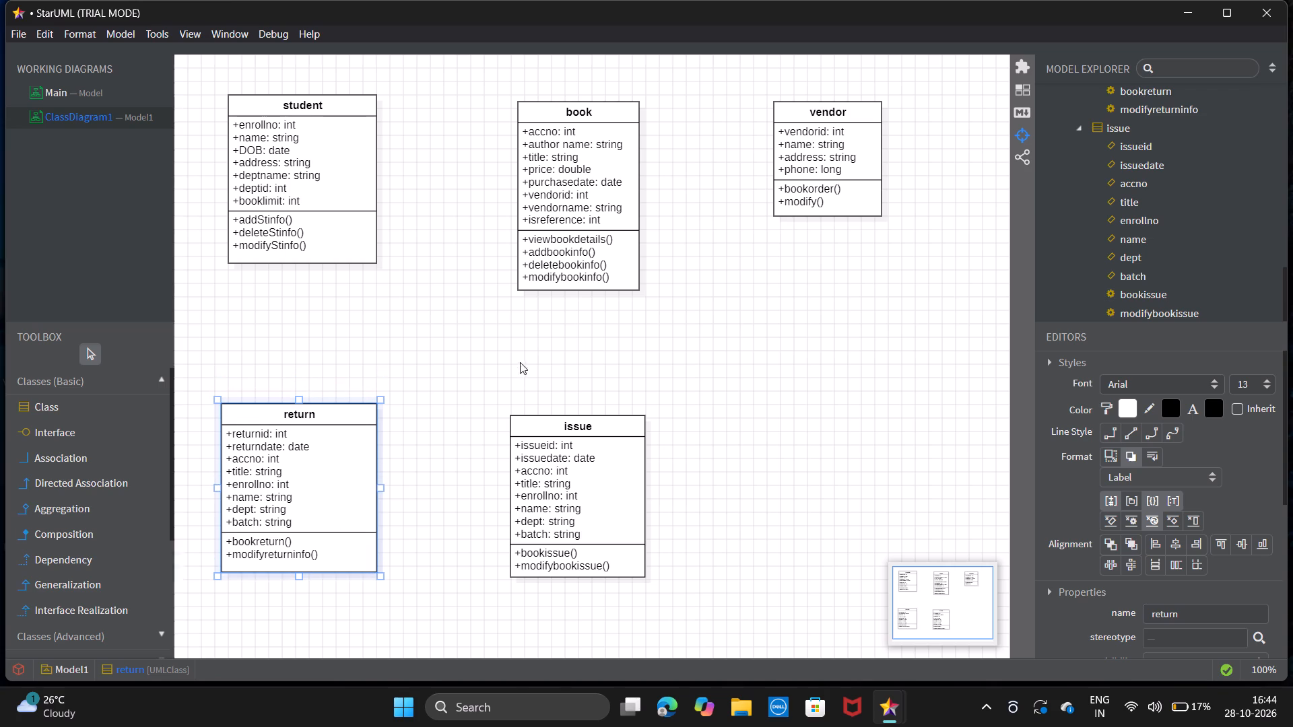
Shift the "book" class slightly up and to the left, keeping it between "student" and "vendor".
{"action": "left_click", "coordinate": [636, 283]}
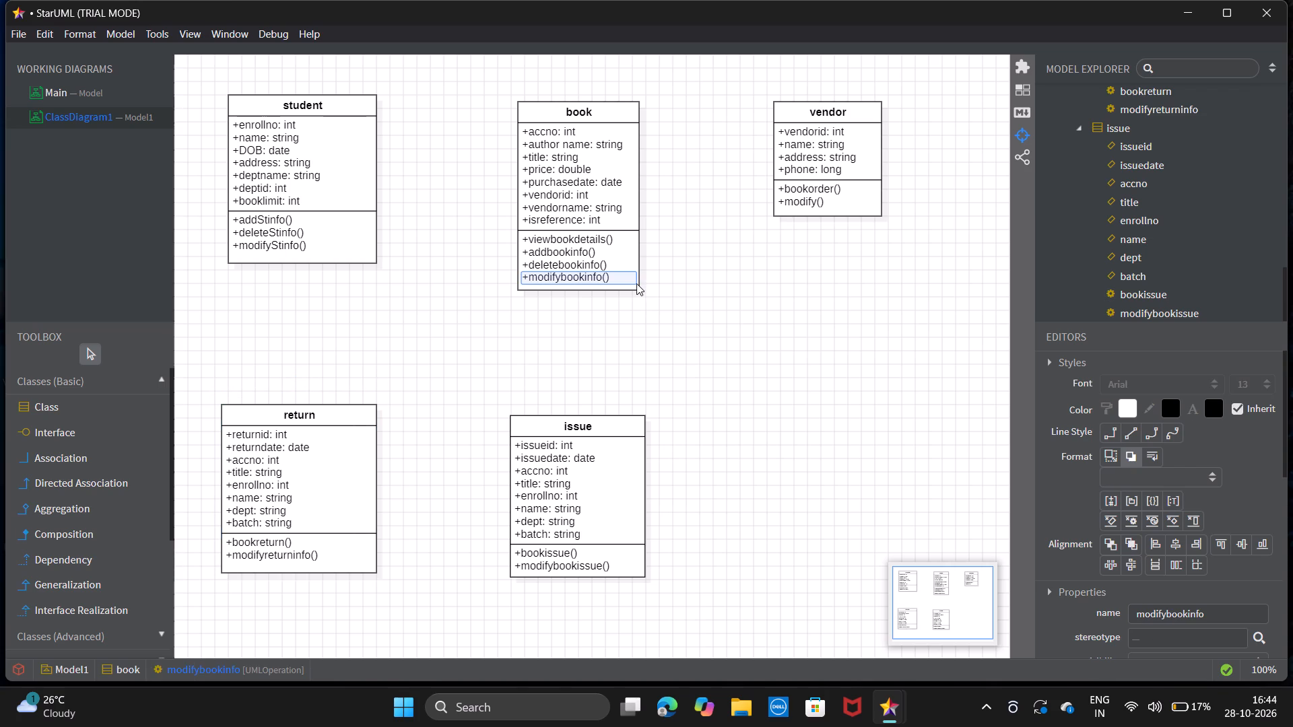
{"action": "left_click", "coordinate": [625, 247]}
{"action": "left_click", "coordinate": [595, 115]}
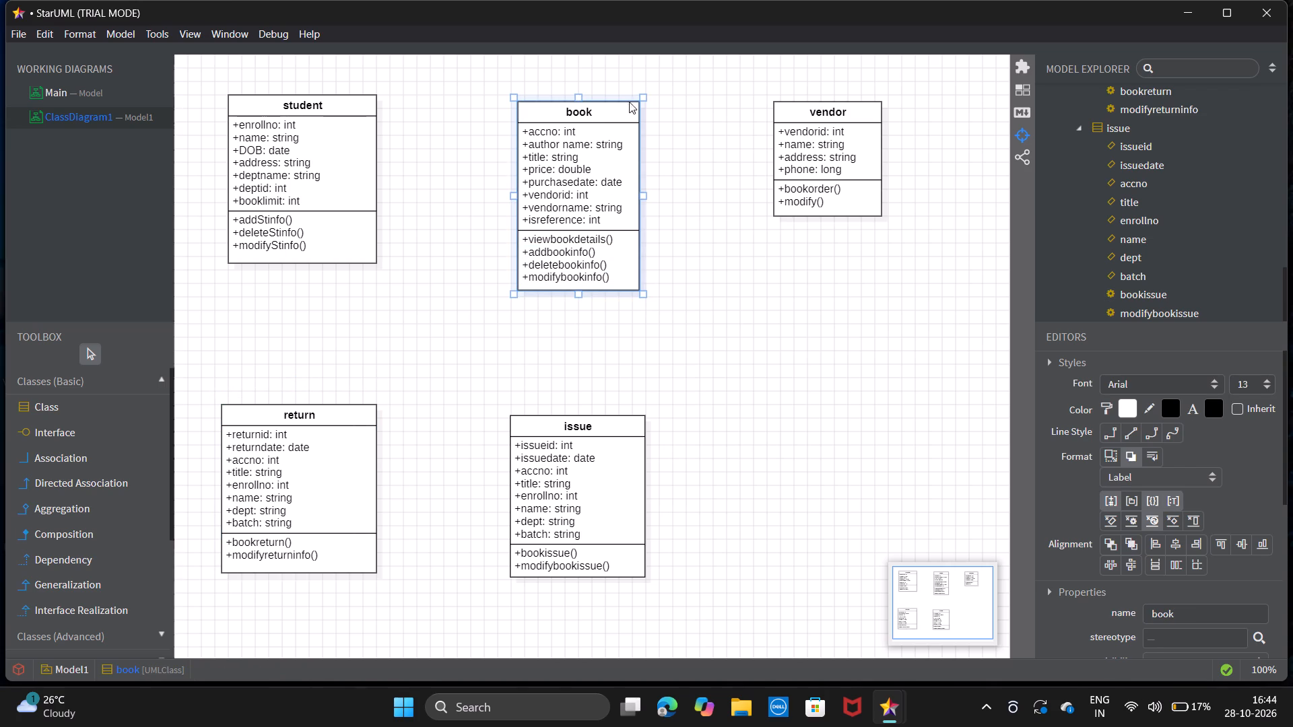
{"action": "key", "text": "Down"}
{"action": "key", "text": "Up"}
{"action": "key", "text": "Up"}
{"action": "key", "text": "Up"}
{"action": "key", "text": "Up"}
{"action": "key", "text": "Up"}
{"action": "key", "text": "Up"}
{"action": "key", "text": "Up"}
{"action": "key", "text": "Up"}
{"action": "key", "text": "Up"}
{"action": "key", "text": "Up"}
{"action": "key", "text": "Up"}
{"action": "key", "text": "Up"}
{"action": "key", "text": "Up"}
{"action": "key", "text": "Up"}
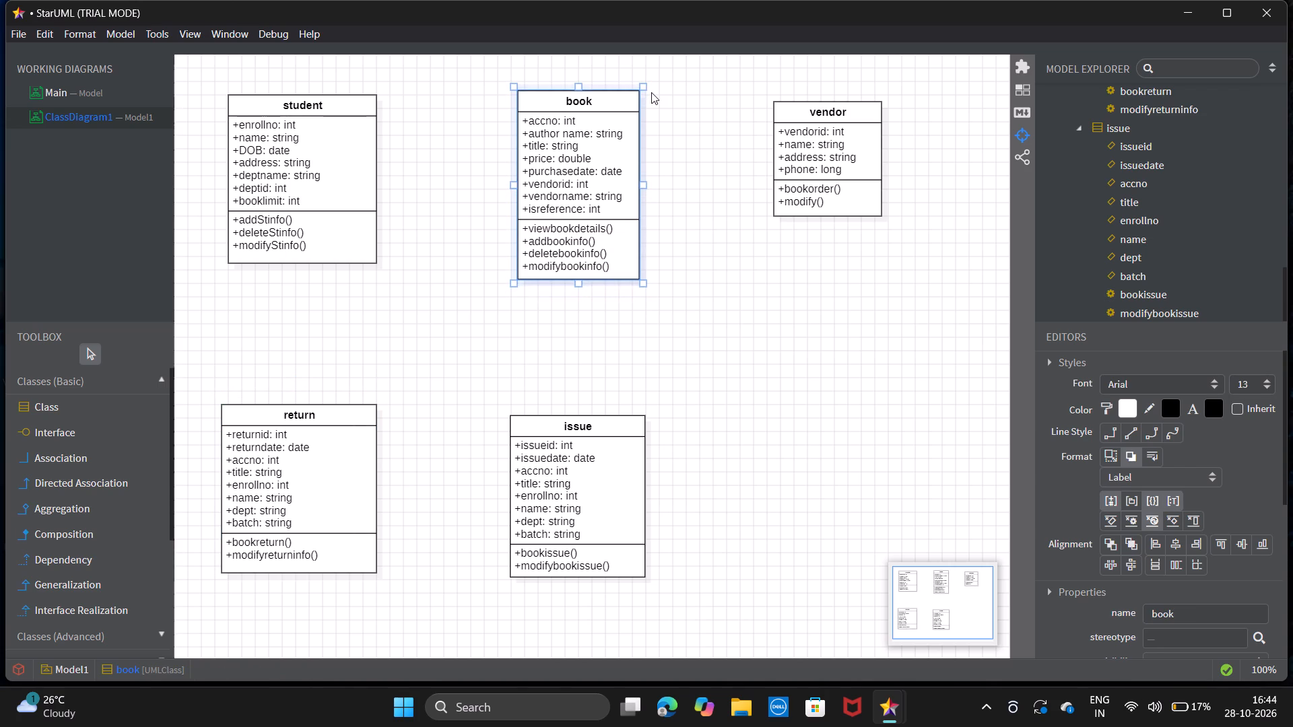
{"action": "key", "text": "Left"}
{"action": "key", "text": "Left"}
{"action": "key", "text": "Left"}
{"action": "key", "text": "Left"}
{"action": "key", "text": "Left"}
{"action": "key", "text": "Left"}
{"action": "key", "text": "Left"}
{"action": "key", "text": "Left"}
{"action": "key", "text": "Left"}
{"action": "key", "text": "Left"}
{"action": "key", "text": "Left"}
{"action": "key", "text": "Left"}
{"action": "key", "text": "Left"}
{"action": "key", "text": "Left"}
{"action": "key", "text": "Left"}
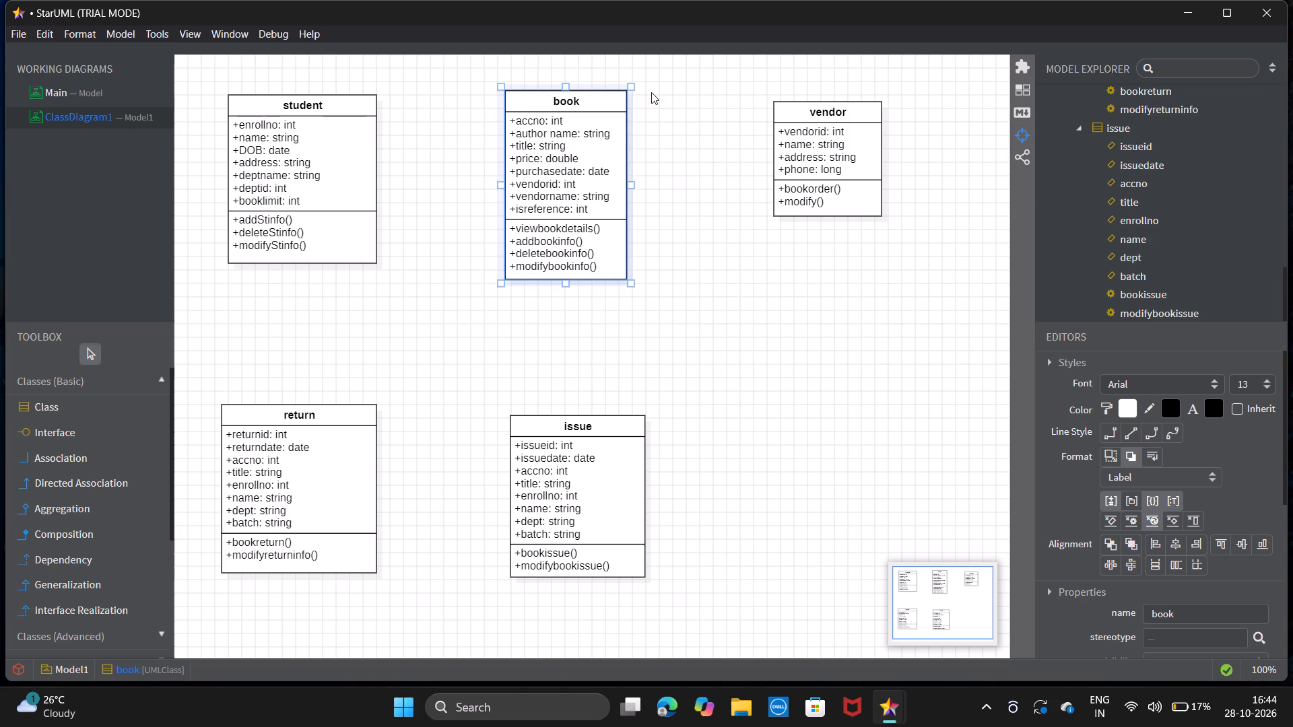
Shift the "vendor" class slightly left, closer to the "book" class, keeping it at the same height.
{"action": "left_click", "coordinate": [806, 110]}
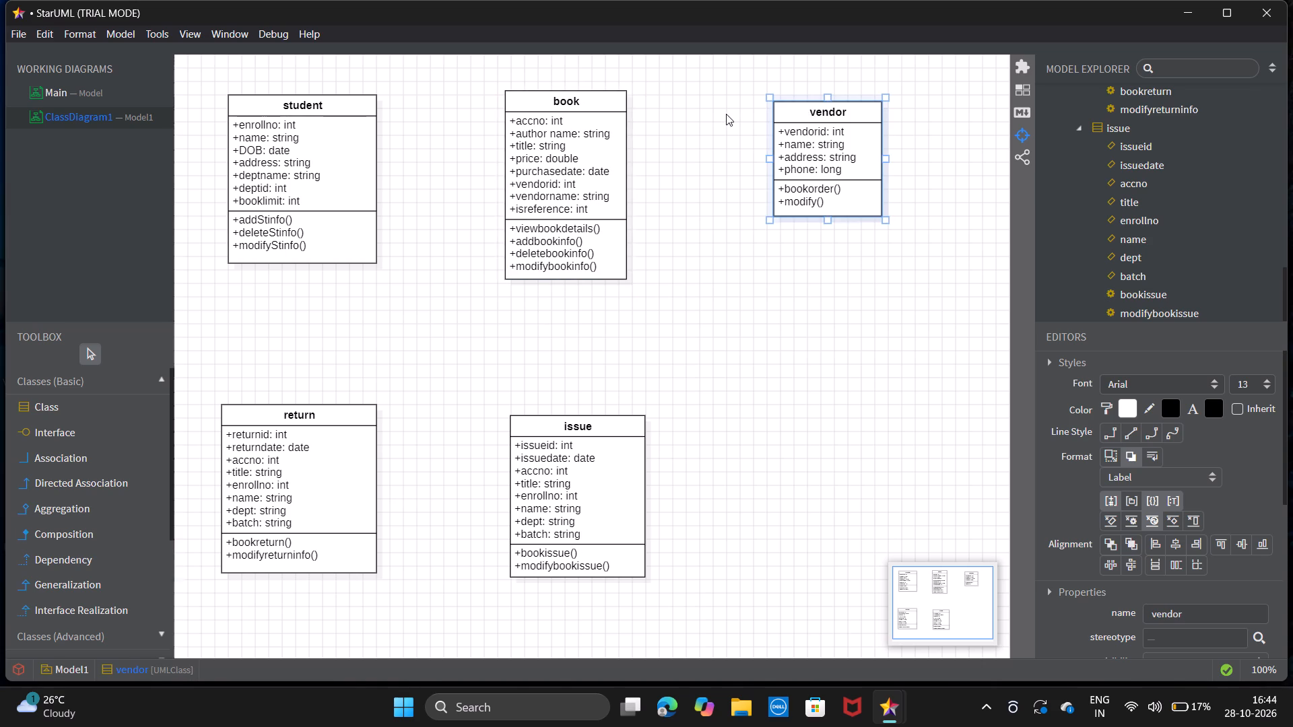
{"action": "key", "text": "Left"}
{"action": "key", "text": "Left"}
{"action": "key", "text": "Left"}
{"action": "key", "text": "Left"}
{"action": "key", "text": "Left"}
{"action": "key", "text": "Left"}
{"action": "key", "text": "Left"}
{"action": "key", "text": "Left"}
{"action": "key", "text": "Left"}
{"action": "key", "text": "Left"}
{"action": "key", "text": "Left"}
{"action": "key", "text": "Left"}
{"action": "key", "text": "Left"}
{"action": "key", "text": "Left"}
{"action": "key", "text": "Left"}
{"action": "key", "text": "Left"}
{"action": "key", "text": "Left"}
{"action": "key", "text": "Left"}
{"action": "key", "text": "Left"}
{"action": "key", "text": "Left"}
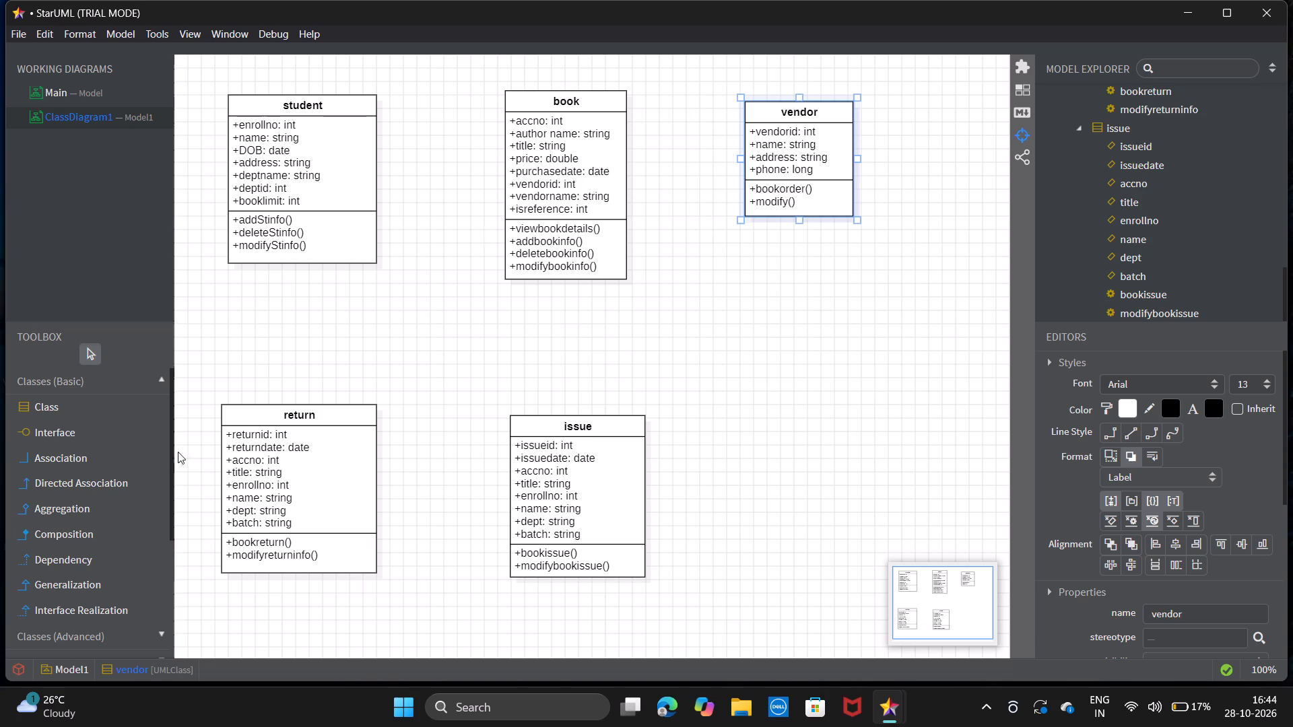
Lock the Association tool for repeated use and draw an association from the "student" class down to the "return" class.
{"action": "left_click", "coordinate": [86, 457]}
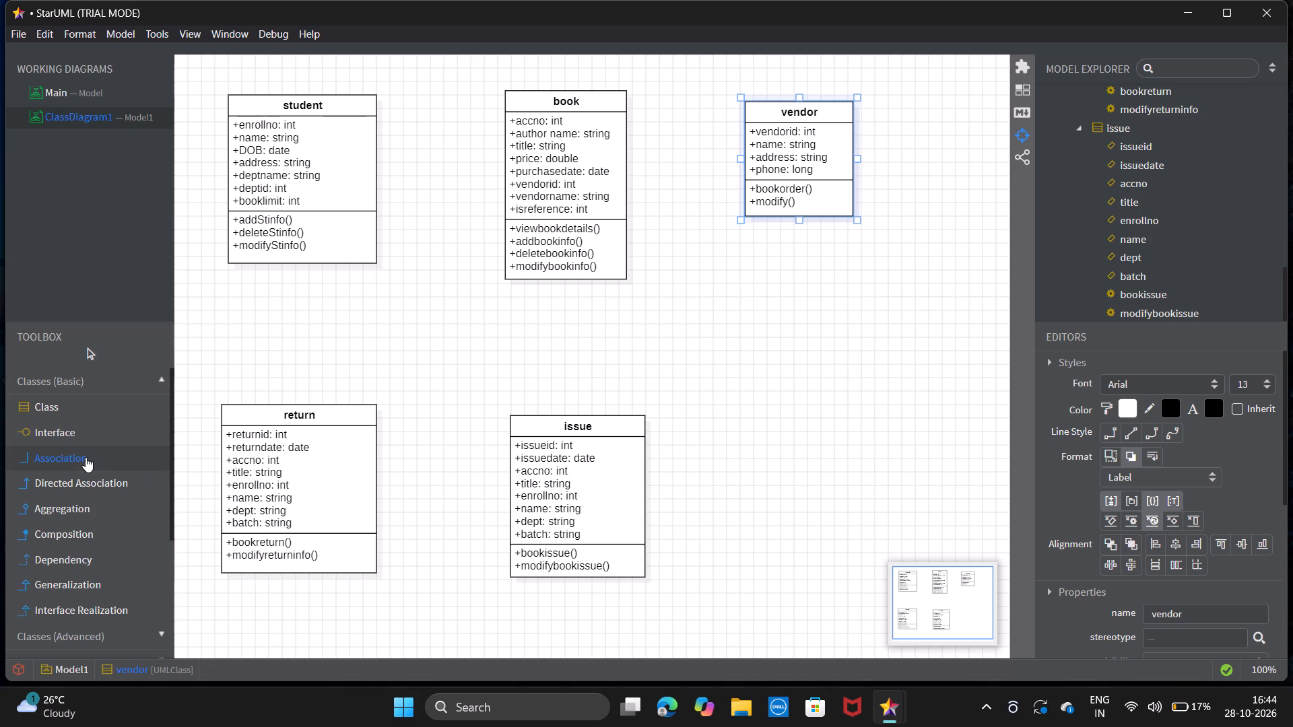
{"action": "left_click_drag", "start_coordinate": [294, 265], "coordinate": [288, 400]}
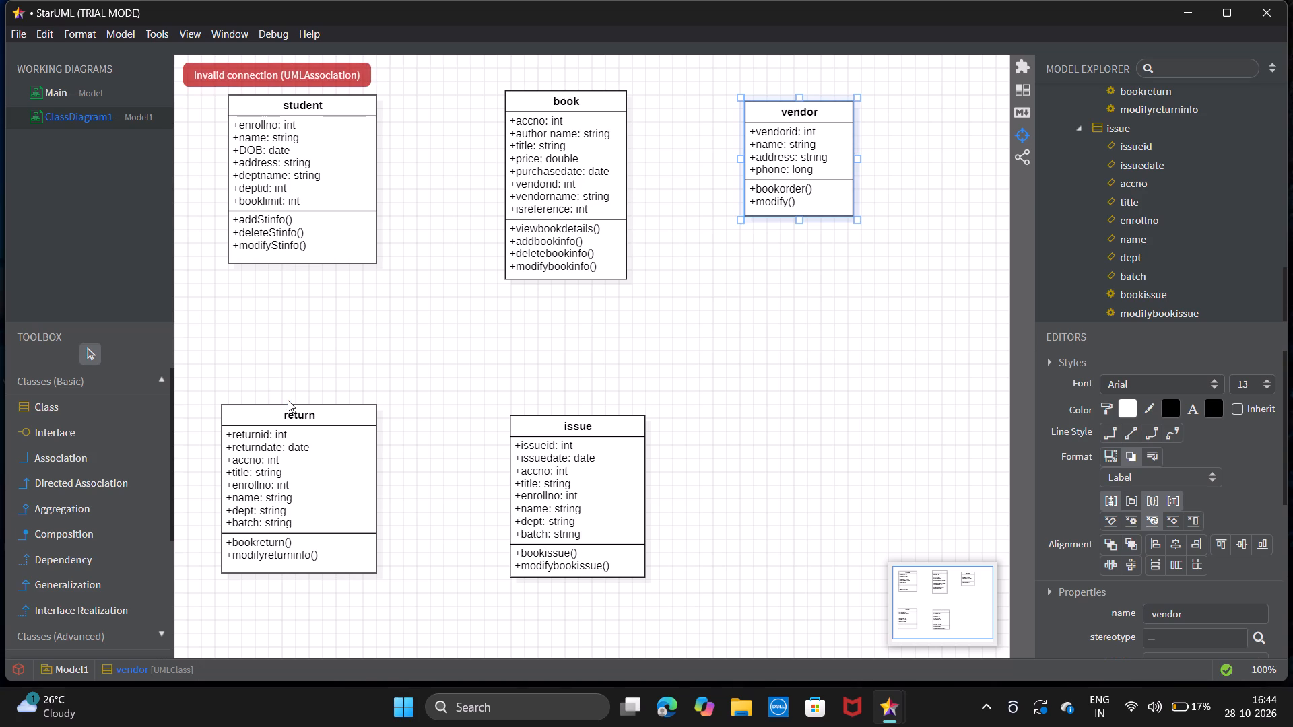
{"action": "left_click", "coordinate": [71, 460]}
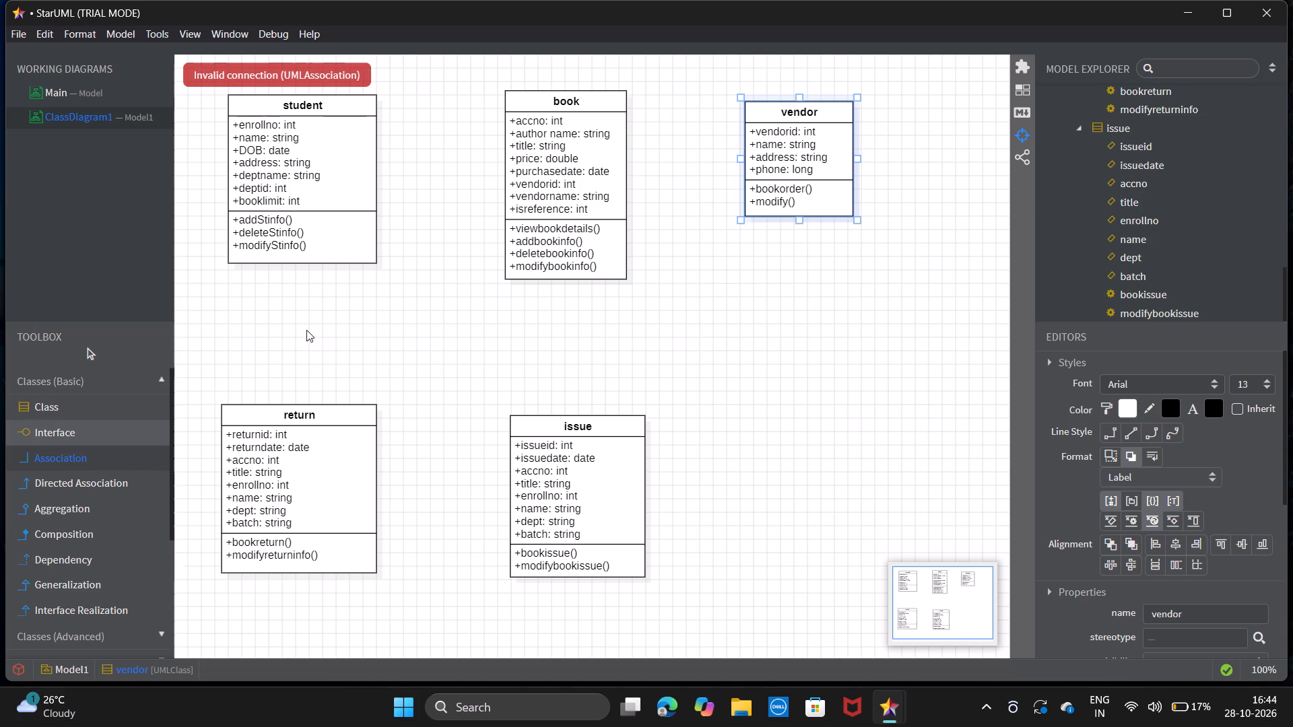
{"action": "double_click", "coordinate": [135, 461]}
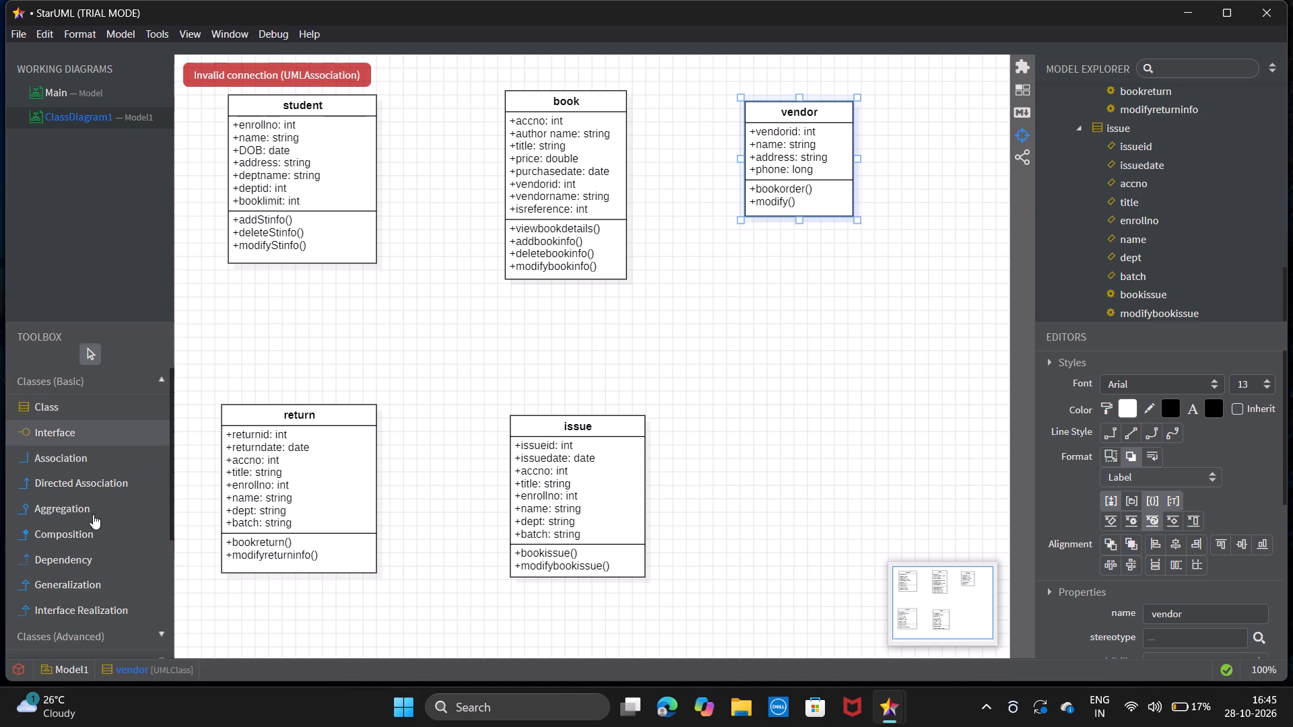
{"action": "double_click", "coordinate": [107, 466]}
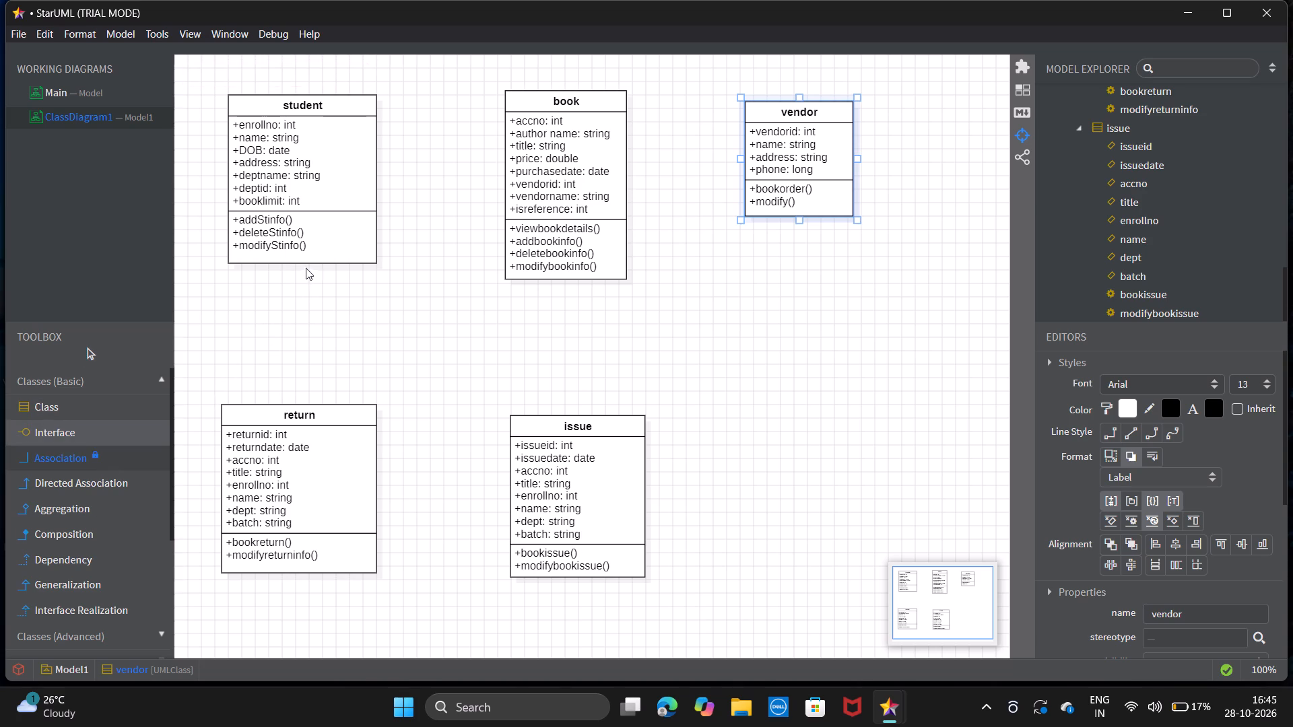
{"action": "left_click_drag", "start_coordinate": [305, 265], "coordinate": [301, 402]}
{"action": "left_click_drag", "start_coordinate": [301, 402], "coordinate": [301, 403]}
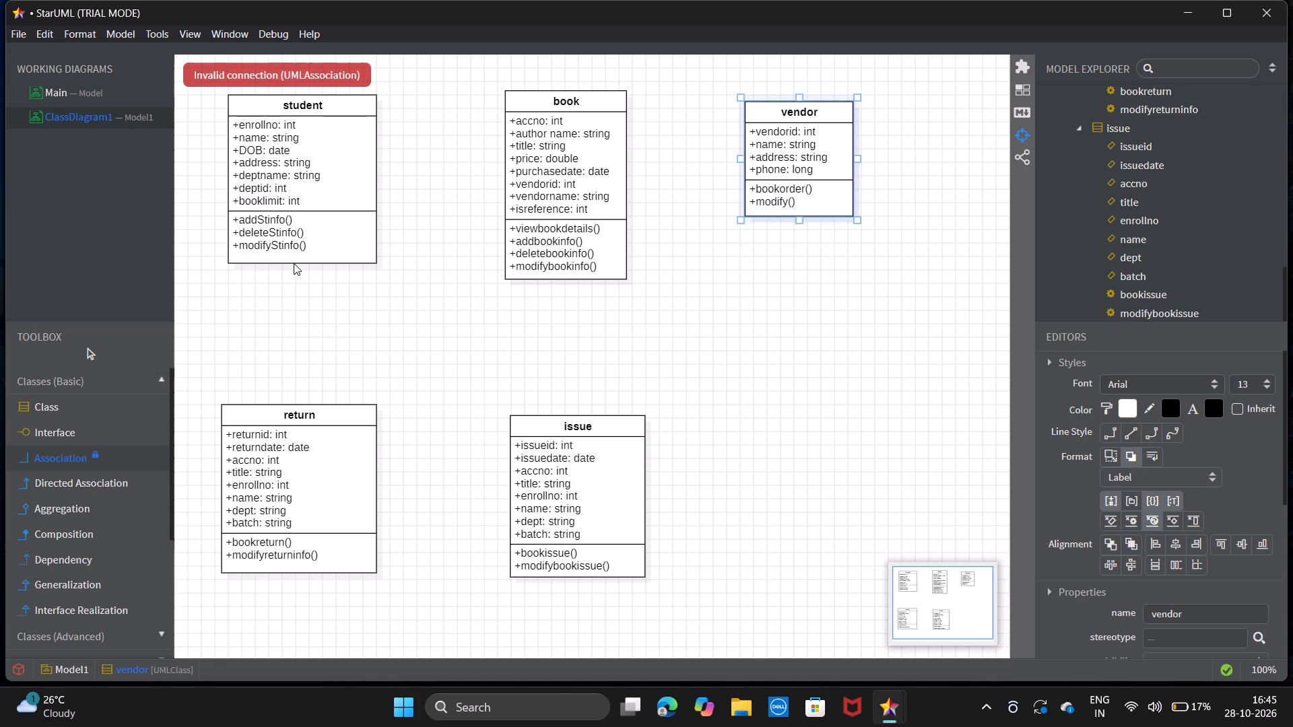
{"action": "left_click_drag", "start_coordinate": [294, 263], "coordinate": [297, 406]}
{"action": "left_click_drag", "start_coordinate": [297, 406], "coordinate": [292, 407]}
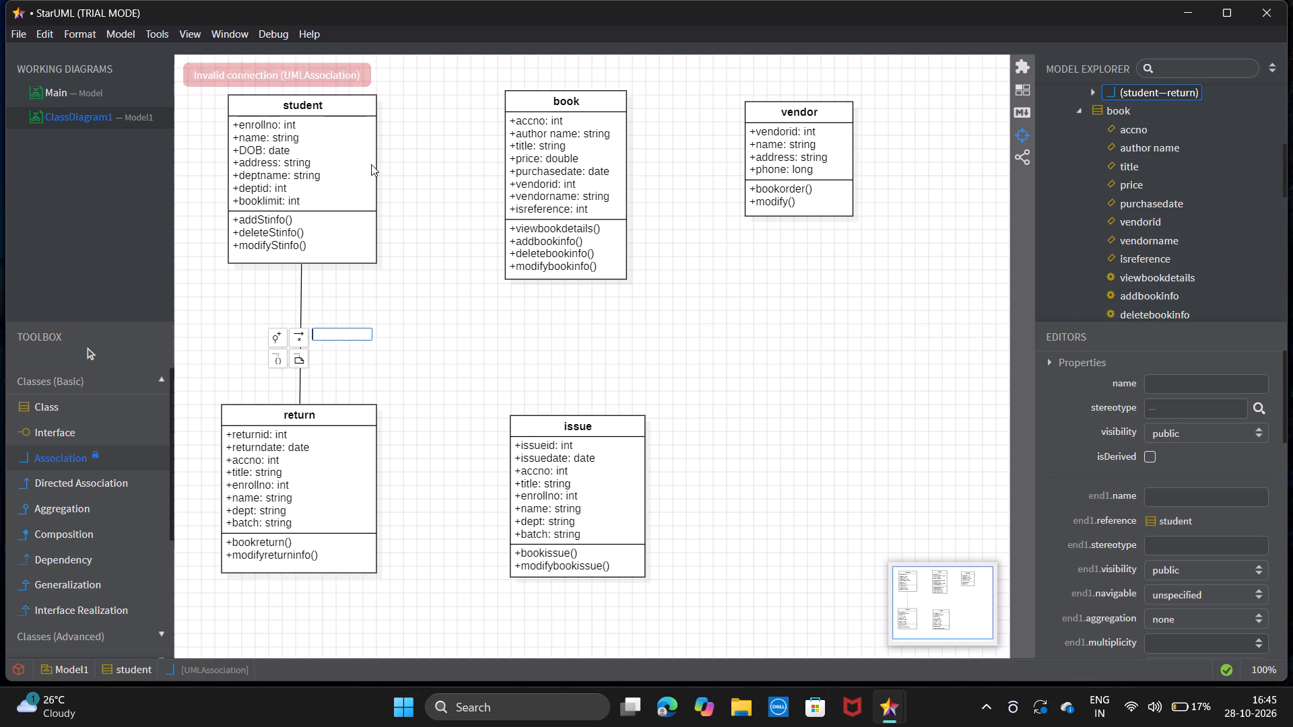
Draw associations from the "student" class to the "book" class and to the "issue" class.
{"action": "left_click_drag", "start_coordinate": [376, 165], "coordinate": [508, 160]}
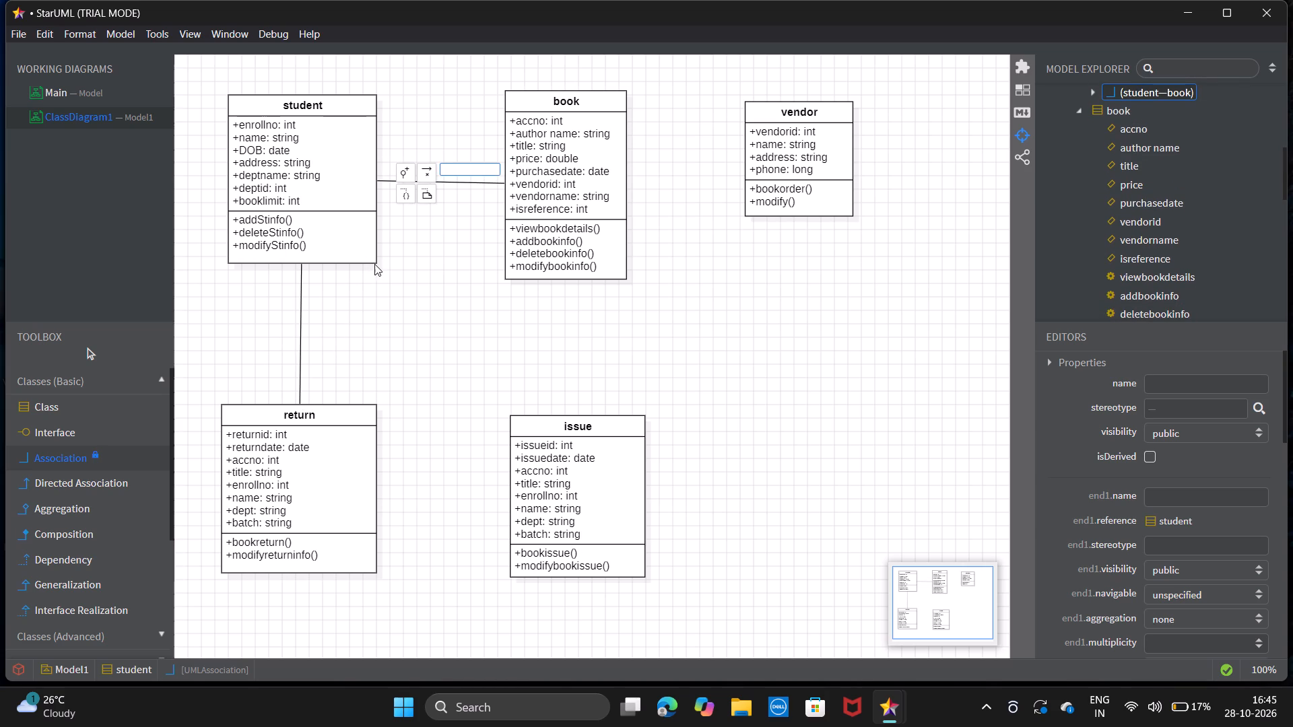
{"action": "left_click_drag", "start_coordinate": [376, 261], "coordinate": [508, 415]}
{"action": "left_click_drag", "start_coordinate": [508, 415], "coordinate": [512, 417]}
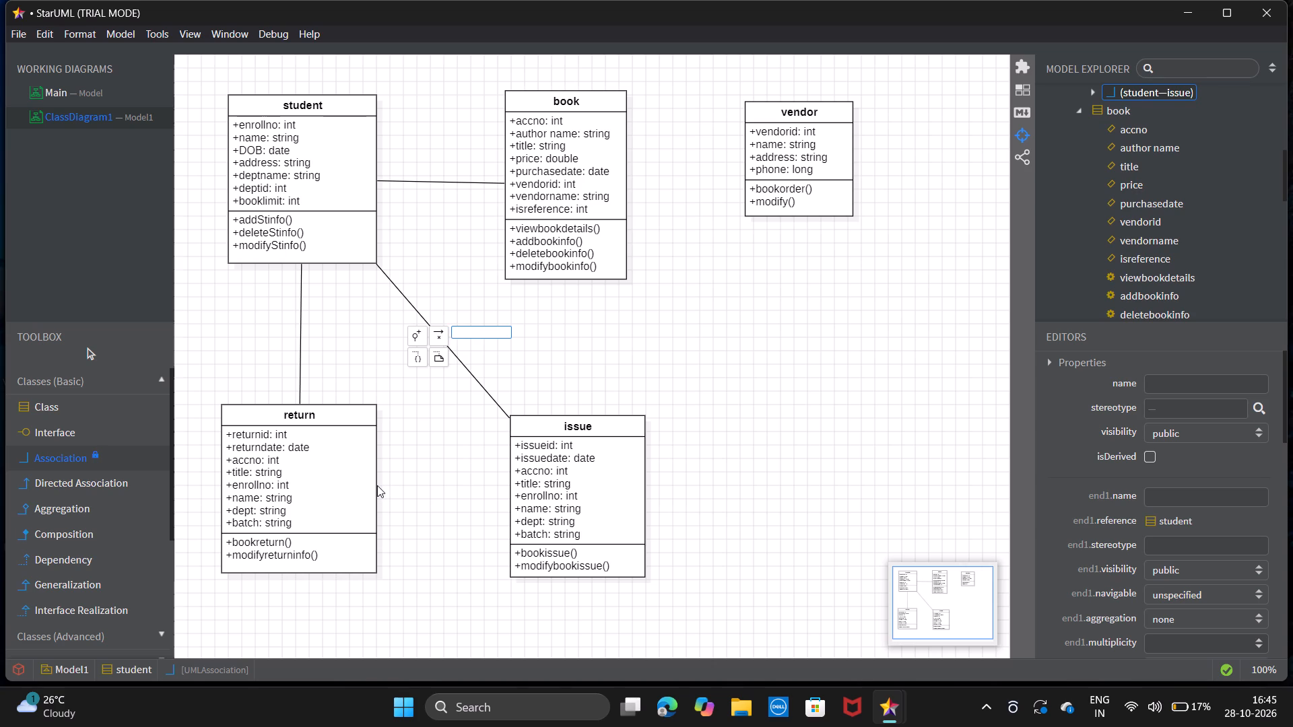
Connect the "return" class and the "book" class each to the "issue" class with an association.
{"action": "left_click_drag", "start_coordinate": [377, 485], "coordinate": [515, 486]}
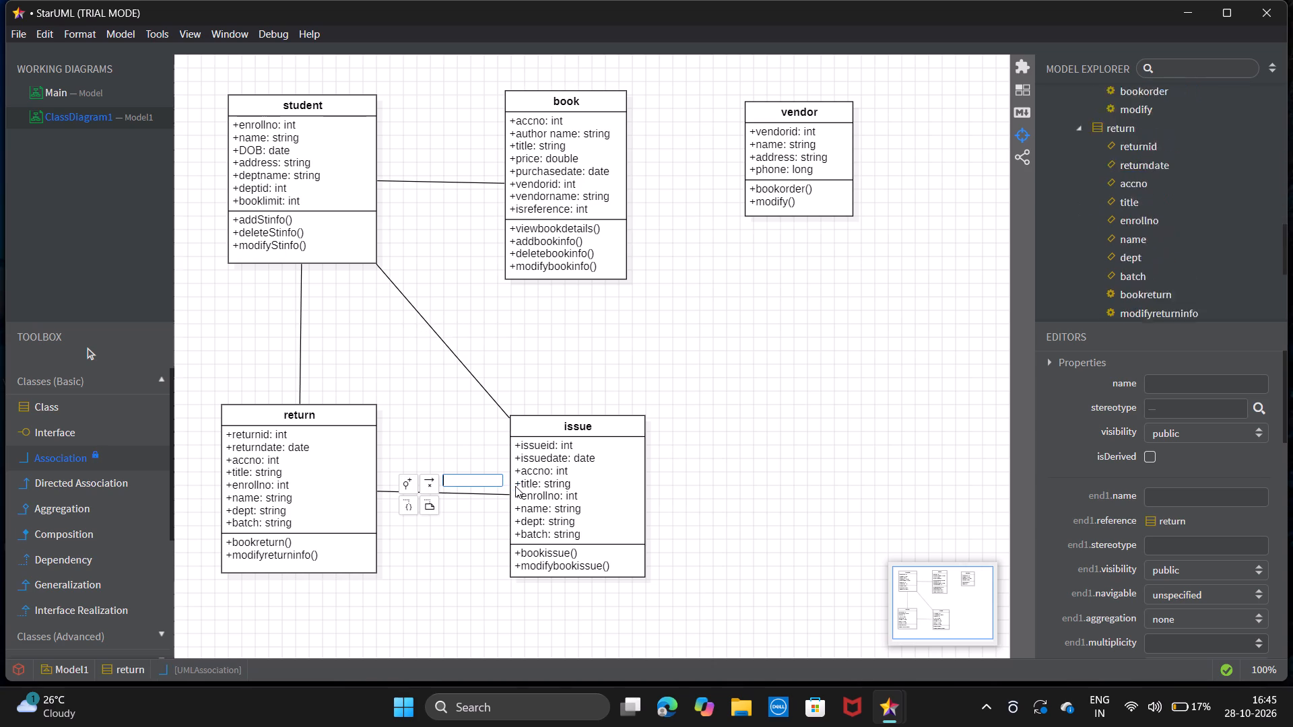
{"action": "left_click_drag", "start_coordinate": [576, 282], "coordinate": [576, 310]}
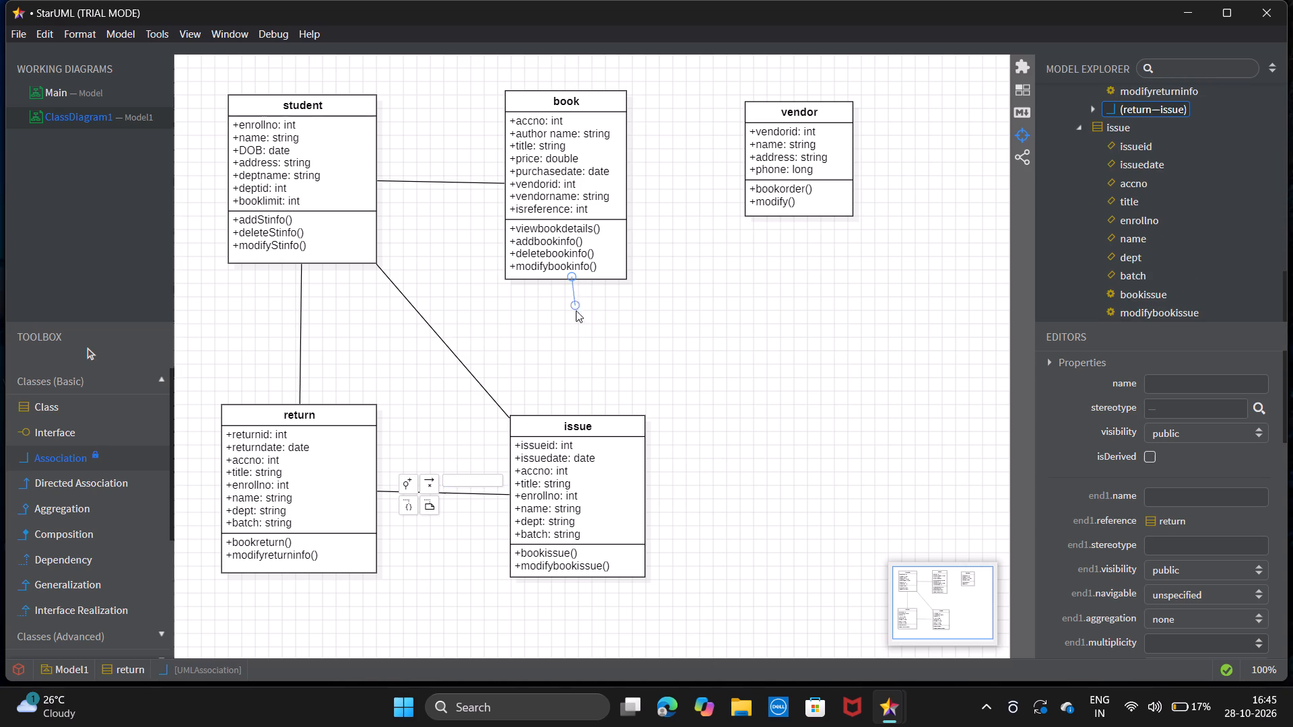
{"action": "left_click_drag", "start_coordinate": [576, 310], "coordinate": [573, 413]}
{"action": "left_click_drag", "start_coordinate": [576, 279], "coordinate": [576, 284]}
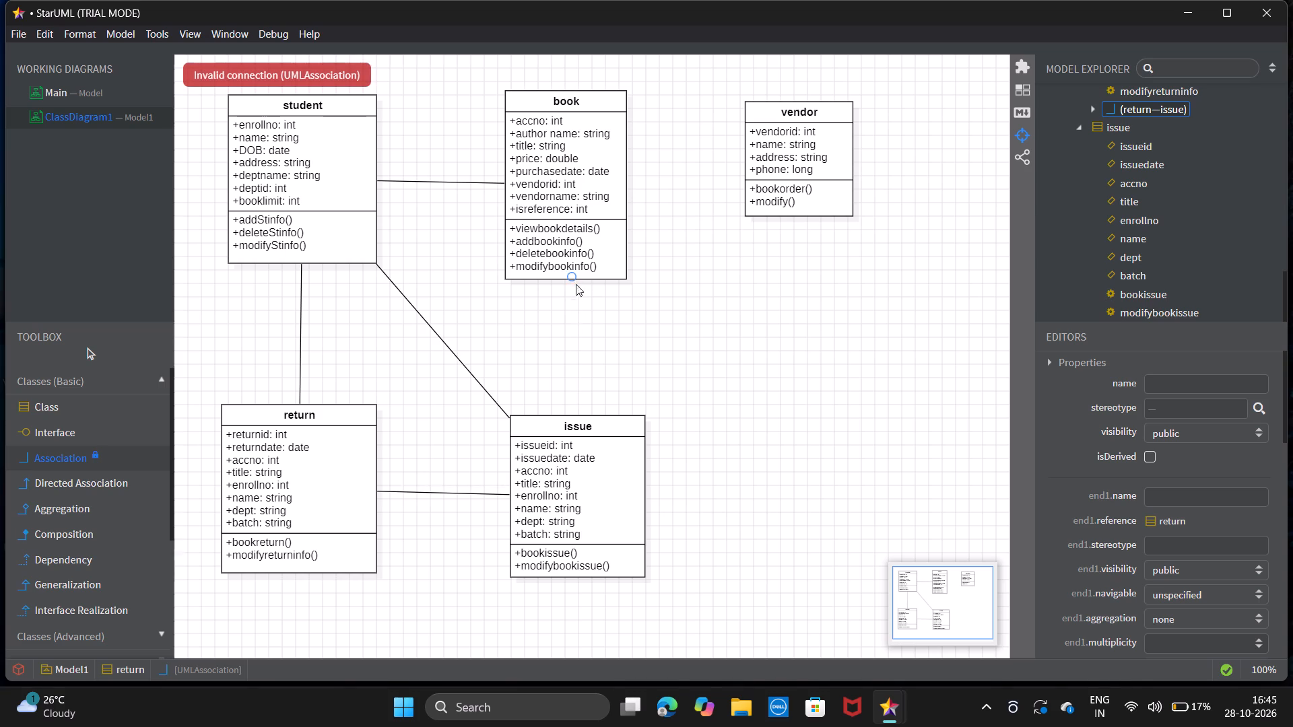
{"action": "left_click_drag", "start_coordinate": [576, 284], "coordinate": [578, 421]}
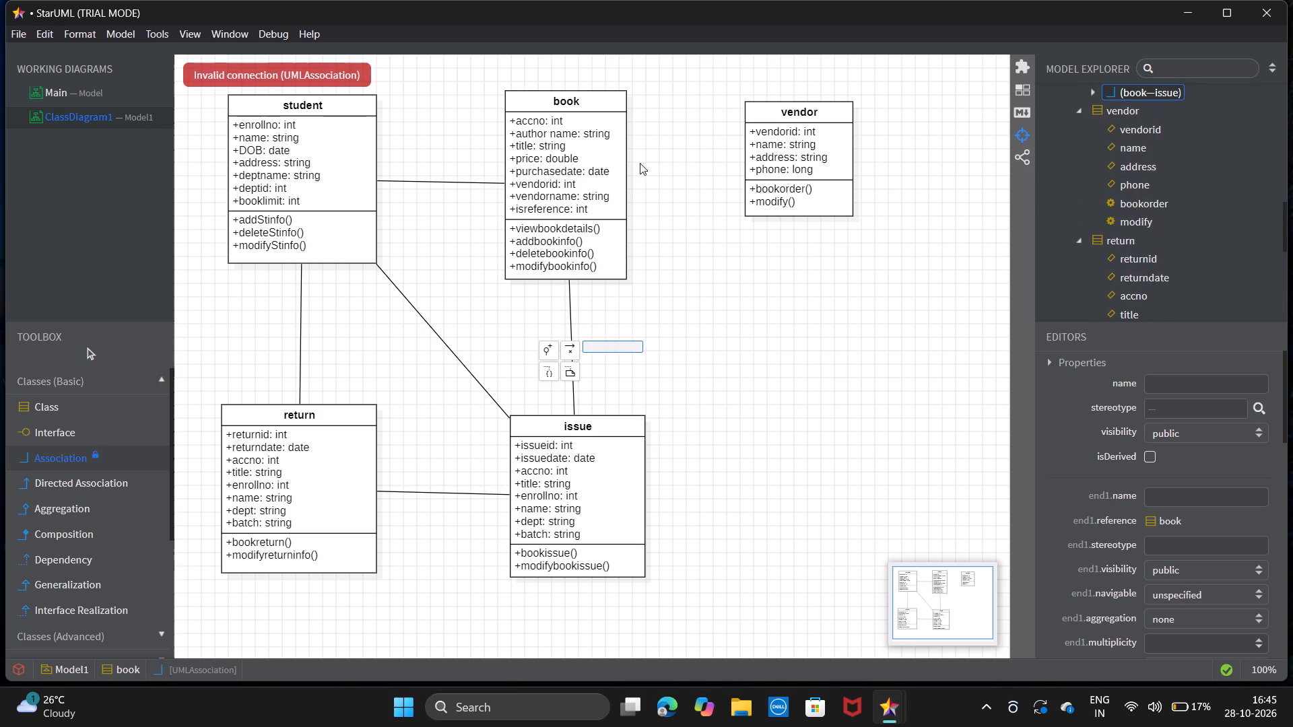
Draw associations from the "book" class to the "vendor" class and from "vendor" to "issue".
{"action": "left_click_drag", "start_coordinate": [626, 168], "coordinate": [743, 162]}
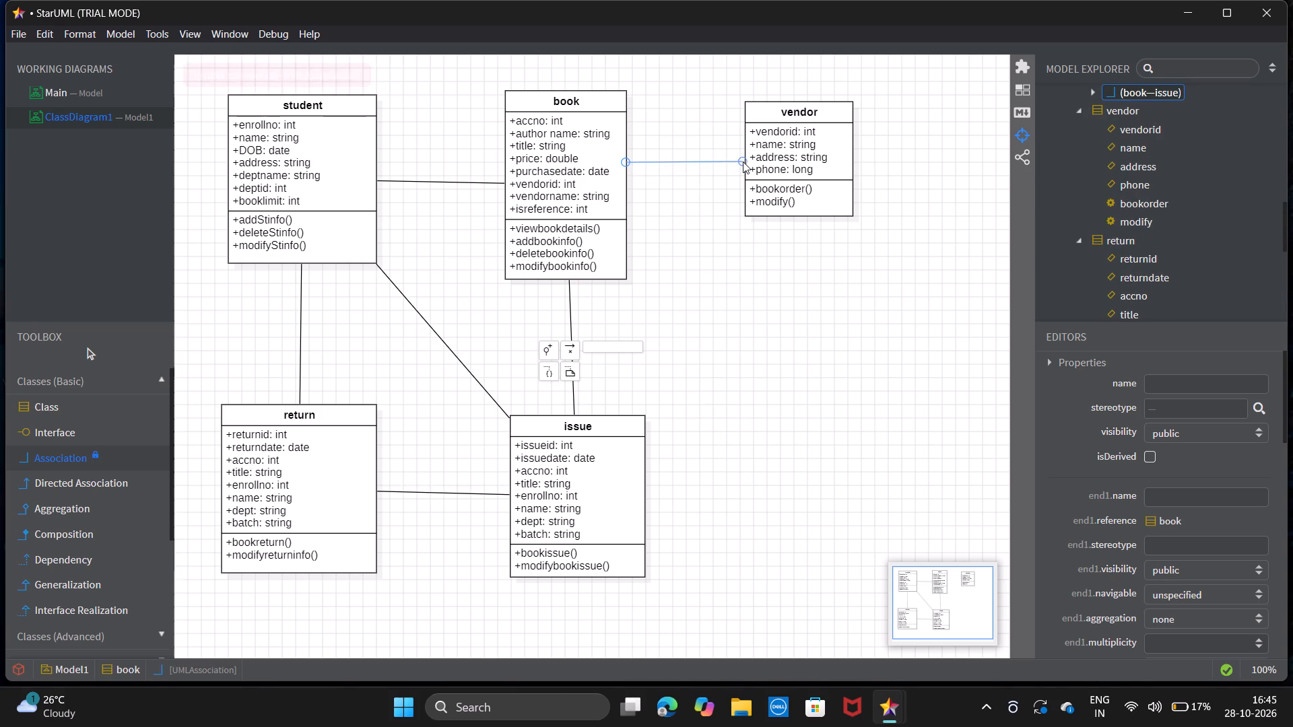
{"action": "left_click_drag", "start_coordinate": [743, 162], "coordinate": [749, 159]}
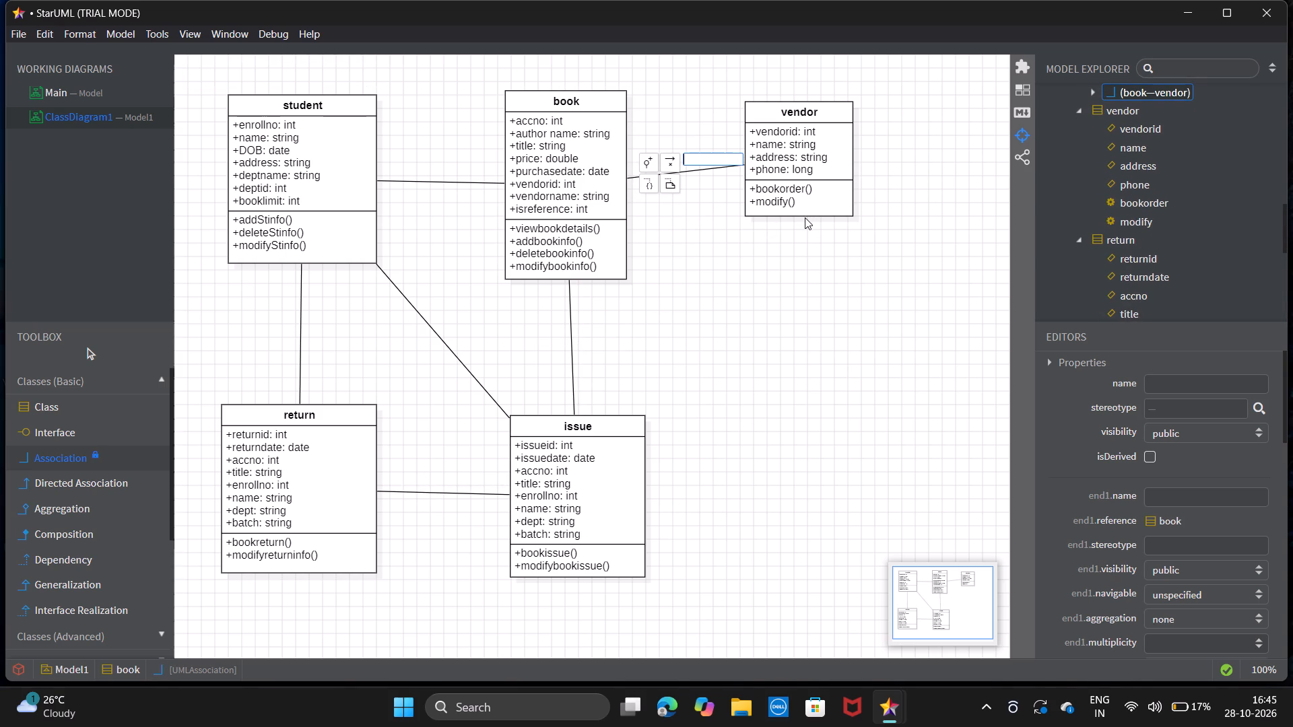
{"action": "left_click_drag", "start_coordinate": [805, 217], "coordinate": [651, 487]}
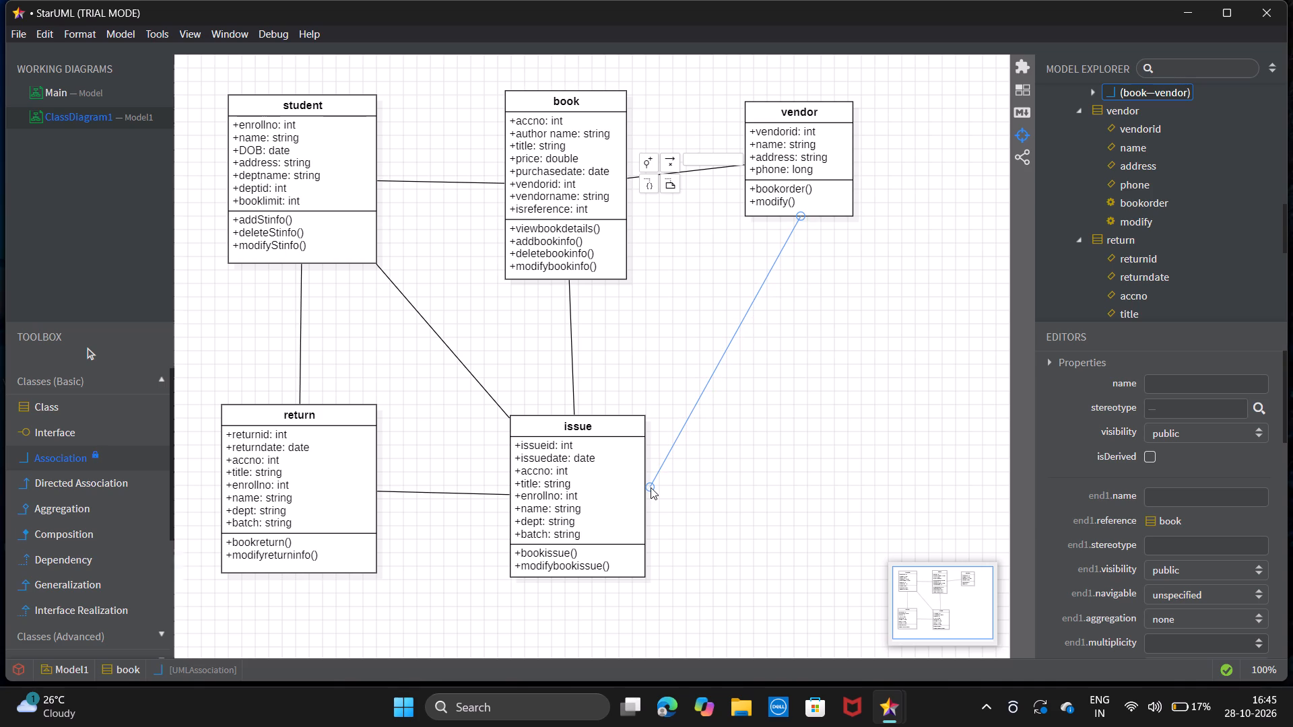
{"action": "left_click_drag", "start_coordinate": [651, 487], "coordinate": [646, 486]}
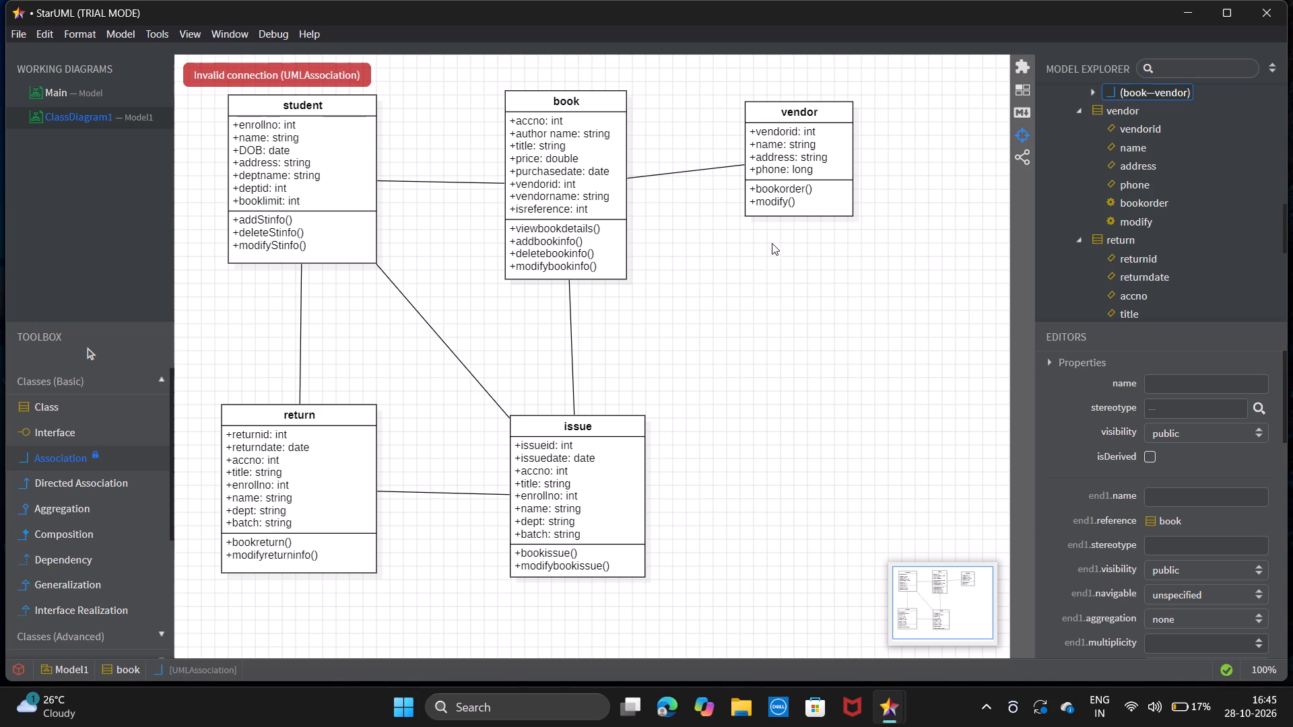
{"action": "left_click_drag", "start_coordinate": [782, 218], "coordinate": [648, 519]}
{"action": "left_click_drag", "start_coordinate": [807, 217], "coordinate": [639, 493]}
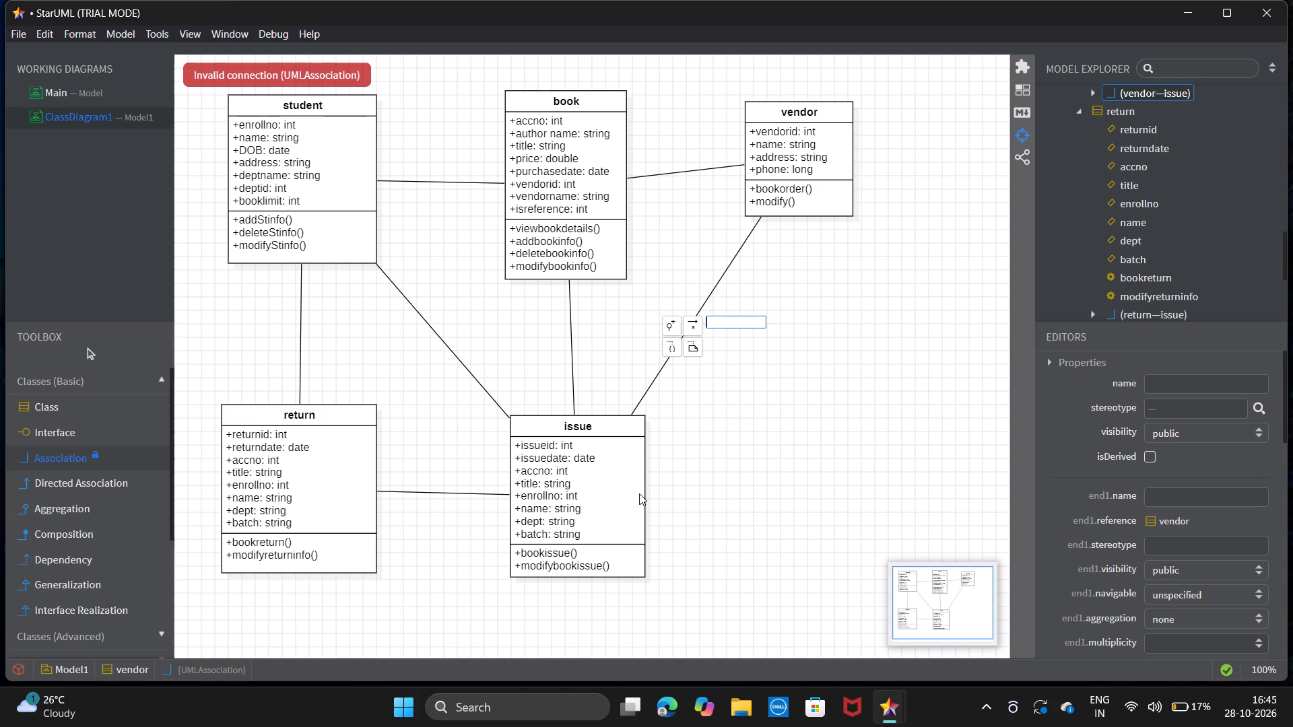
{"action": "left_click", "coordinate": [816, 492]}
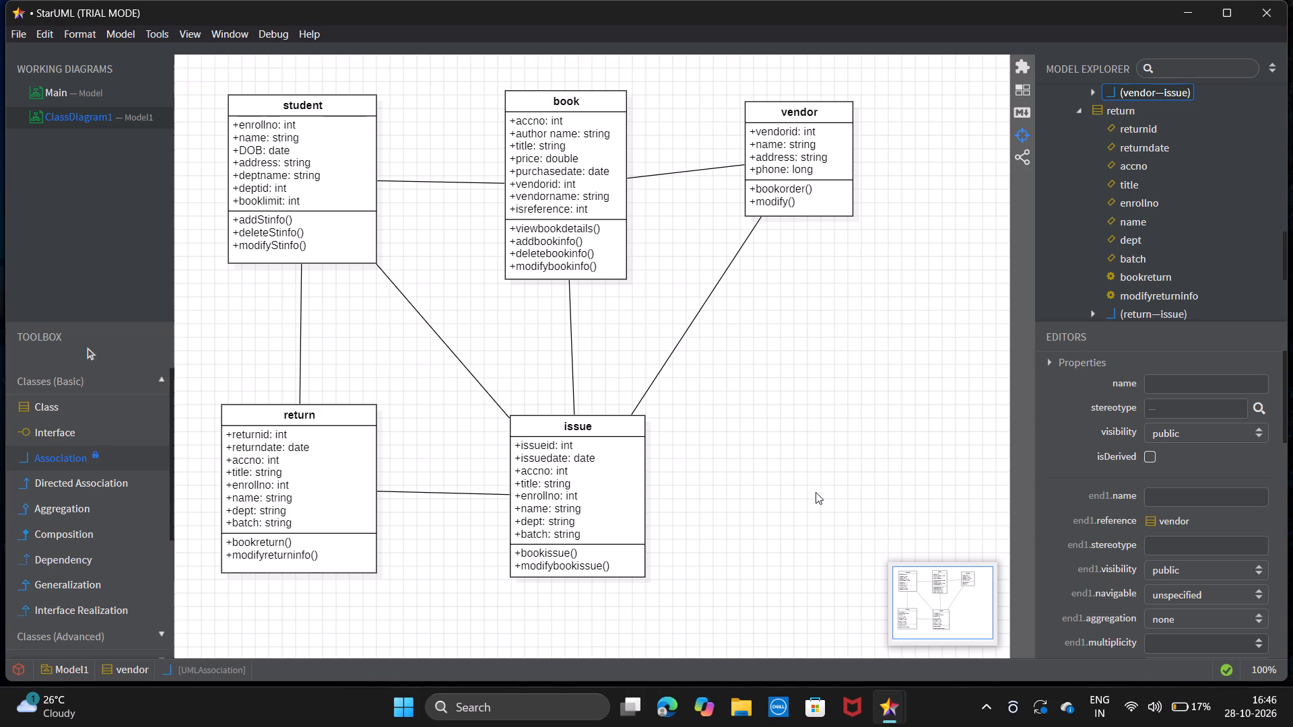
Save the project as "class diagram" in the Book Bank folder on the Desktop.
{"action": "key", "text": "ctrl+s"}
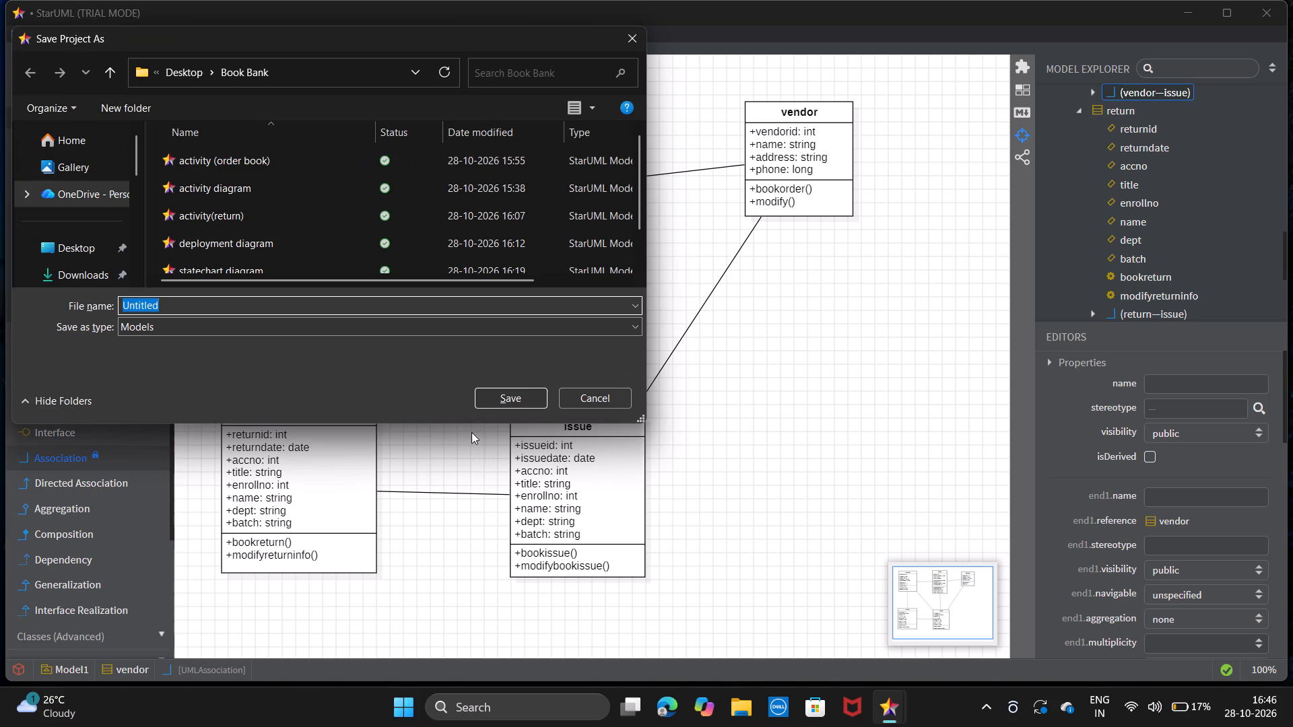
{"action": "left_click", "coordinate": [92, 252]}
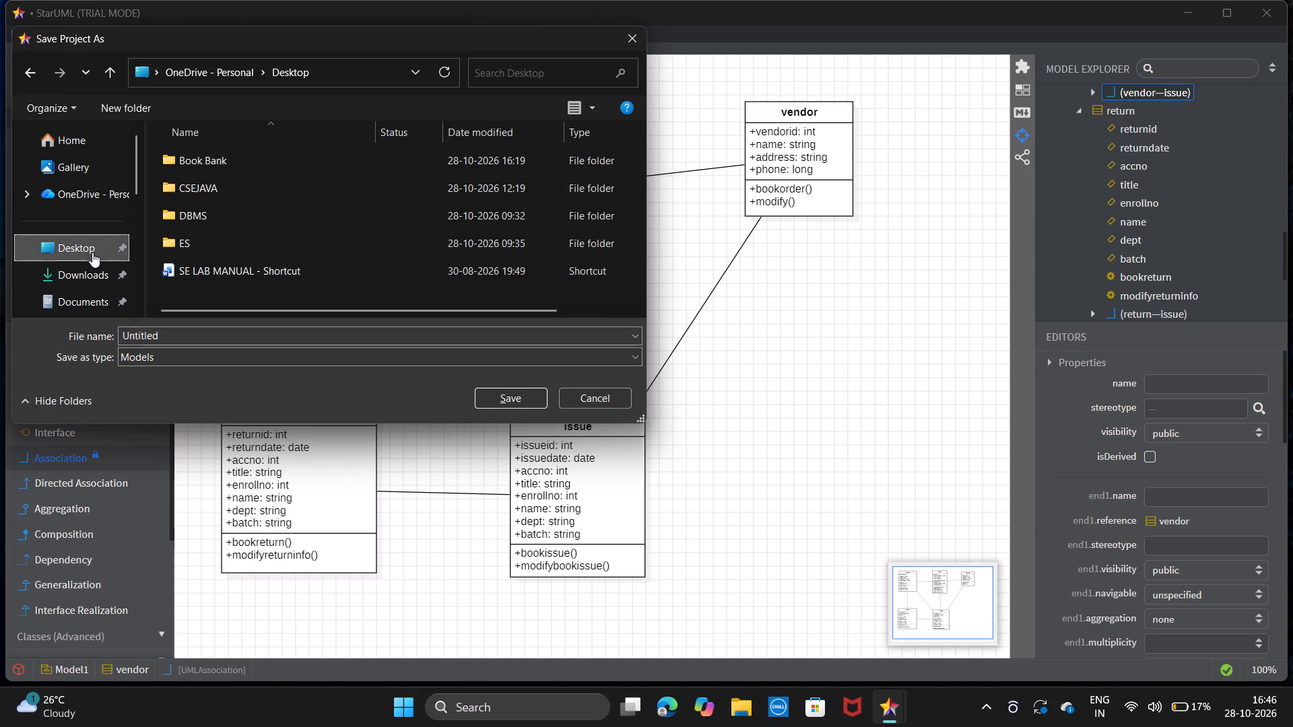
{"action": "left_click", "coordinate": [244, 164]}
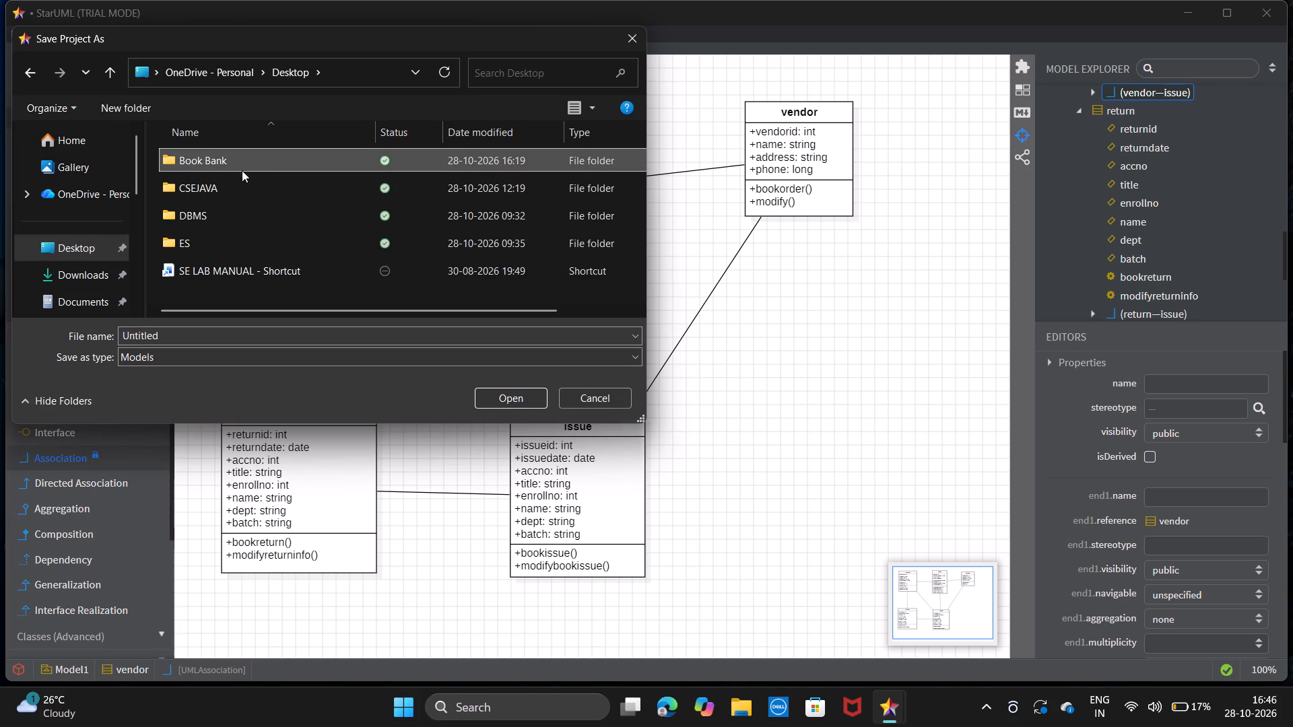
{"action": "double_click", "coordinate": [252, 166]}
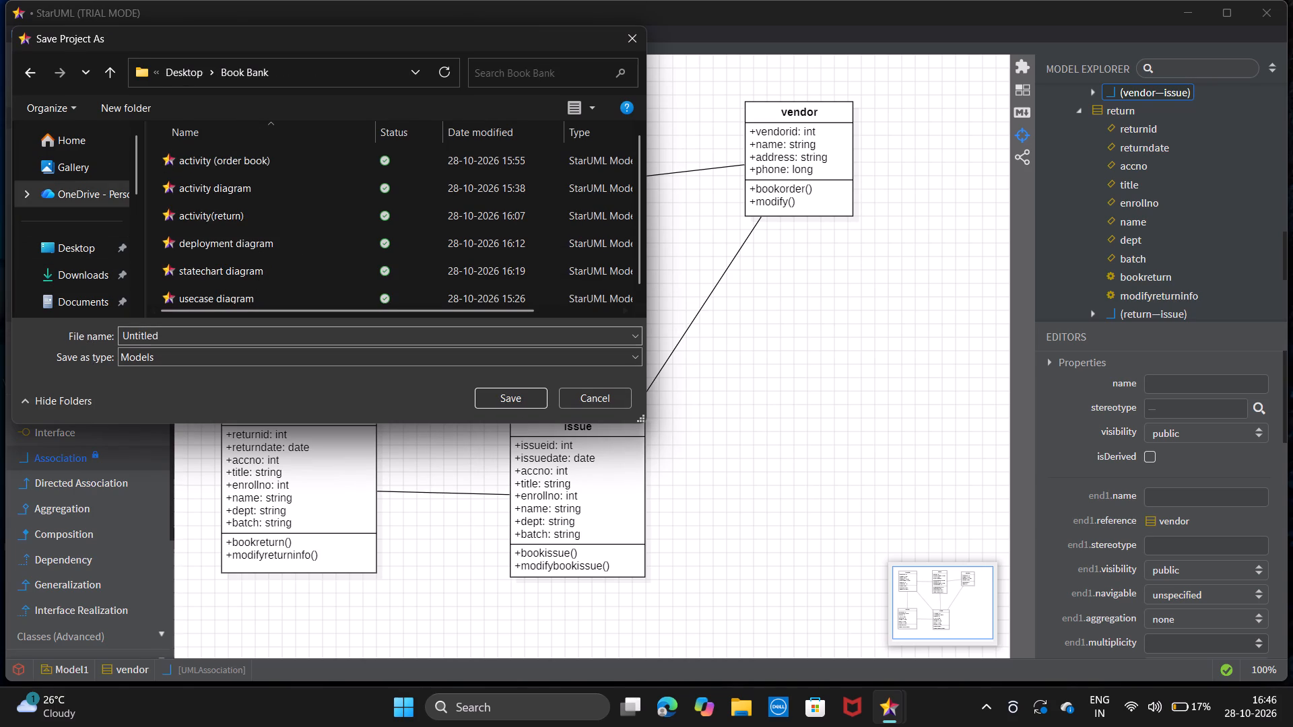
{"action": "left_click", "coordinate": [253, 332]}
{"action": "key", "text": "BackSpace"}
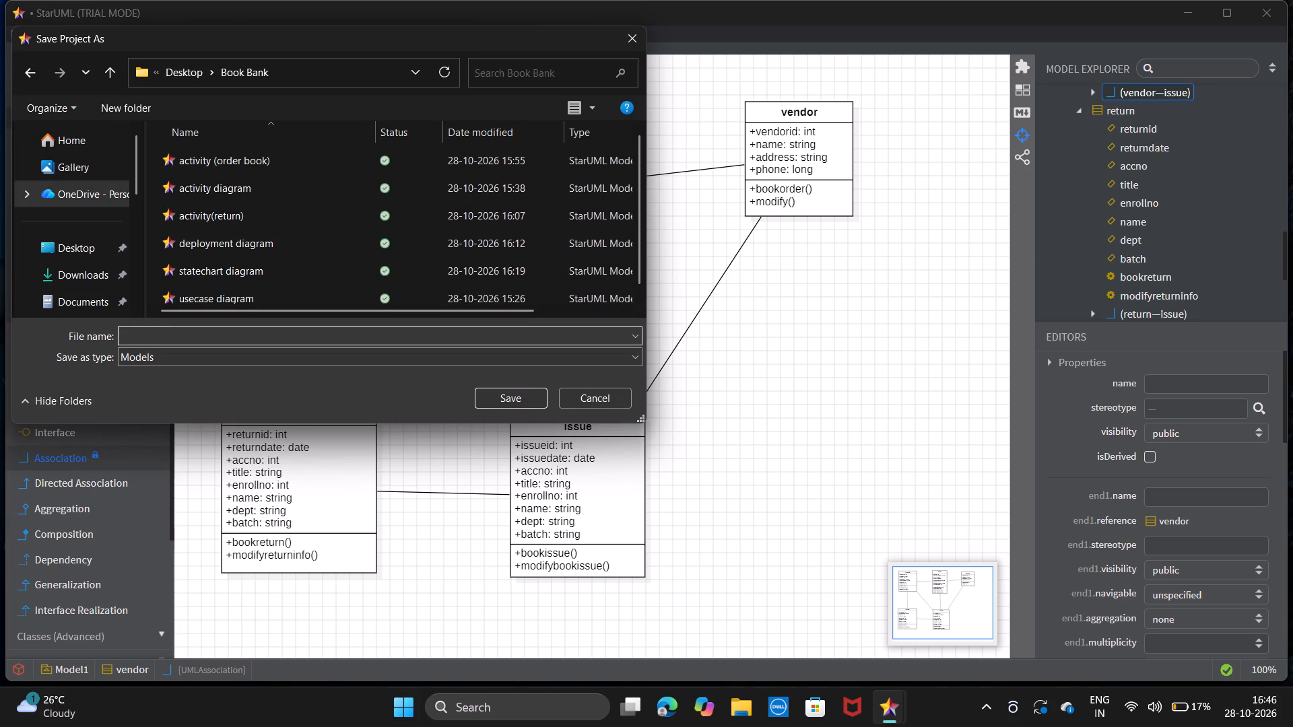
{"action": "type", "text": "class d"}
{"action": "type", "text": "iagram"}
{"action": "key", "text": "Return"}
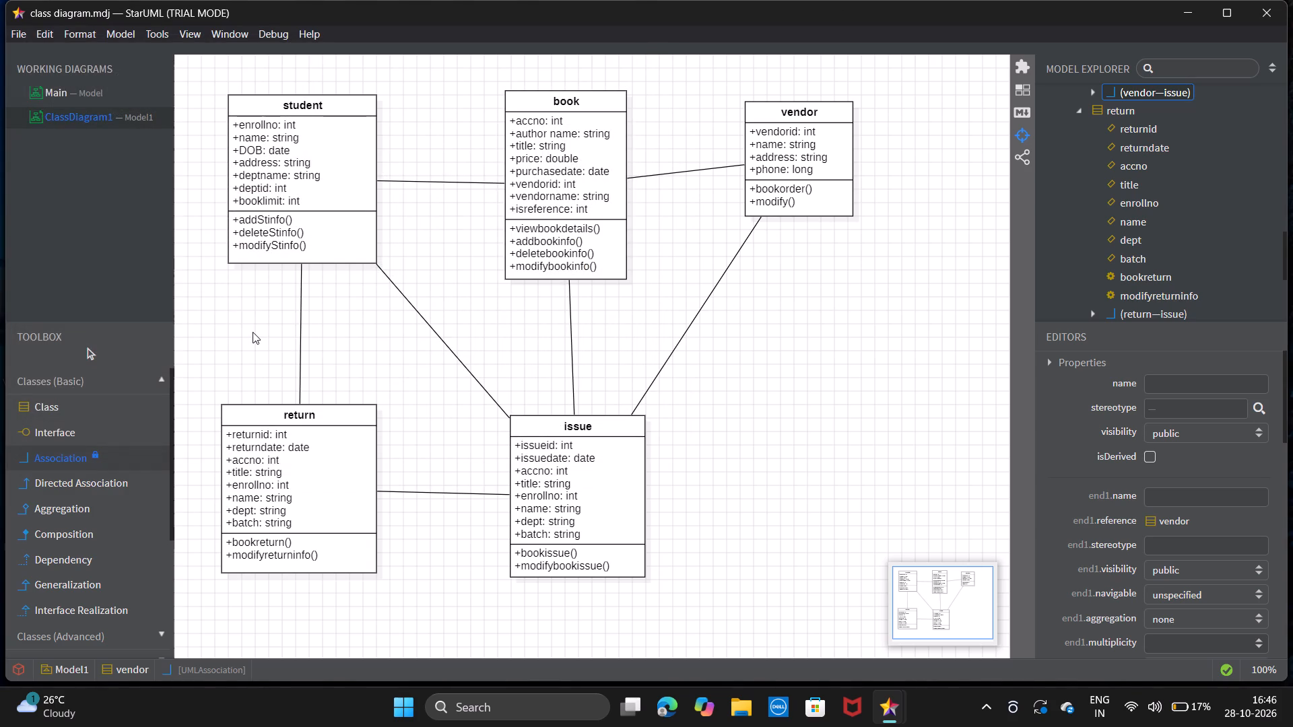
Create a new empty project and dismiss the license activation dialog.
{"action": "left_click", "coordinate": [21, 34]}
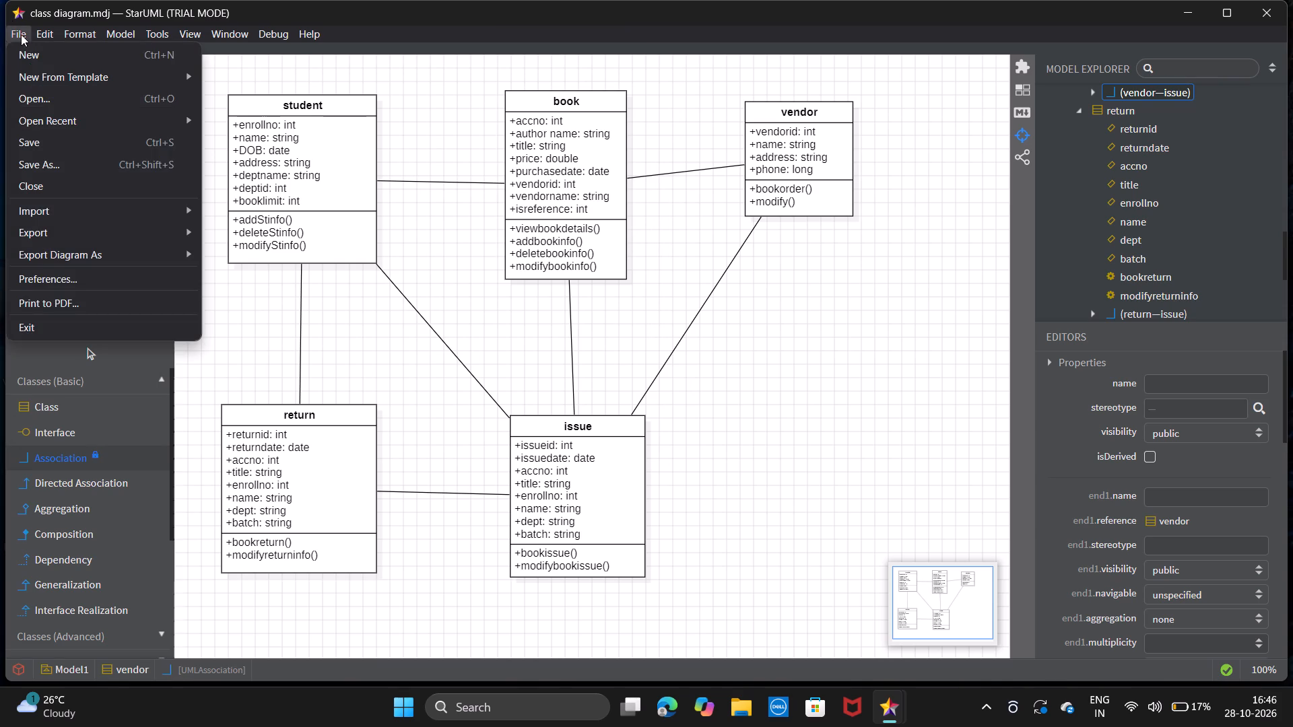
{"action": "left_click", "coordinate": [38, 53]}
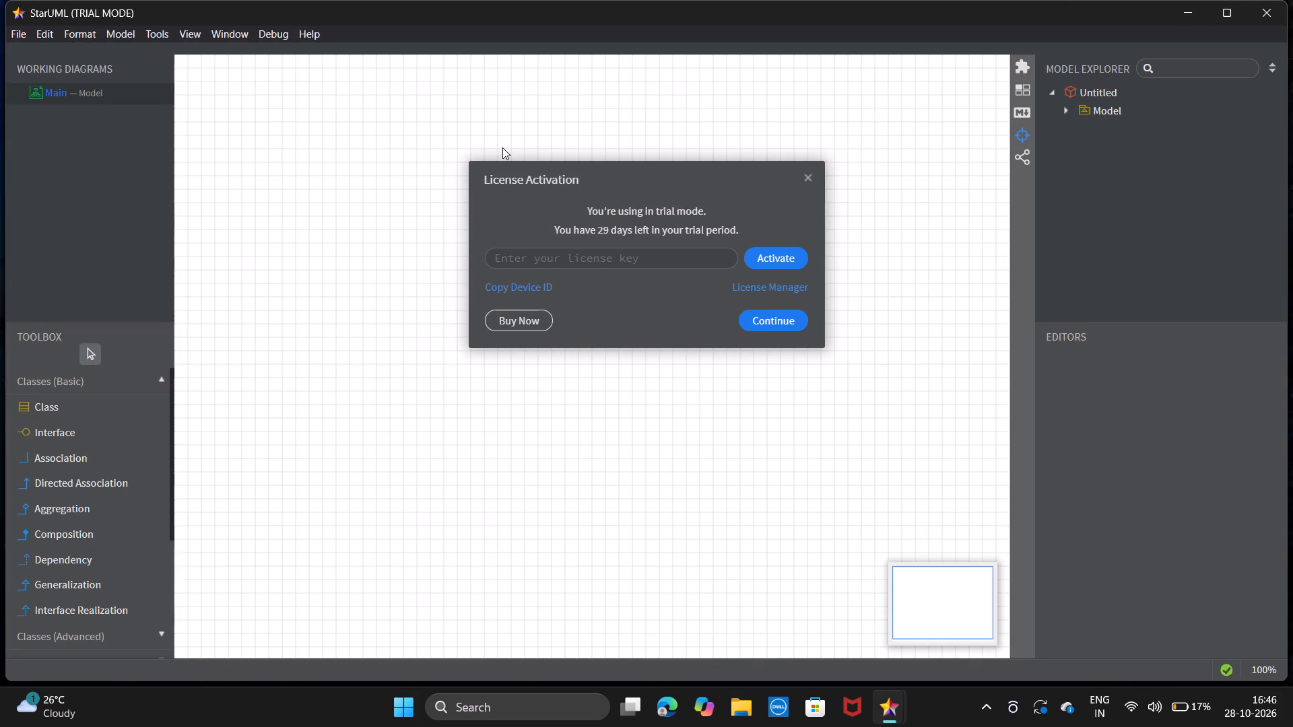
{"action": "left_click", "coordinate": [807, 179]}
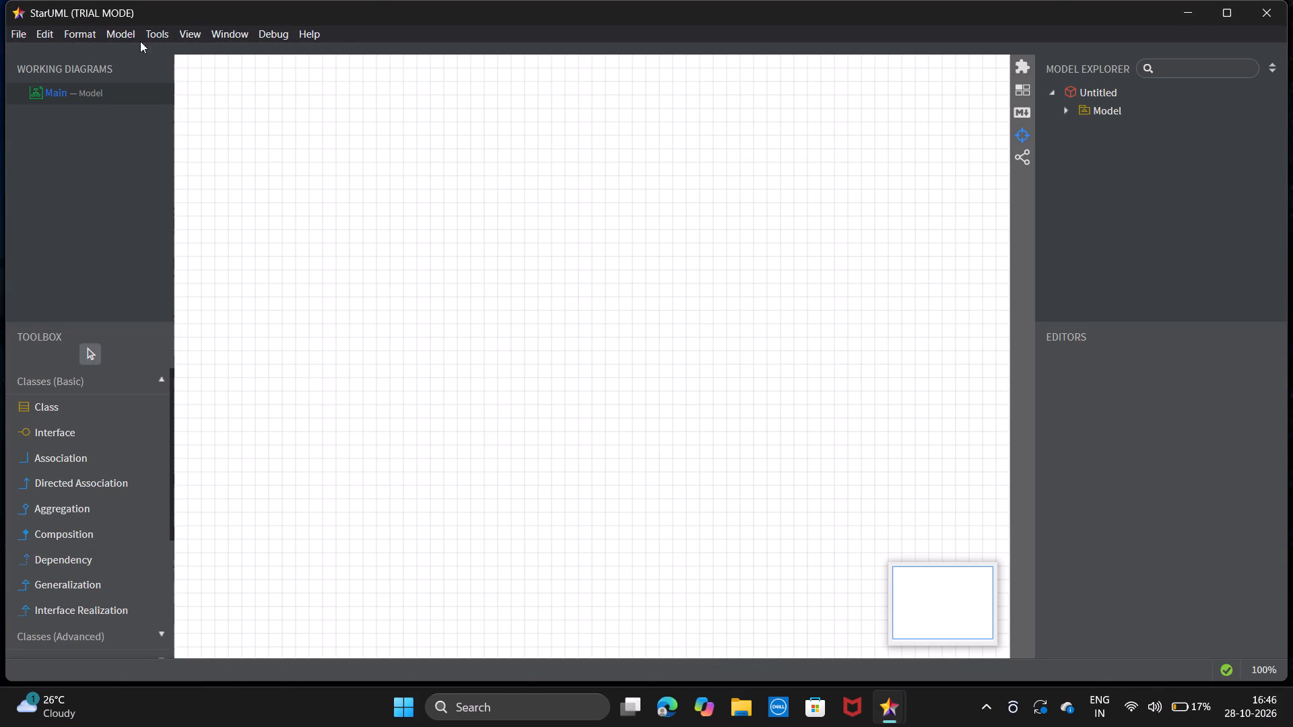
Add a sequence diagram to the new project.
{"action": "left_click", "coordinate": [122, 38]}
{"action": "left_click", "coordinate": [133, 56]}
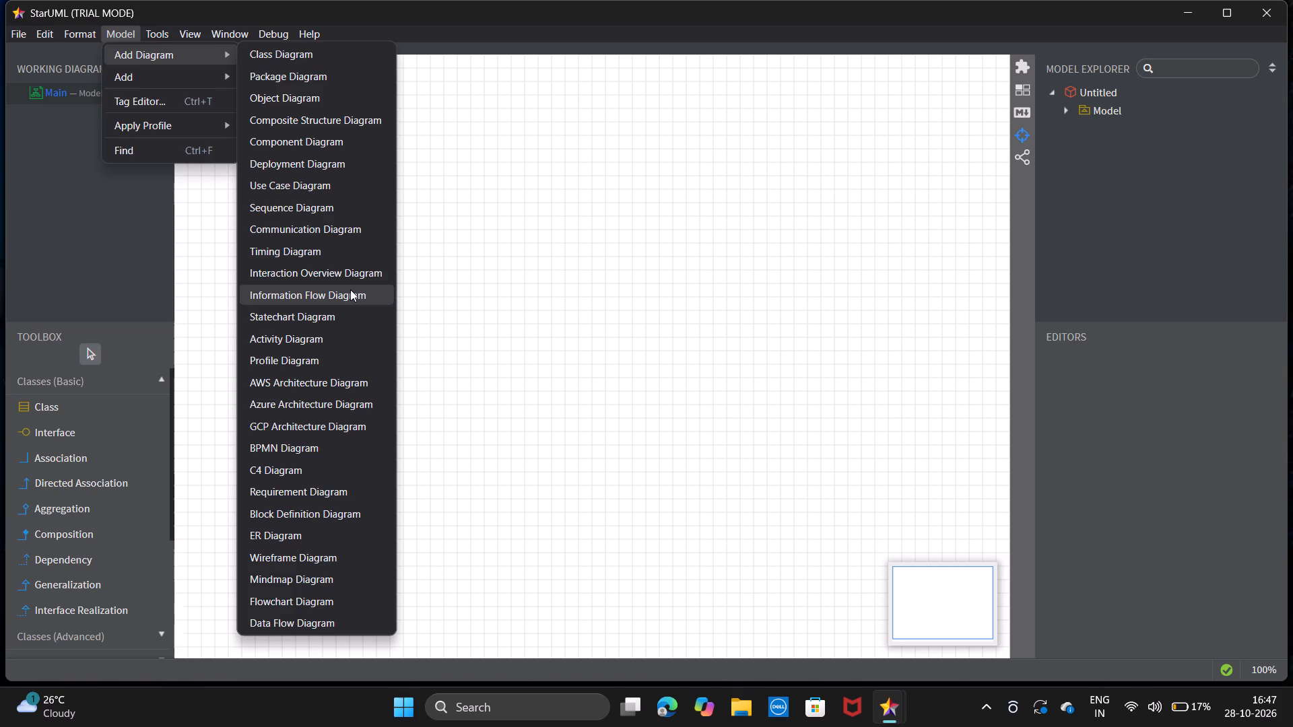
{"action": "left_click", "coordinate": [328, 210]}
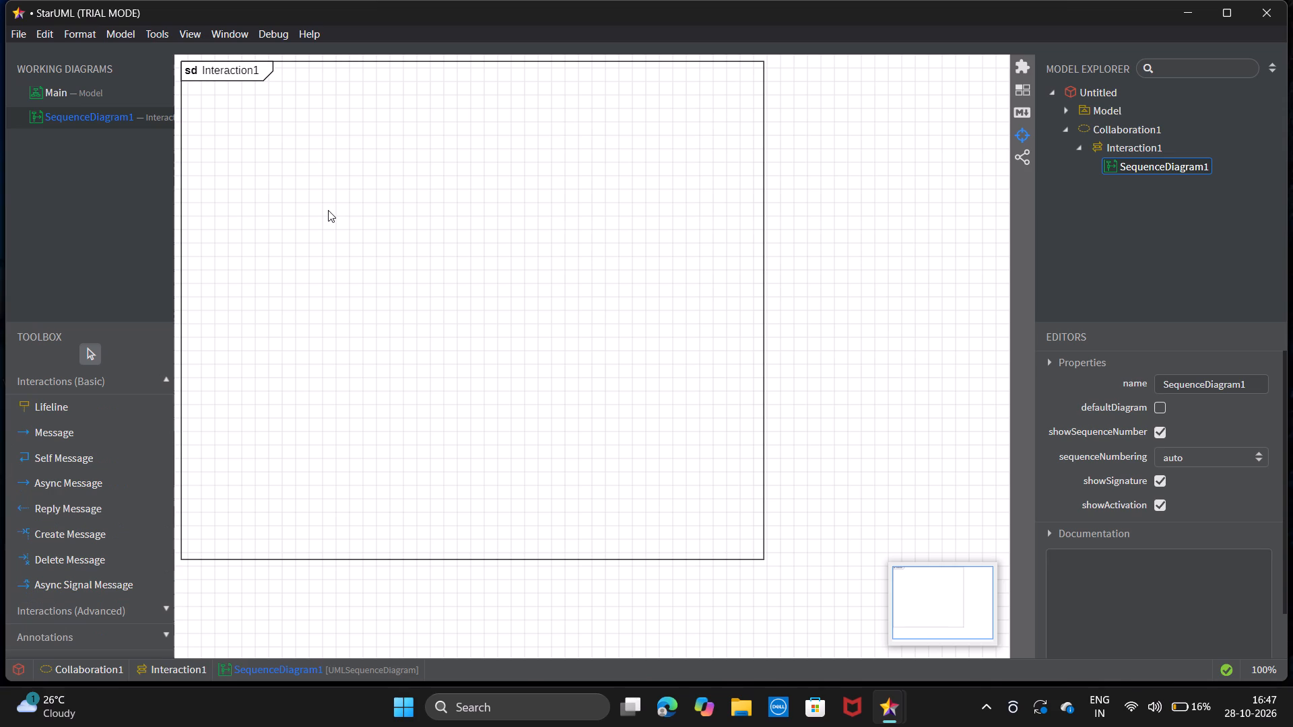
Close the untitled sequence diagram project without saving its changes.
{"action": "left_click", "coordinate": [1284, 21]}
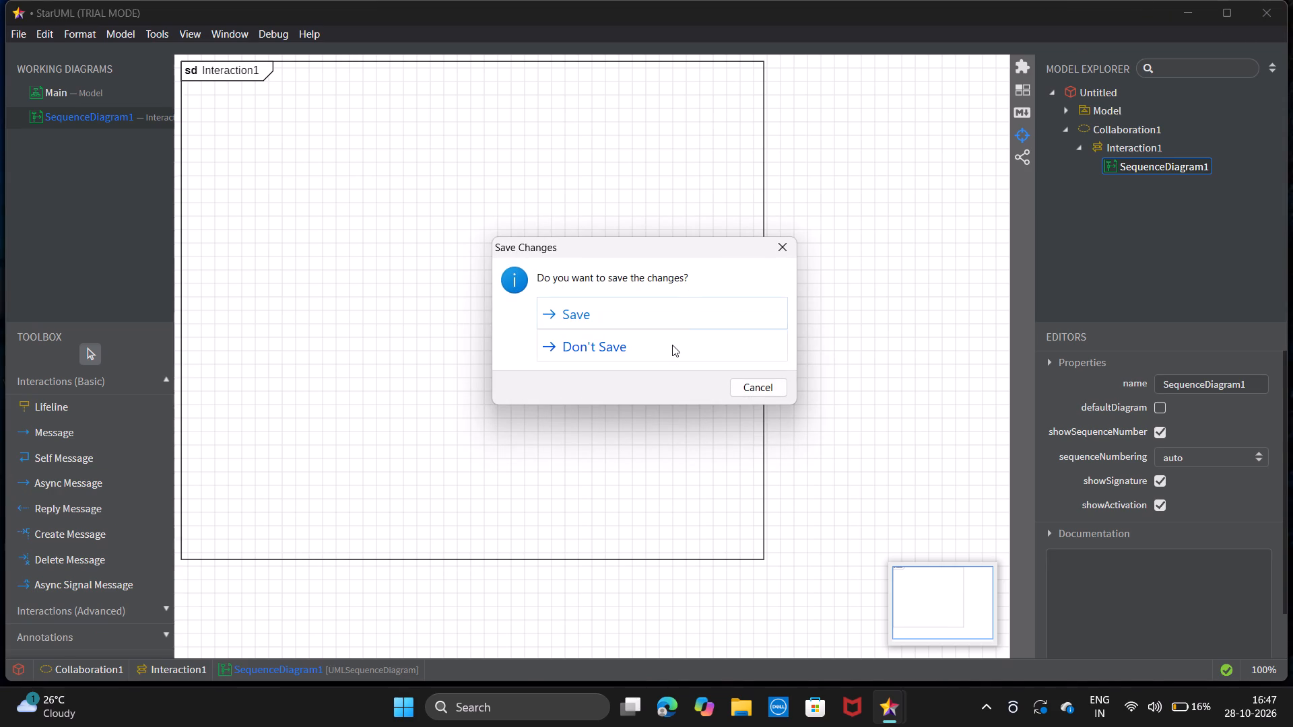
{"action": "left_click", "coordinate": [672, 345]}
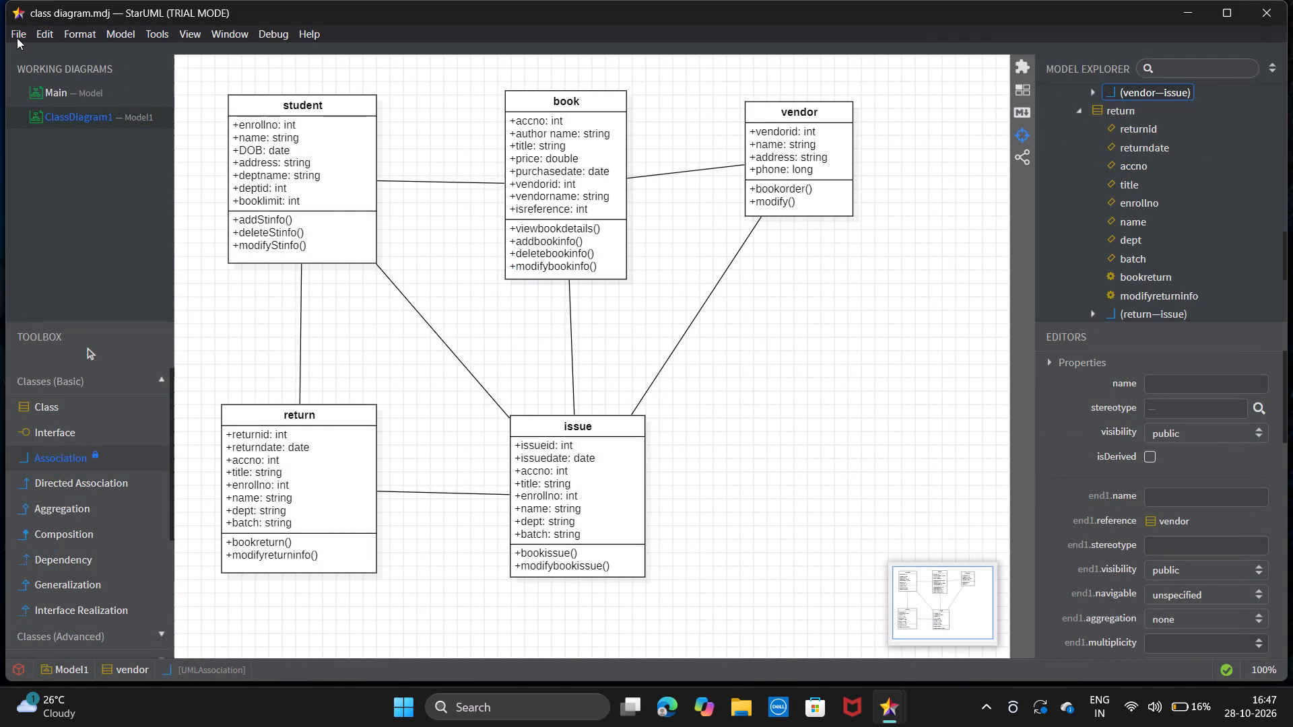
Create a new empty project from the class diagram project and dismiss the license activation dialog.
{"action": "left_click", "coordinate": [17, 38]}
{"action": "left_click", "coordinate": [32, 53]}
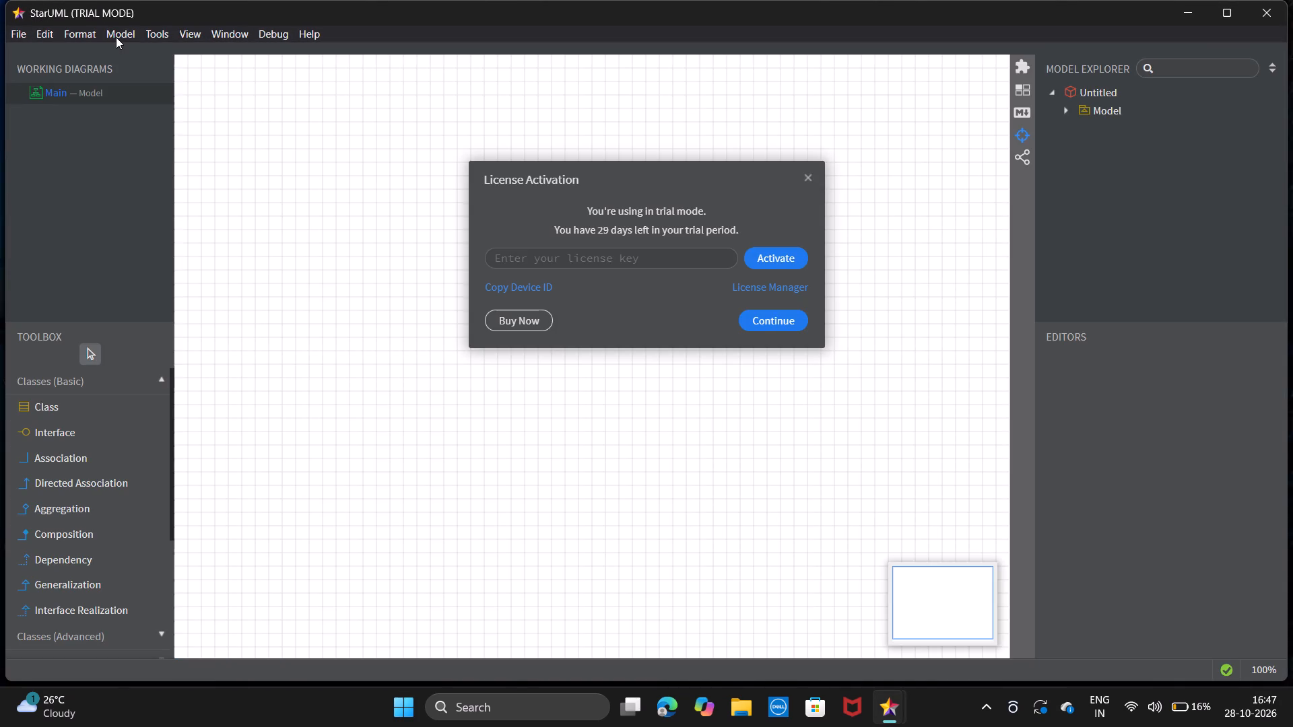
{"action": "left_click", "coordinate": [806, 176]}
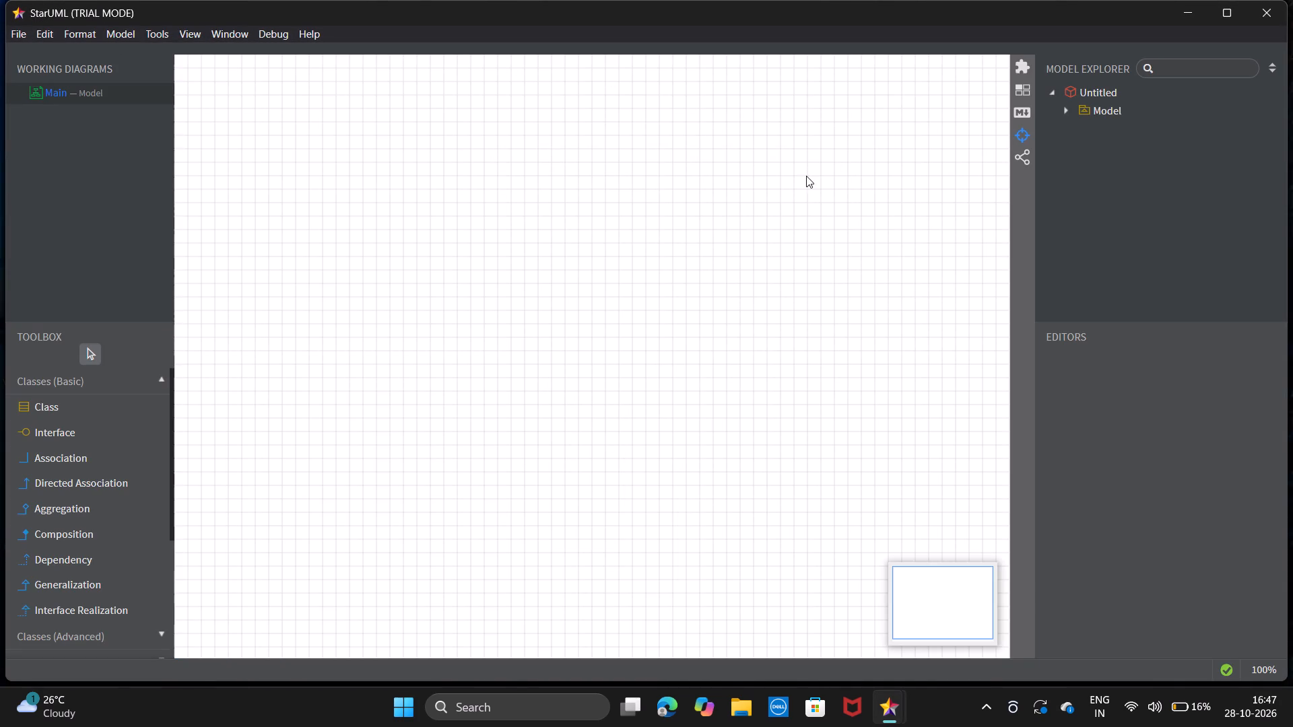
Open the choice of diagram types for adding a diagram to the new empty project.
{"action": "left_click_drag", "start_coordinate": [126, 38], "coordinate": [140, 60]}
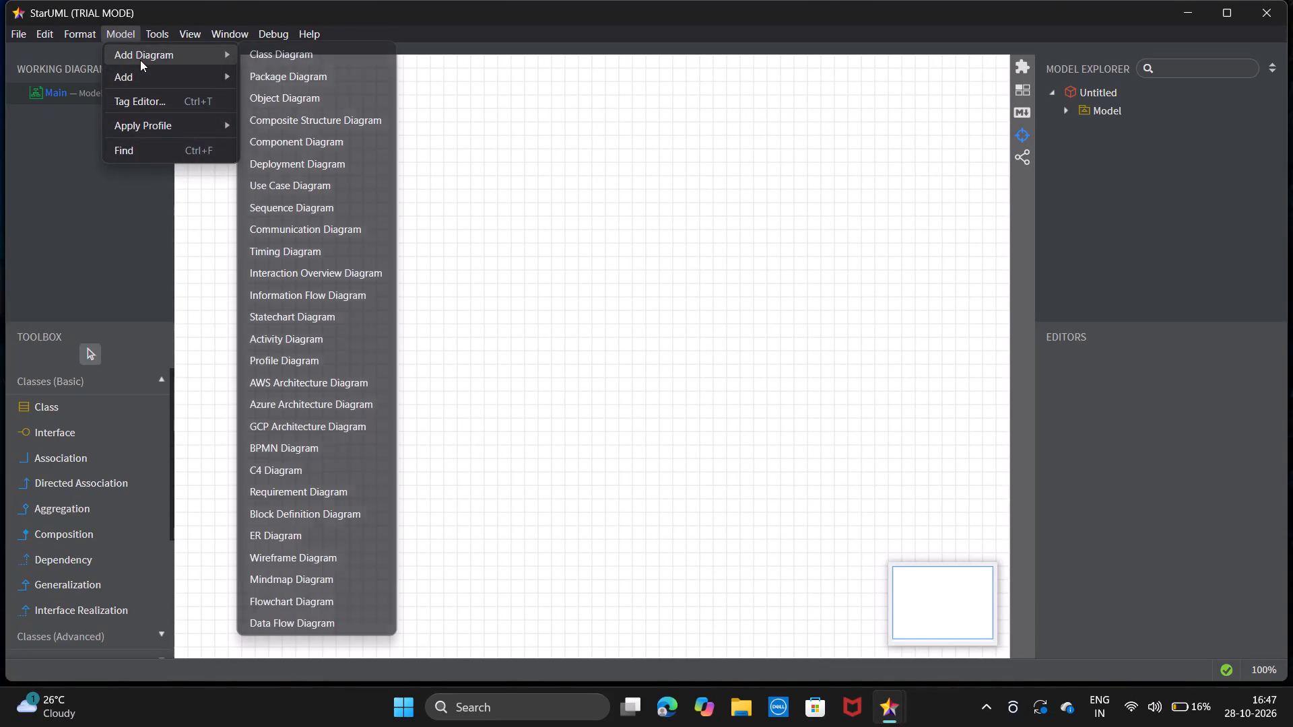
{"action": "left_click", "coordinate": [140, 60]}
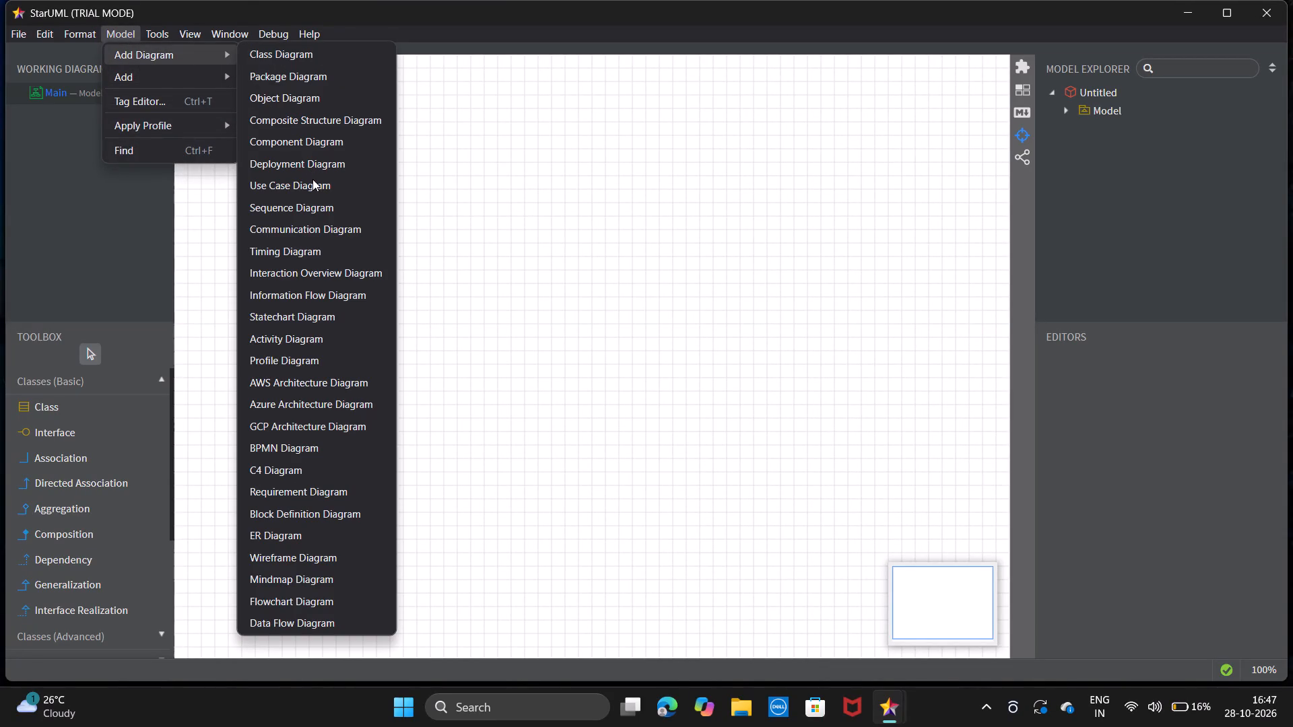
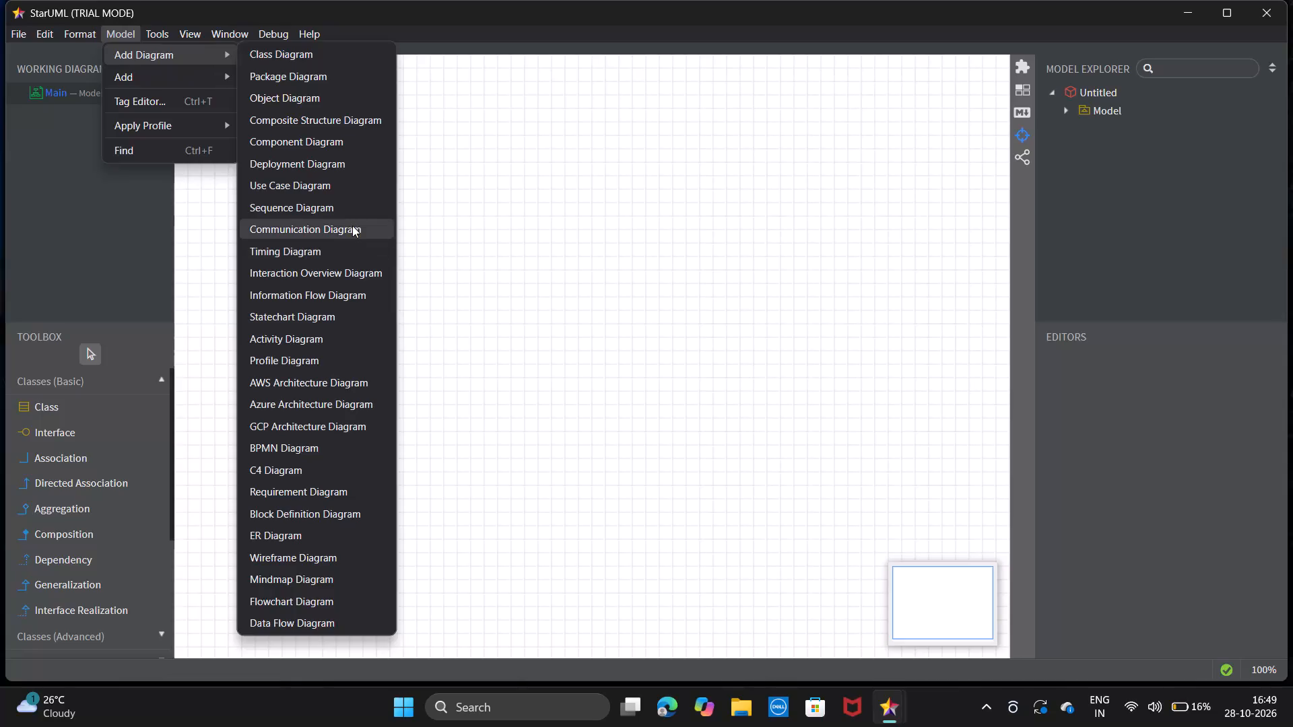
Add a new Communication Diagram to the untitled project.
{"action": "left_click", "coordinate": [352, 226]}
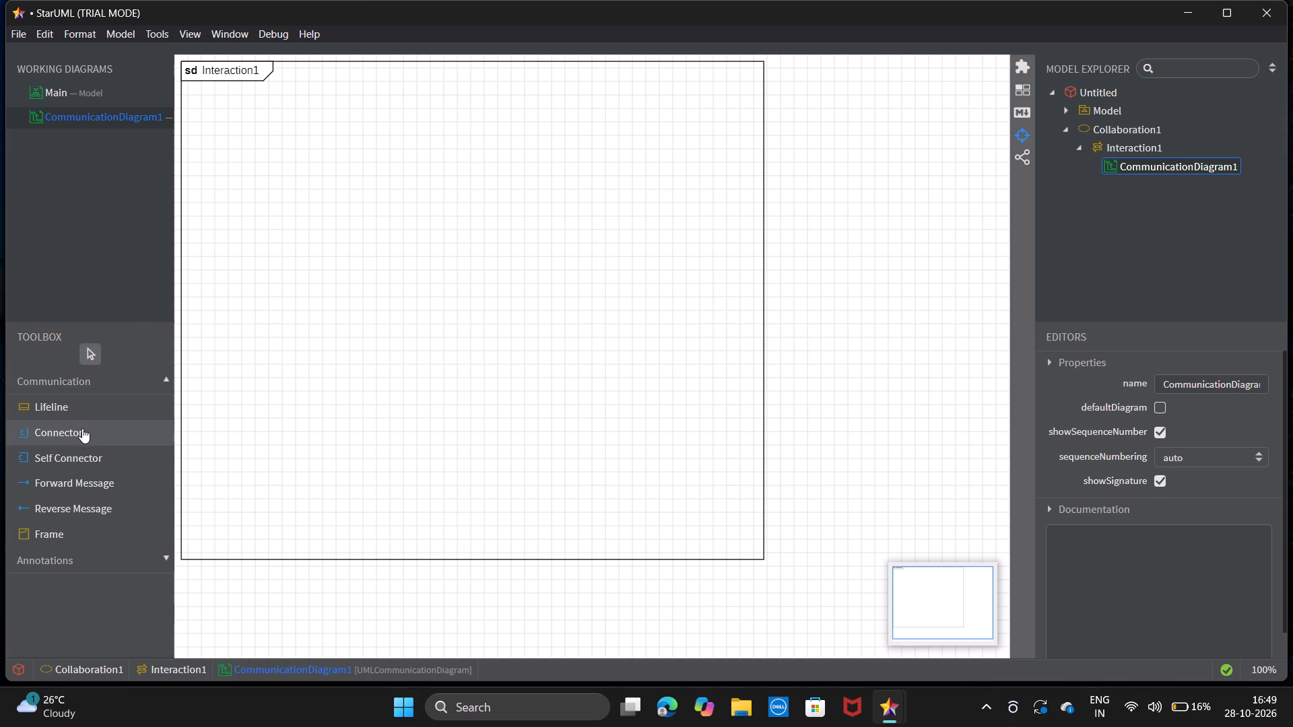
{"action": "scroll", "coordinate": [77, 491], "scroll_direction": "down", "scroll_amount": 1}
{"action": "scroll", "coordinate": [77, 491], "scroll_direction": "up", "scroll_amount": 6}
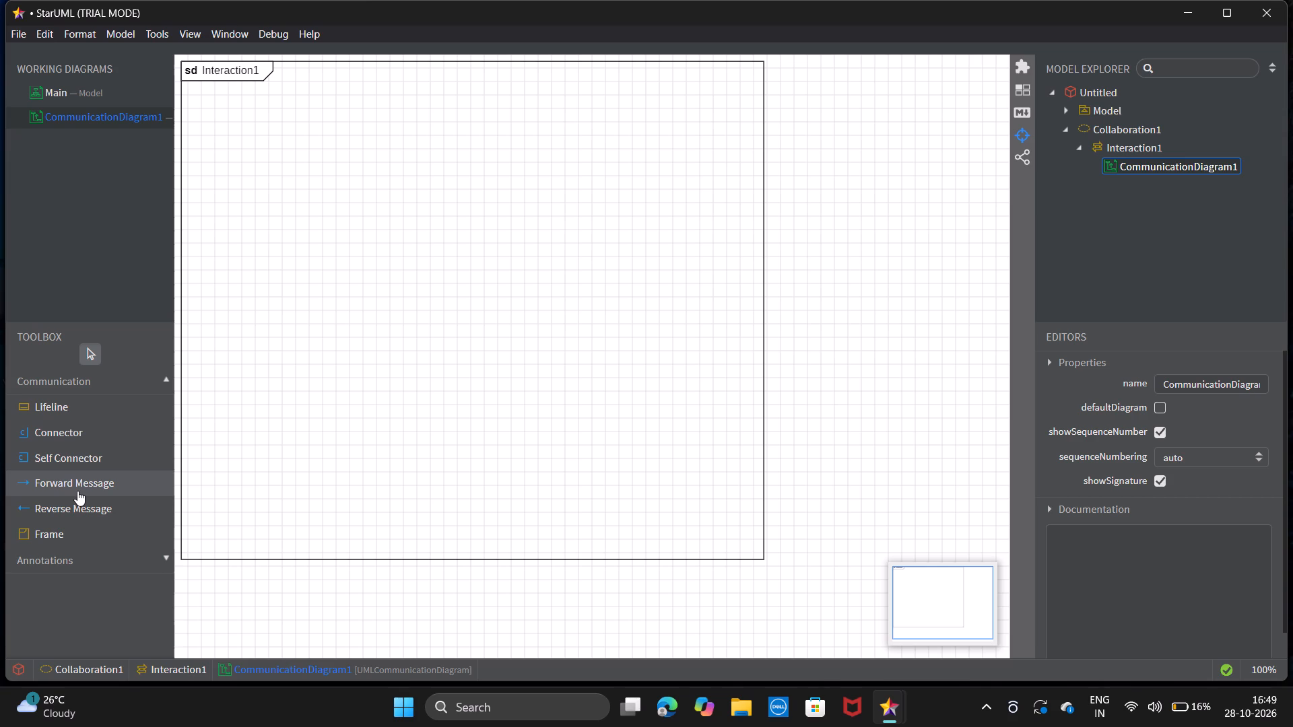
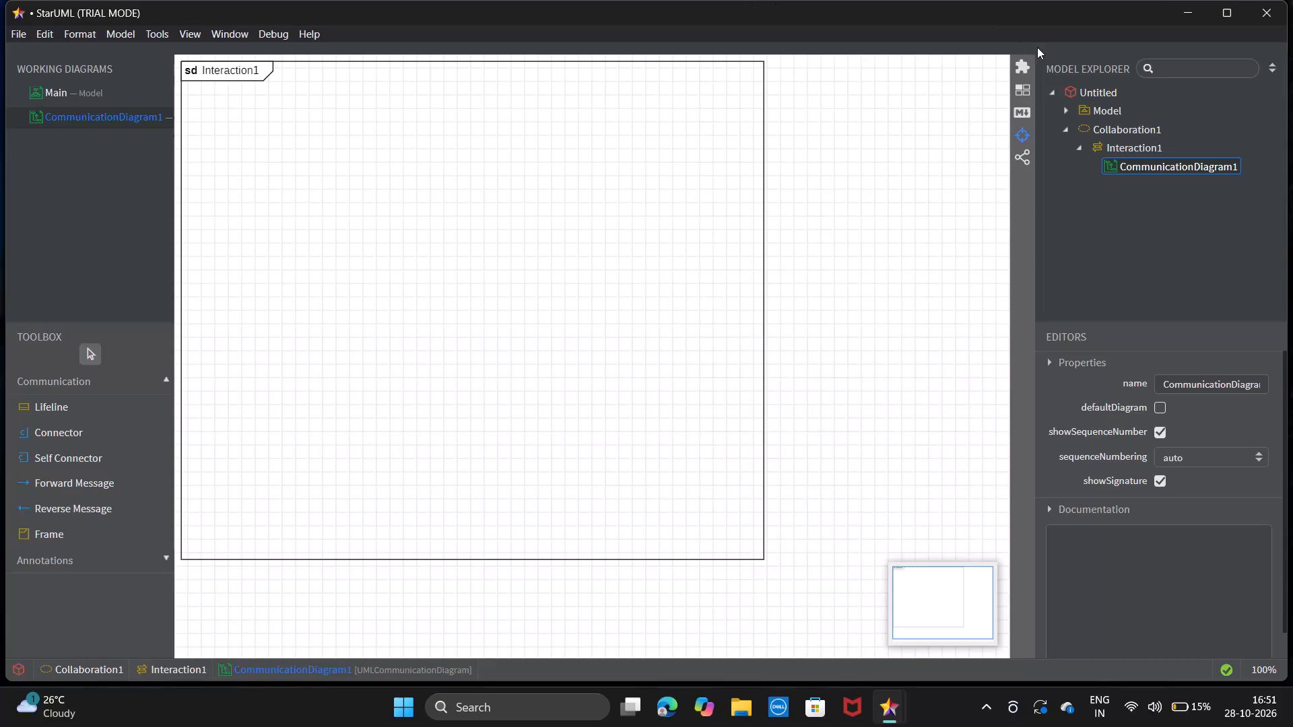
Close the untitled communication diagram project and discard its changes.
{"action": "left_click", "coordinate": [1278, 9]}
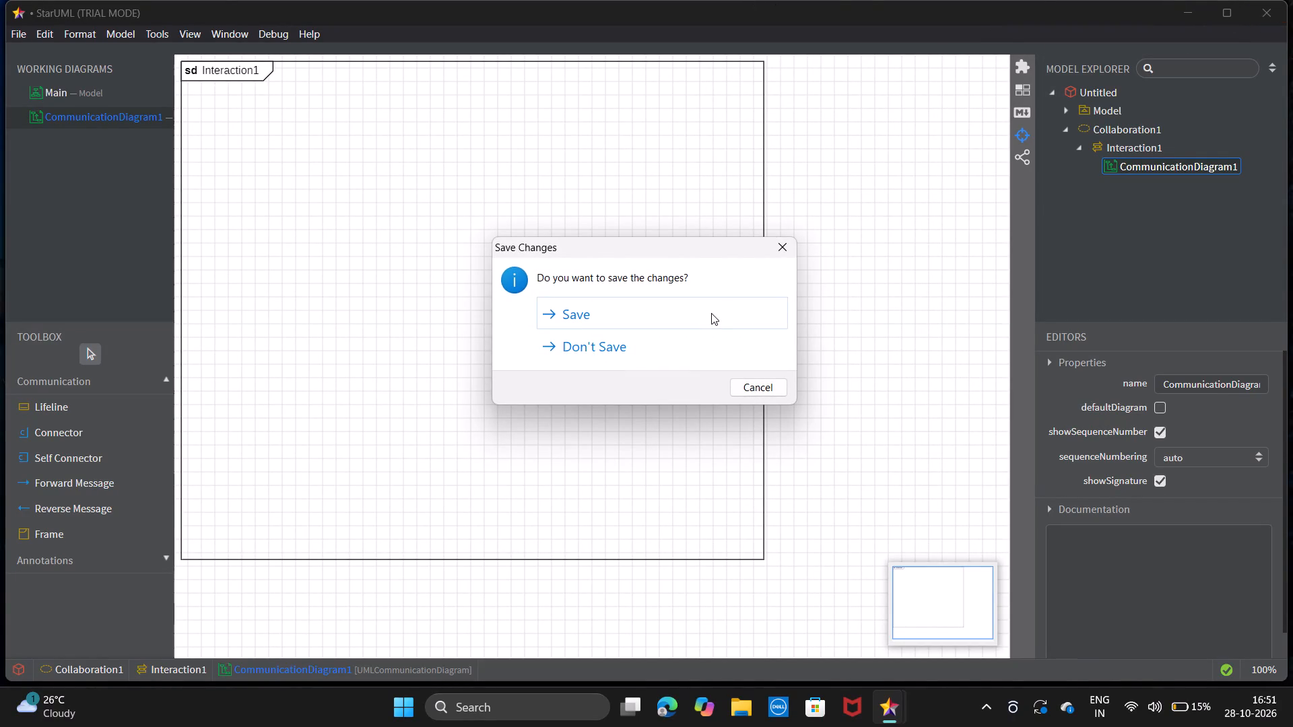
{"action": "left_click", "coordinate": [673, 338]}
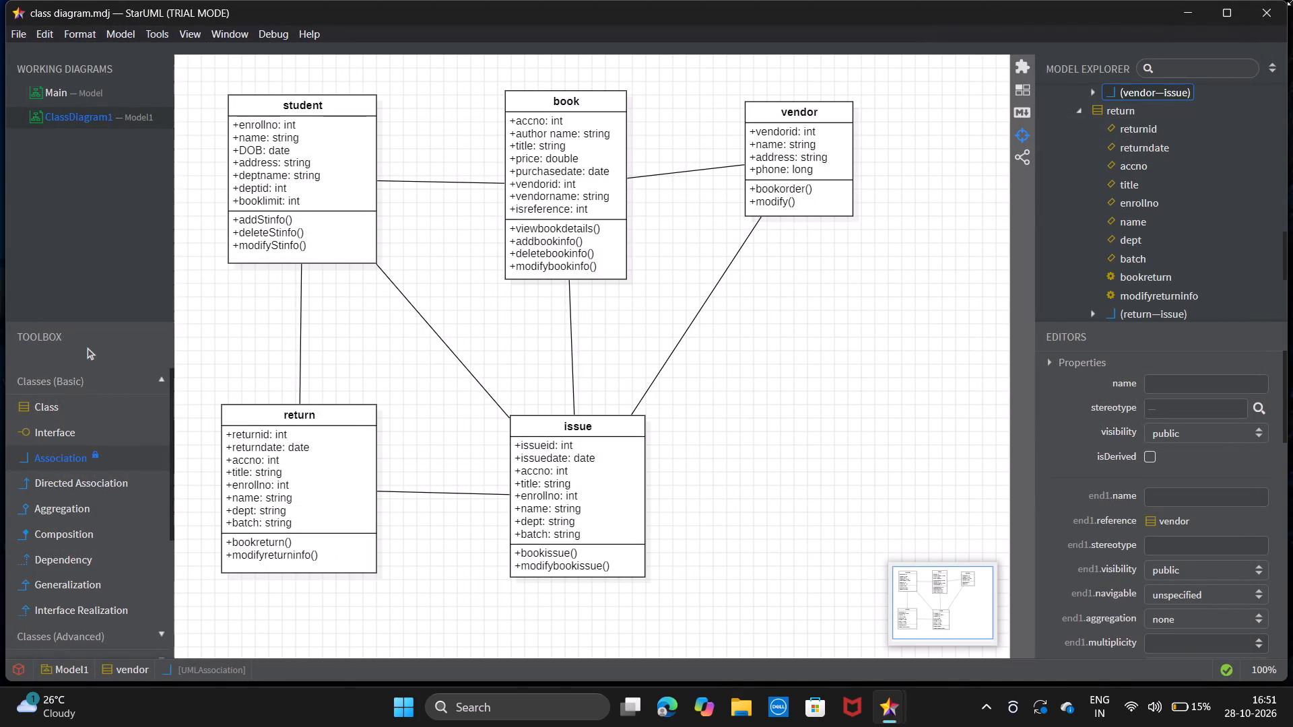
Close all remaining StarUML project windows, including the class, deployment and activity diagrams, to get back to the desktop.
{"action": "left_click", "coordinate": [1257, 18]}
{"action": "left_click", "coordinate": [1257, 18]}
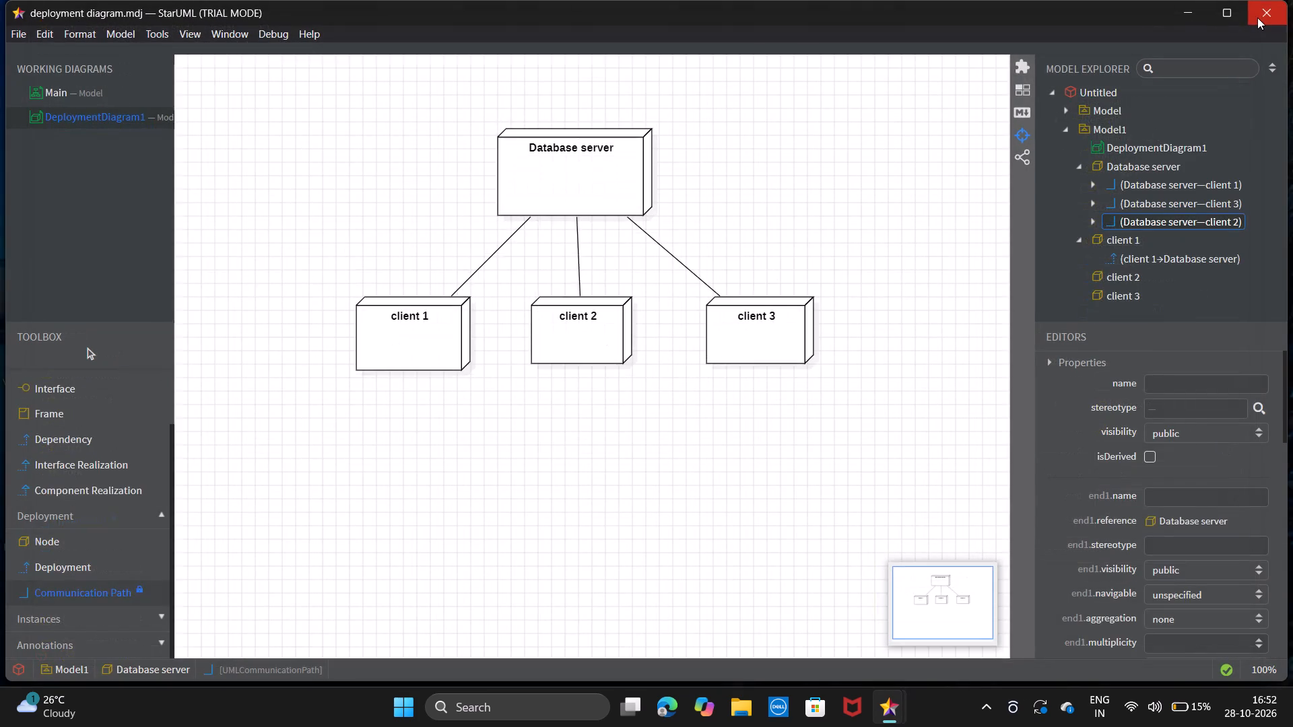
{"action": "left_click", "coordinate": [1257, 18]}
{"action": "left_click", "coordinate": [1257, 18]}
{"action": "left_click", "coordinate": [1257, 18]}
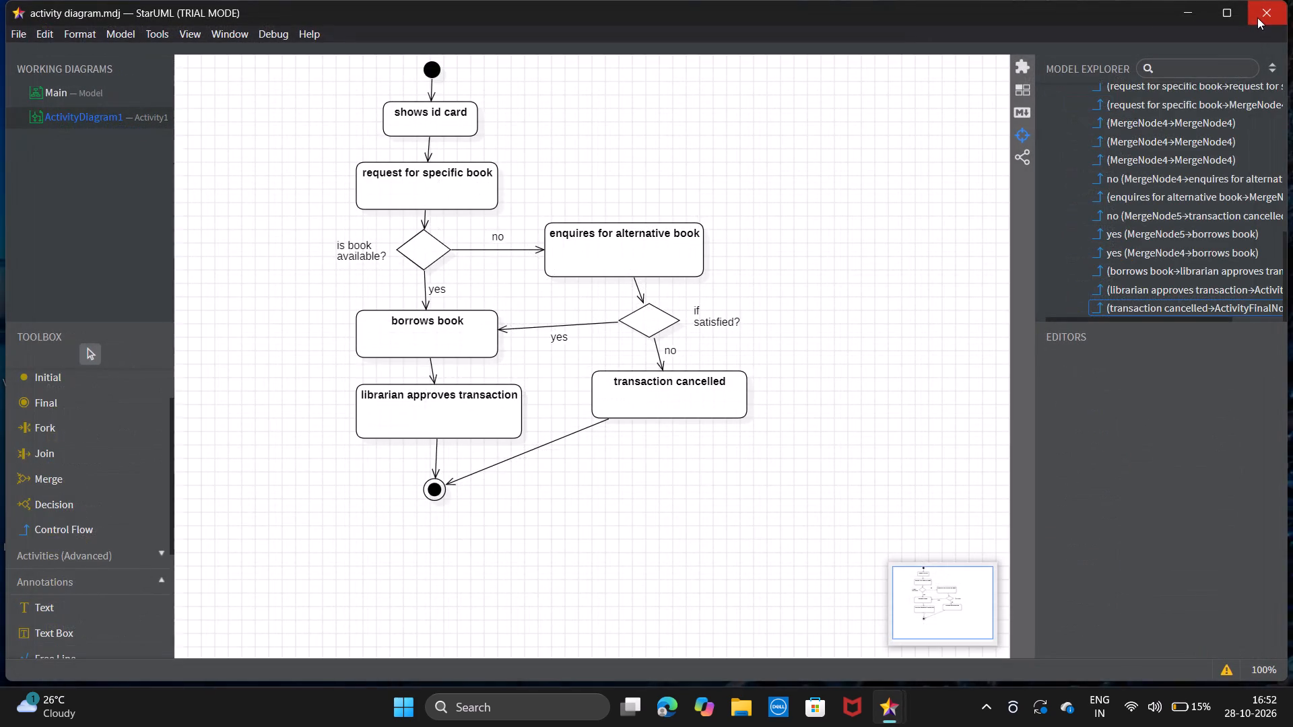
{"action": "left_click", "coordinate": [1257, 18]}
{"action": "left_click", "coordinate": [1257, 18]}
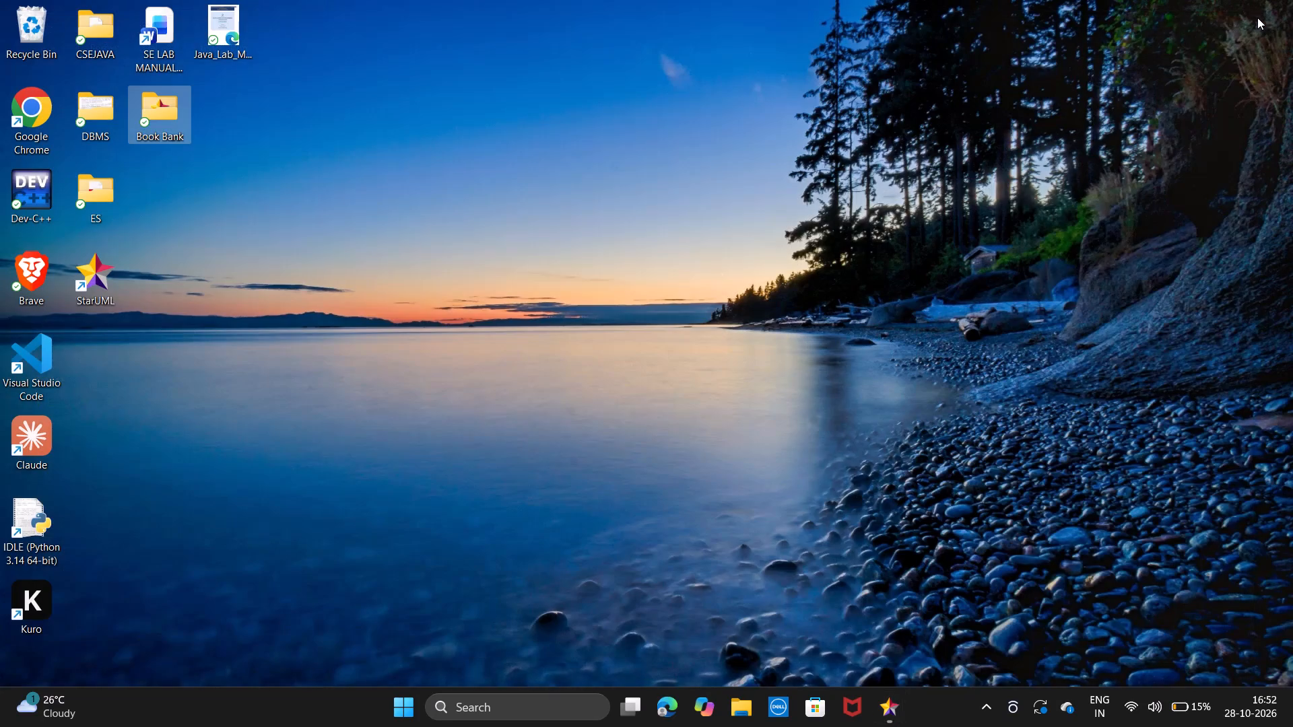
Launch the Kuro application from its desktop shortcut.
{"action": "left_click", "coordinate": [22, 593]}
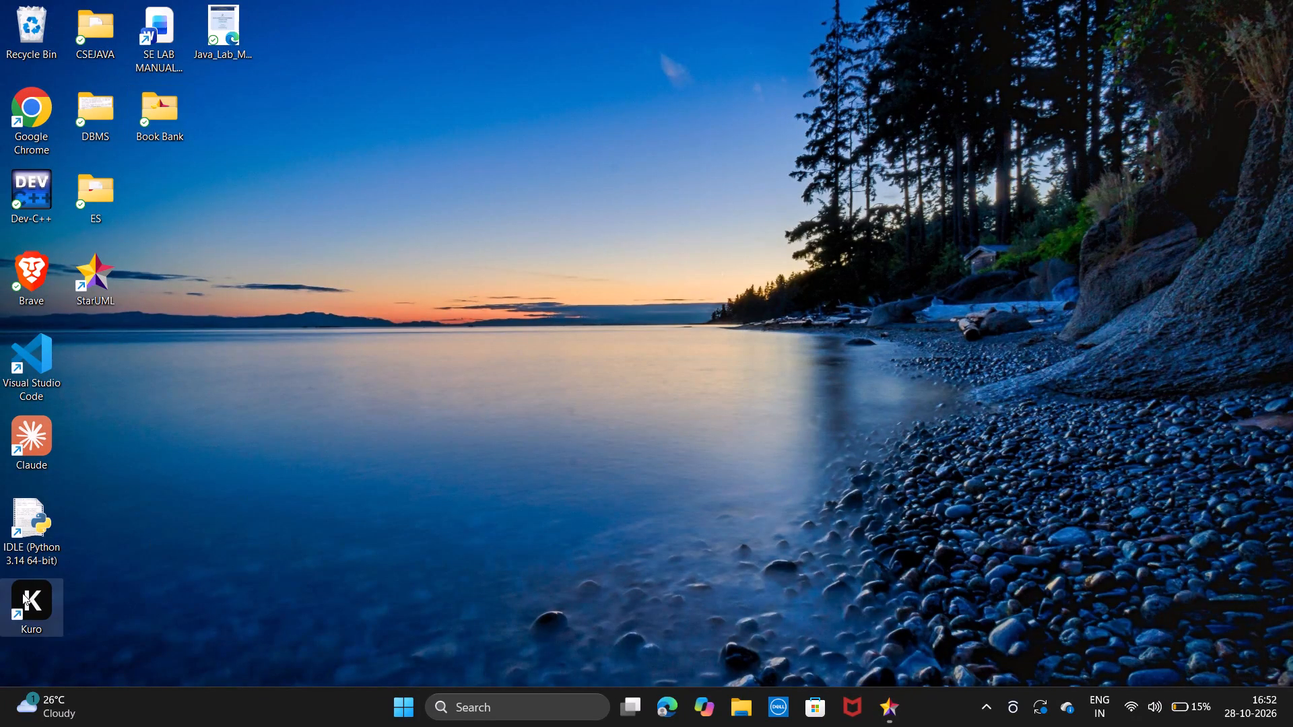
{"action": "left_click", "coordinate": [22, 593]}
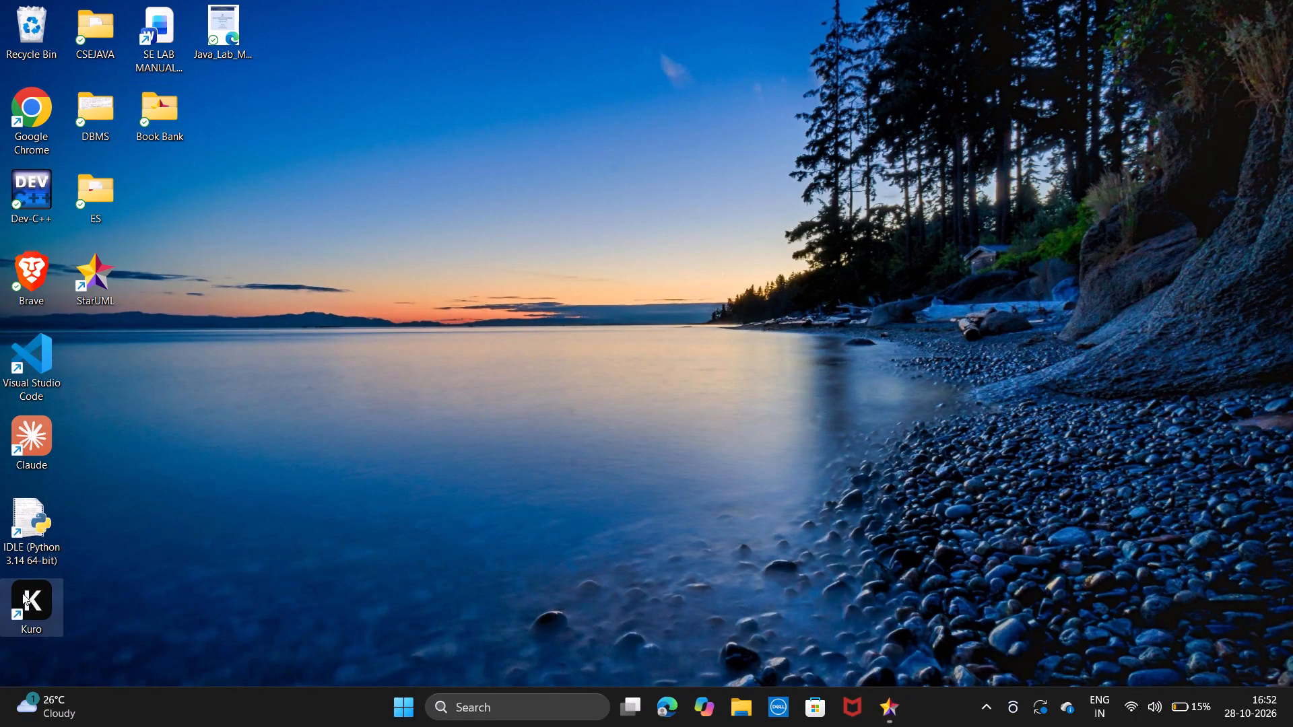
{"action": "double_click", "coordinate": [30, 590]}
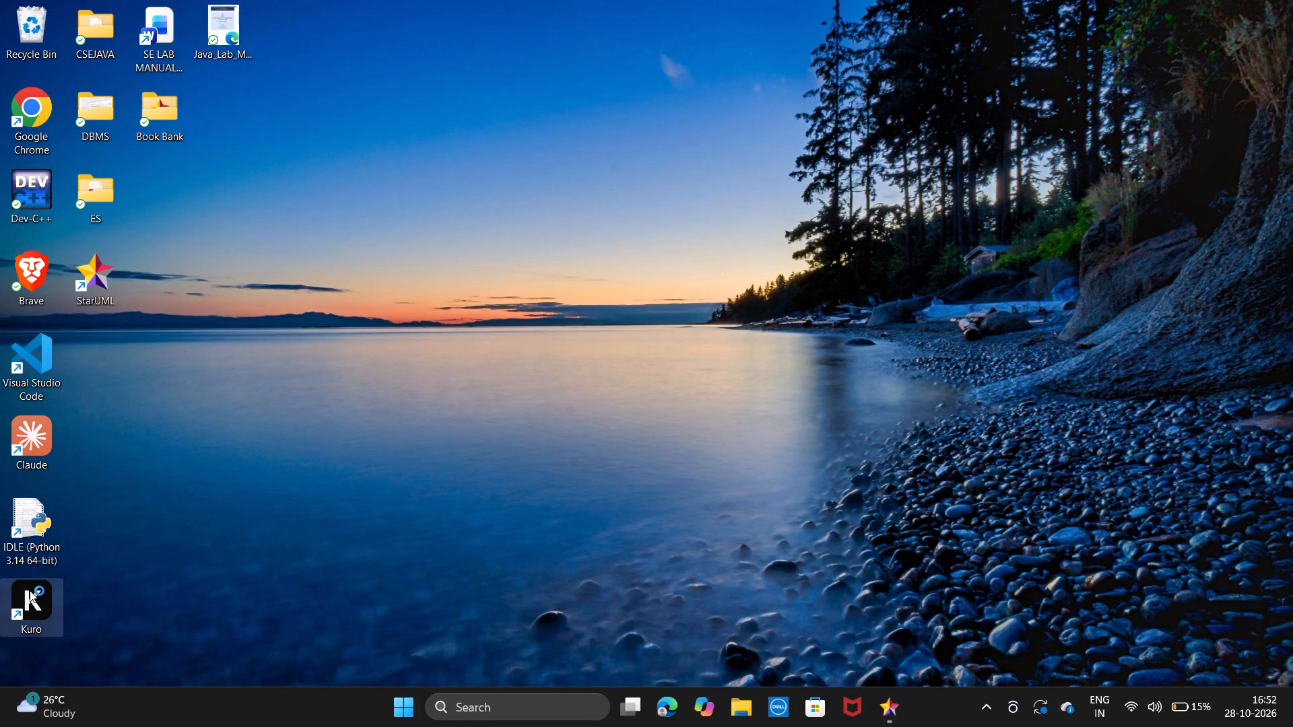